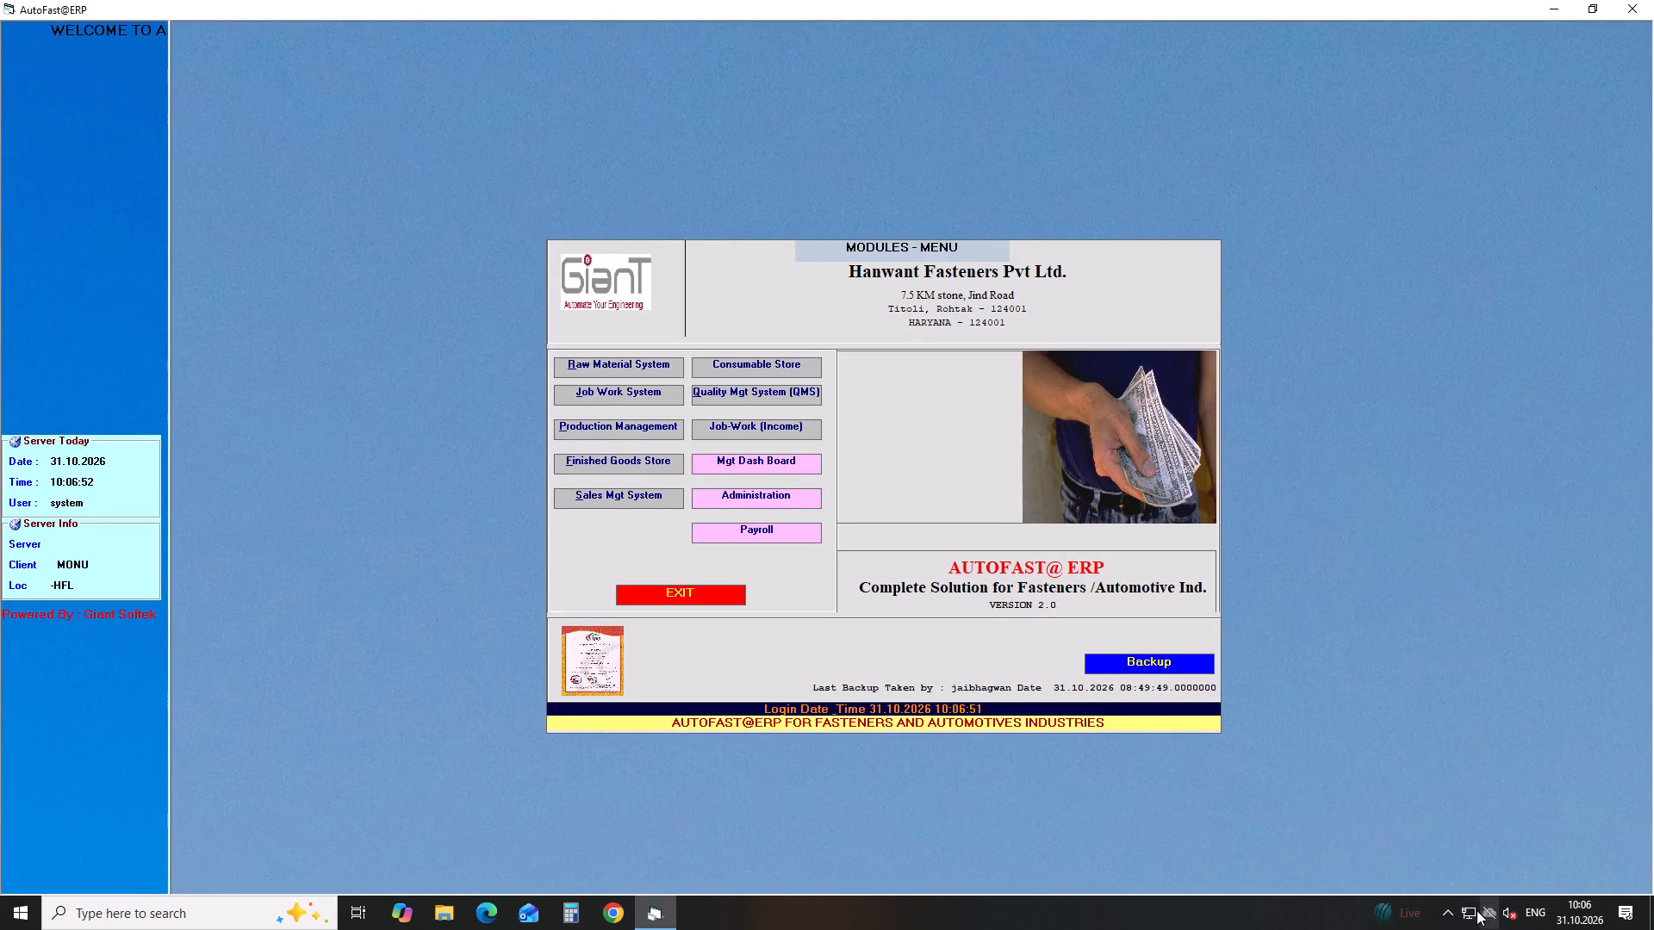
Turn on the mobile hotspot in the Windows network settings.
left_click(1466, 910)
left_click(1512, 878)
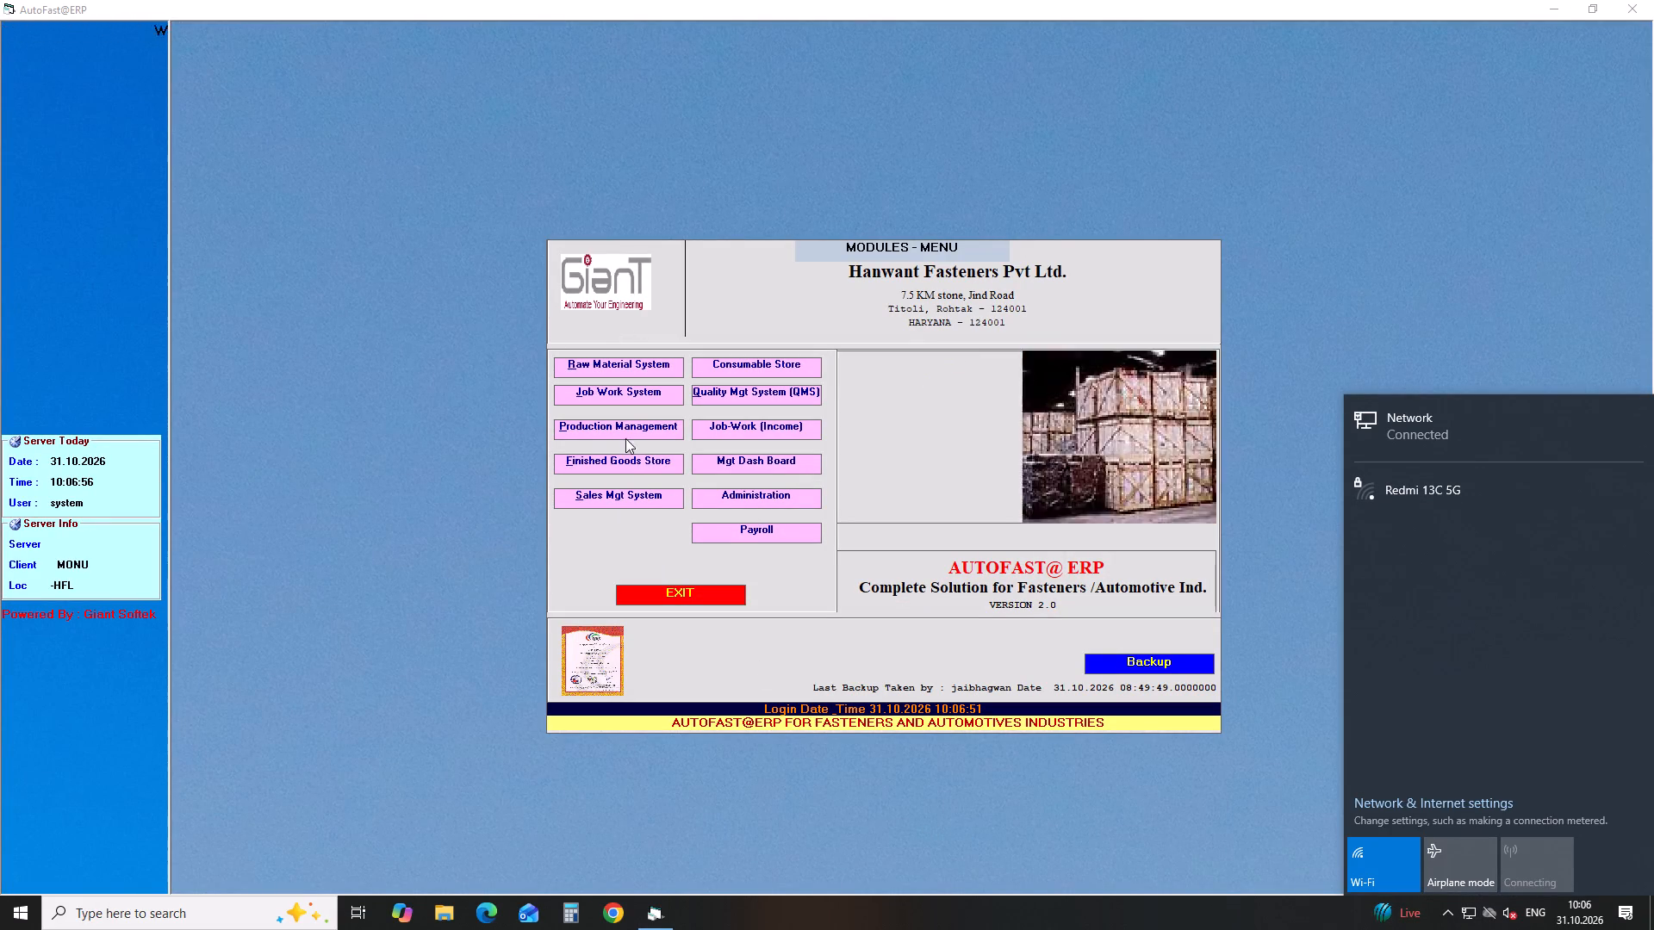
Open the view of material pending for inspection in the Production Management module.
left_click(590, 431)
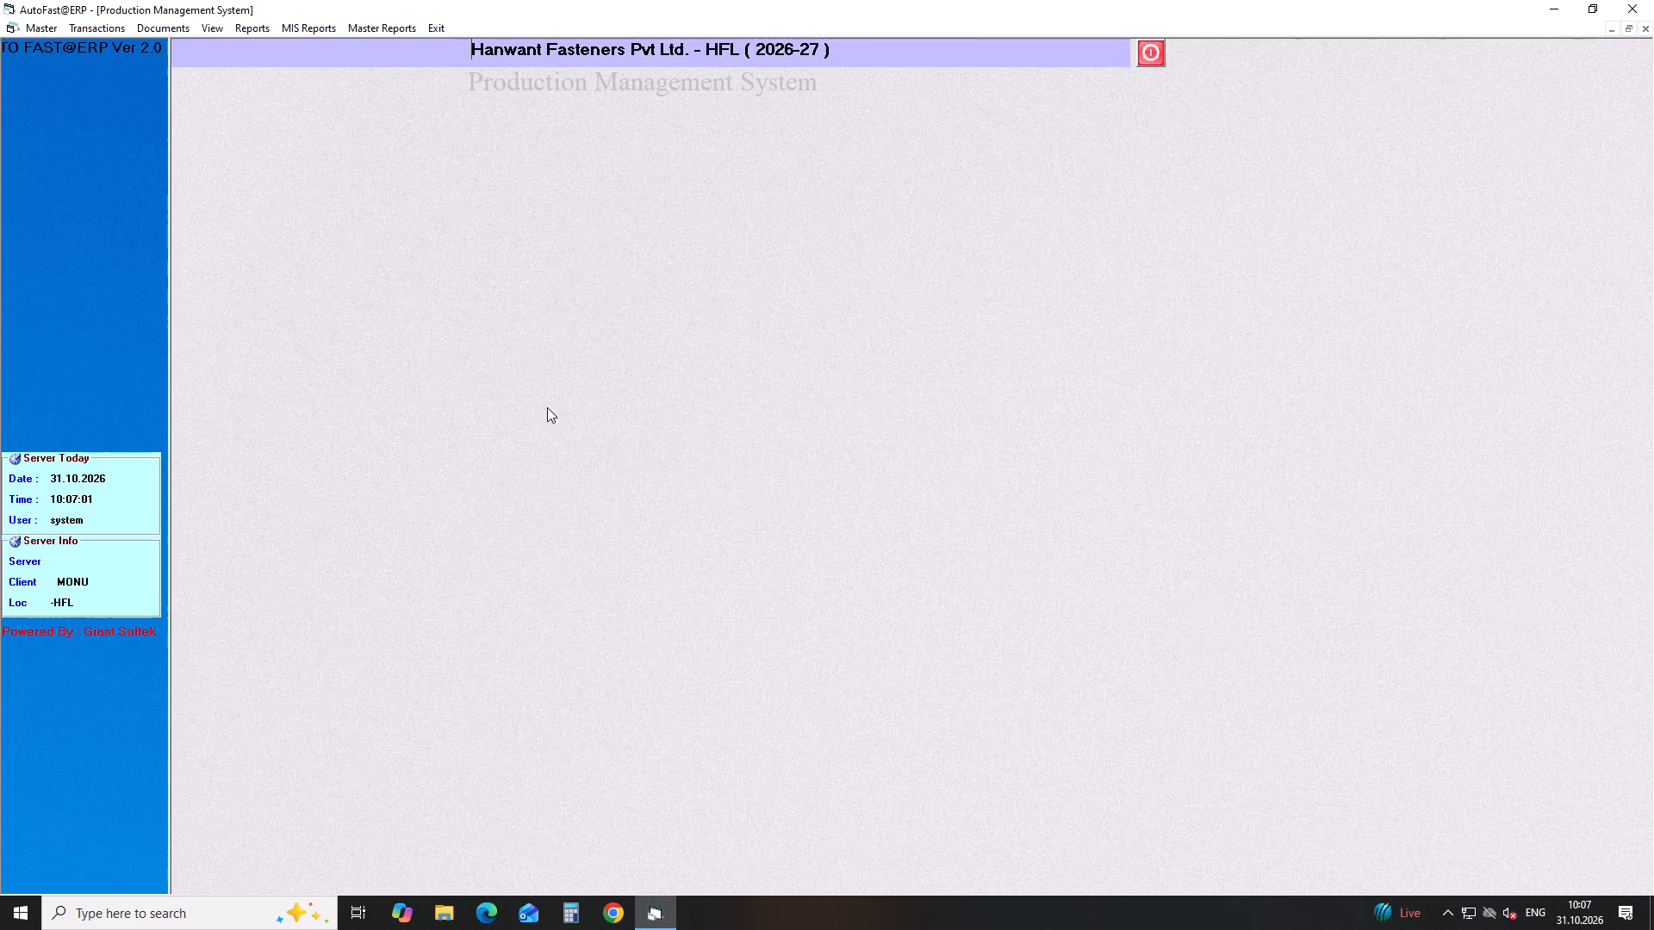
left_click(213, 28)
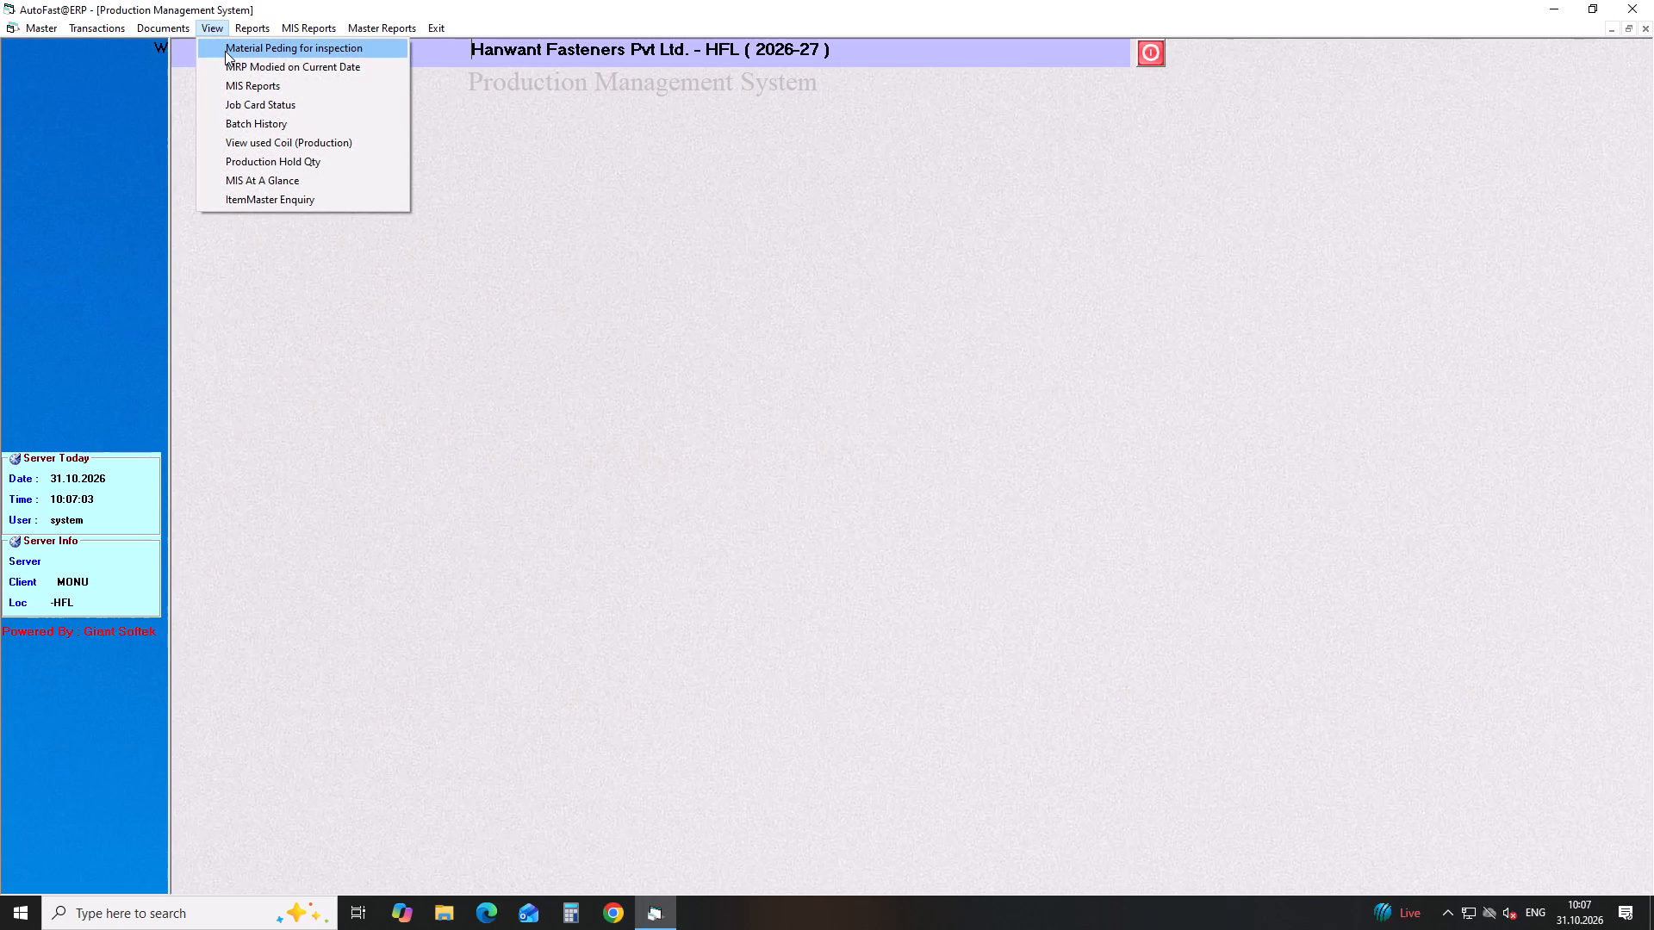
left_click(225, 51)
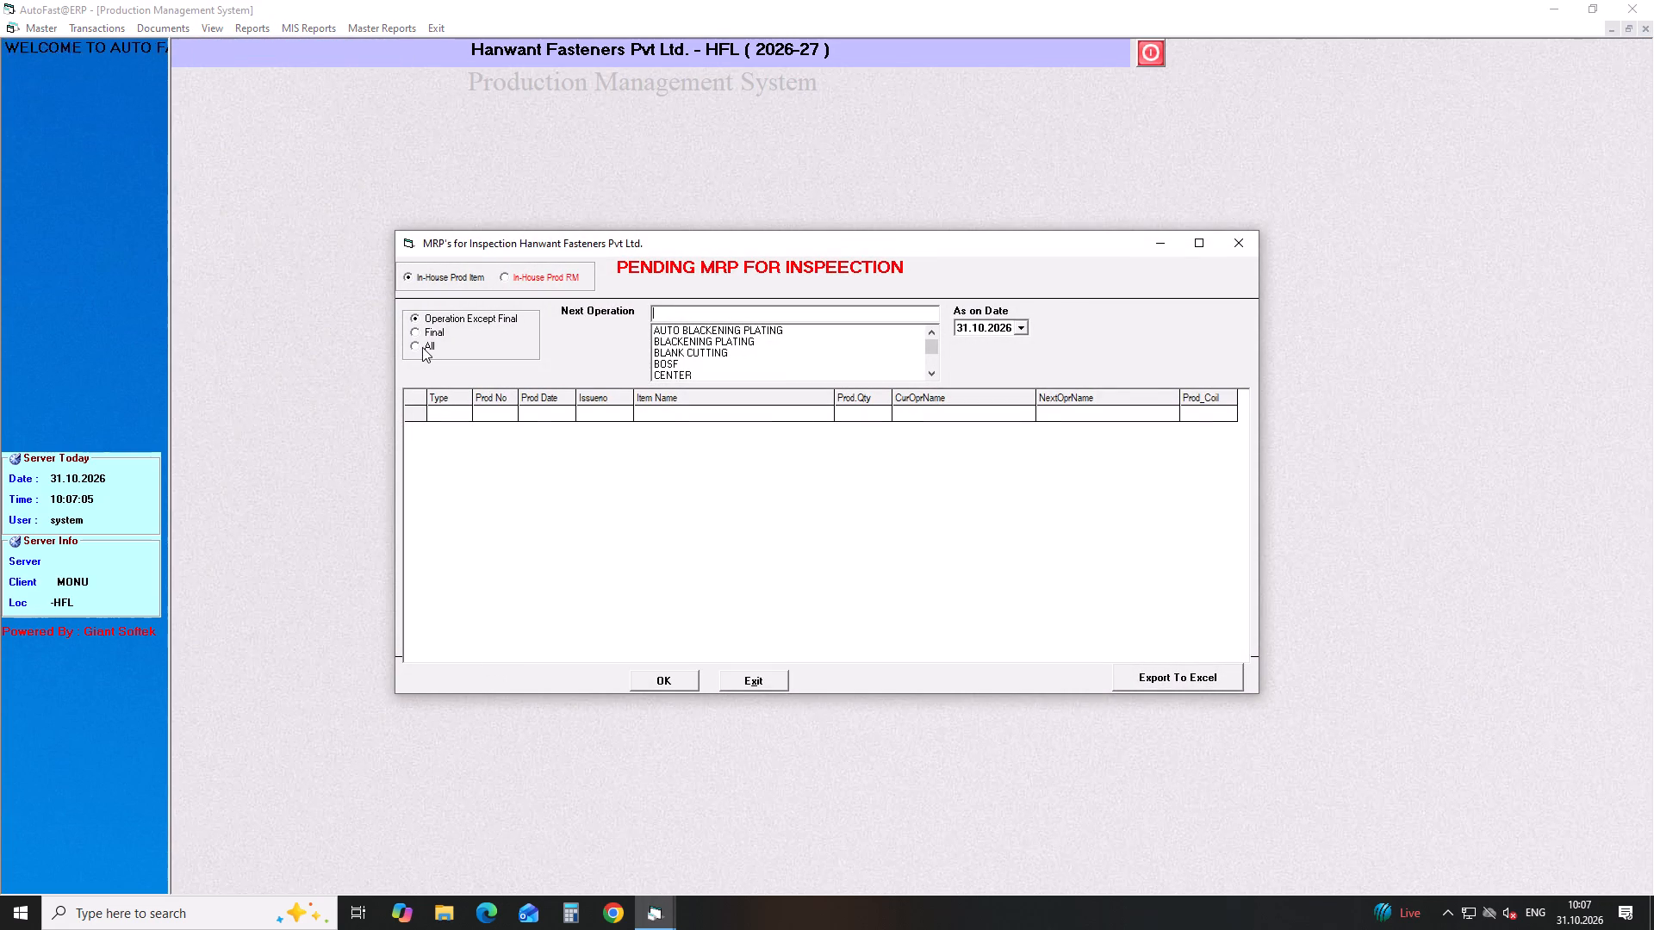
List all pending in-house production items for inspection, covering all operations, as on 31.10.2026.
left_click(421, 346)
key("Return")
key("Return")
key("Return")
key("Return")
key("Return")
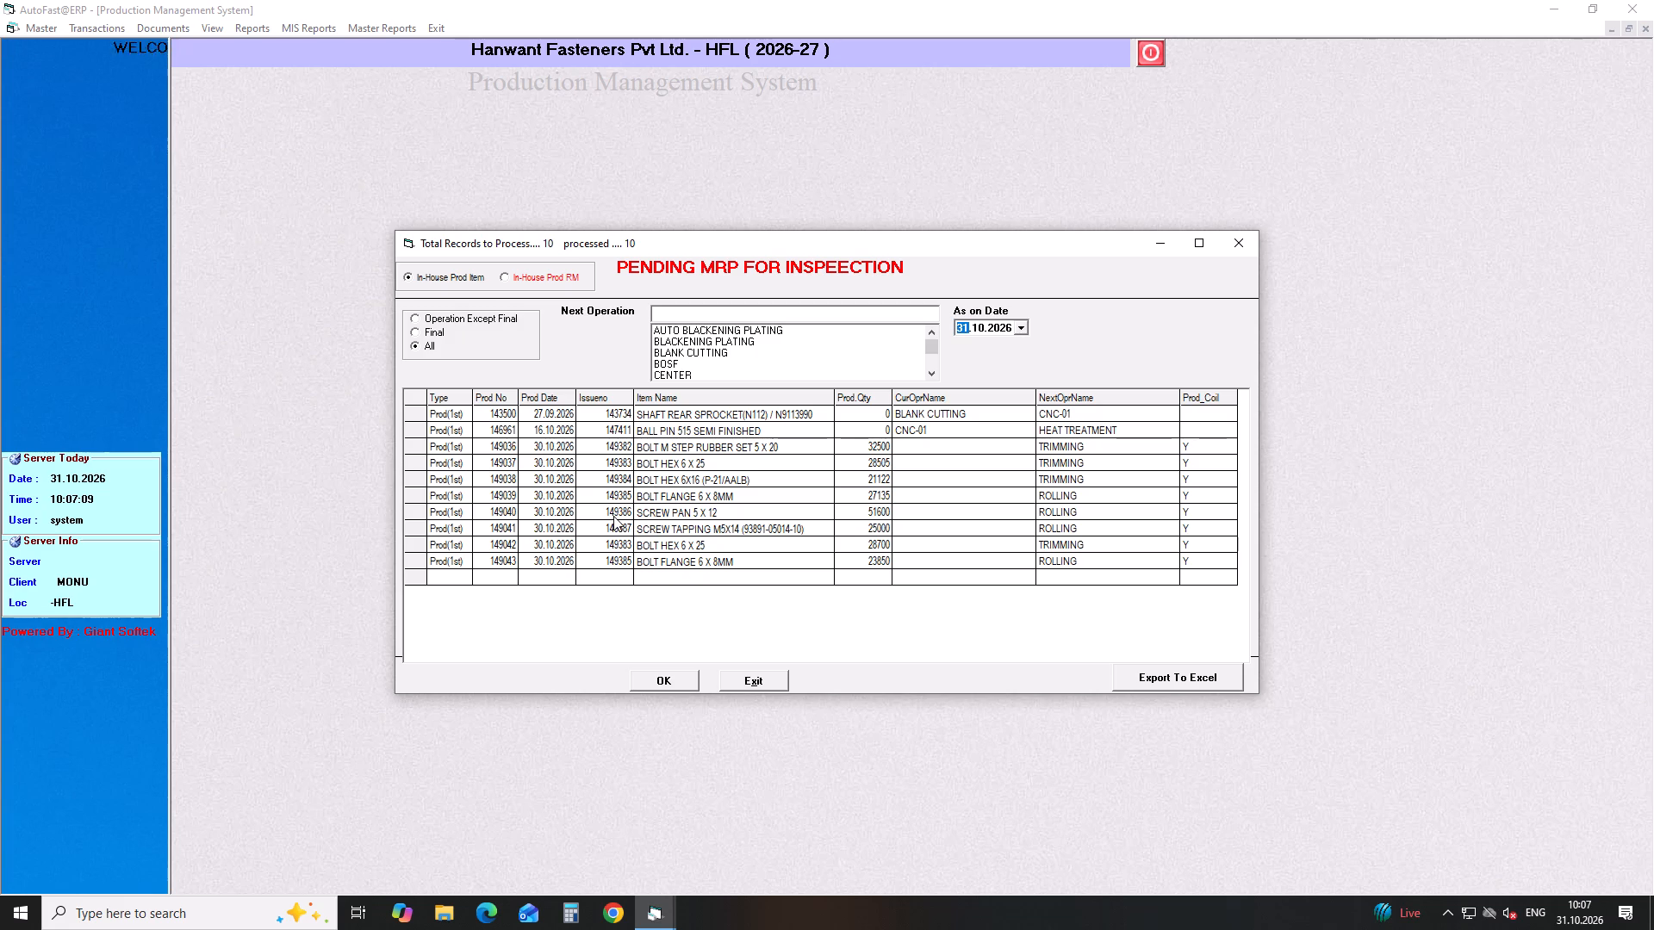
Open production 149036 (BOLT M STEP RUBBER SET 5 X 20) for editing and set re-work to 0, passing the full quantity as OK.
left_click(611, 449)
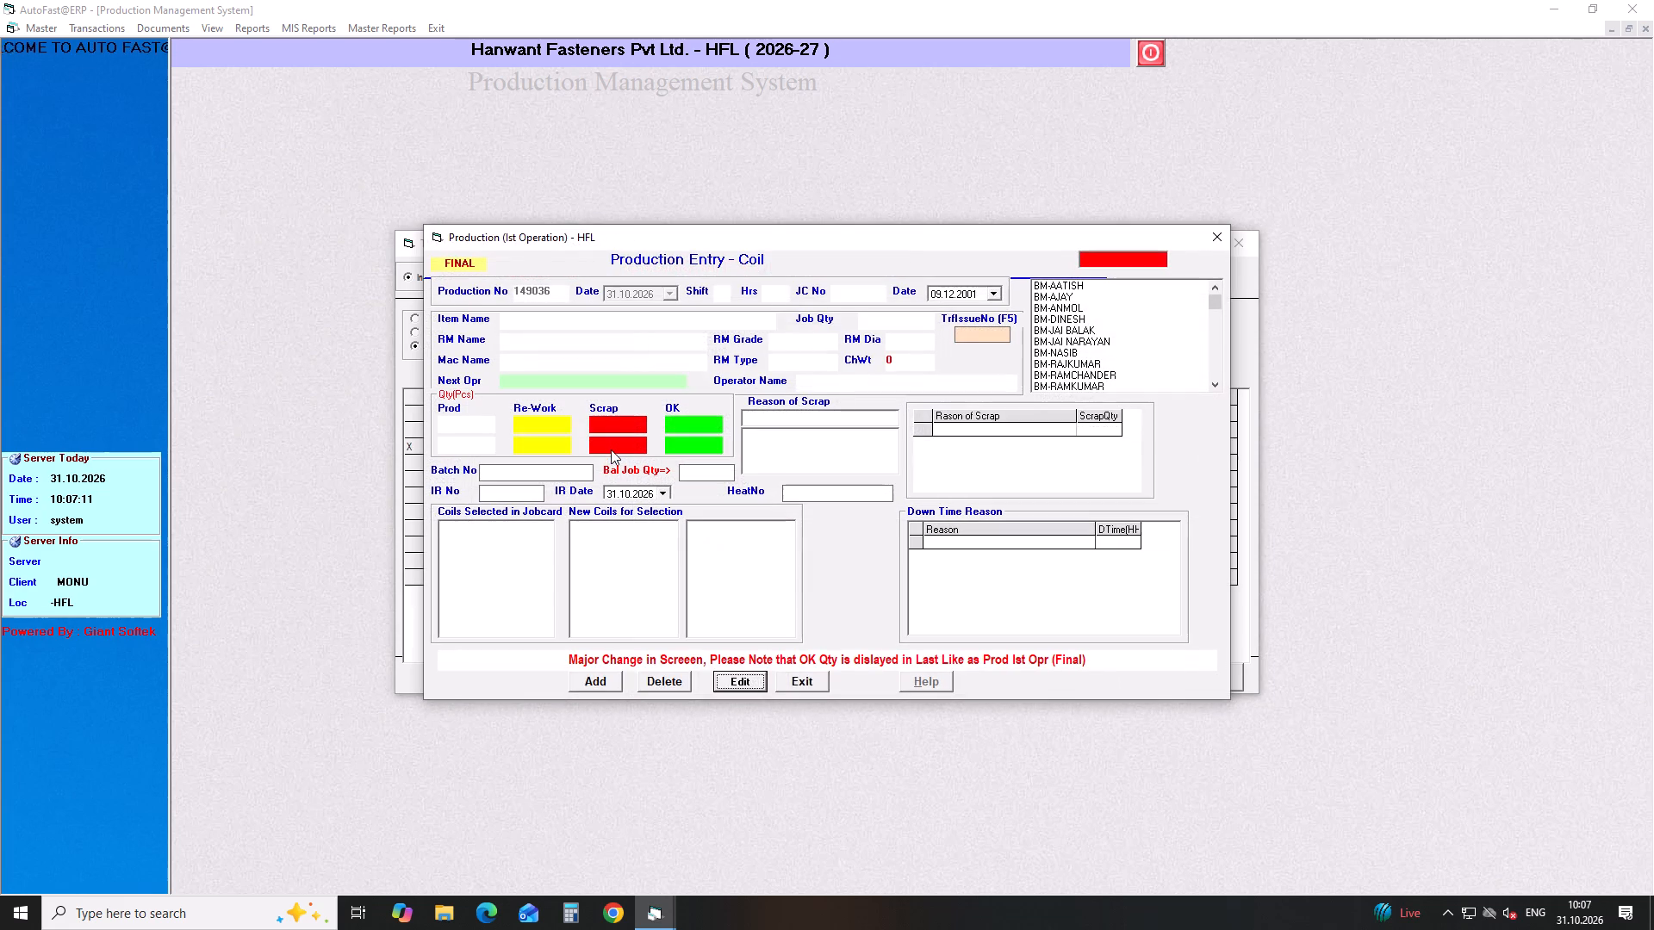
key("Return")
key("Return")
left_click(762, 684)
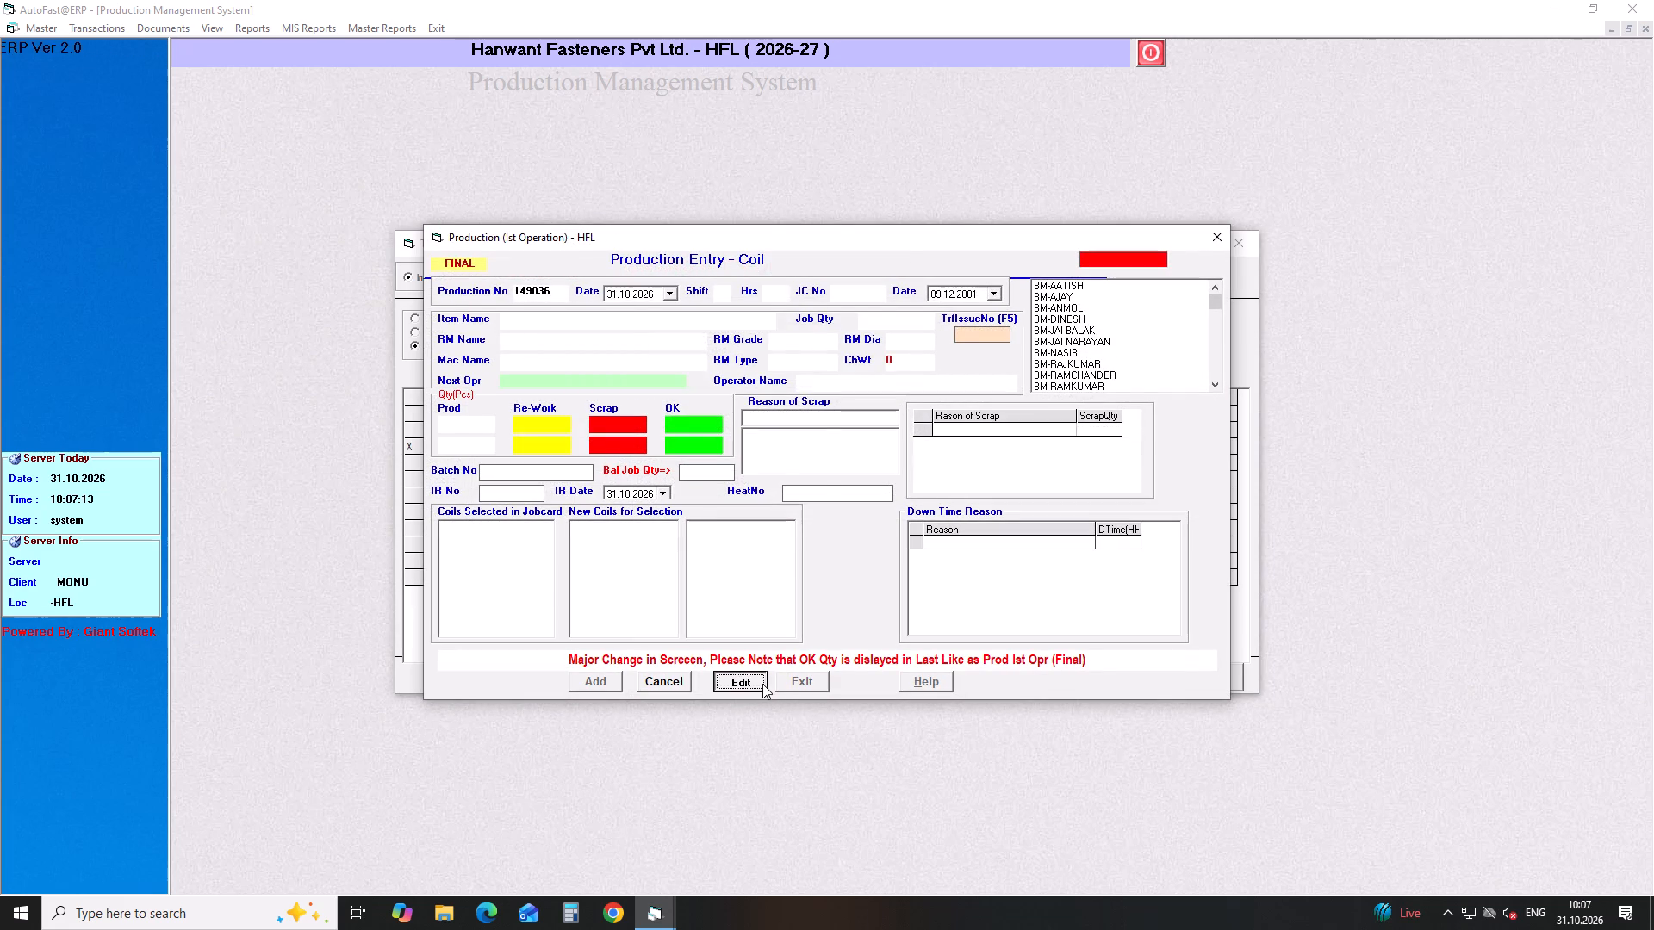
double_click(557, 418)
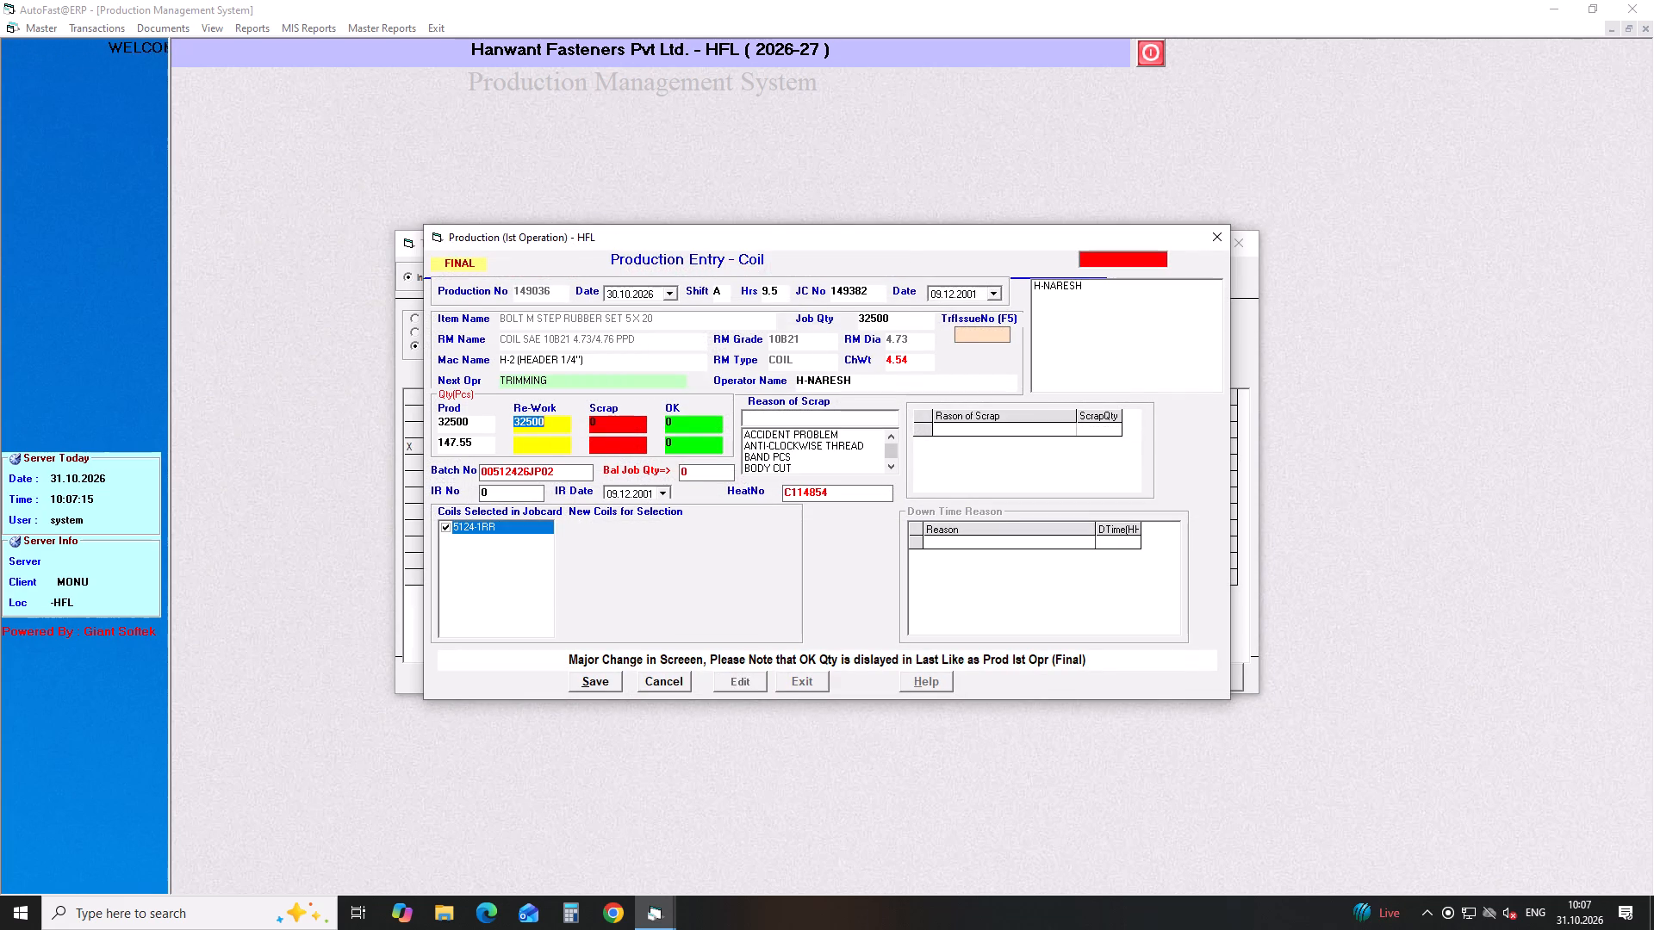
key("0")
key("Return")
key("Return")
key("Return")
key("Return")
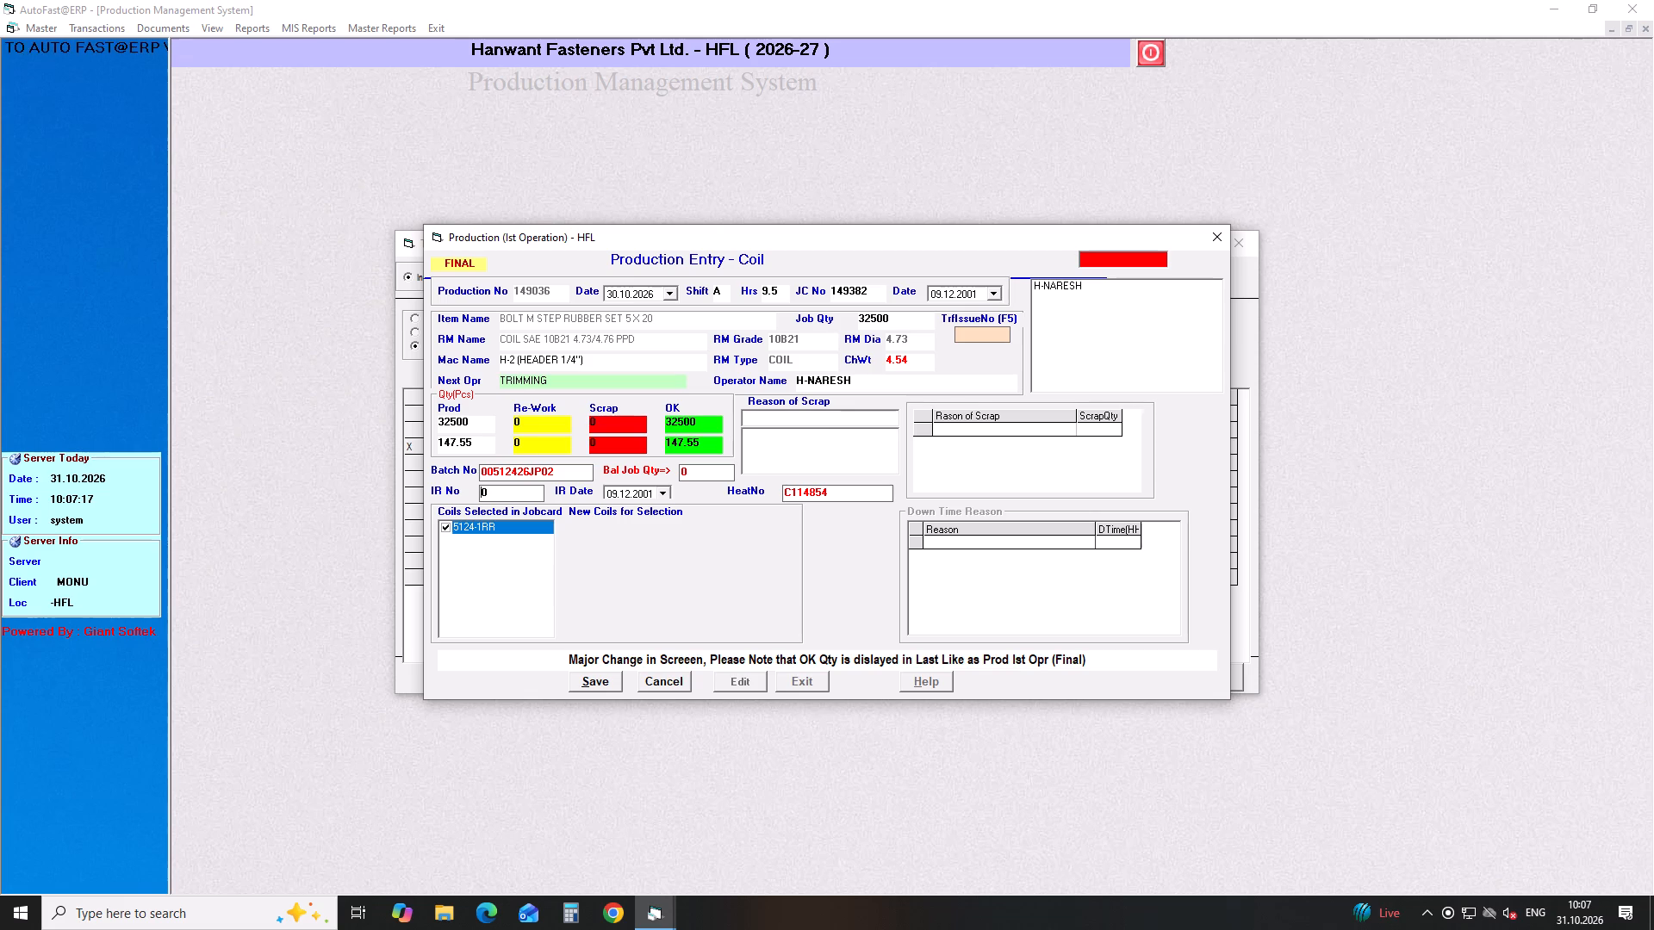
Set IR No 01 and IR date 31.10.2026 on production 149036, then save and close the entry.
key("Right")
key("1")
key("Return")
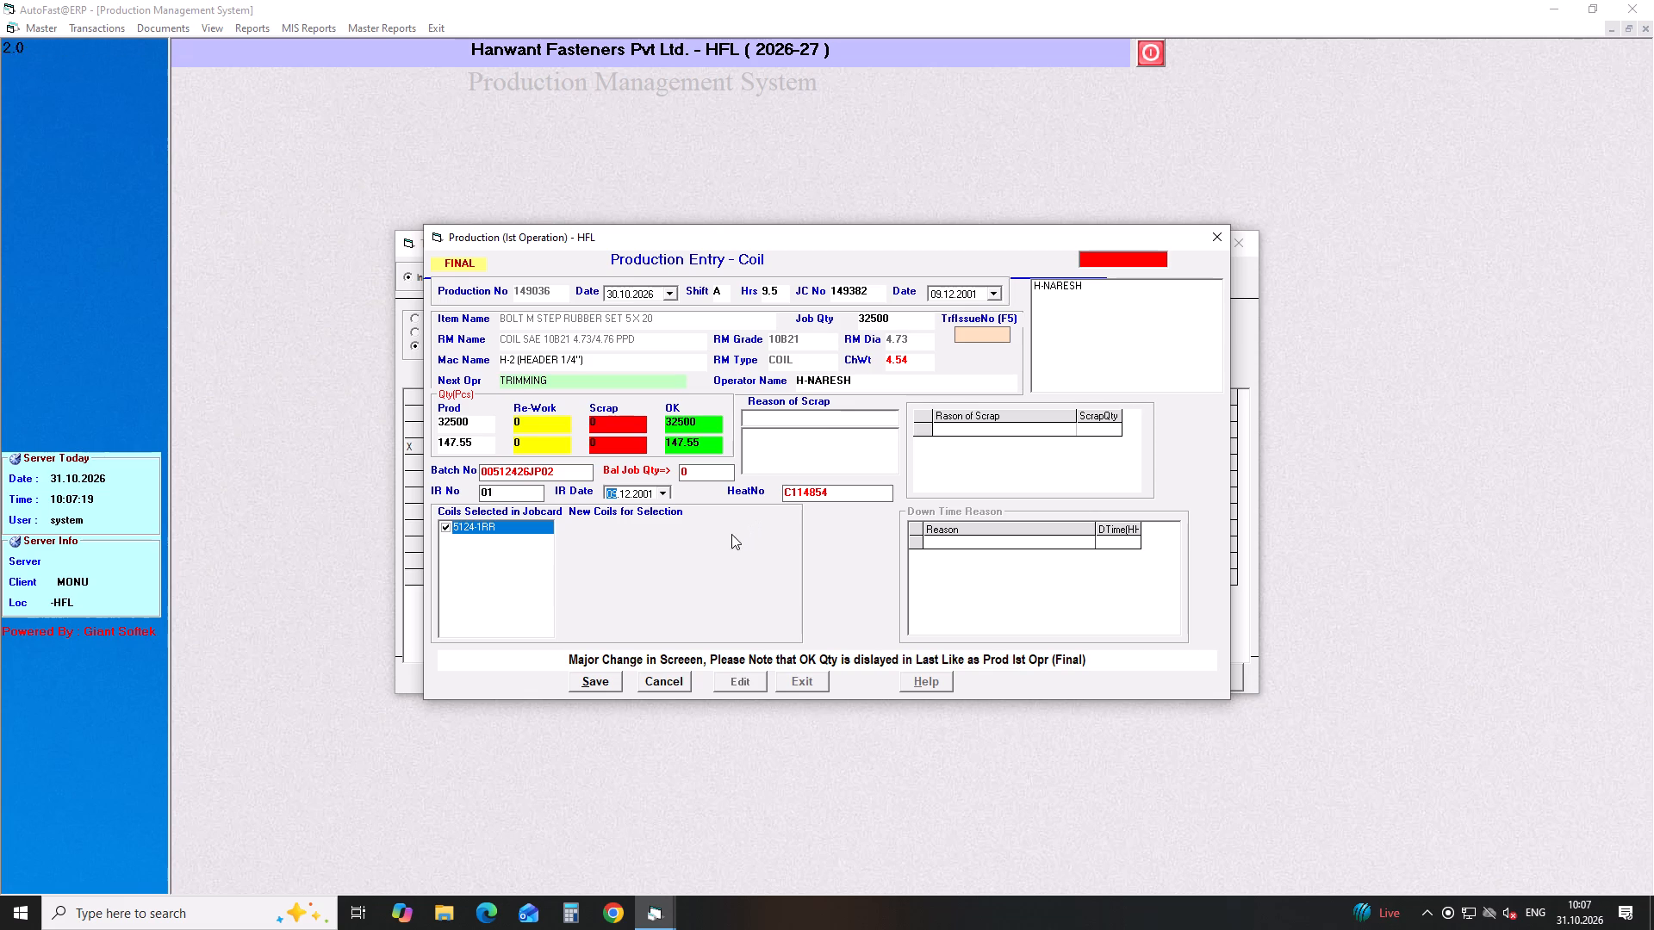
left_click(662, 495)
left_click(655, 630)
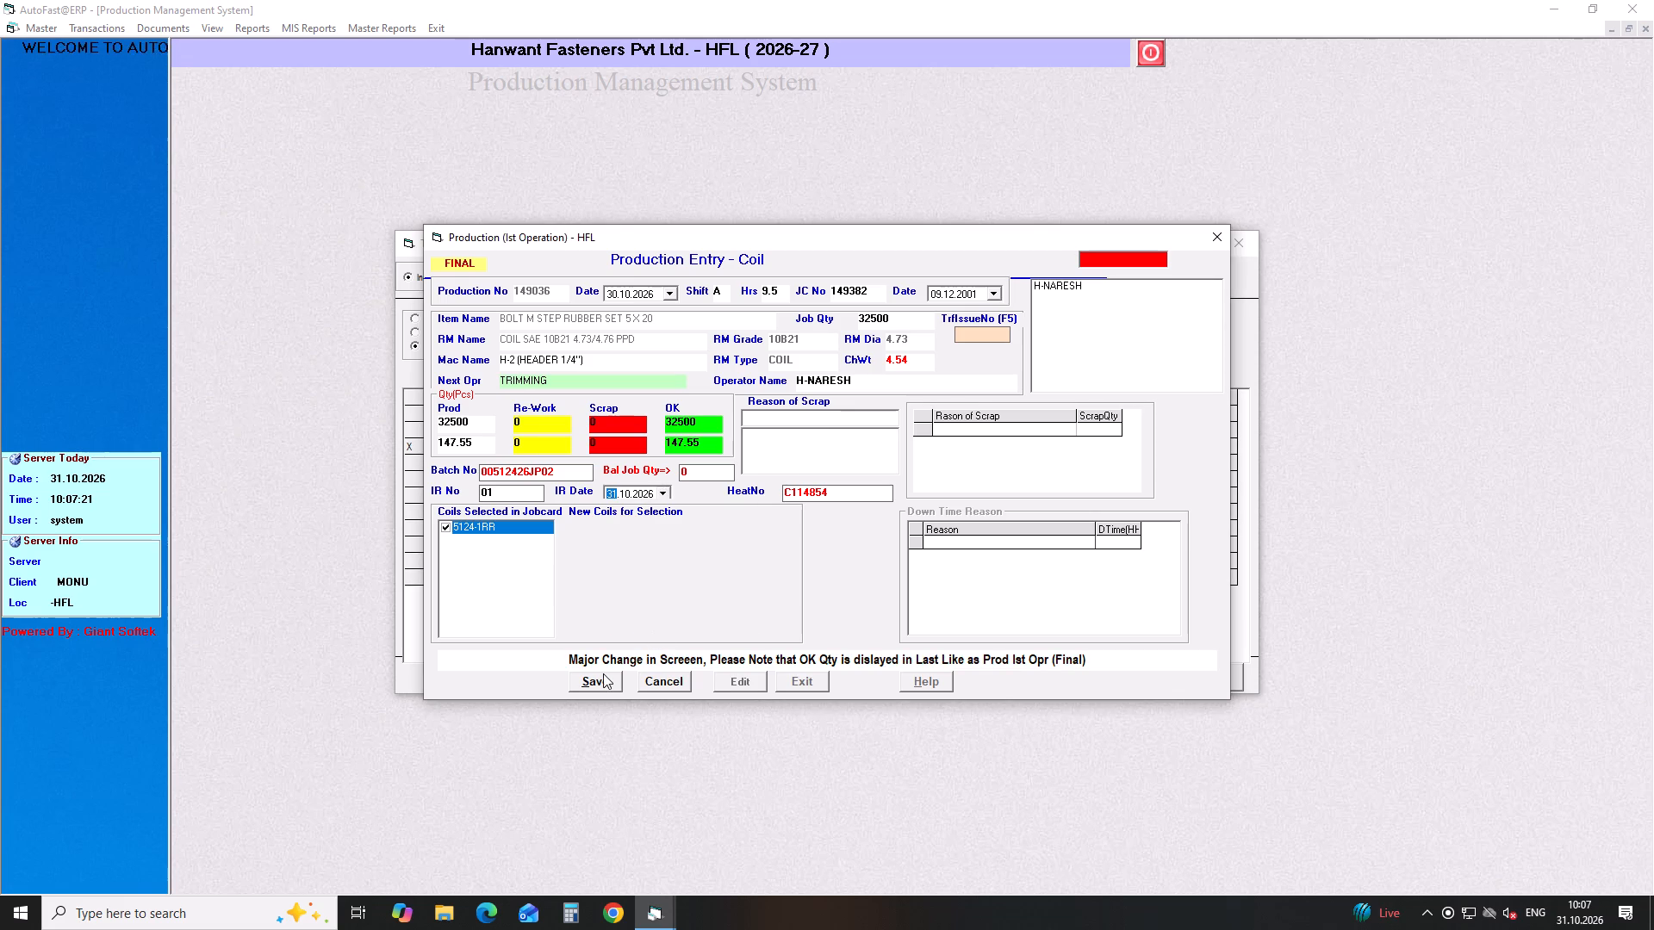
left_click(600, 676)
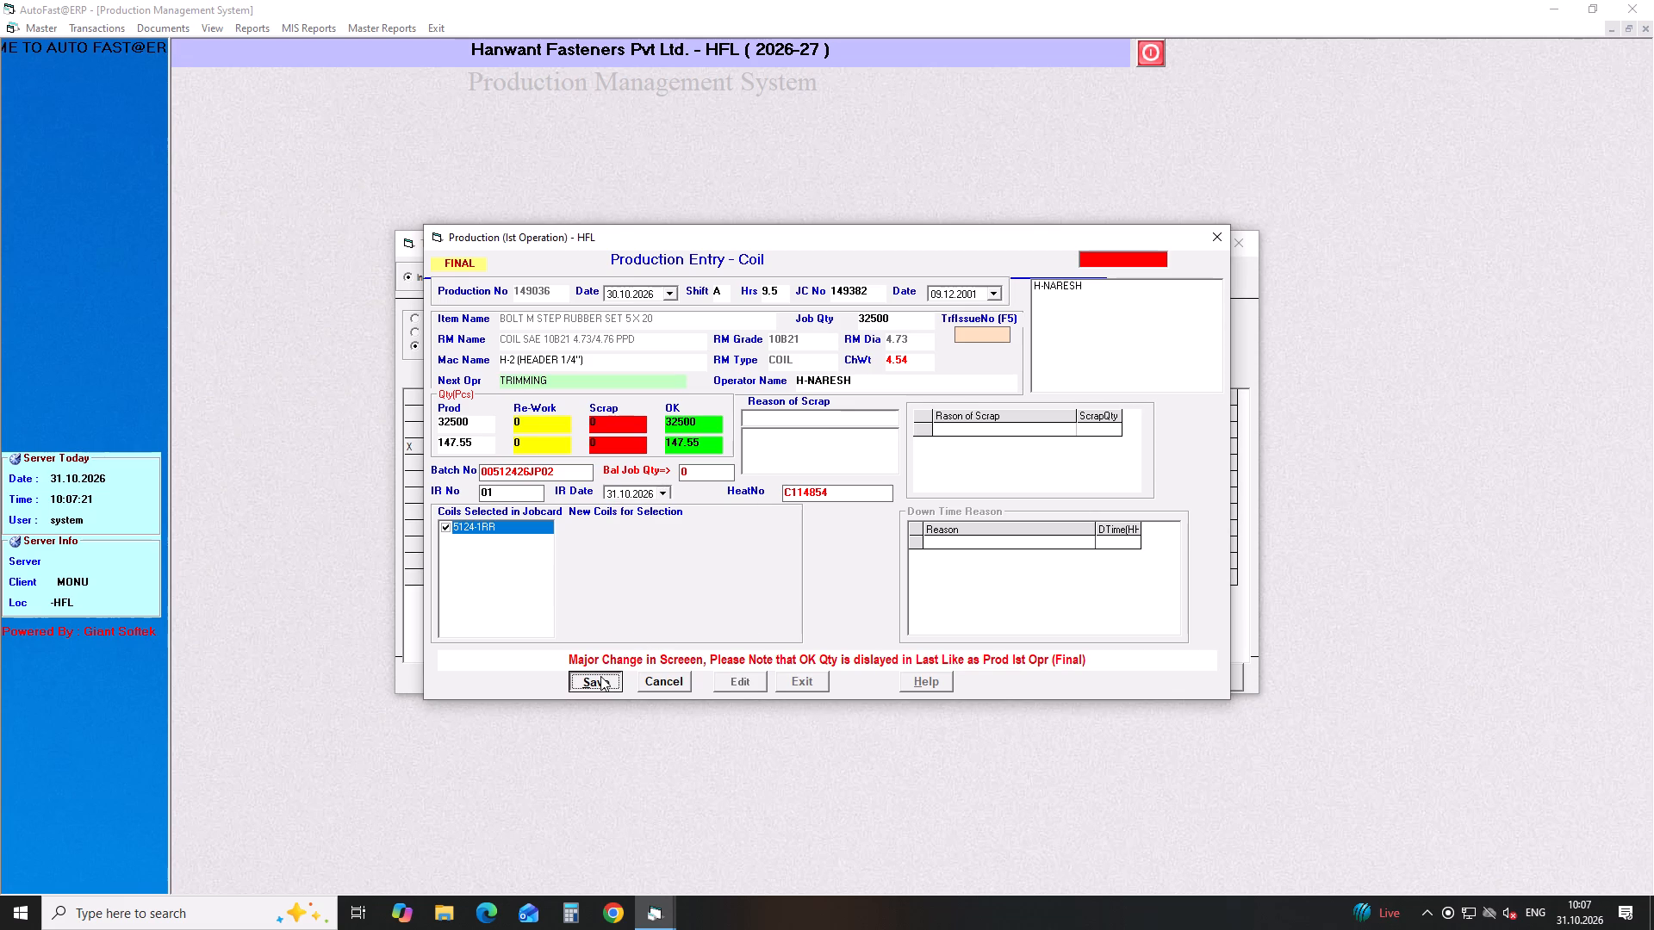
left_click(792, 683)
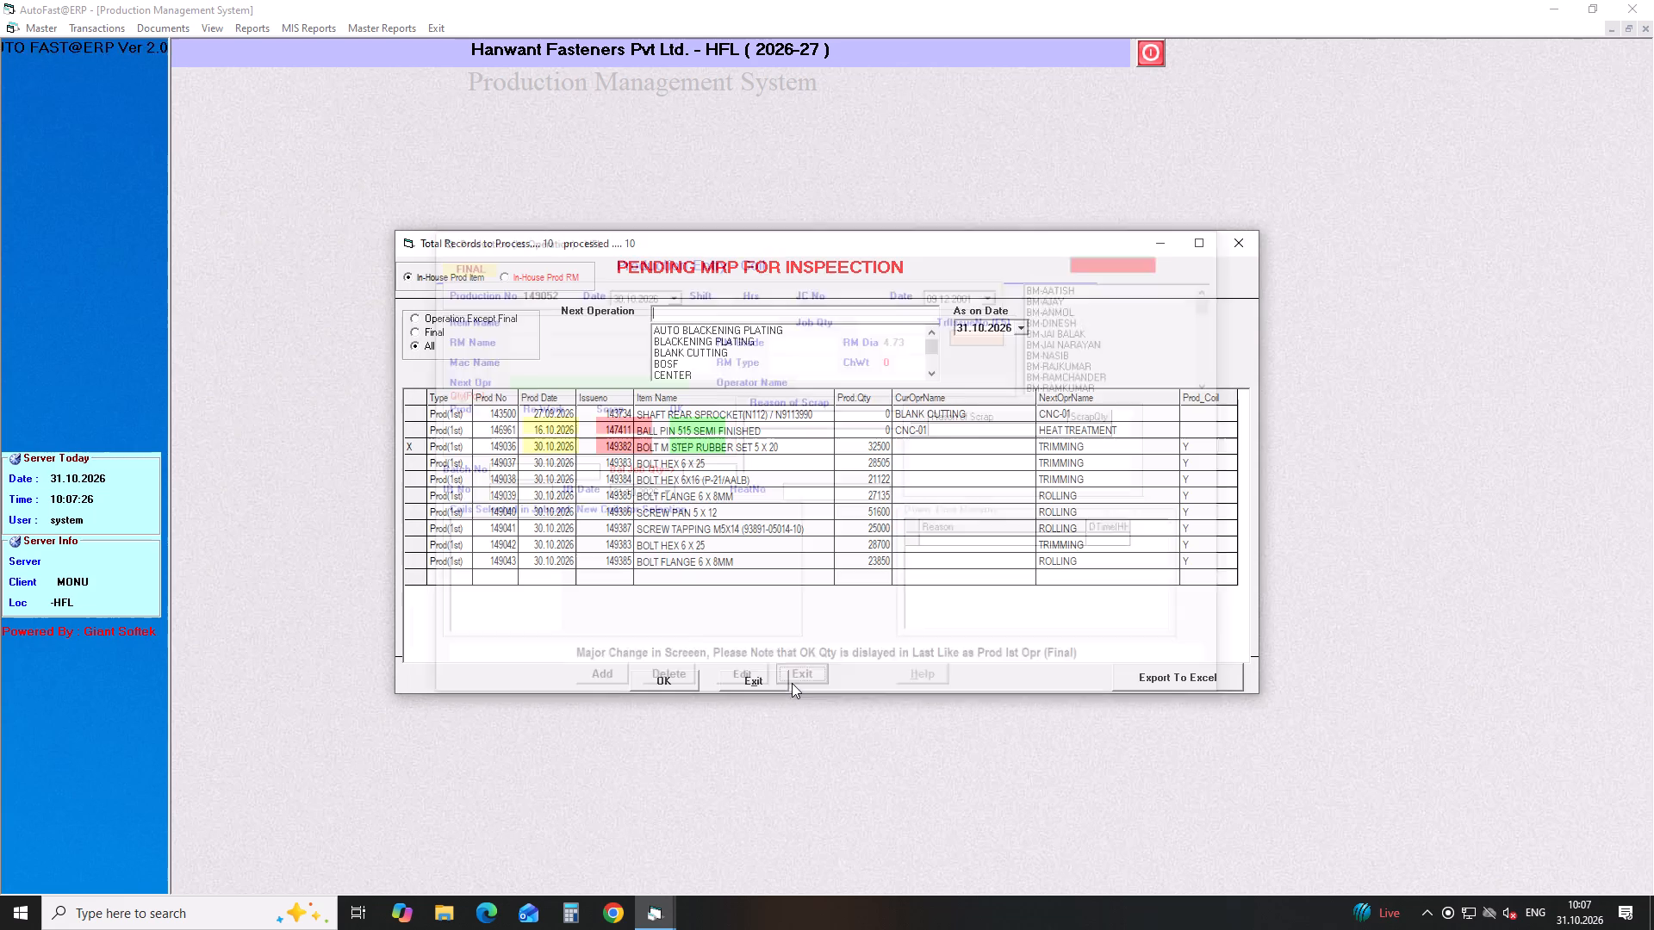
Open production 149037 (BOLT HEX 6 X 25) for editing and set its re-work quantity to 0.
left_click(583, 468)
key("Return")
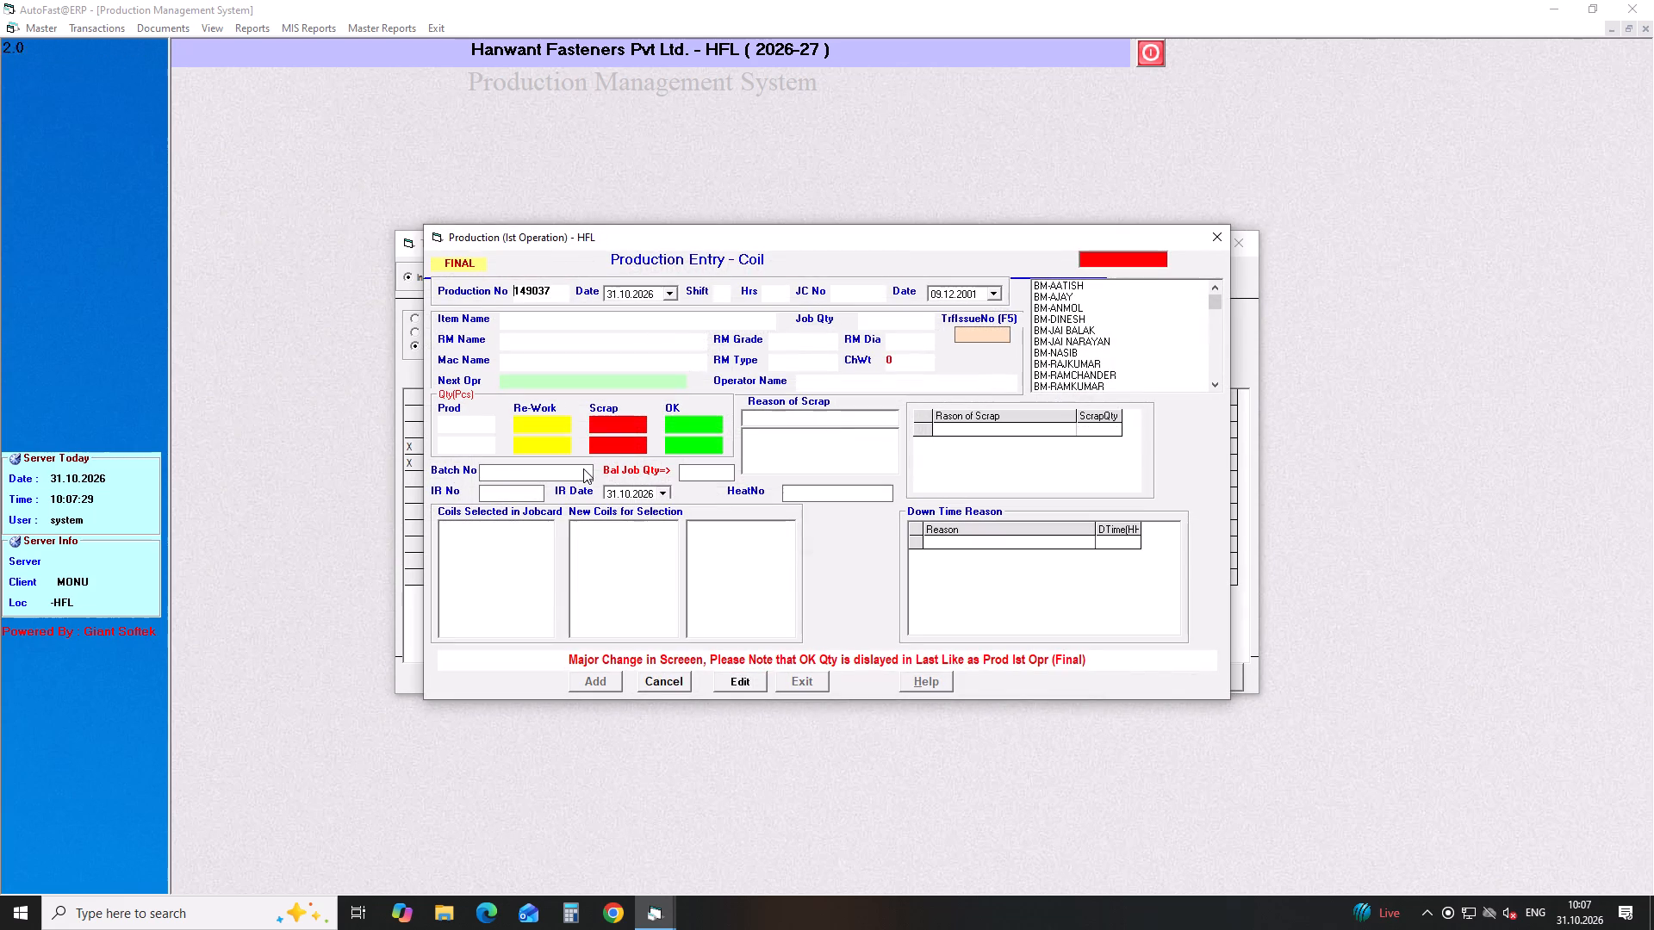
key("Return")
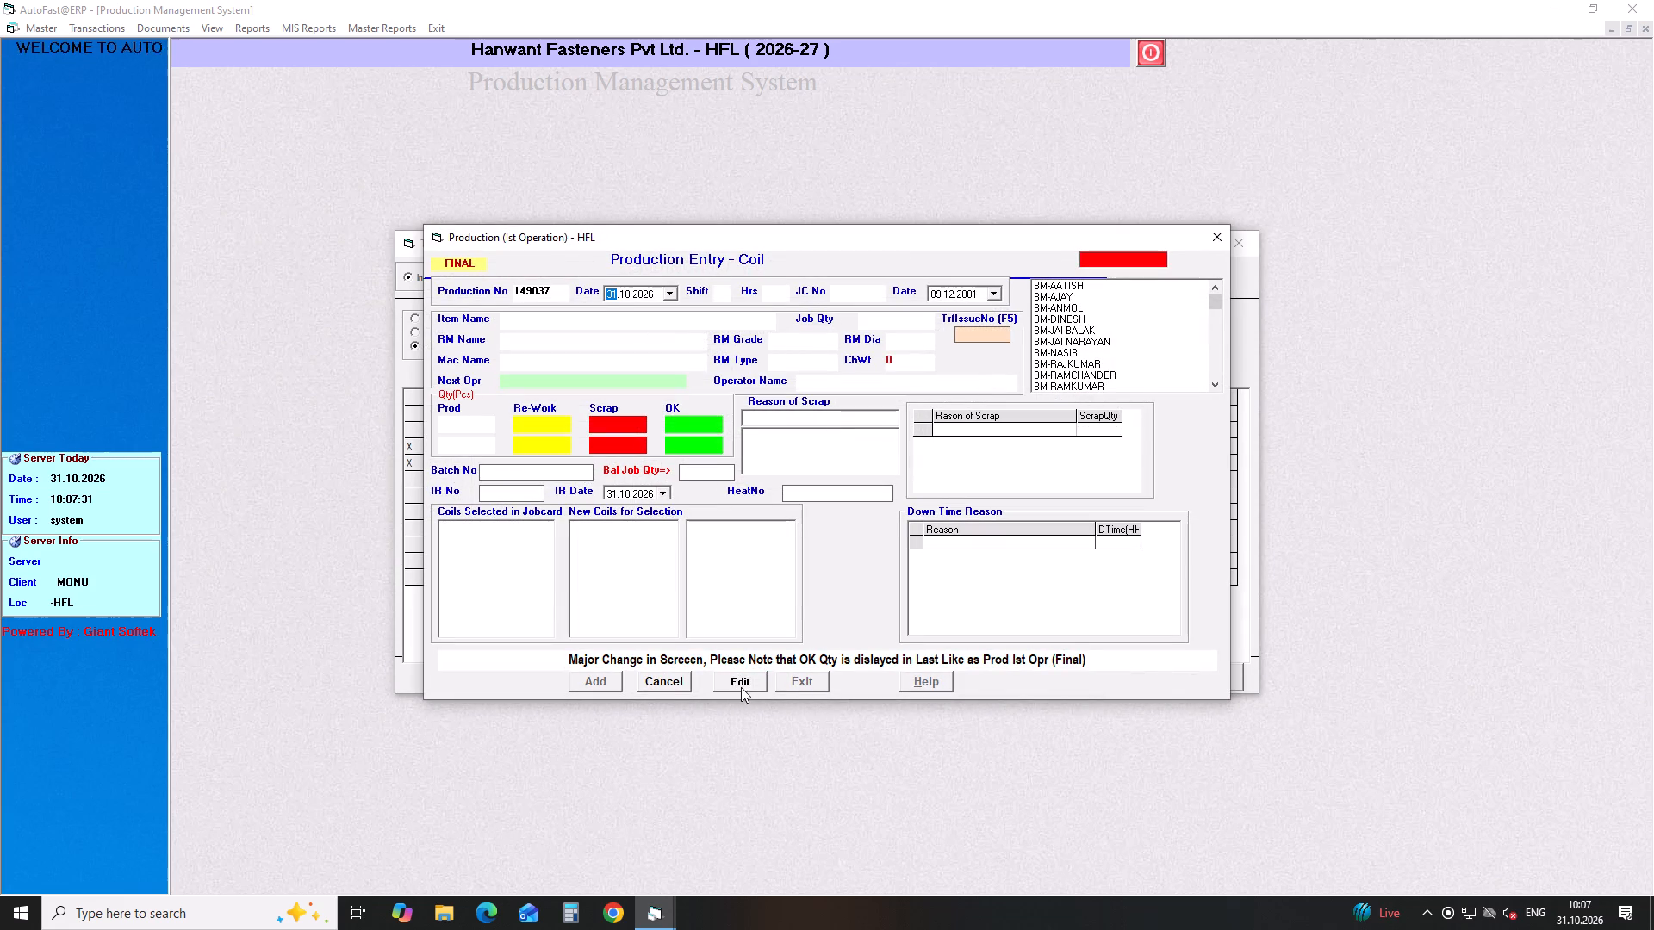
left_click(737, 680)
double_click(556, 418)
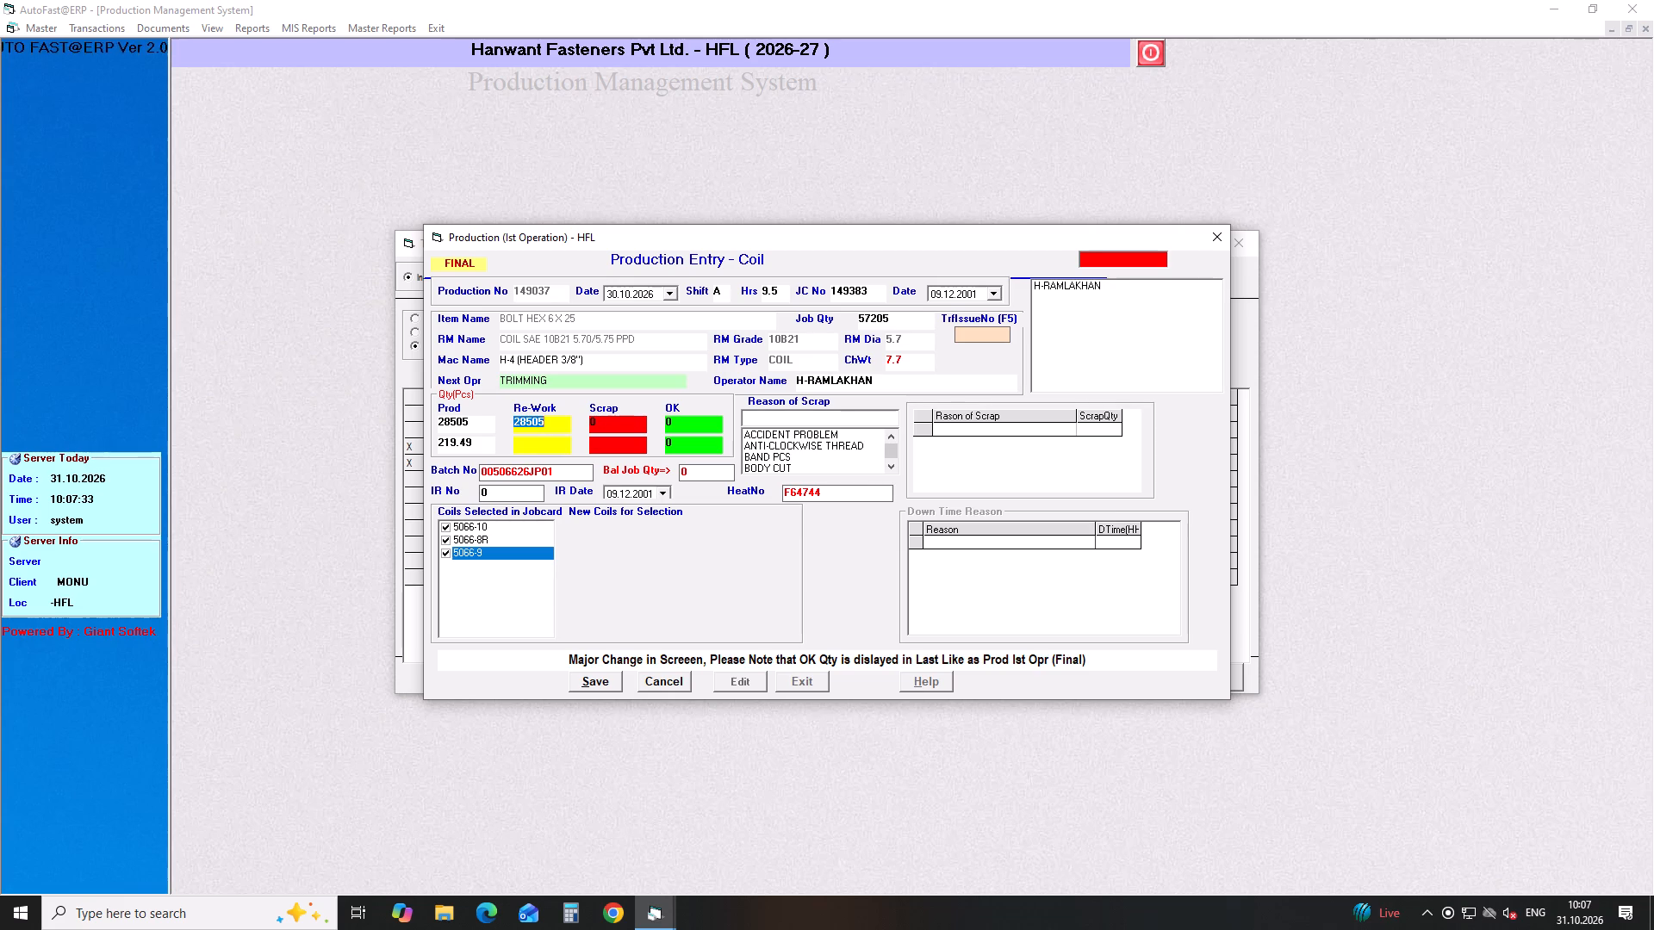
key("0")
key("Return")
Record a scrap quantity of 05 on production 149037, with OUT PROBLEM as the reason for all 05 pieces.
key("Right")
key("5")
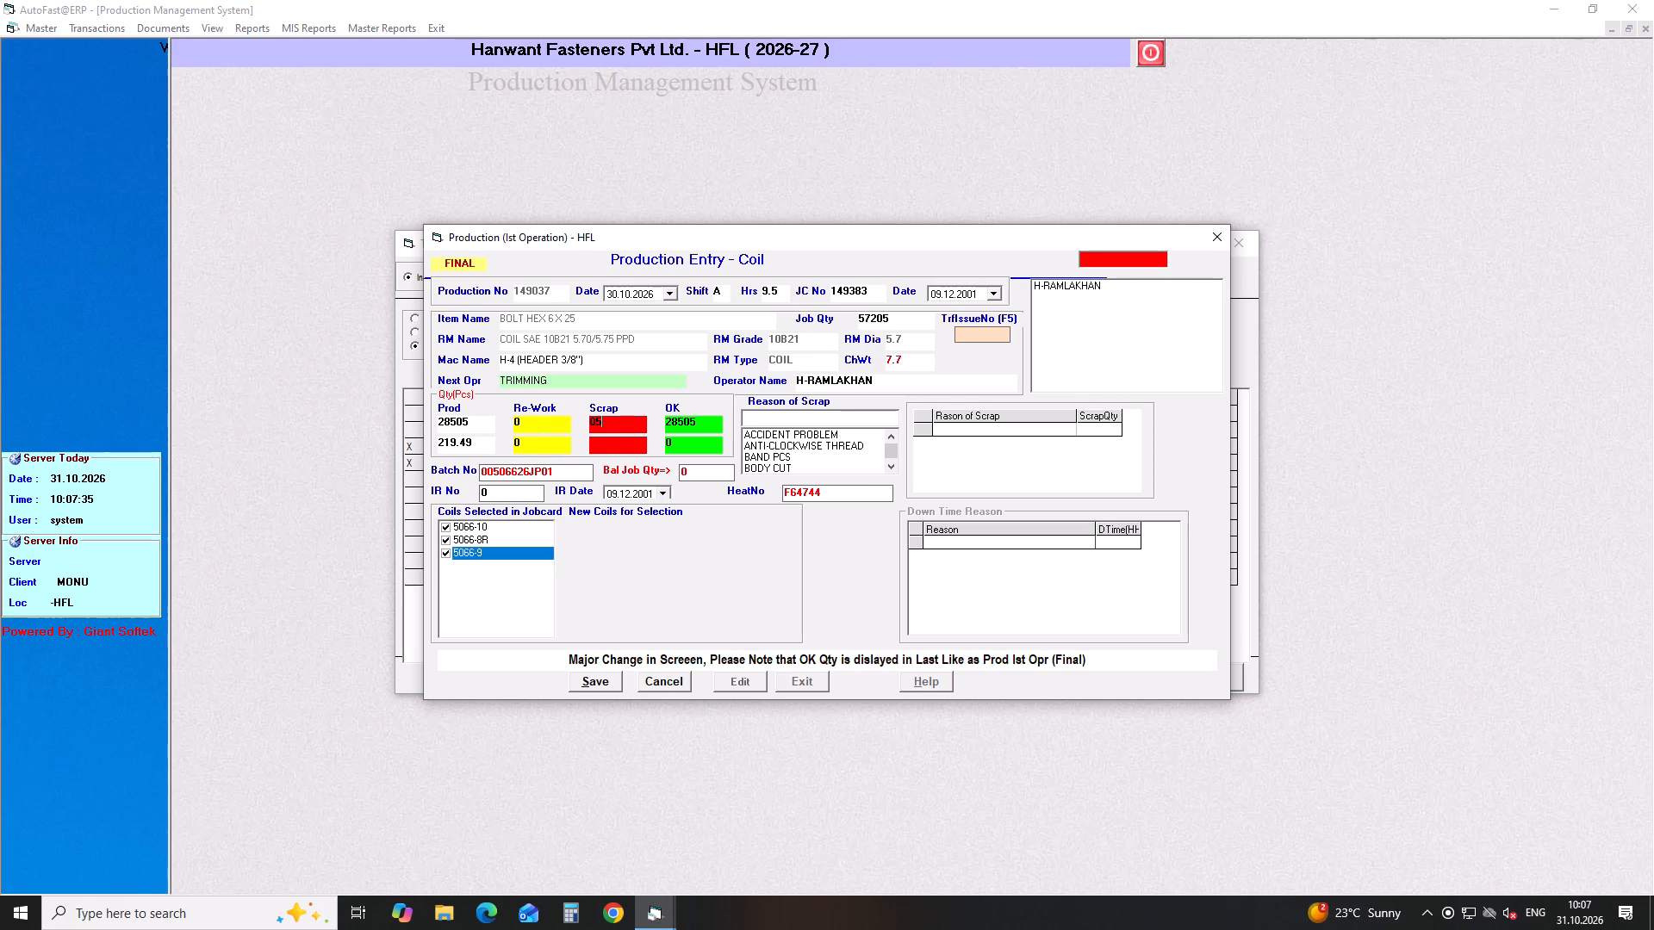
key("Return")
type("out")
key("Down")
key("Return")
type("05")
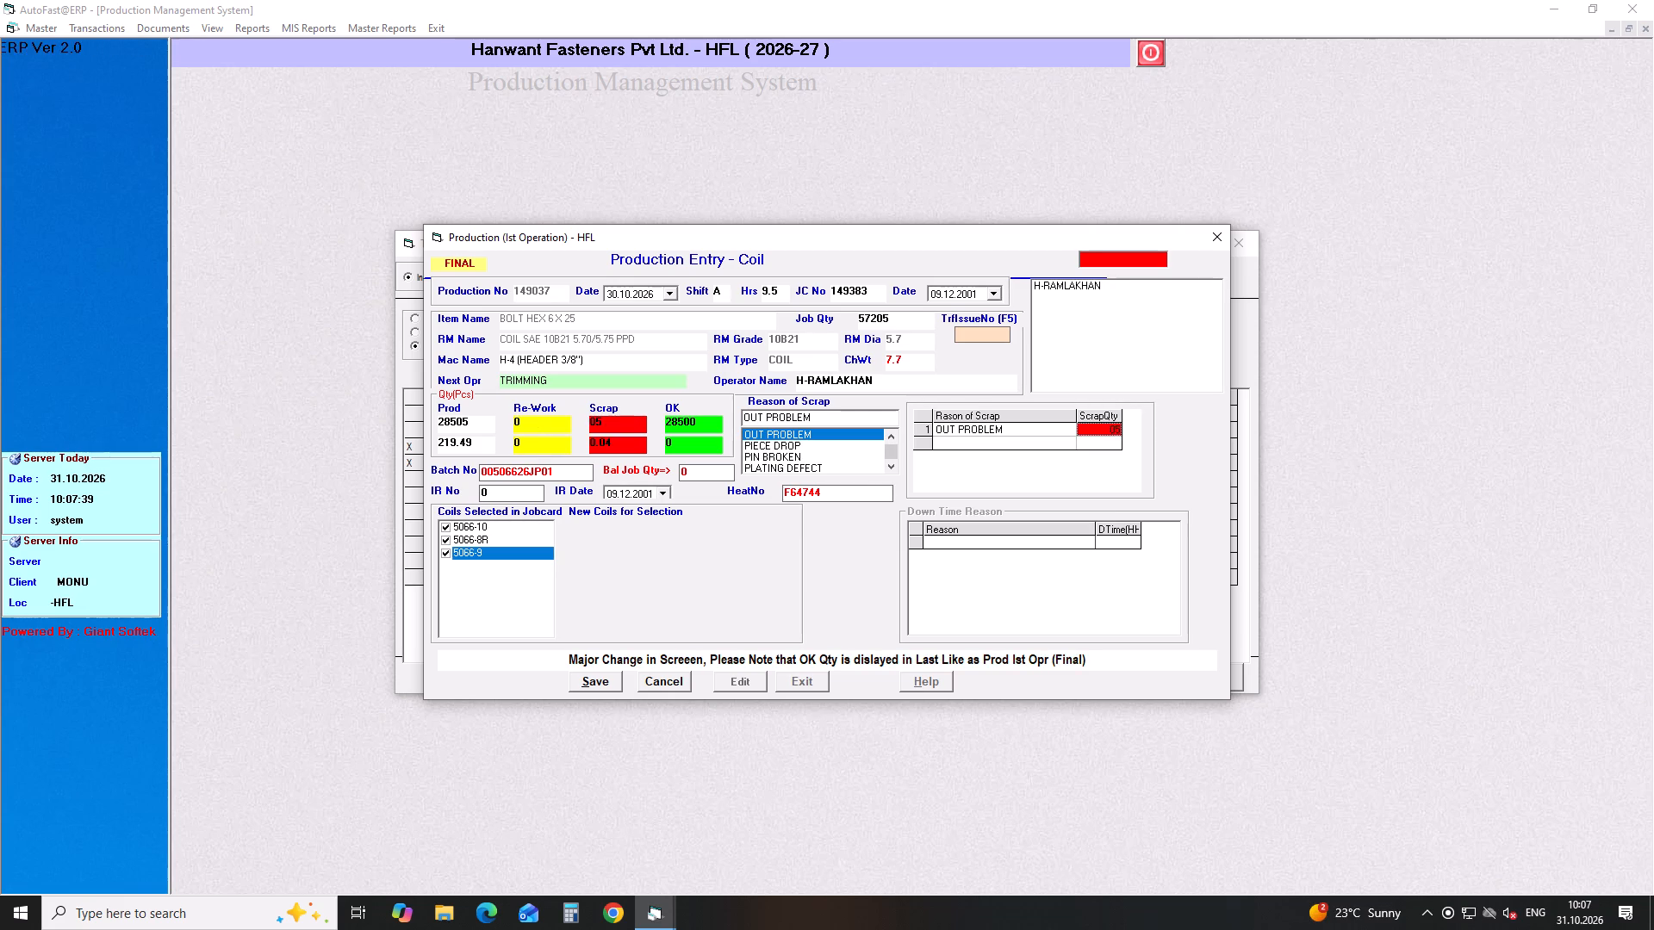
key("Return")
Set IR No 01 and IR date 31.10.2026 on production 149037, then save and close the entry.
left_click(507, 497)
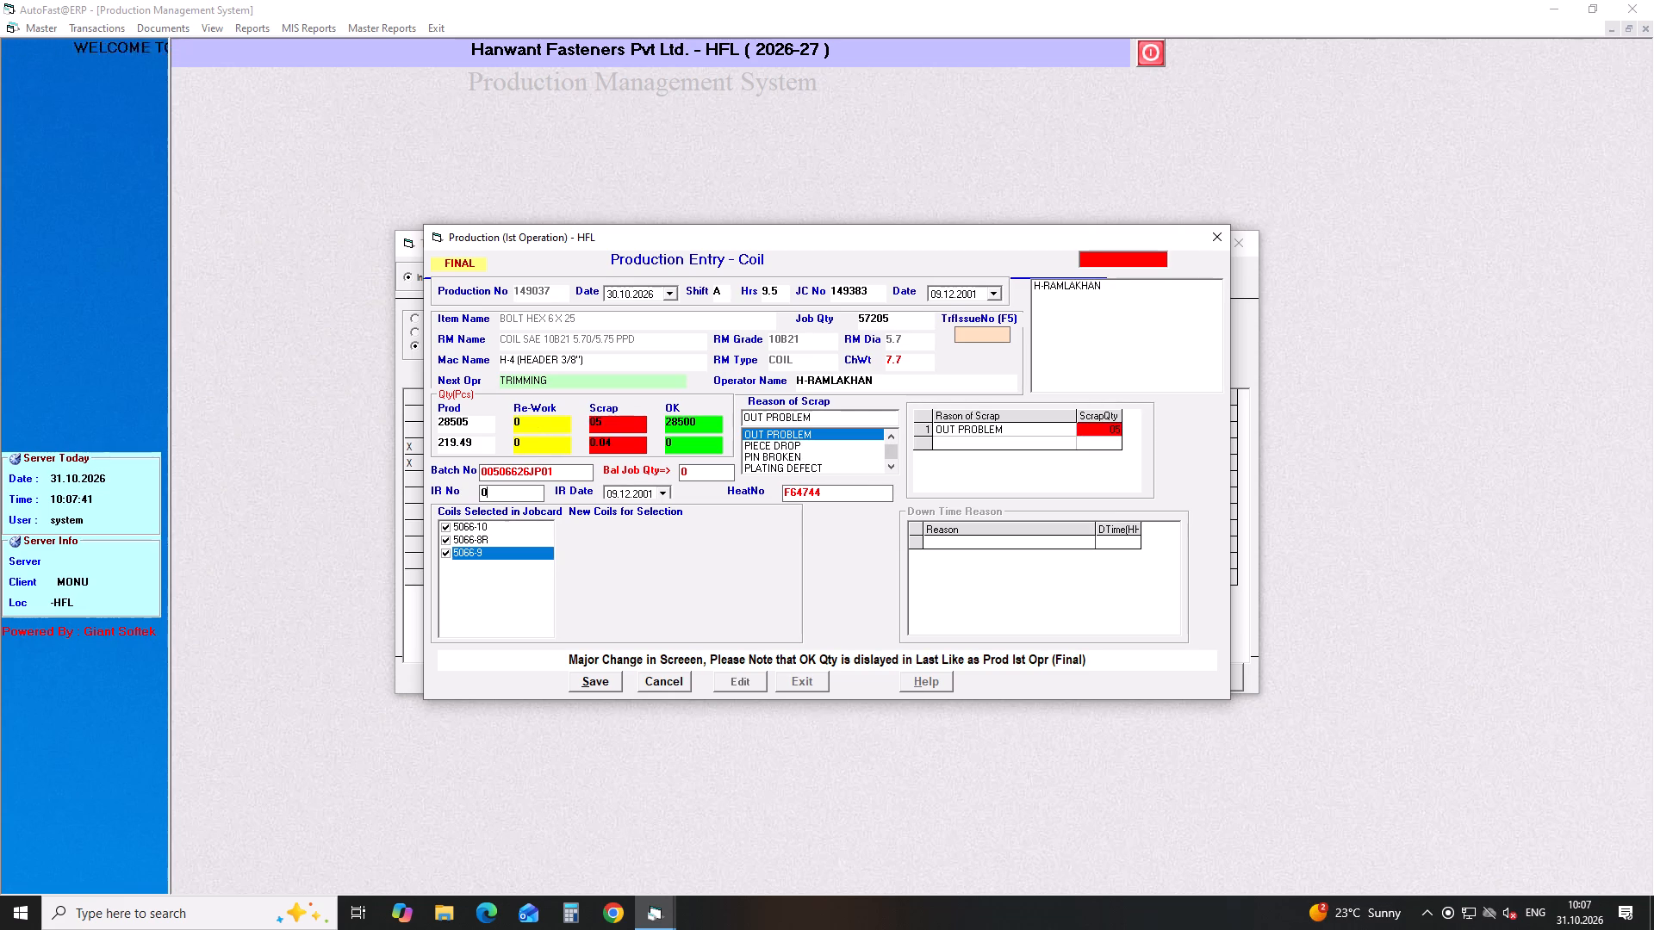
key("1")
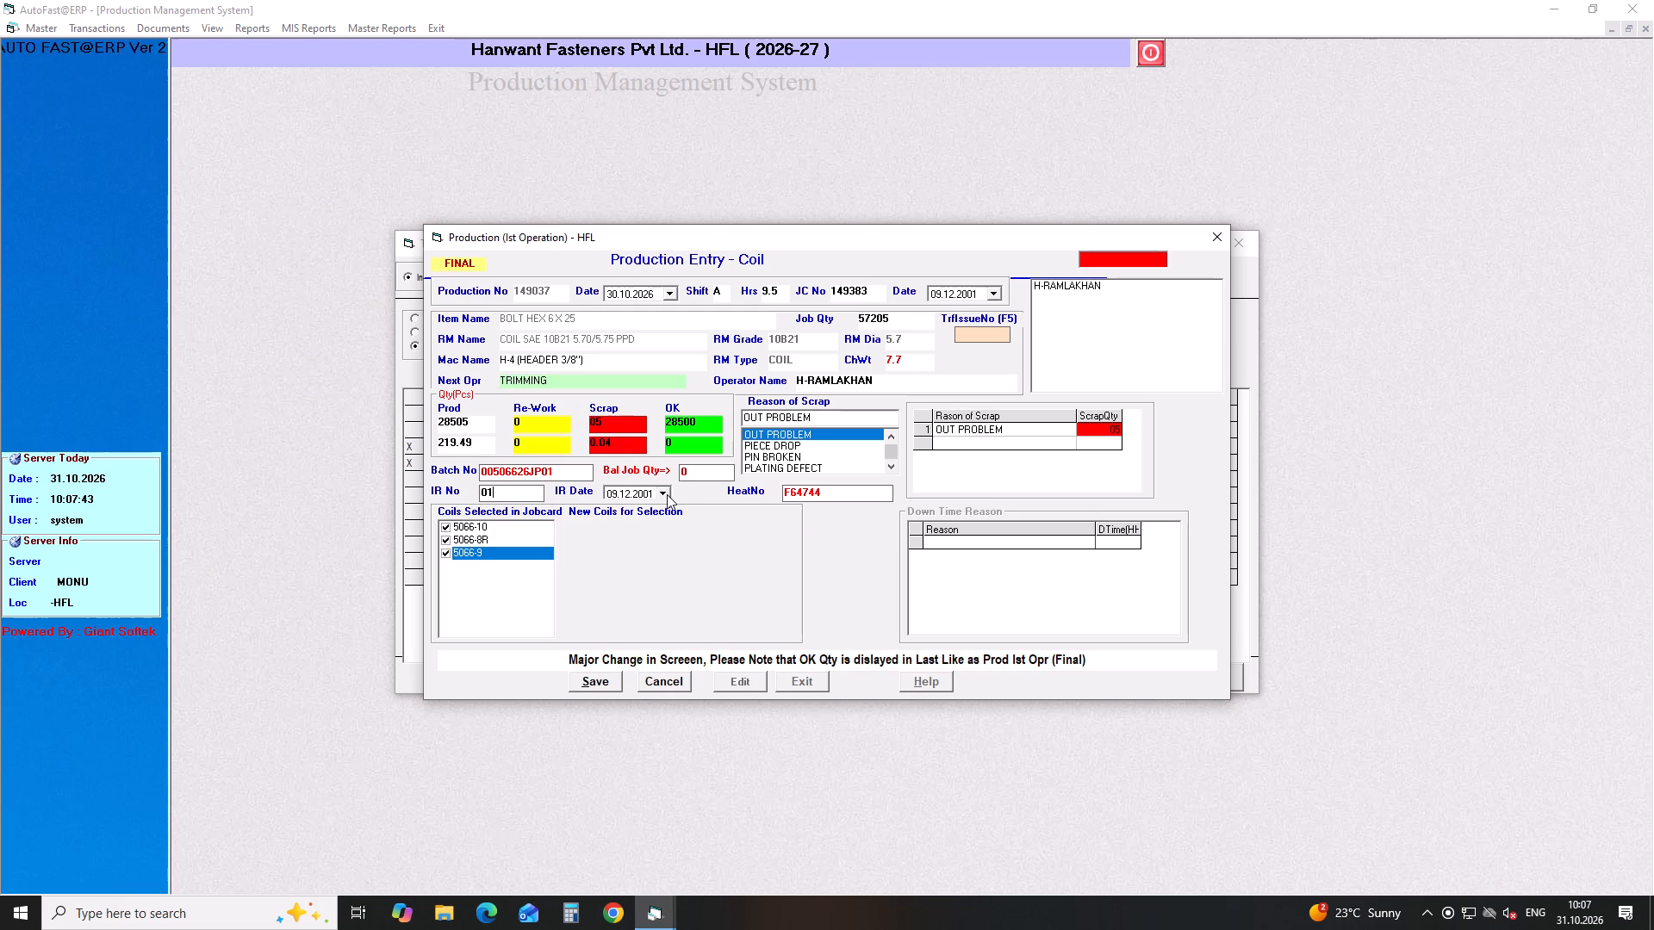
left_click(667, 494)
left_click(706, 619)
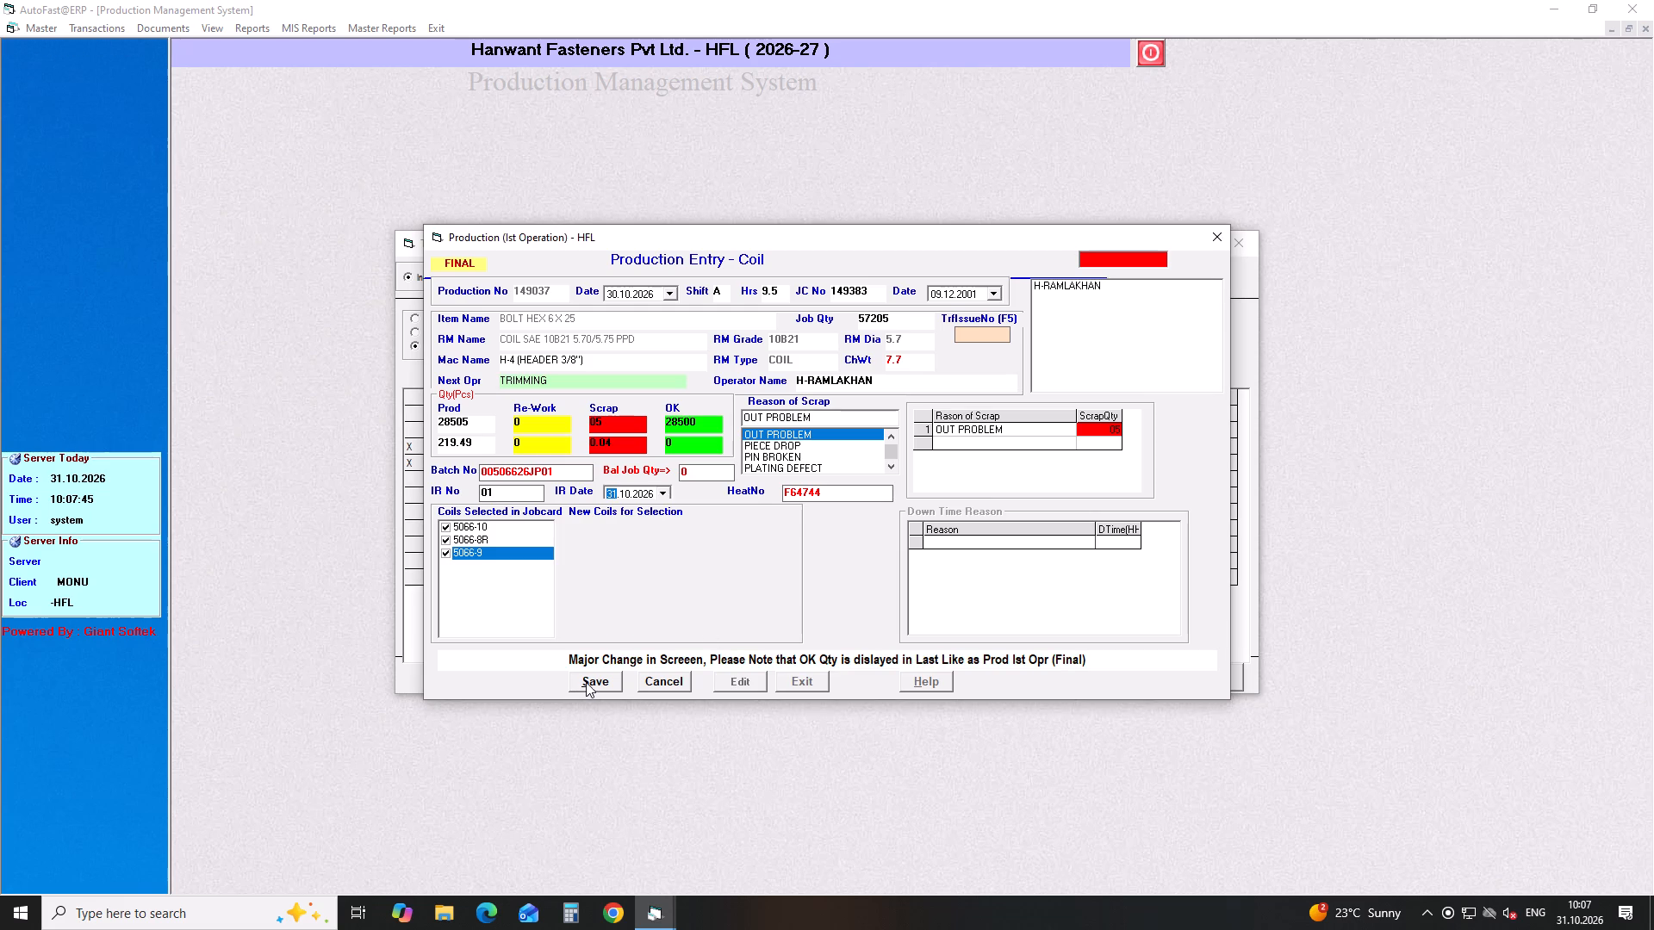
left_click(586, 682)
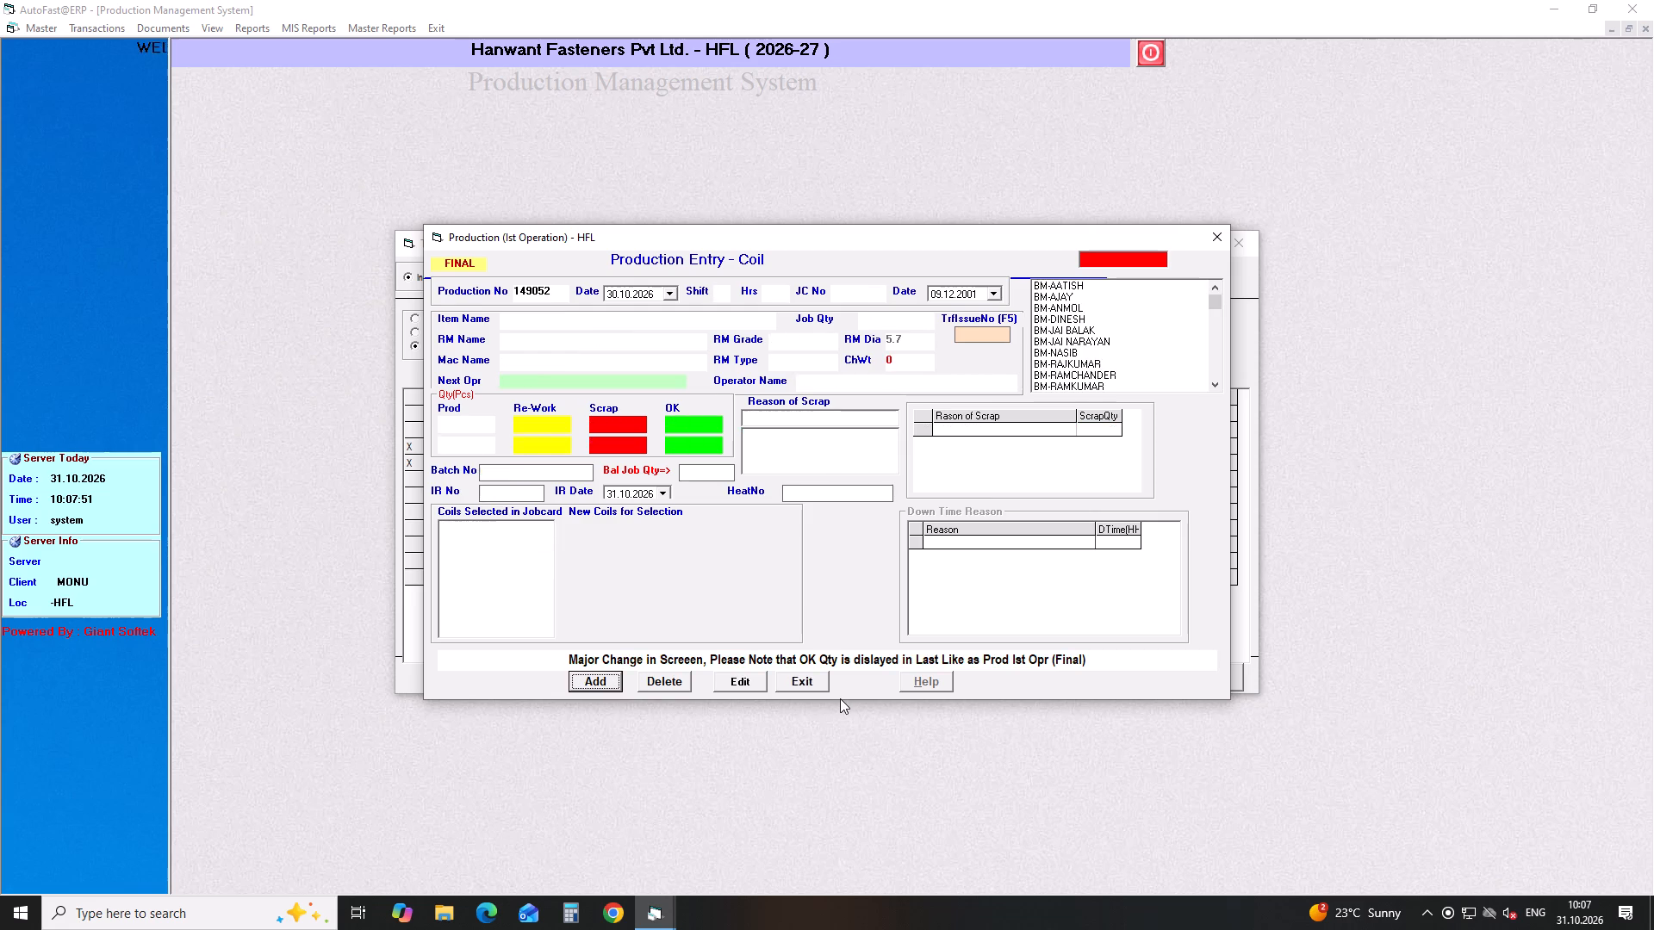
left_click(812, 679)
Open production 149038 (BOLT HEX 6X16) for editing and set re-work to 0, passing the full quantity as OK.
left_click(631, 475)
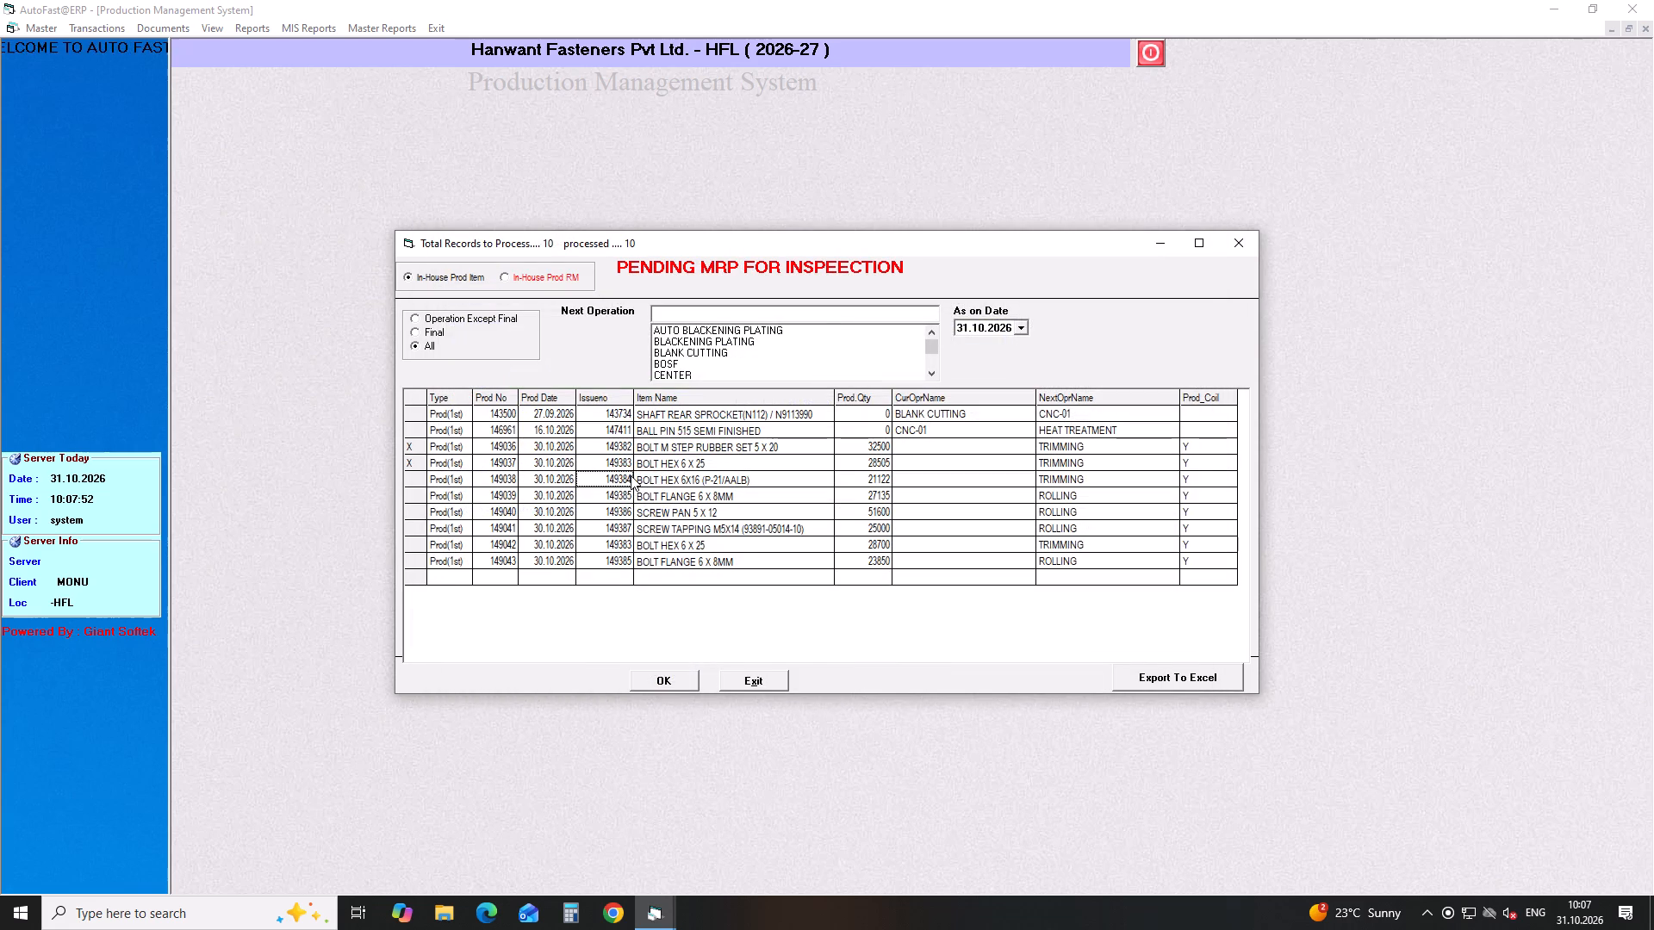
key("Return")
key("Return")
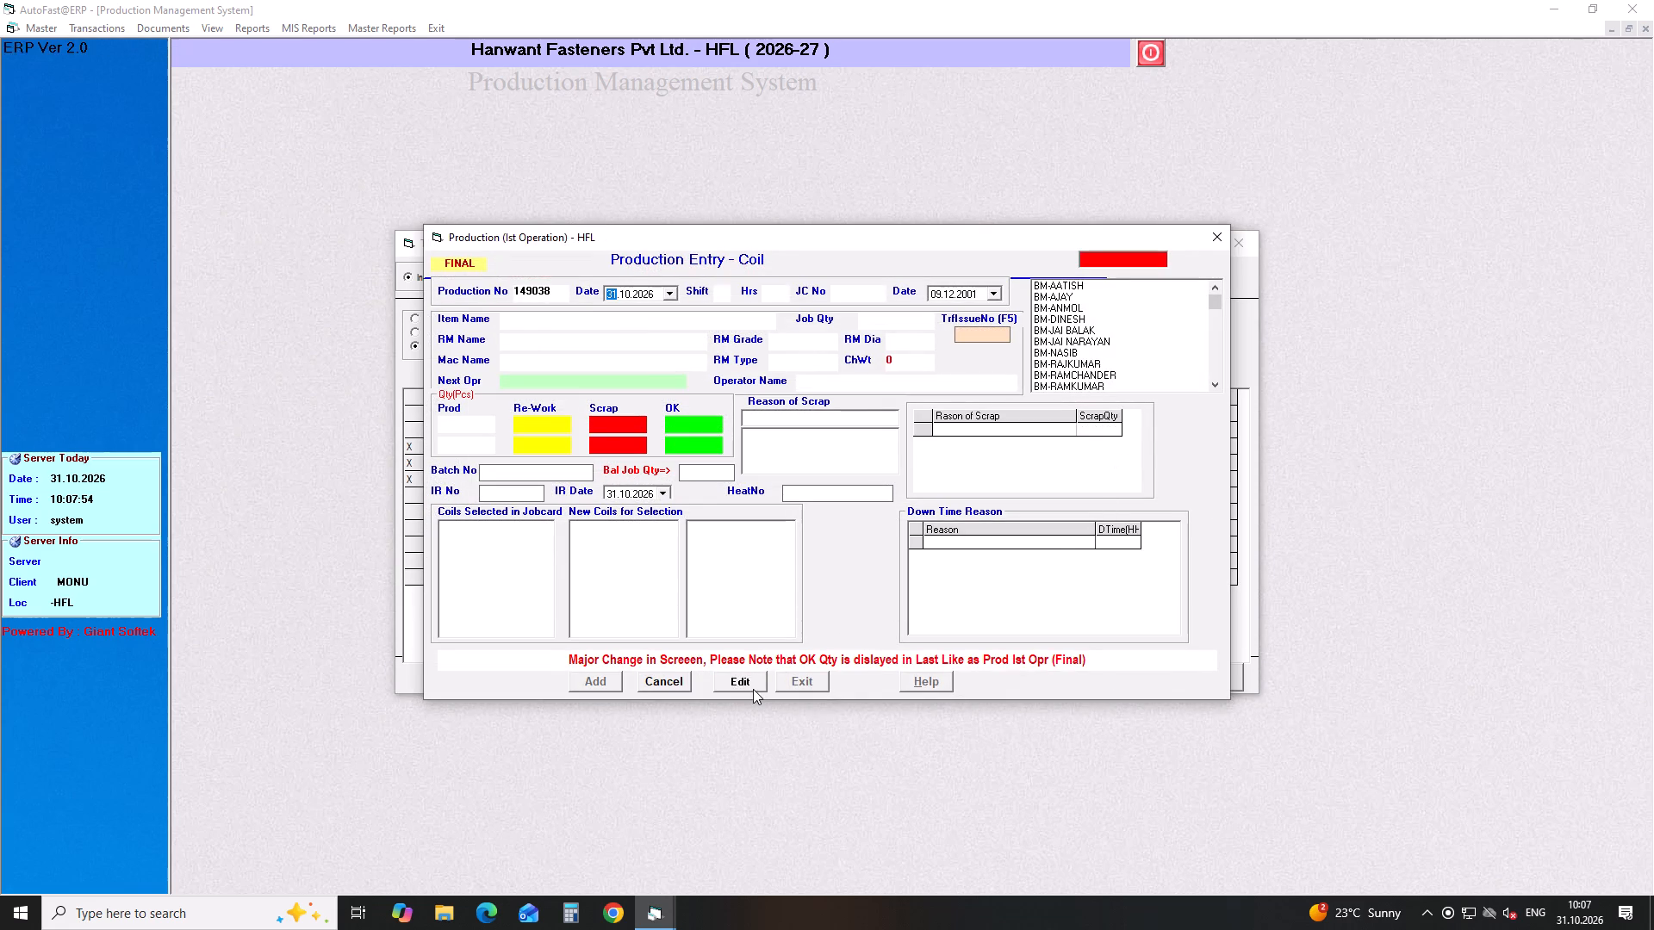
left_click(743, 681)
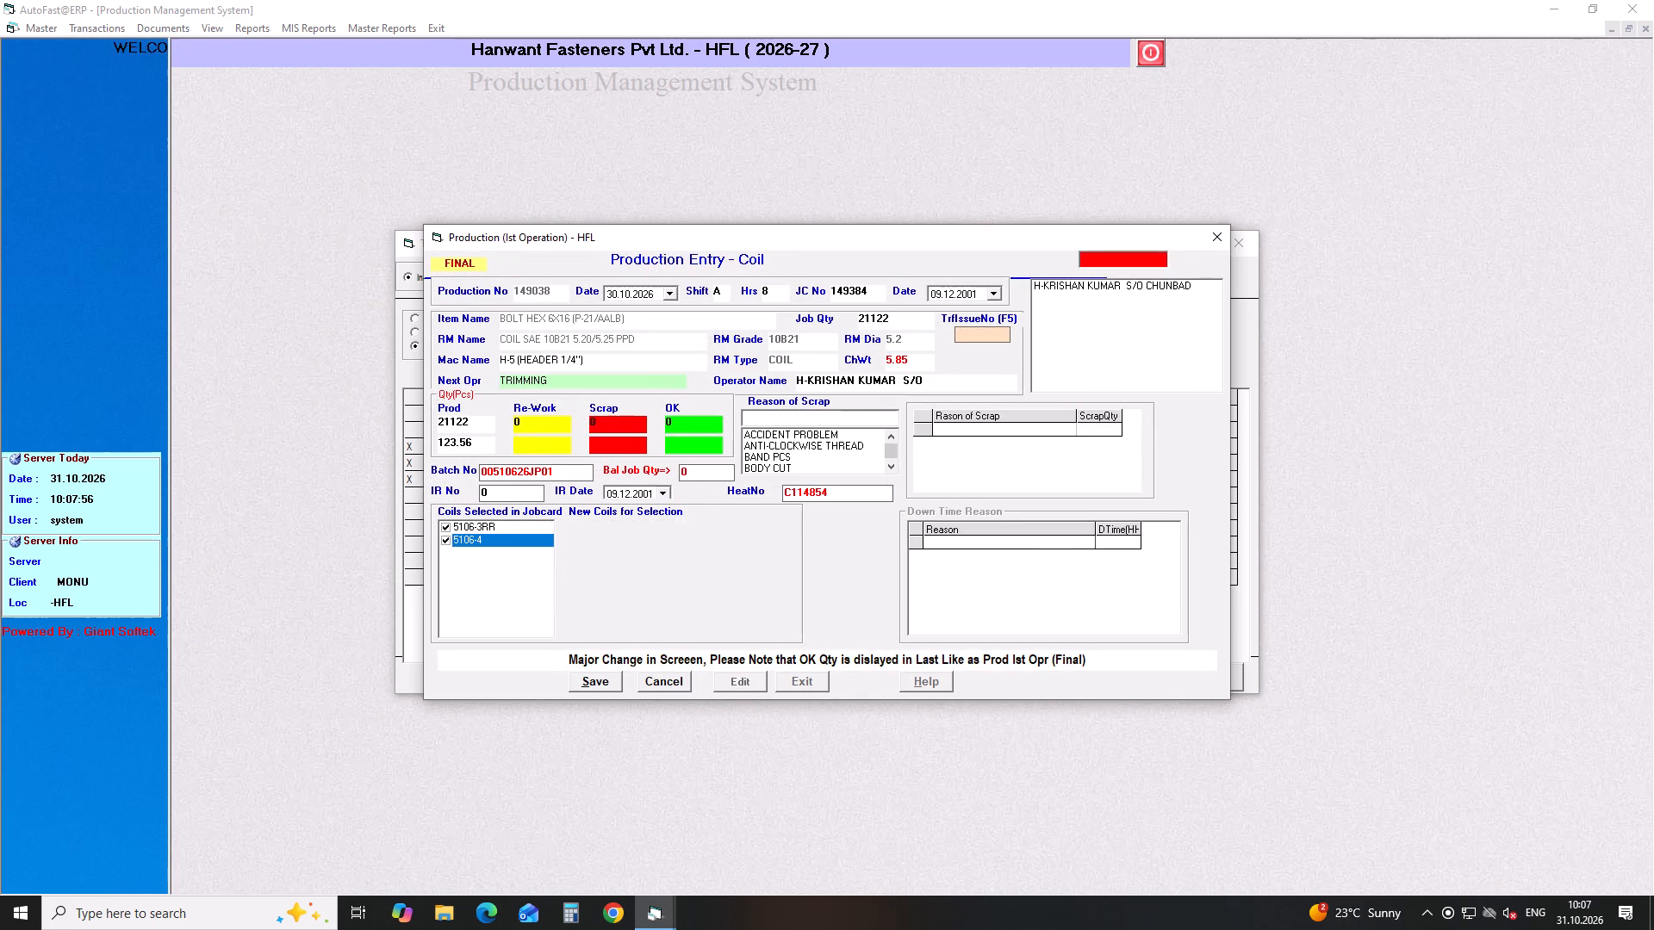
double_click(550, 425)
key("0")
key("Return")
key("Return")
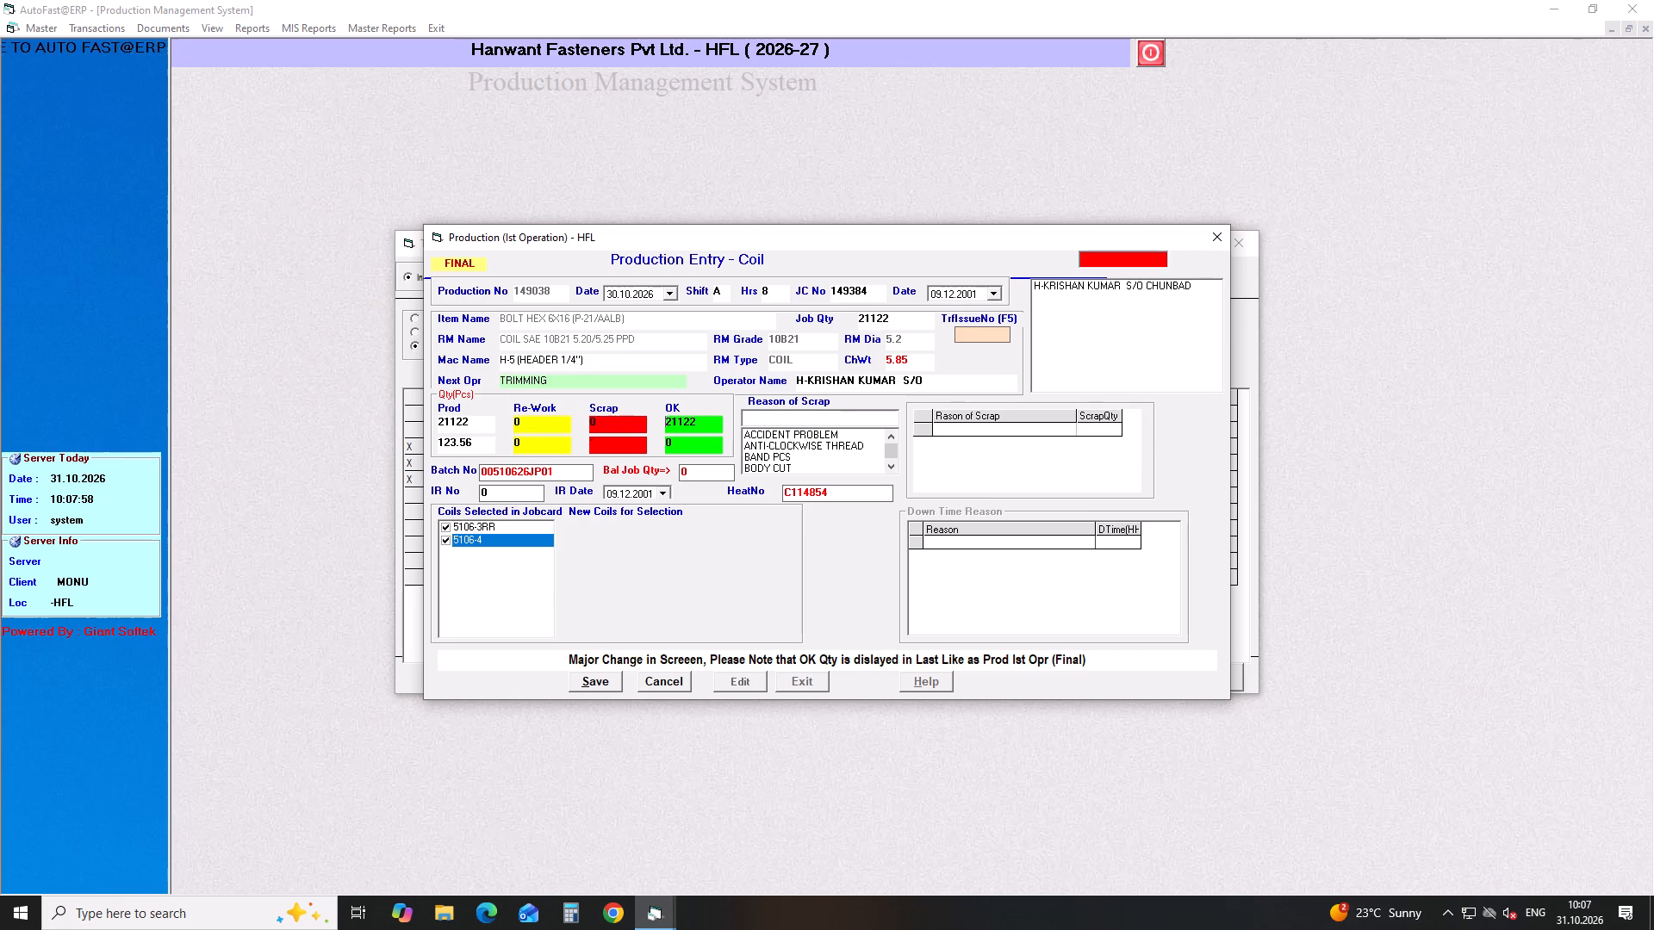
key("Return")
key("Return")
Set IR No 01 and IR date 31.10.2026 on production 149038, then save and close the entry.
key("Right")
key("1")
key("Return")
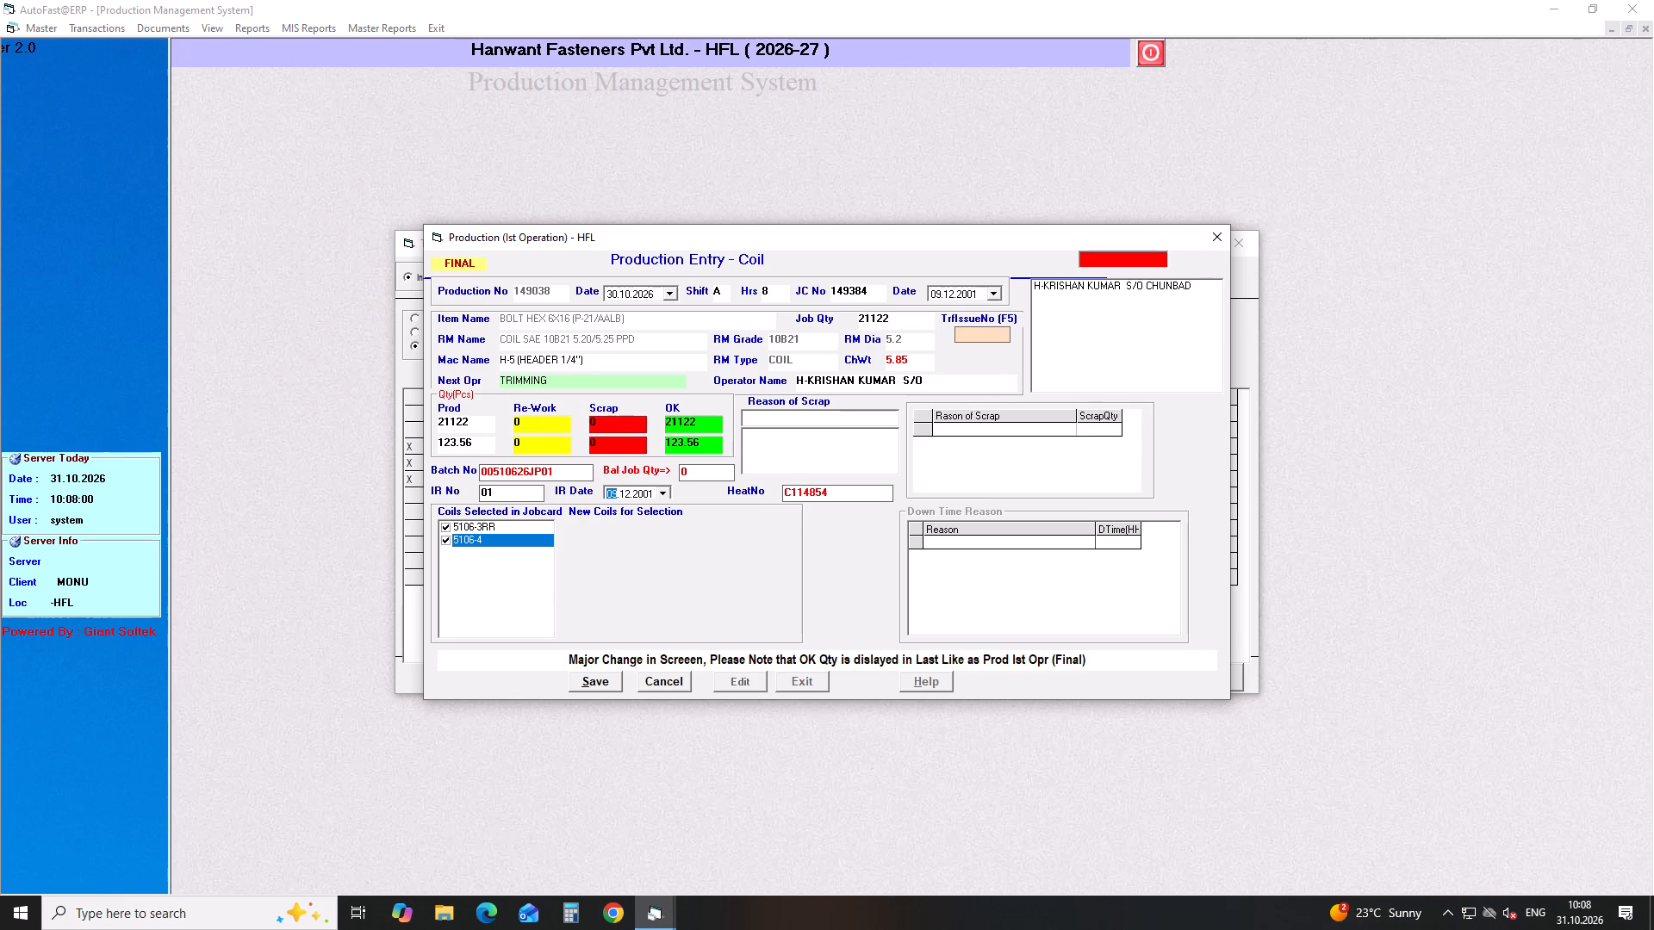
left_click(662, 491)
left_click(655, 625)
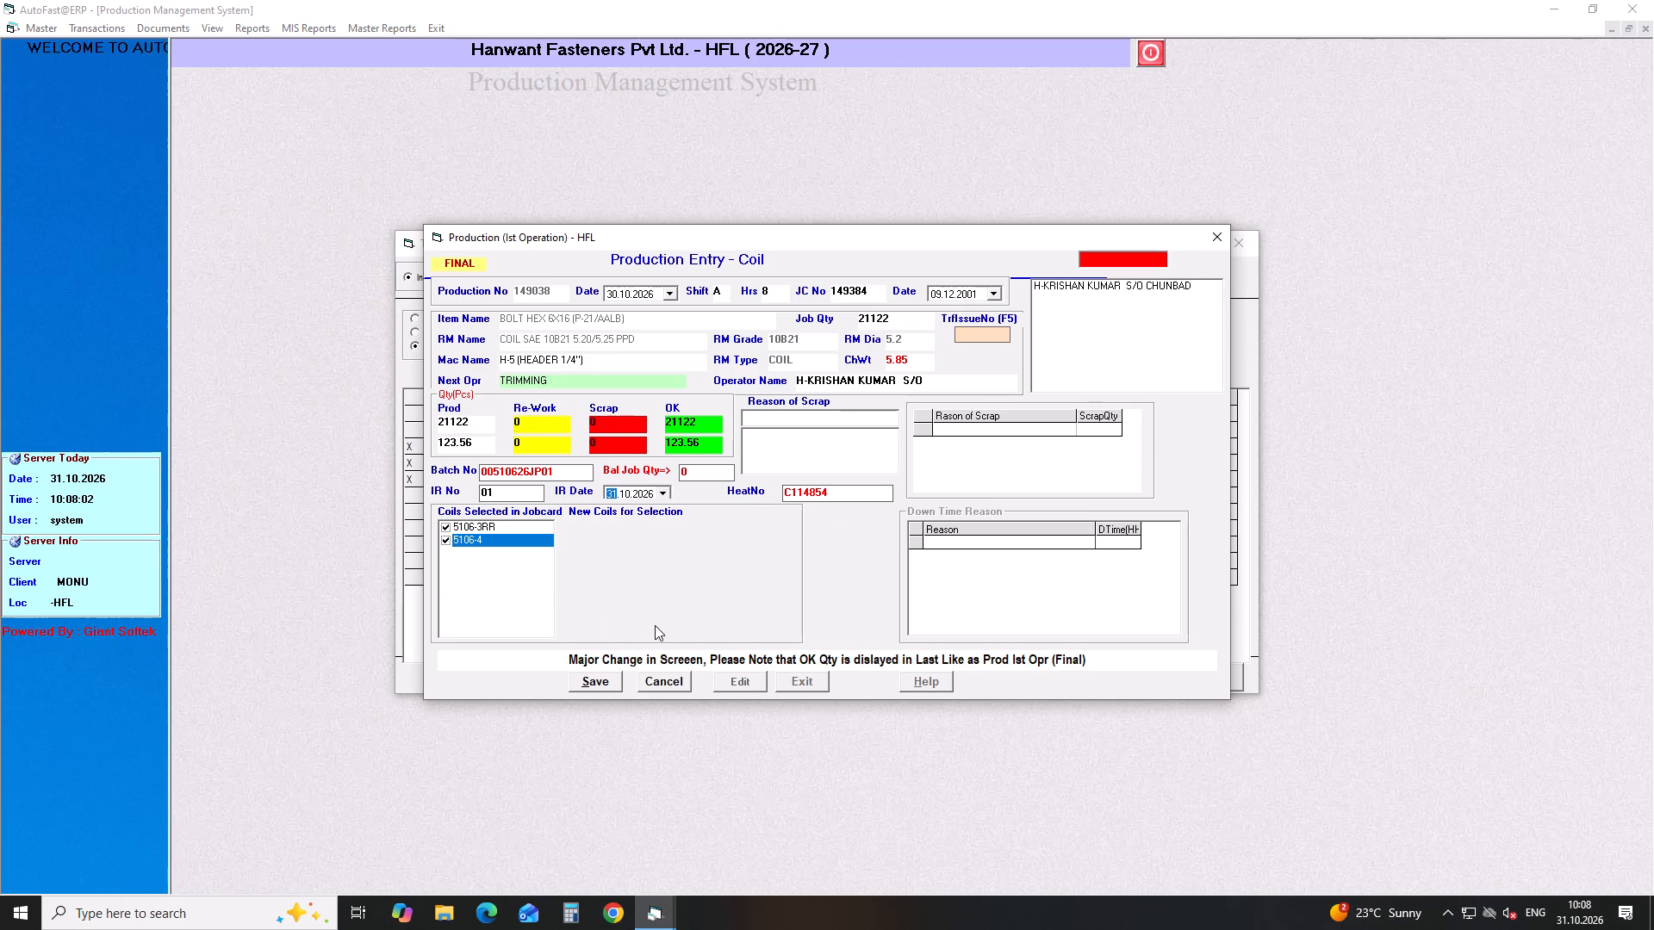
left_click(594, 684)
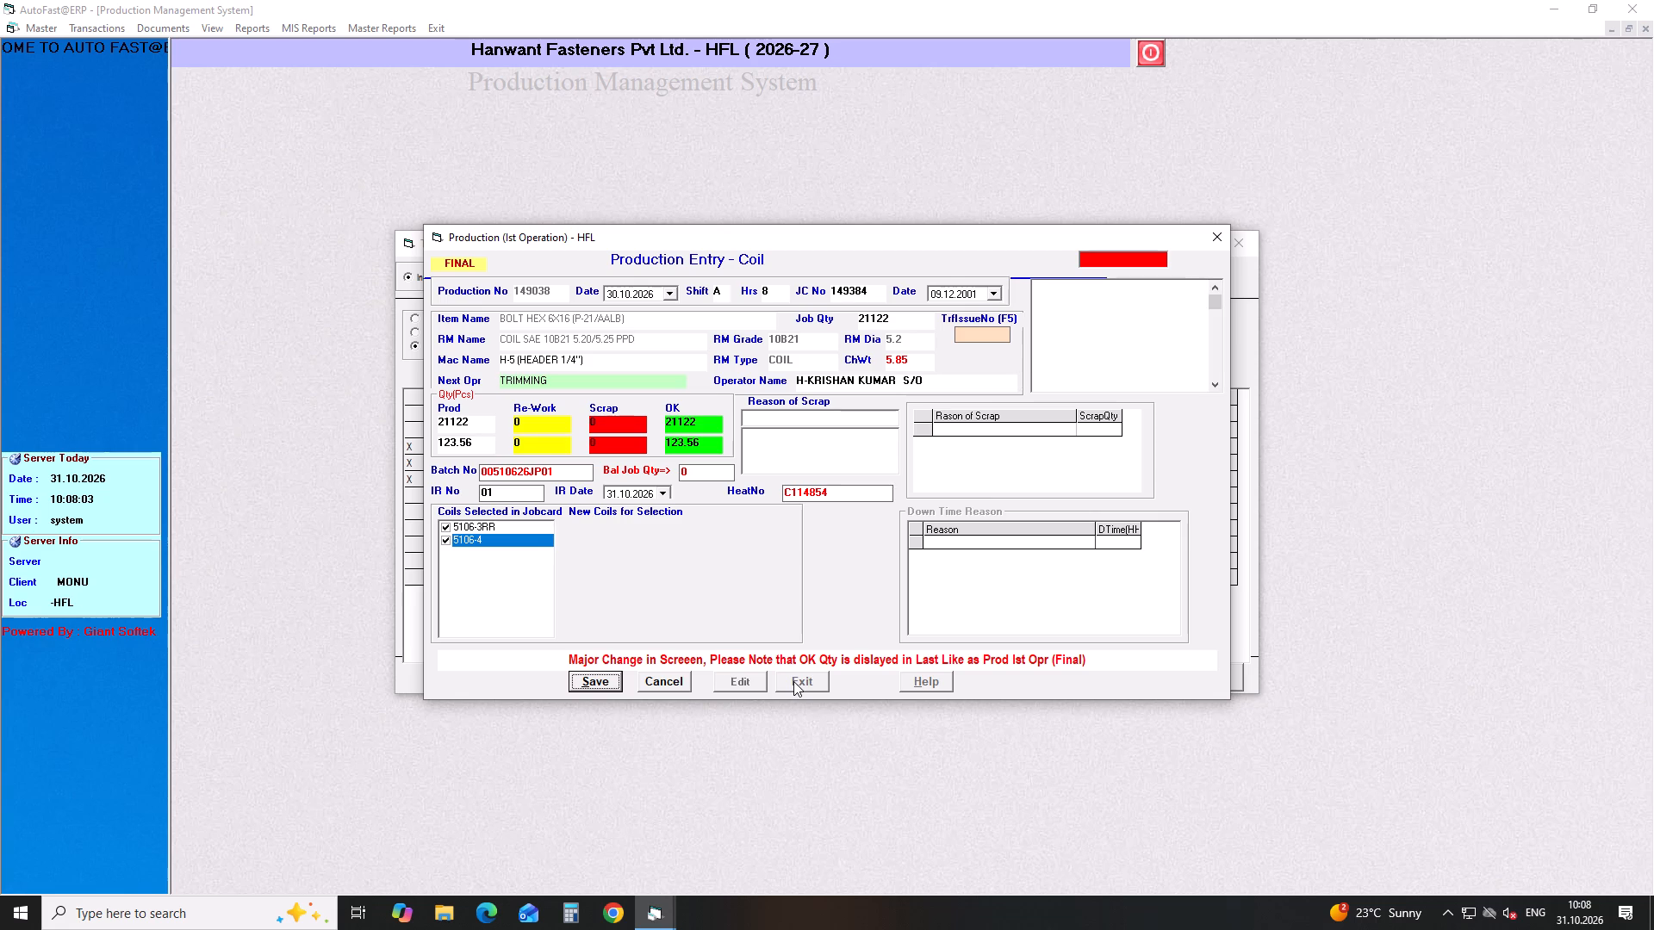
left_click(793, 681)
Open production 149039 (BOLT FLANGE 6 X 8MM) for editing and set re-work to 0, passing the full quantity as OK.
left_click(584, 479)
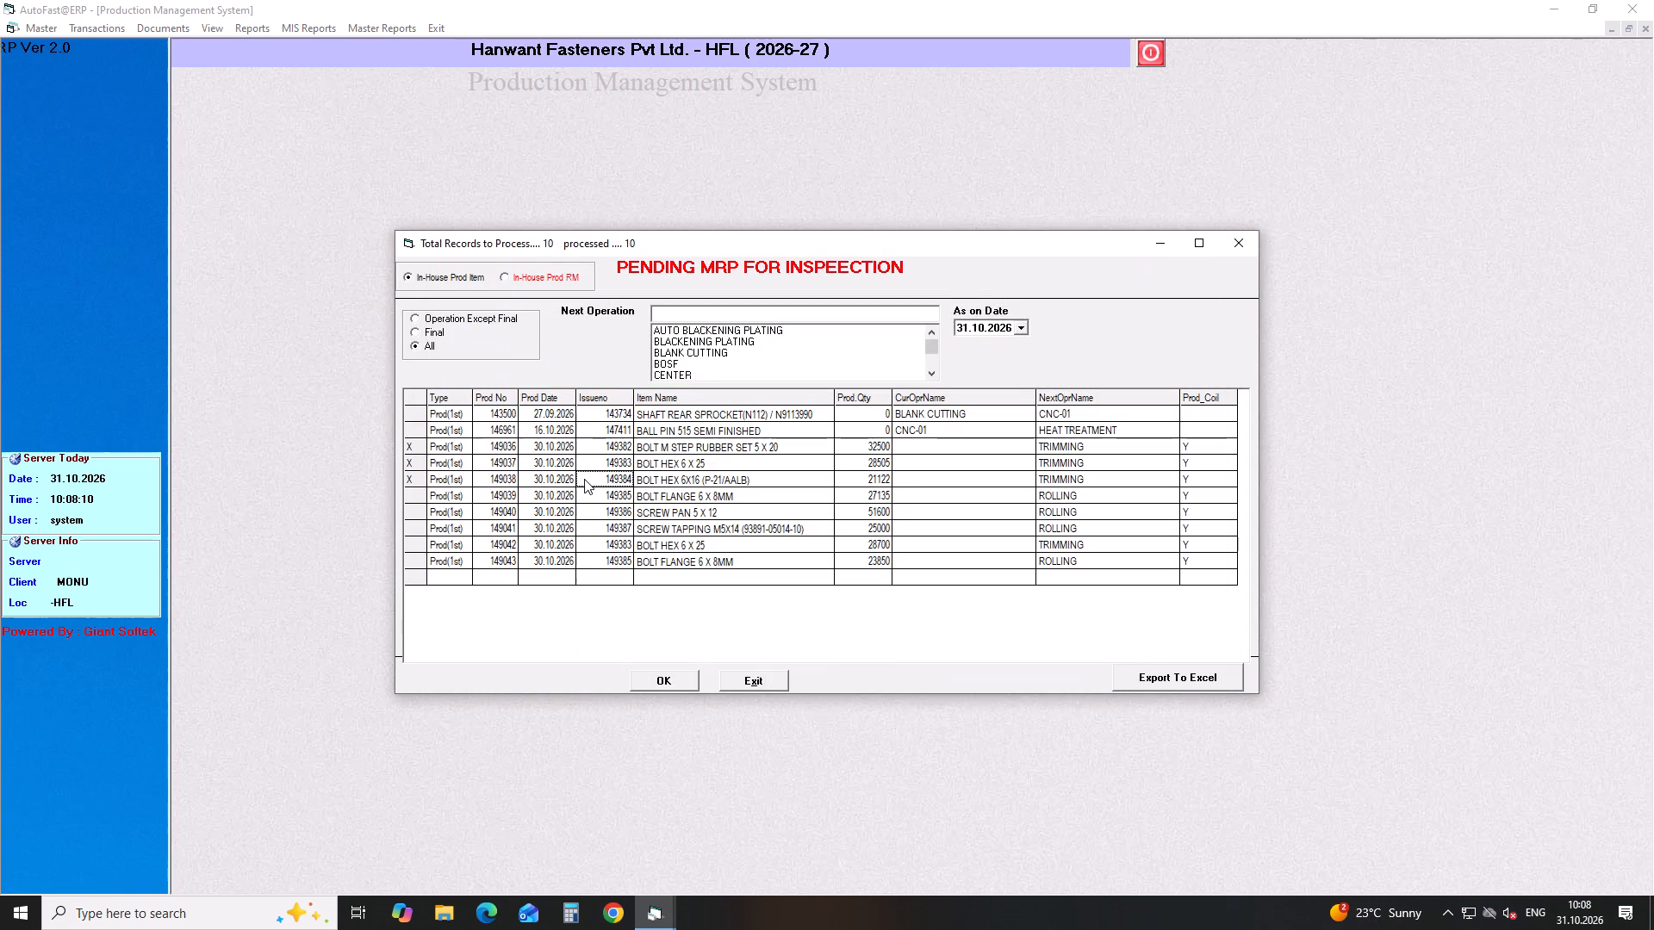
left_click(588, 493)
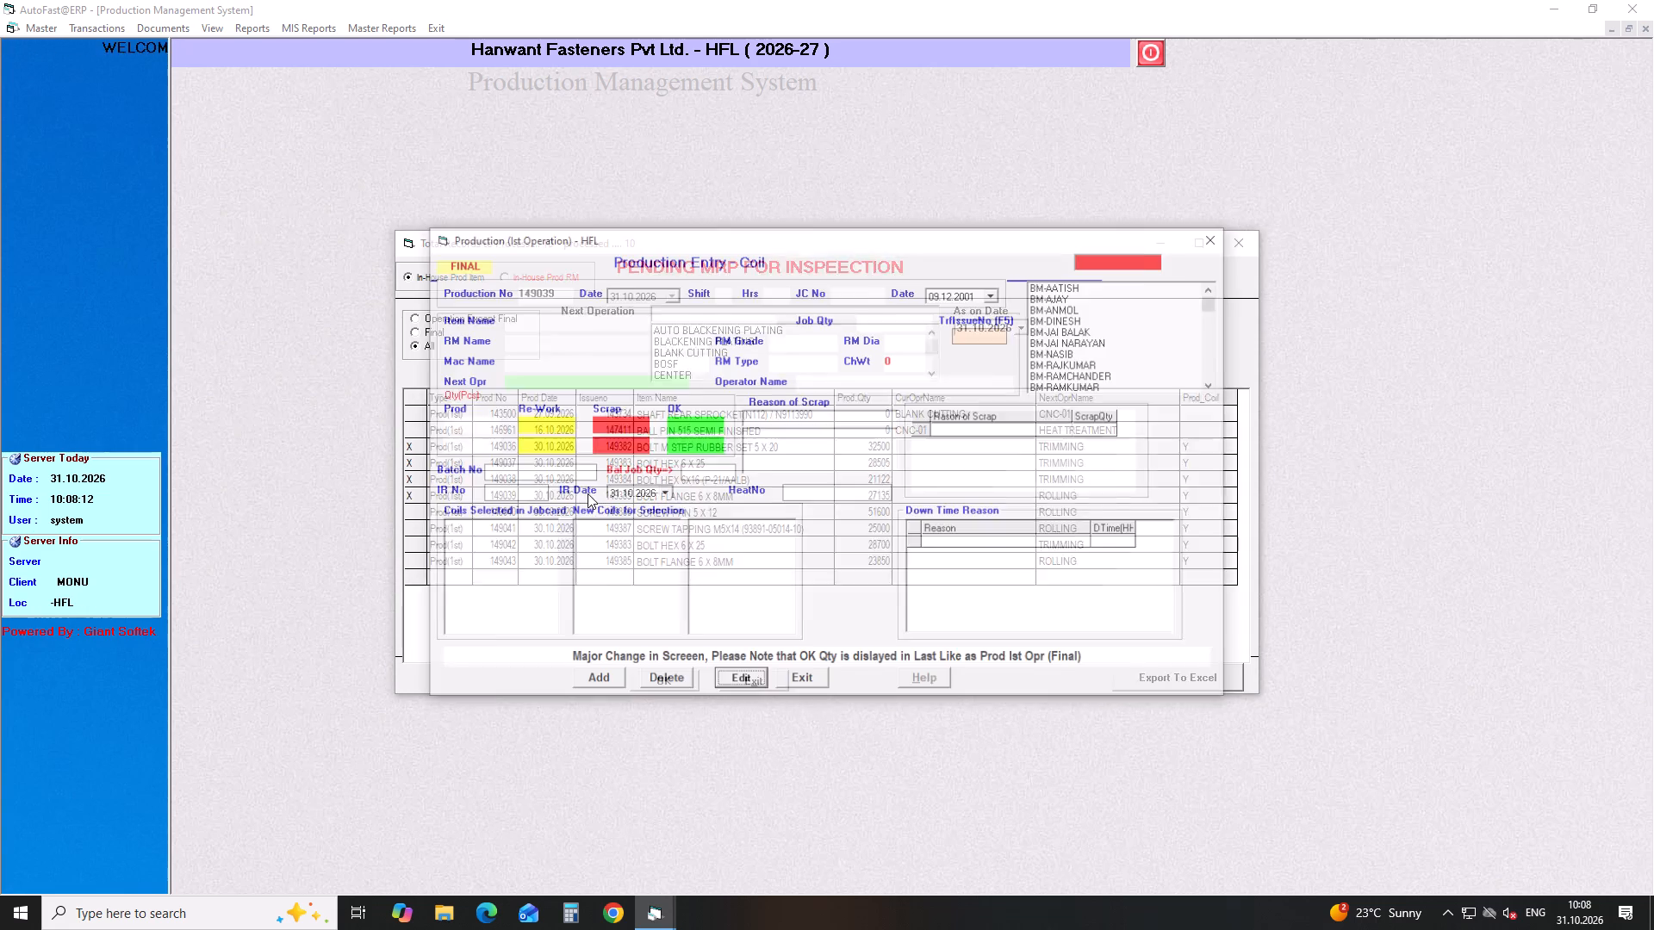
key("Return")
key("Return")
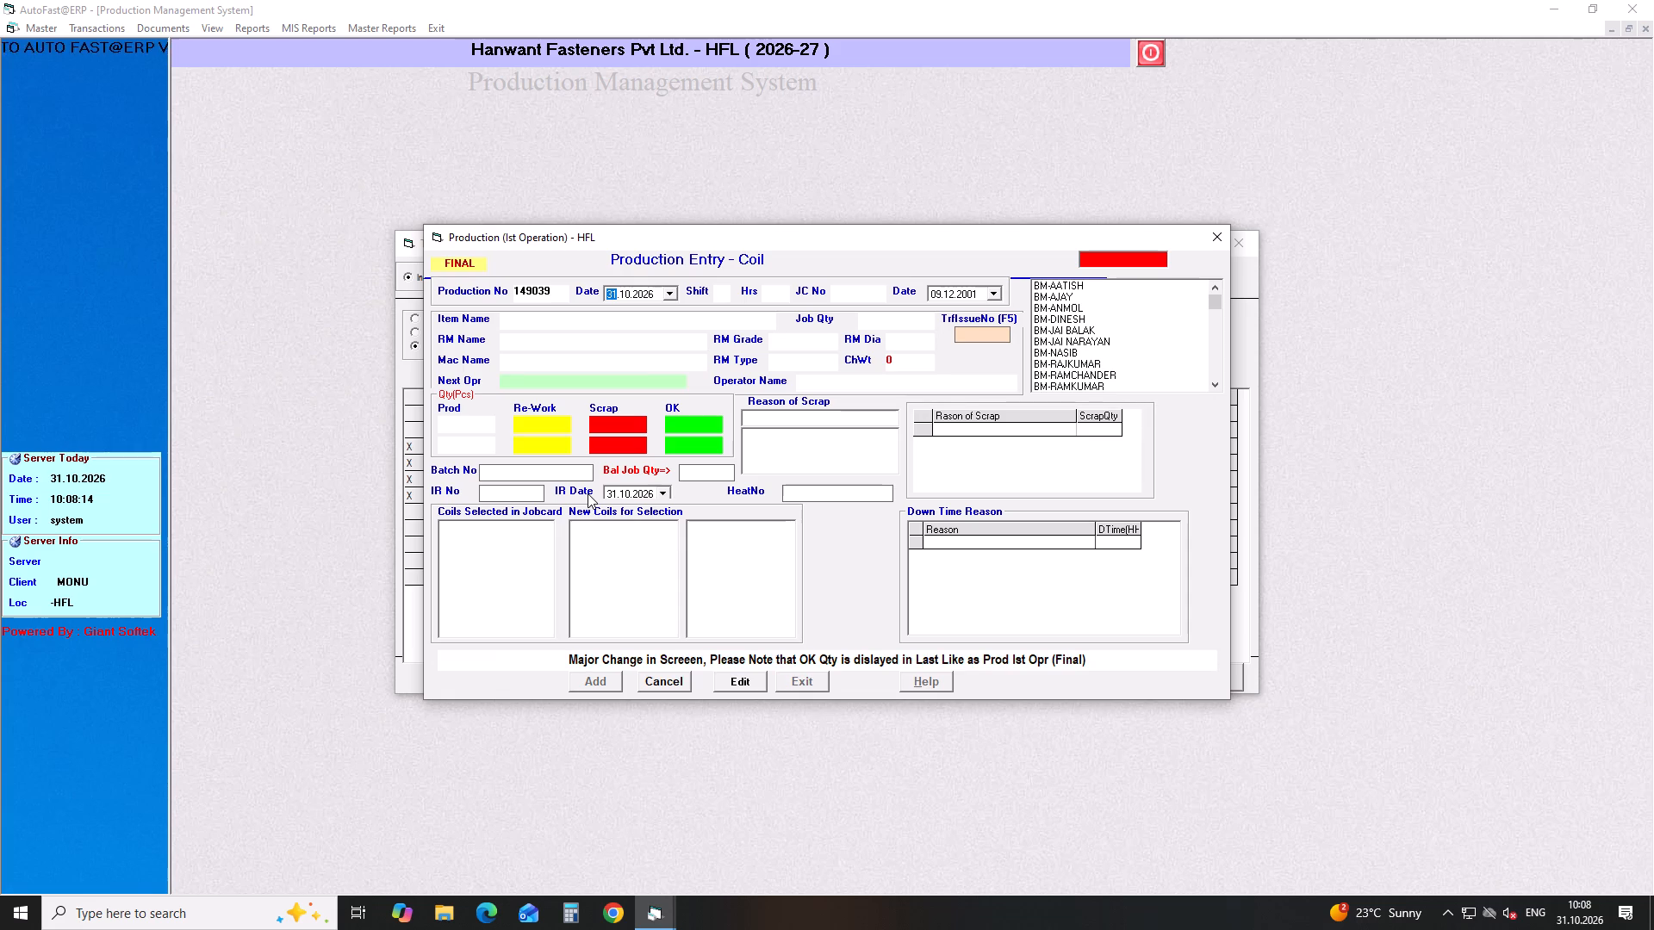
left_click(741, 677)
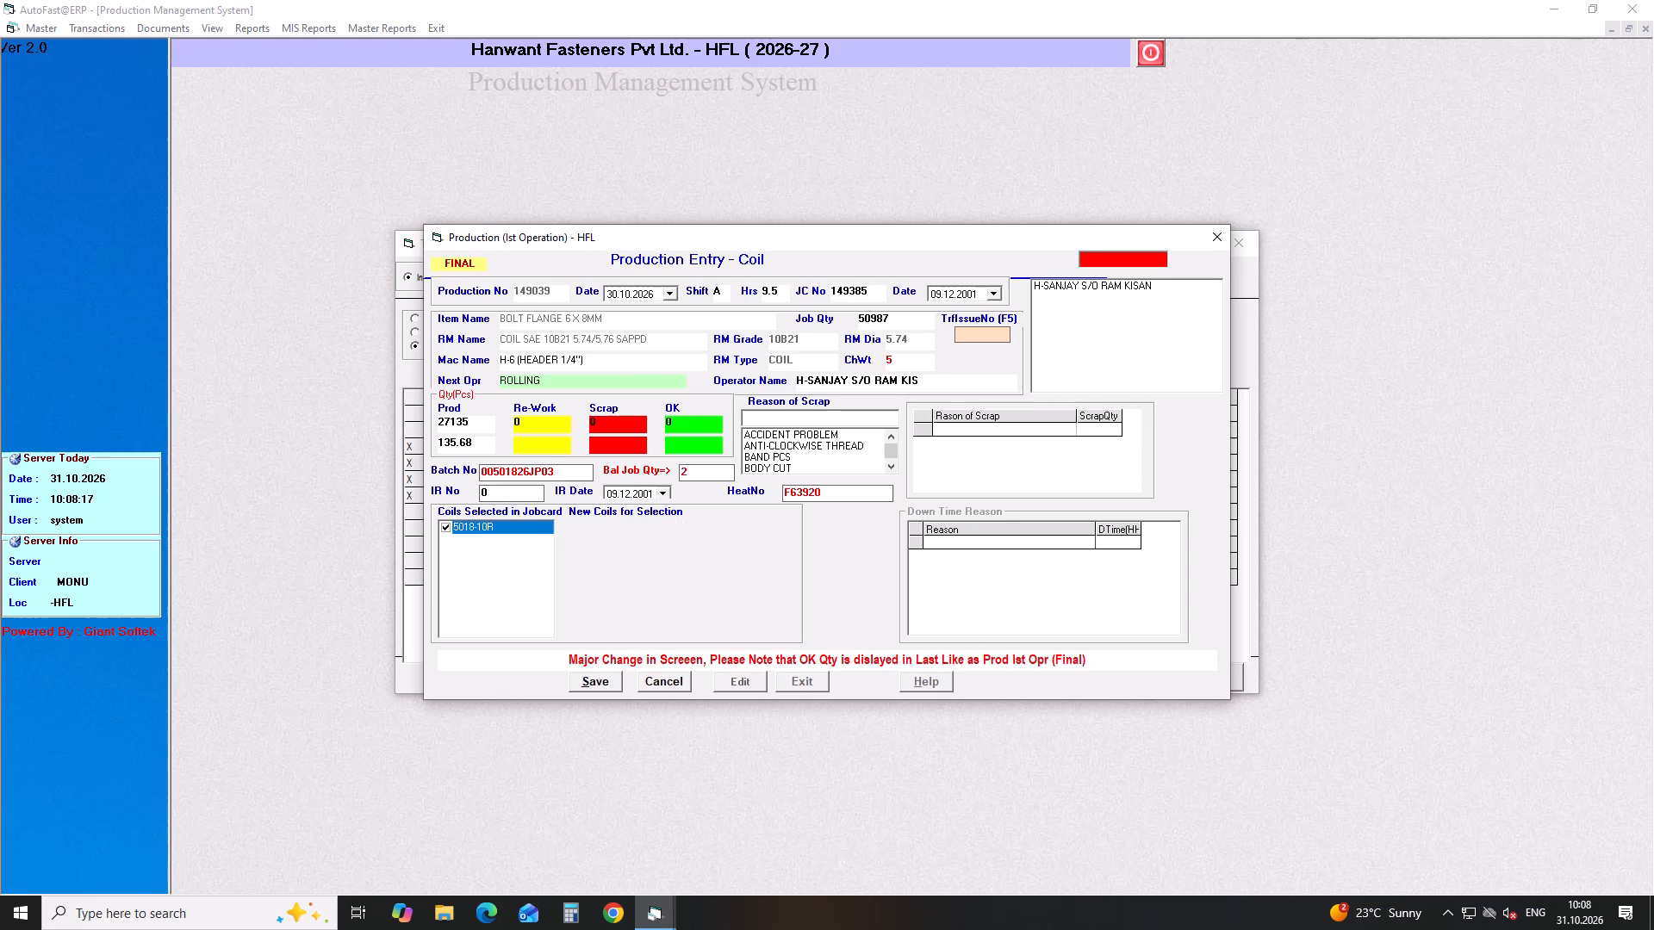
double_click(543, 421)
key("0")
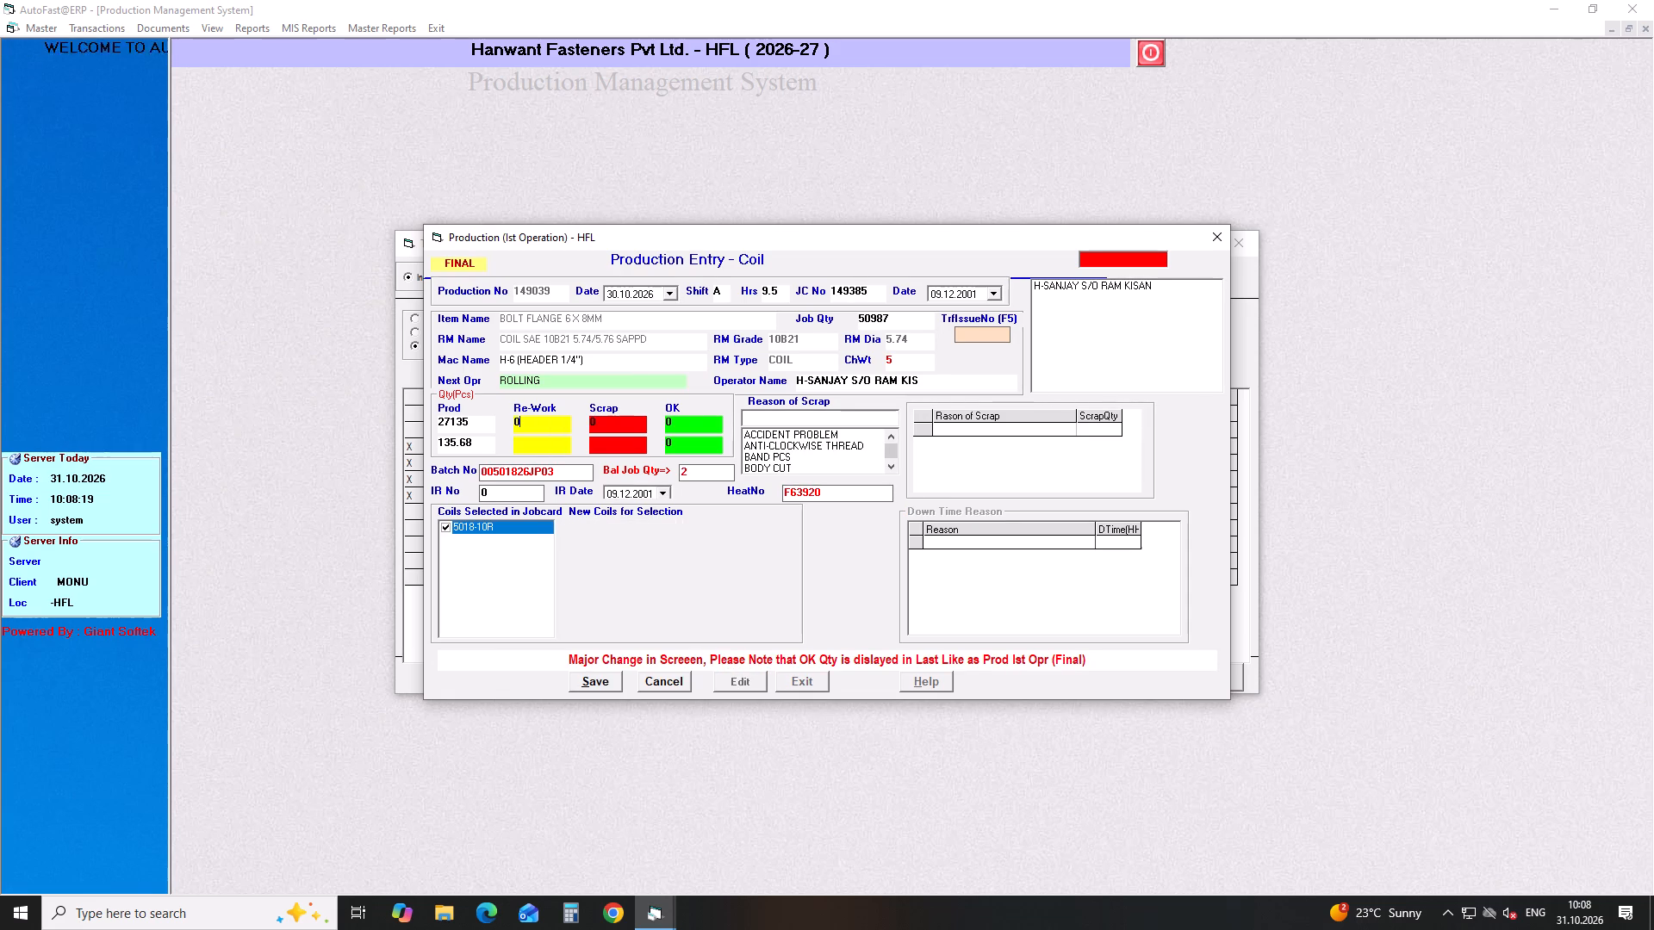
key("Return")
key("Return")
key("Return")
key("Return")
Set IR No 01 and IR date 31.10.2026 on production 149039, then save and close the entry.
key("Right")
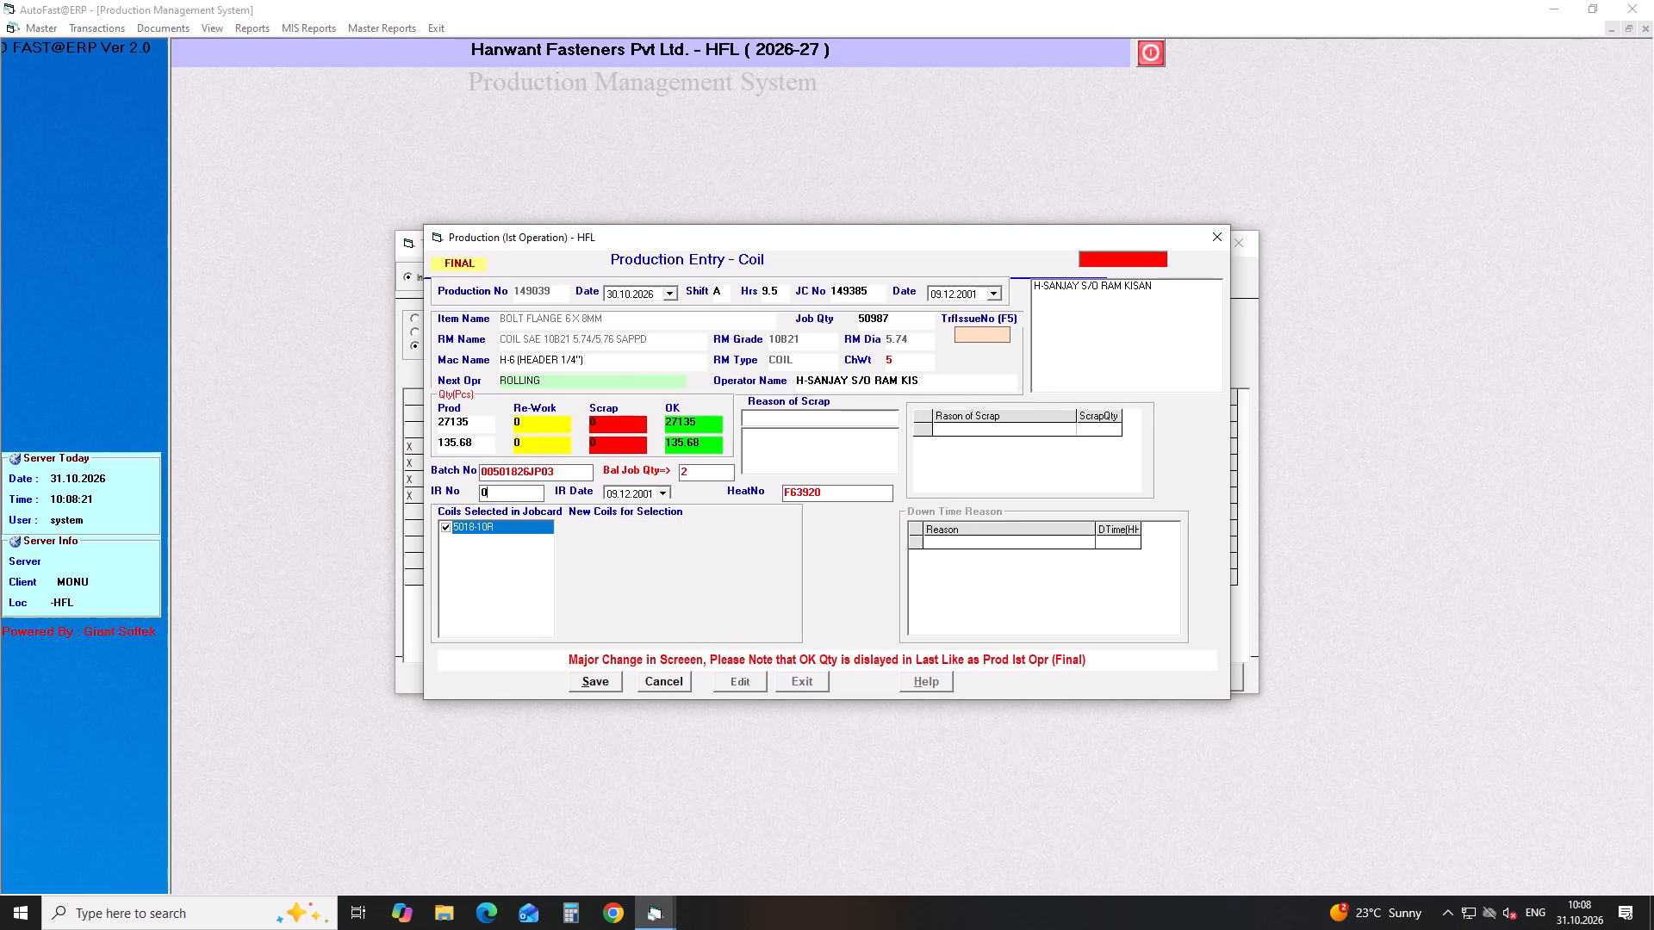
key("1")
key("Return")
left_click(669, 493)
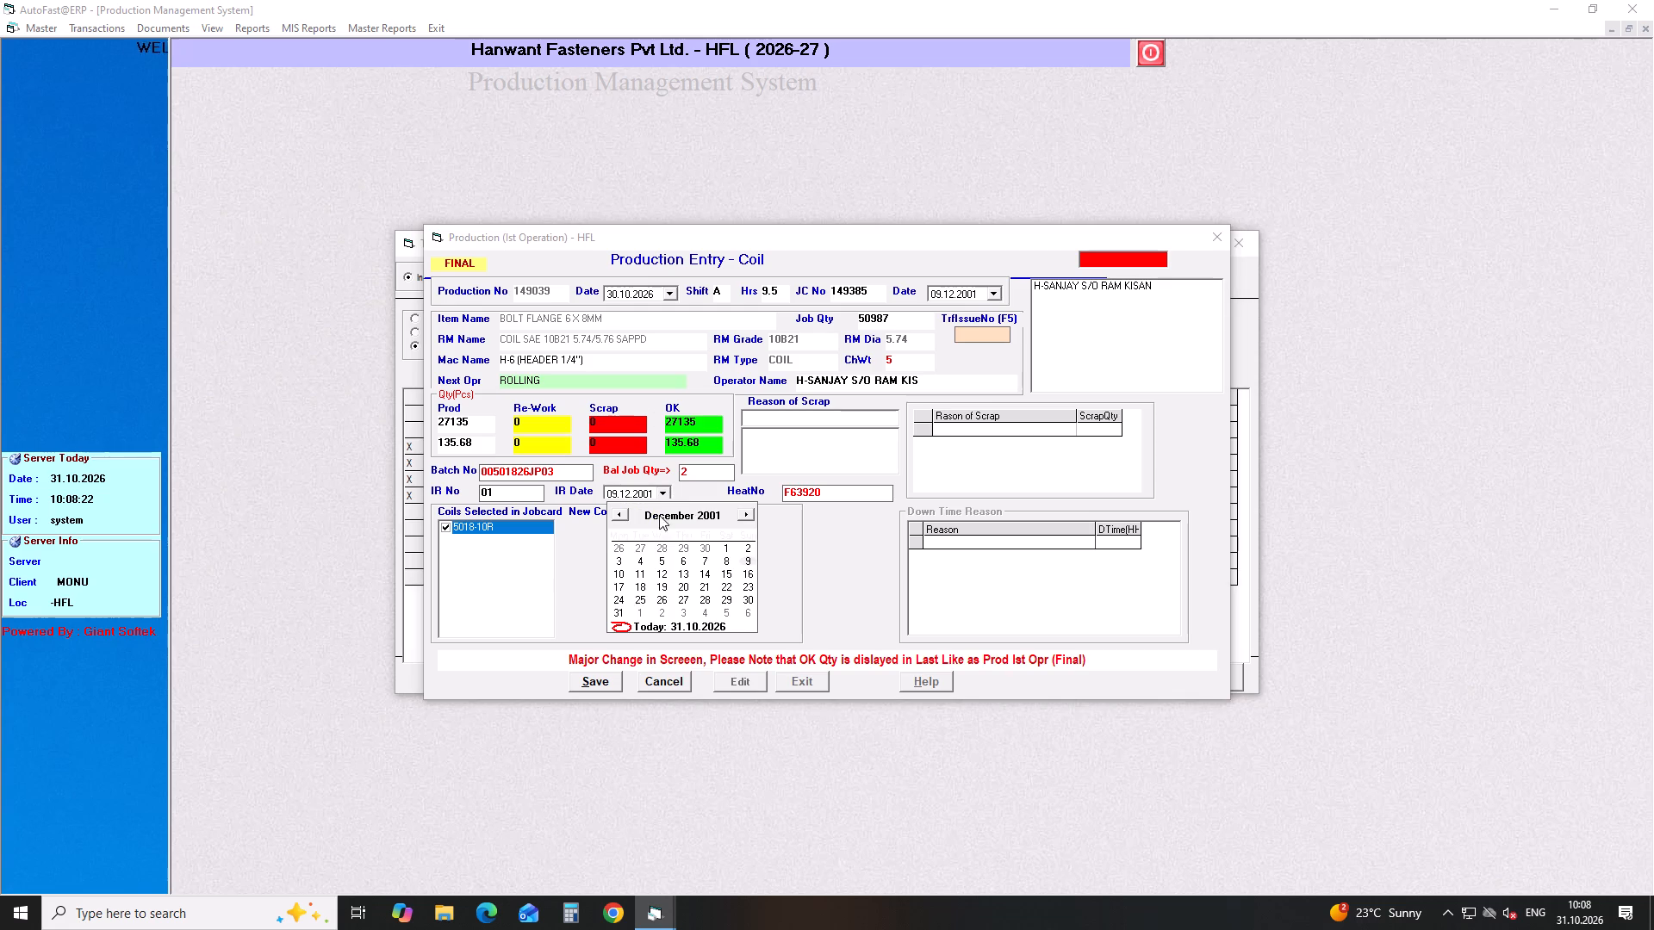
left_click(637, 622)
left_click(600, 680)
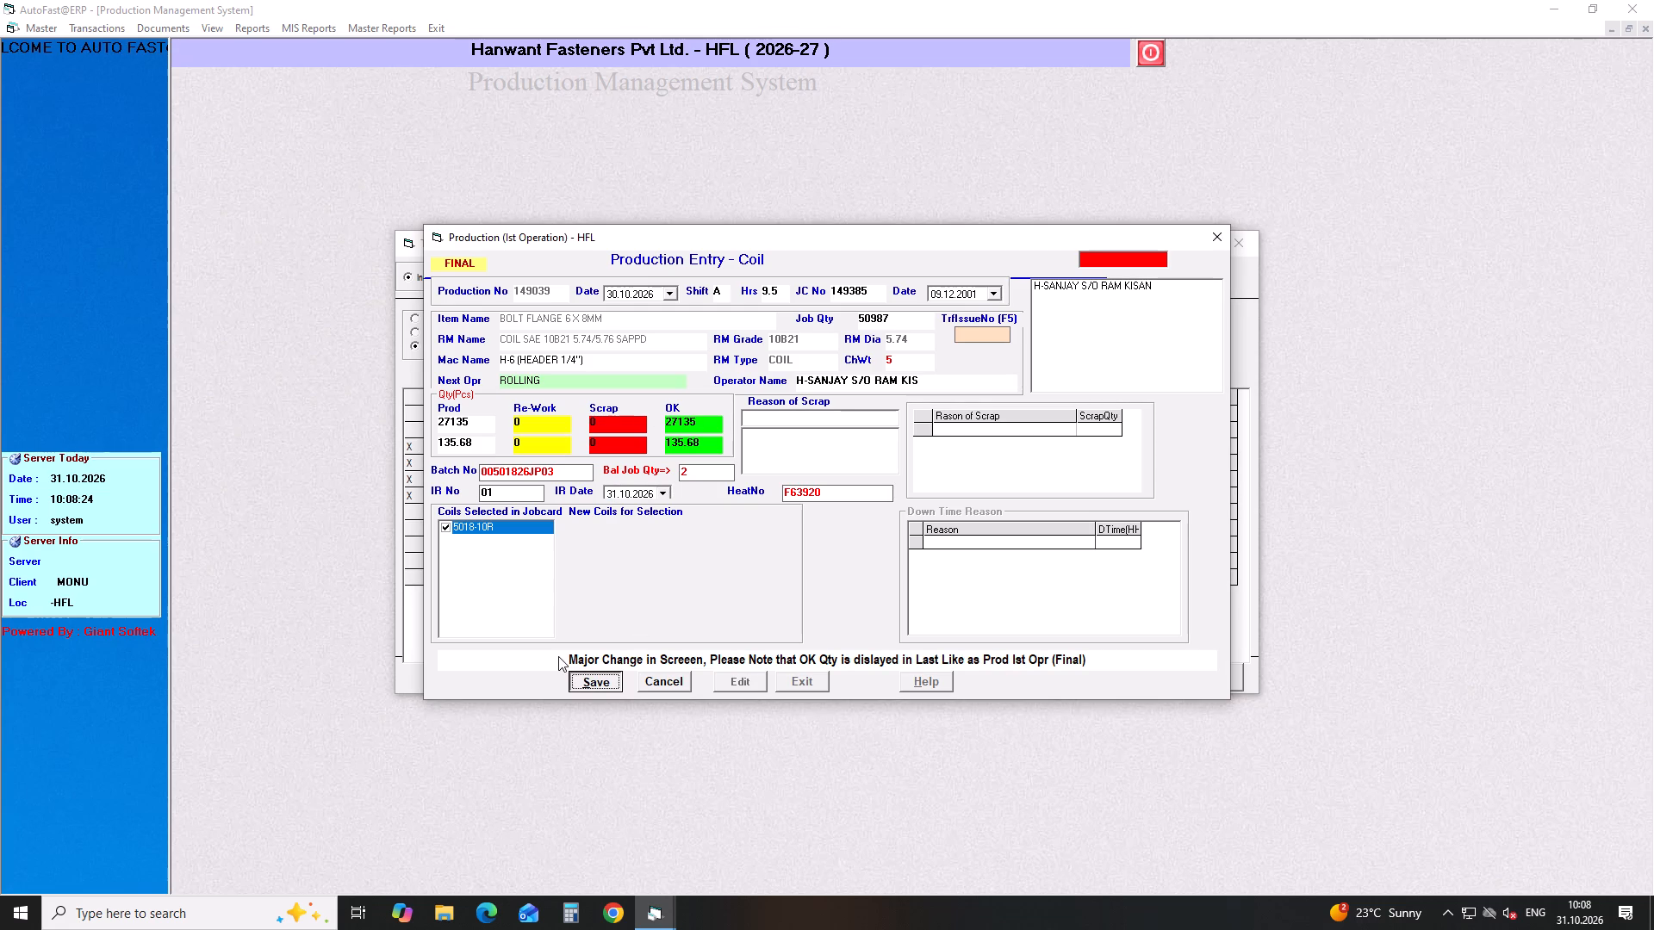
left_click(798, 681)
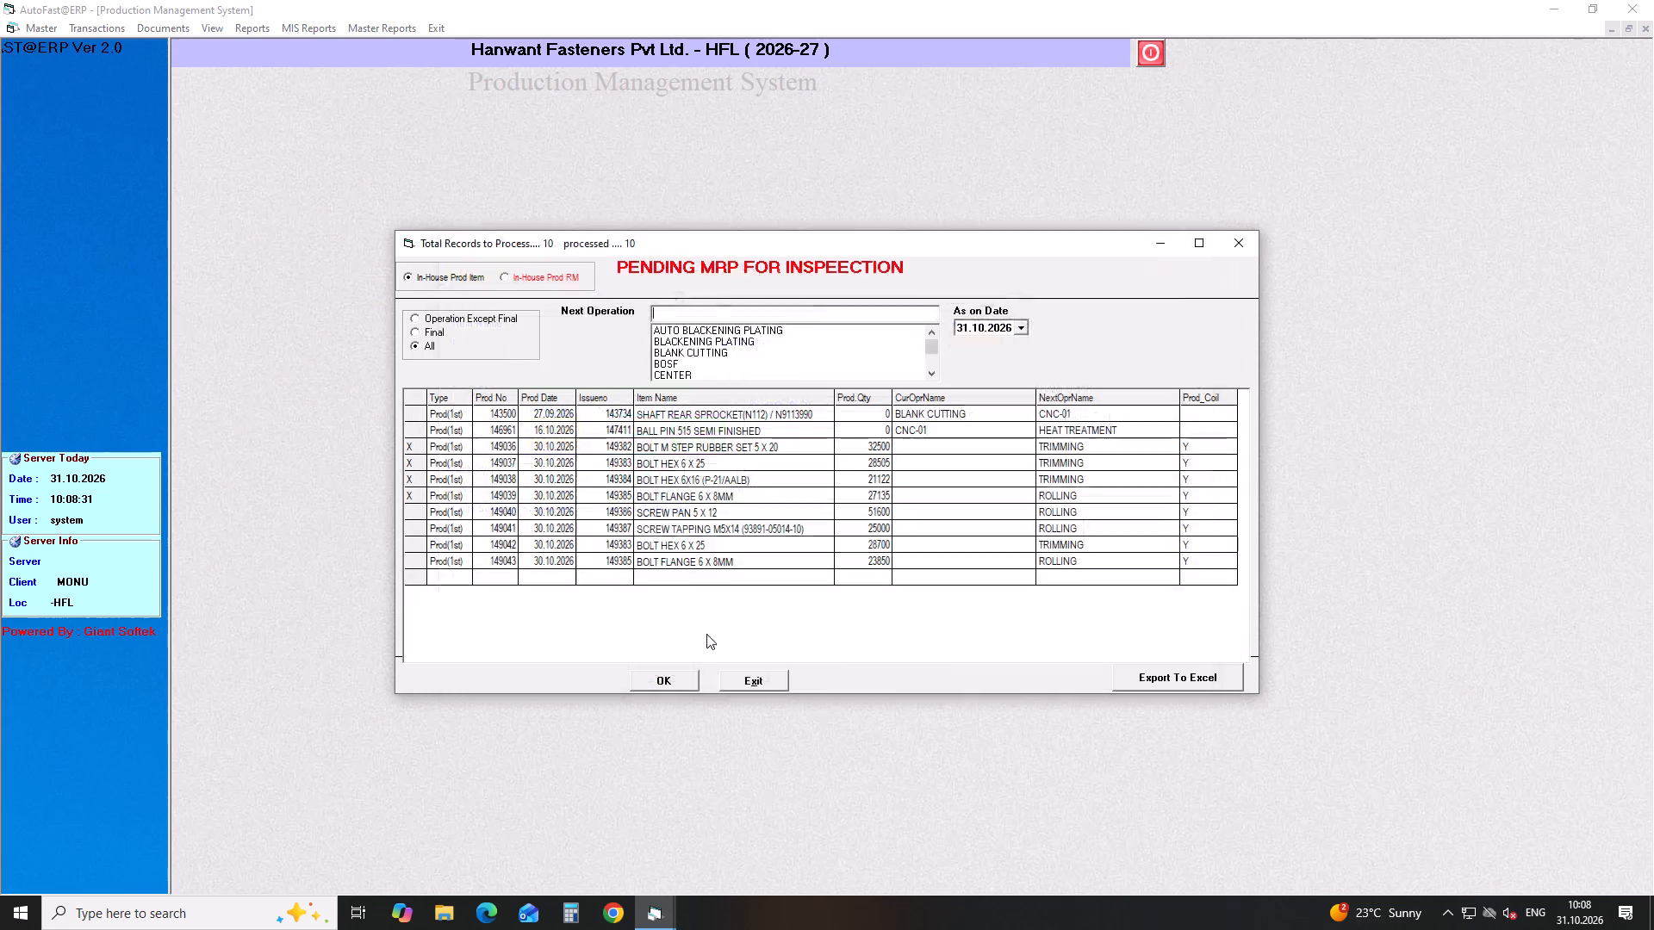
Open production 149040 (SCREW PAN 5 X 12) for editing and set re-work to 0, passing the full quantity as OK.
left_click(611, 509)
key("Return")
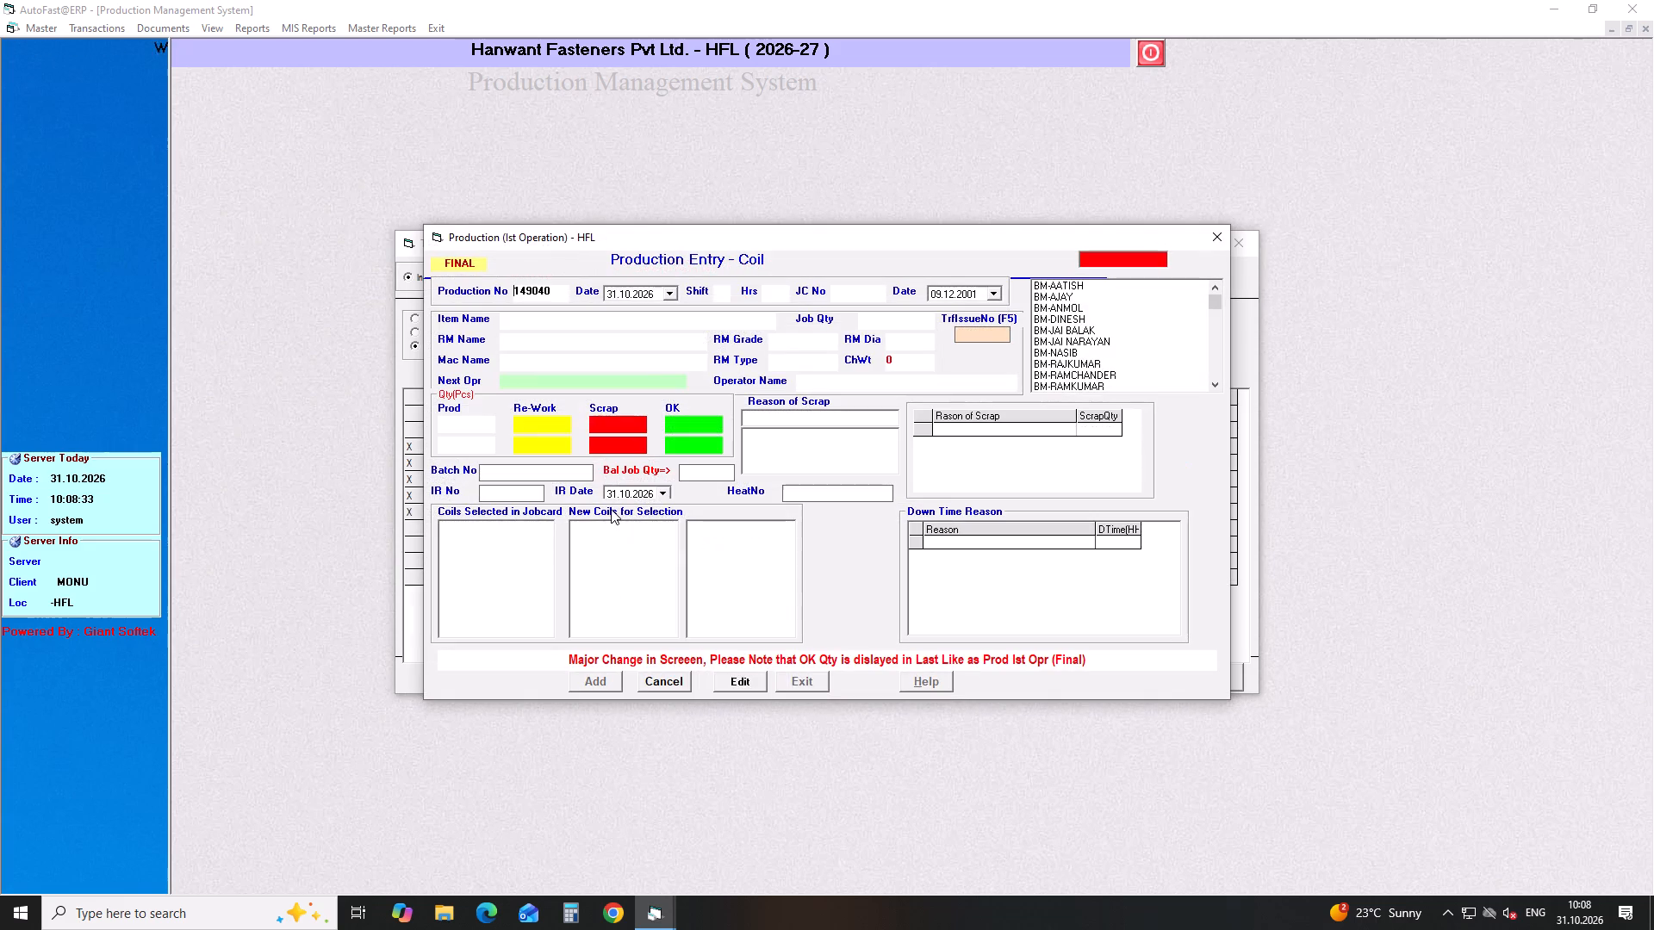
key("Return")
left_click(733, 684)
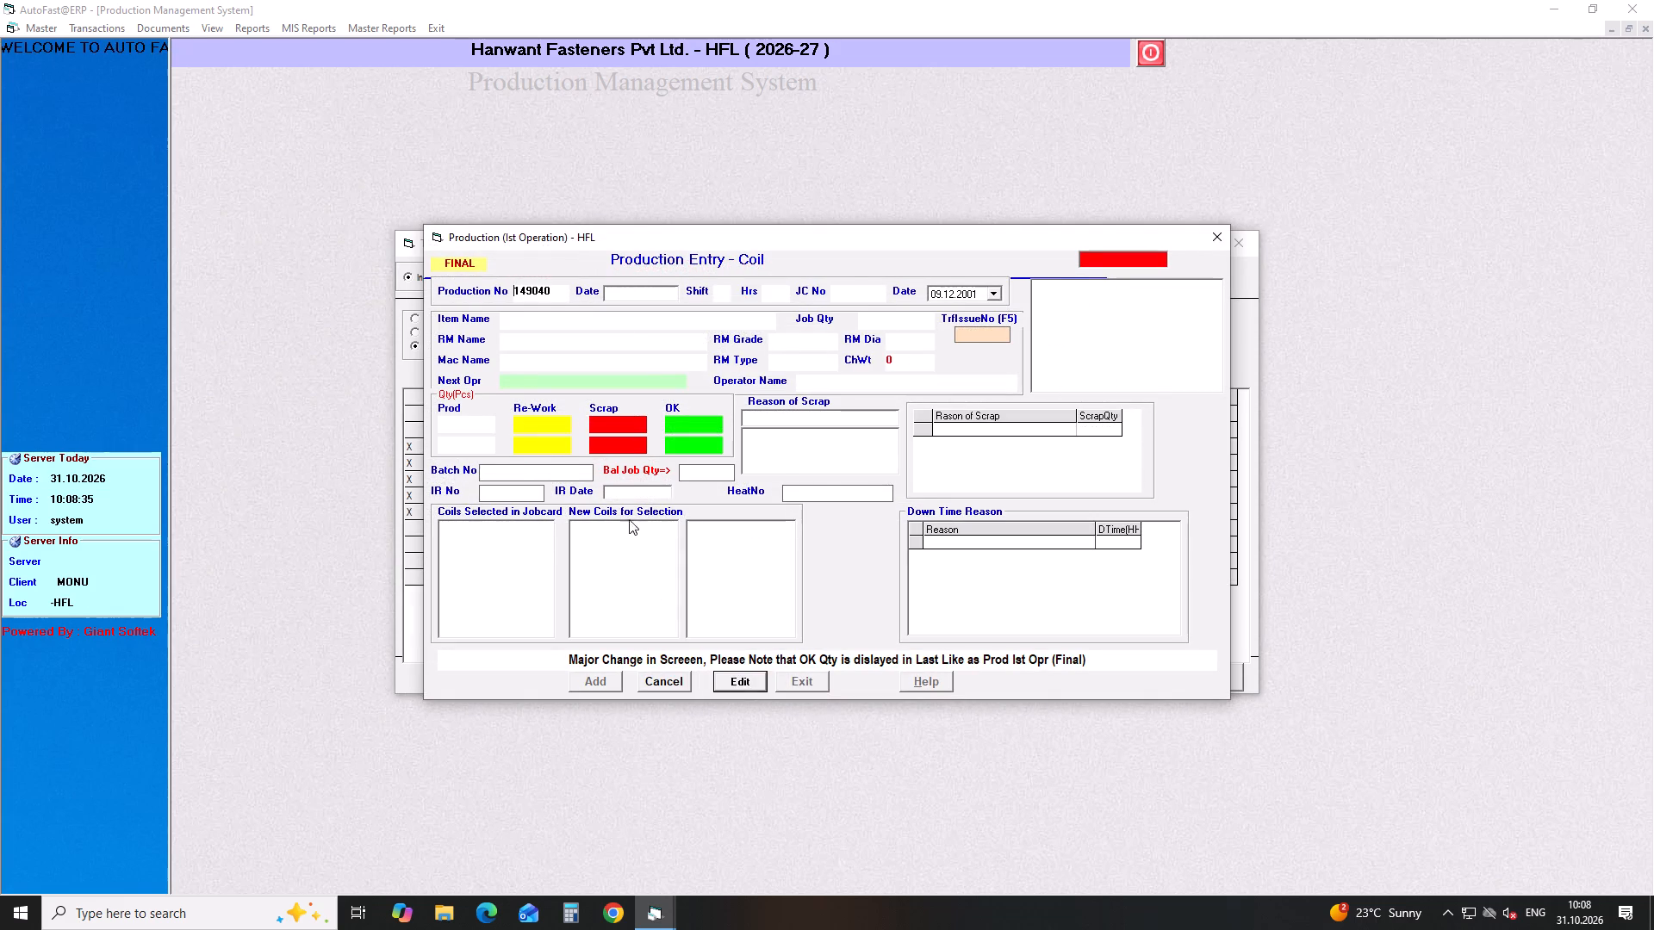
double_click(554, 424)
key("0")
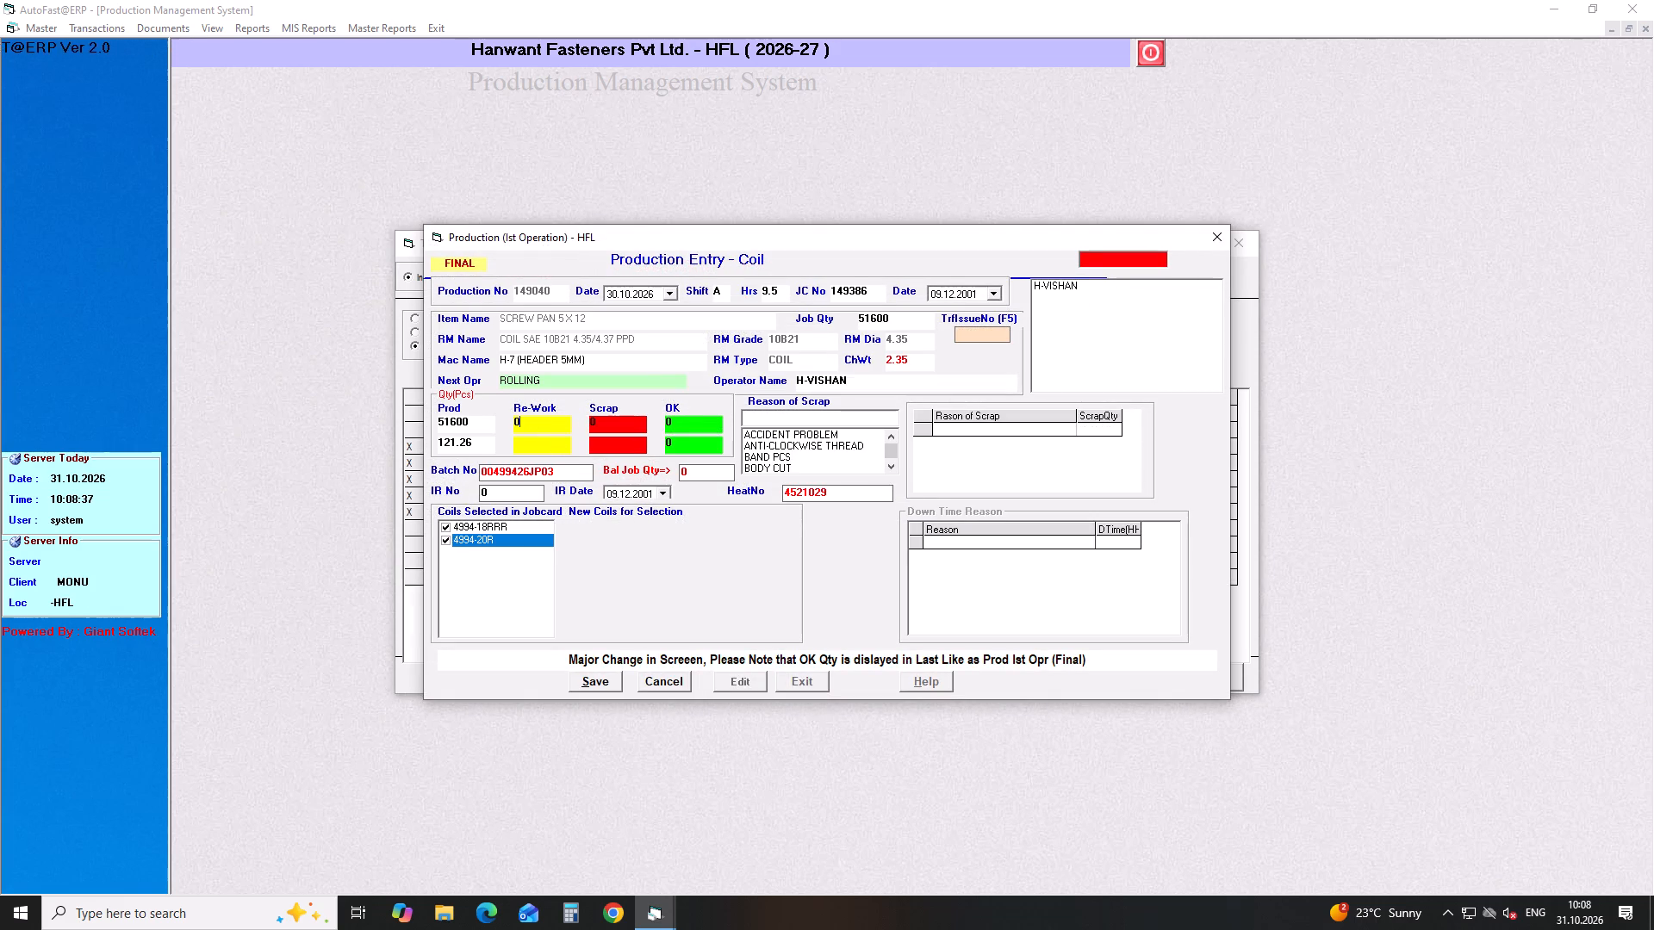
key("Return")
key("Return")
key("Return")
key("Return")
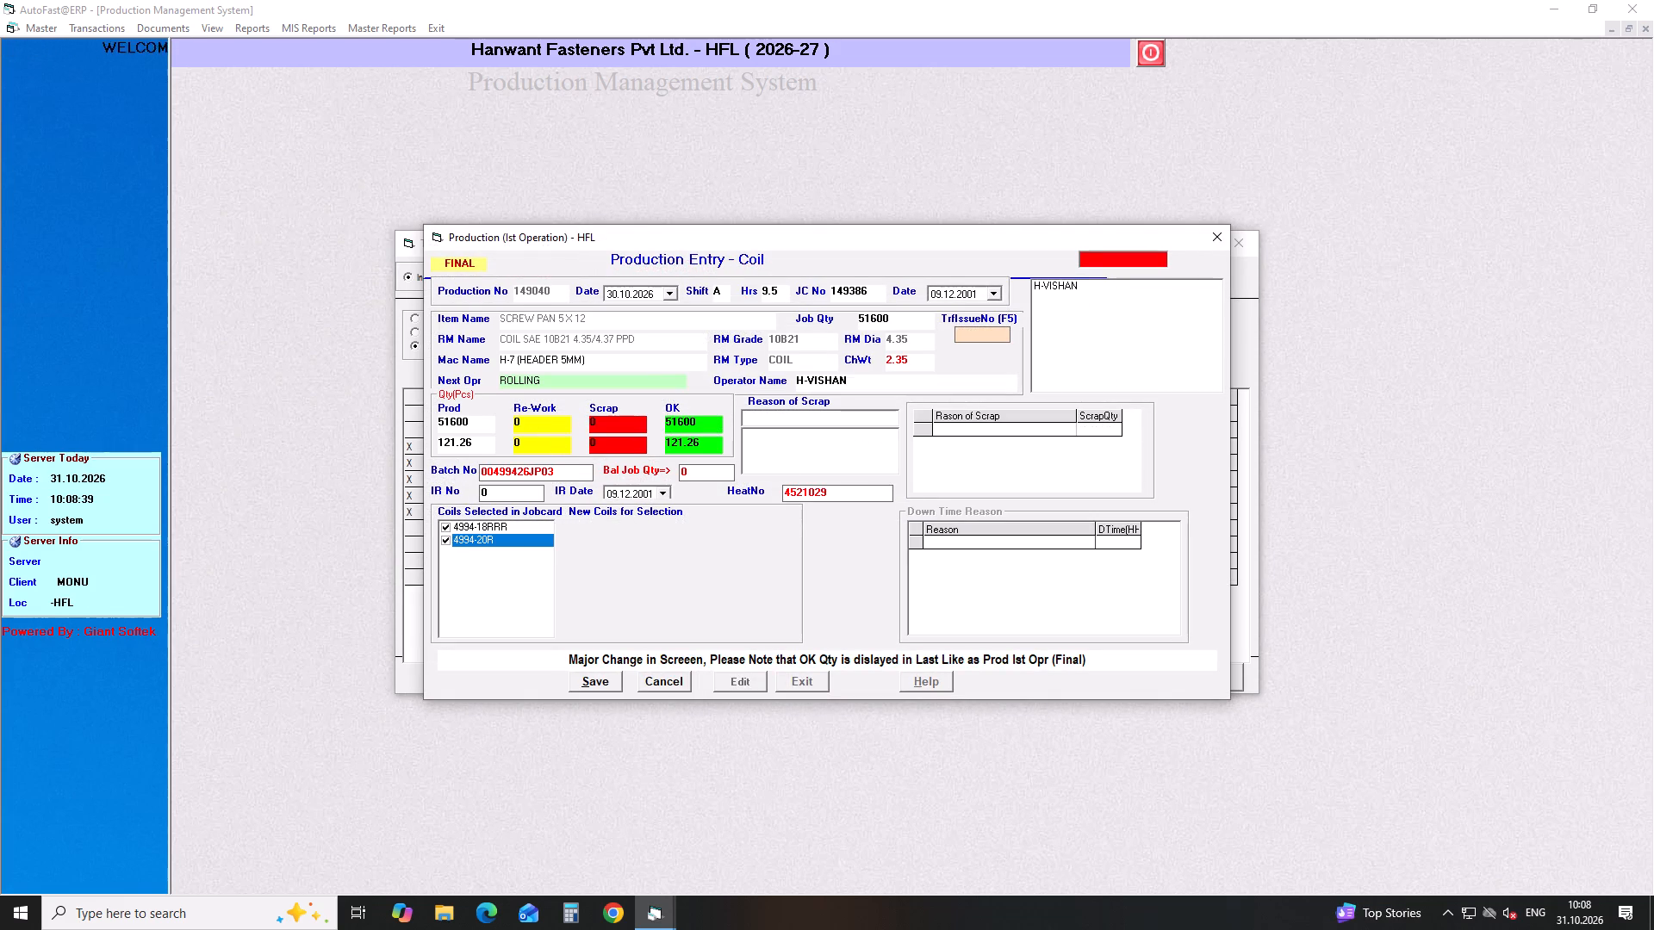
Set IR No 01 and IR date 31.10.2026 on production 149040, then save and close the entry.
key("Right")
key("1")
key("Return")
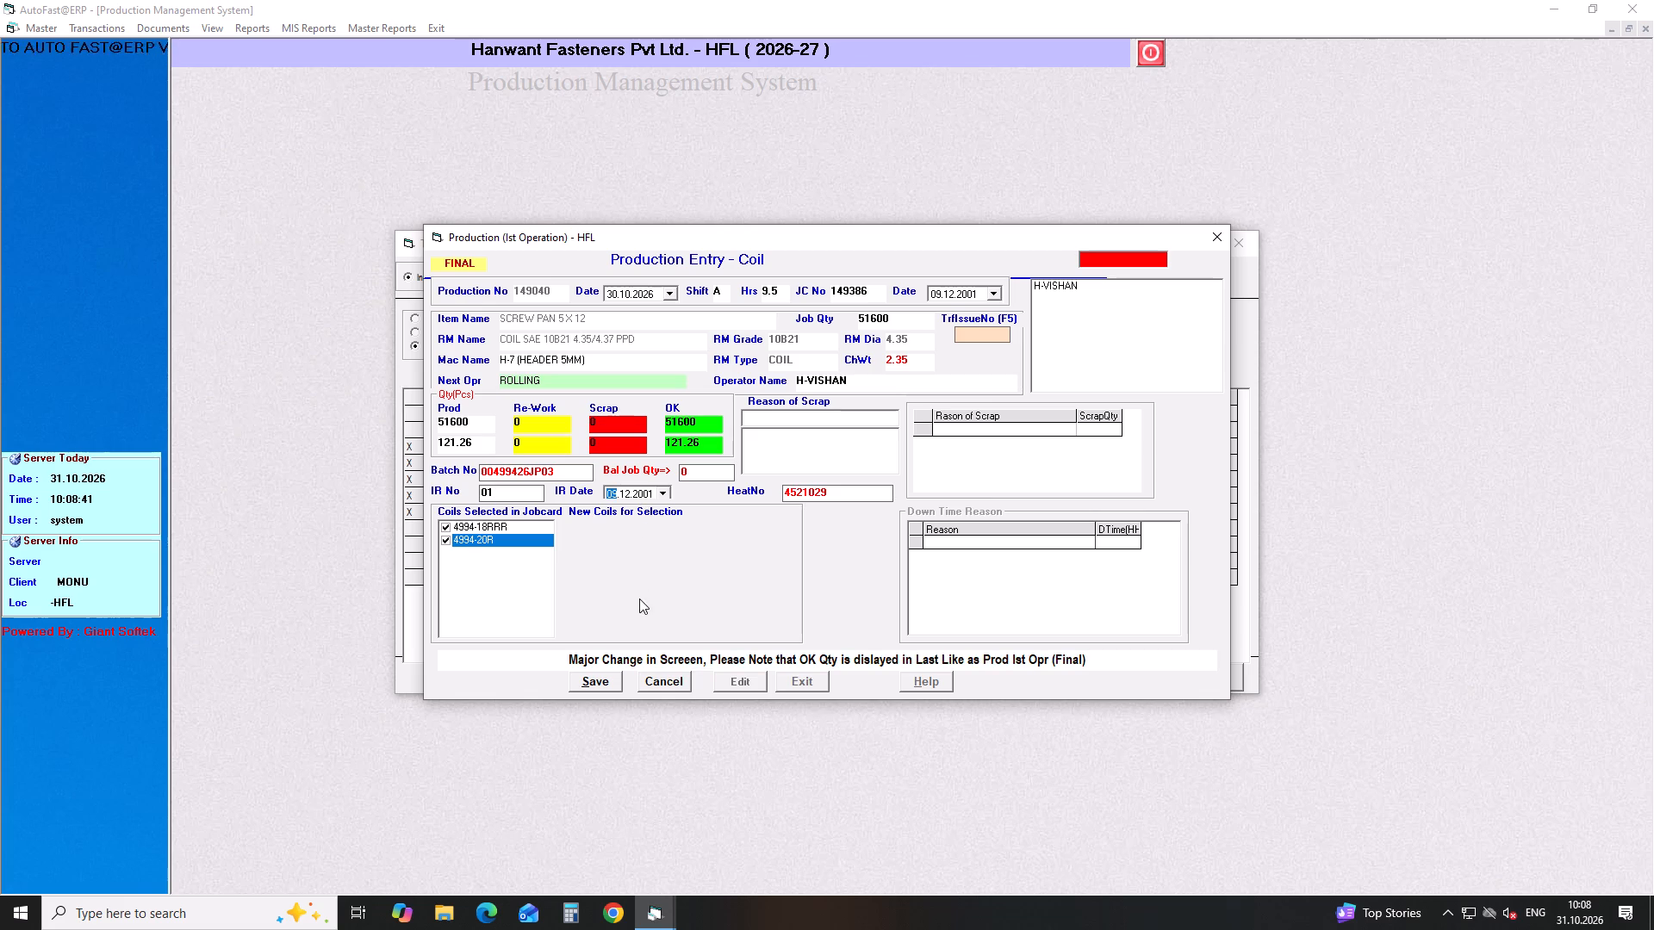
left_click(669, 493)
left_click(664, 623)
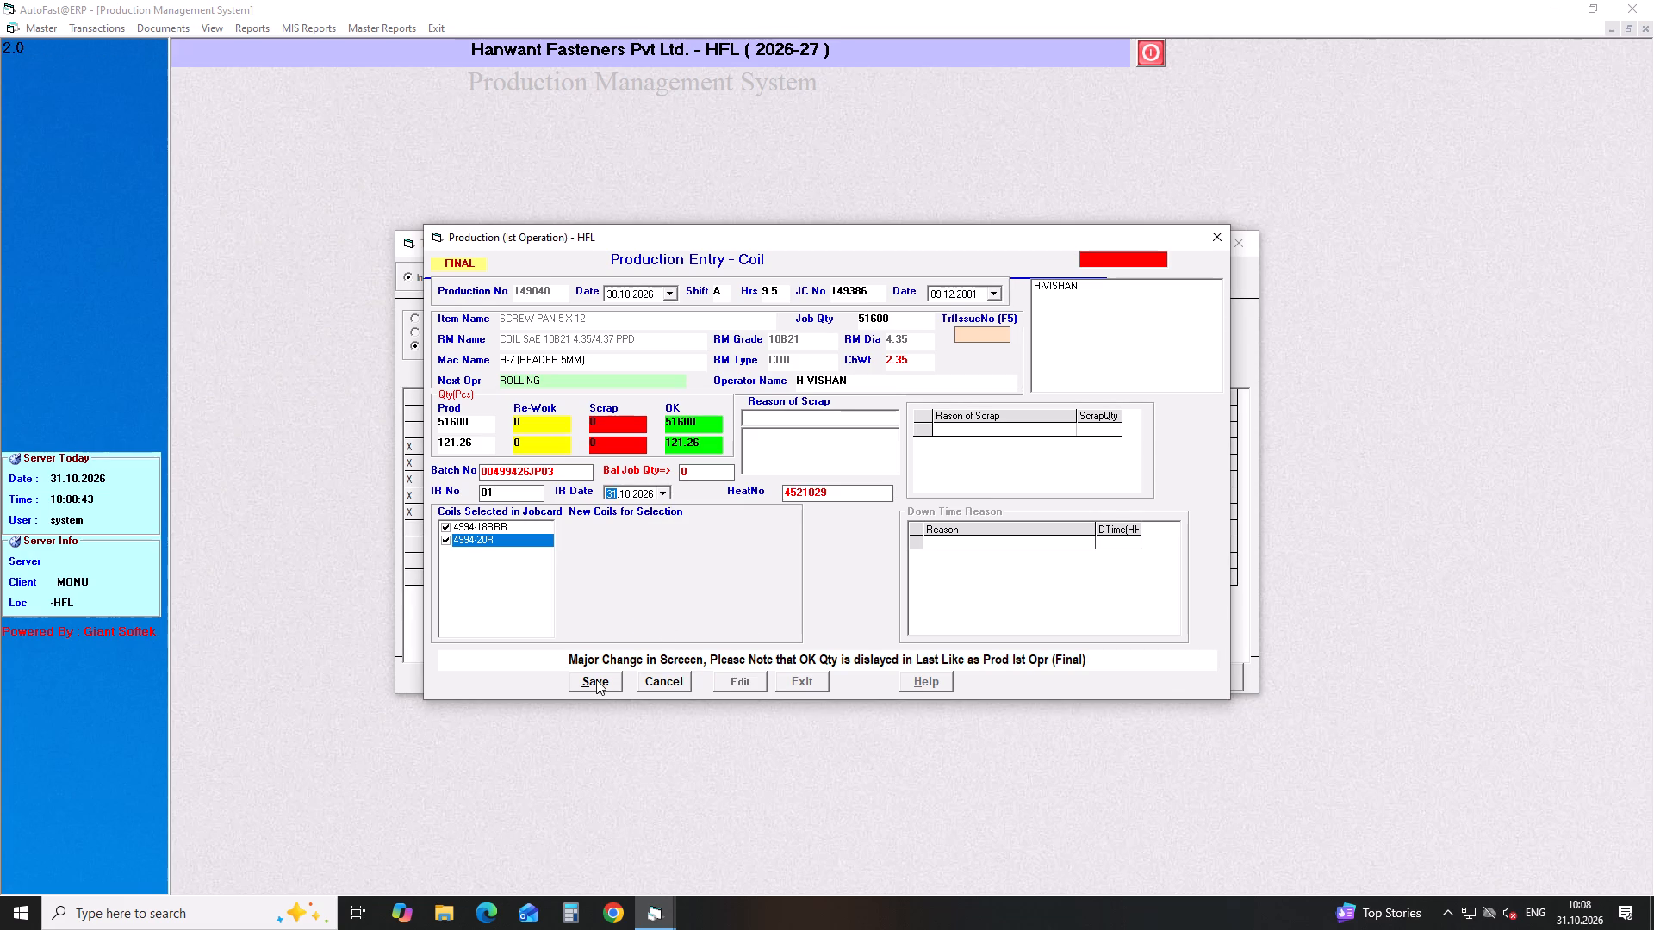
left_click(596, 679)
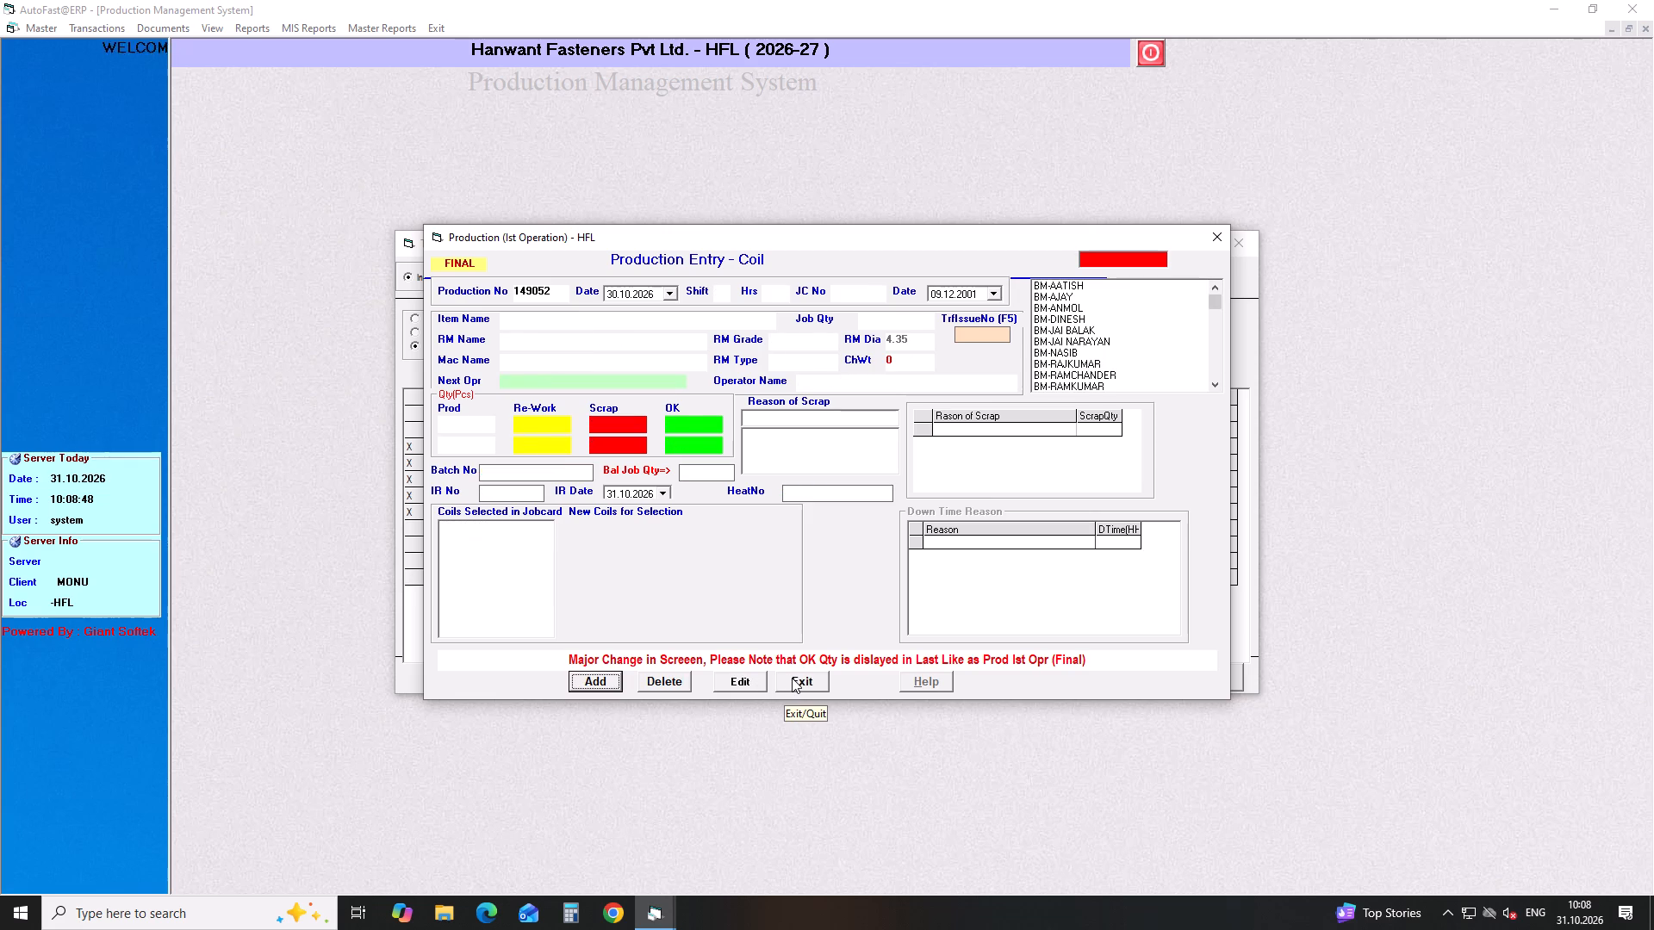
left_click(792, 678)
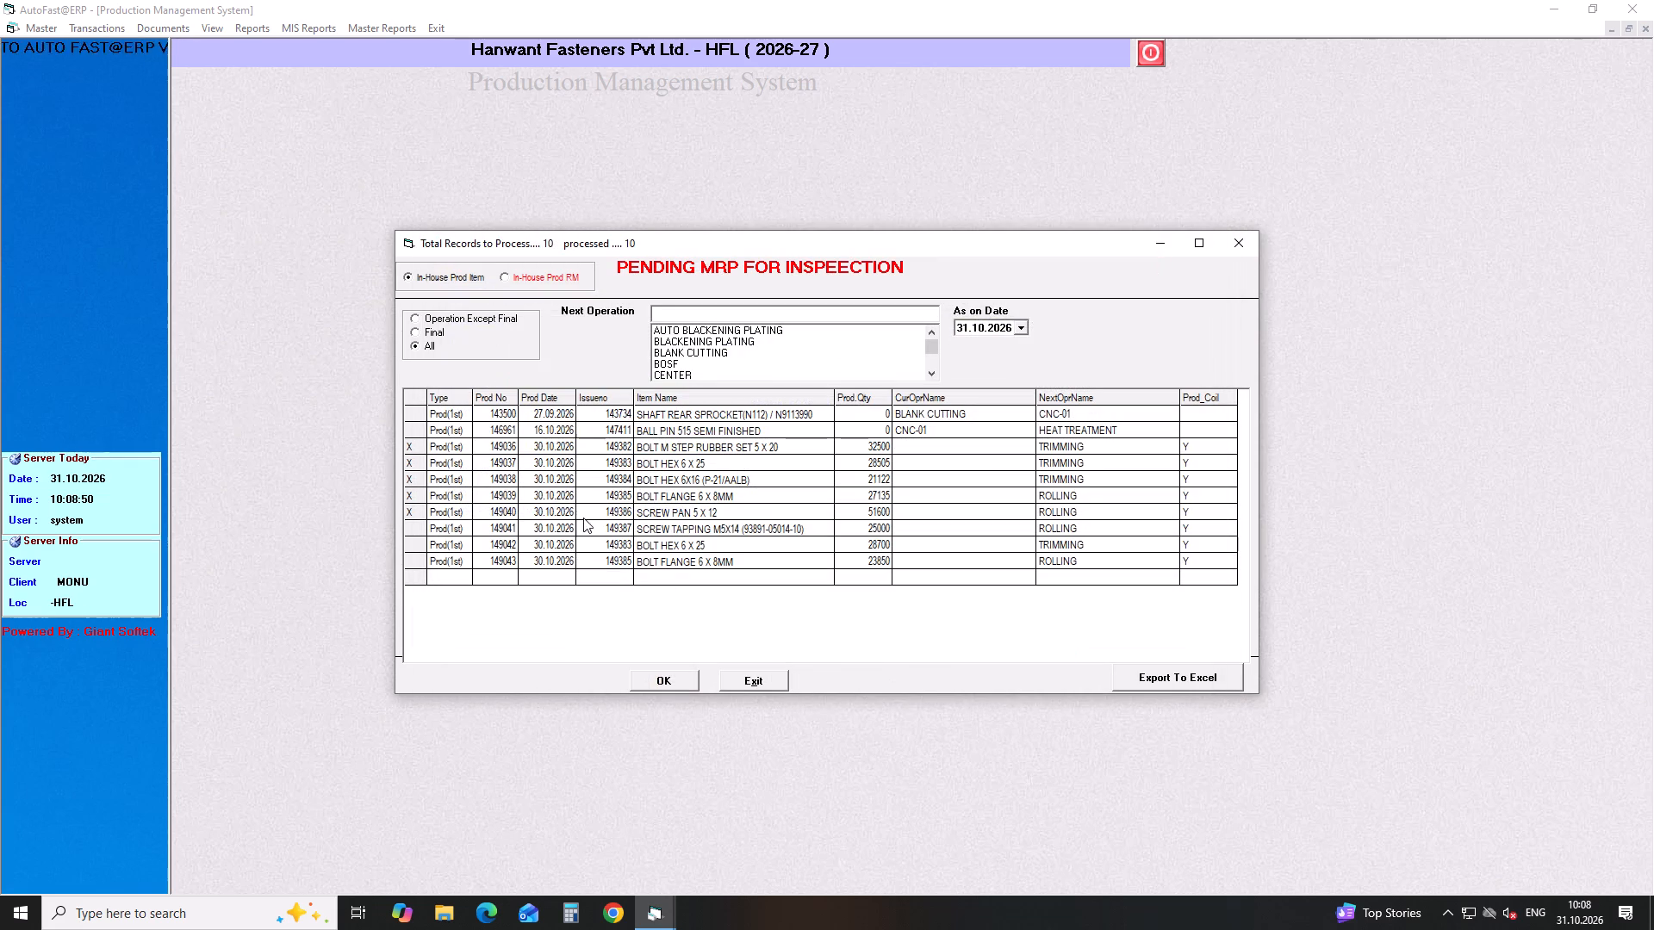
Open production 149041 (SCREW TAPPING M5X14) for editing and set re-work to 0, passing the full quantity as OK.
left_click(604, 525)
key("Return")
key("Return")
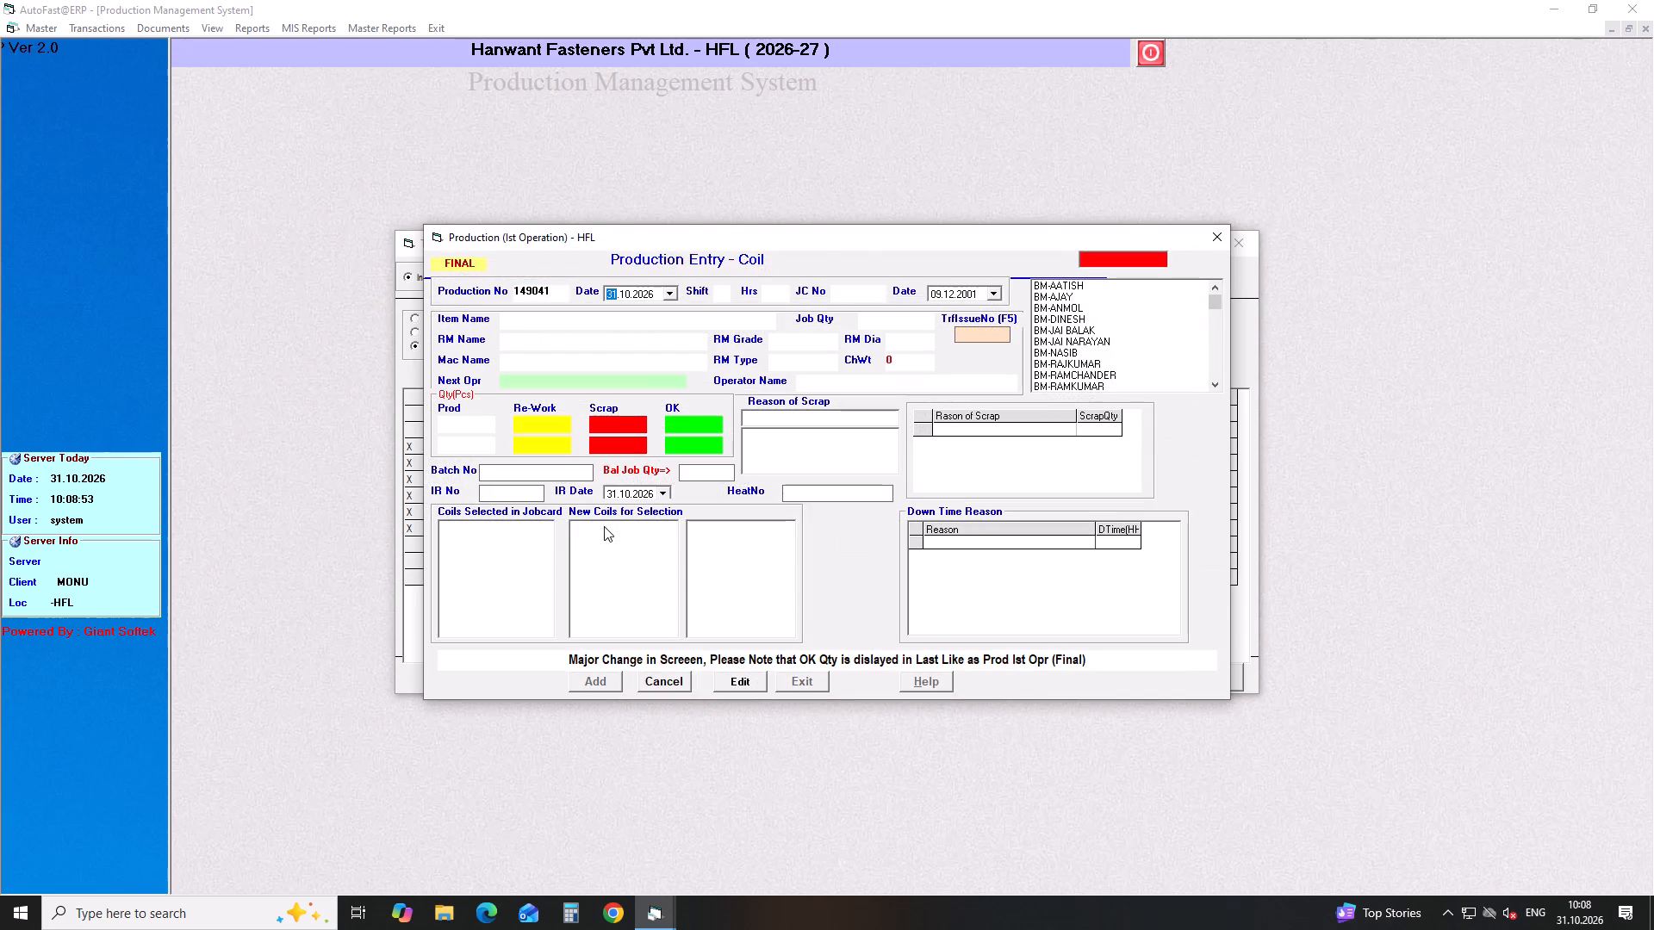
left_click(751, 679)
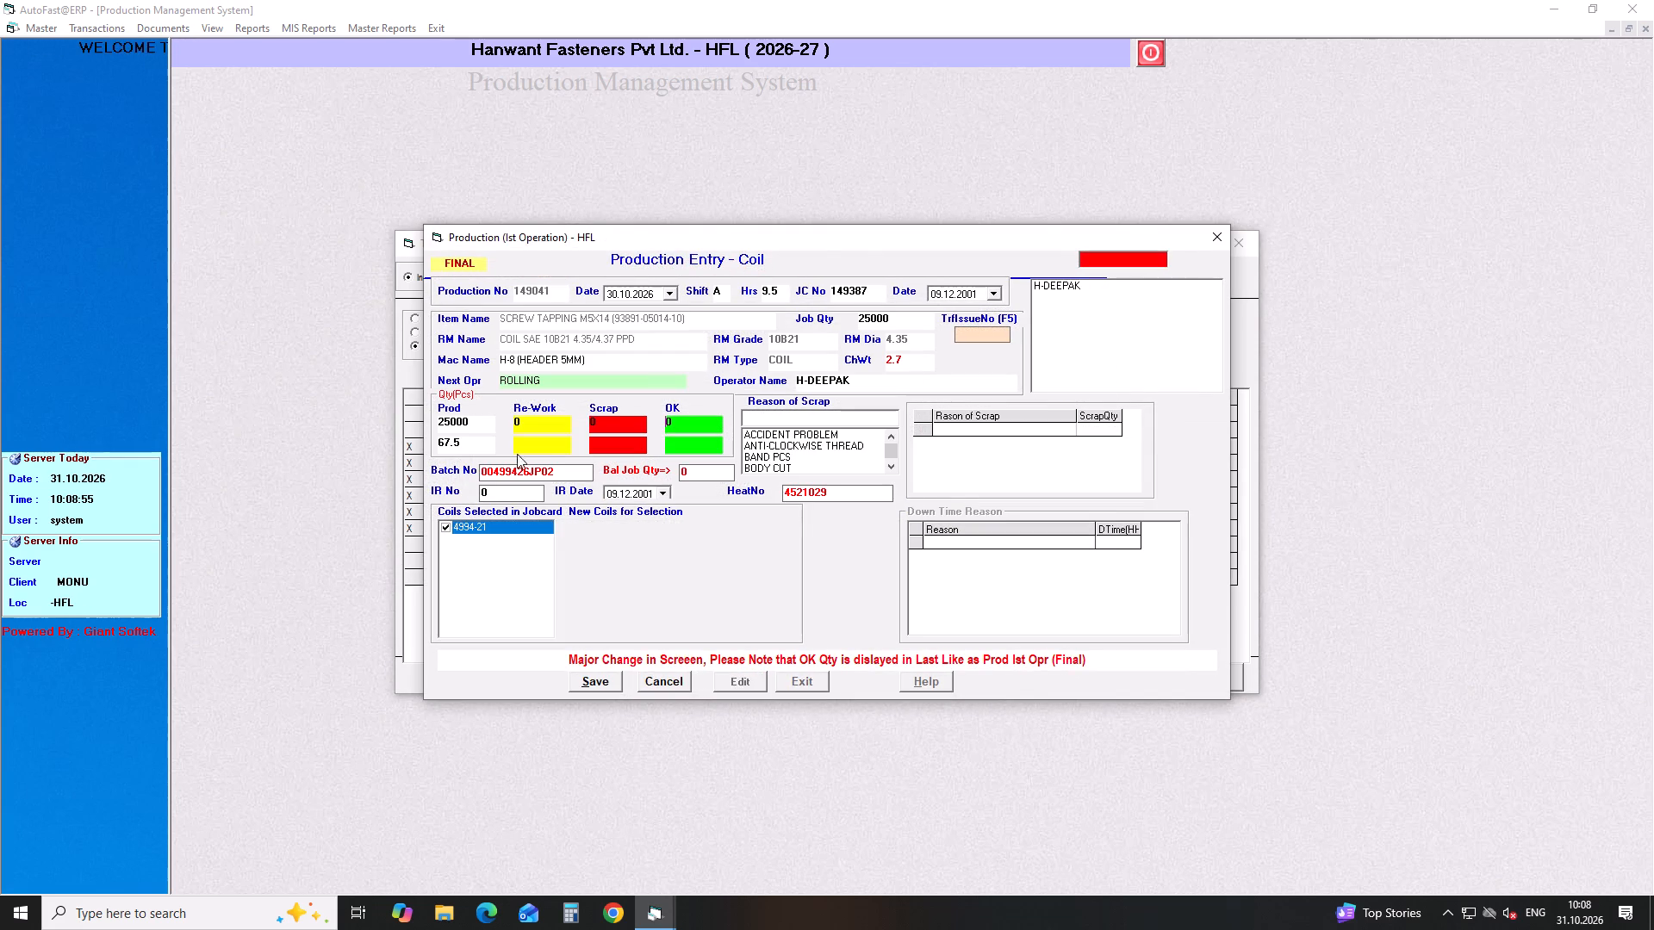
double_click(544, 431)
key("0")
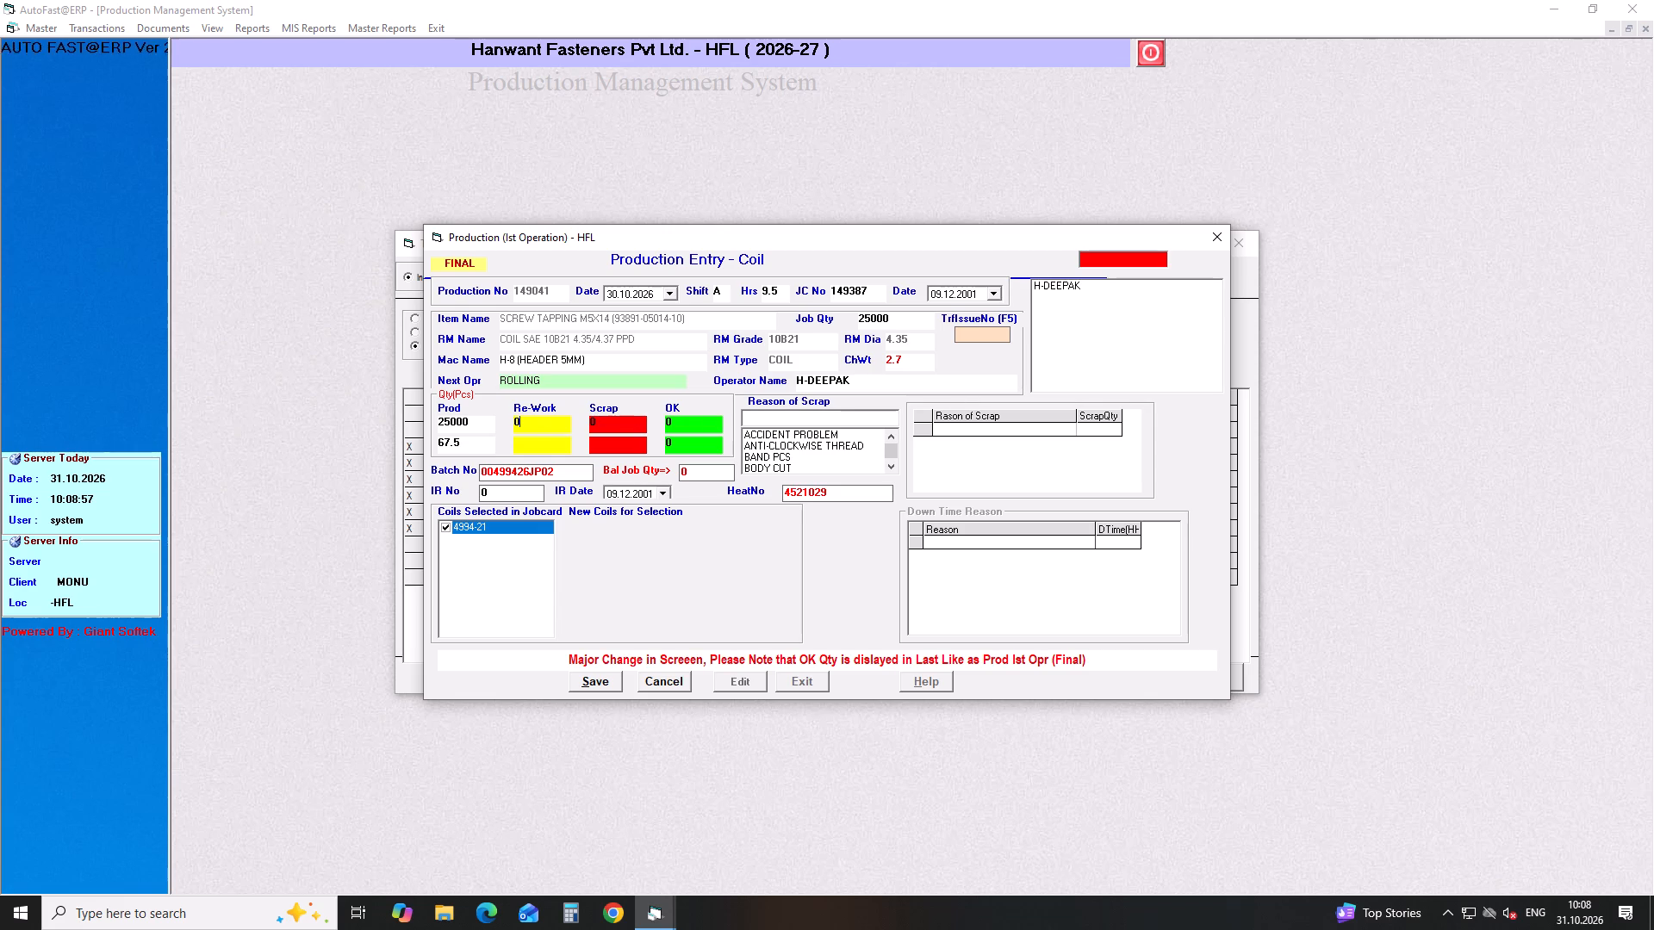
key("Return")
key("Return")
key("Return")
key("Return")
Set IR No 01 and IR date 31.10.2026 on production 149041, then save and close the entry.
key("Right")
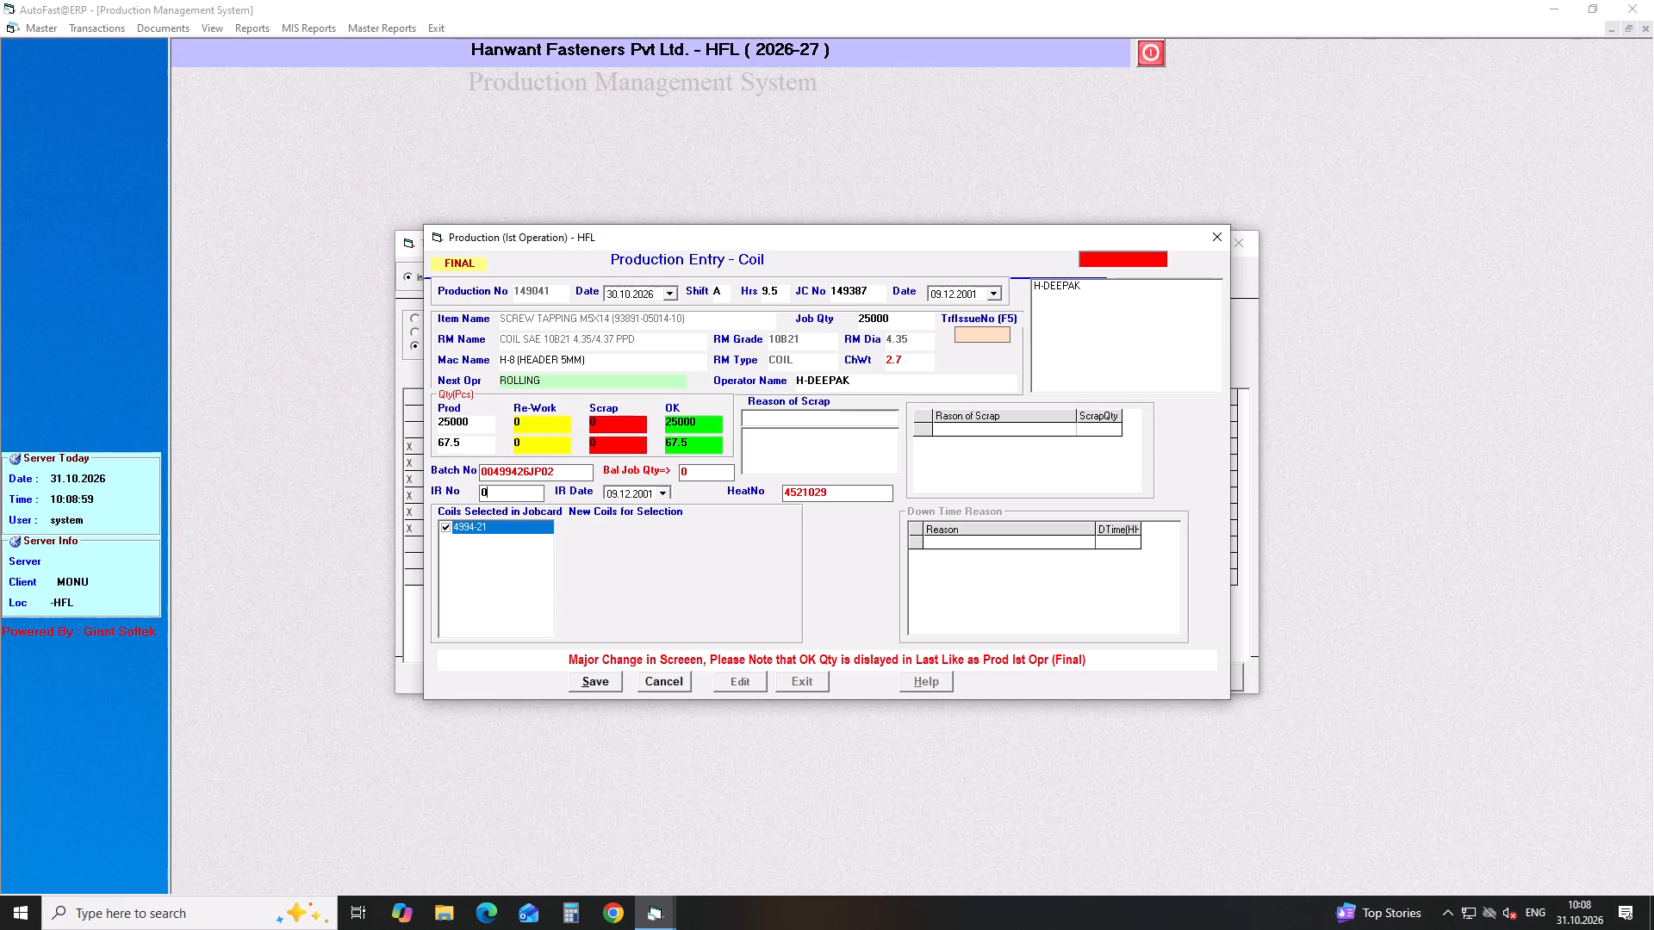
key("1")
key("Return")
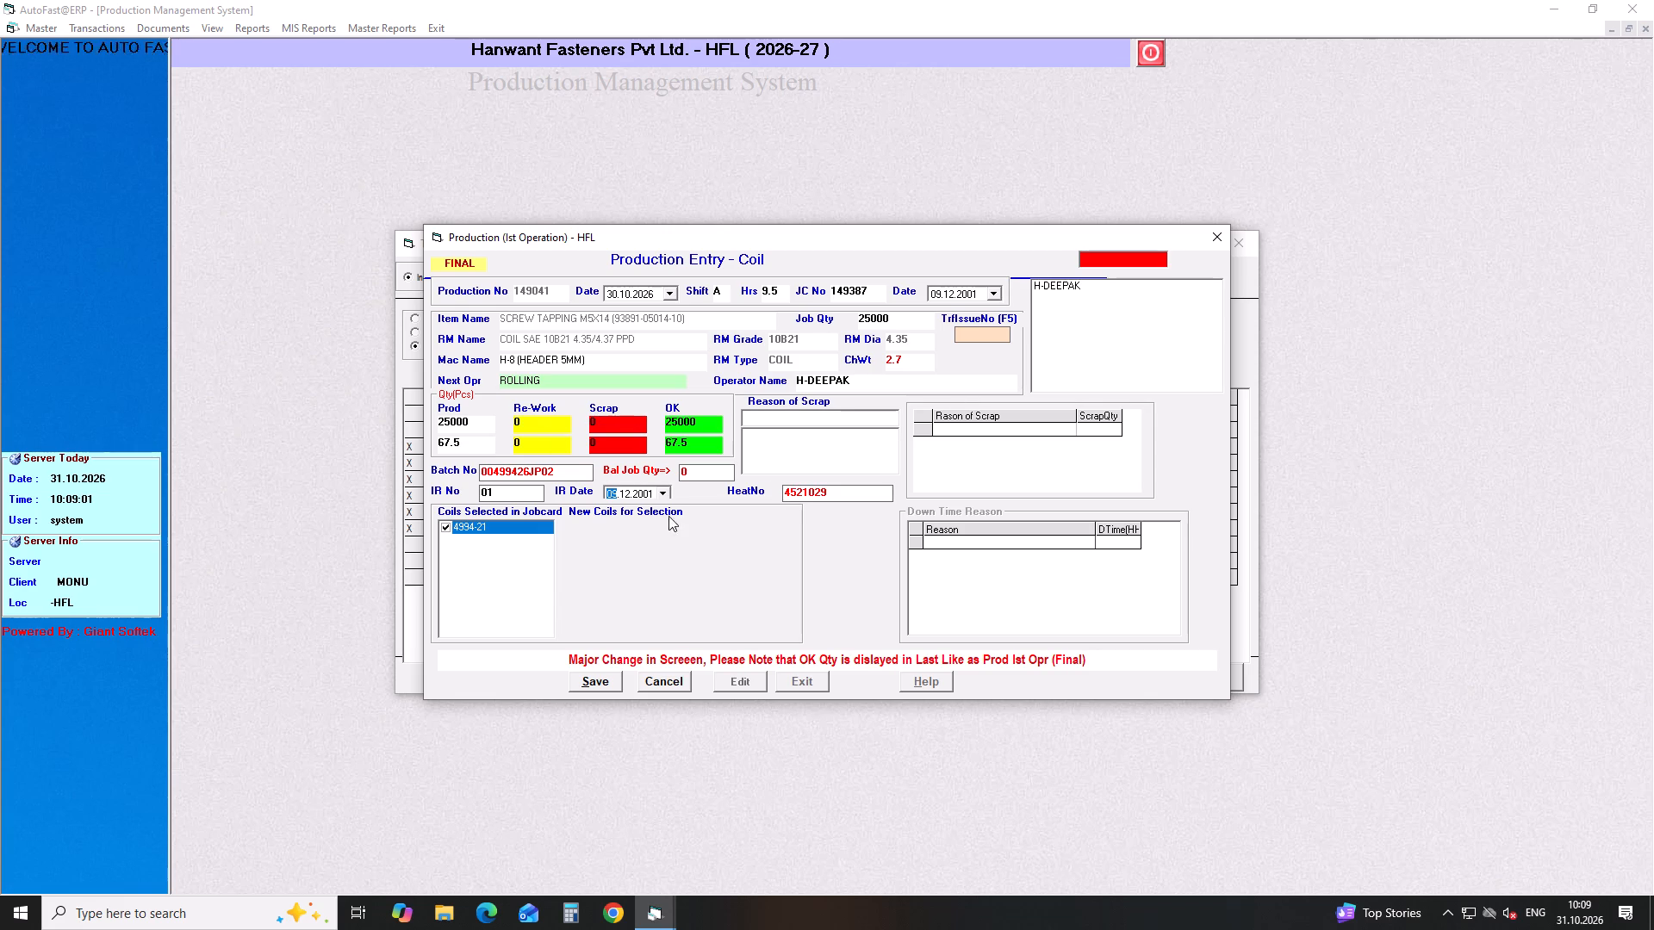
left_click(666, 492)
left_click(673, 623)
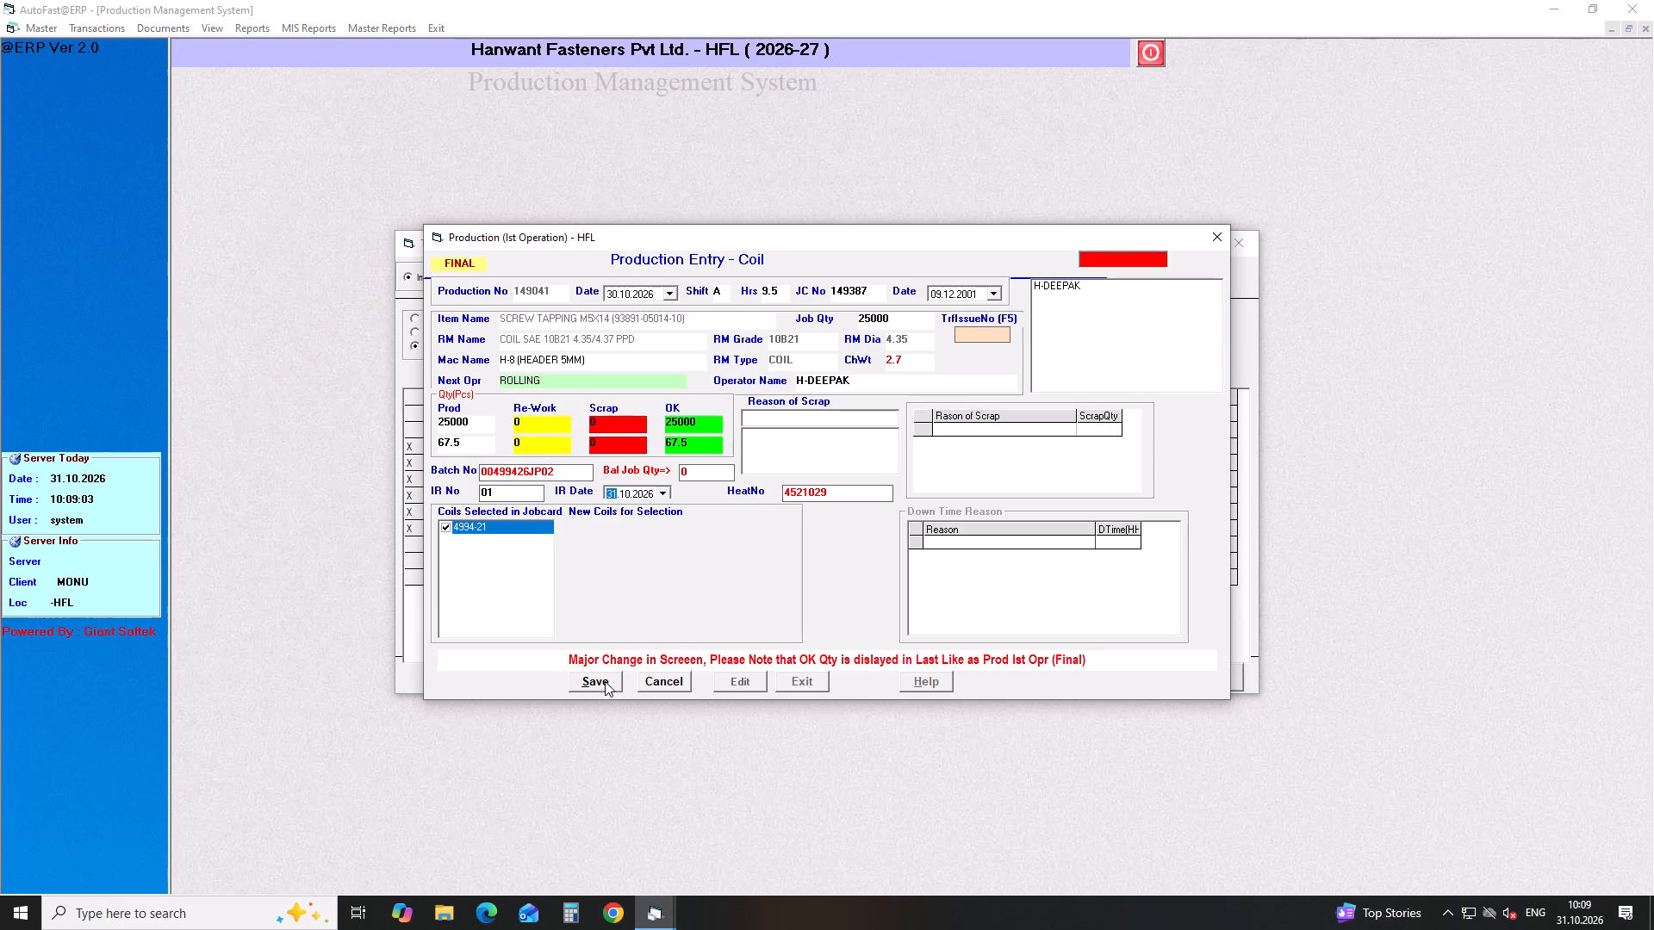
left_click(605, 681)
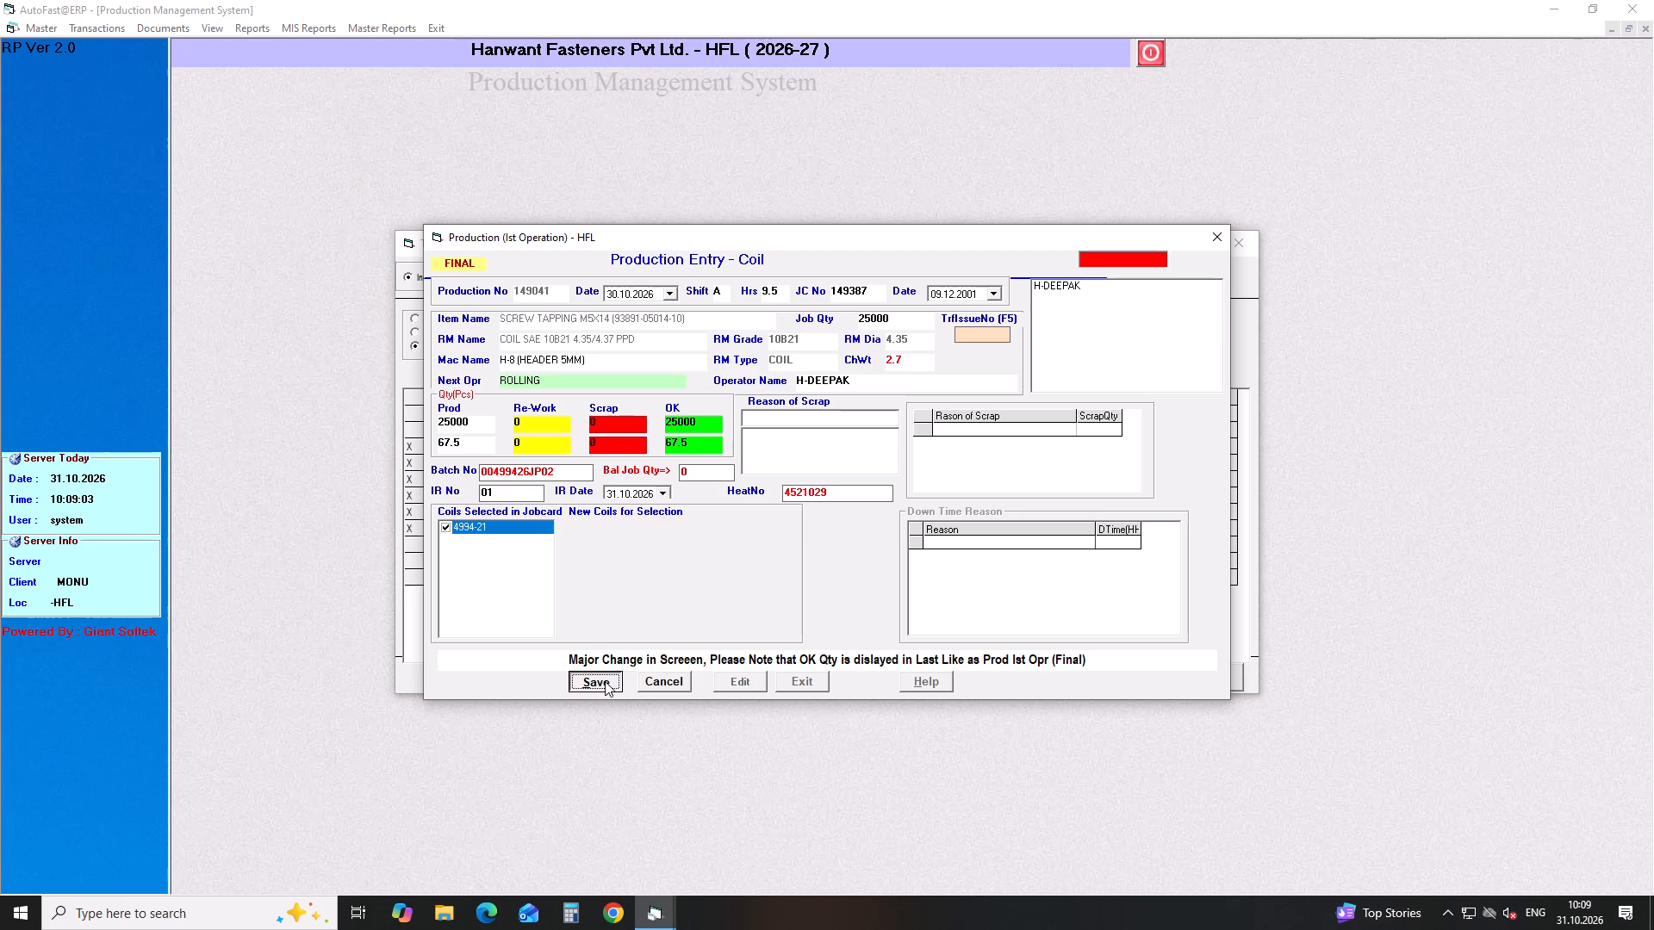
left_click(795, 684)
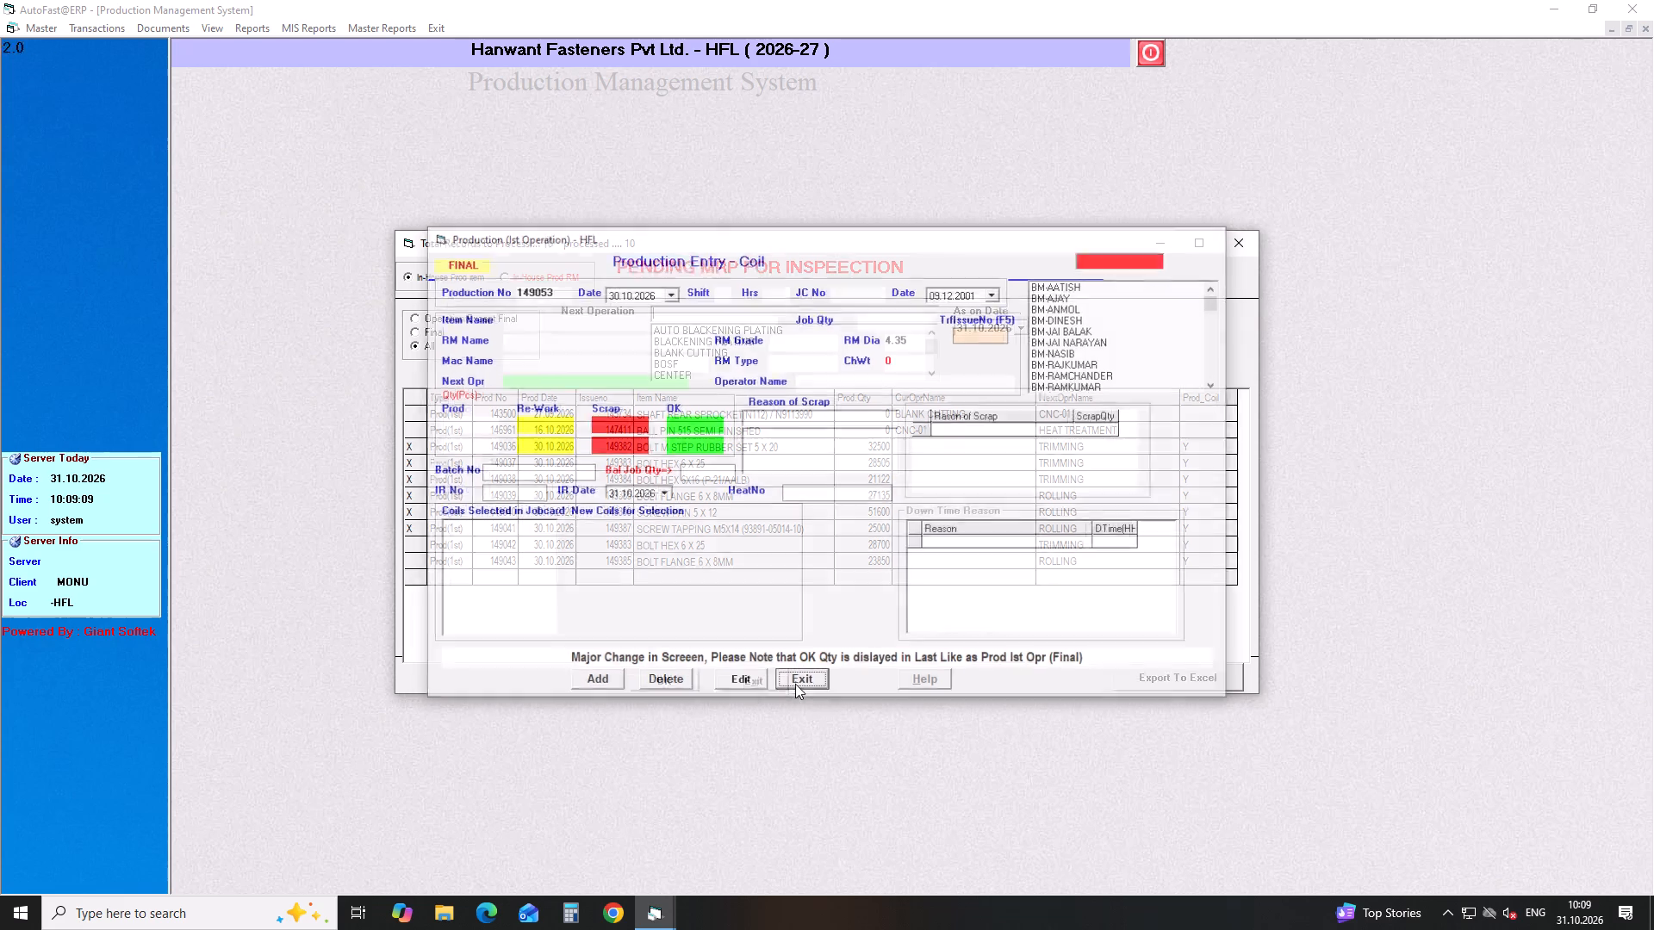
Open production 149042 (BOLT HEX 6 X 25) for editing and set re-work to 0, passing the full quantity as OK.
left_click(615, 542)
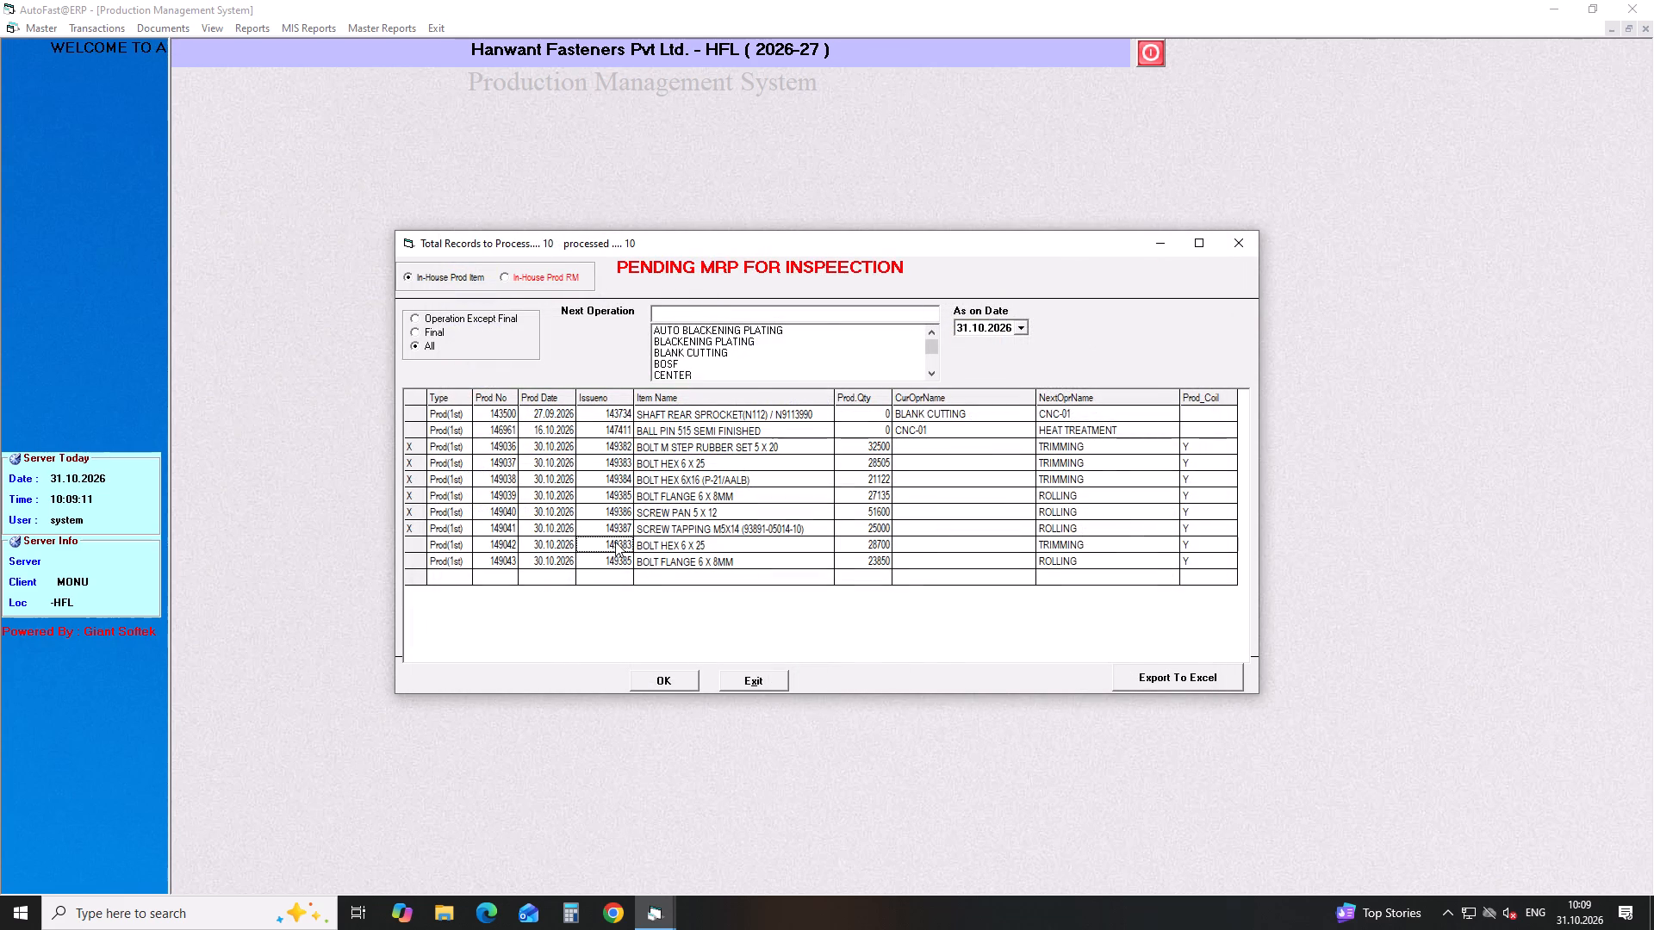
key("Return")
key("Return")
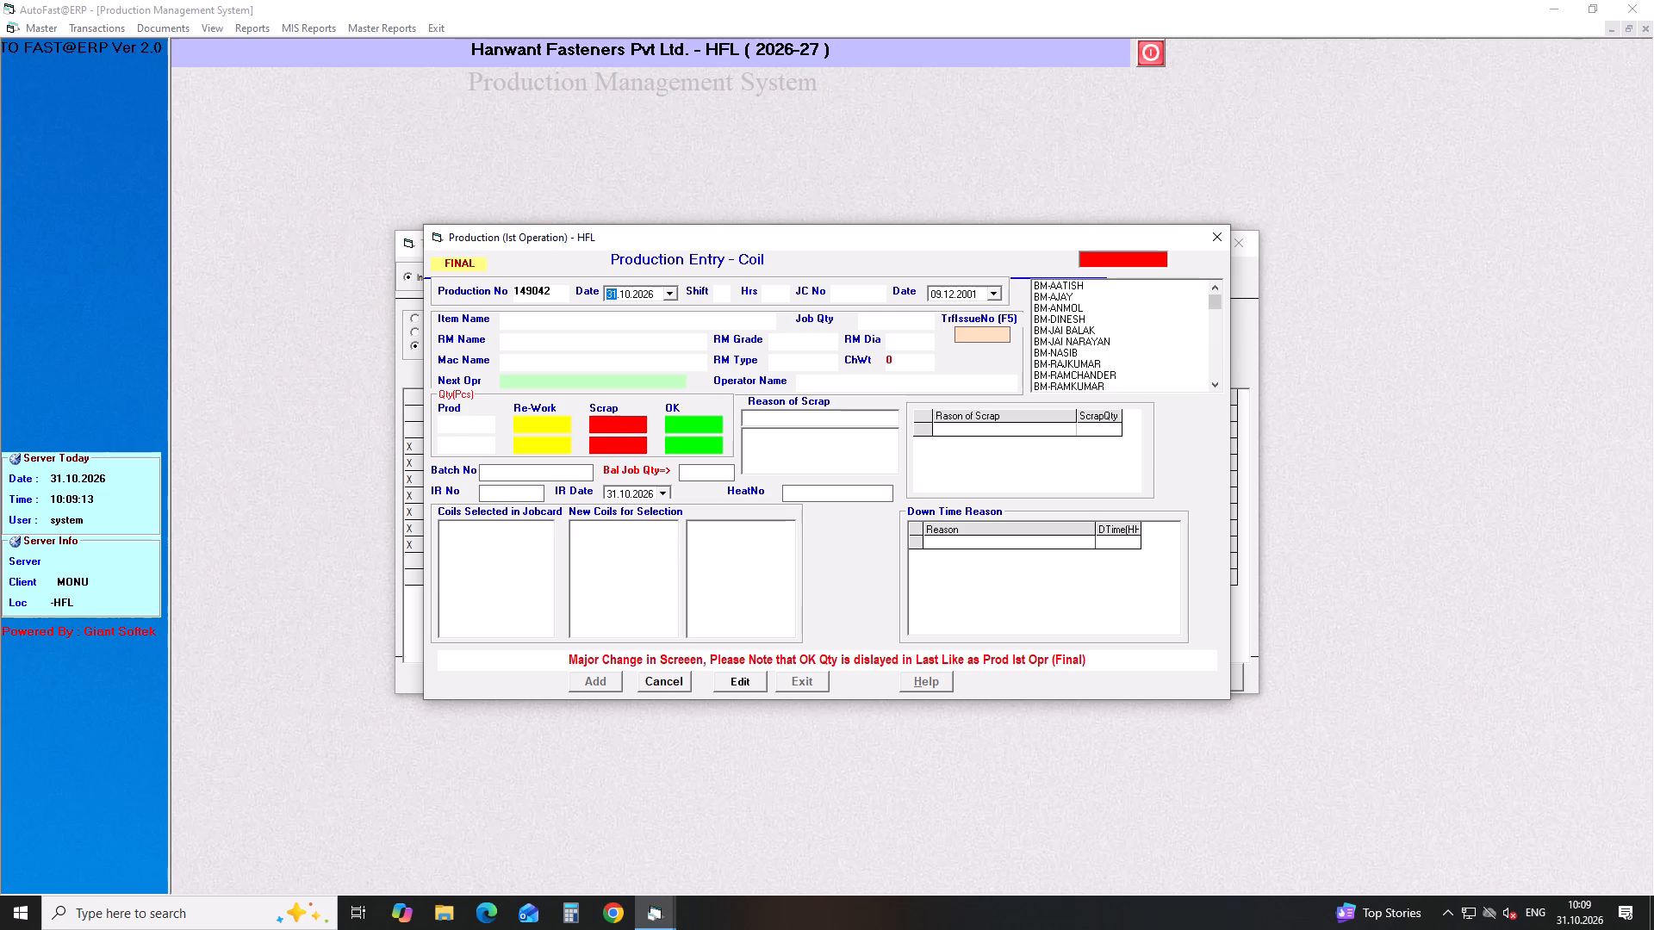
left_click(731, 685)
double_click(563, 421)
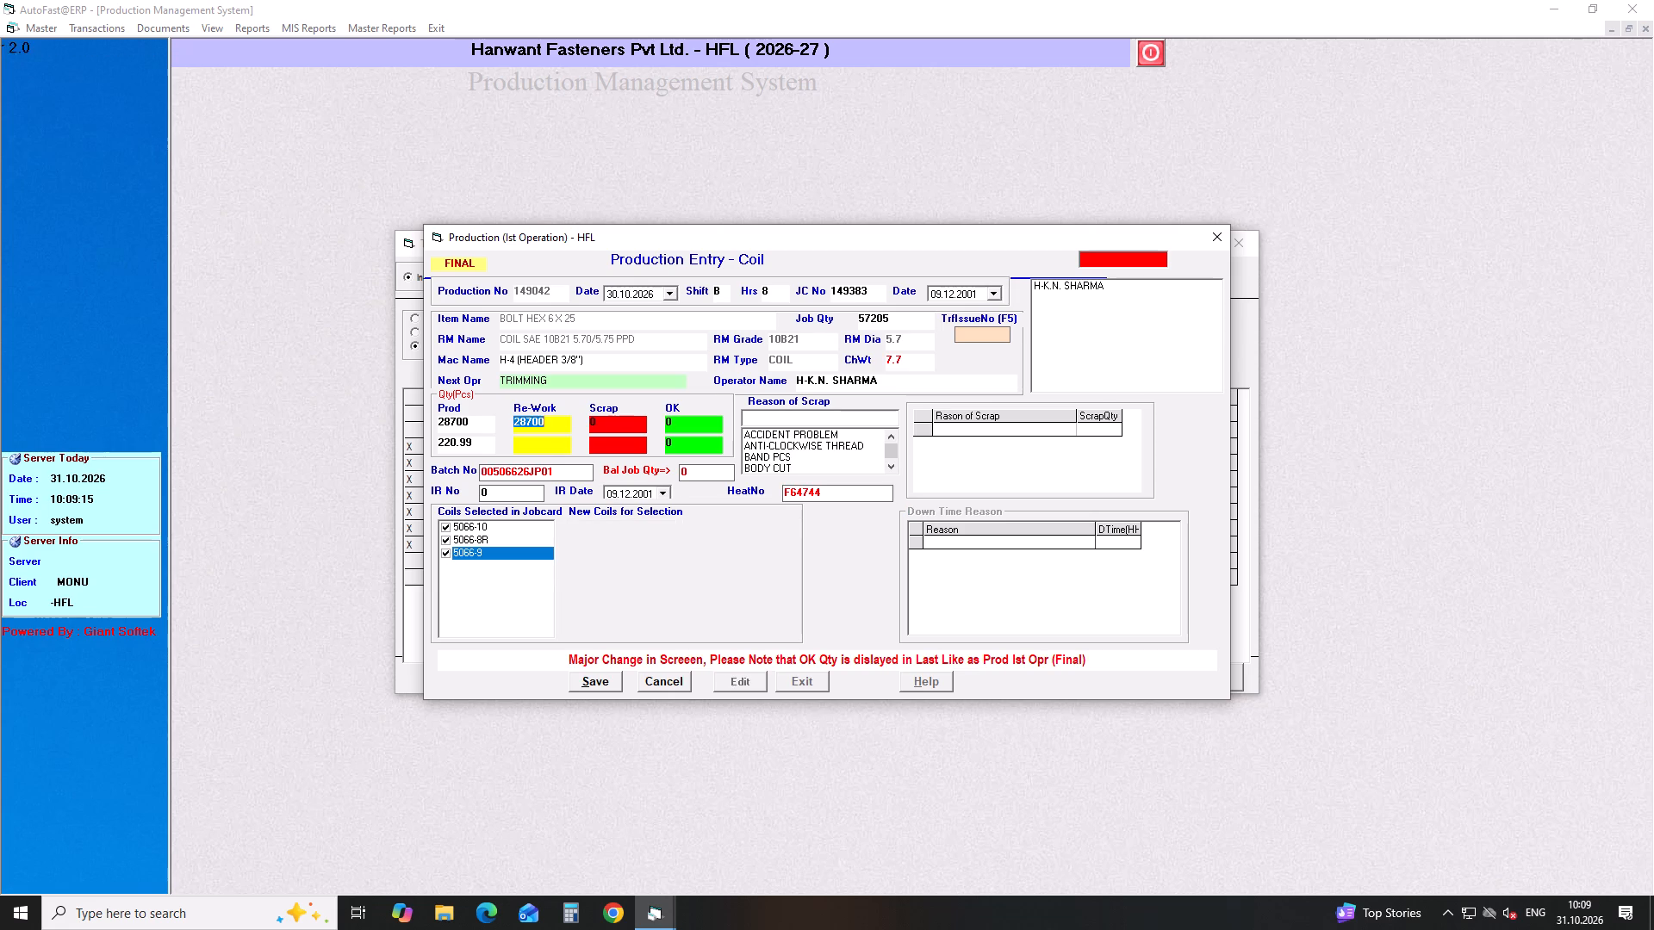
key("0")
key("Return")
key("Return")
key("Return")
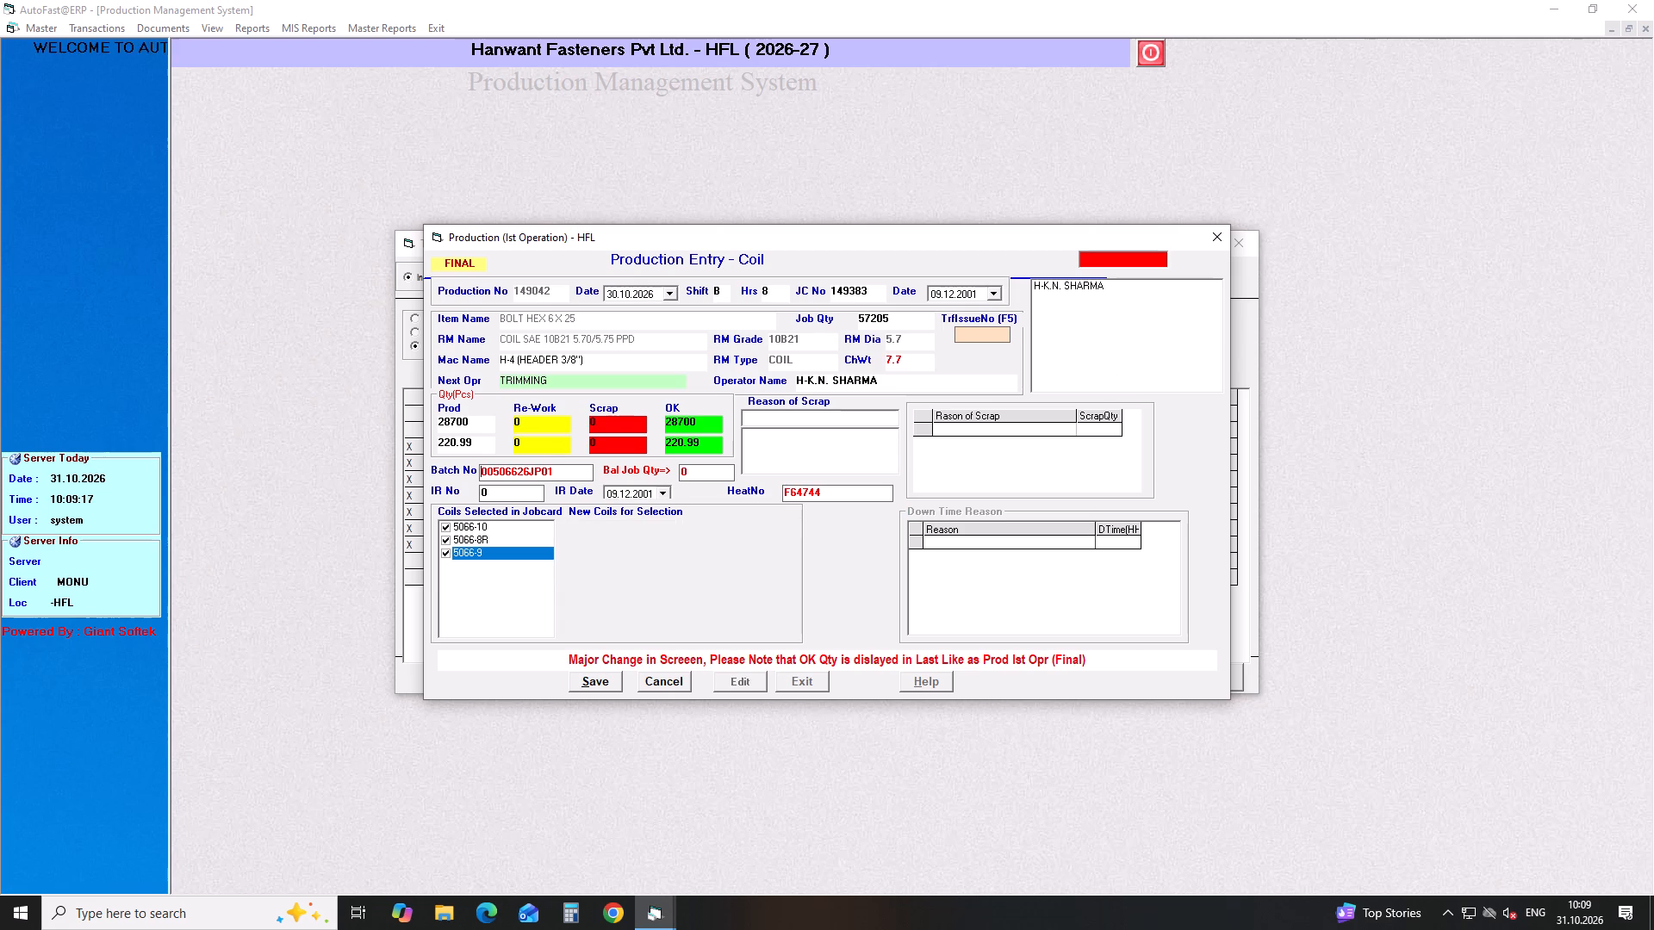
key("Return")
Set IR No 01 and IR date 31.10.2026 on production 149042, then save the entry.
key("Right")
key("1")
key("Return")
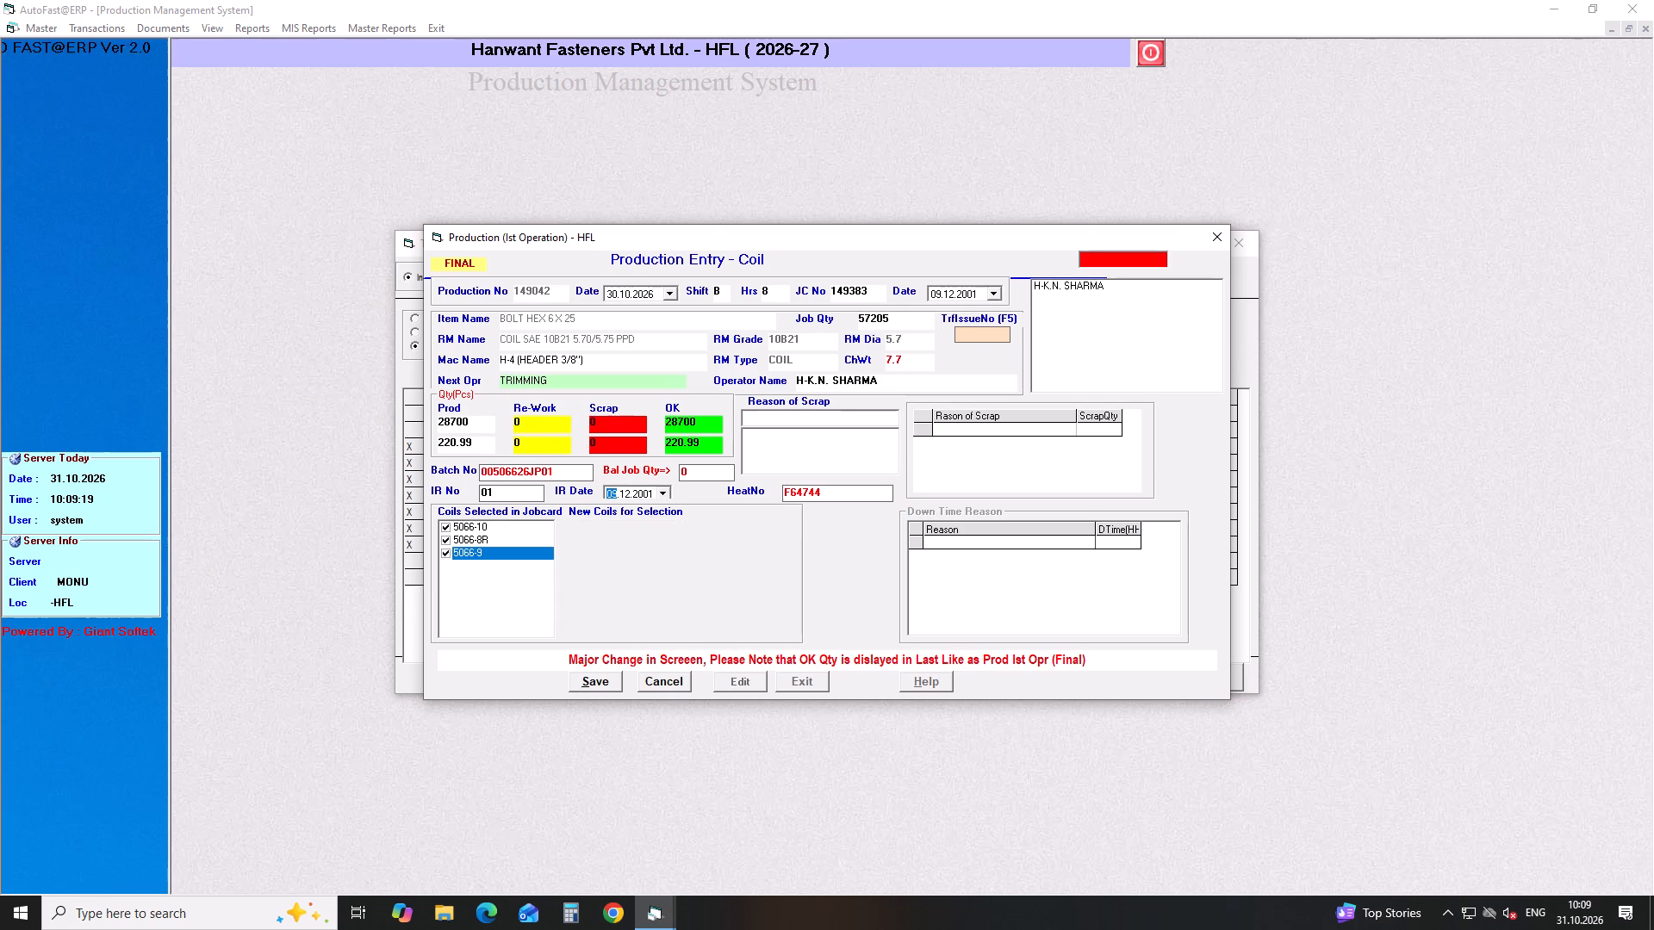
left_click(660, 493)
left_click(679, 624)
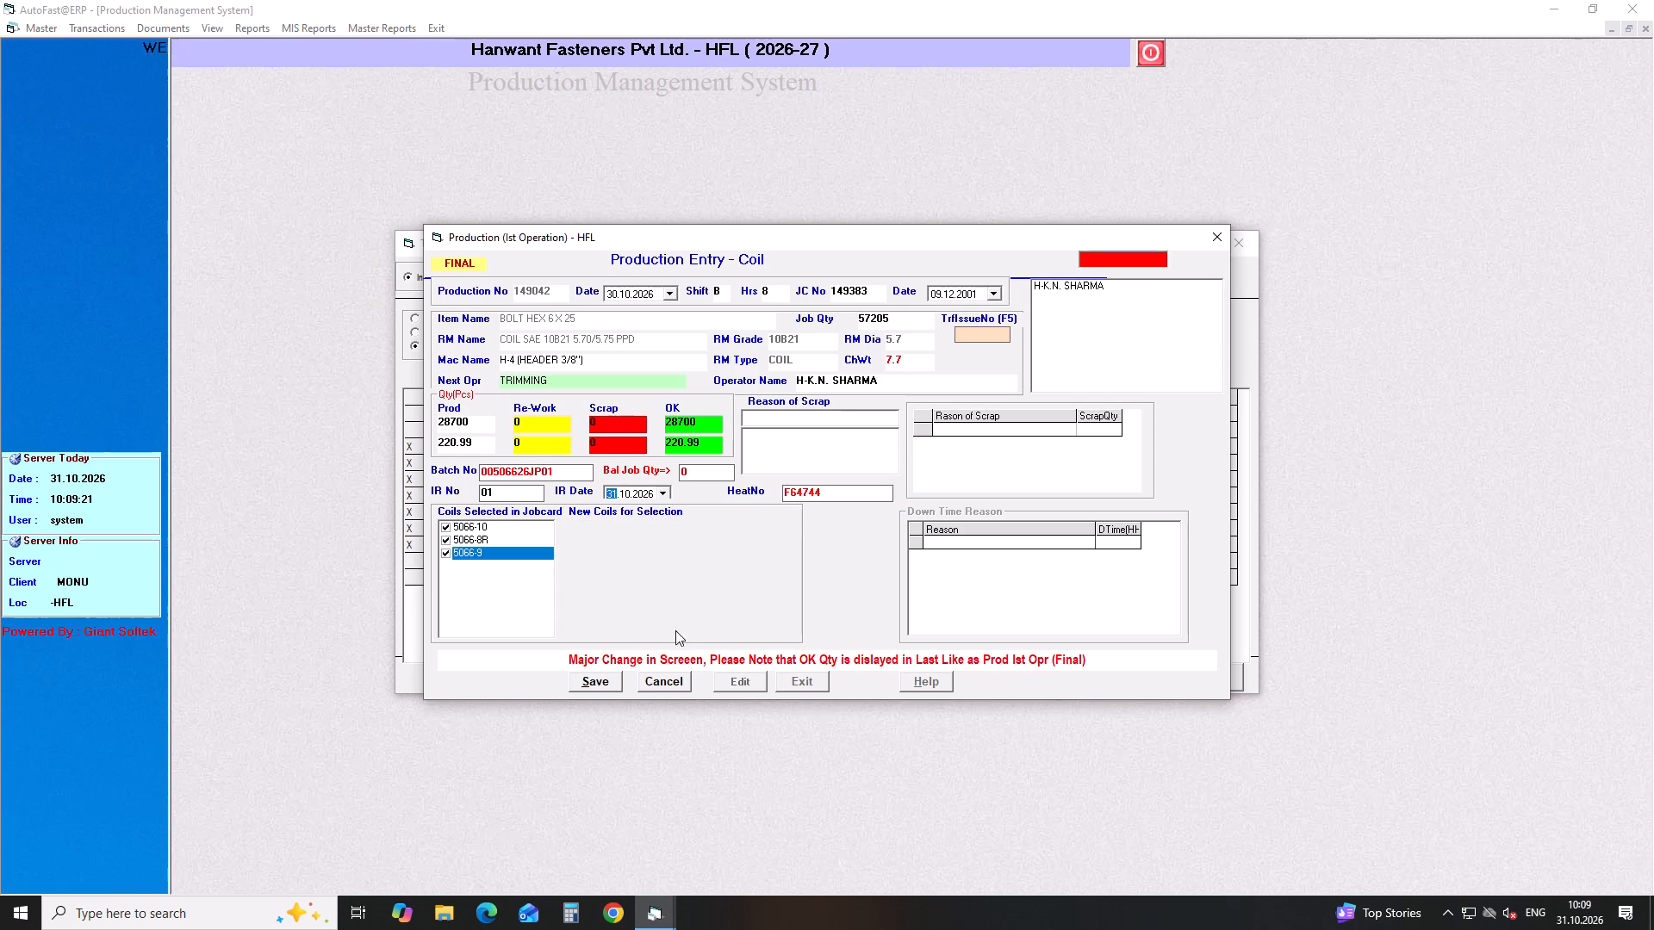
left_click(606, 685)
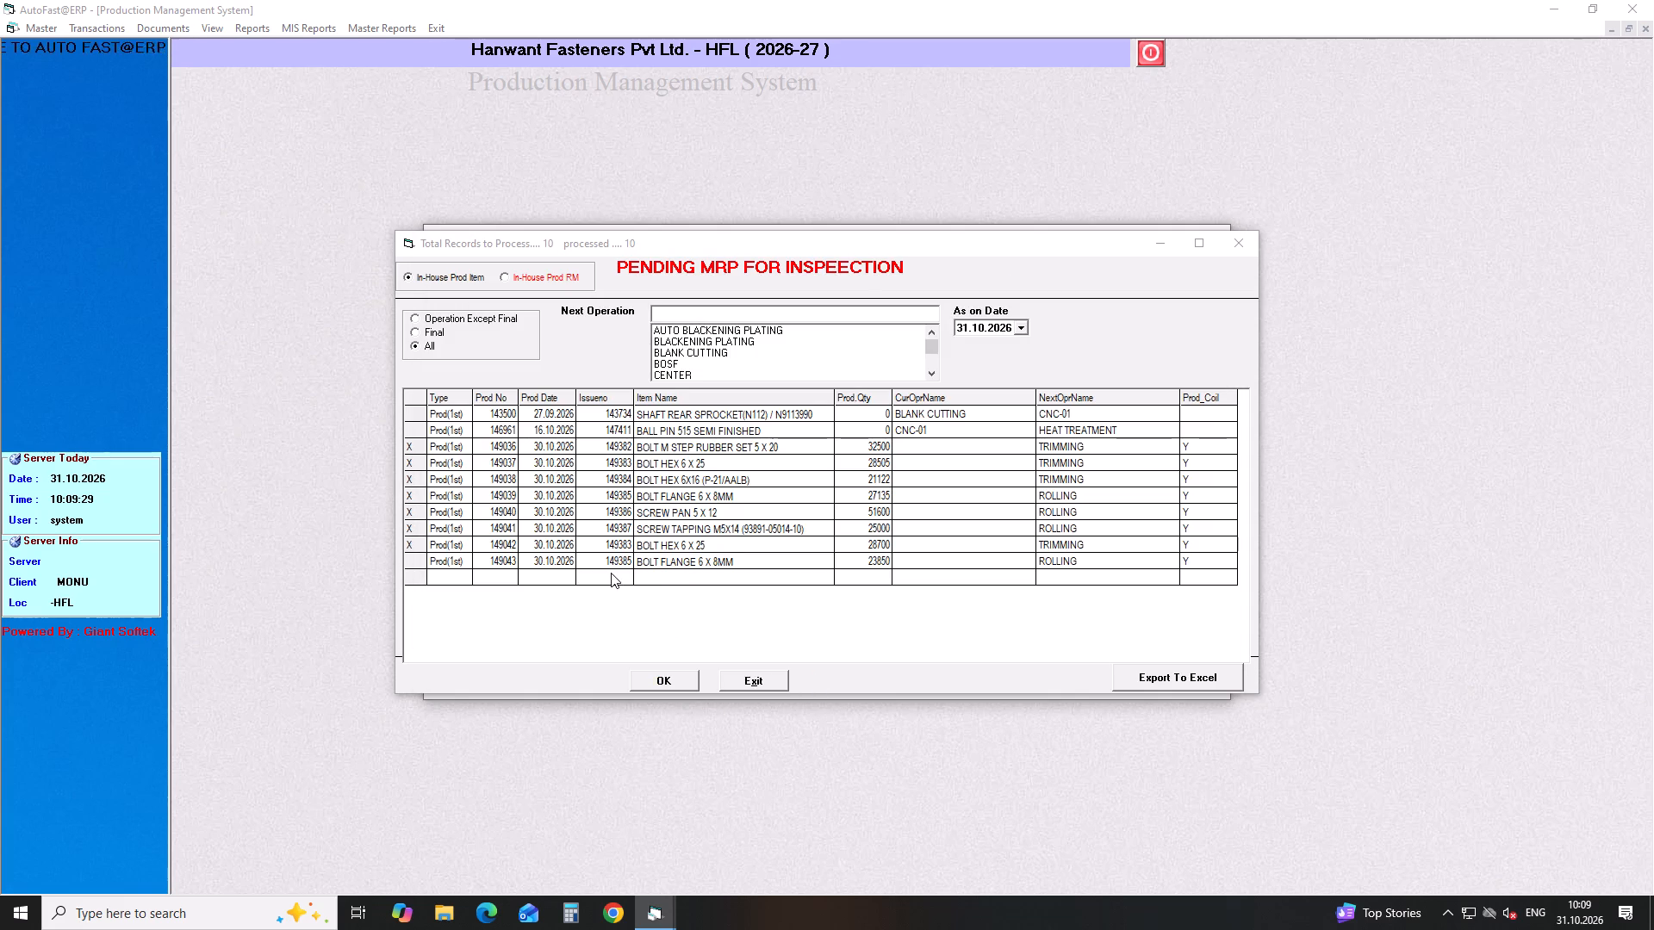
Open production 149043 (BOLT FLANGE 6 X 8MM) for editing and set re-work to 0, passing the full quantity as OK.
left_click(610, 561)
key("Return")
key("Return")
key("Return")
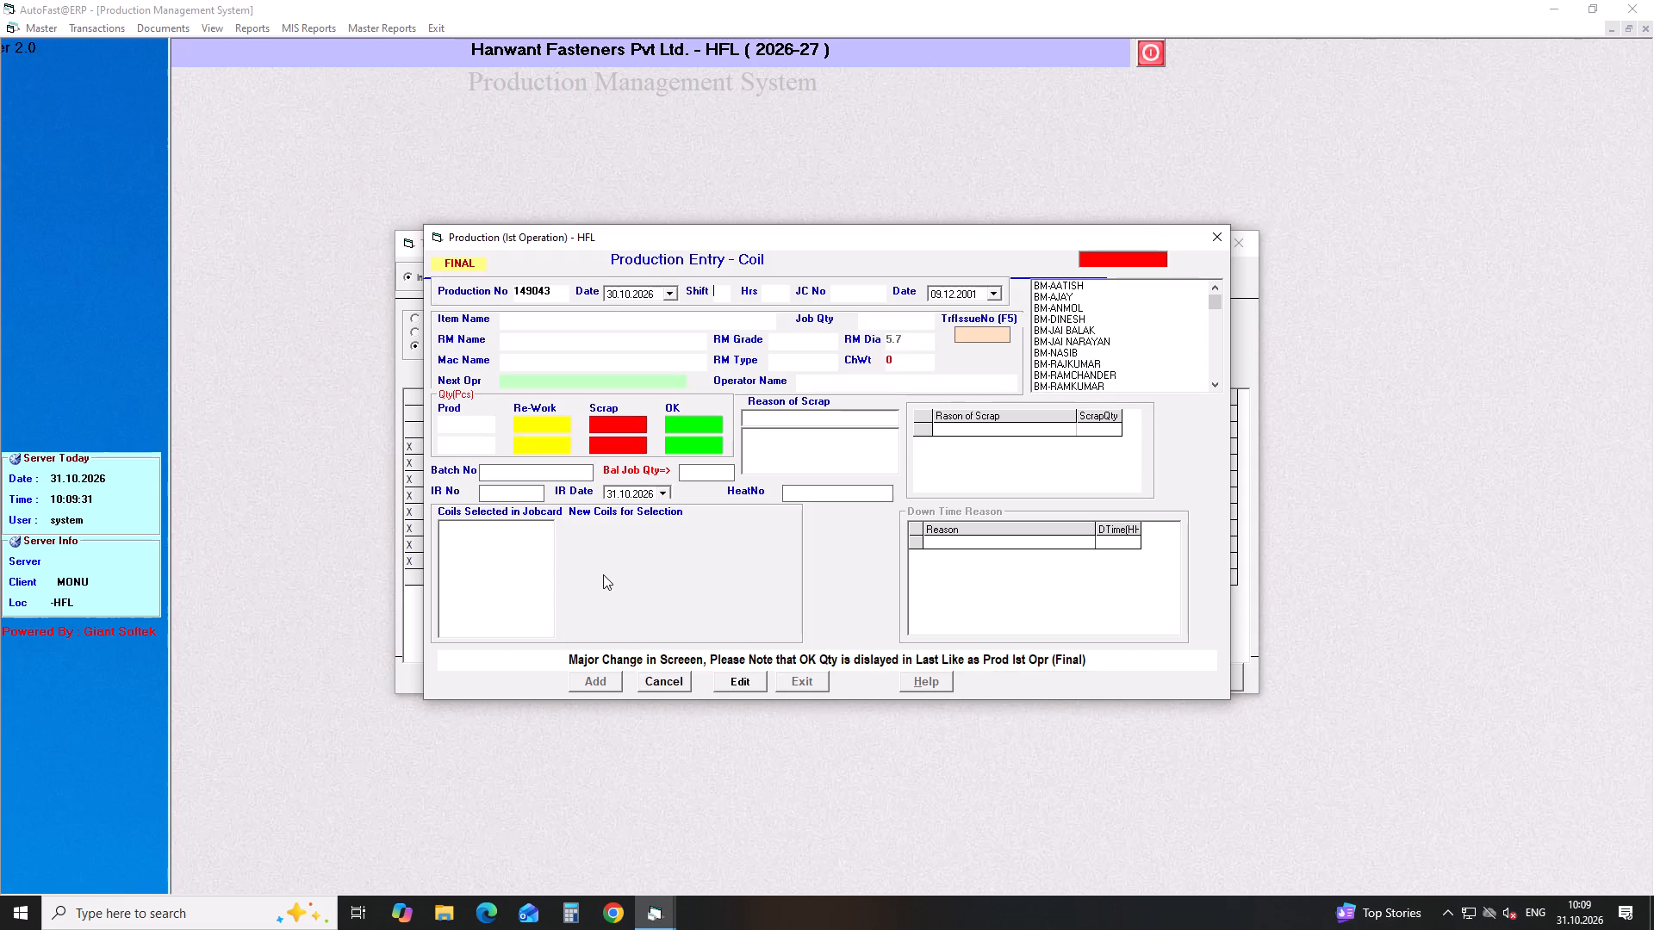
left_click(755, 685)
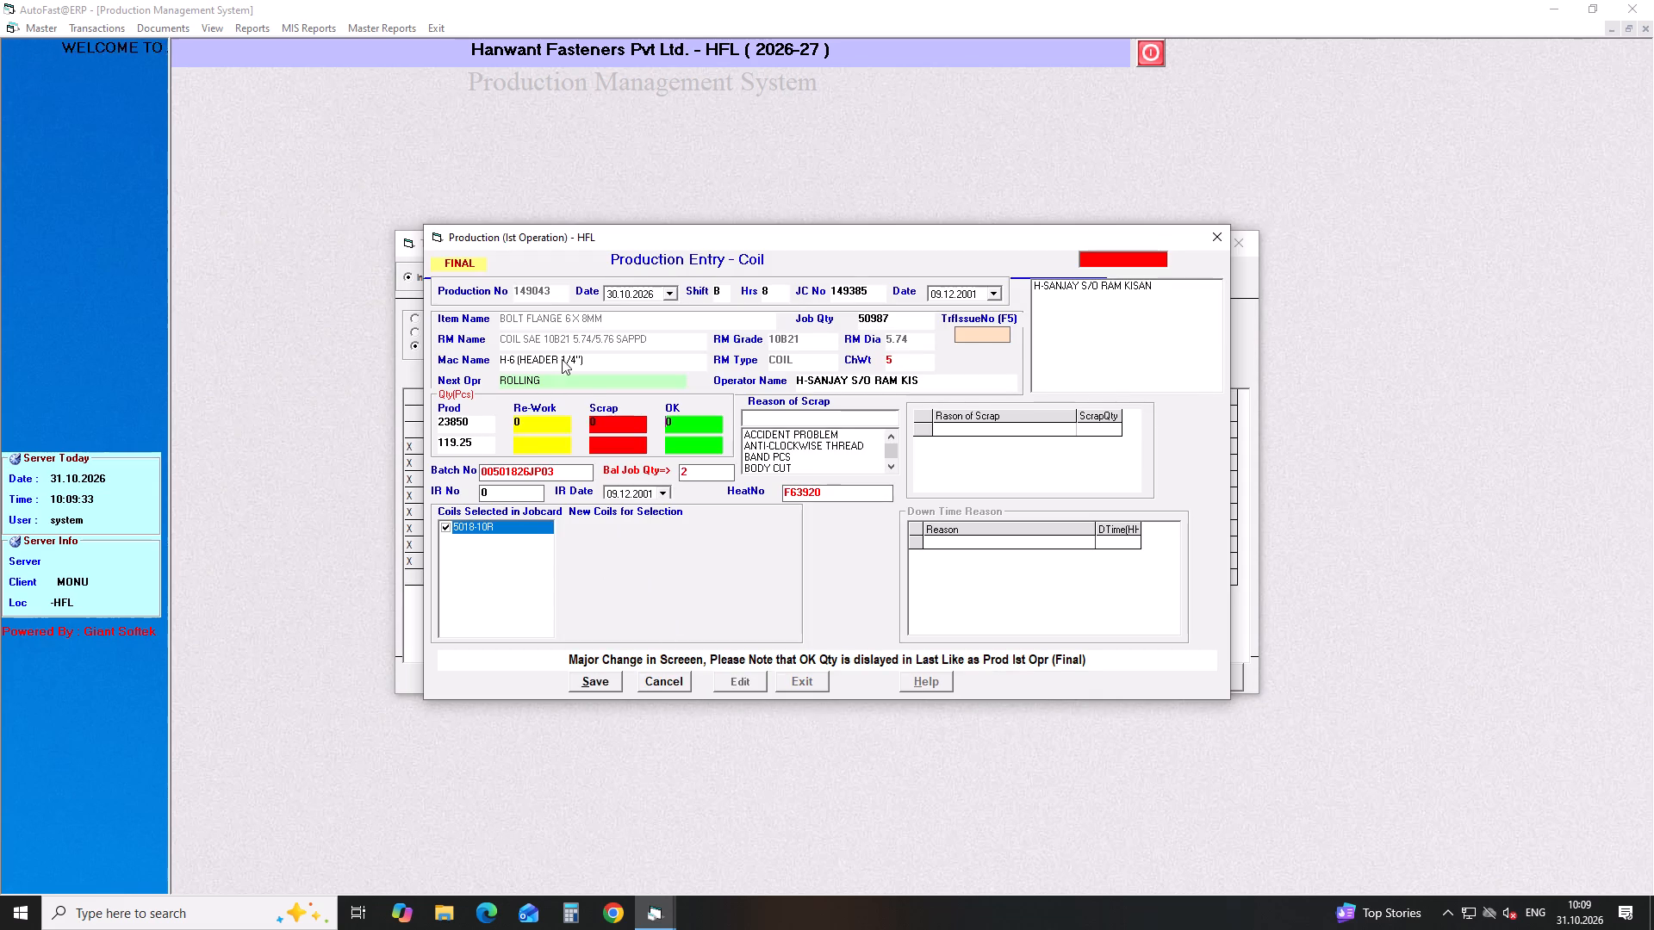
double_click(555, 416)
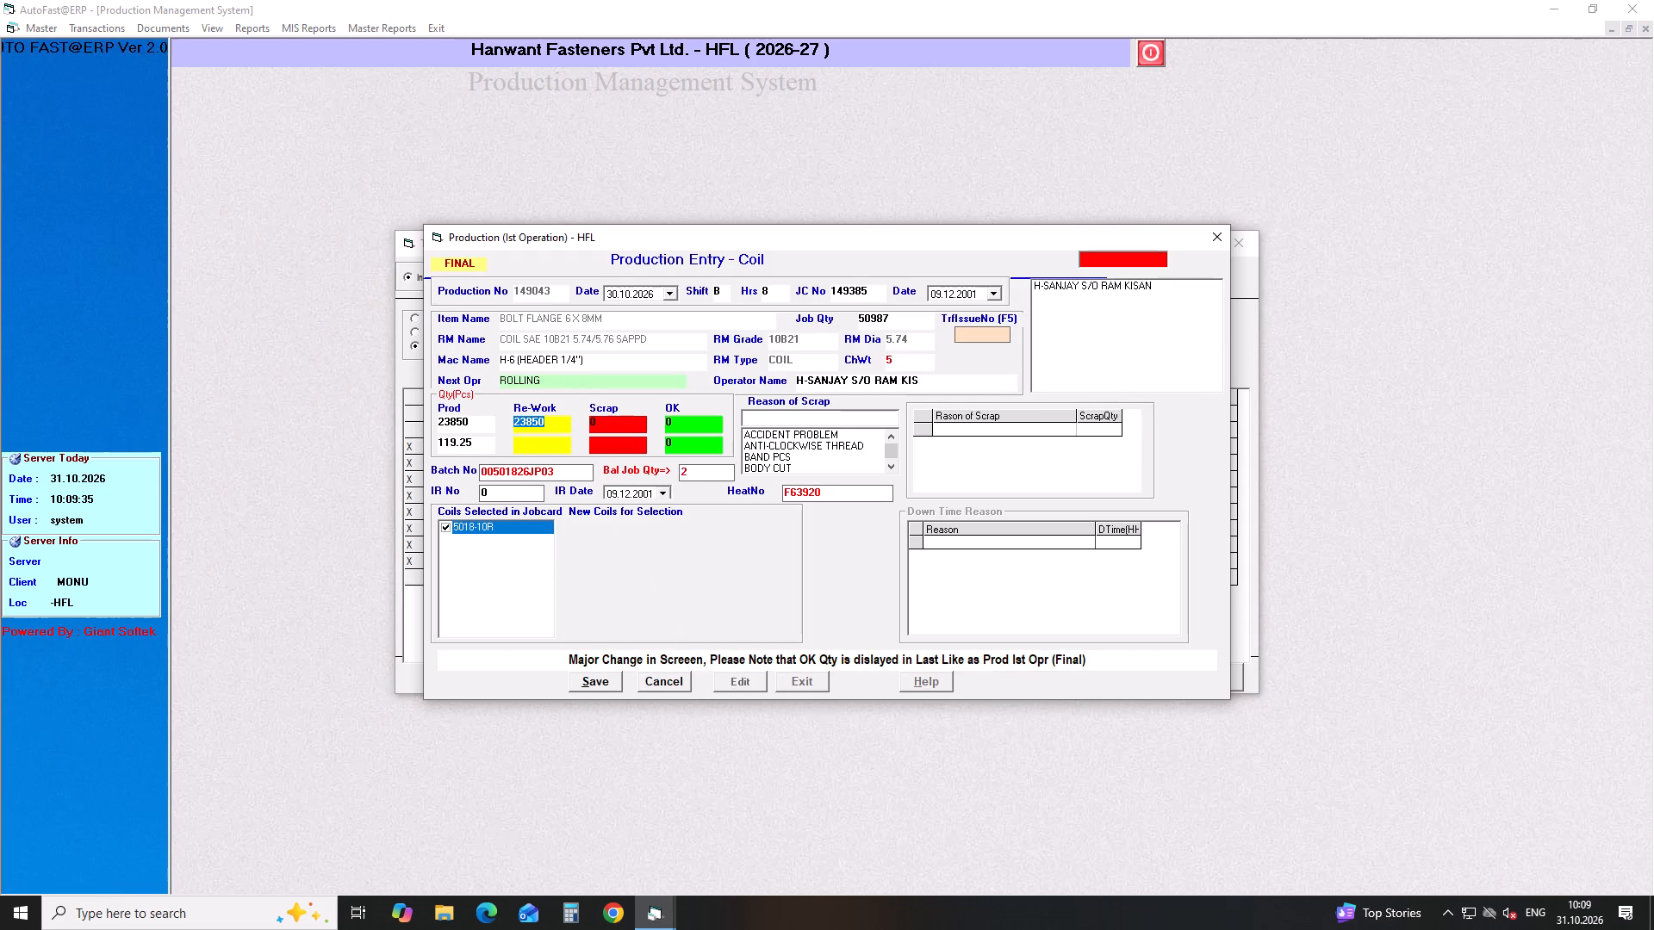
key("0")
key("Return")
key("Return")
key("Return")
key("Return")
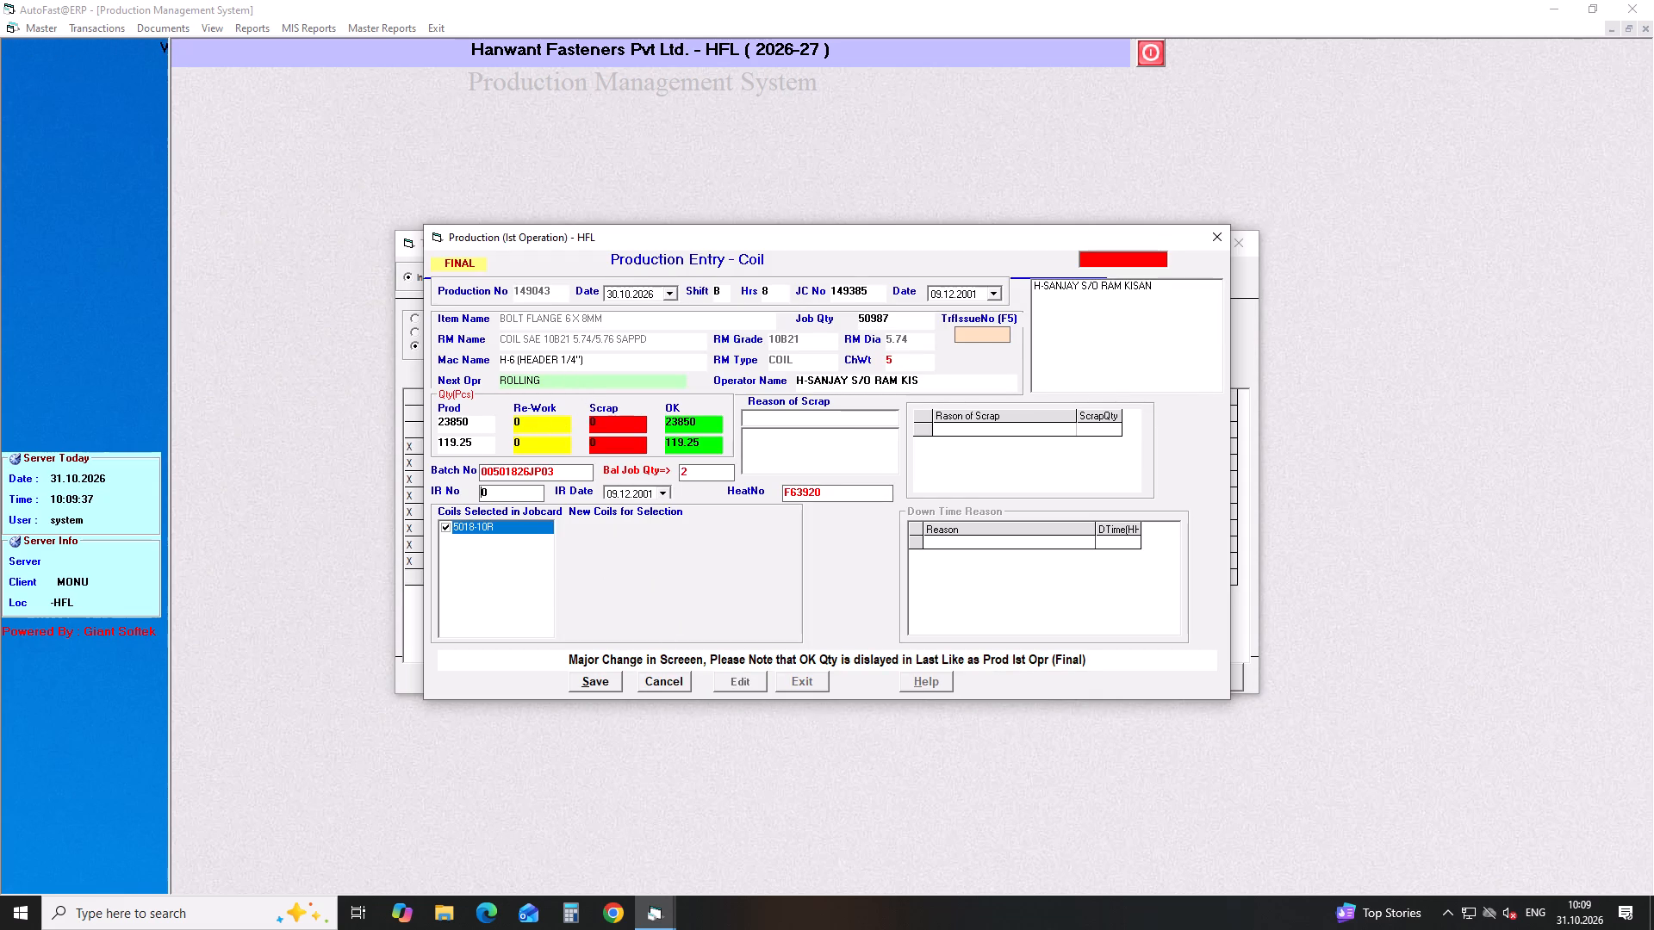
Set IR No 01 and IR date 31.10.2026 on production 149043, save it, and close the entry and the pending inspection list.
key("Right")
key("1")
key("Return")
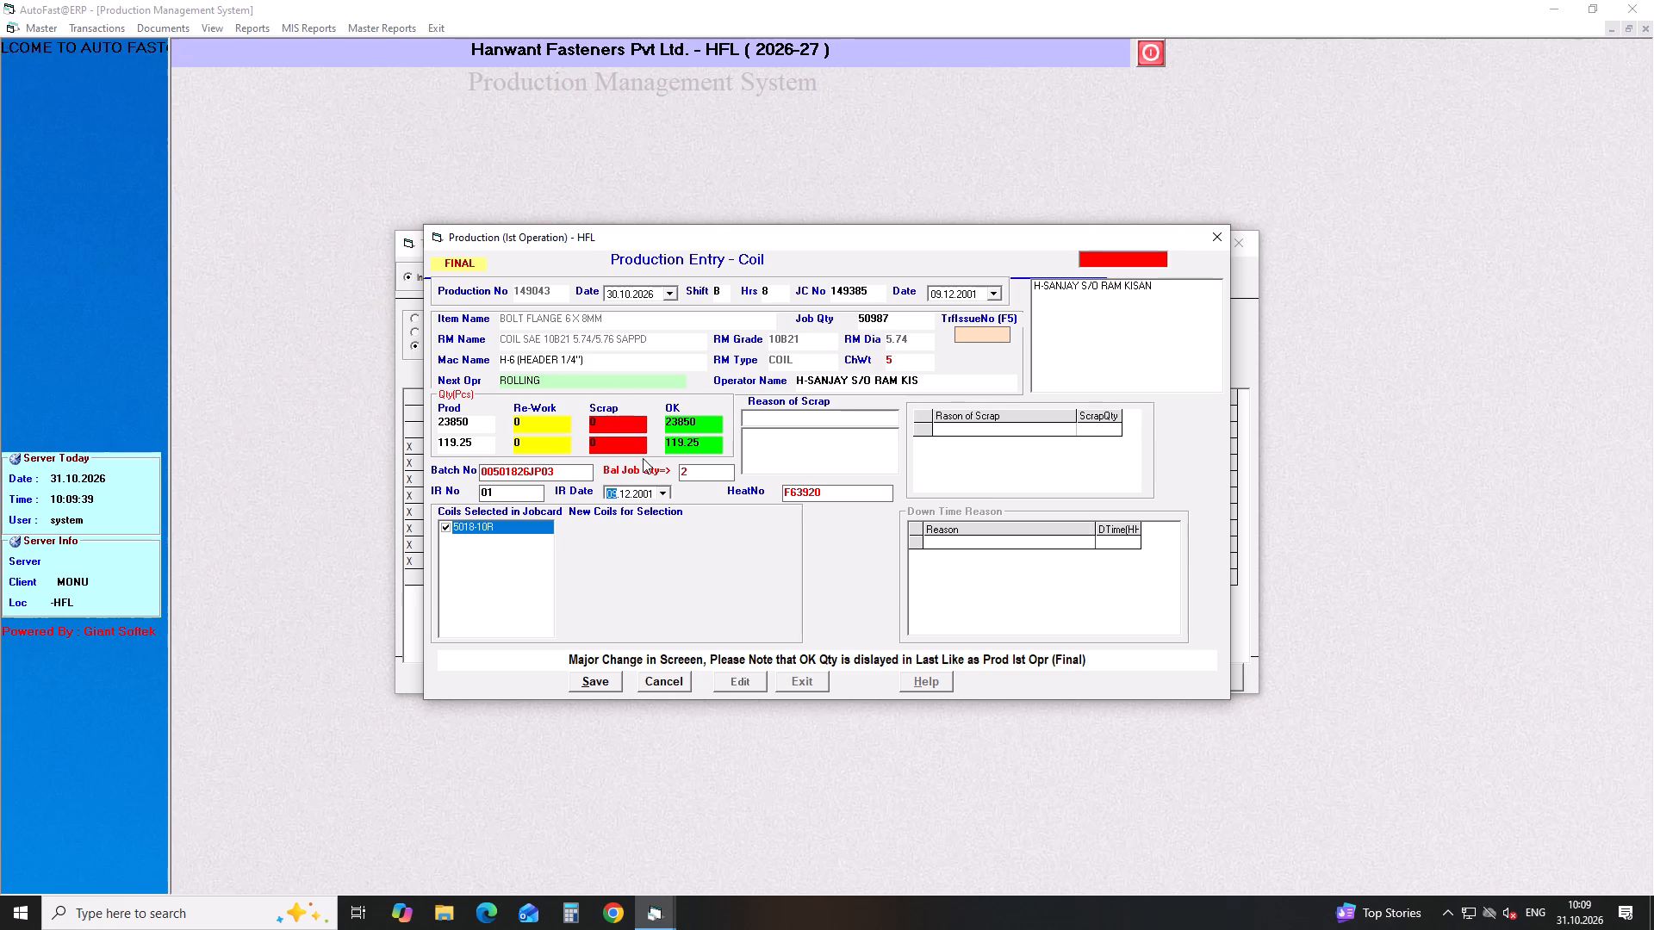
left_click(662, 492)
left_click(676, 624)
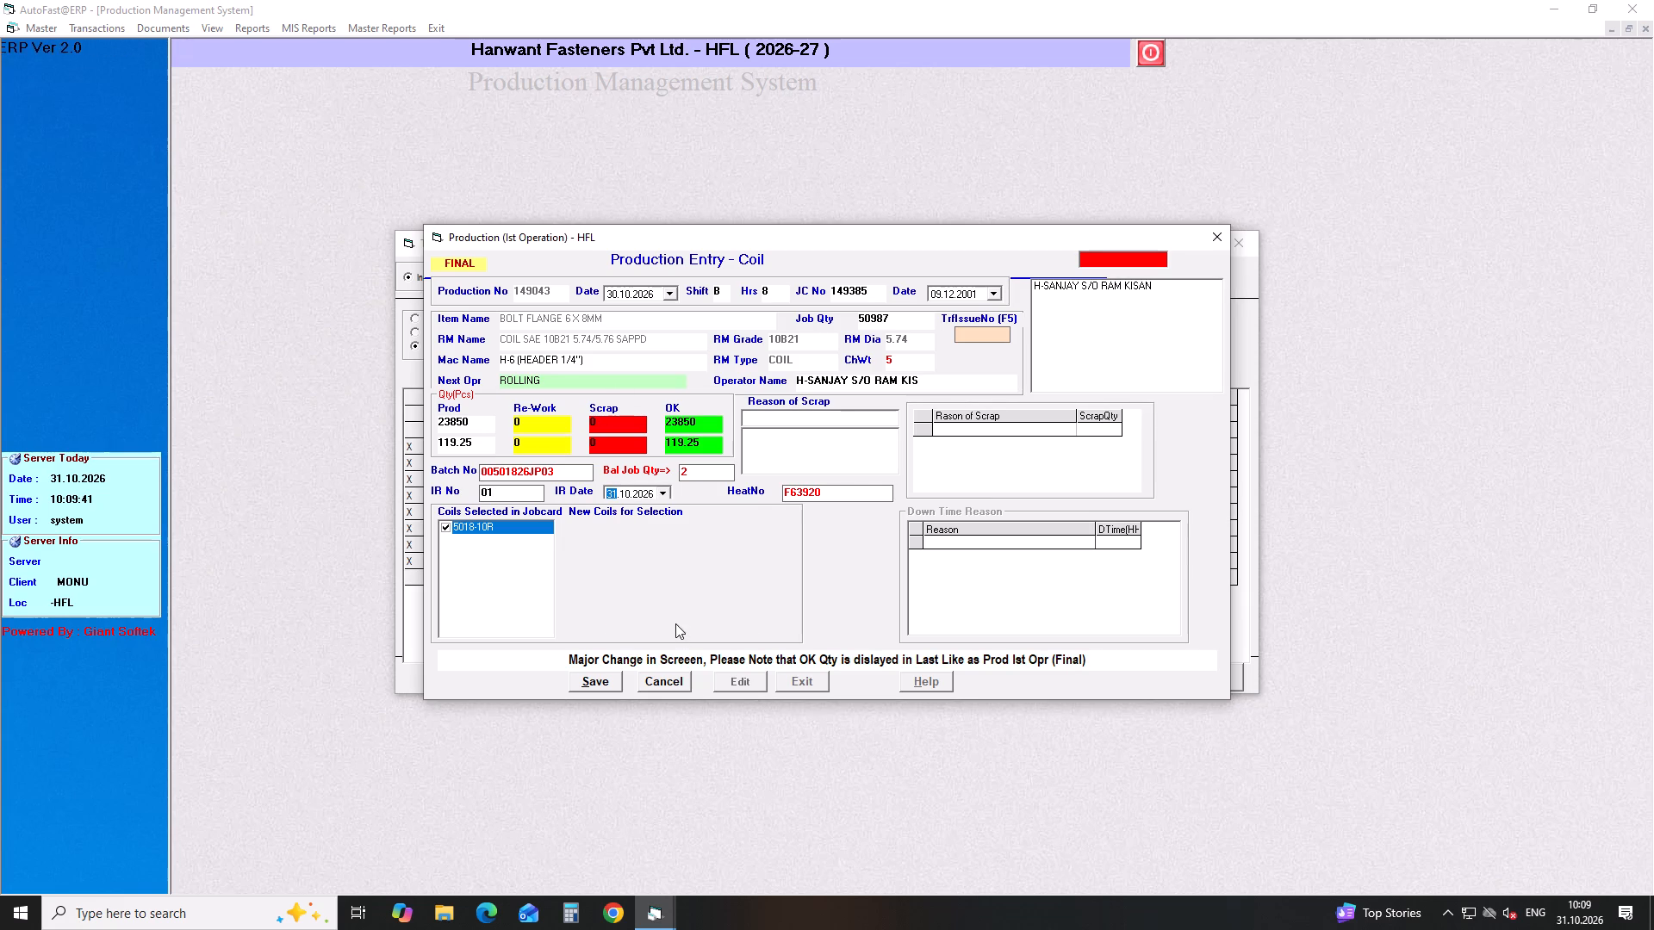
left_click(594, 685)
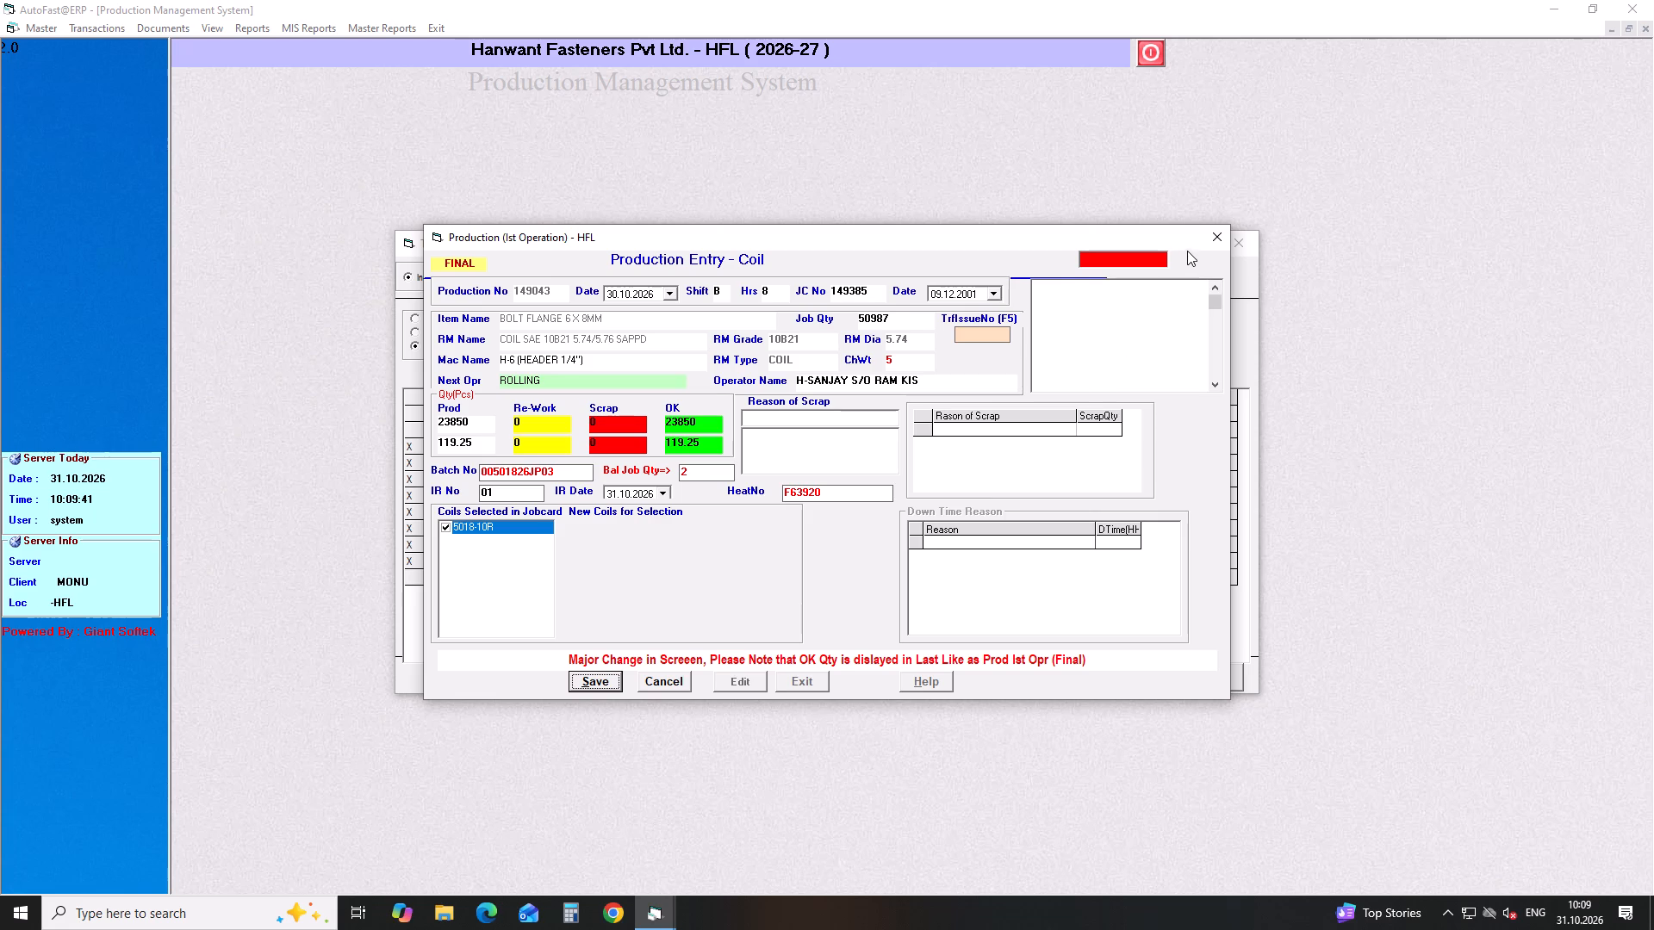
left_click(1214, 243)
left_click(1236, 241)
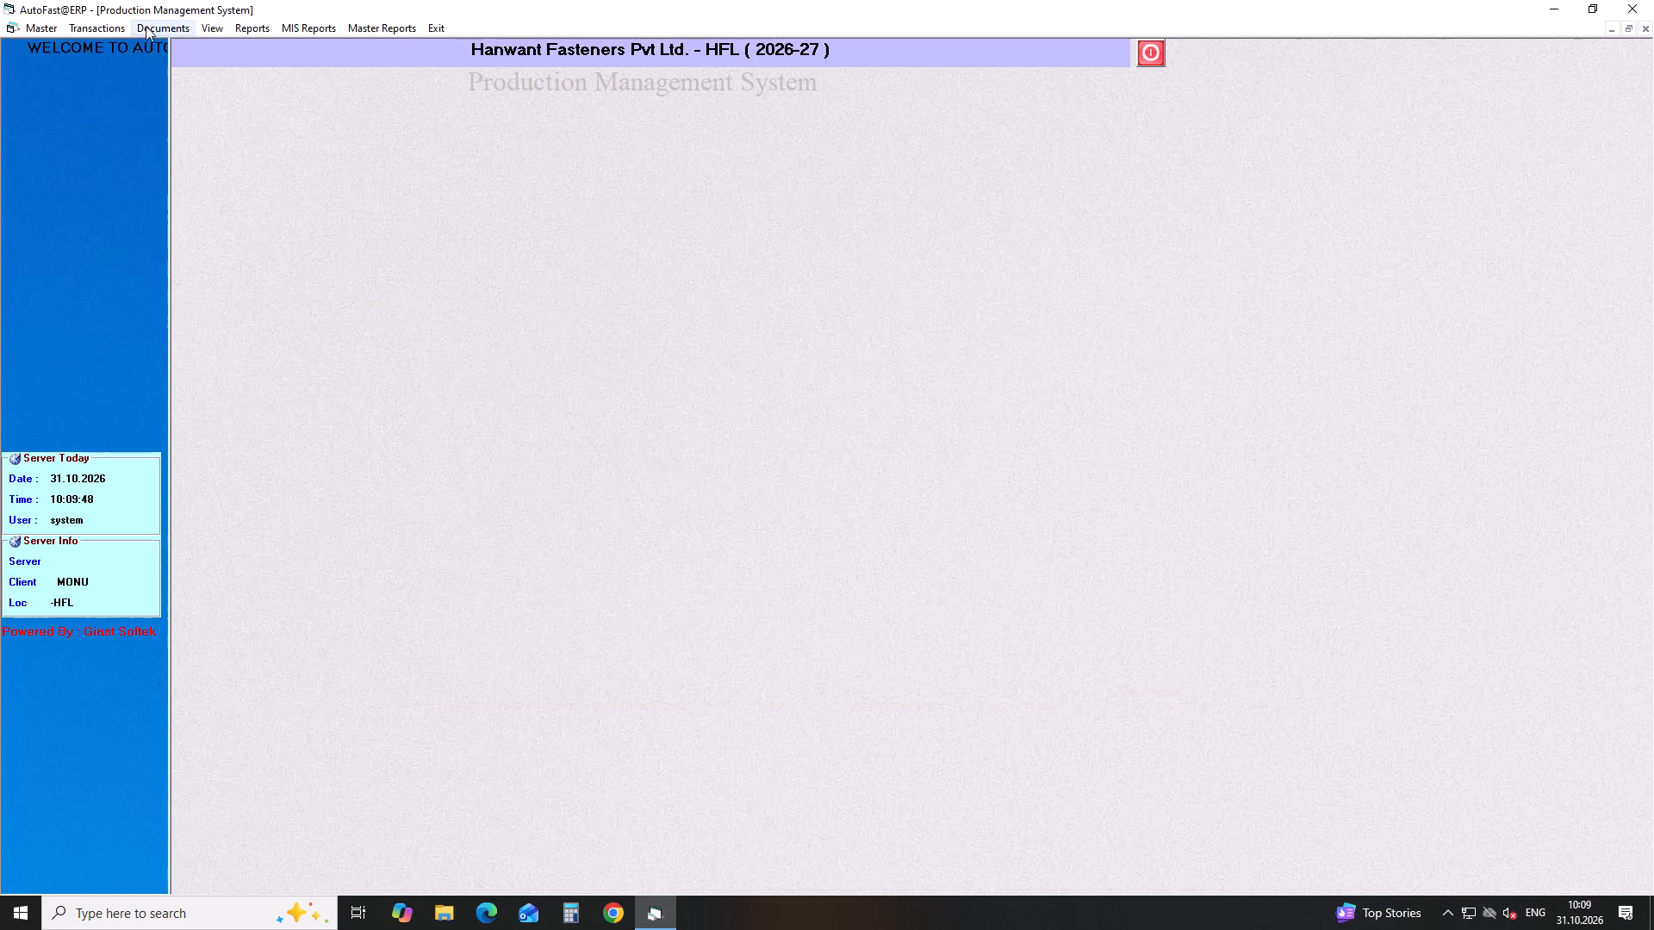
Open Raw Material Issue to Machine and load job card 149382 for closing with the reason Planning Changed.
left_click(105, 24)
left_click(248, 126)
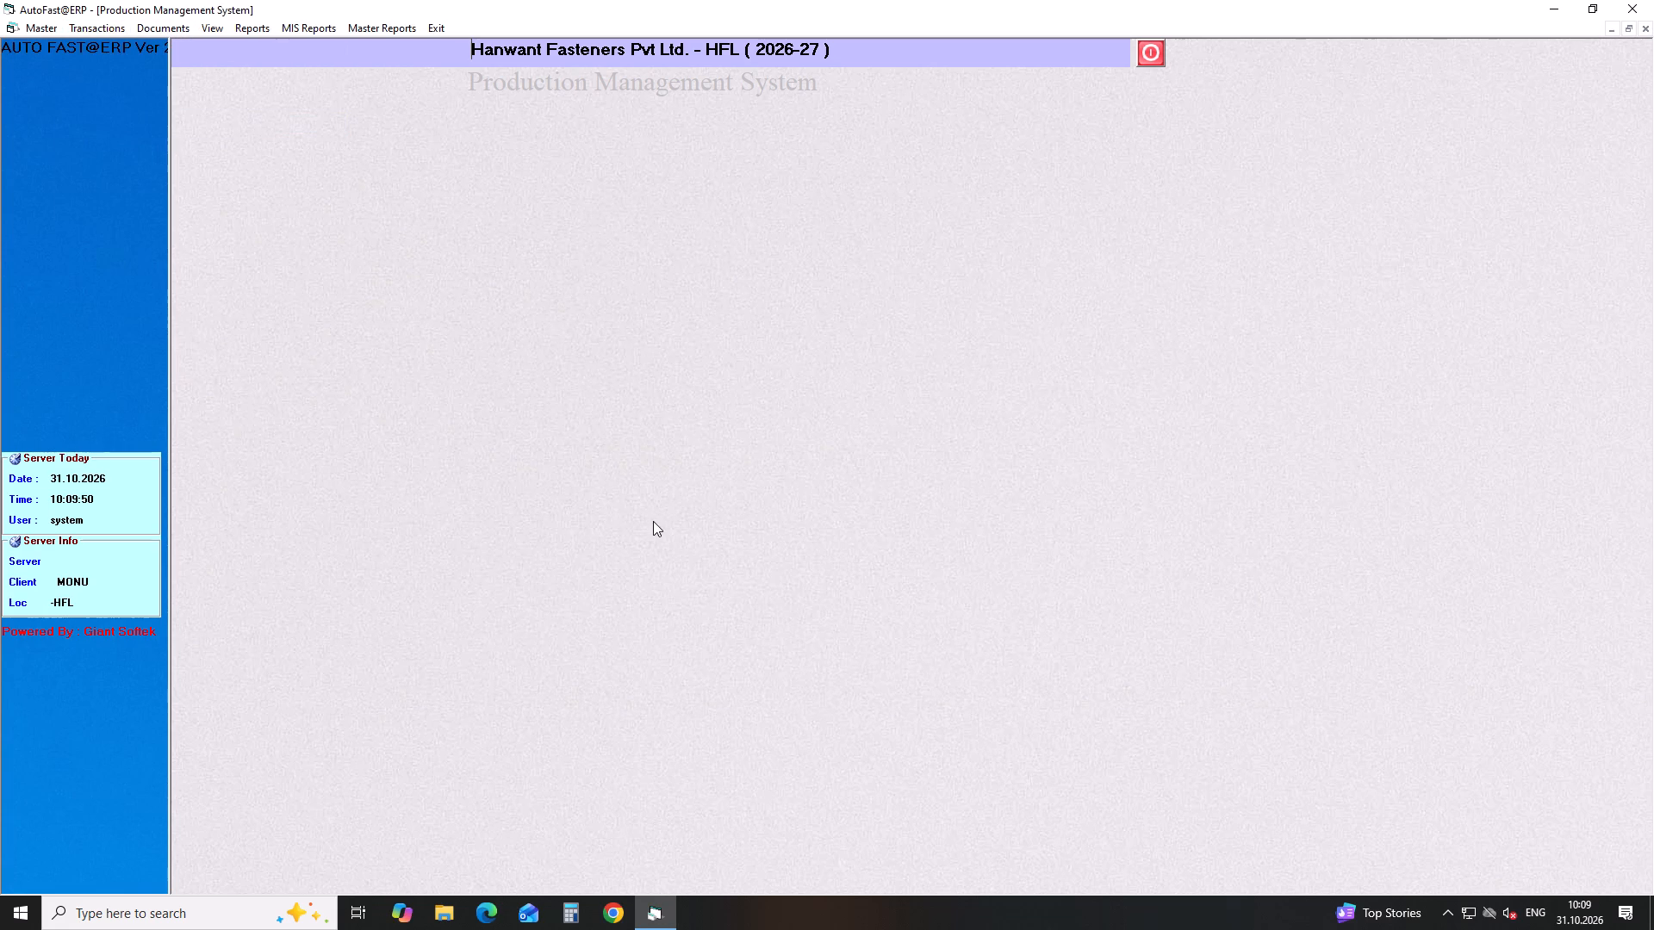
left_click(791, 698)
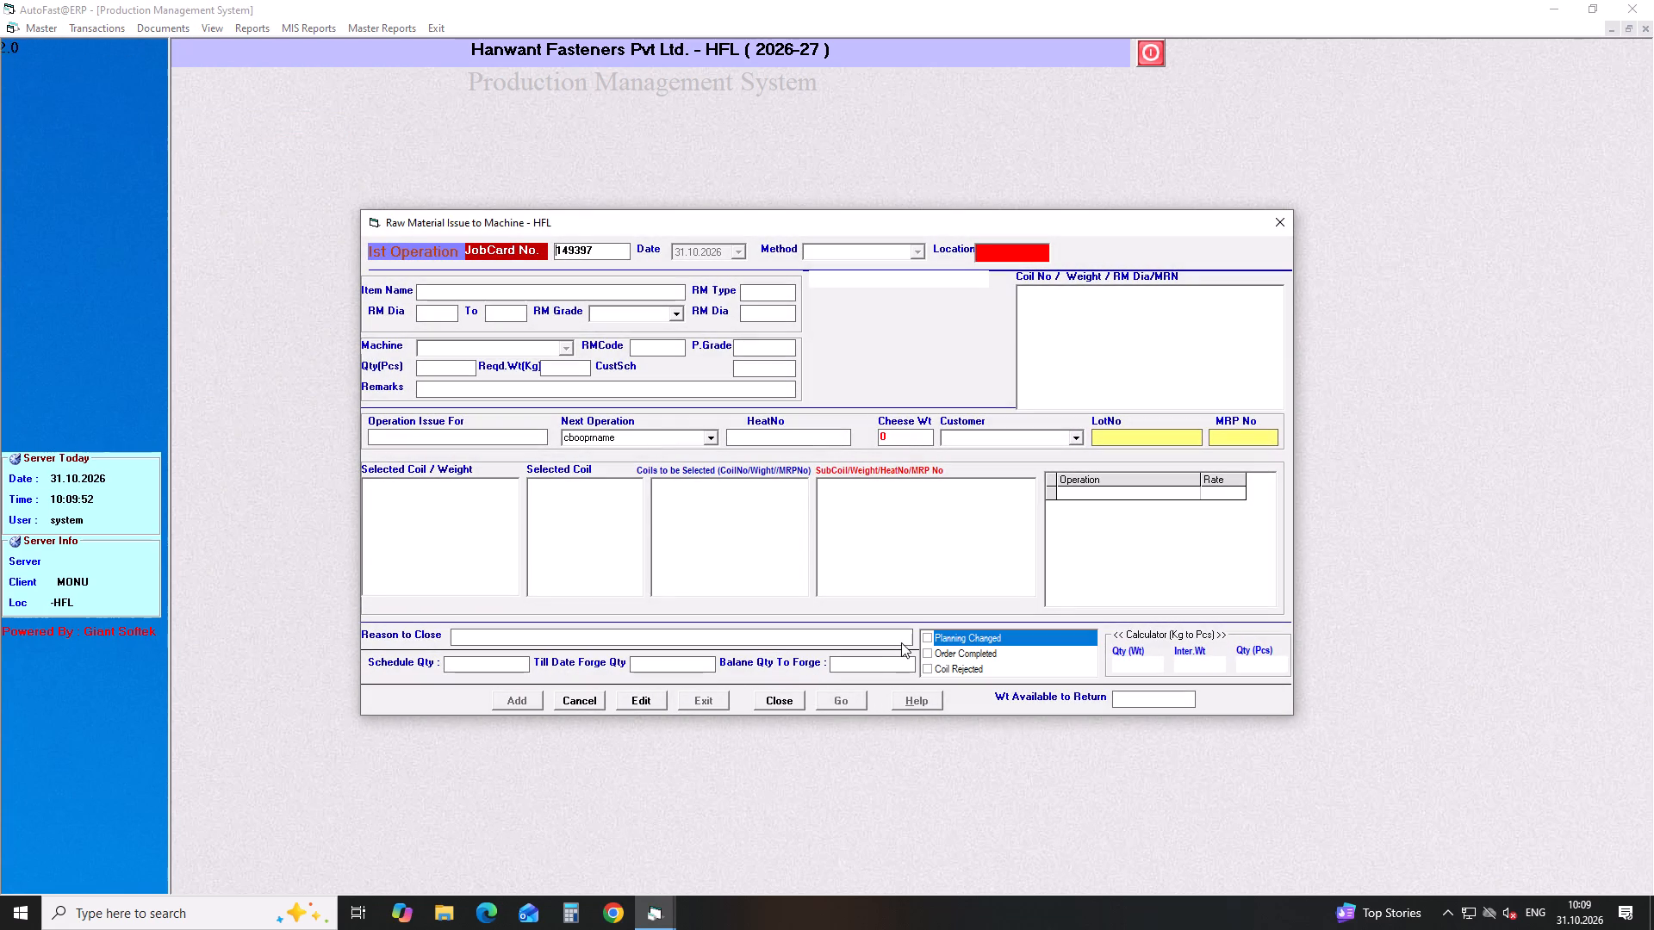
left_click(925, 636)
left_click(597, 253)
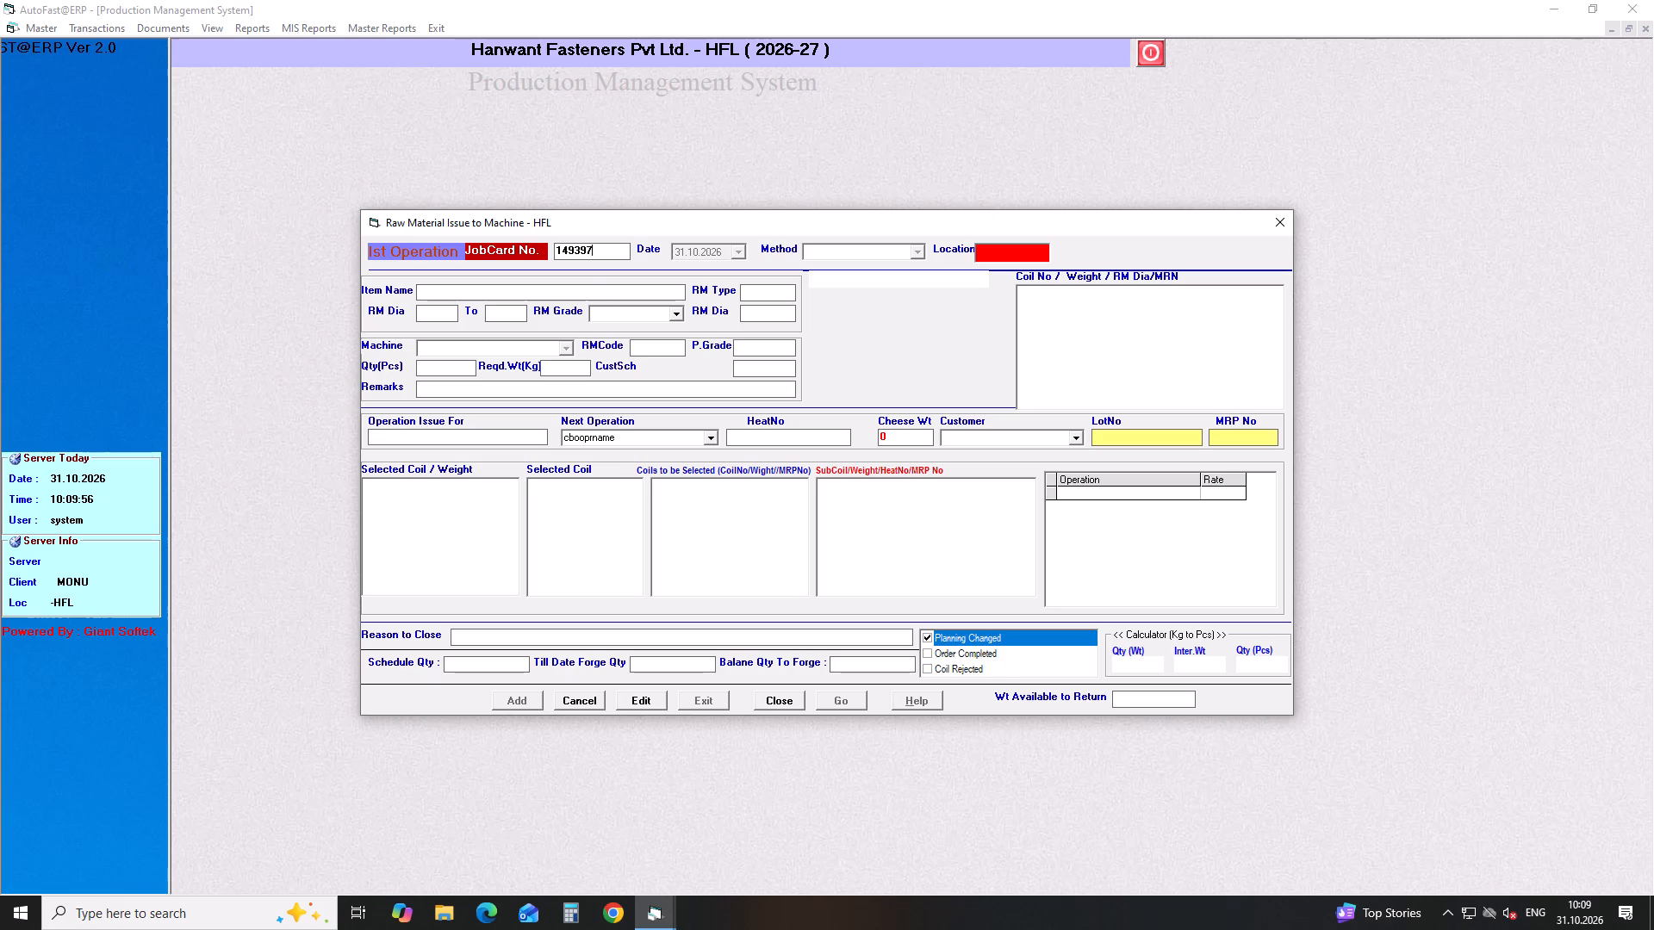
key("BackSpace")
key("BackSpace")
type("82")
left_click(761, 695)
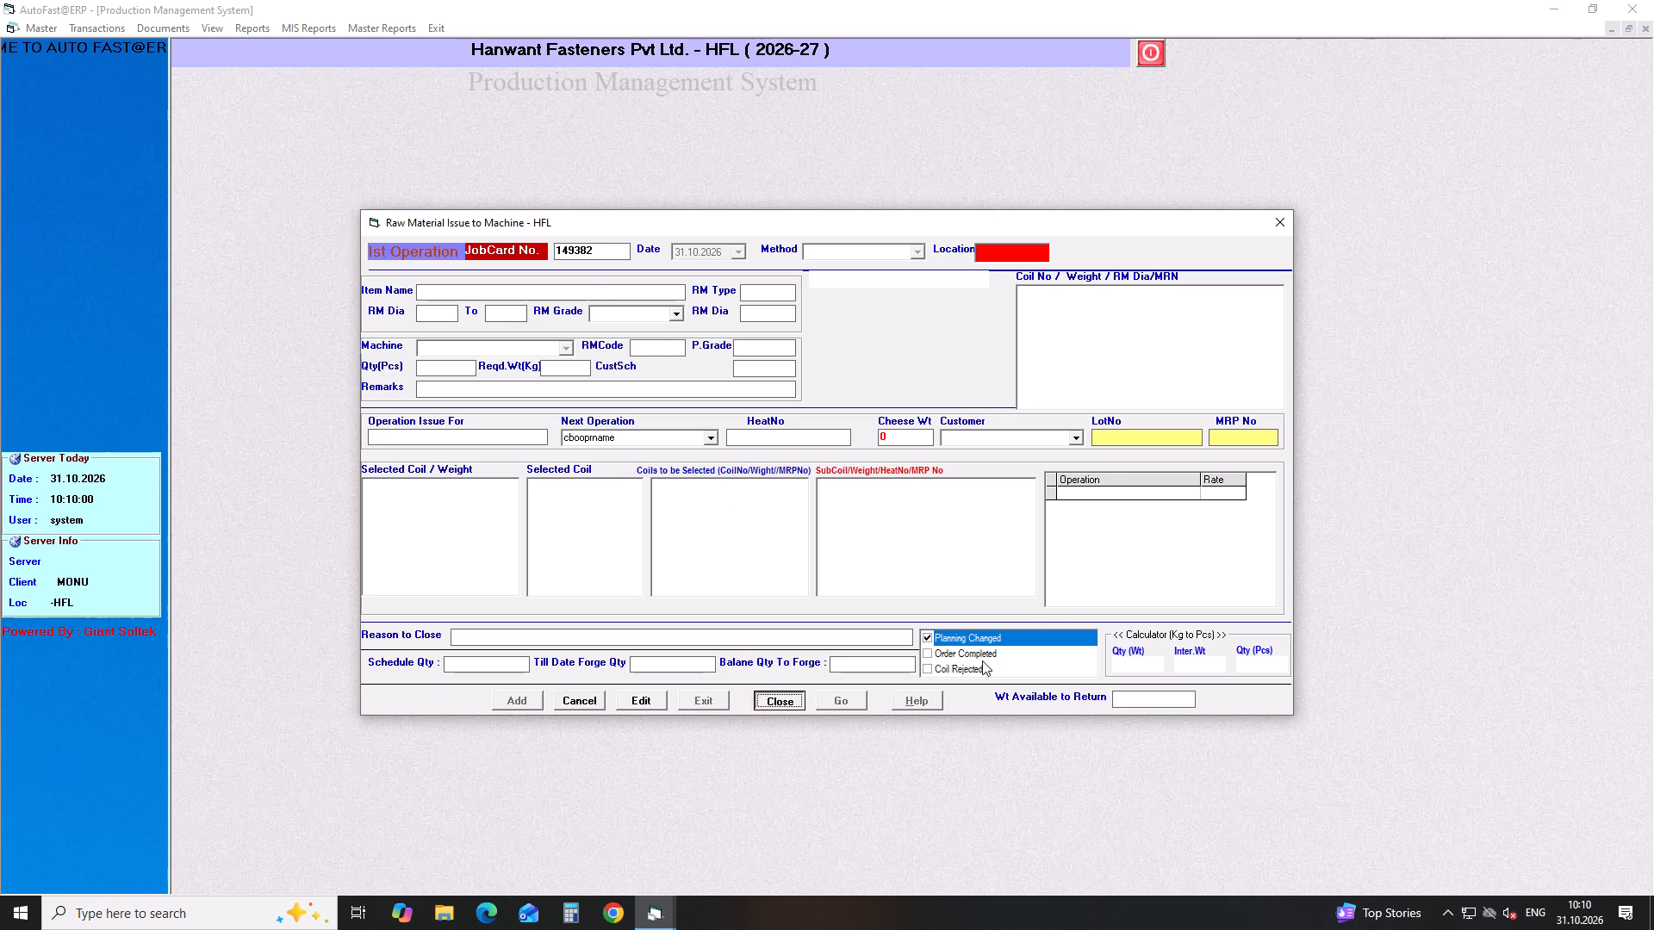
Enter return weight 32.63 for subcoil 5124-1RR, close job card 149382 and clear the form.
left_click(1167, 496)
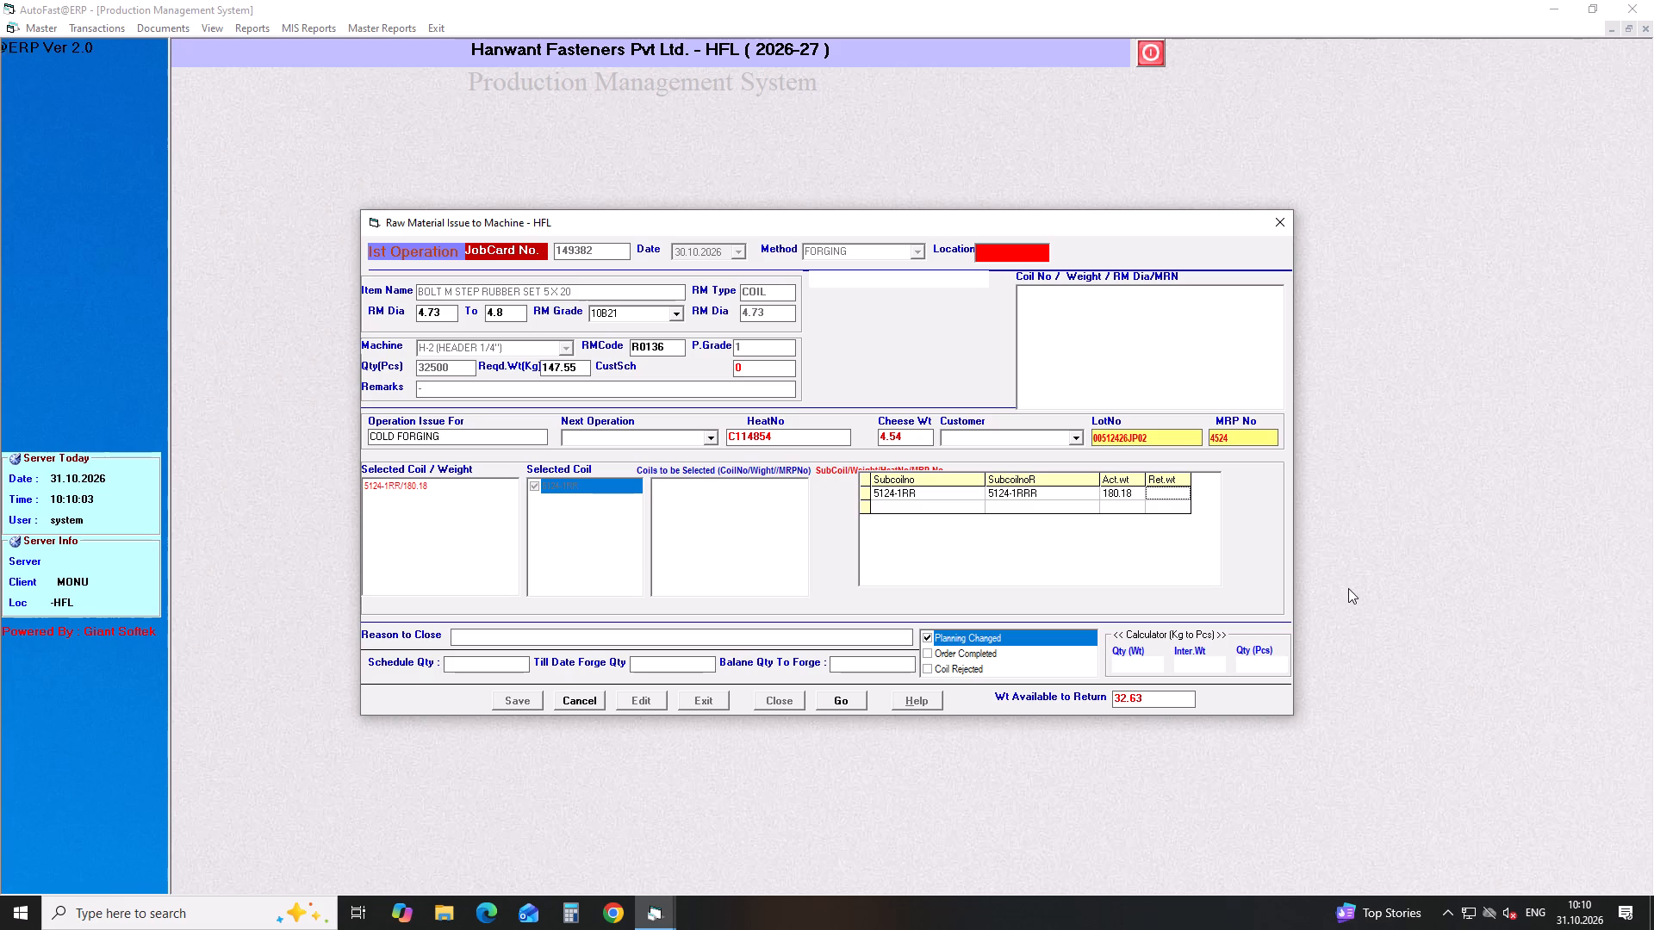
type("32.63")
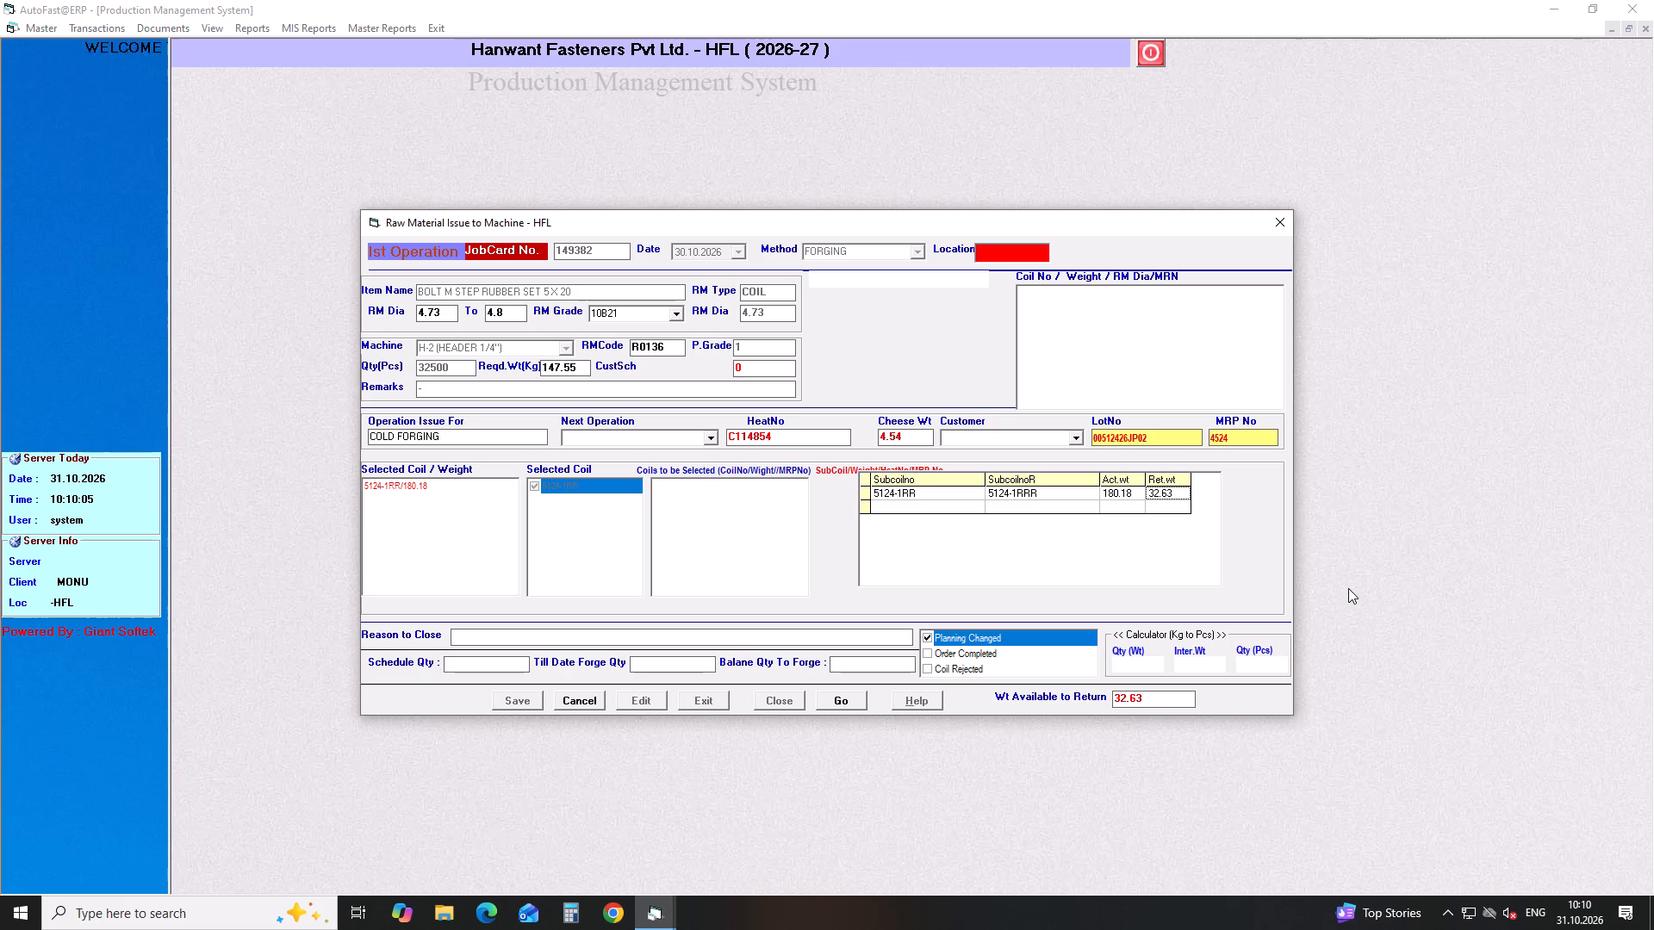
left_click(831, 705)
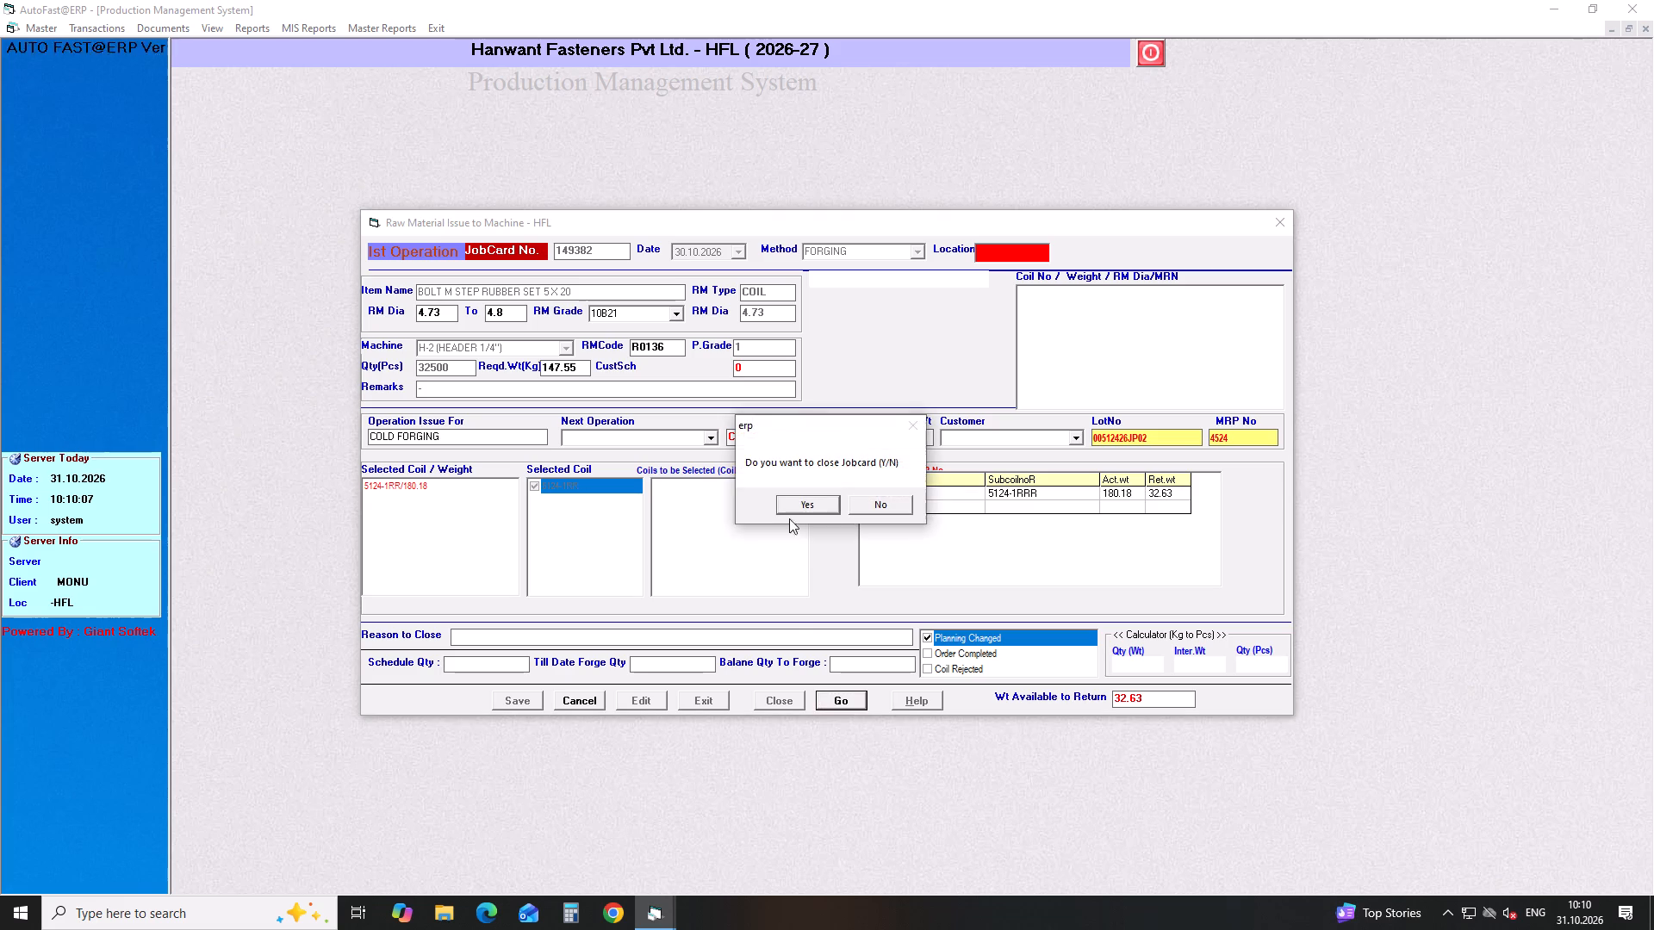
left_click(796, 502)
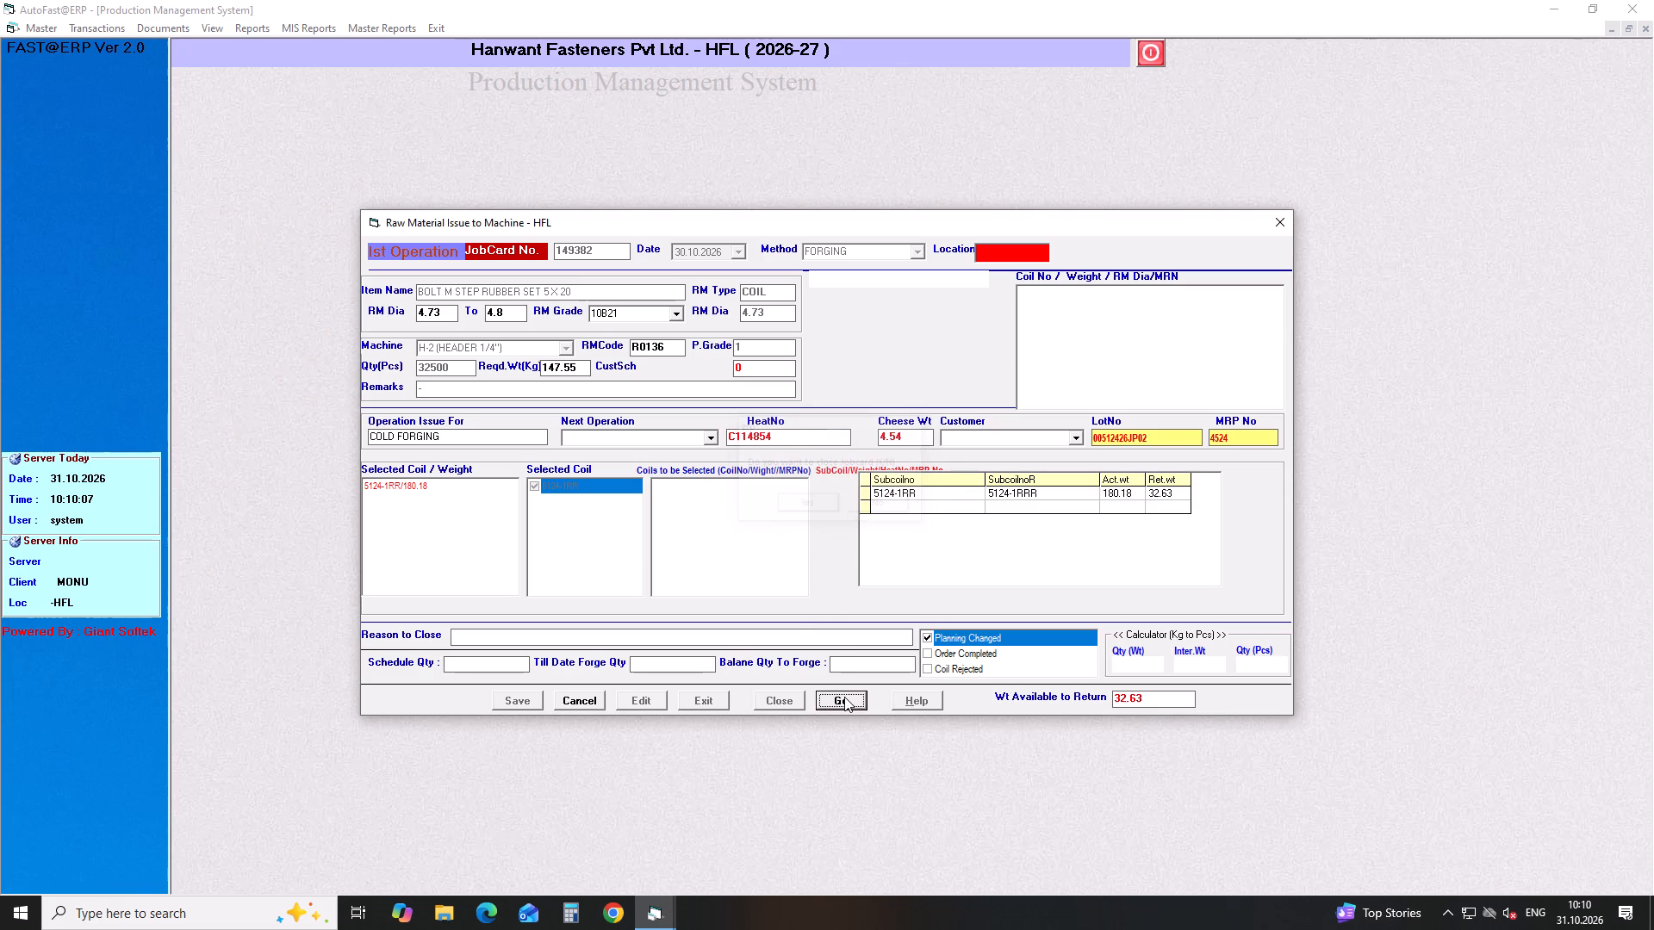
left_click(588, 703)
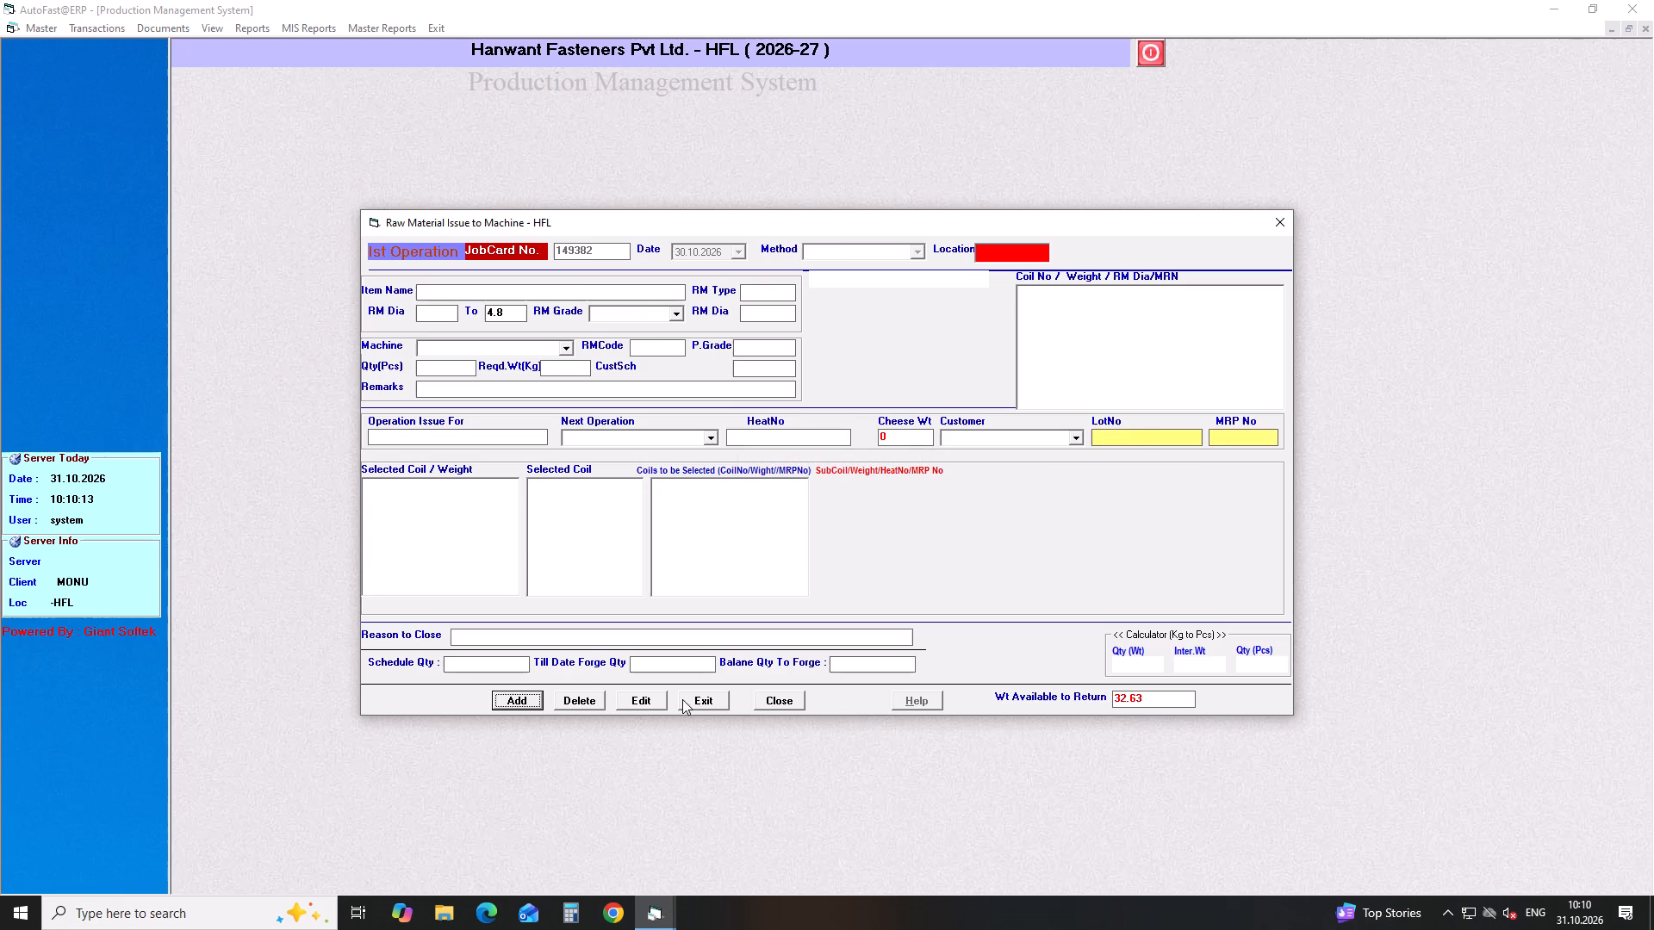
Close job card 149383 as Planning Changed with return weight 347.04 on subcoil 5066-10, and clear the form.
left_click(785, 701)
key("BackSpace")
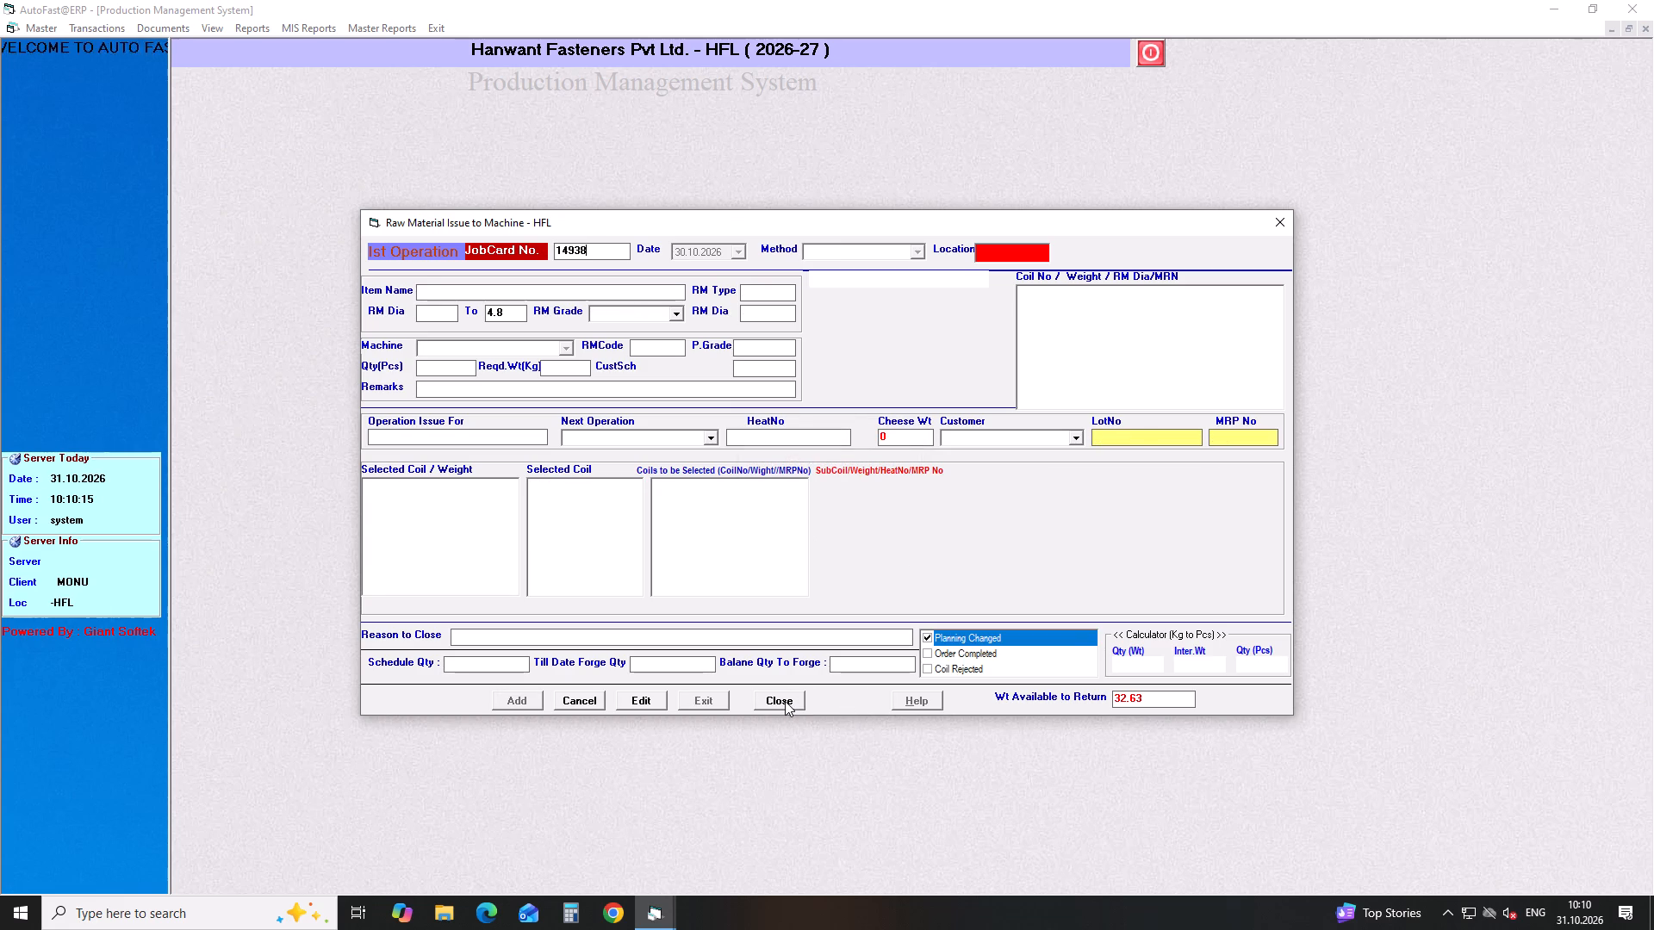
key("3")
left_click(792, 708)
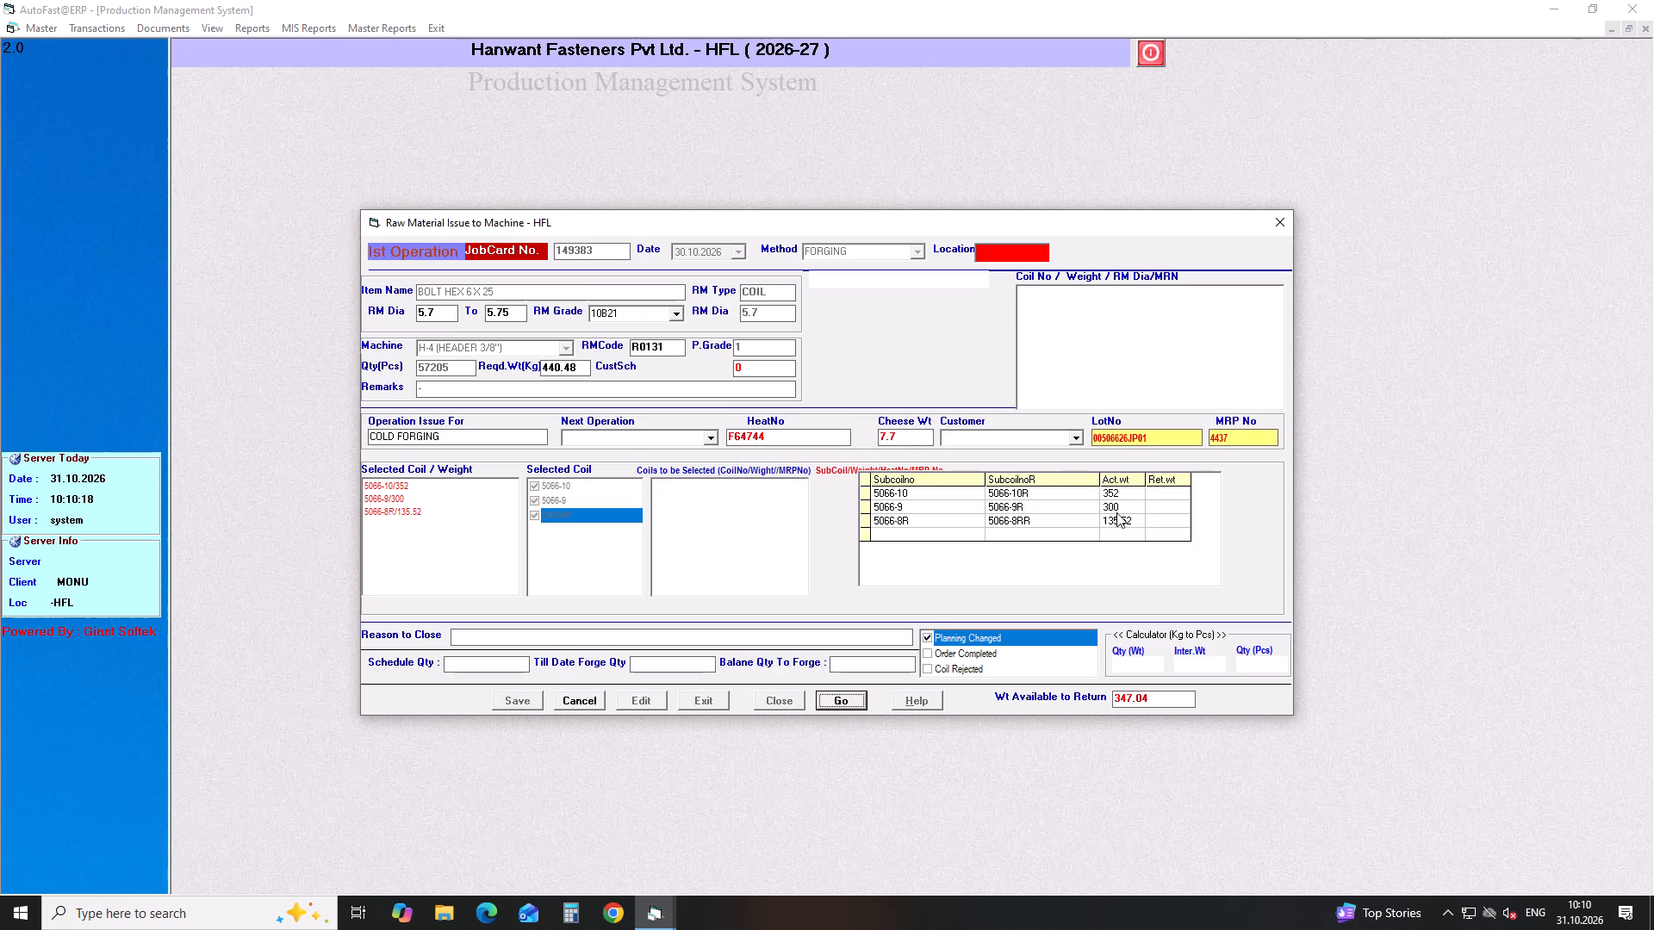
left_click(1160, 495)
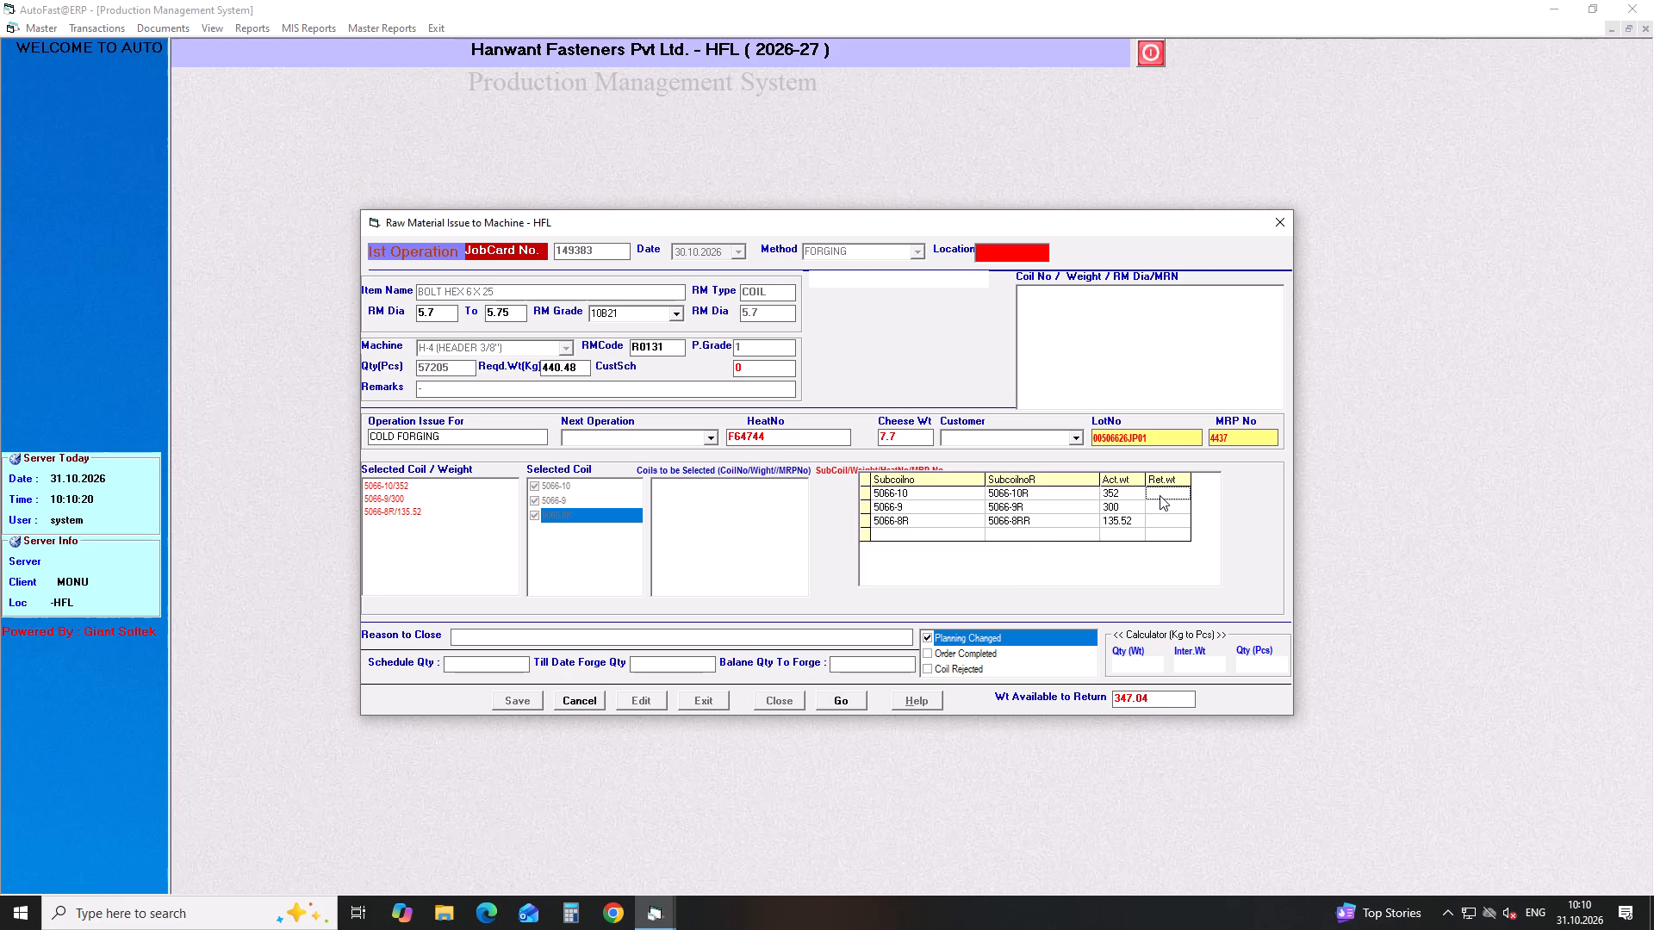
type("347")
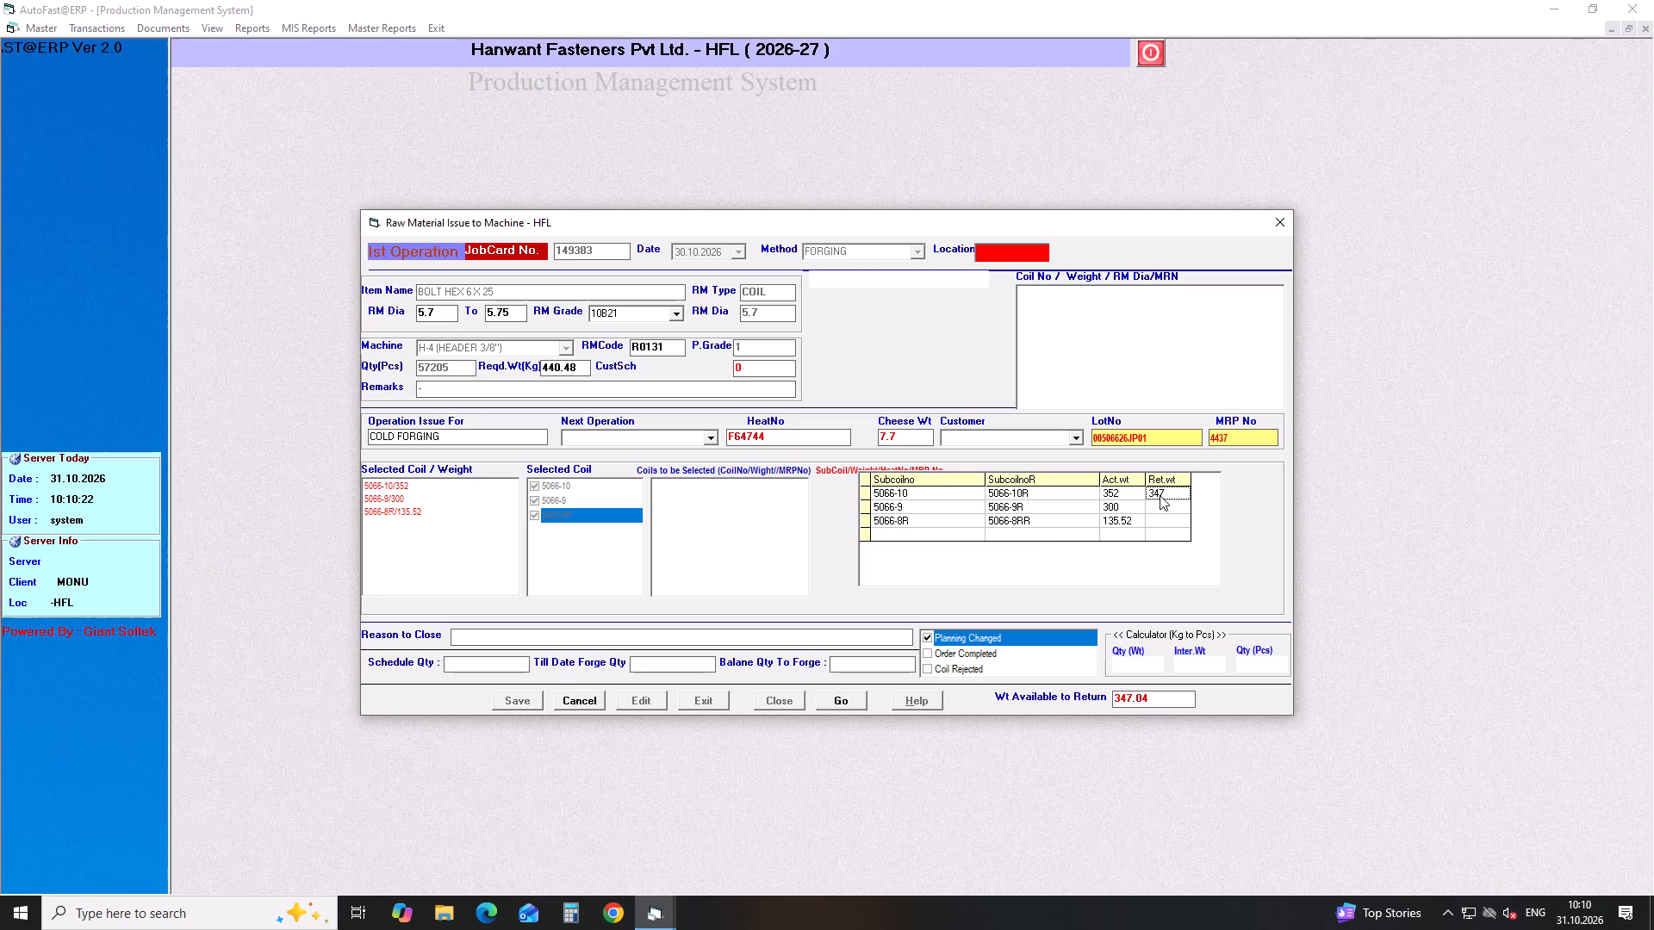
type(".04")
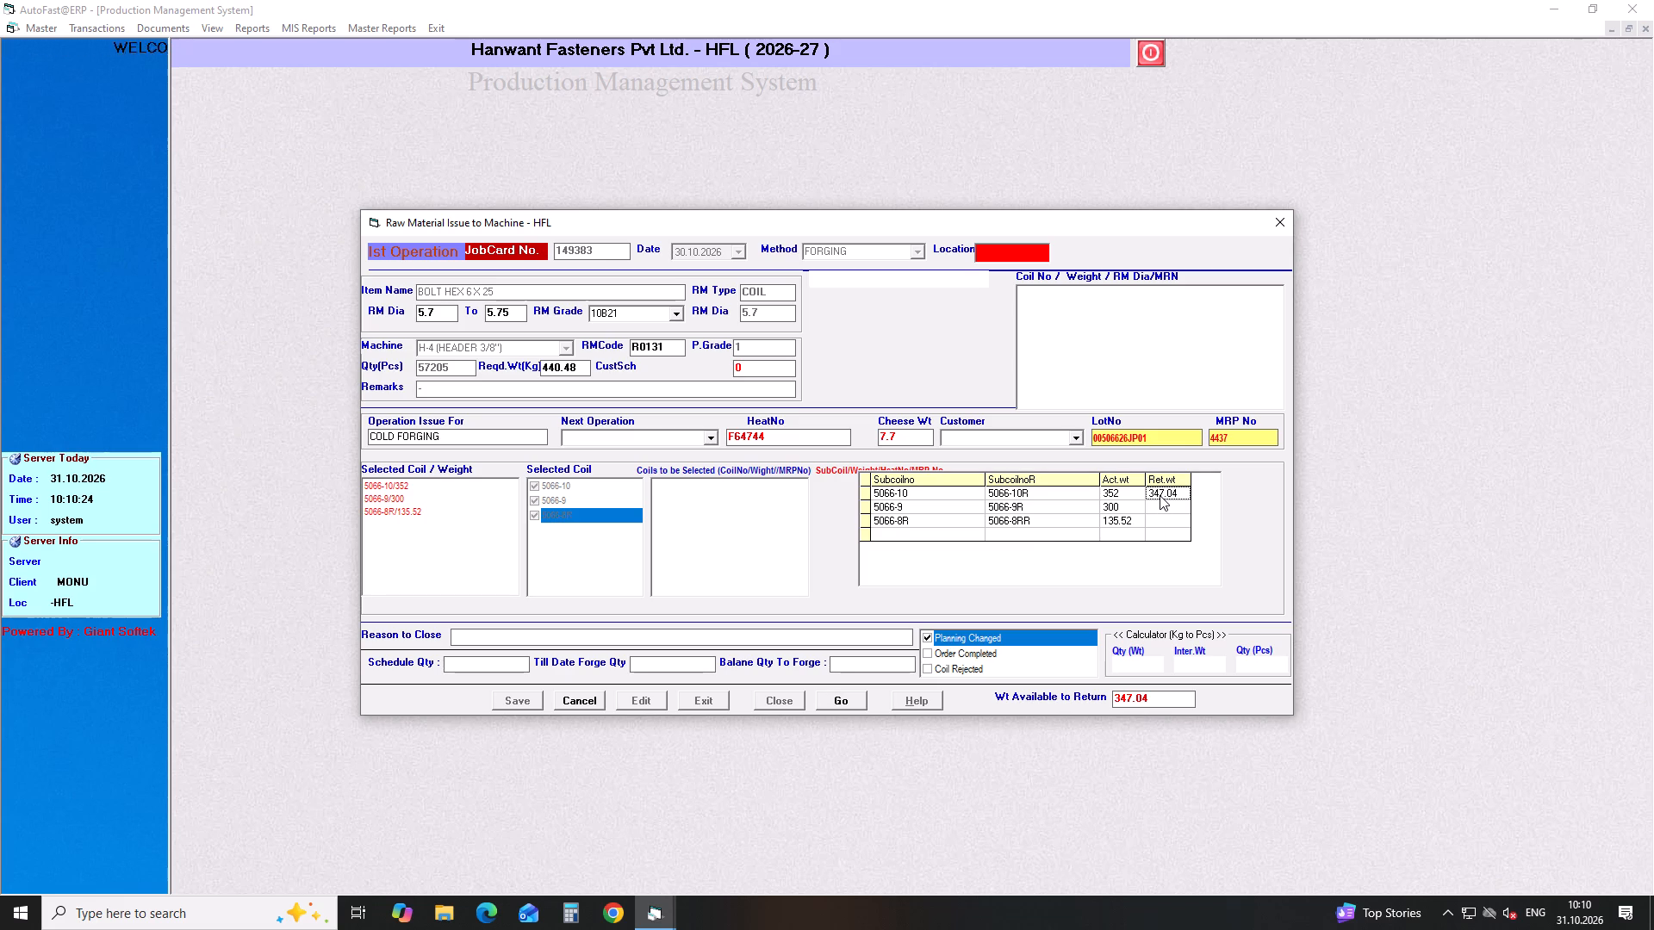
left_click(855, 697)
left_click(812, 507)
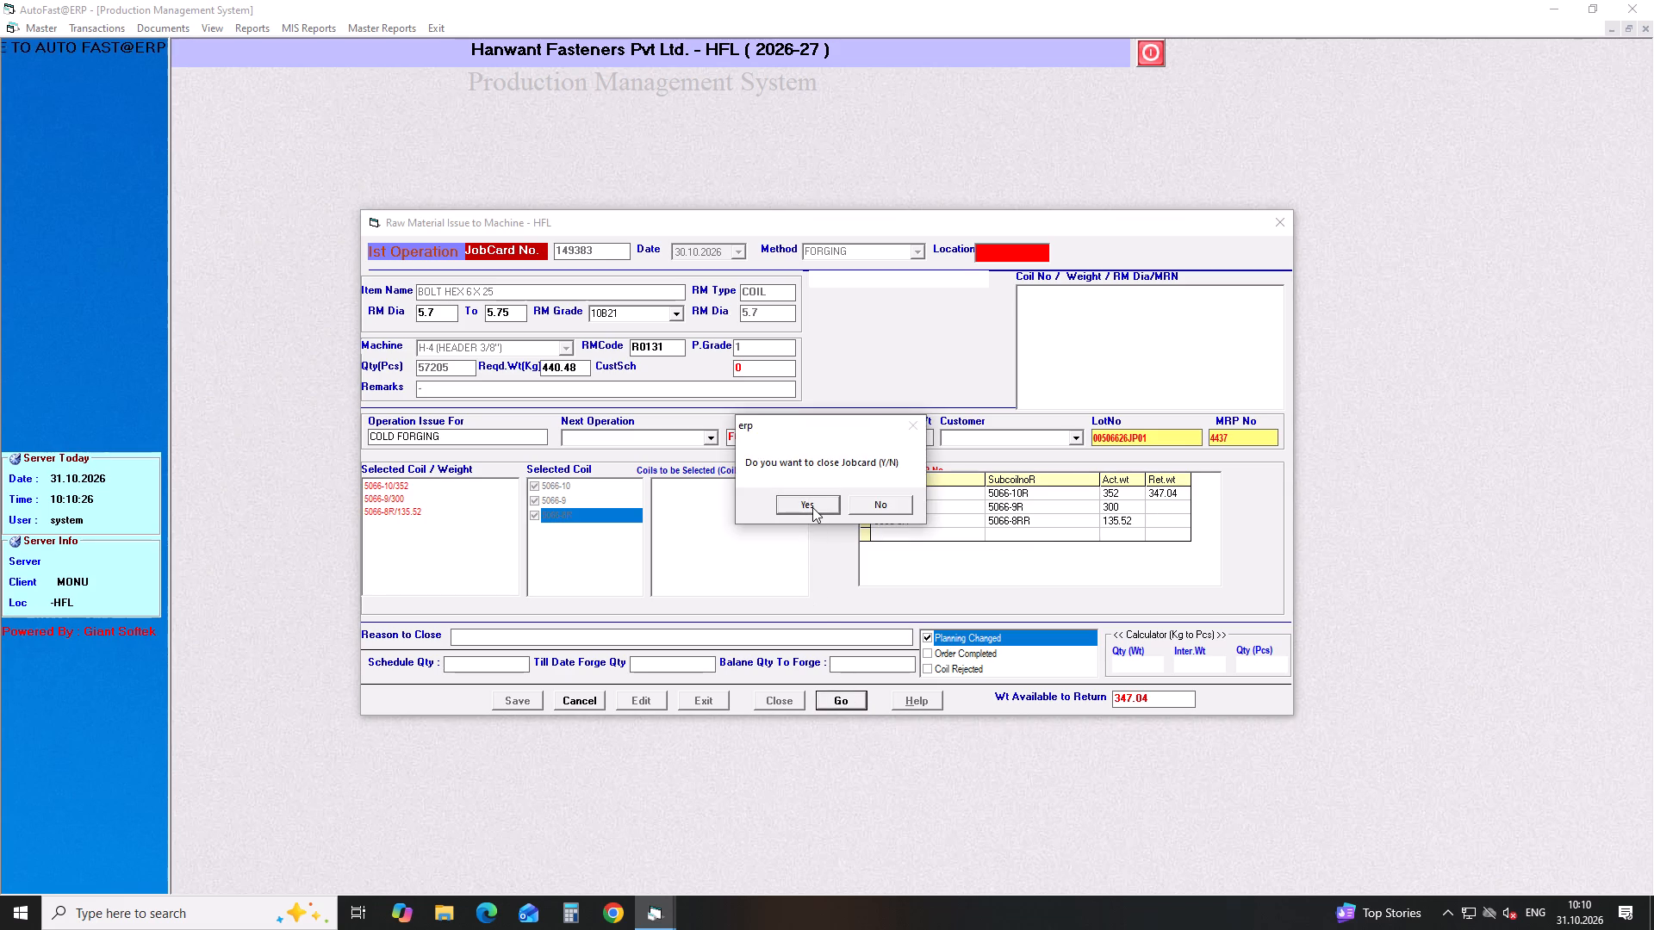
left_click(568, 697)
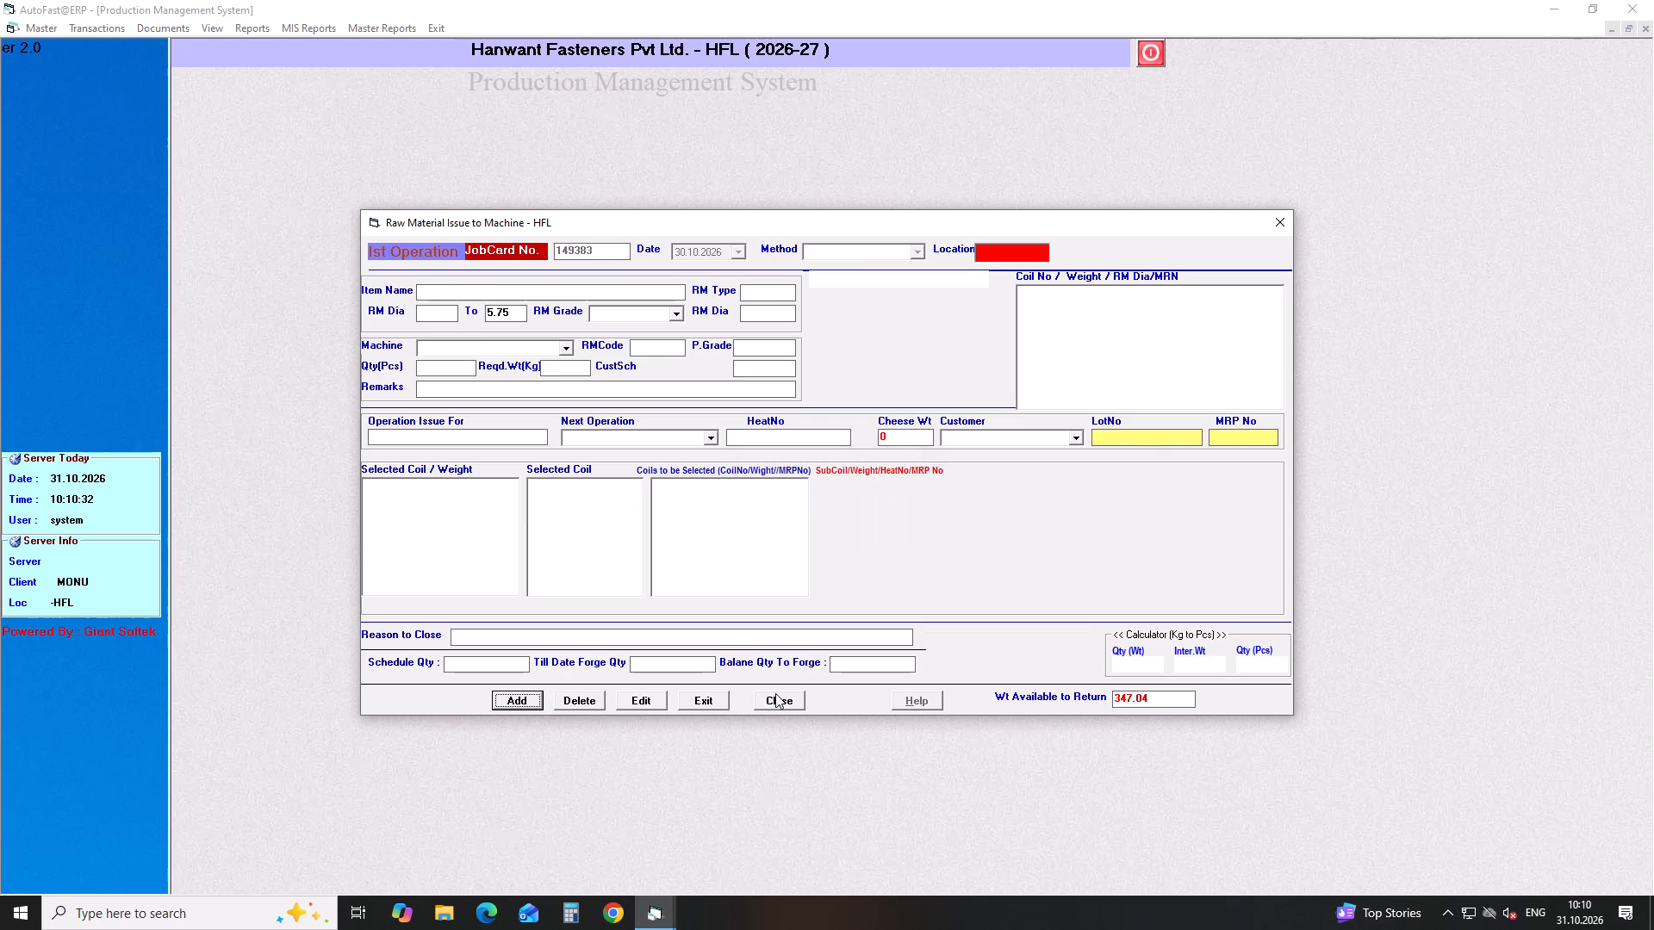
Close job card 149384 as Planning Changed with return weight 98.14 on subcoil 5106-4, and clear the form.
left_click(775, 693)
key("BackSpace")
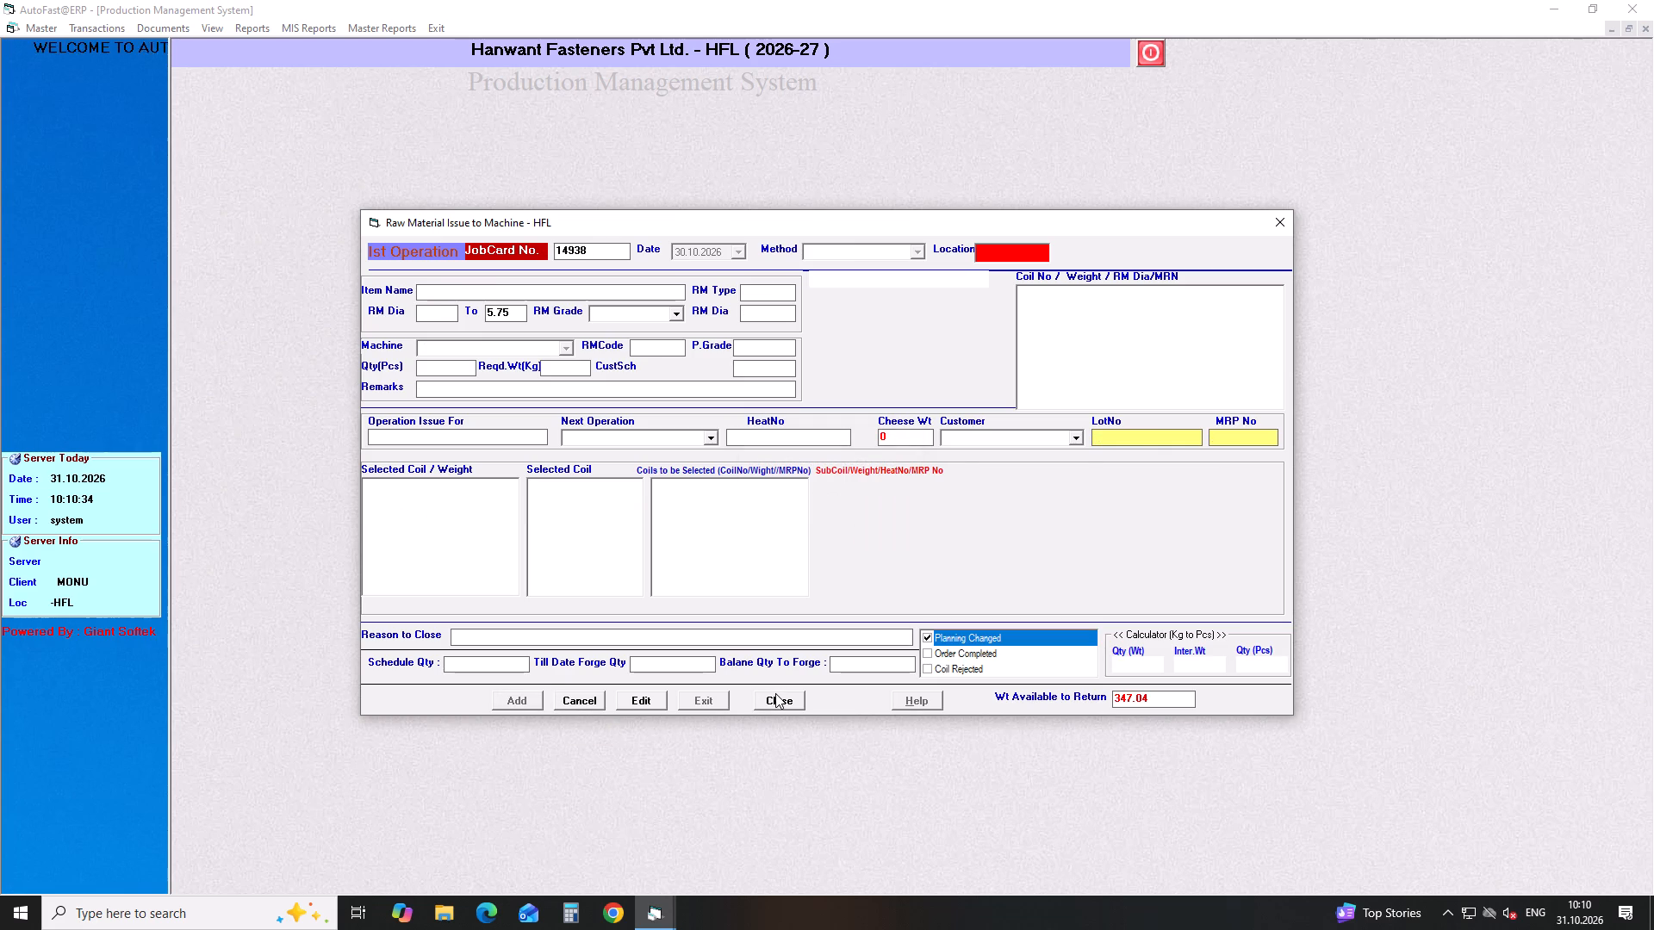
key("4")
left_click(779, 700)
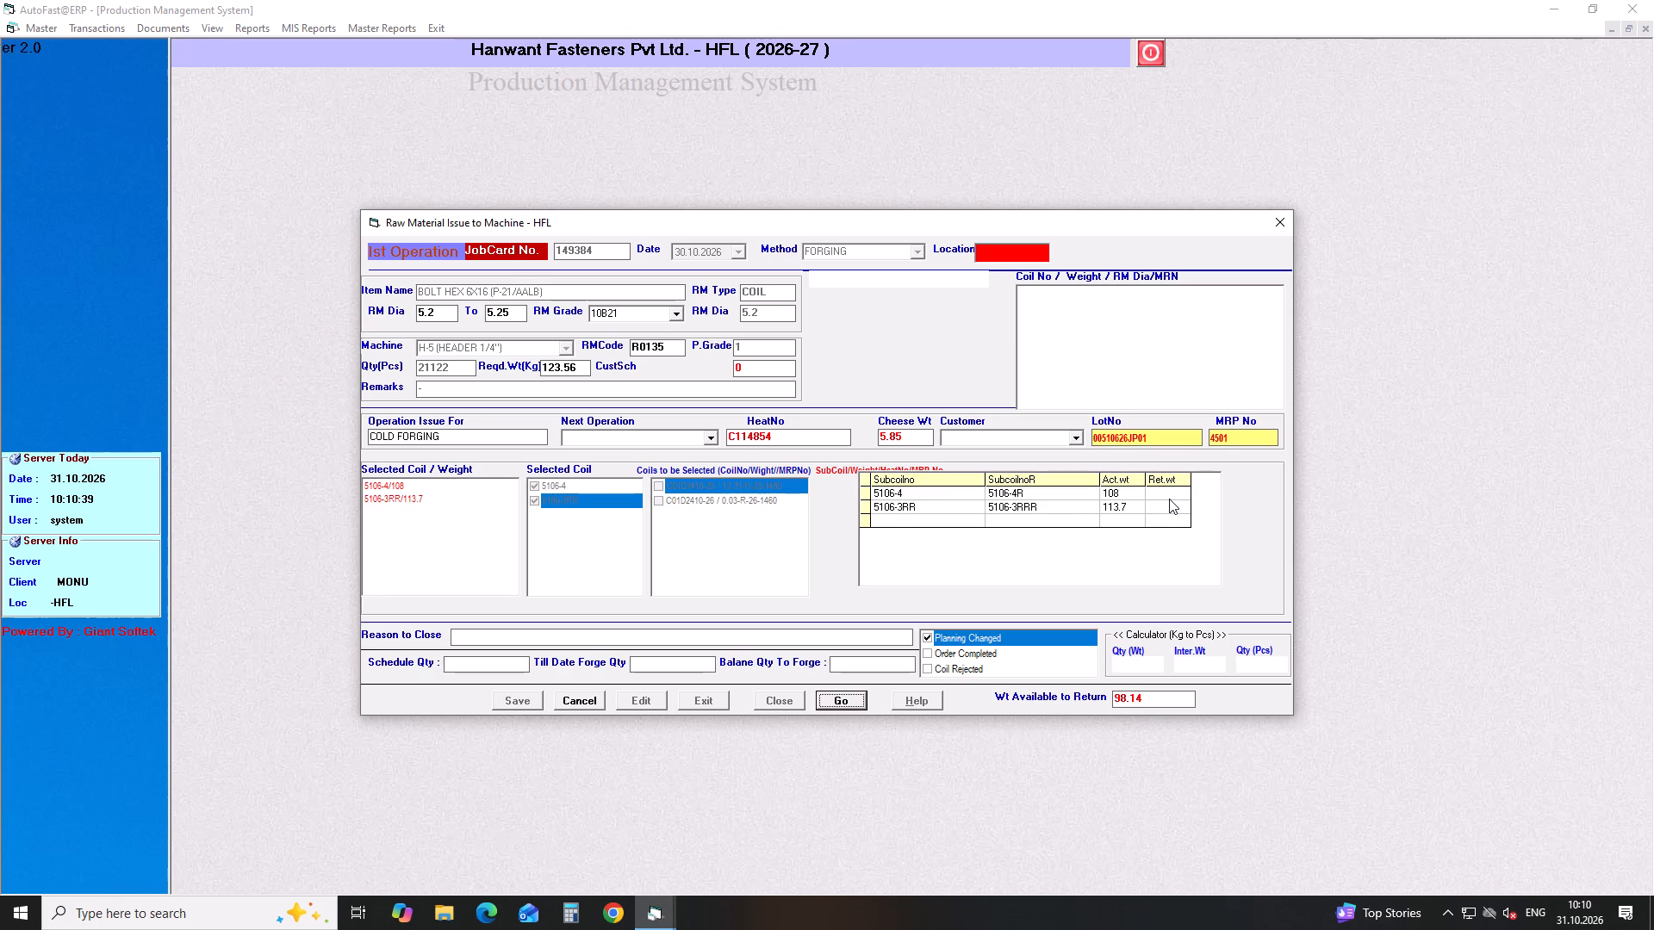
left_click(1169, 498)
type("98.14")
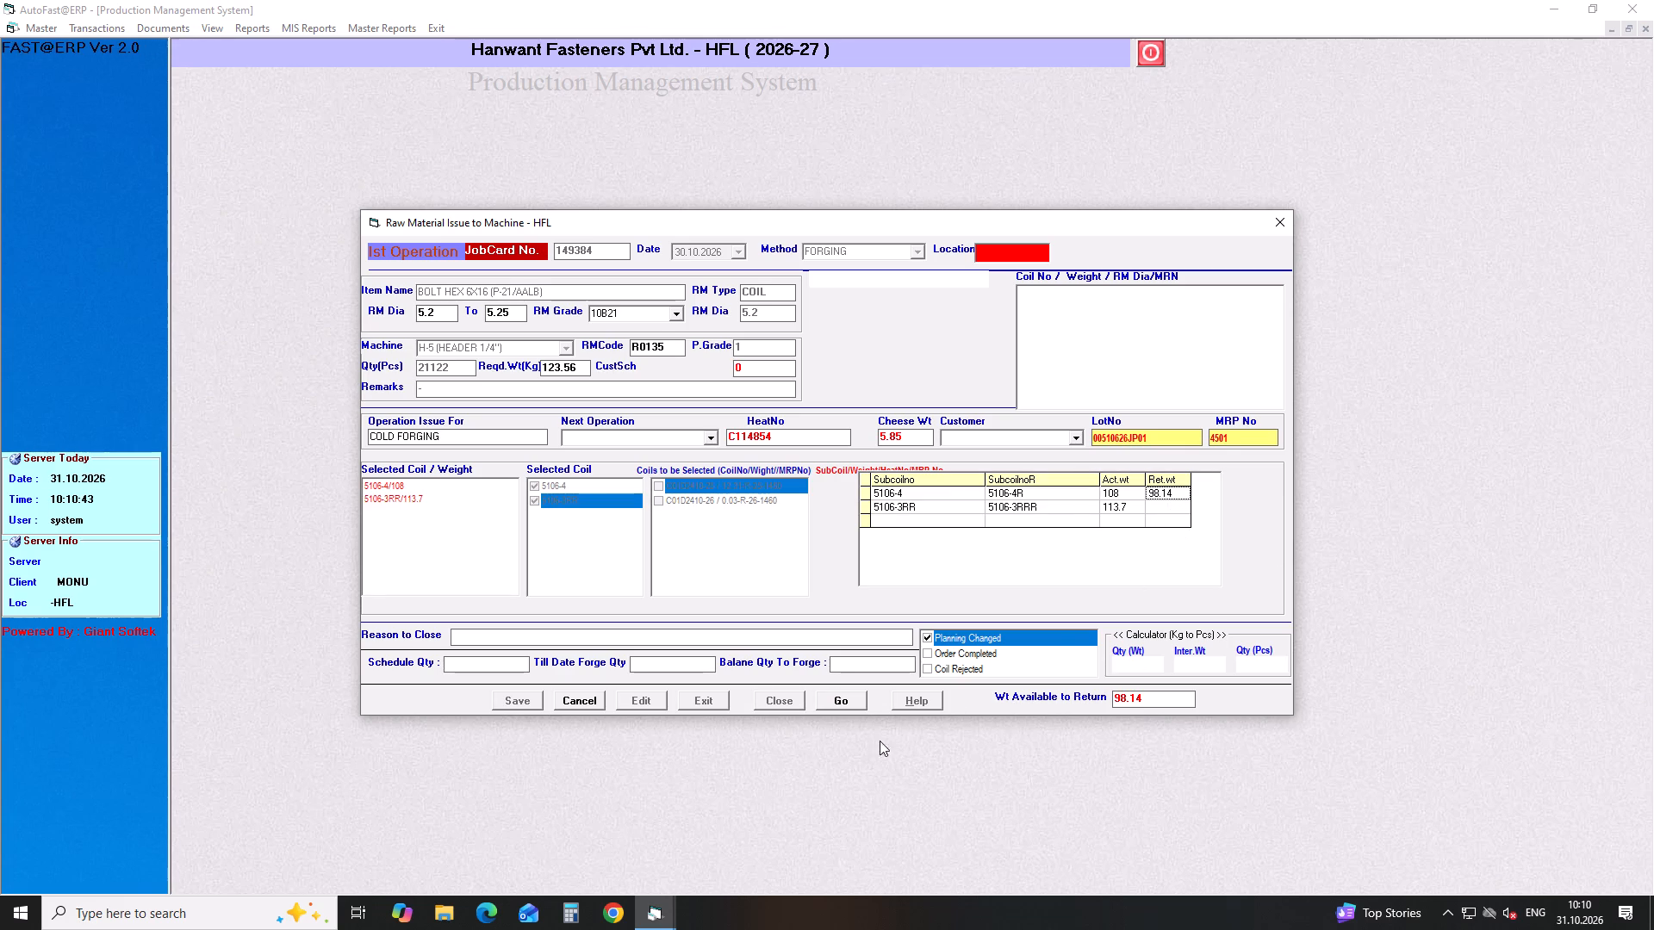
left_click(855, 698)
left_click(798, 506)
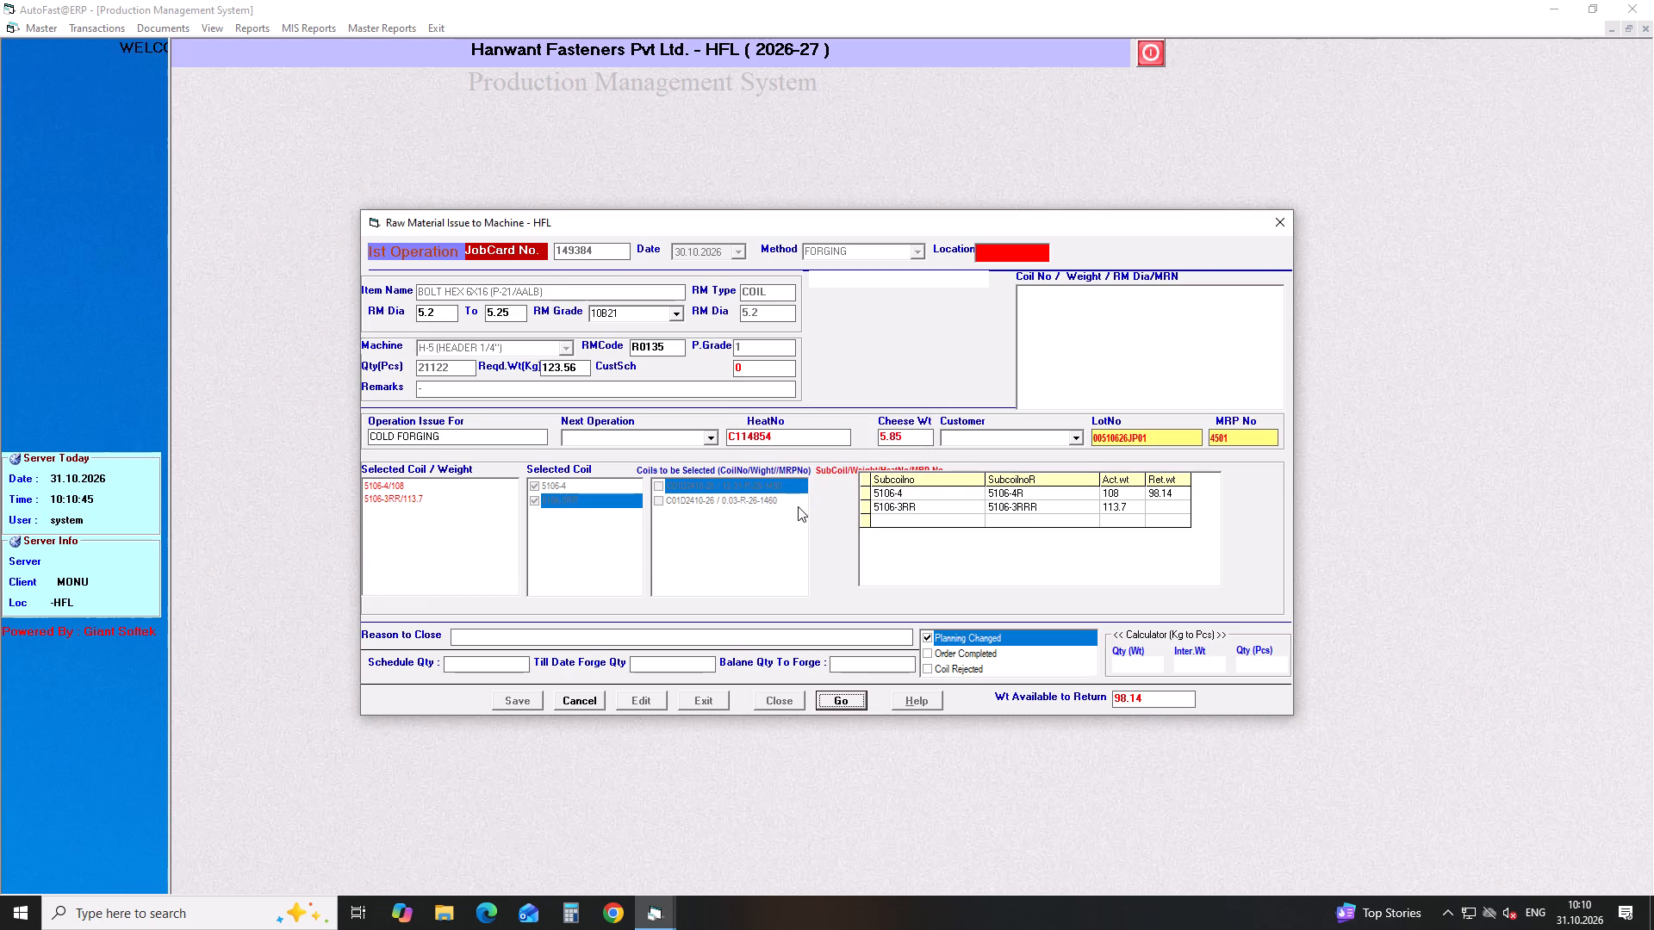
left_click(586, 703)
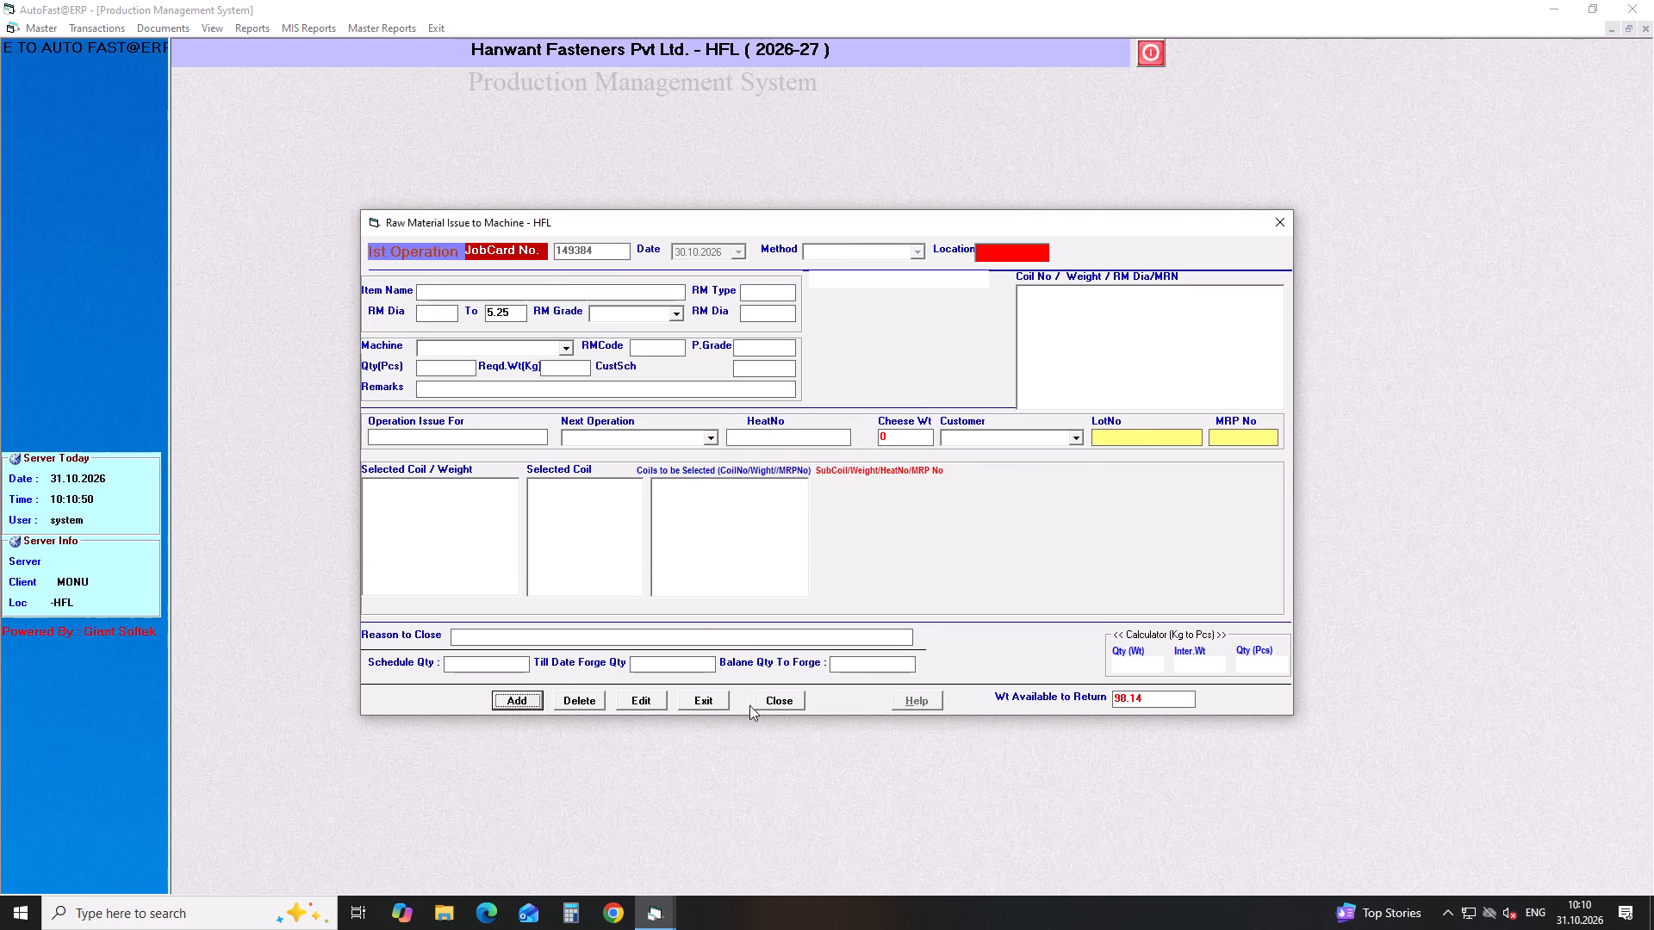
Close job card 149385 as Planning Changed with return weight 92.03 on subcoil 5018-10R, and clear the form.
left_click(780, 703)
key("BackSpace")
key("5")
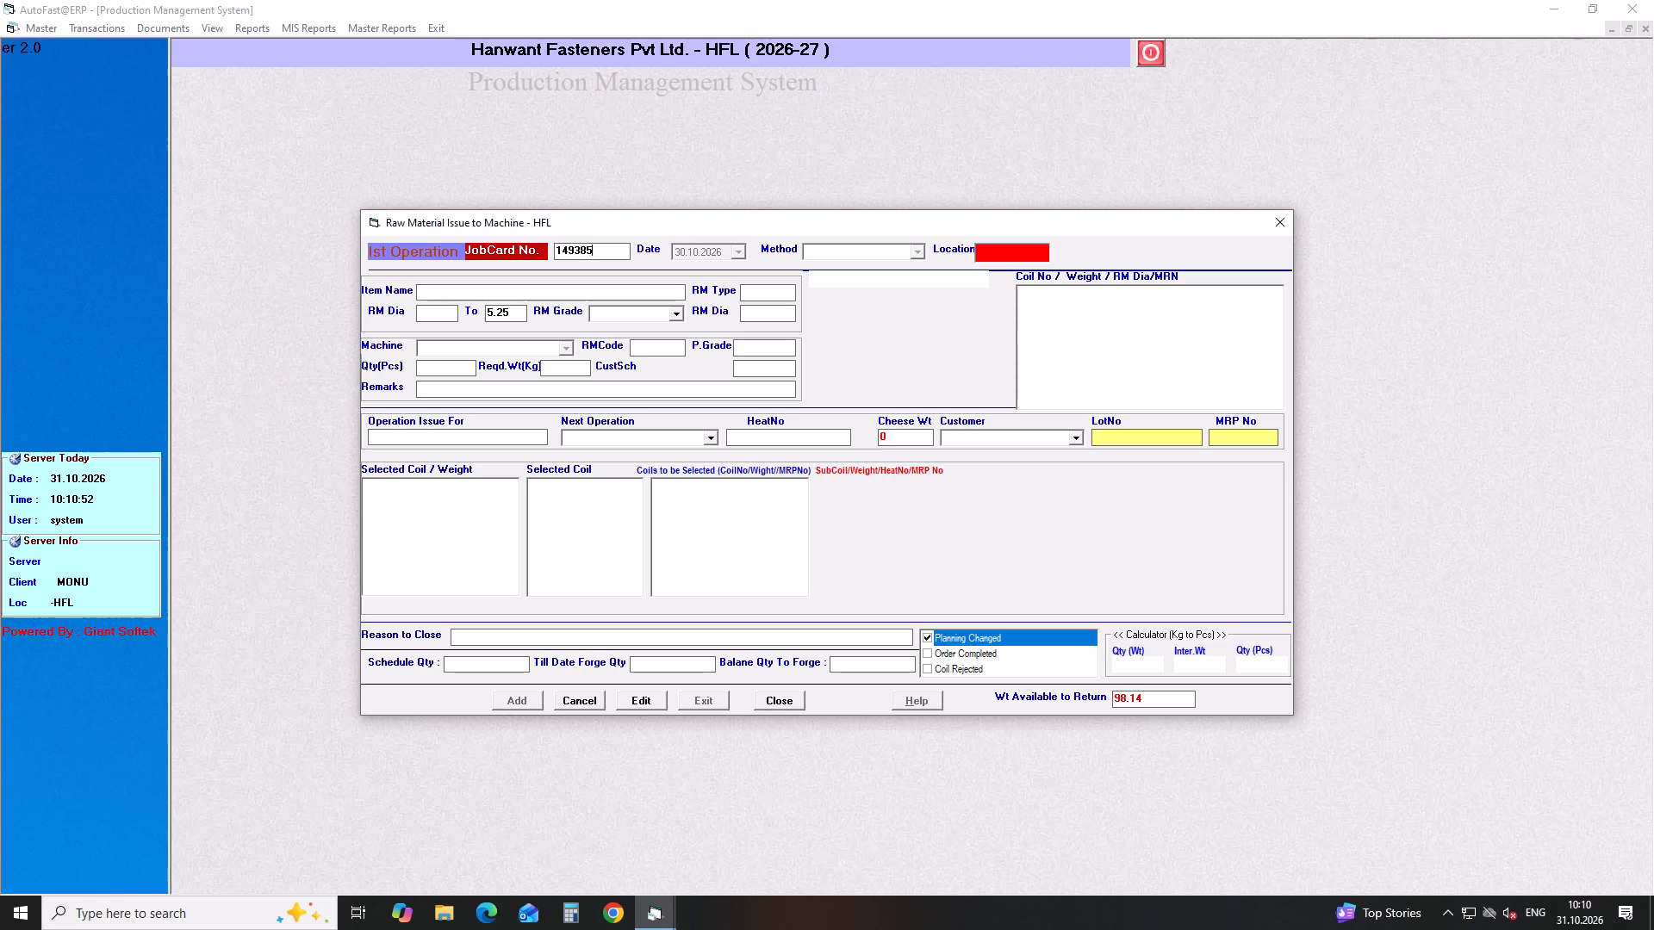
left_click(780, 702)
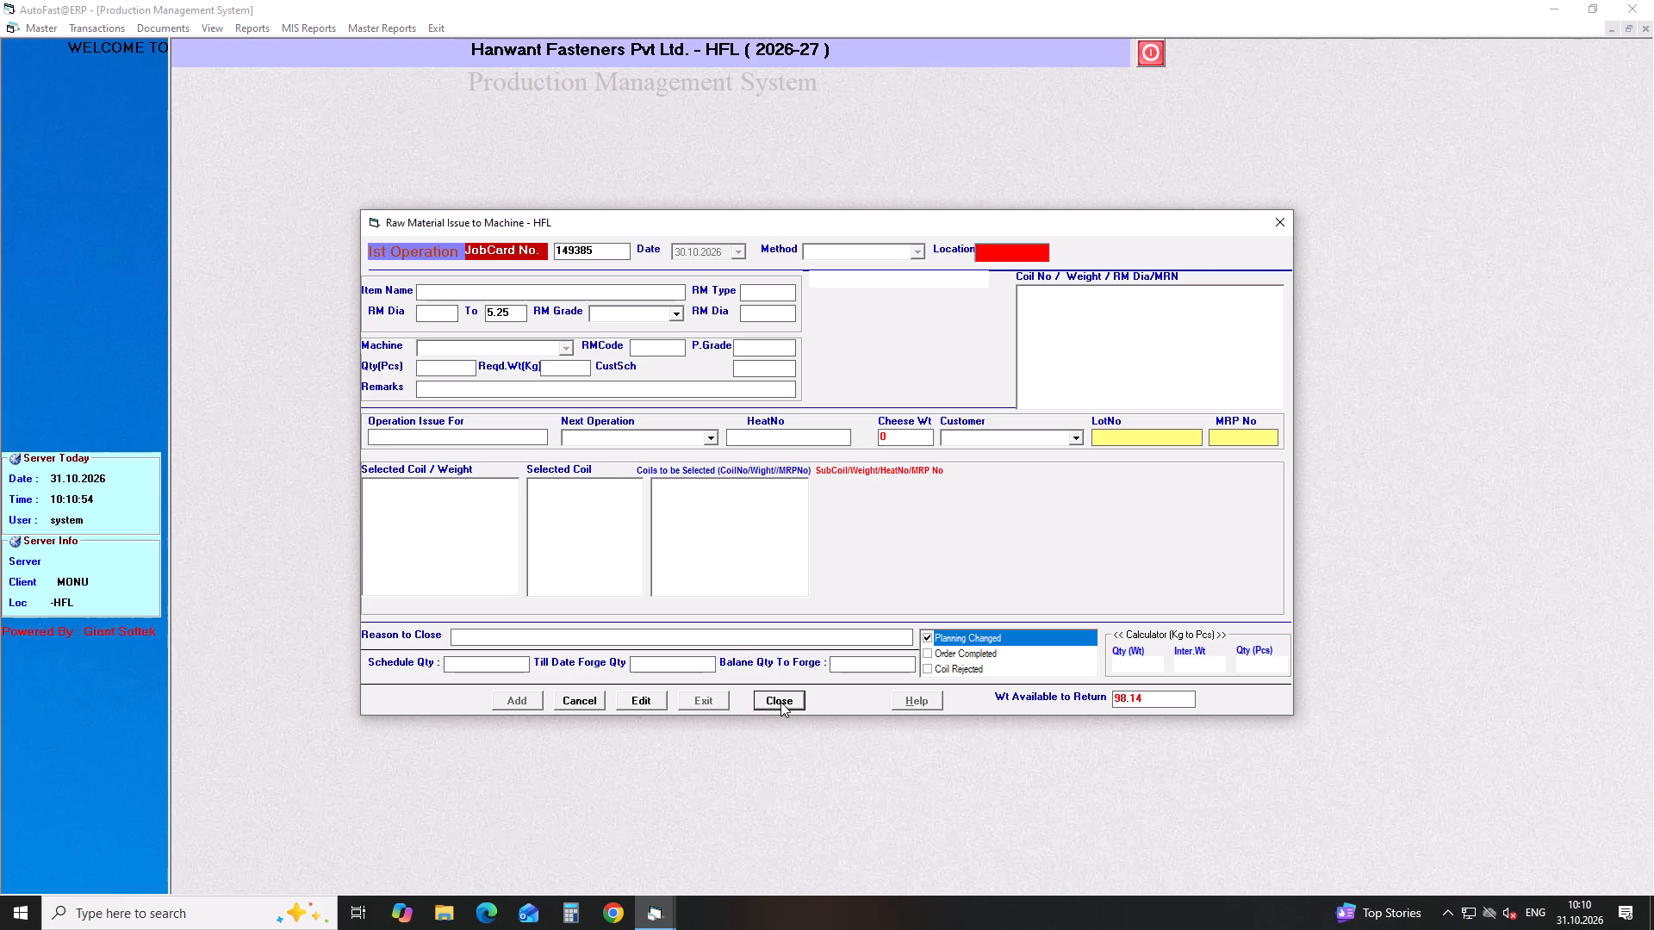
left_click(1175, 498)
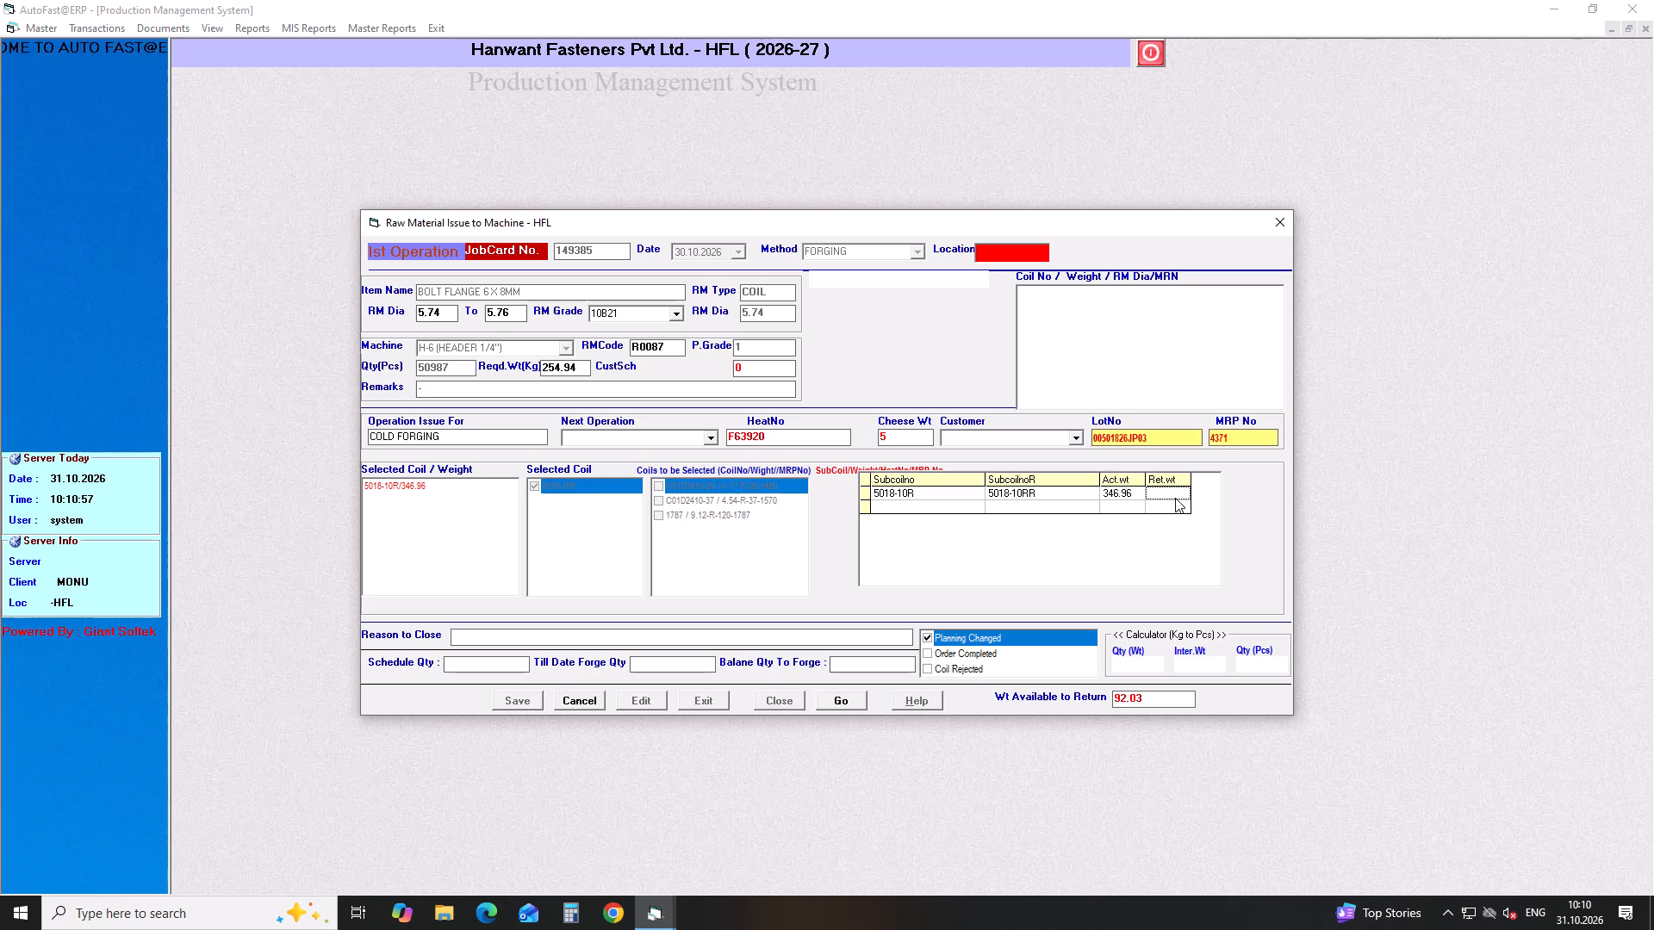
type("92.03")
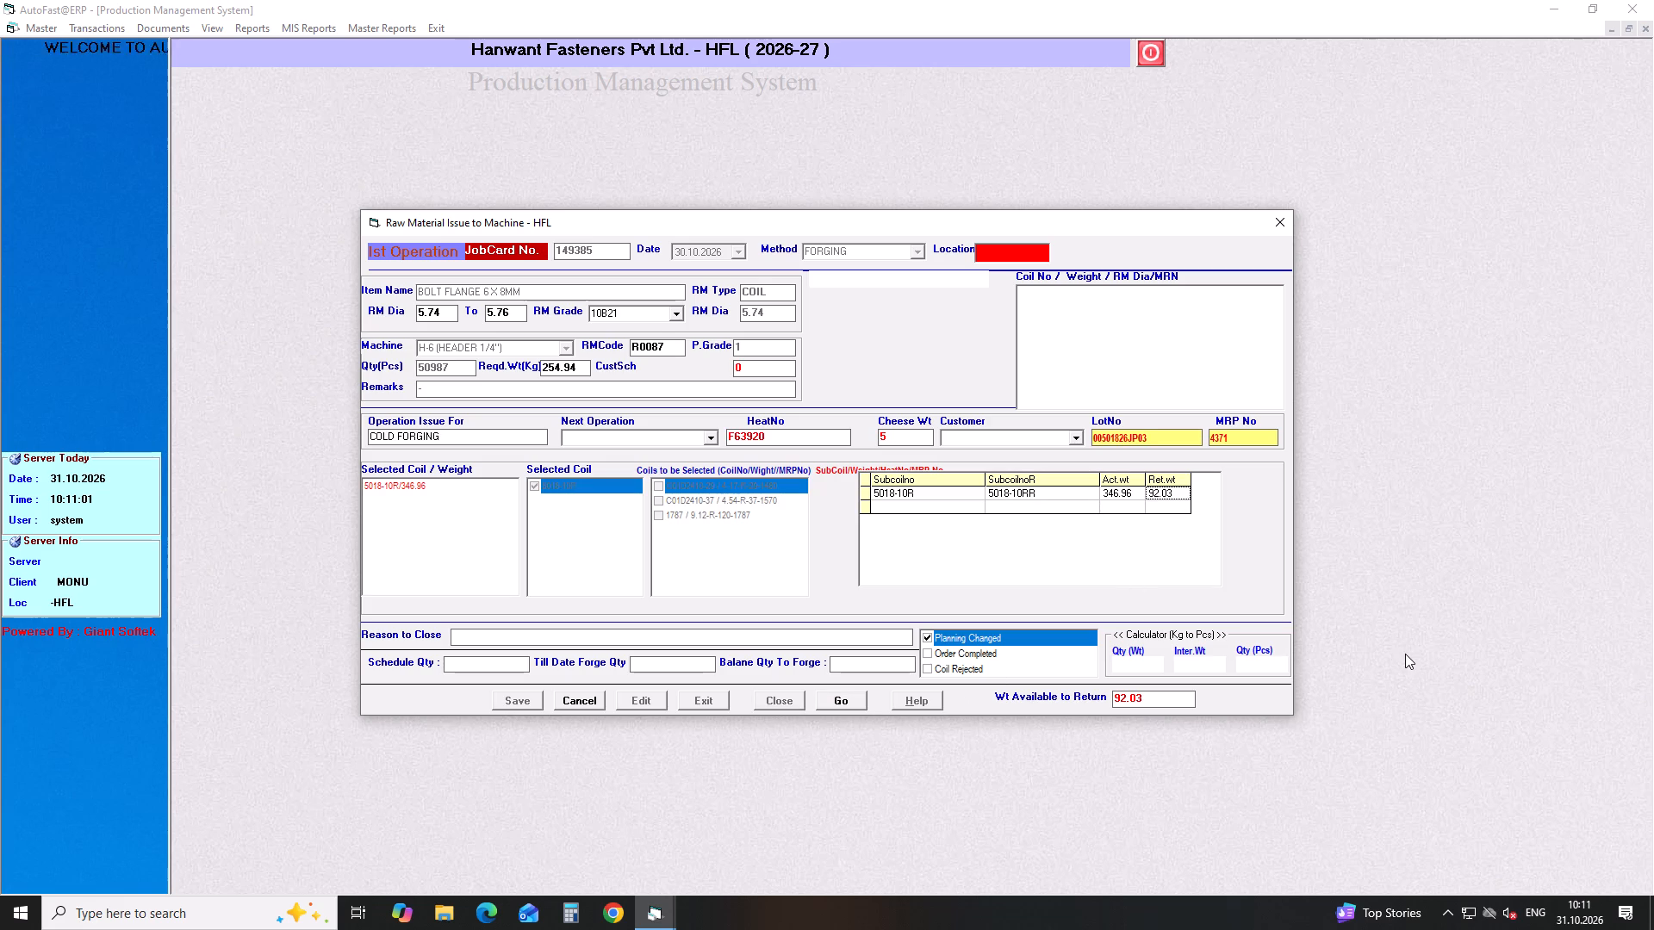
left_click(846, 696)
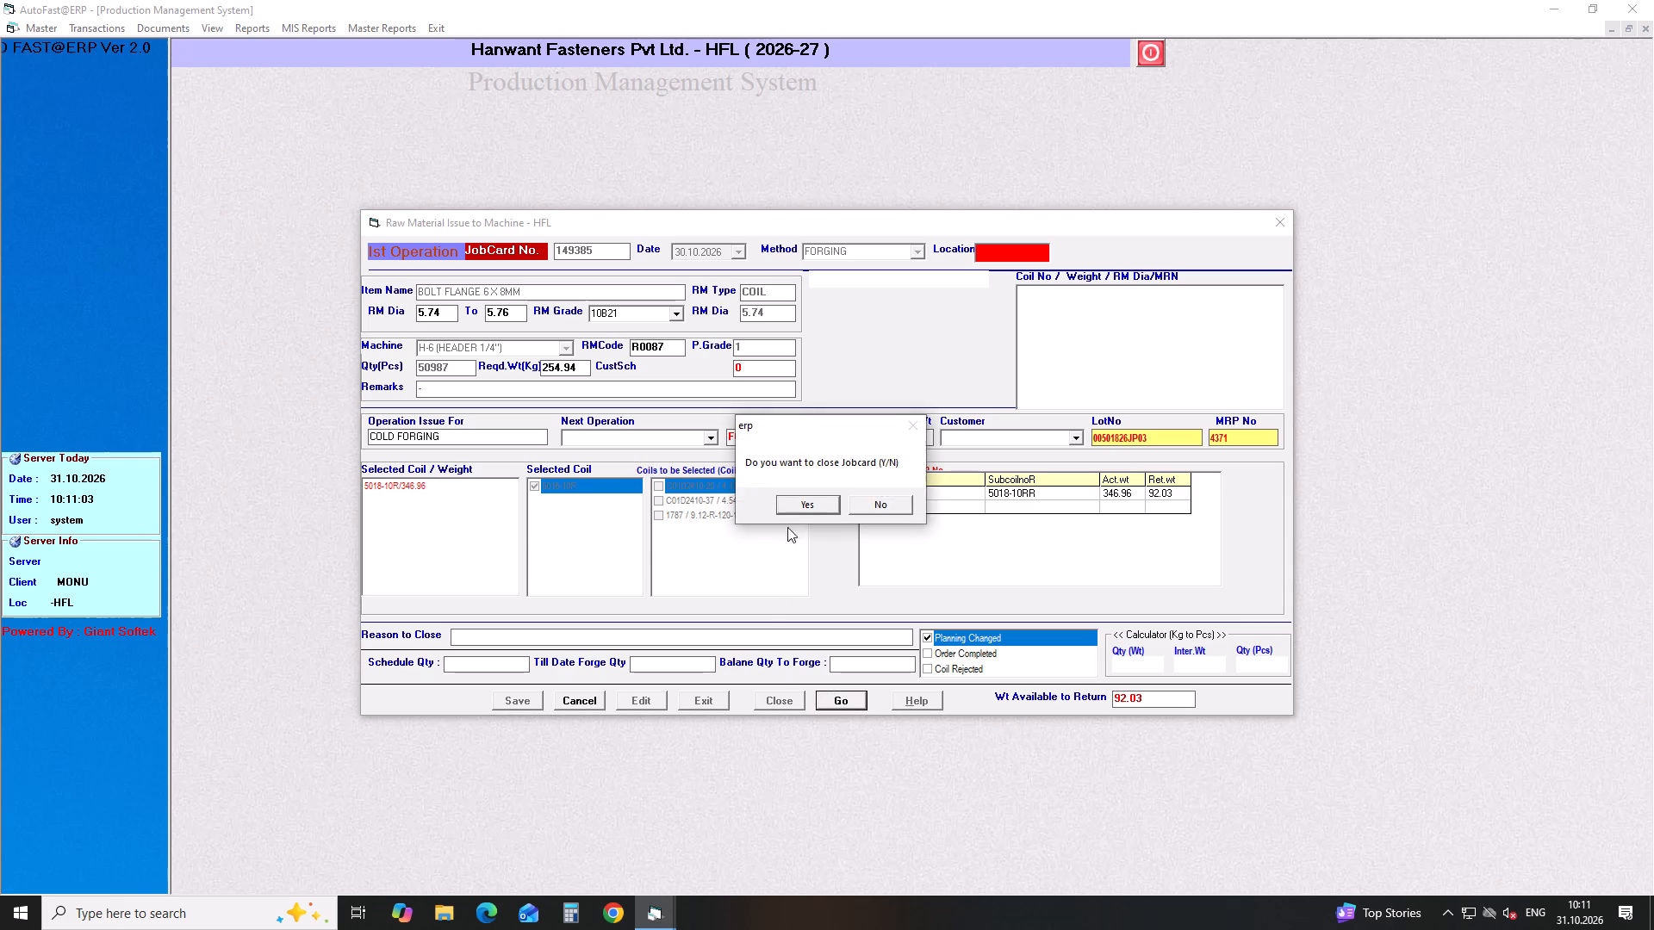
left_click(817, 512)
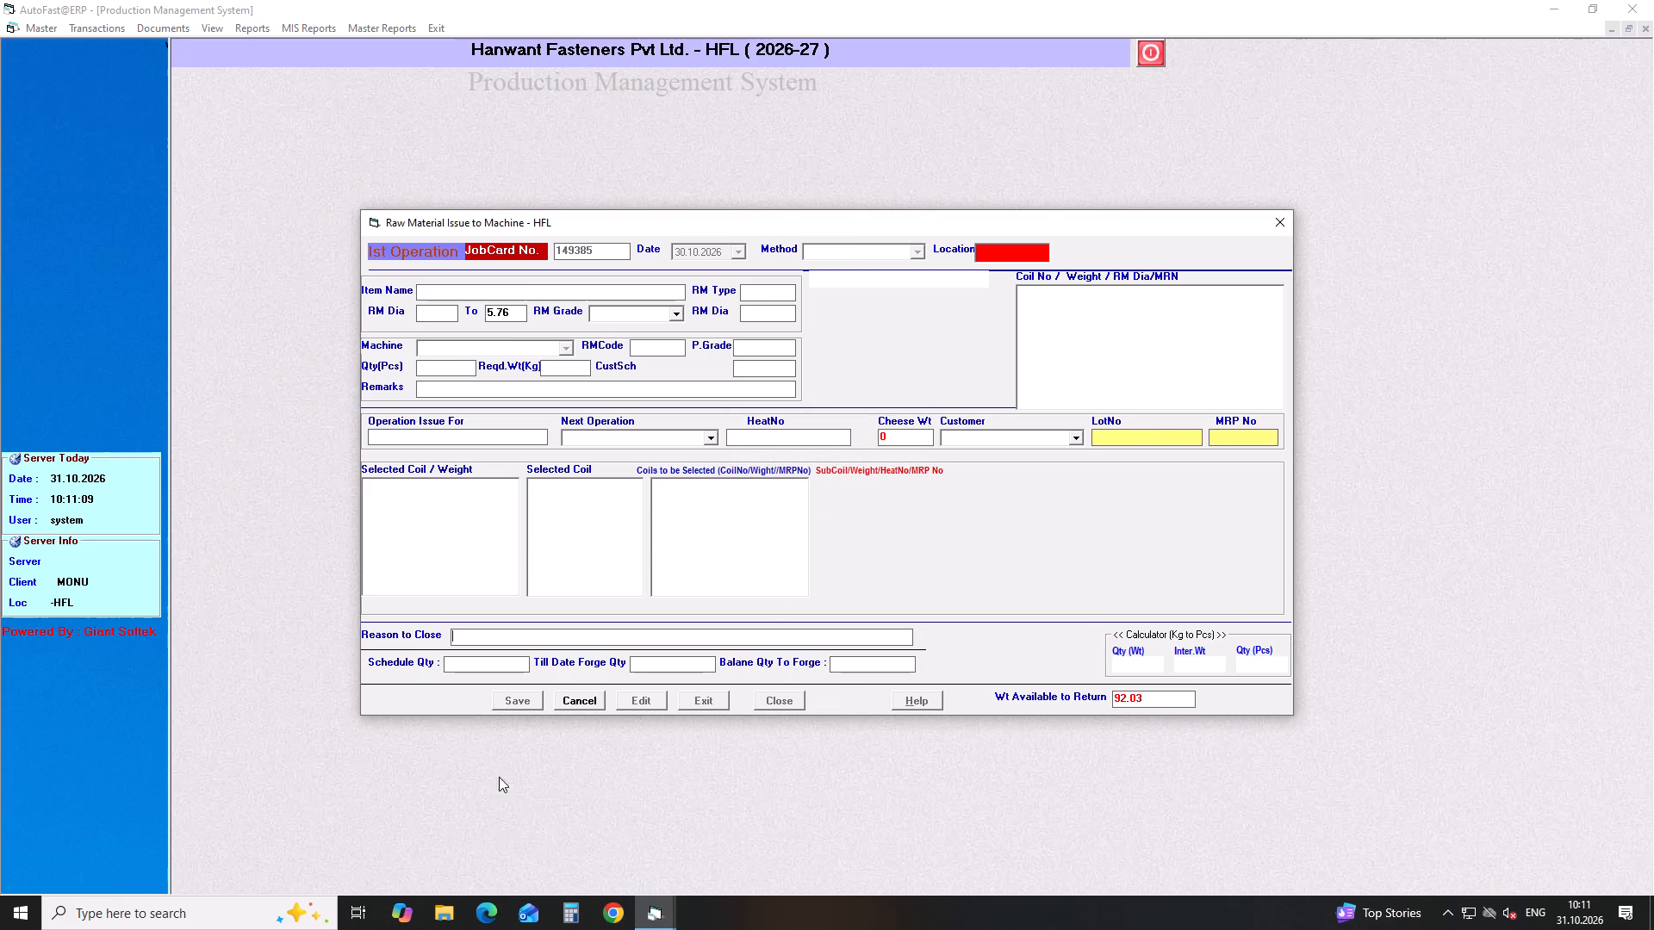
left_click(582, 689)
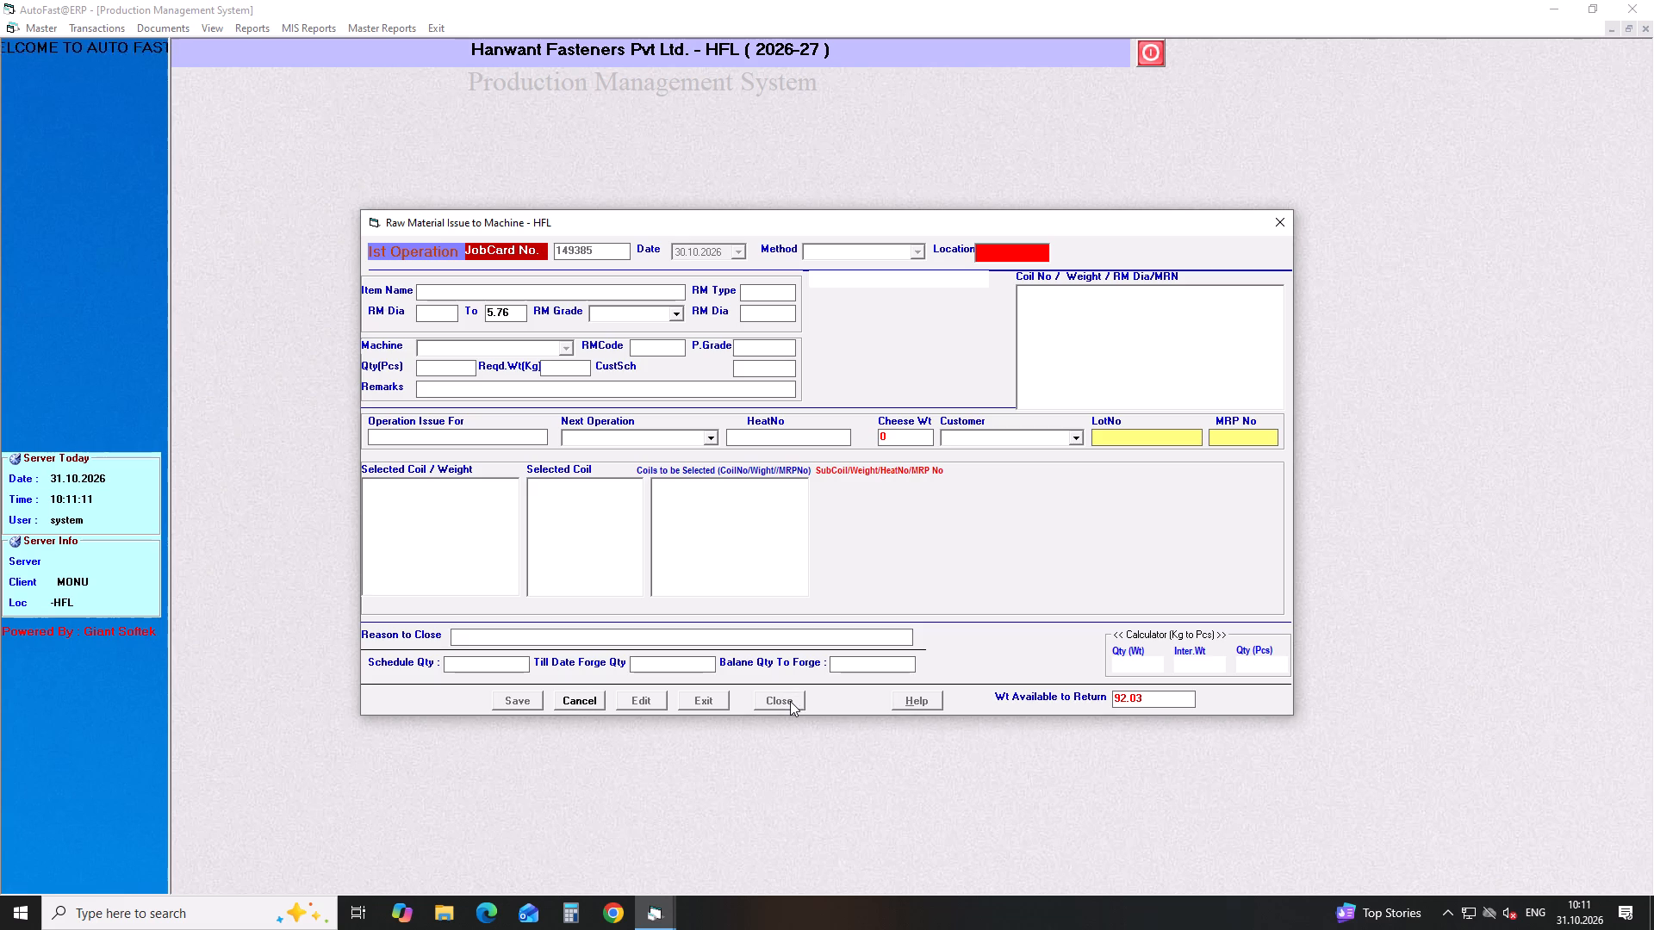
left_click(790, 701)
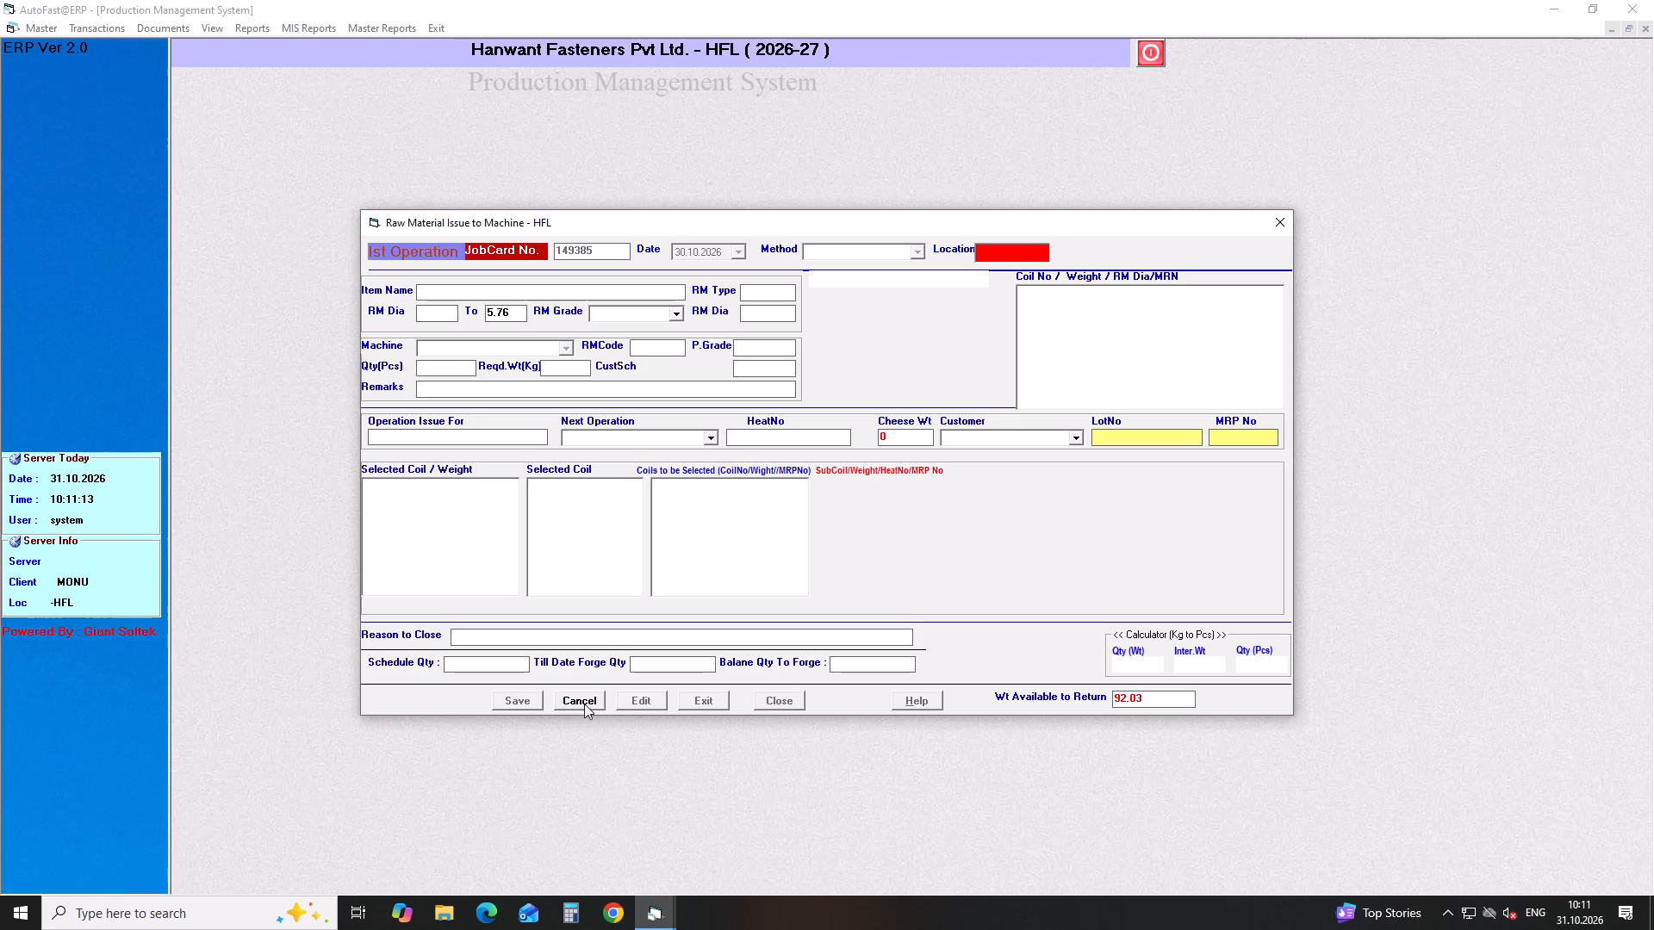
left_click(582, 701)
Close job card 149386 as Planning Changed with return weight 10.49 on subcoil 4994-20R, and clear the form.
left_click(771, 697)
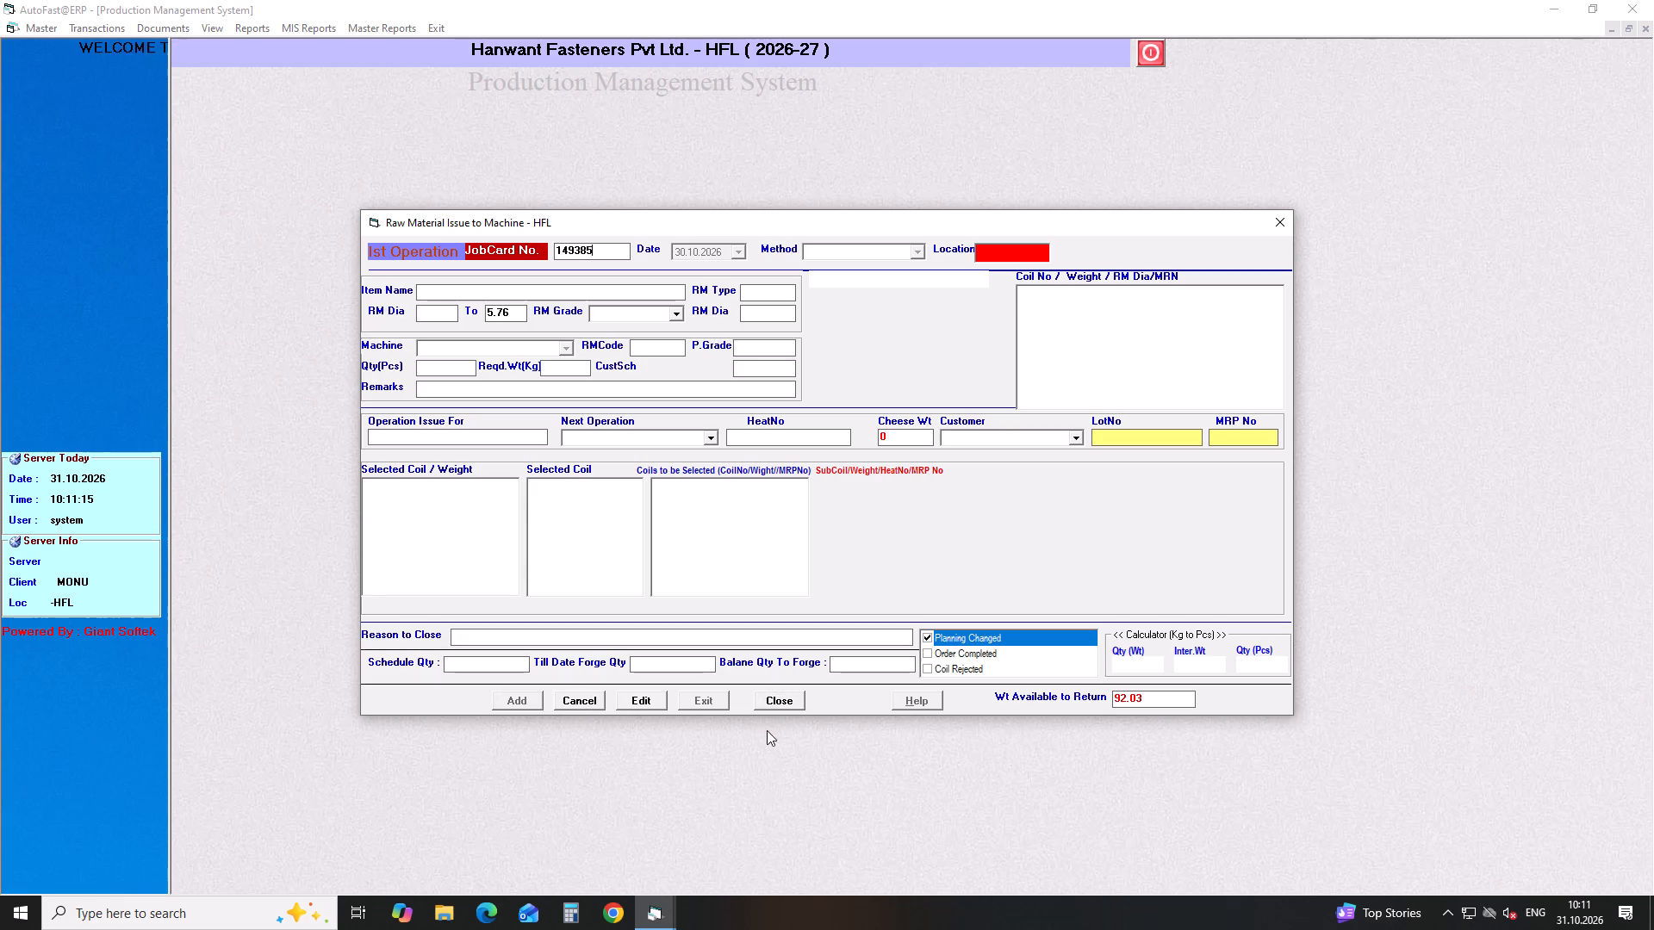
key("BackSpace")
key("6")
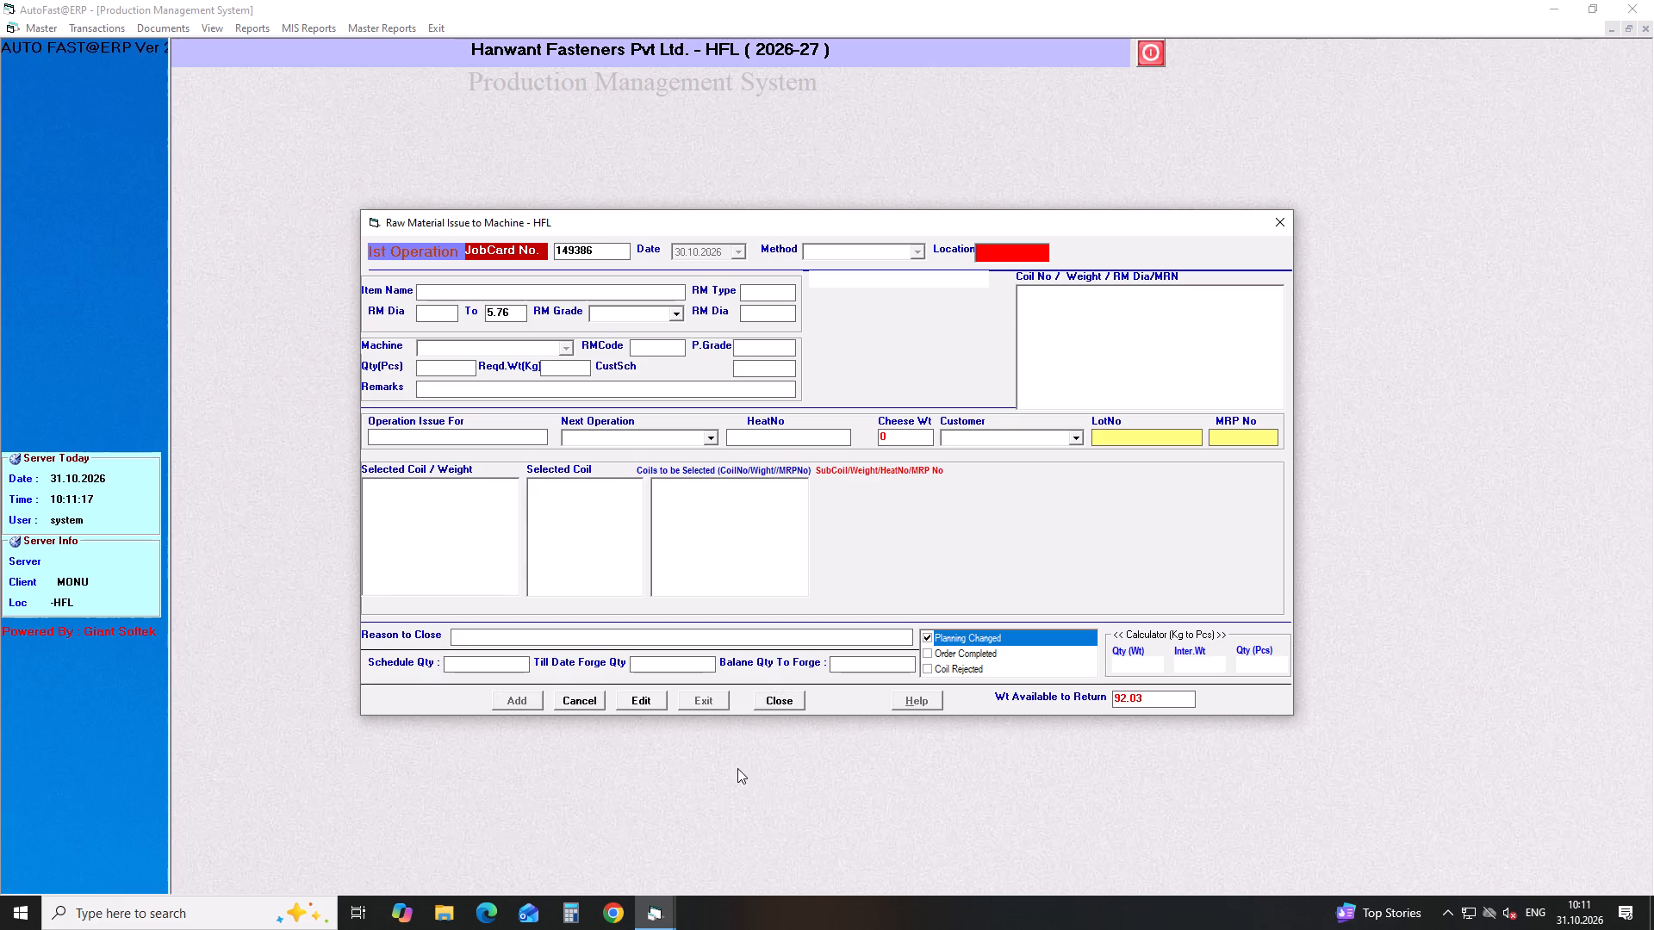
left_click(778, 702)
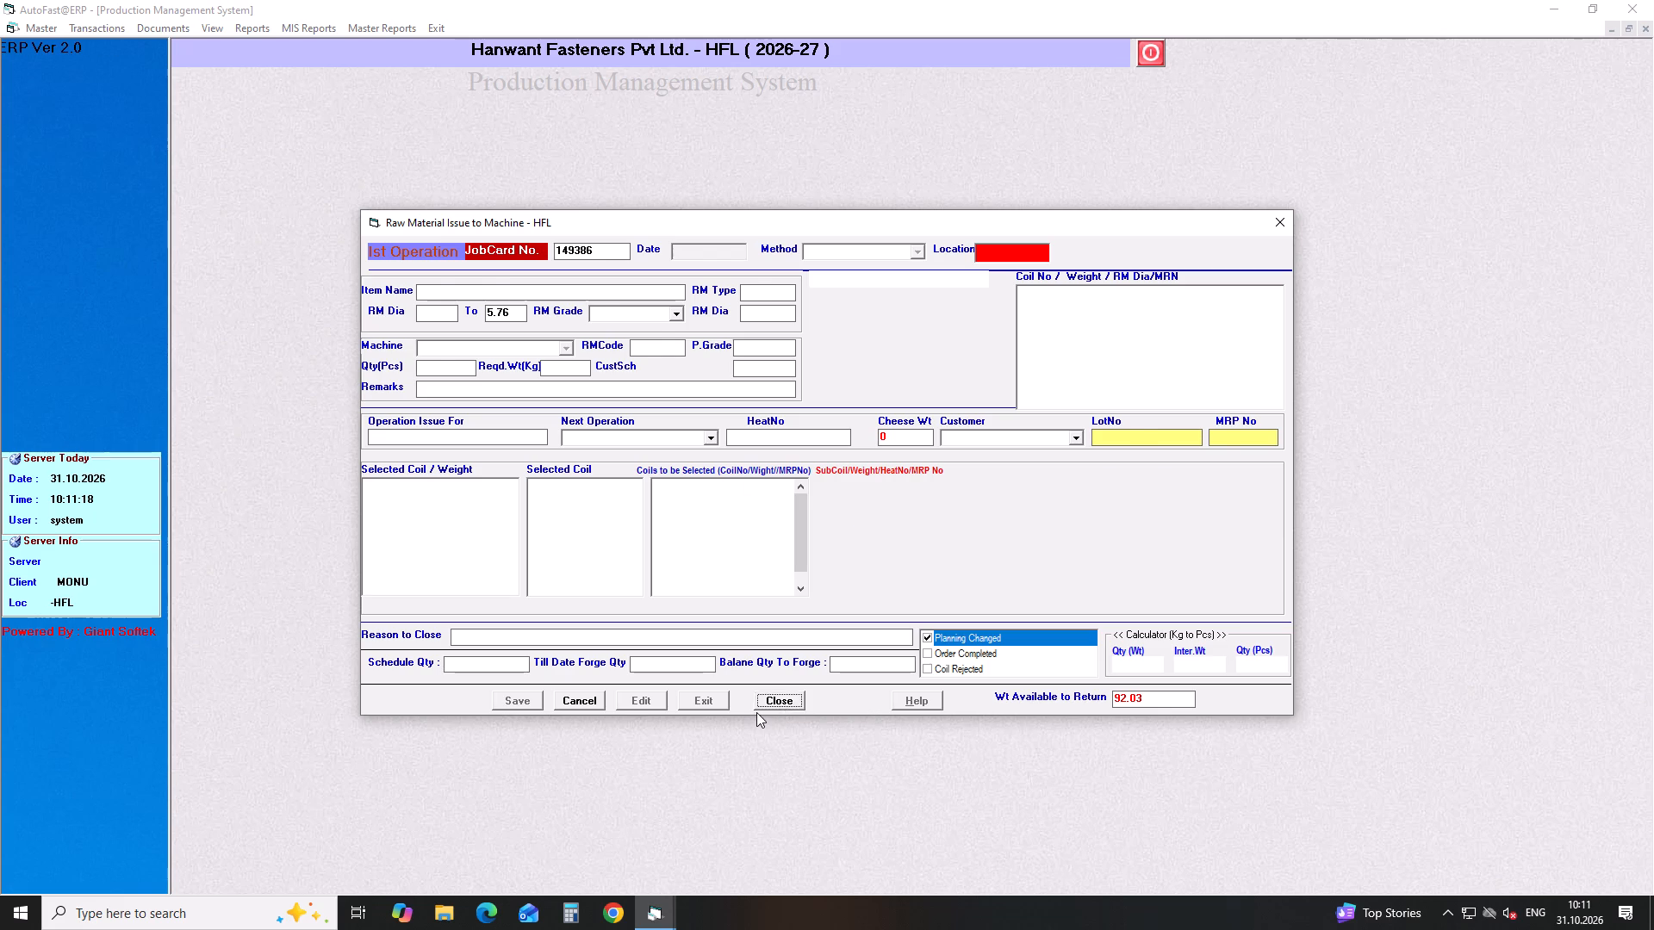
left_click_drag(1172, 493, 1172, 501)
left_click(1170, 505)
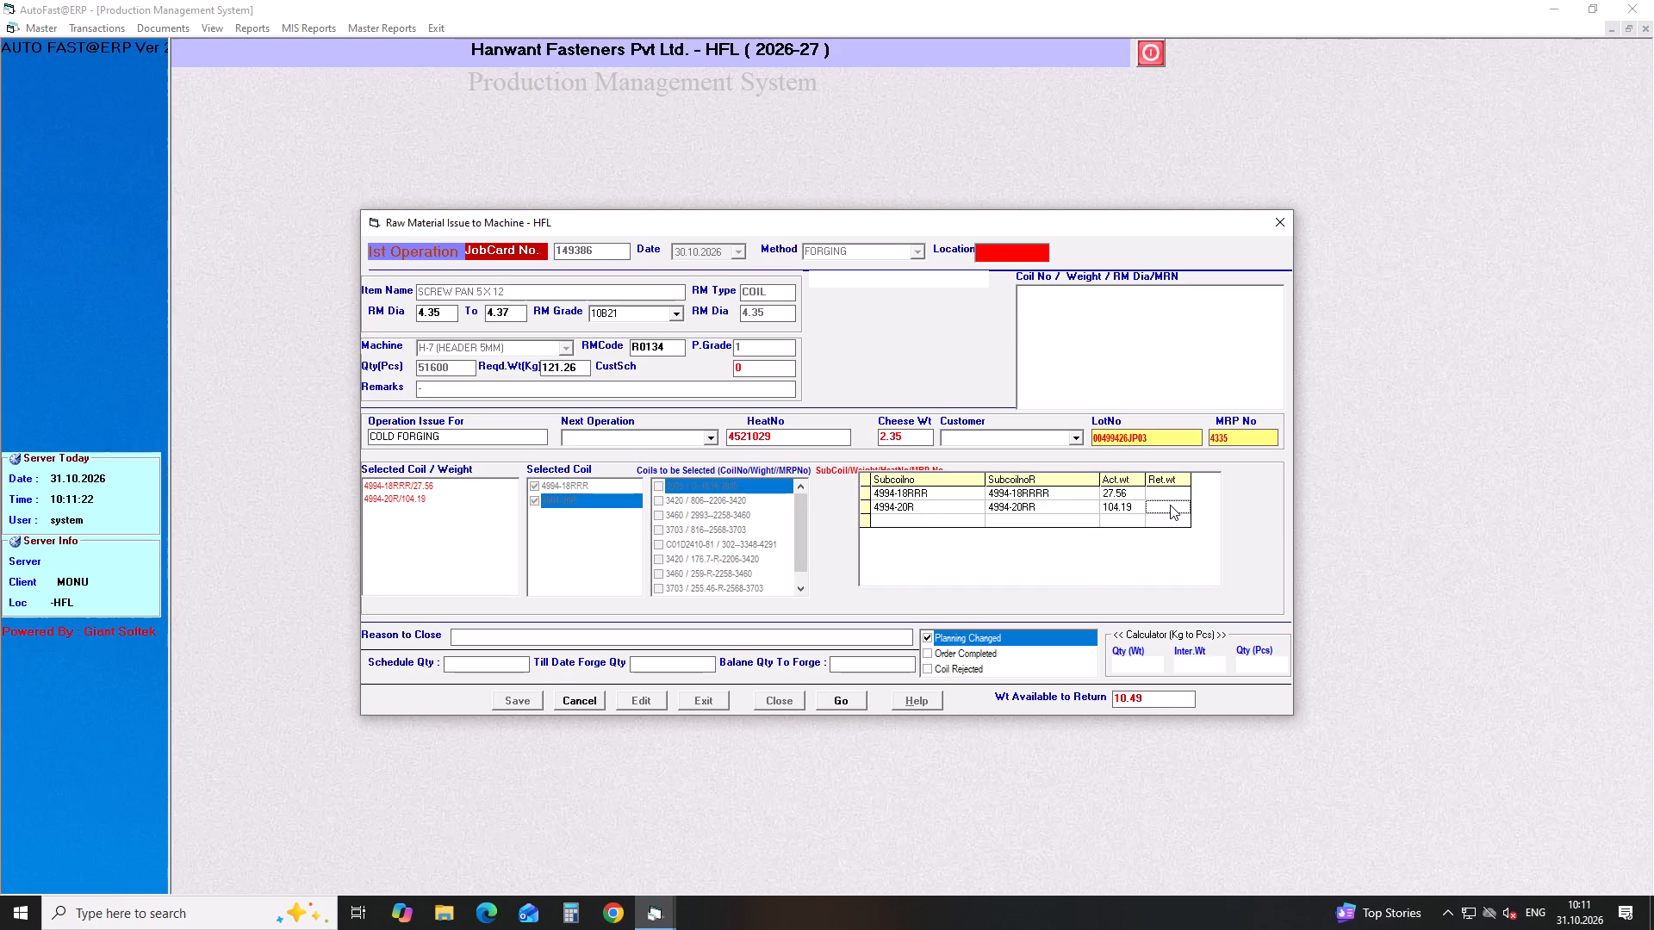
type("10.49")
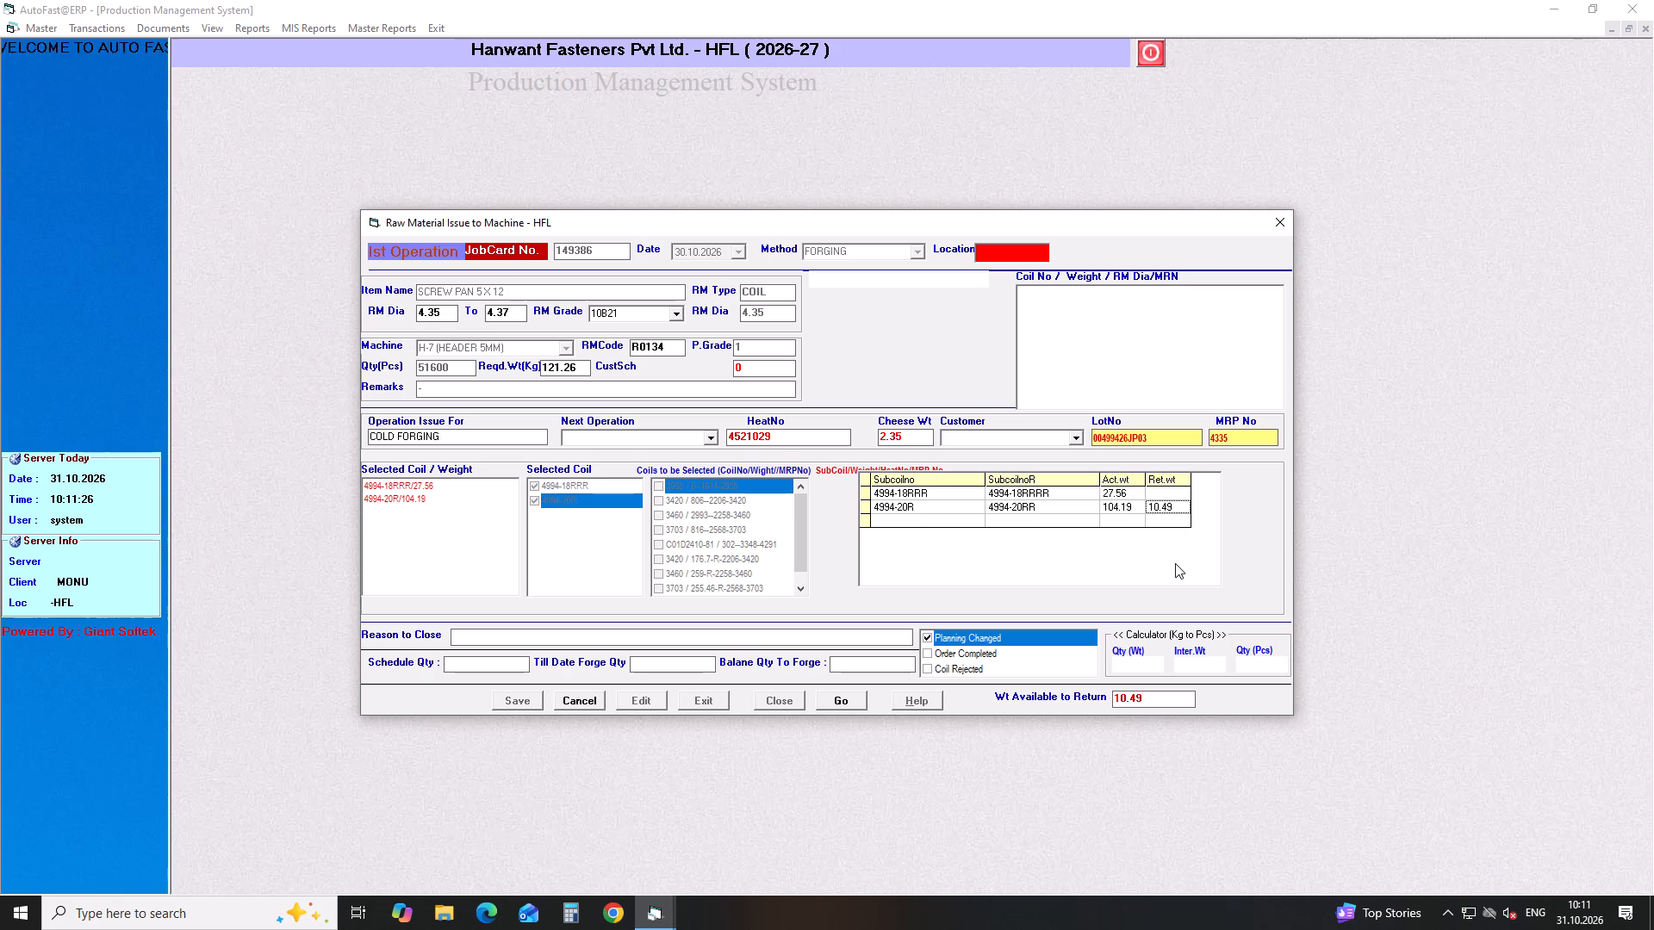
left_click(847, 701)
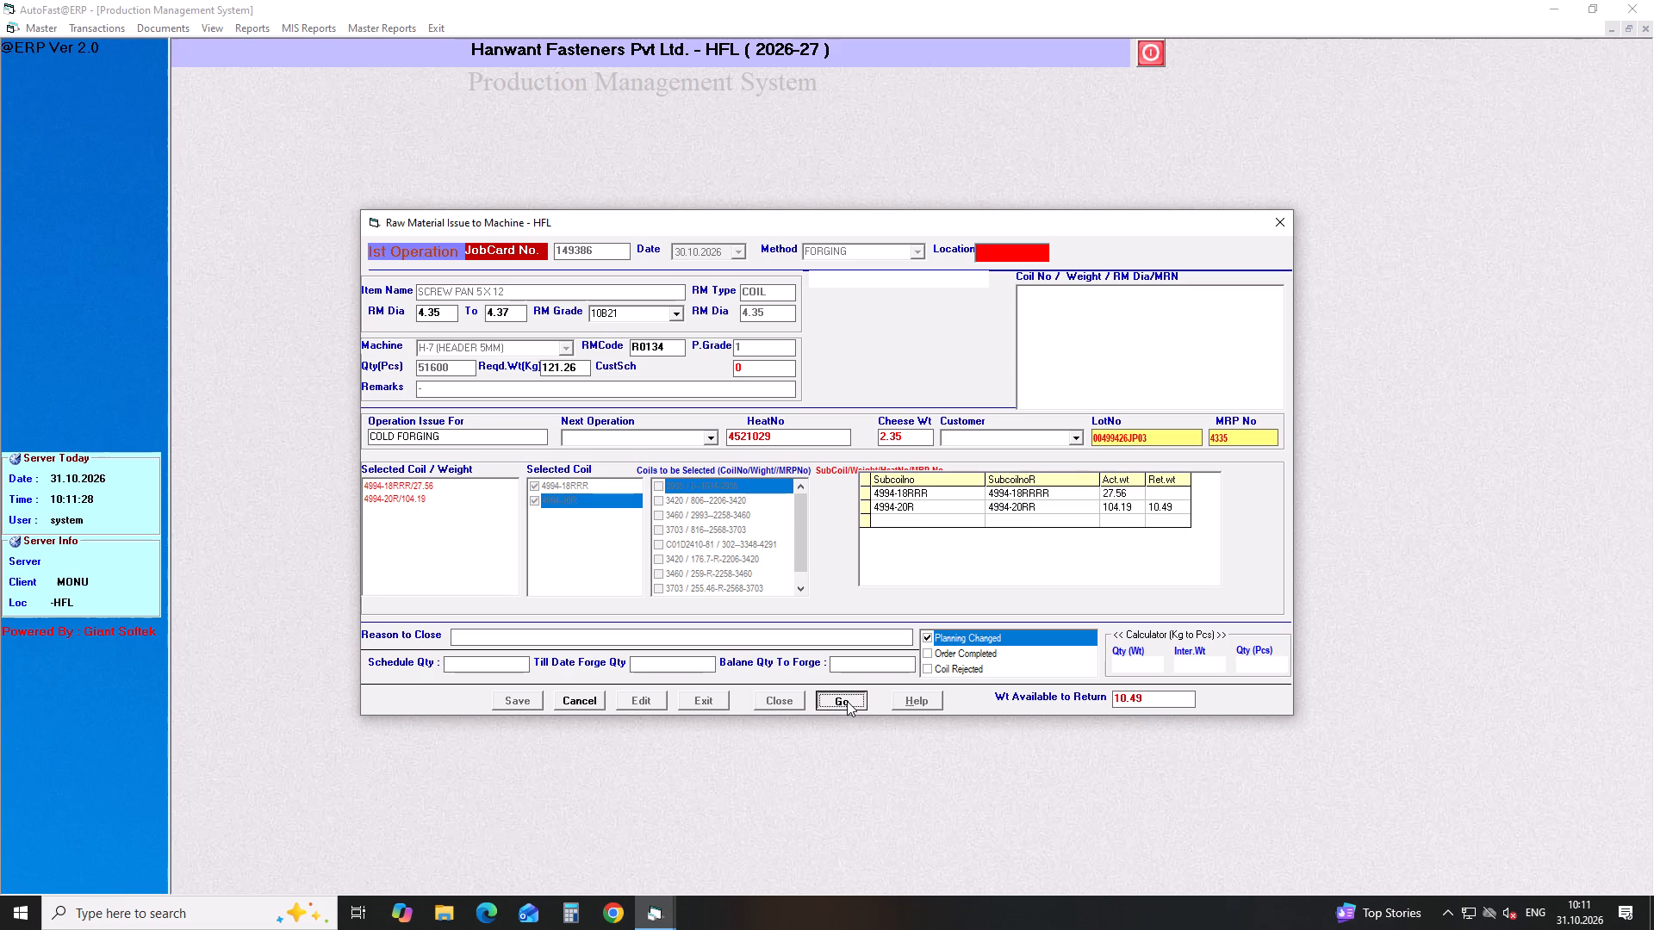
left_click(801, 502)
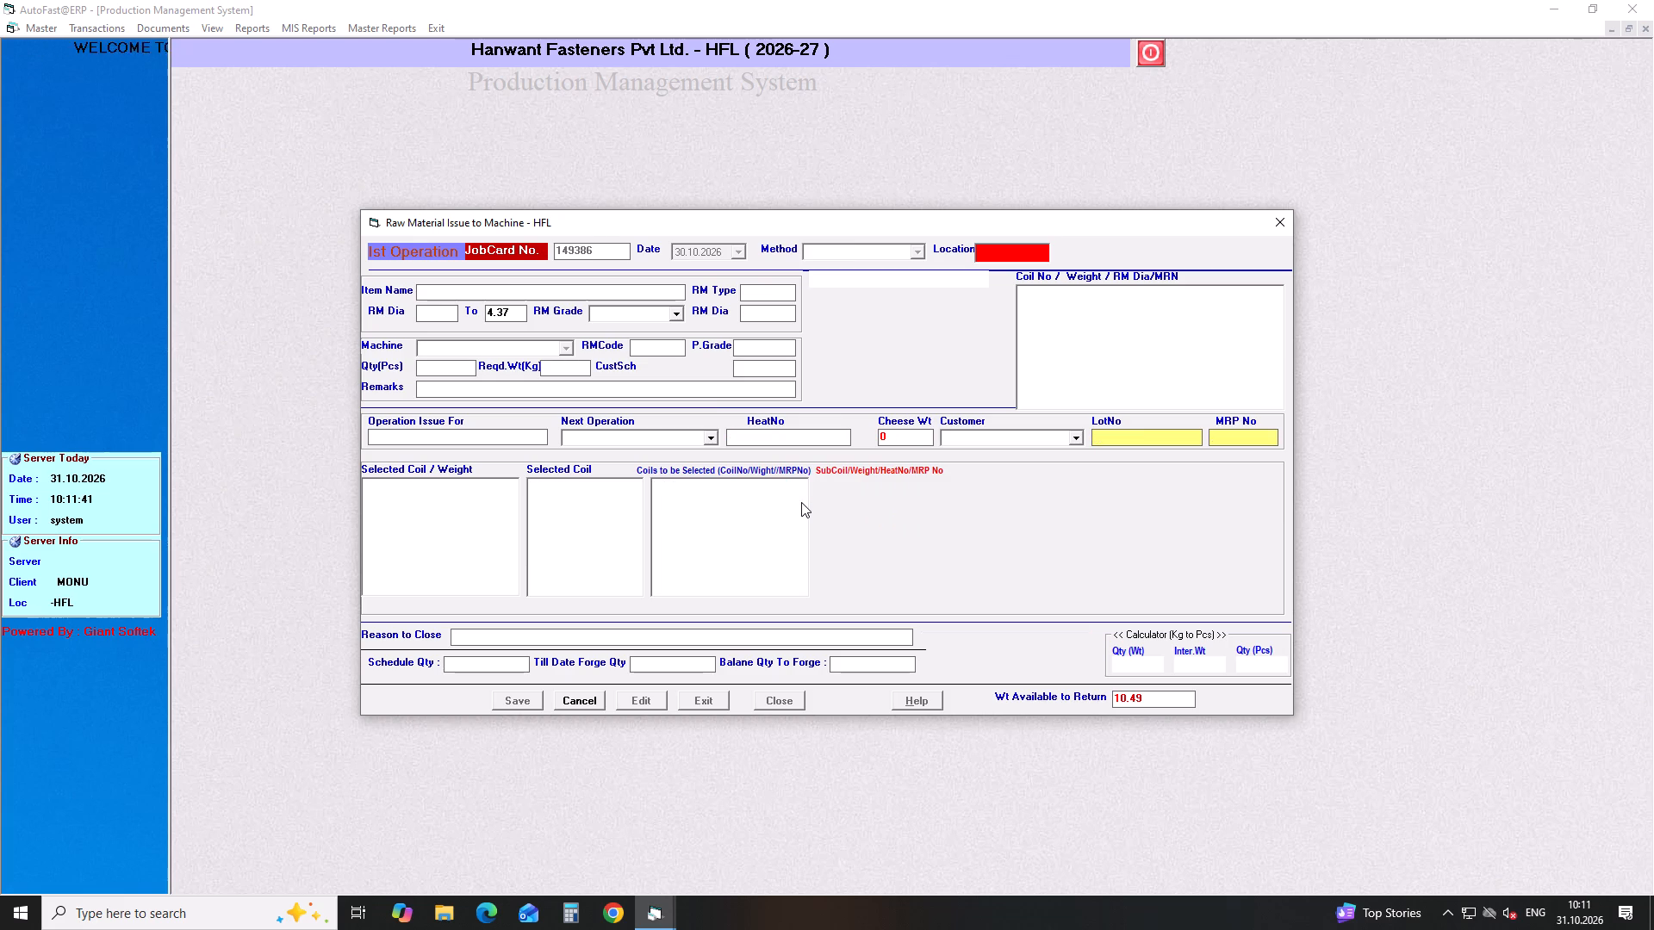
left_click(584, 704)
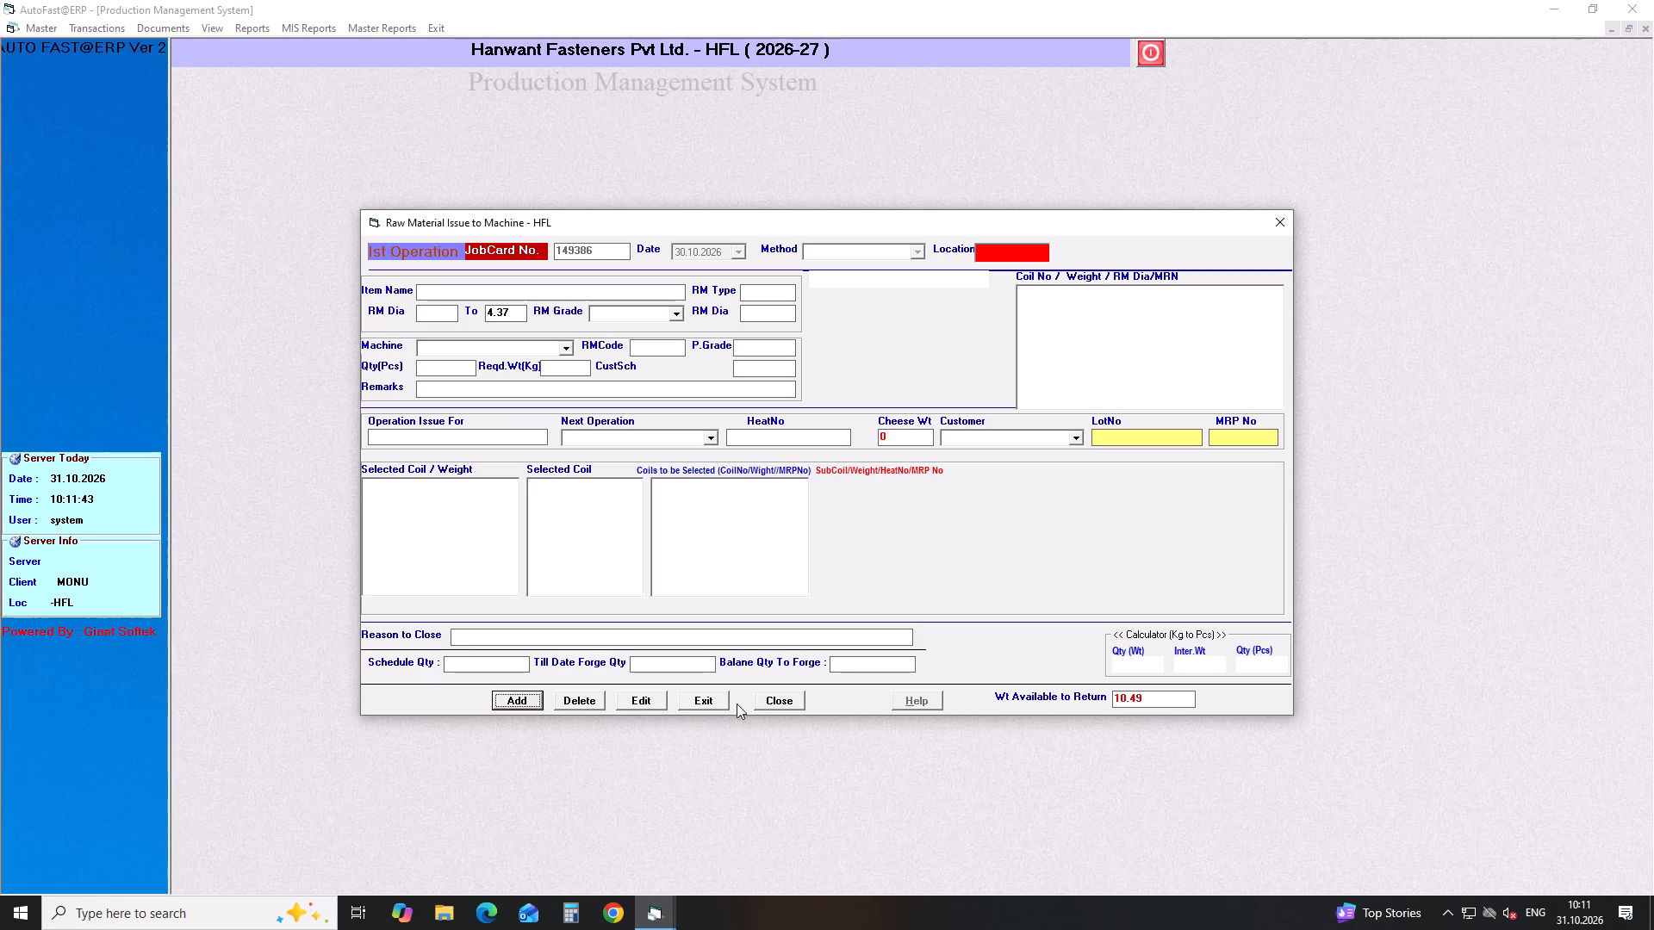
Close job card 149387 as Planning Changed with return weight 146.5 on subcoil 4994-21, and exit the raw material issue form.
left_click(773, 697)
key("BackSpace")
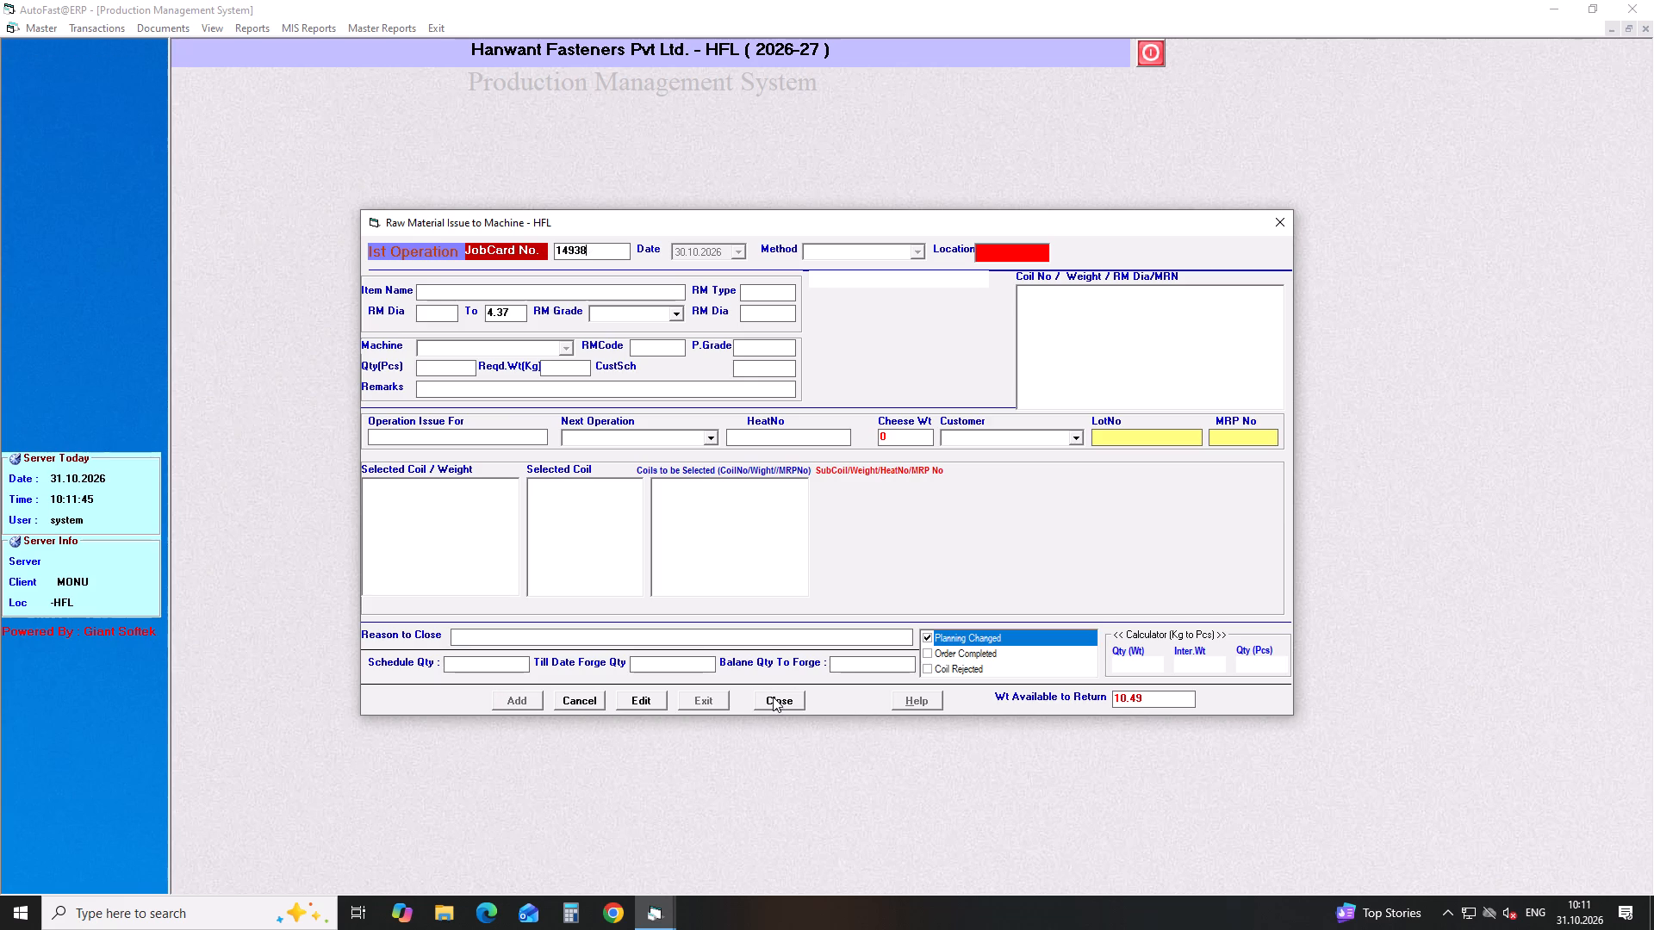
key("7")
left_click(776, 698)
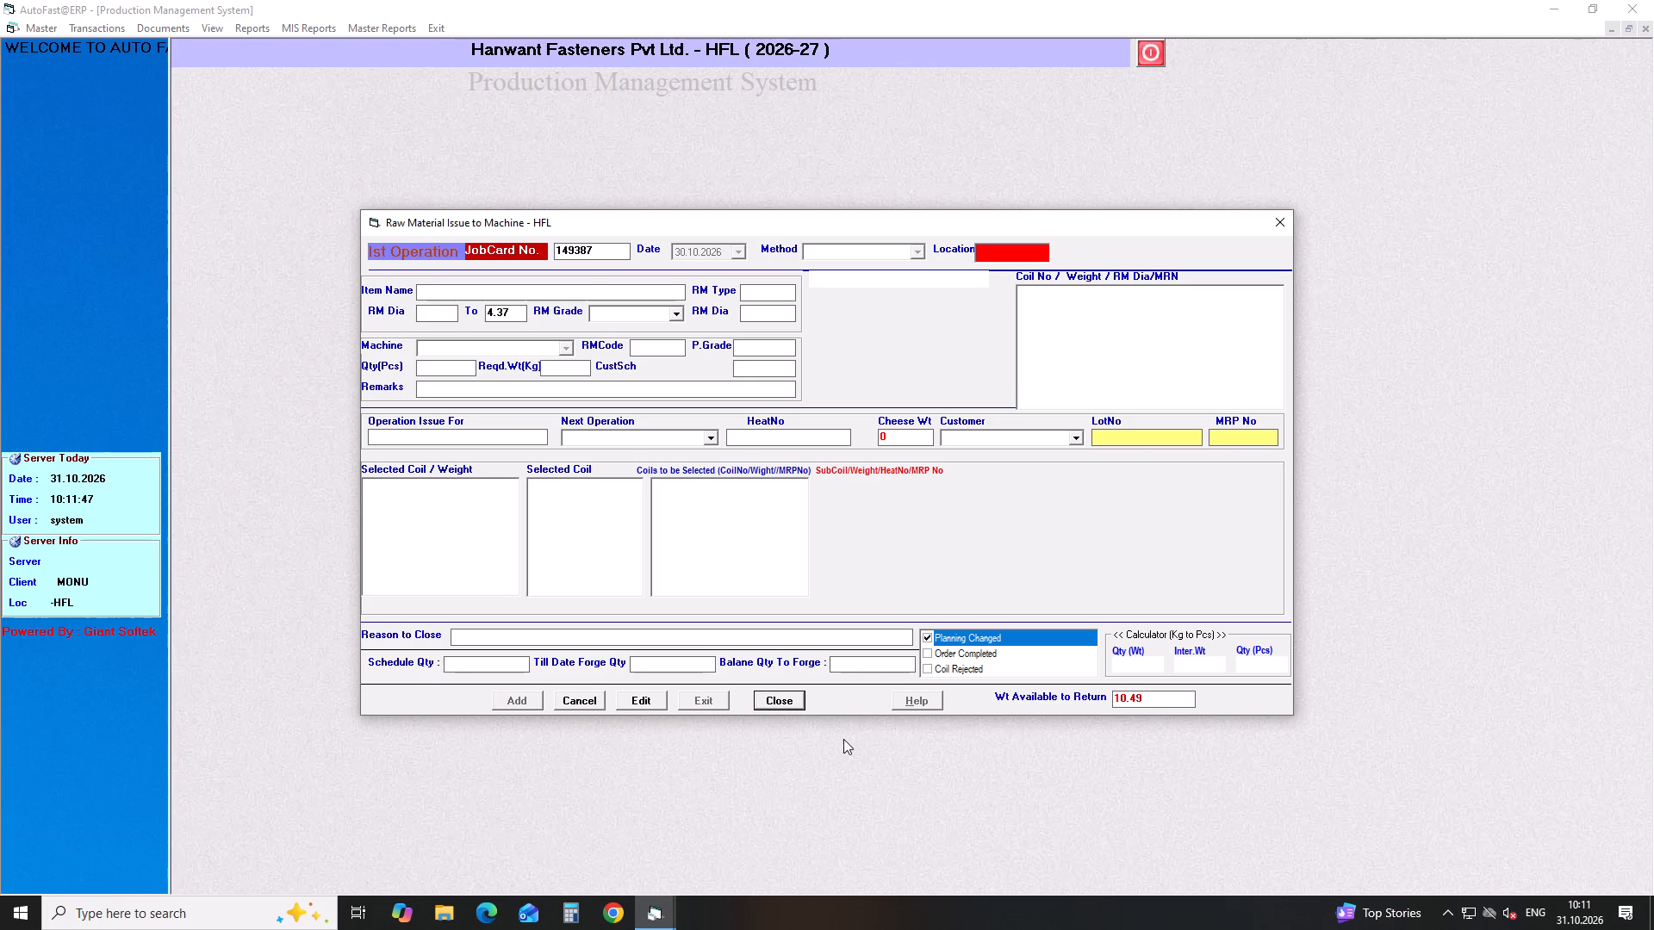
left_click(1178, 497)
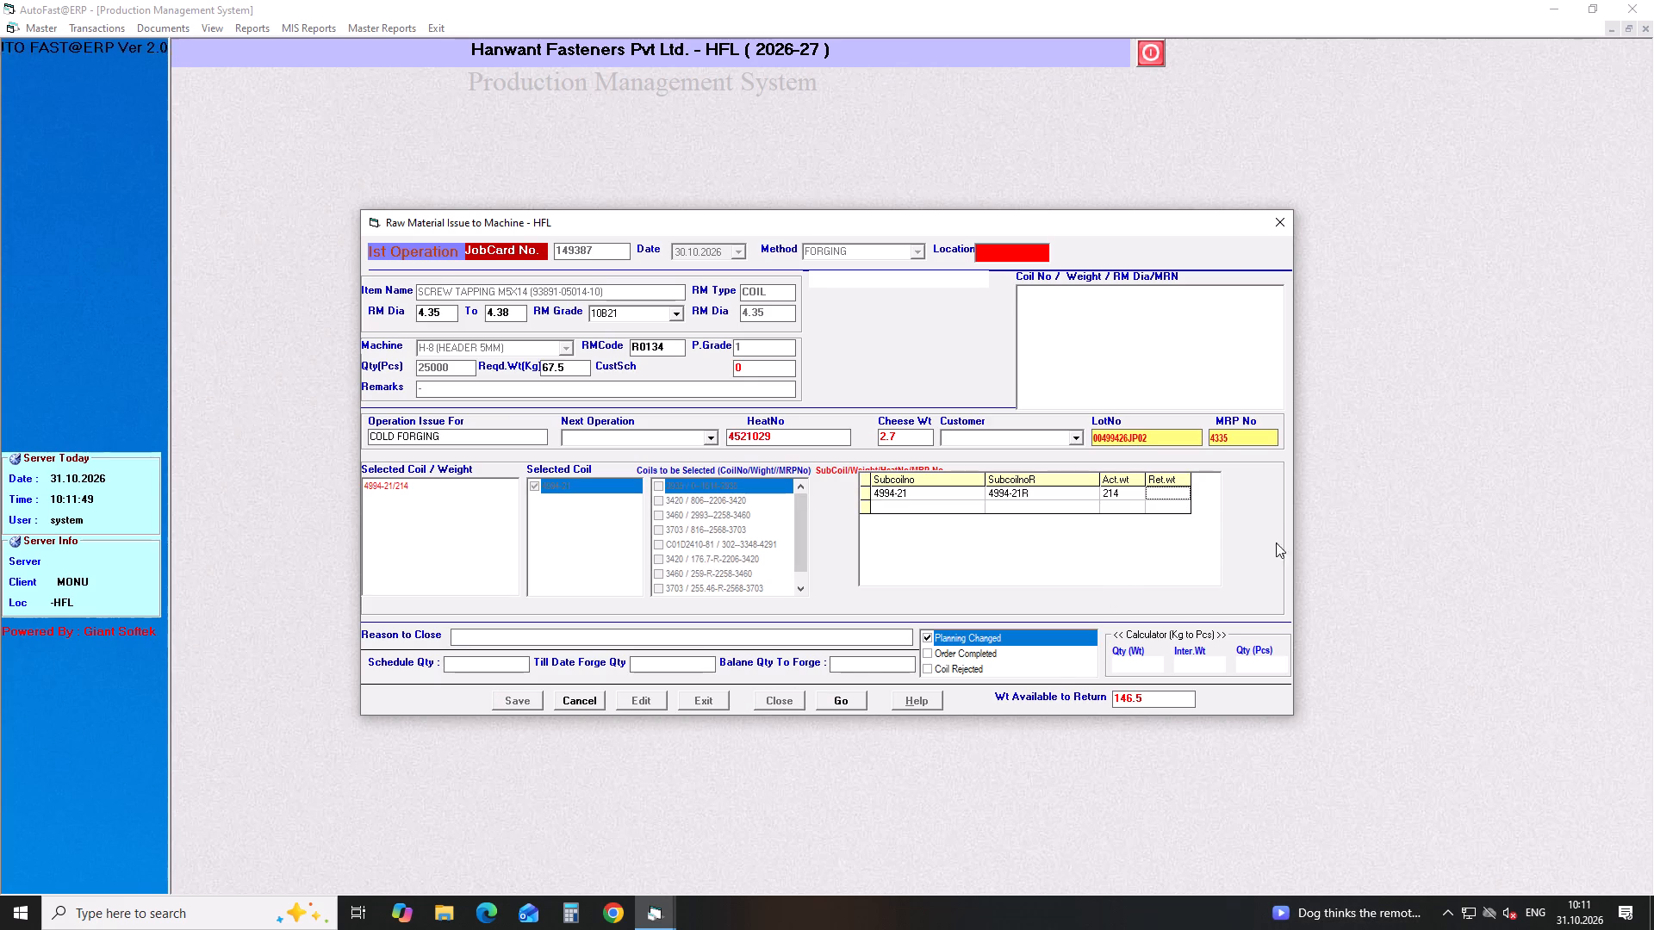
type("146.5")
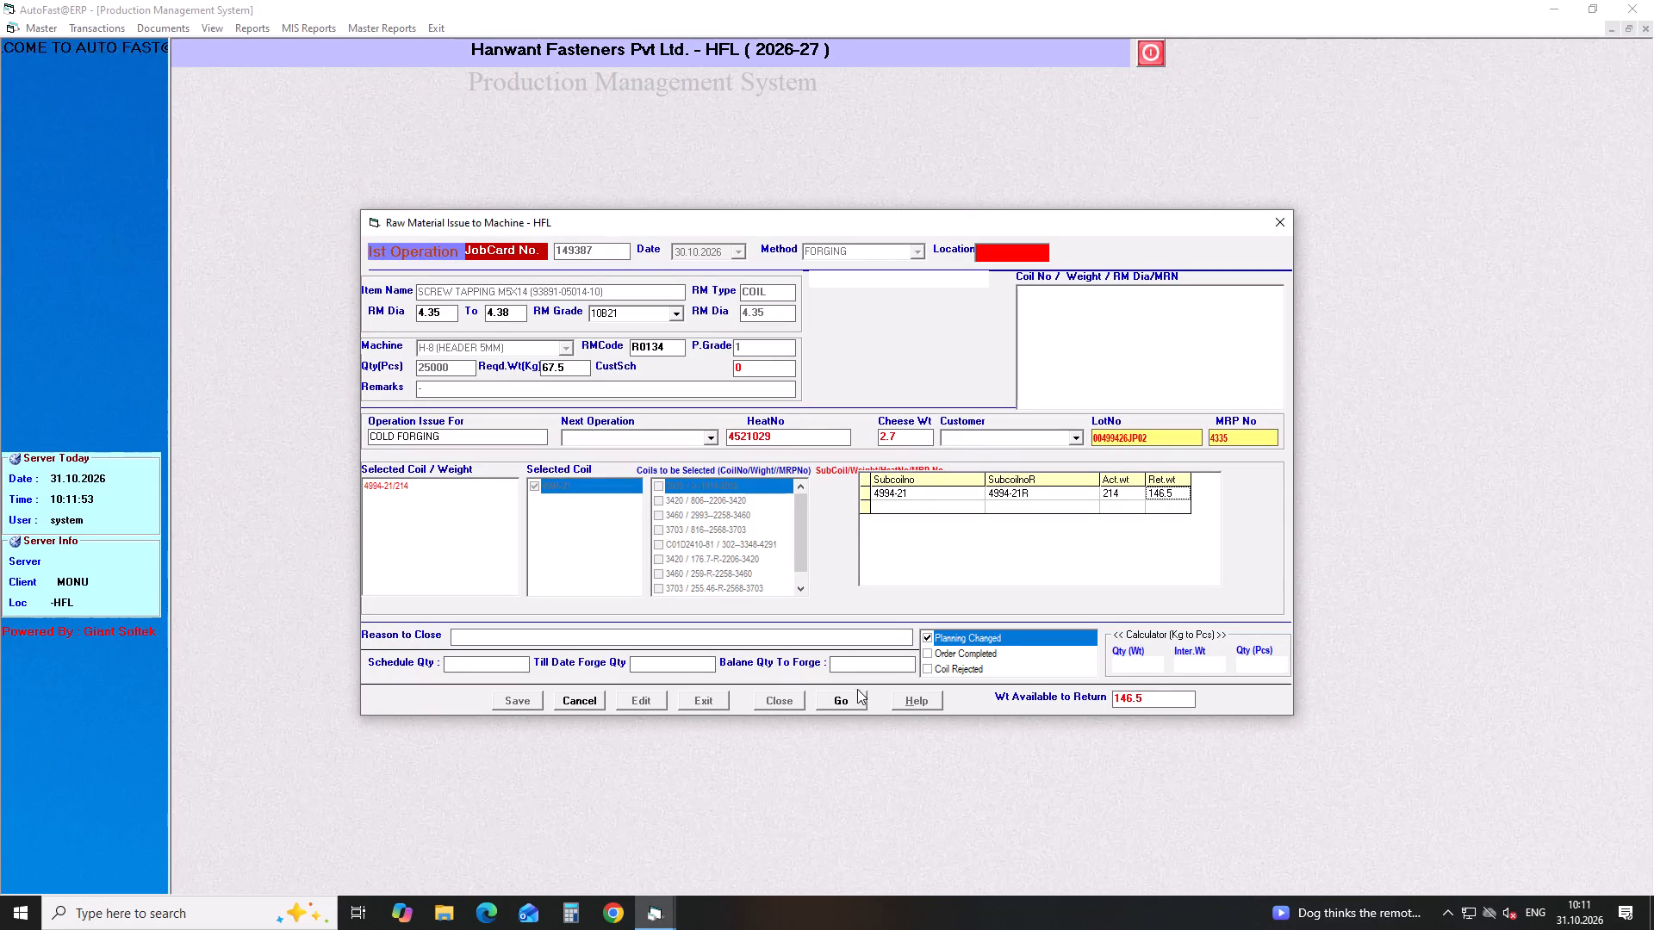
left_click(846, 707)
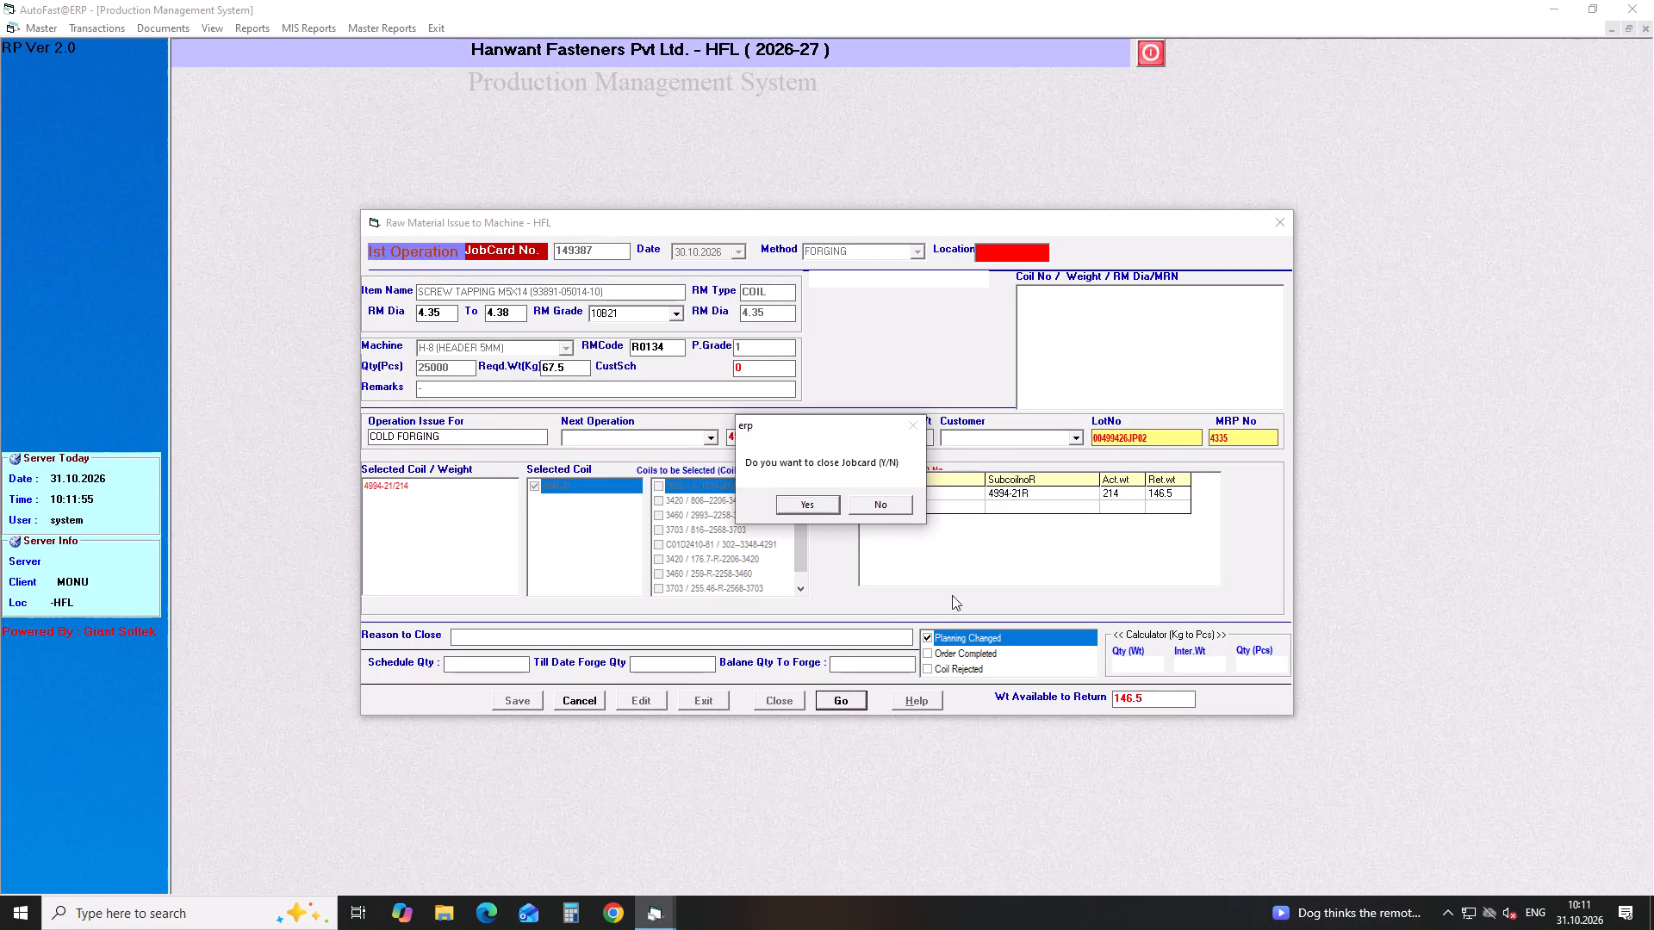
left_click(823, 502)
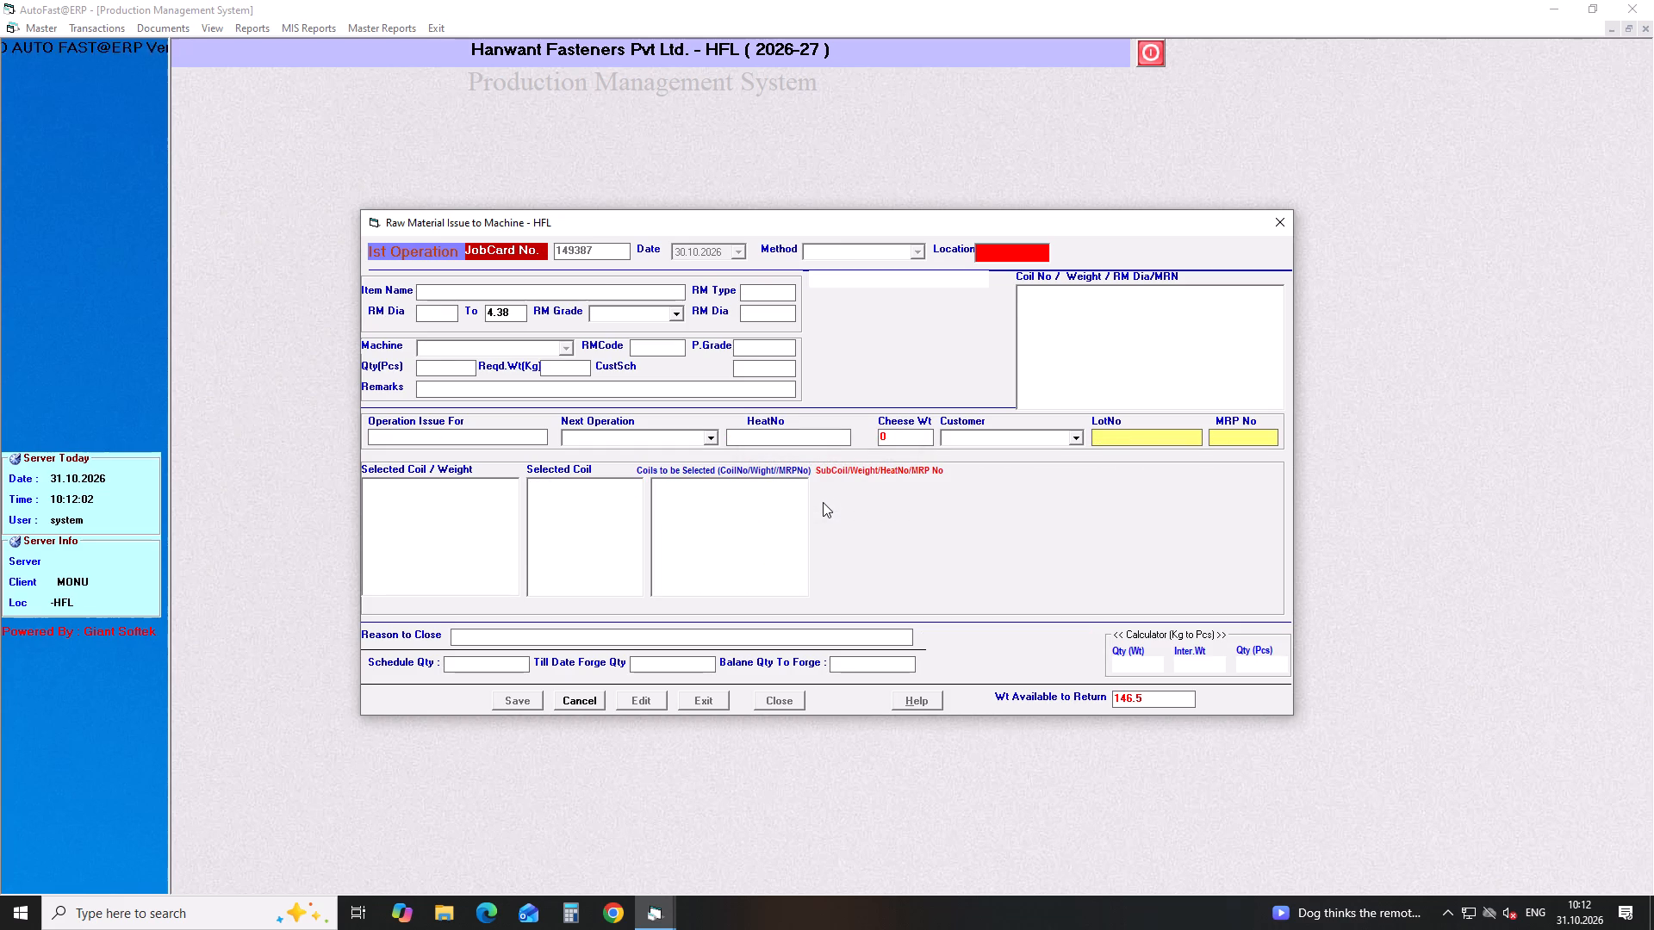
left_click(1288, 229)
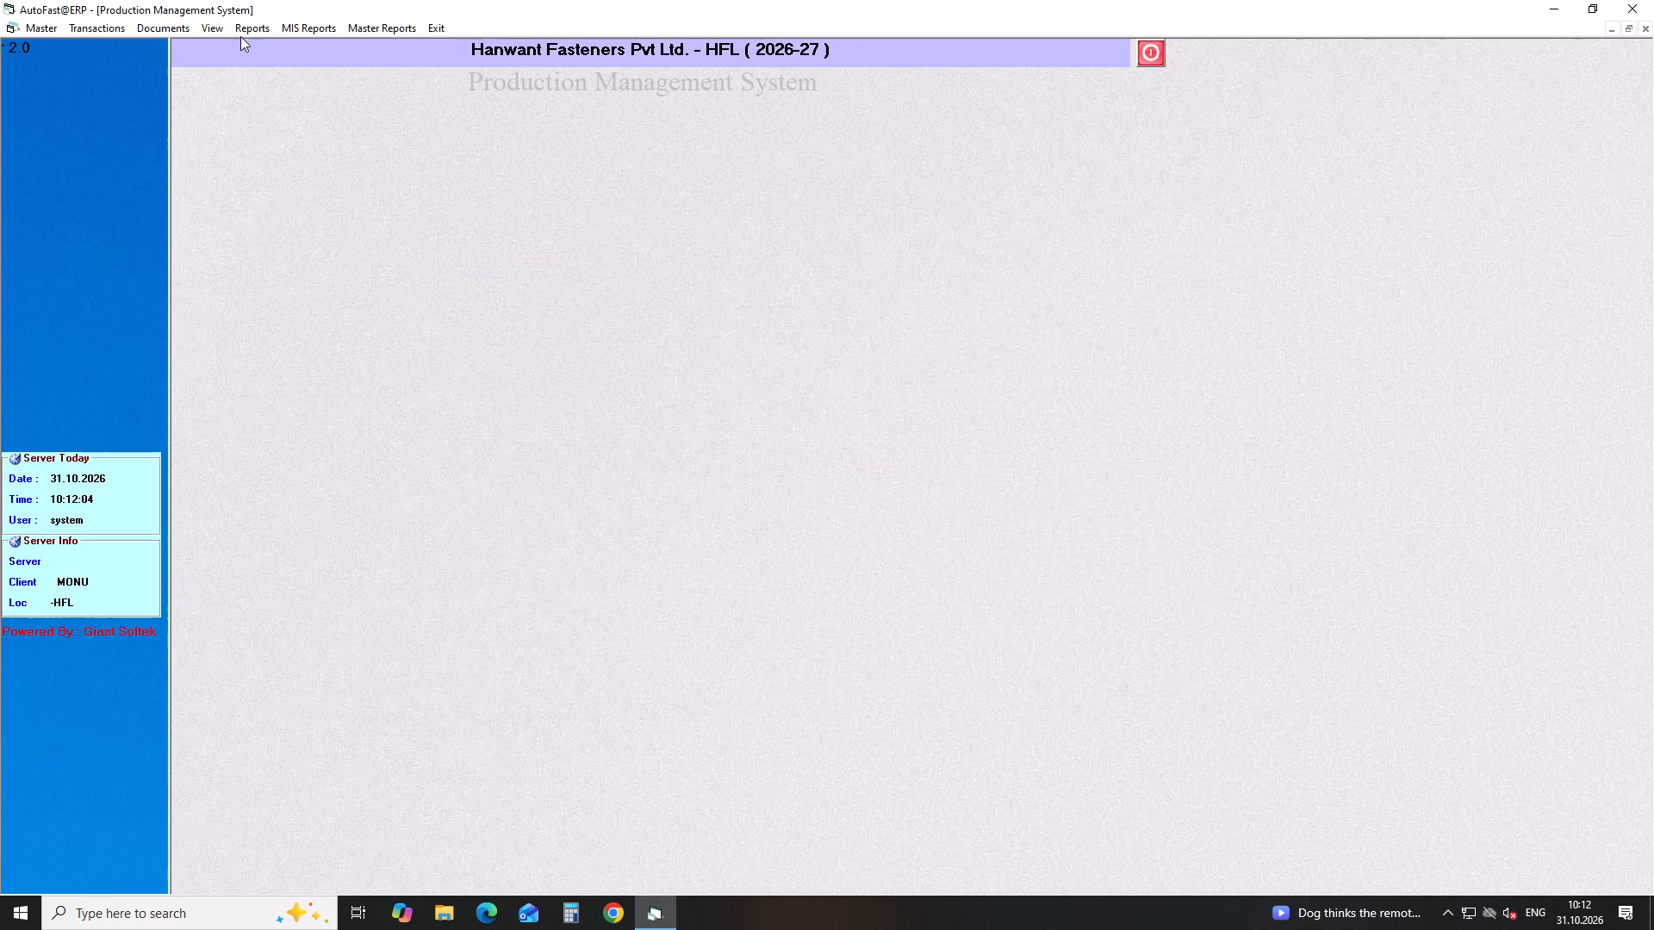
Check the first-operation job card status report for pending cards from 30.10.2026 to 31.10.2026, and close it.
left_click(244, 29)
left_click(345, 149)
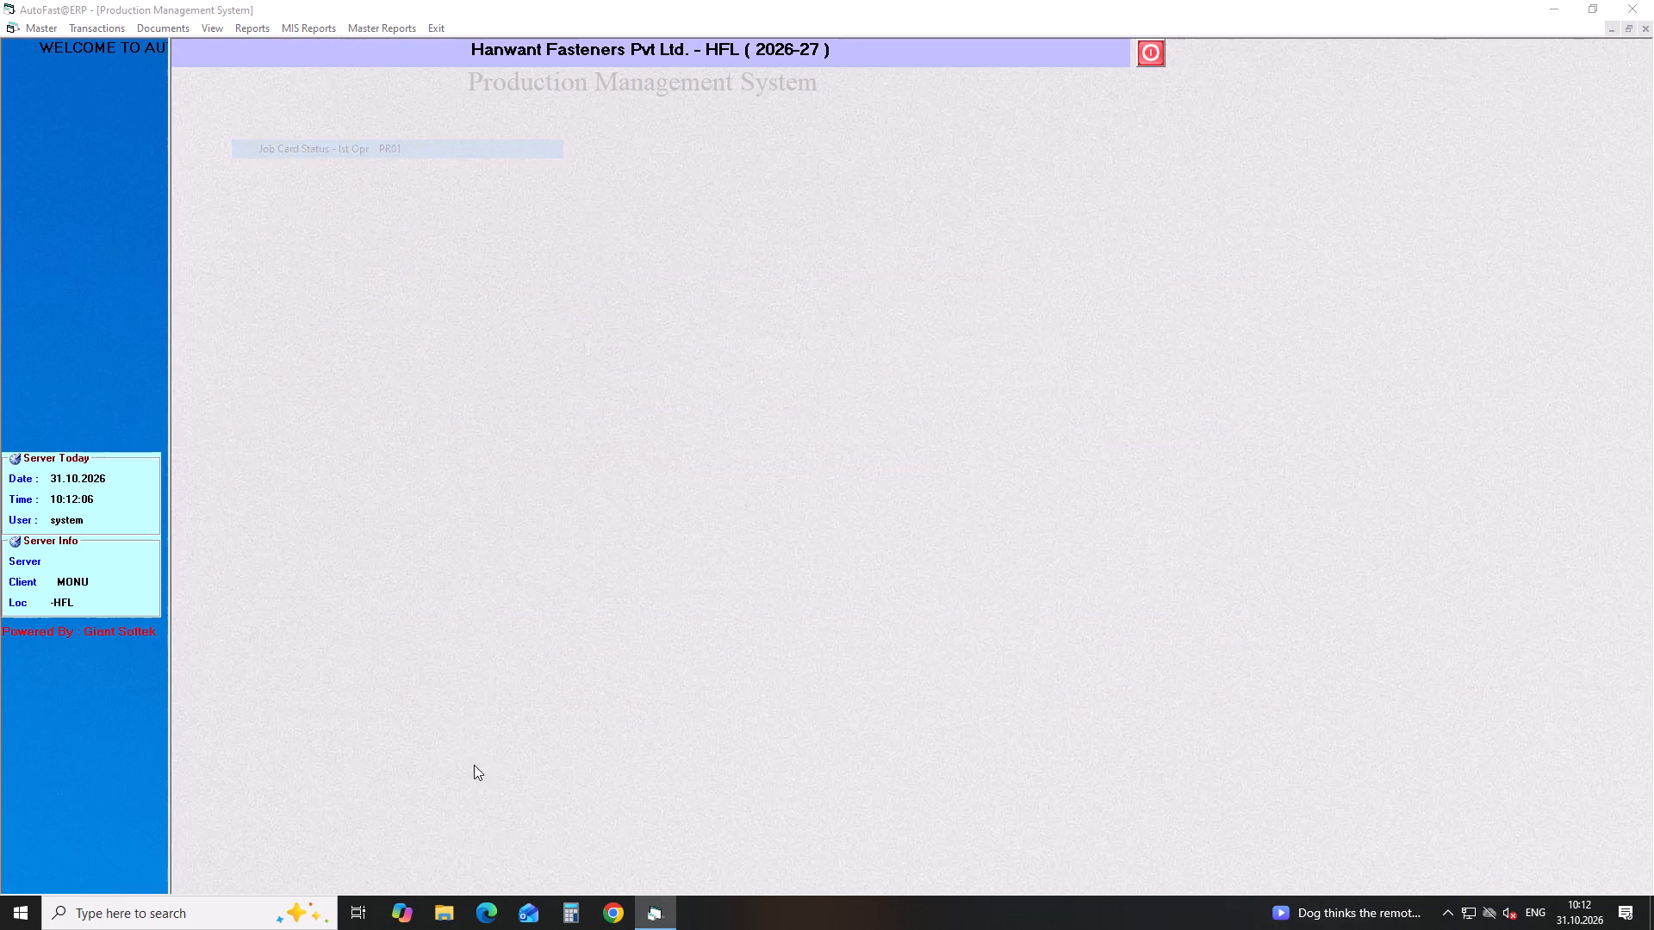
key("Down")
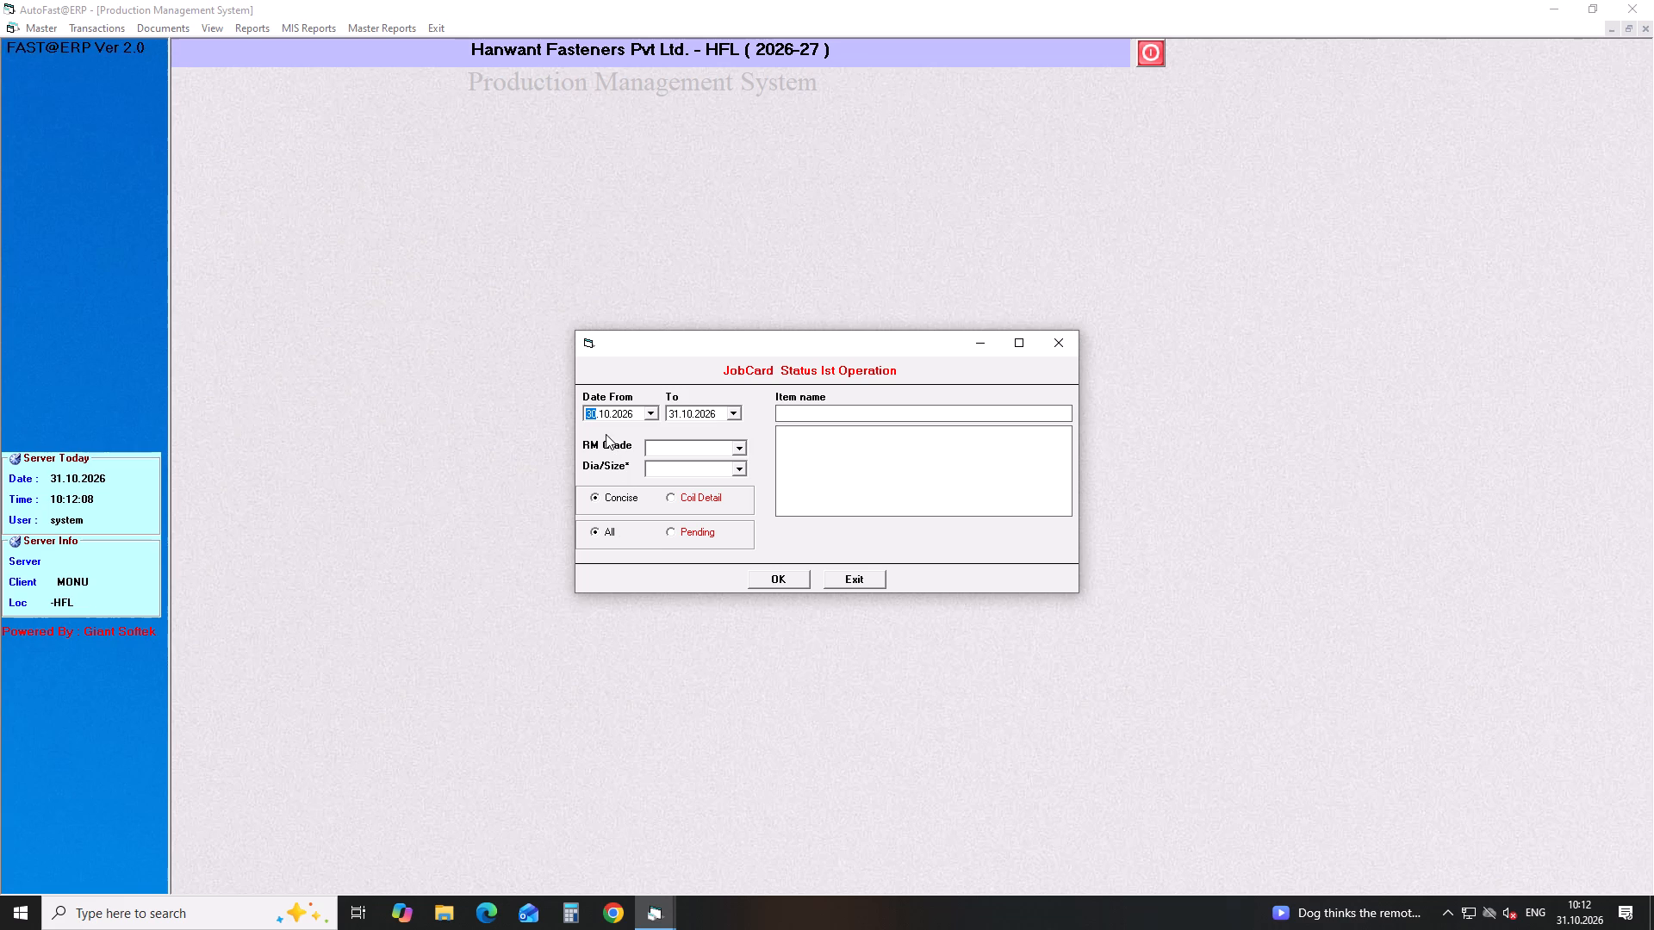
left_click(690, 533)
left_click(795, 580)
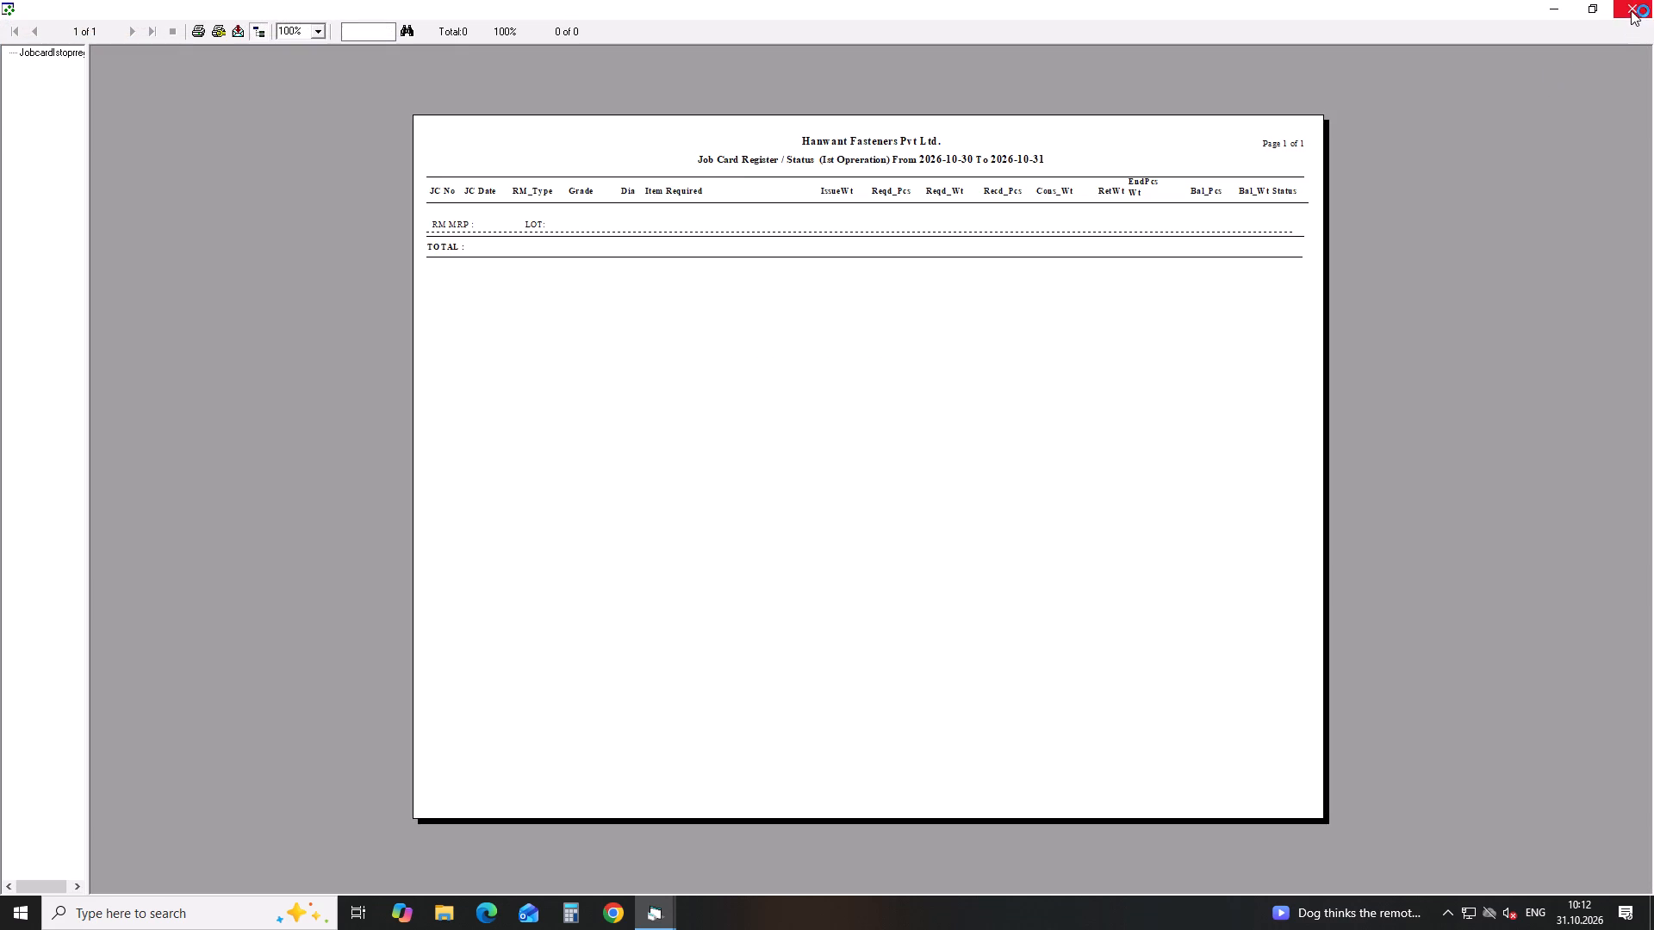
left_click(1631, 10)
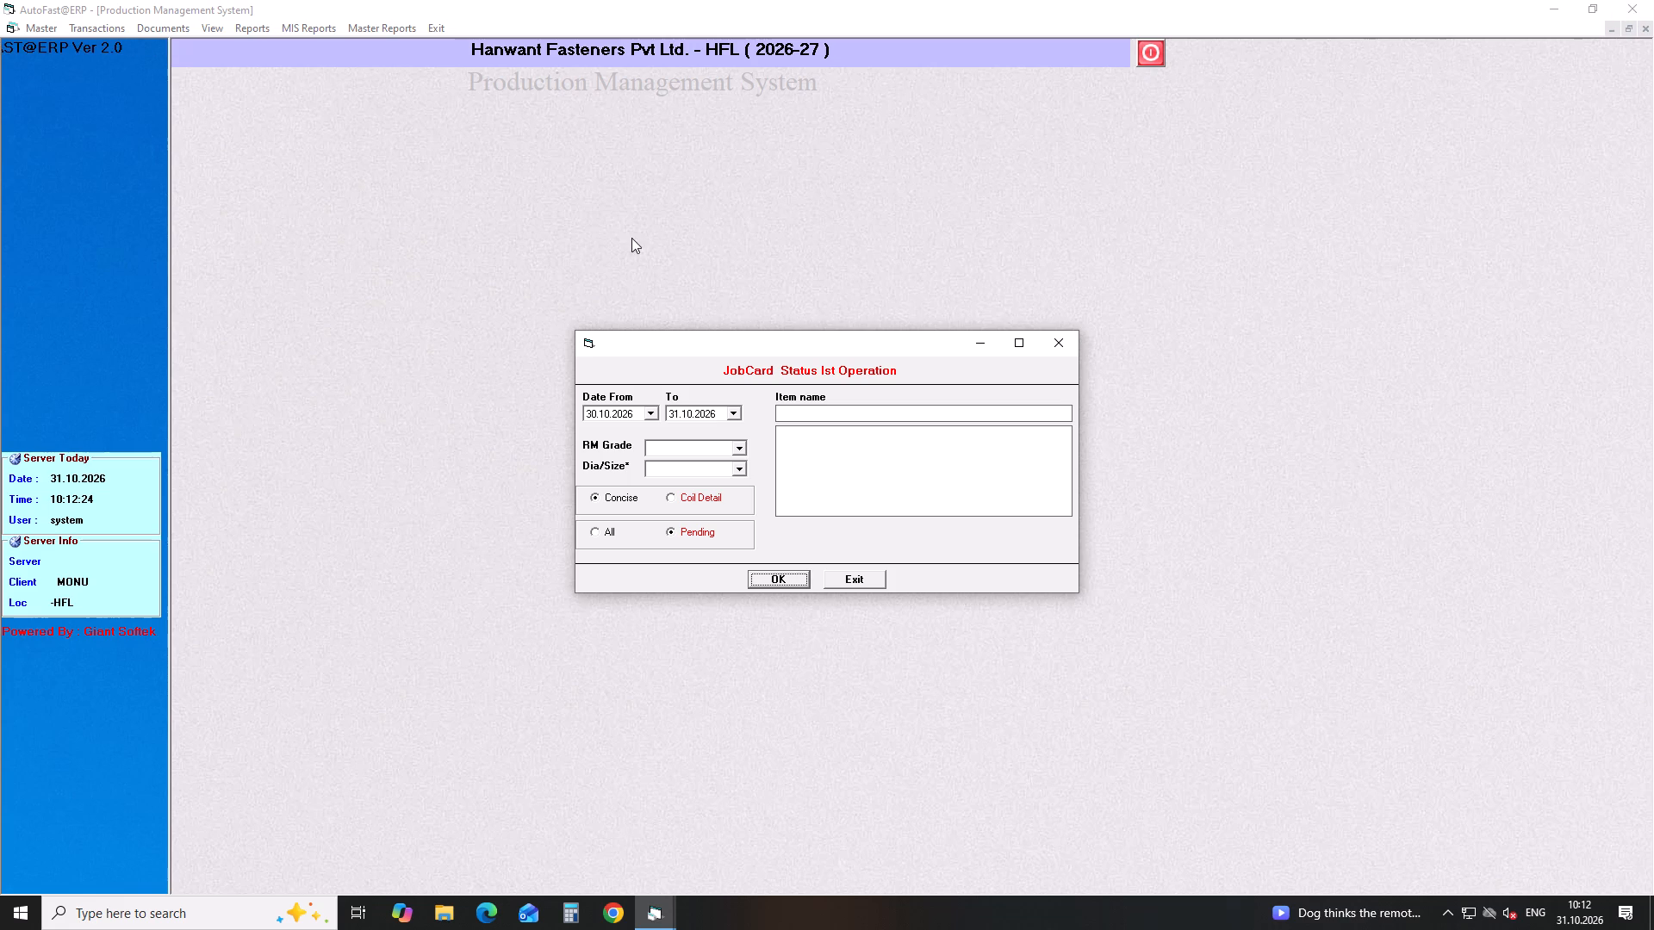
left_click(1068, 342)
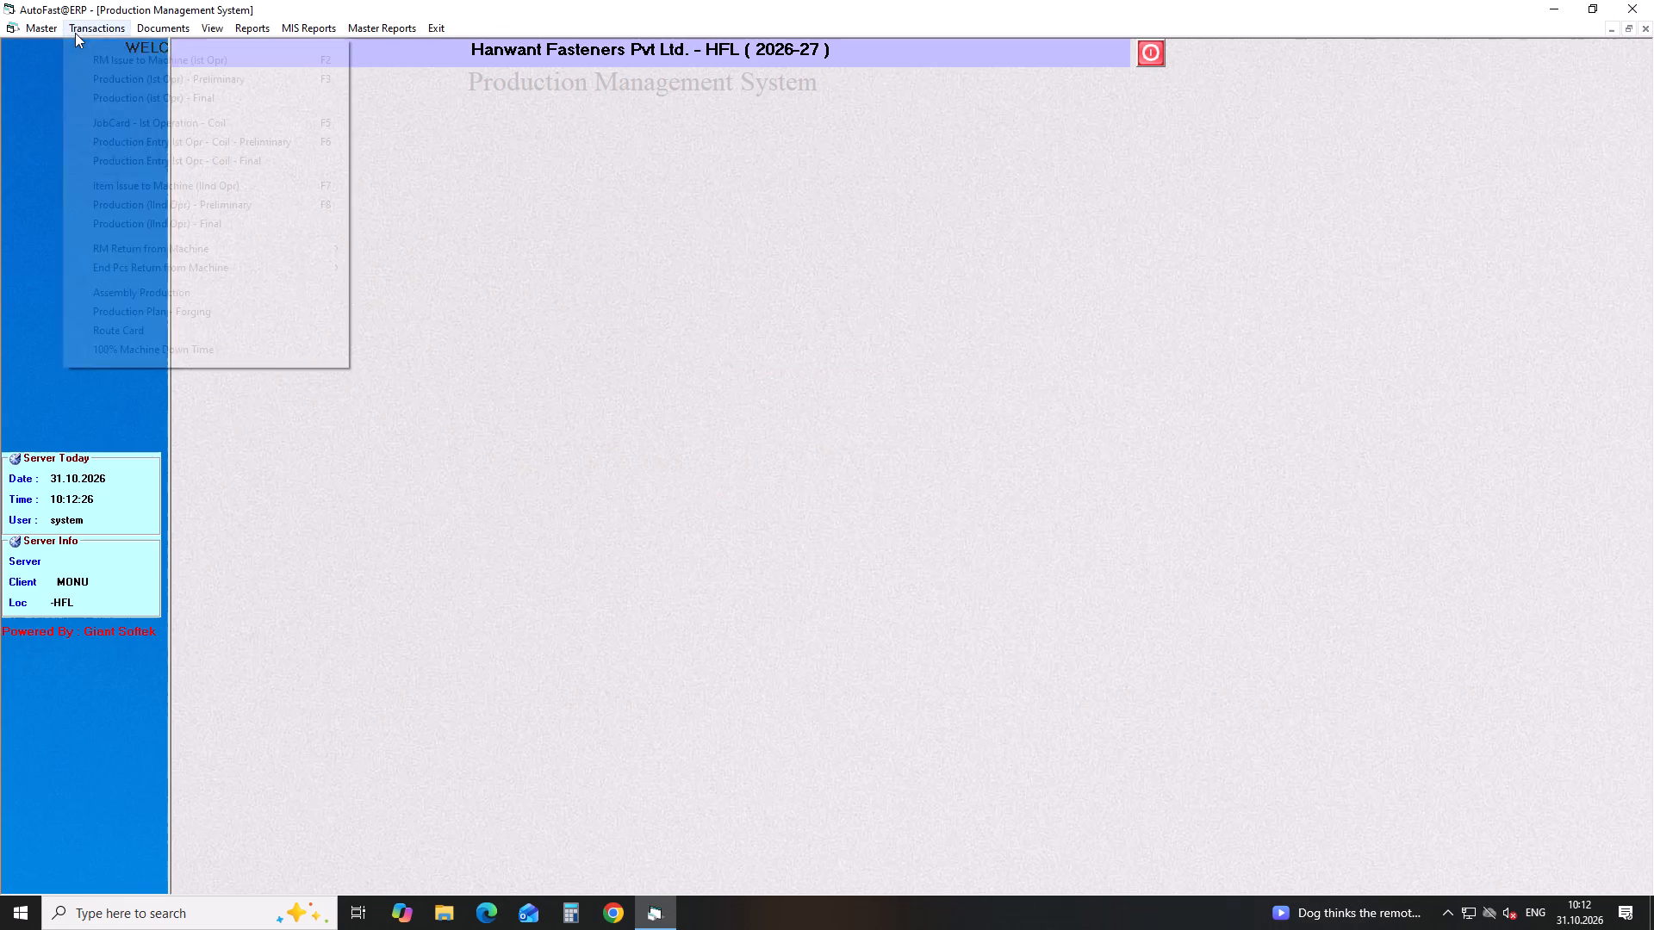
Open a new second-operation item issue to machine and set its date to 30.10.2026.
left_click(75, 33)
left_click(321, 194)
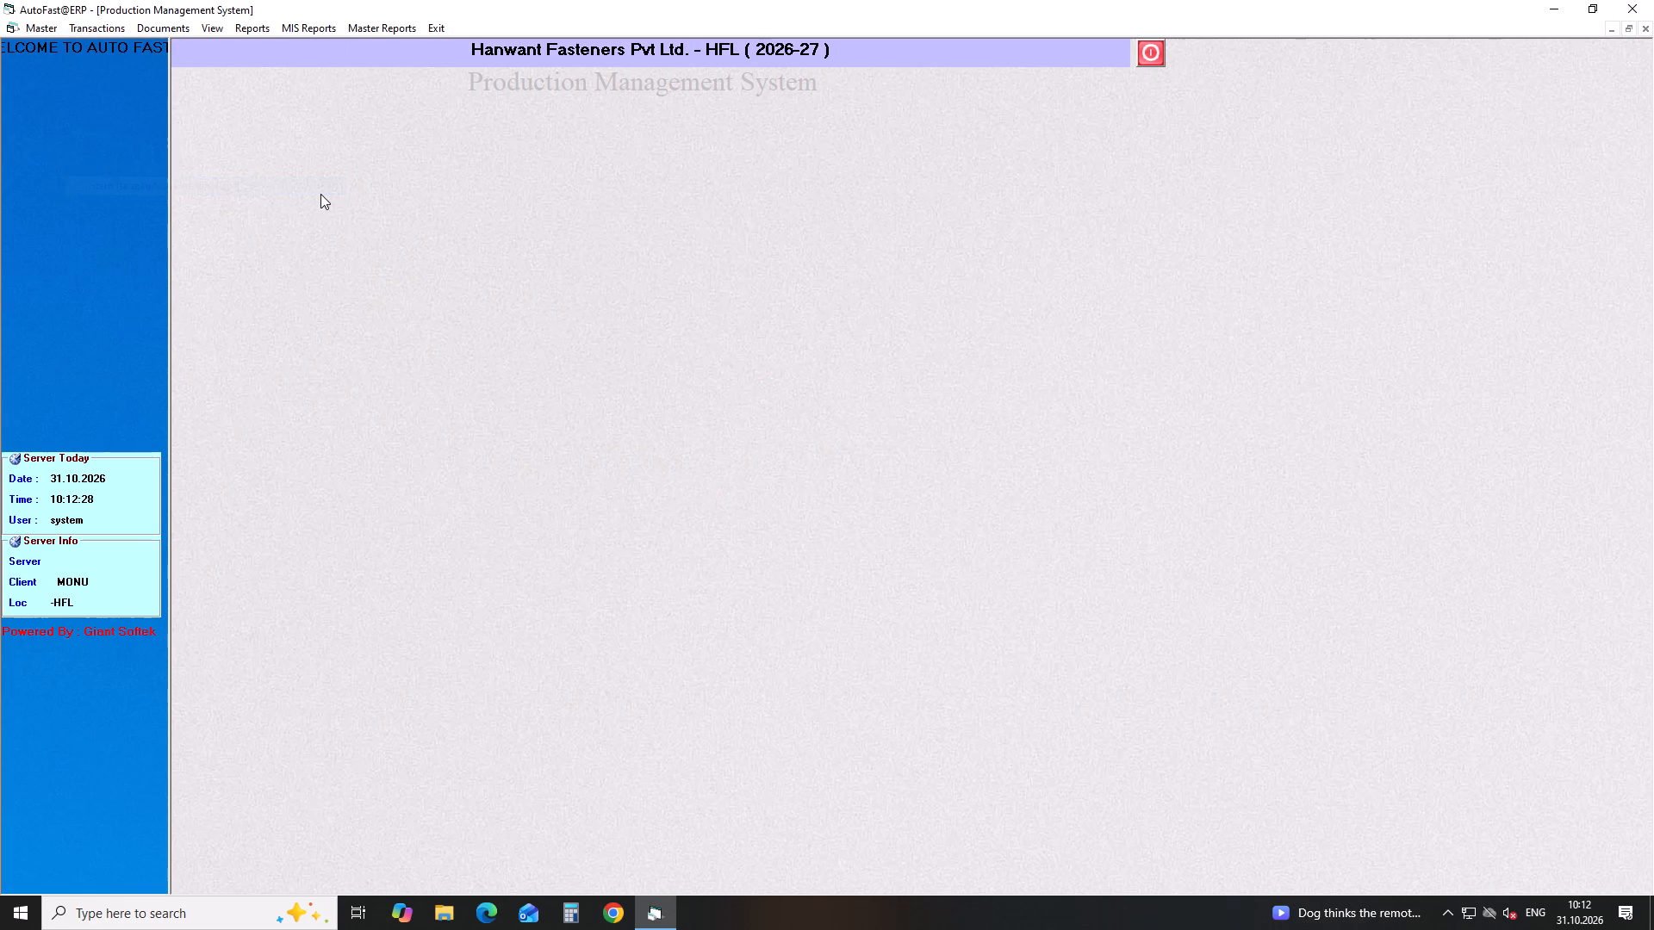
key("Return")
key("Return")
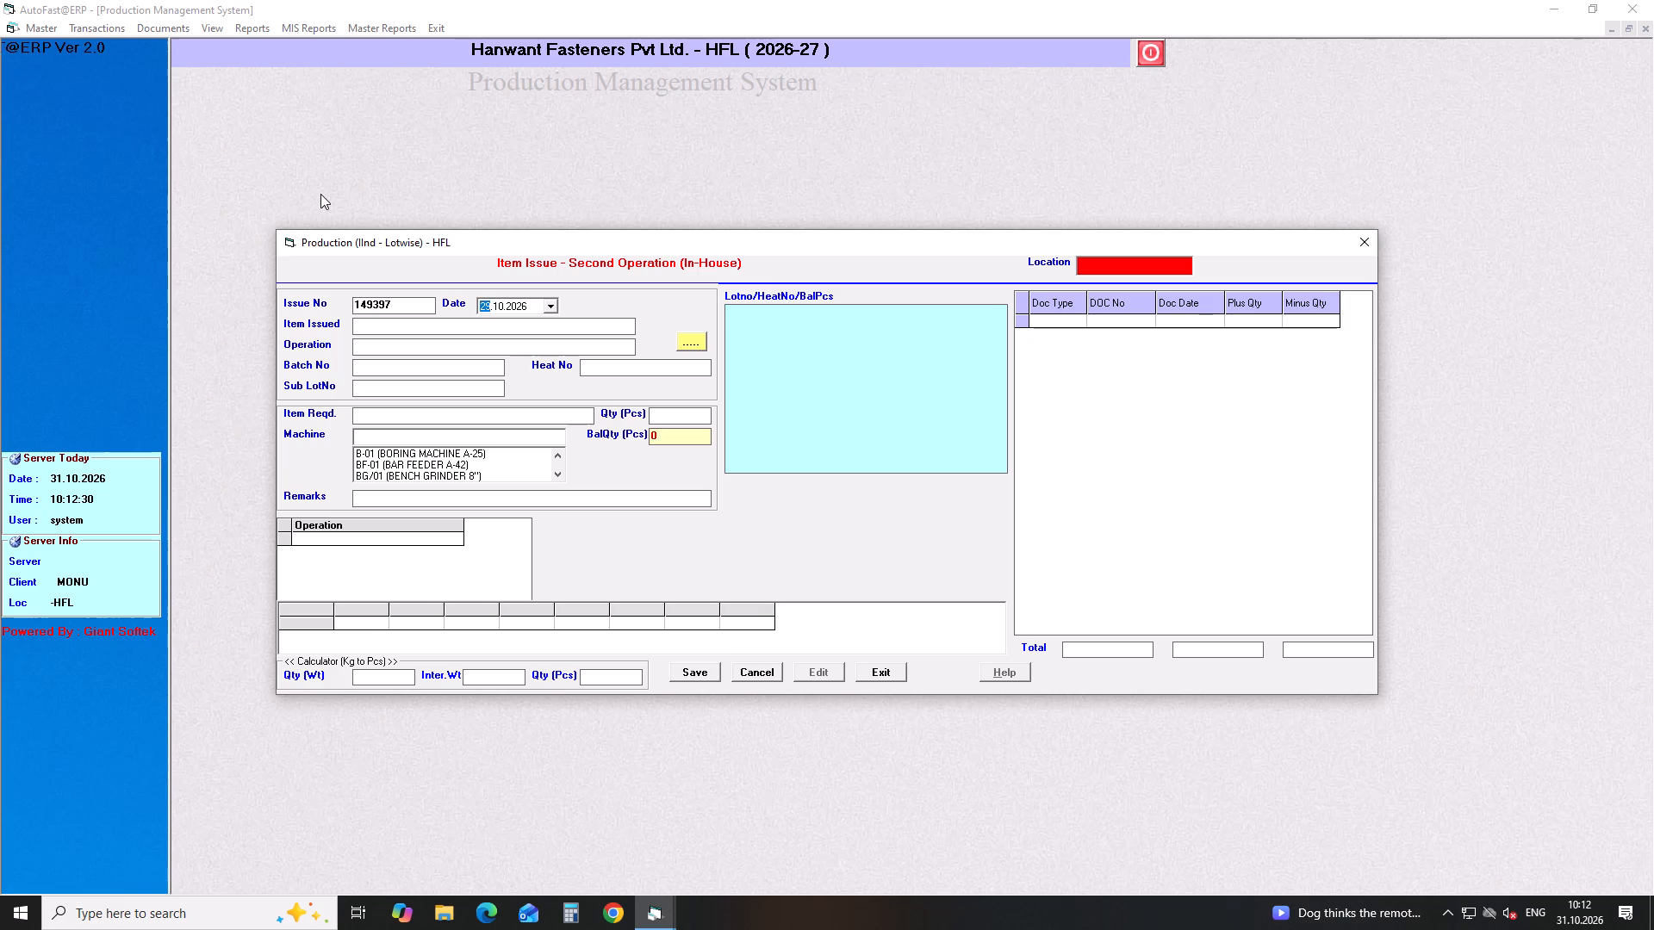
key("Down")
key("Return")
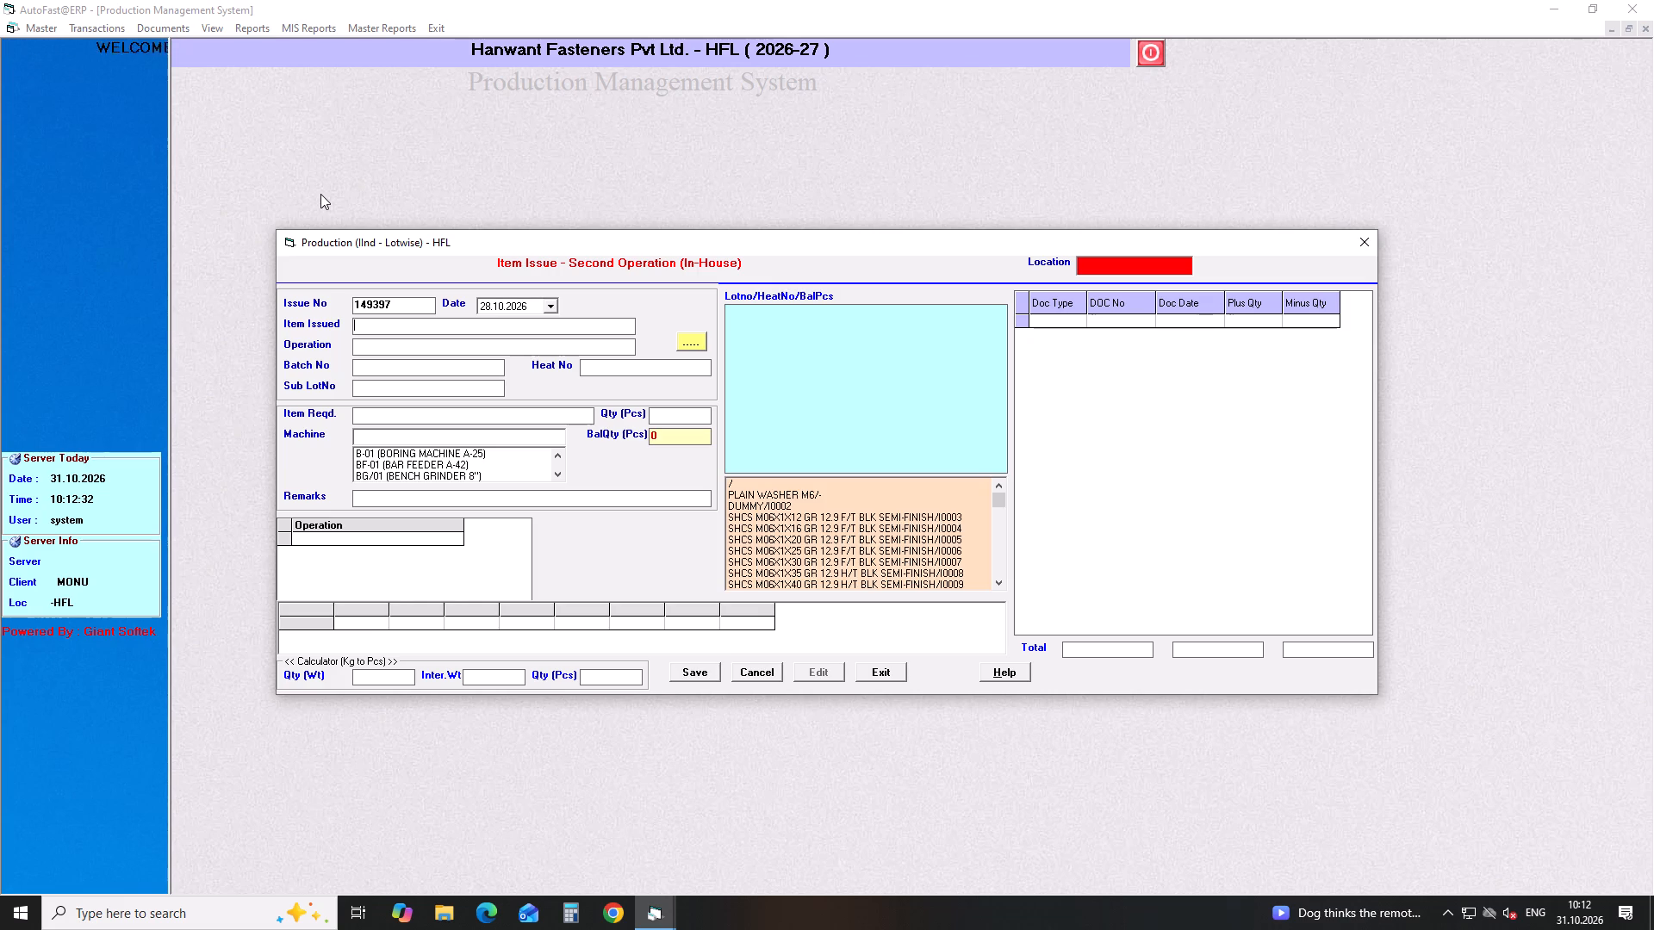
left_click(484, 310)
key("Up")
key("Up")
key("Return")
key("Return")
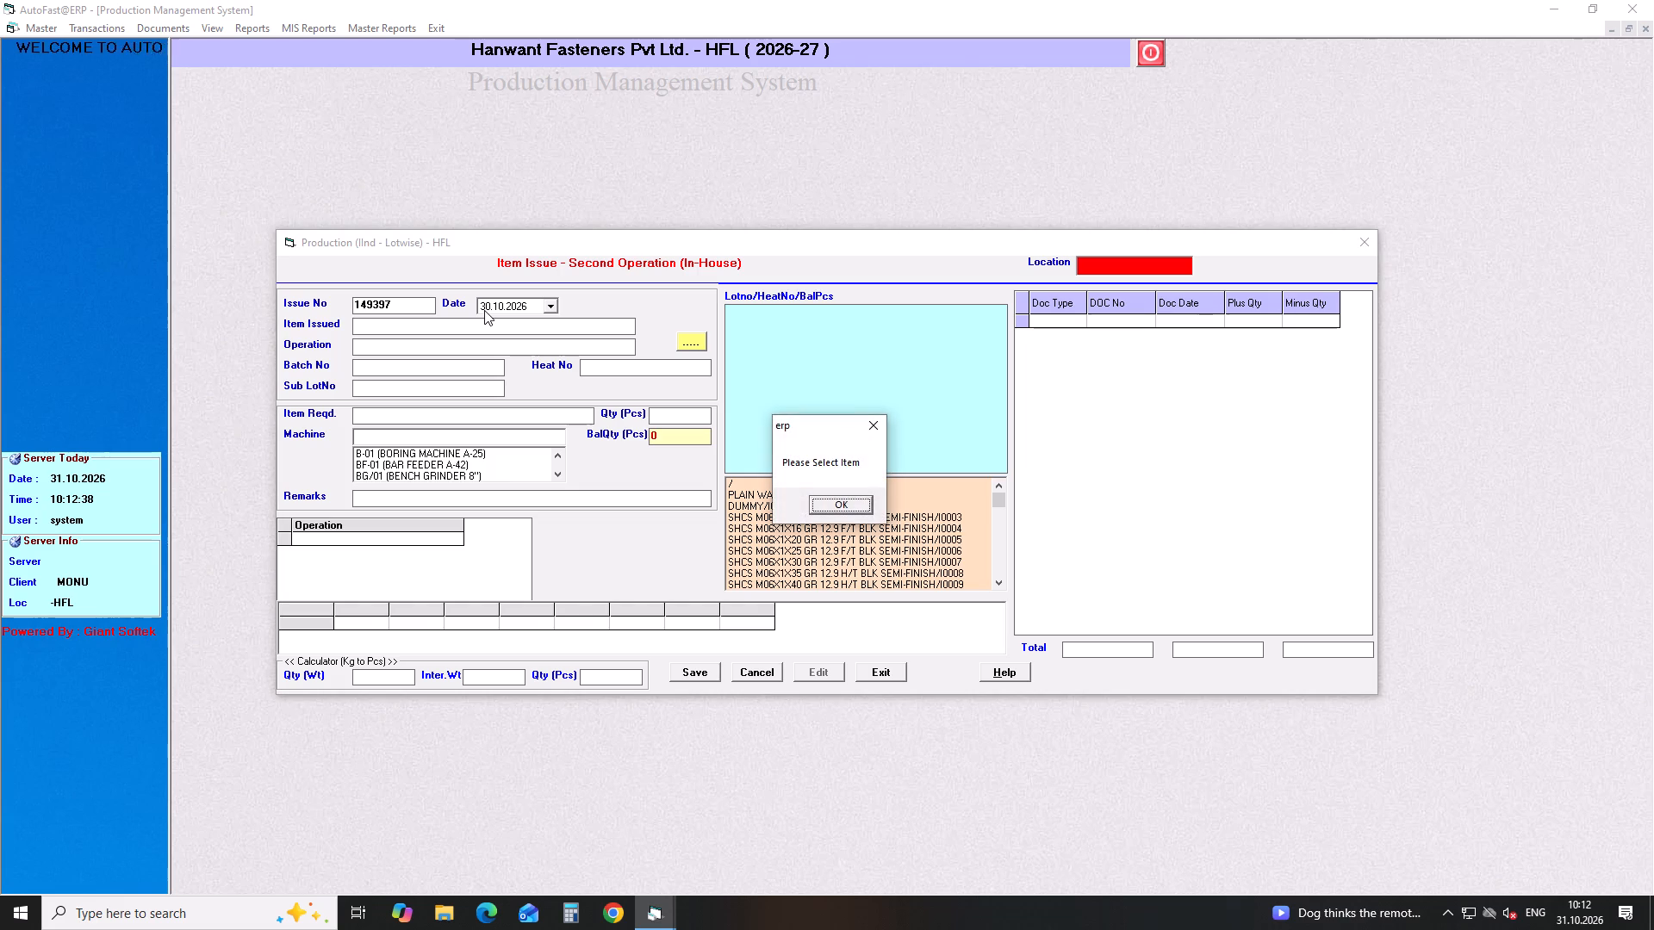
key("Return")
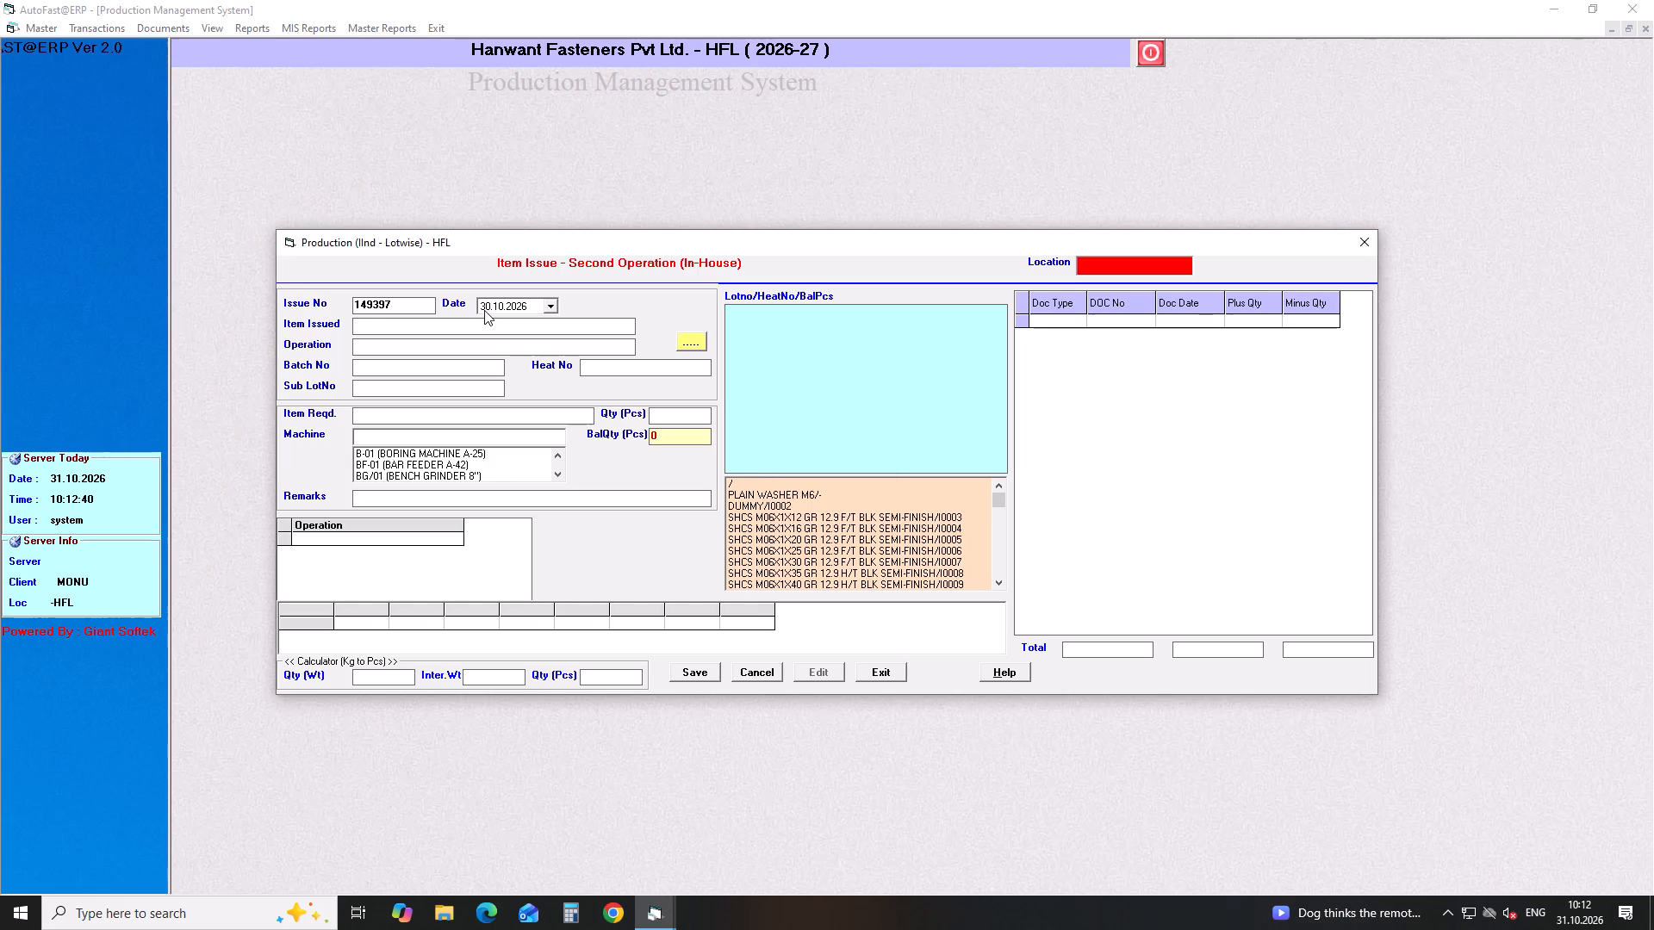
Choose BOLT M STEP RUBBER SET 5X20/I0217 as the issued item, with TRIMMING as the operation.
type("bol")
type("t m s")
key("Down")
key("Down")
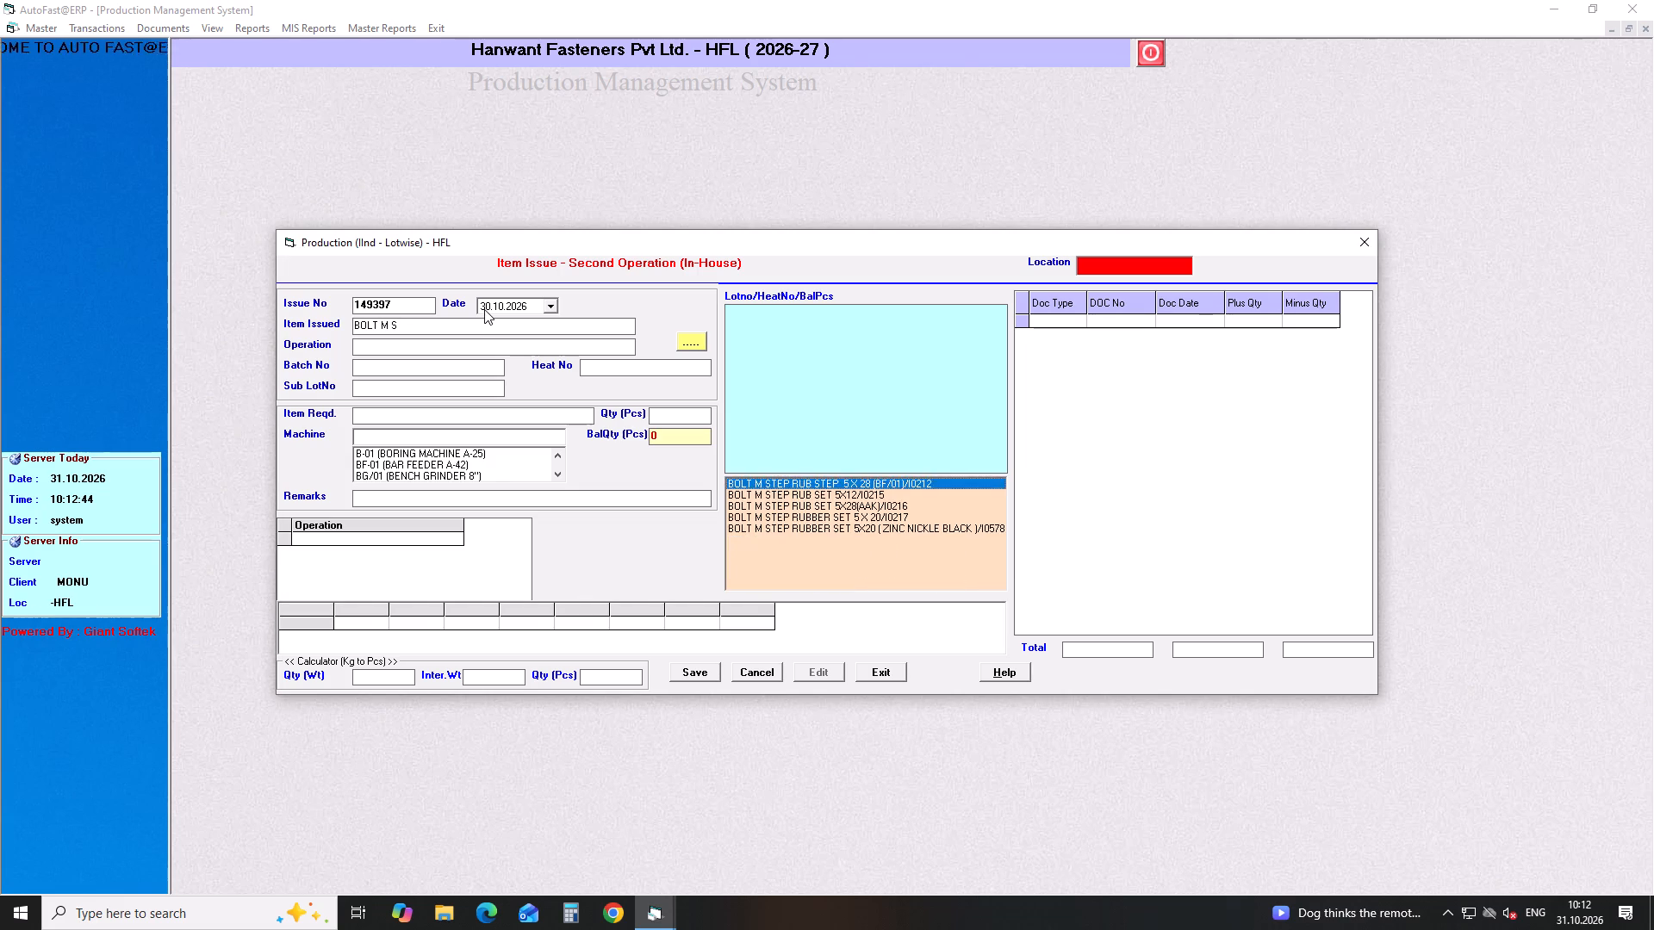
key("Down")
key("Down")
key("Down")
key("Return")
key("Return")
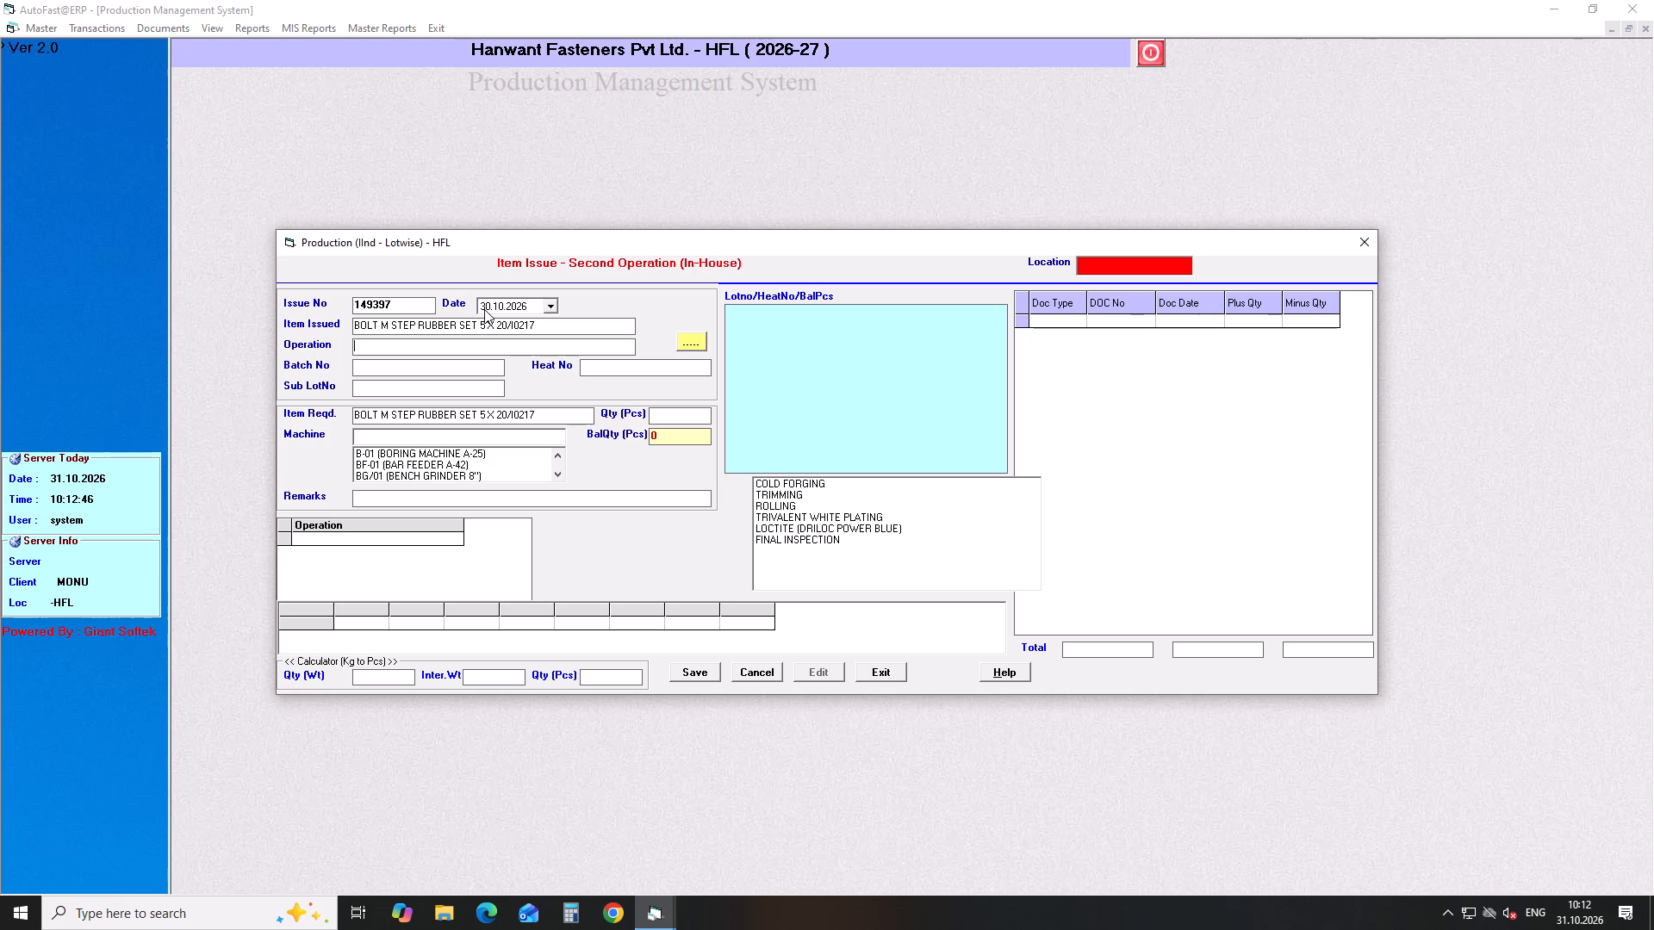
key("Down")
key("Down")
key("Down")
key("Return")
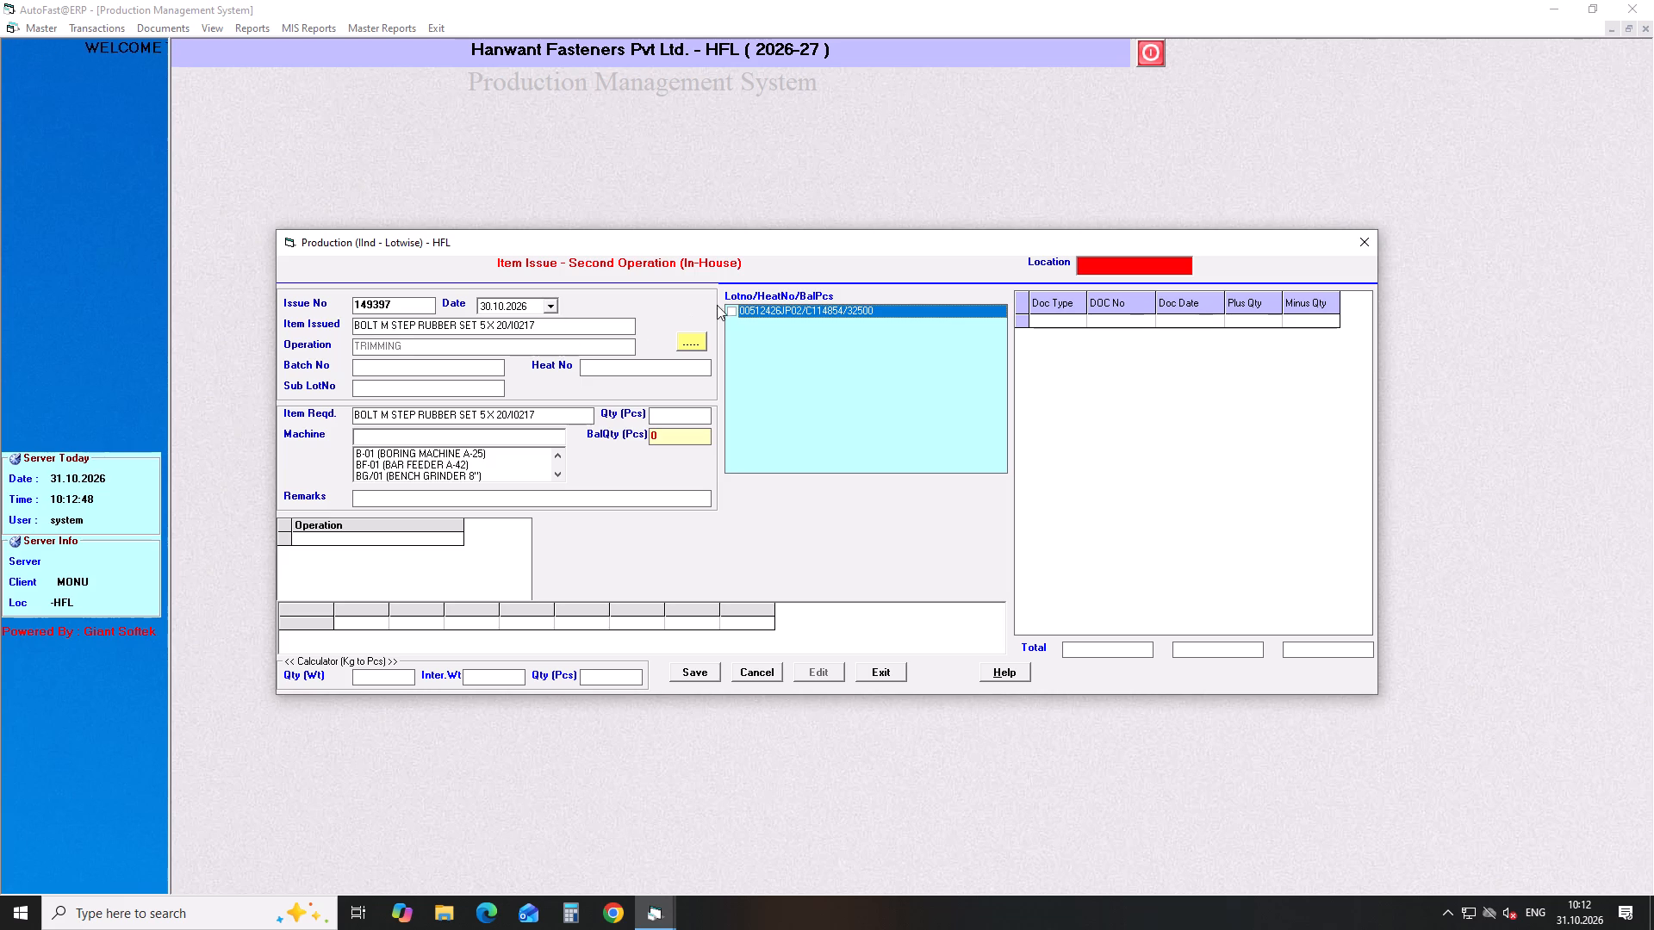
Select lot 00512426JP02 for the issue and set the quantity to 20808 pcs.
left_click(734, 307)
left_click_drag(698, 416, 609, 421)
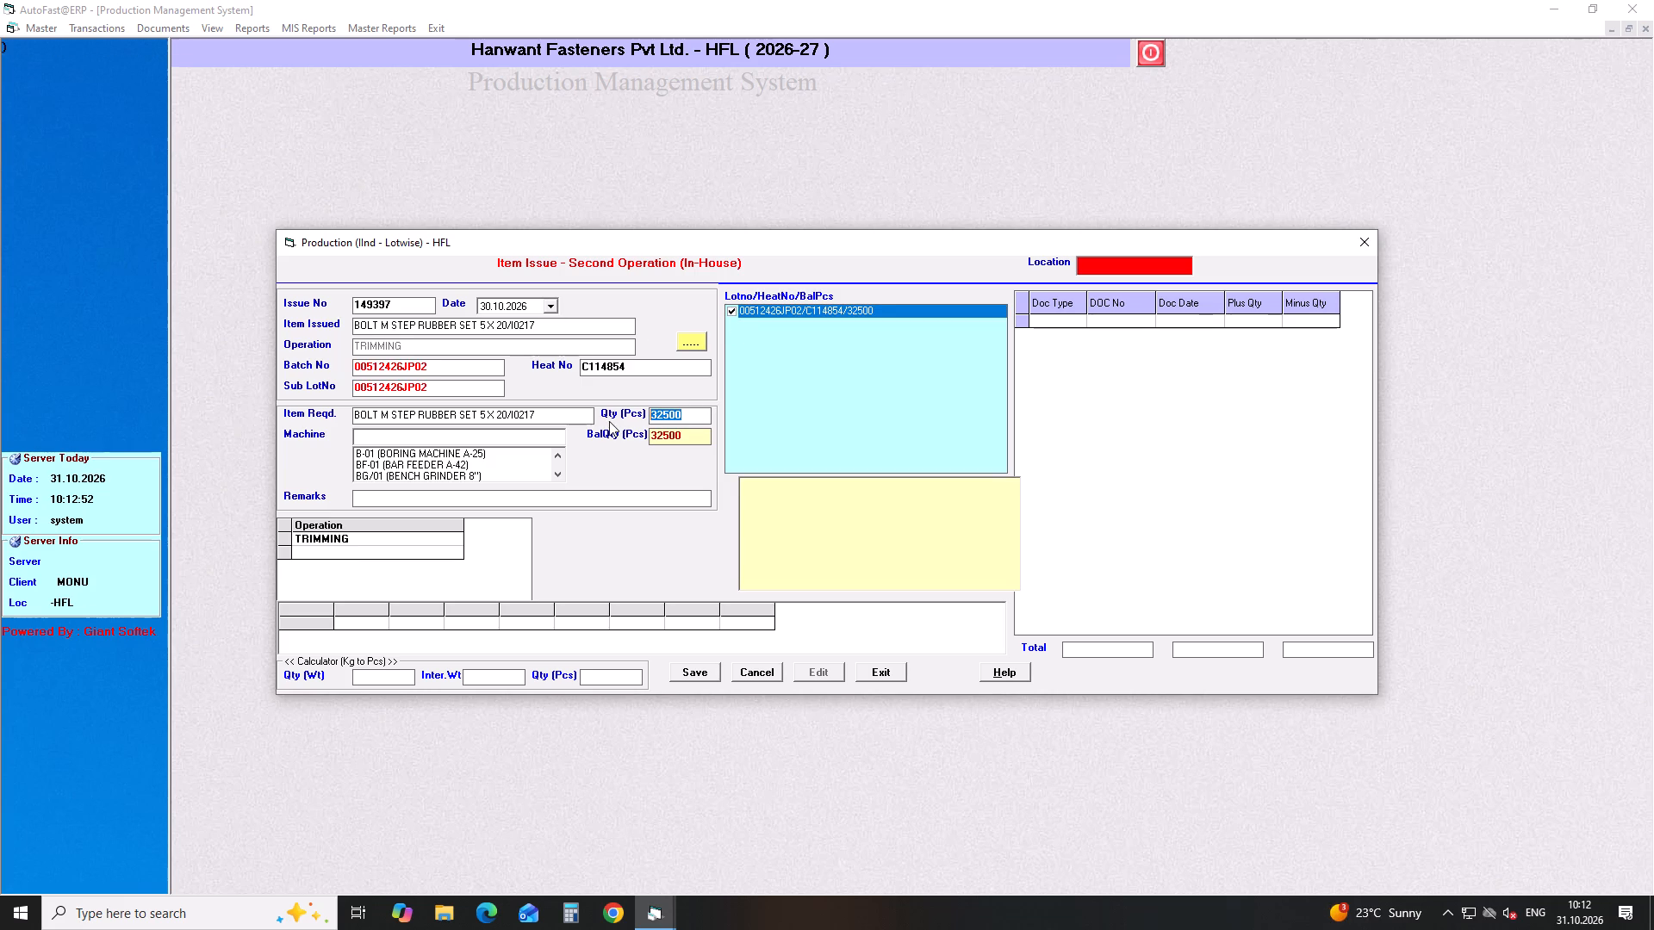
type("20808")
key("Return")
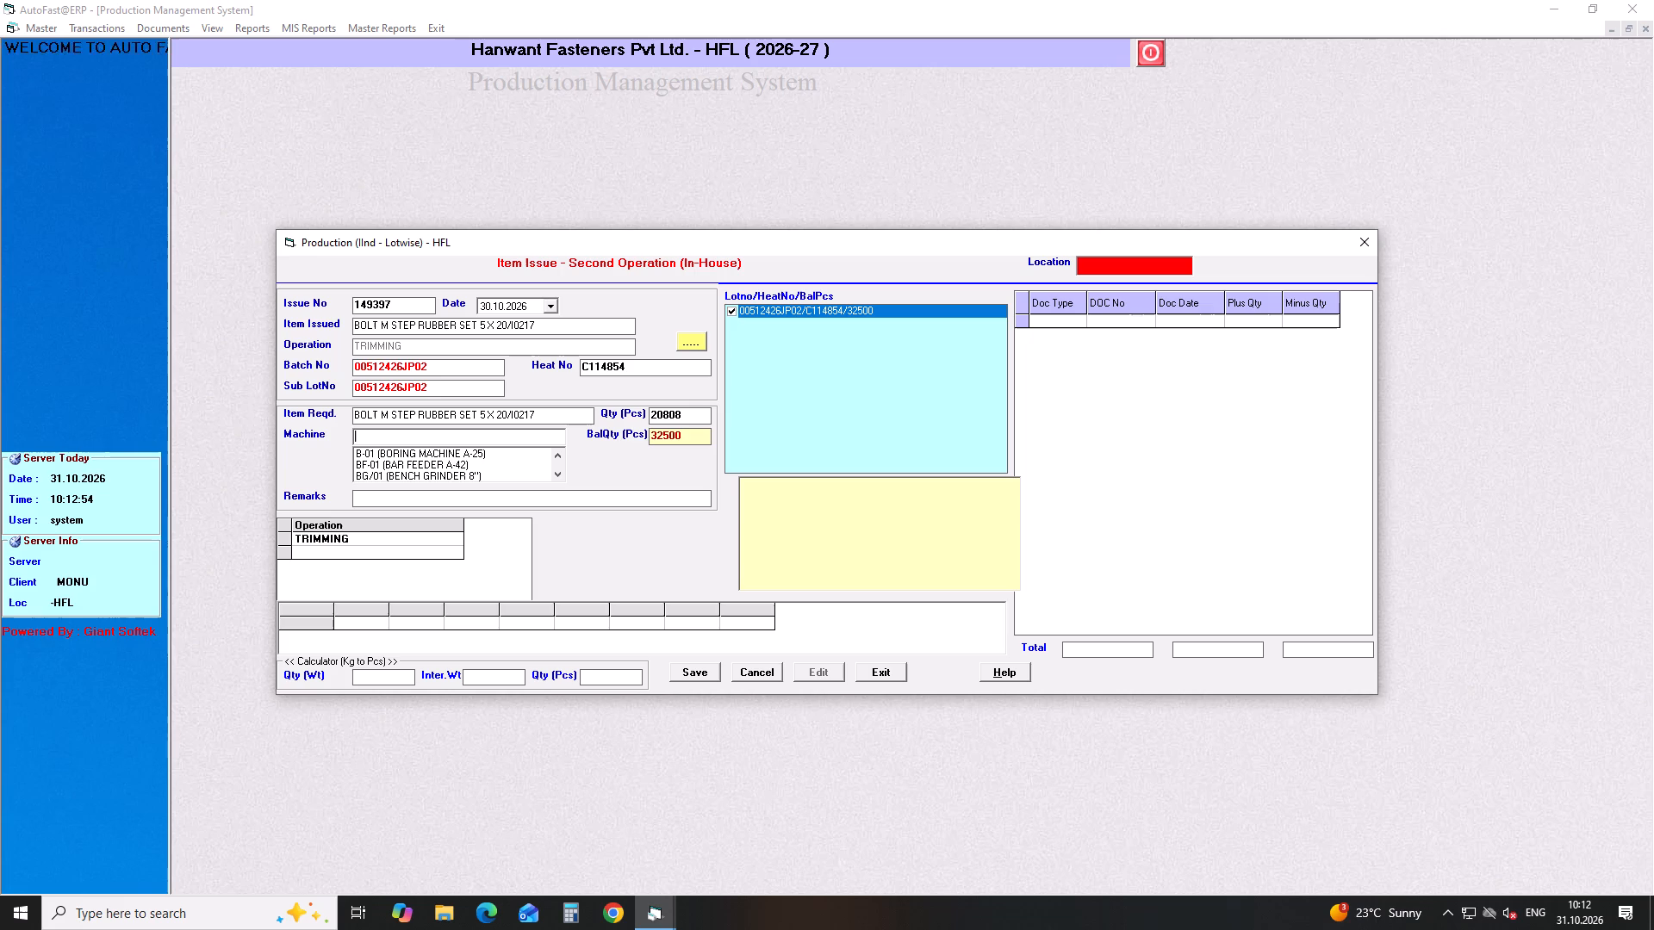
Assign machine TM-2 (TRIMMING 1/4") to the issue and save it.
type("tm")
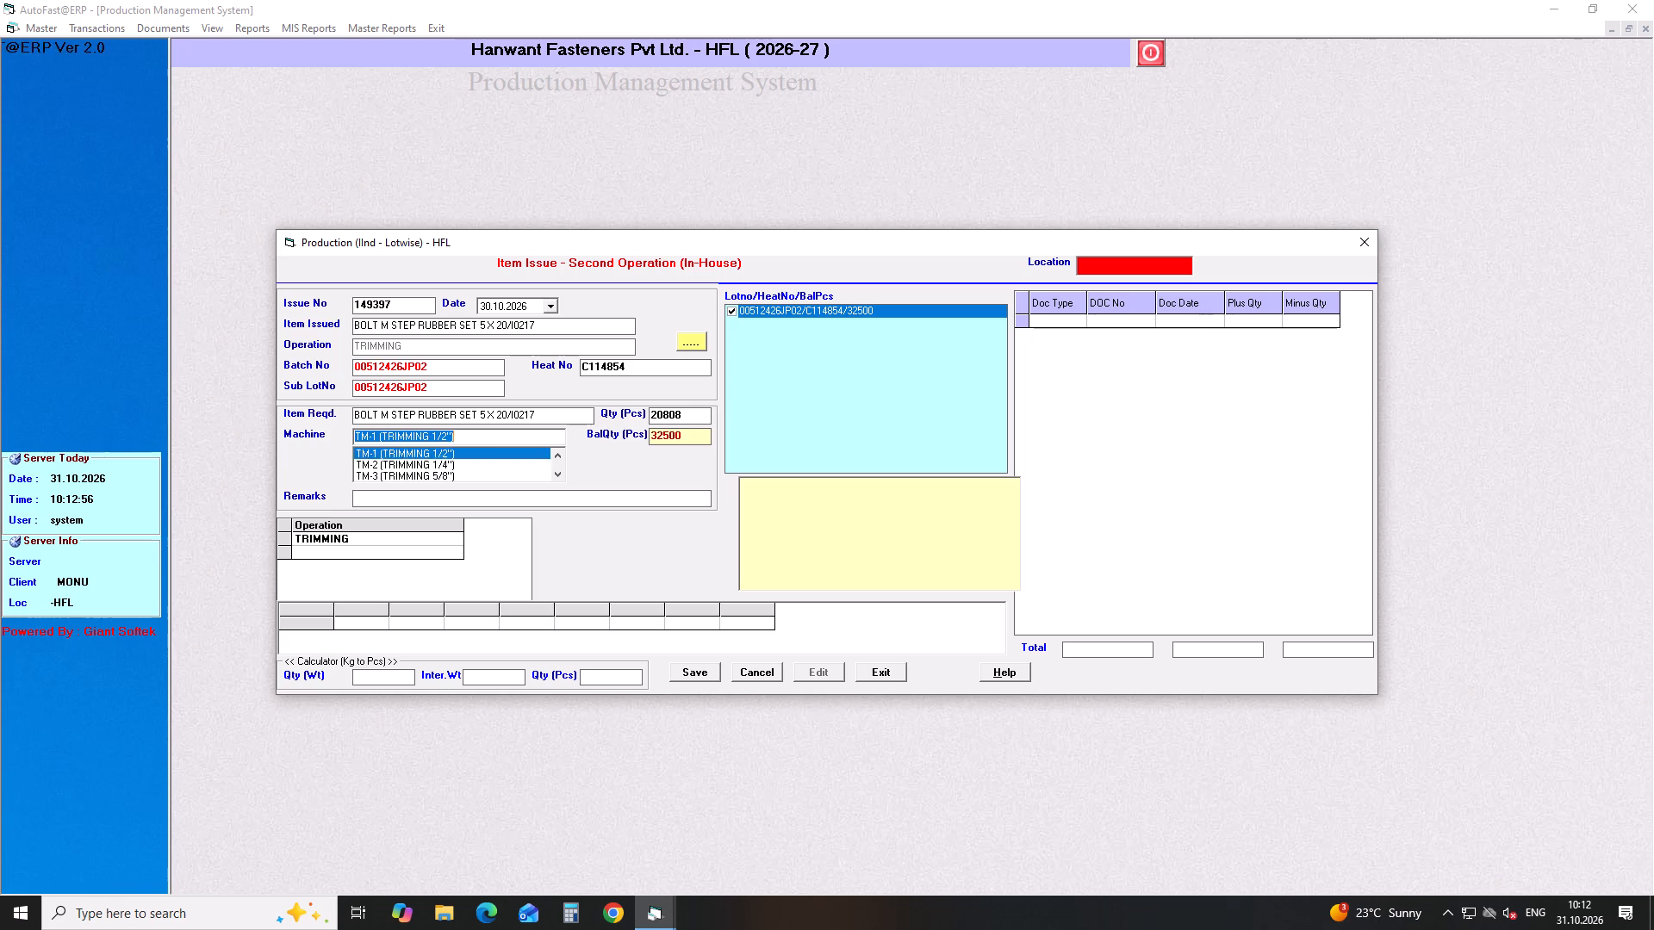
key("Down")
key("Down")
key("Down")
key("Down")
key("Up")
key("Up")
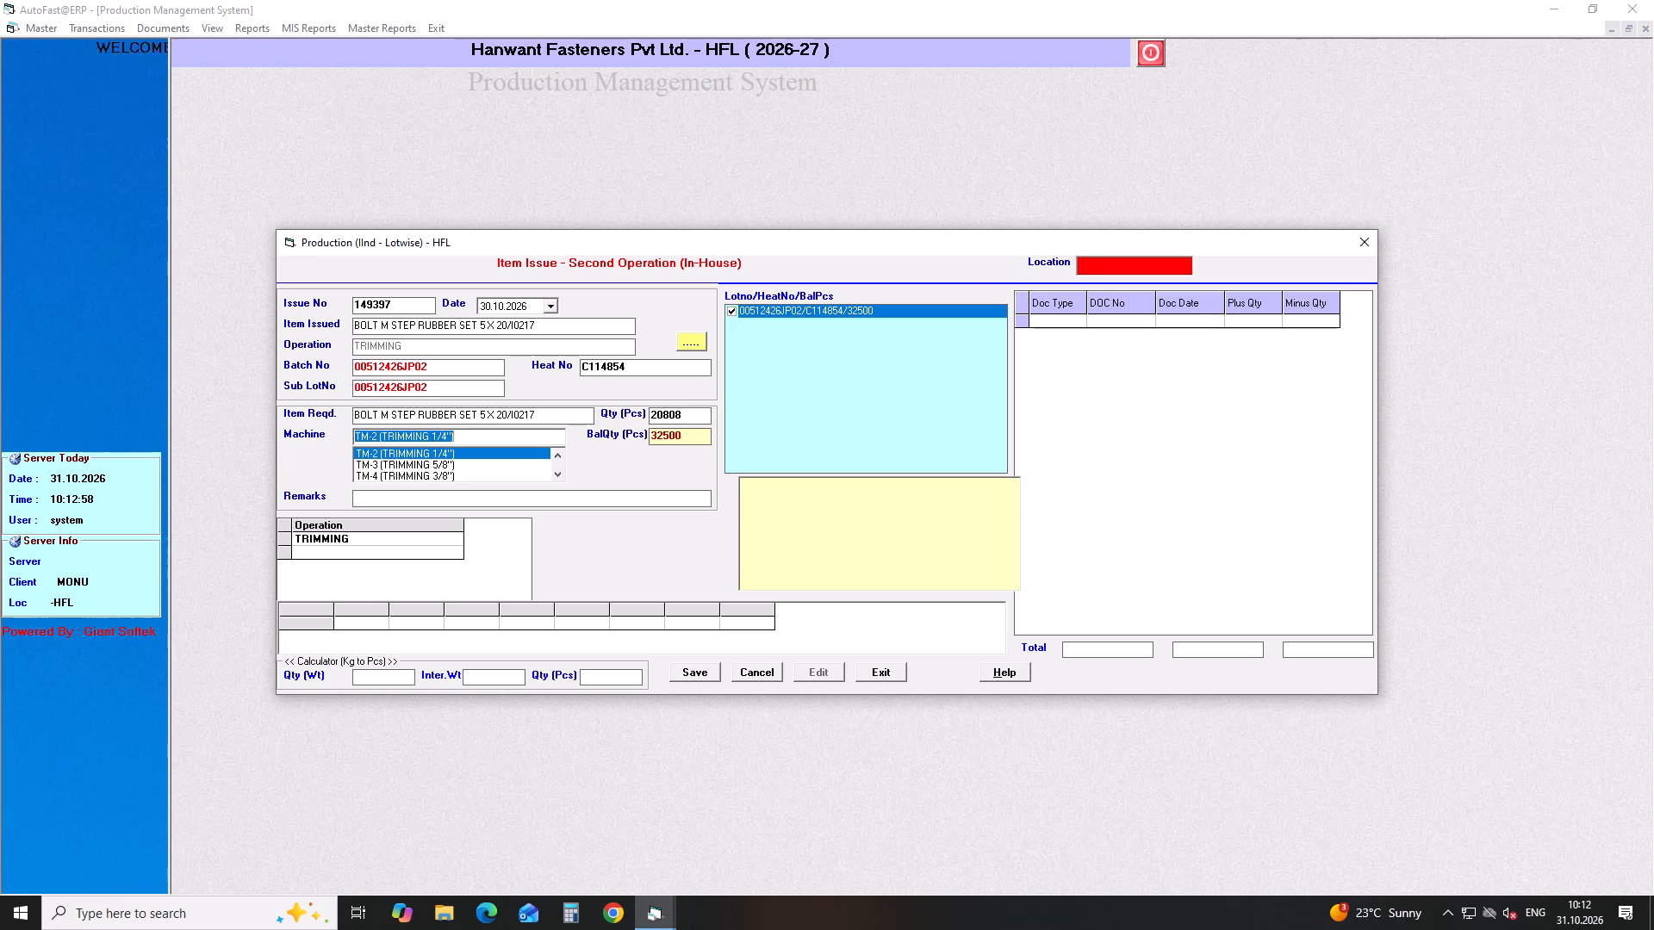
key("Return")
key("Return")
key("Return")
key("Return")
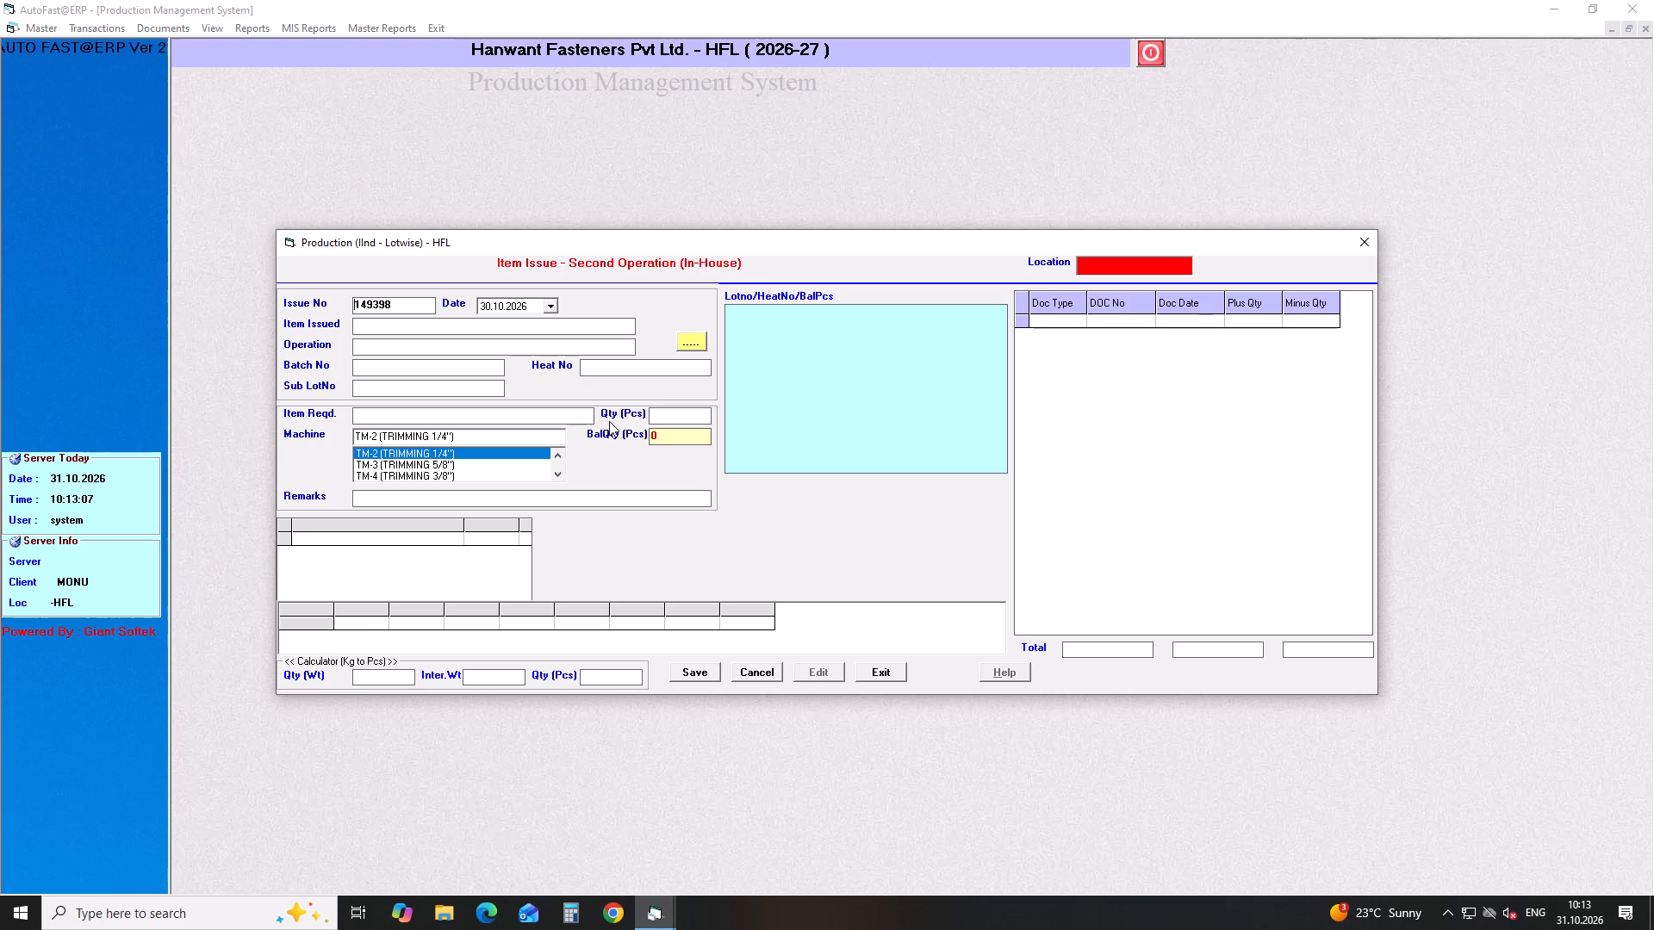
Start another second-operation item issue dated 30.10.2026 for BOLT HEX 6X16 (P-21/AALB)/I0207, with TRIMMING as the operation.
key("Return")
key("Return")
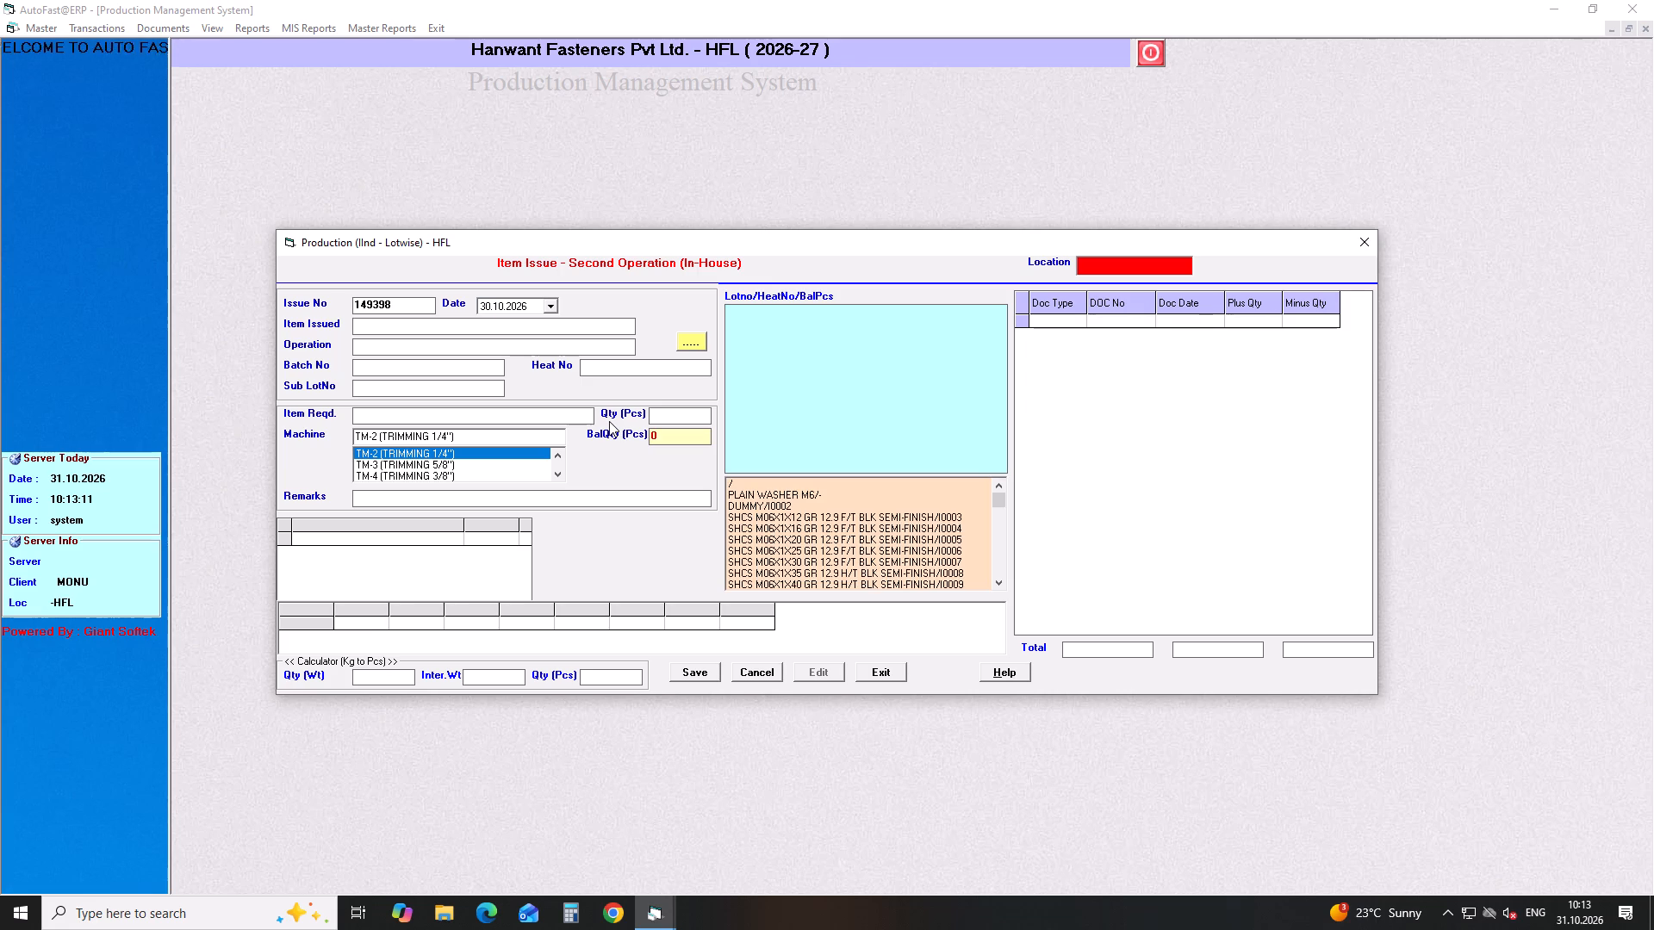
type("bolt hr")
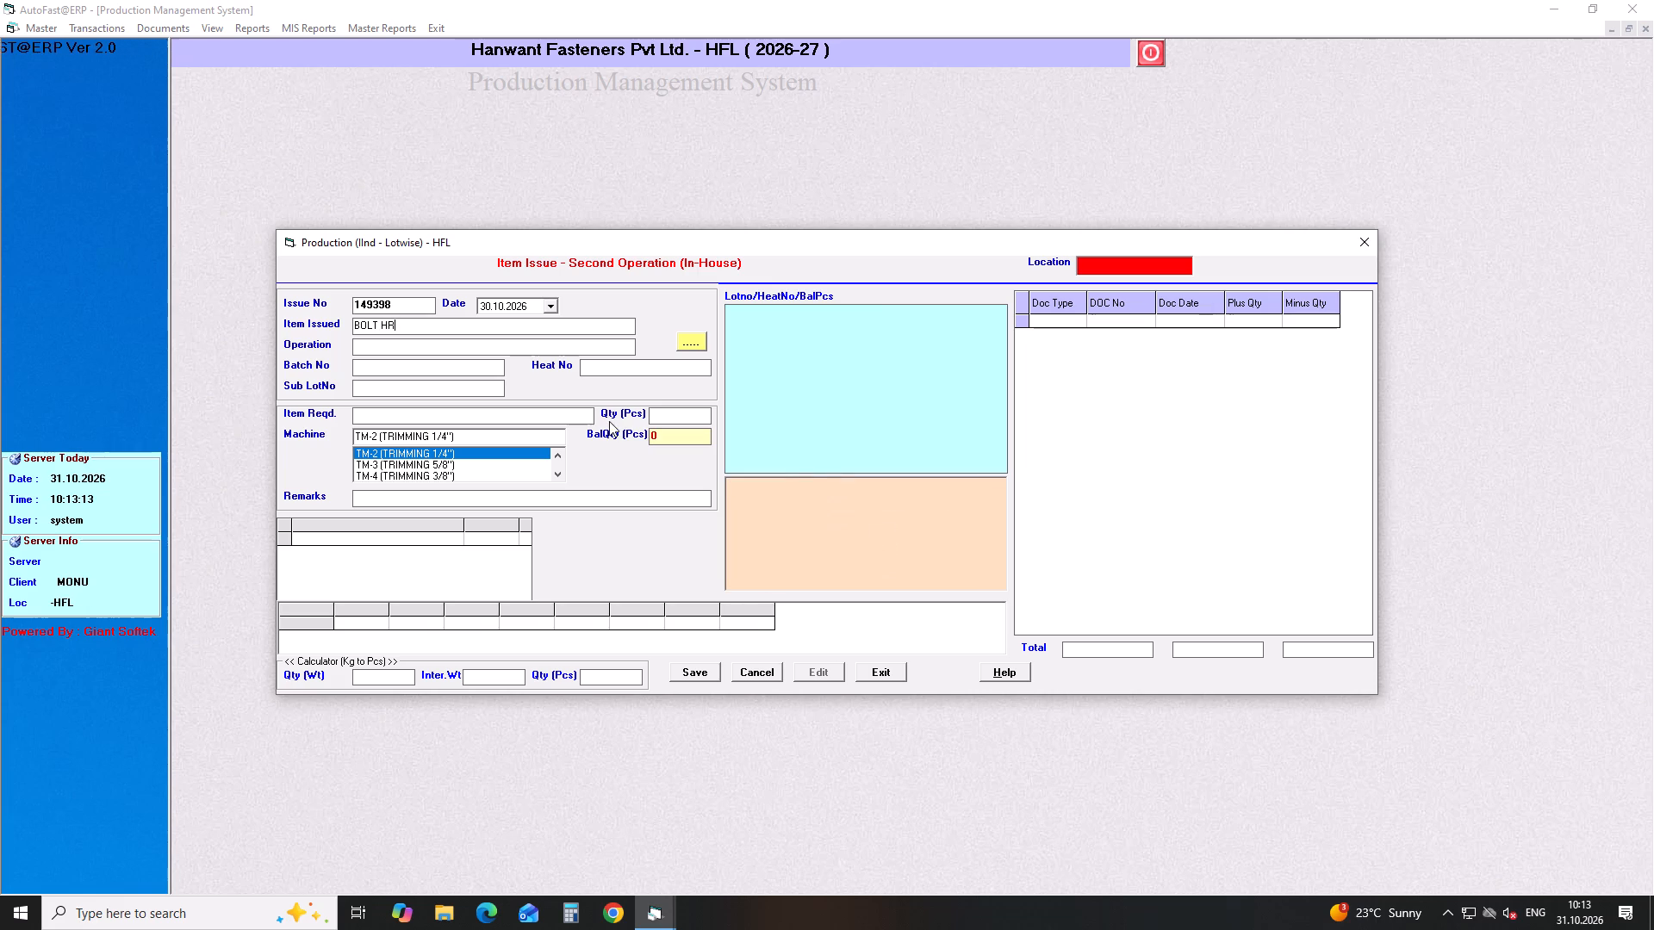
key("BackSpace")
type("ex")
key("space")
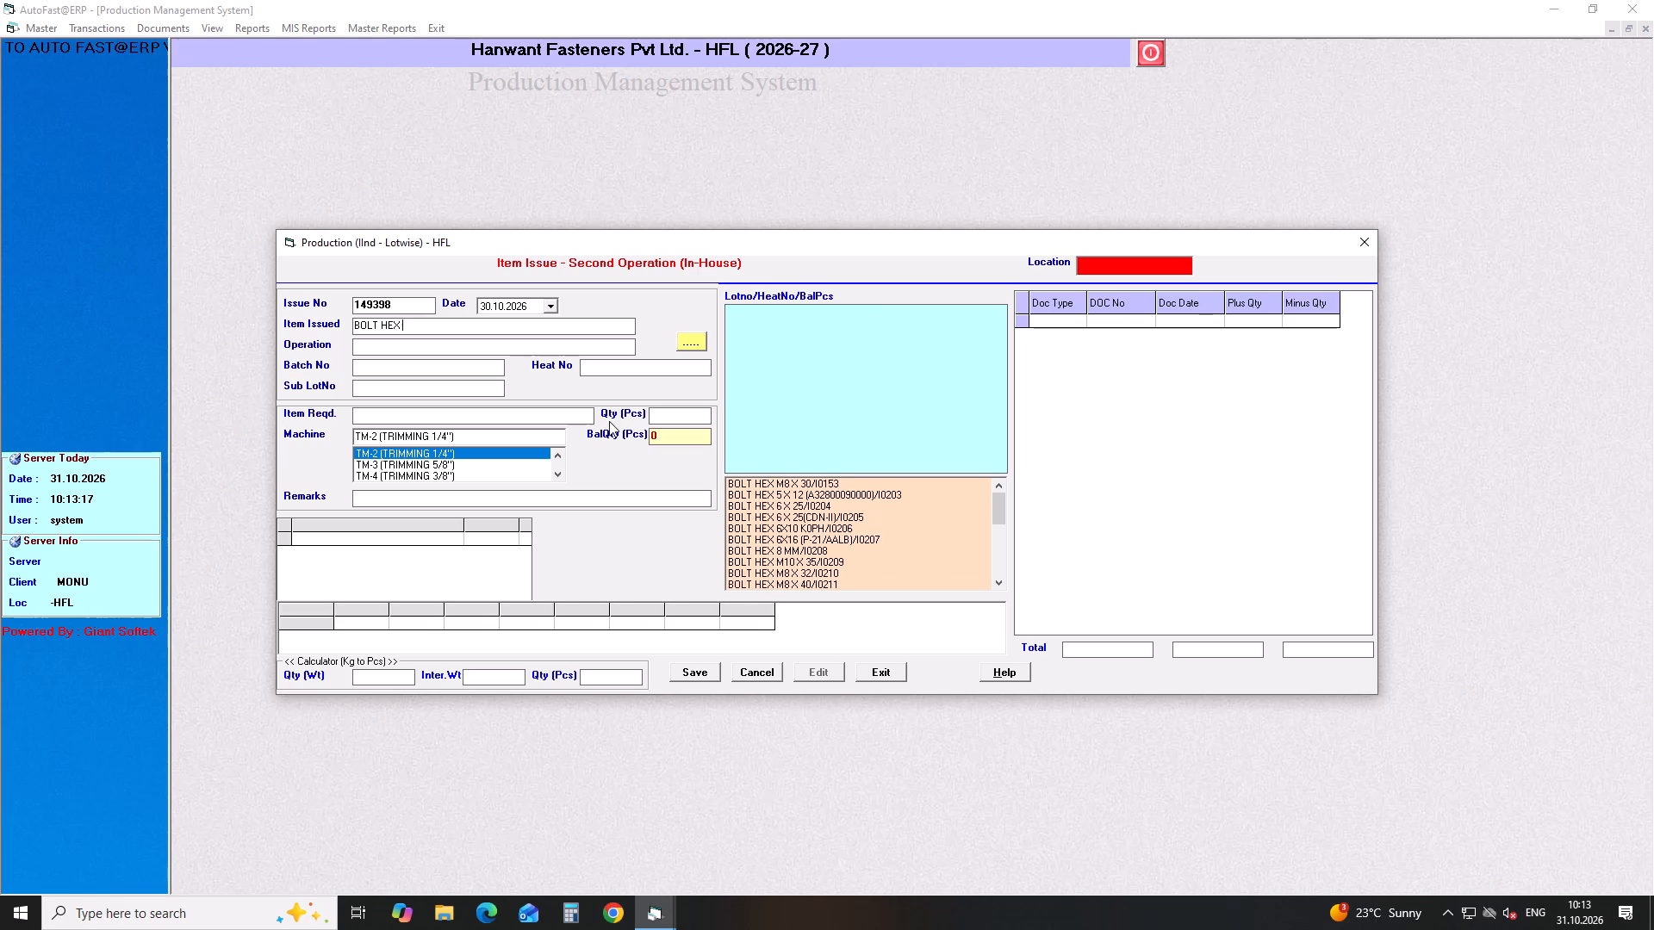
key("6")
key("Down")
key("Down")
key("Down")
key("Down")
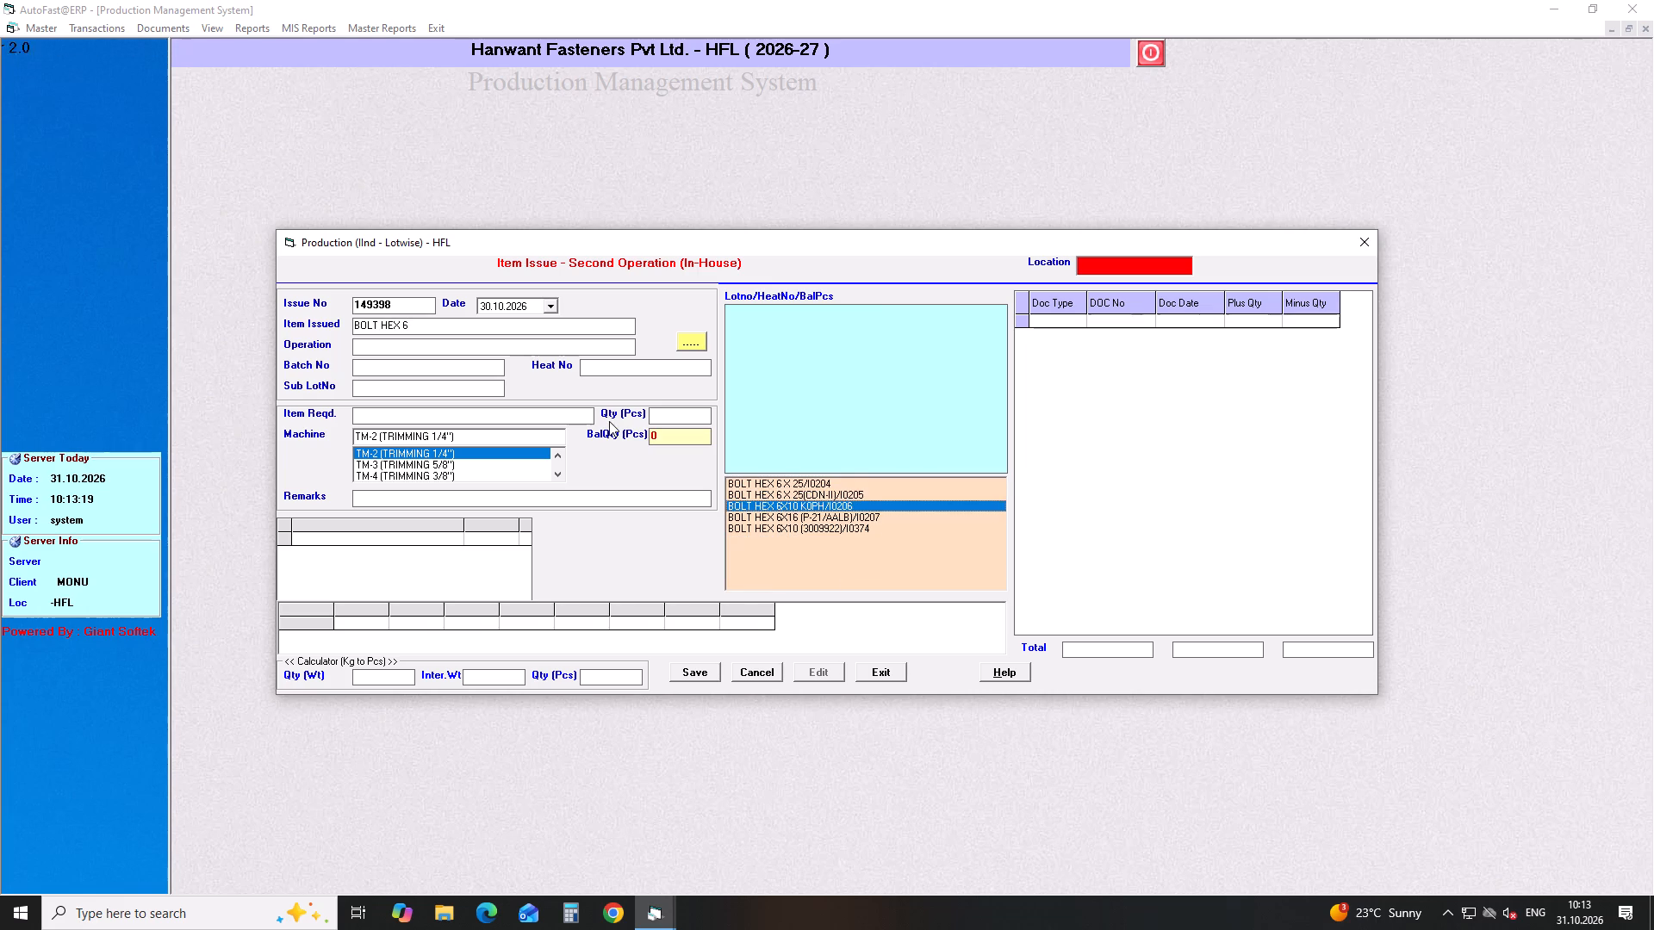
key("Down")
key("Return")
key("Return")
key("Down")
key("Down")
key("Down")
key("Return")
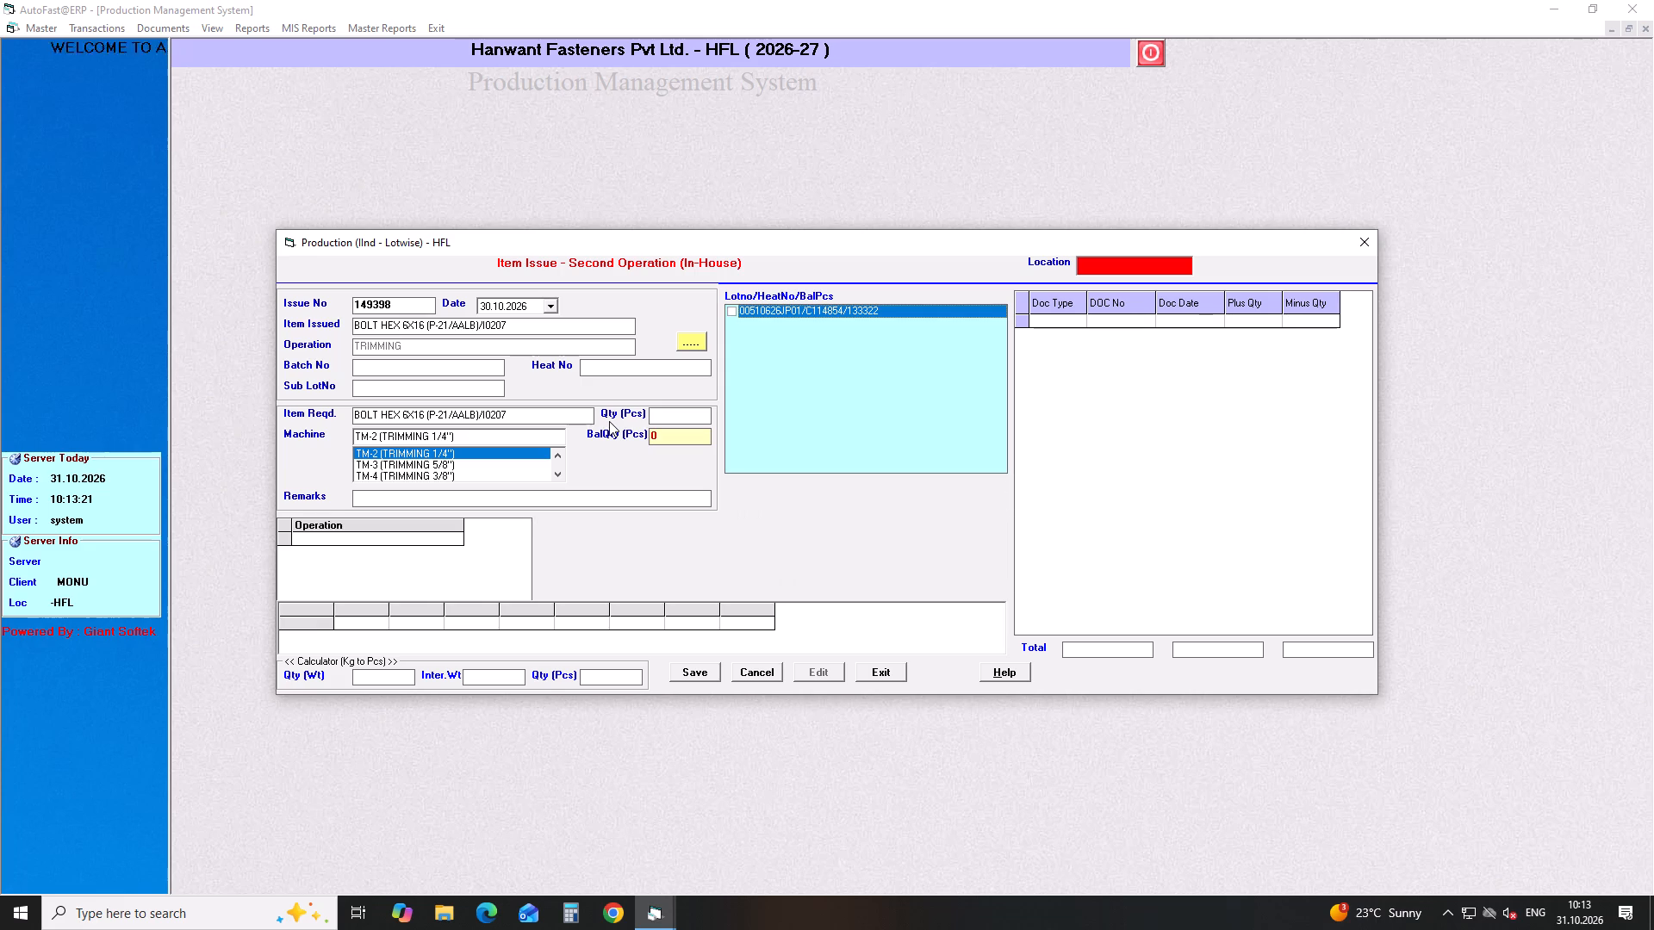
Select lot 00510626JP01 for the issue and set the quantity to 32210 pcs.
left_click(732, 309)
left_click_drag(693, 411, 614, 422)
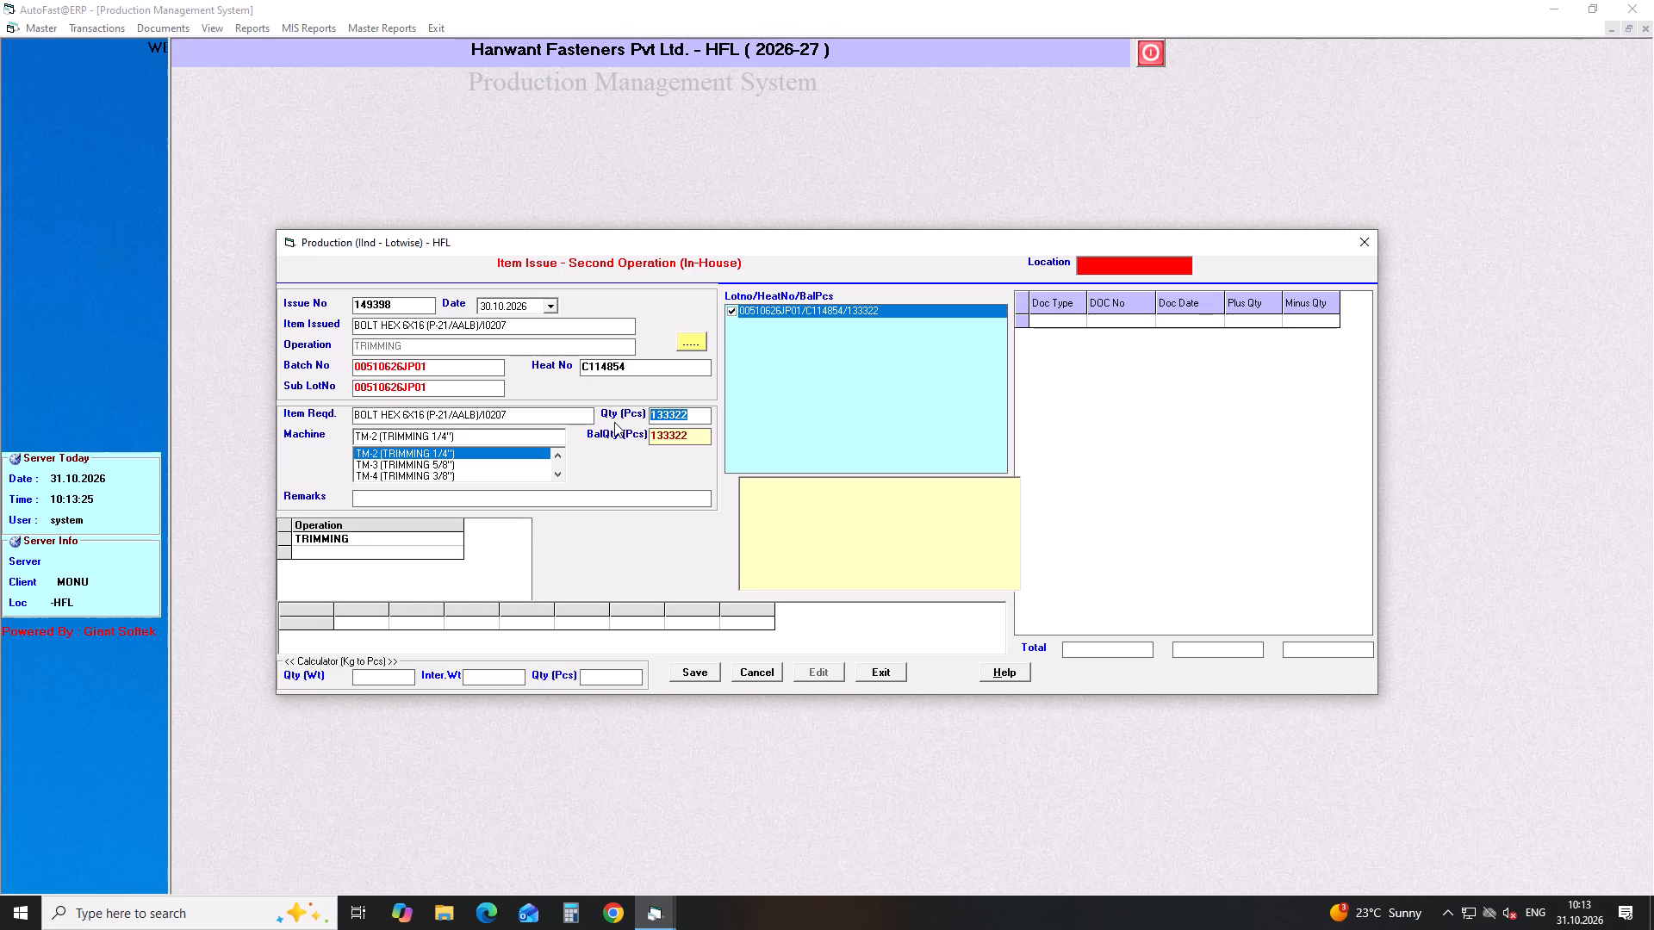
type("32210")
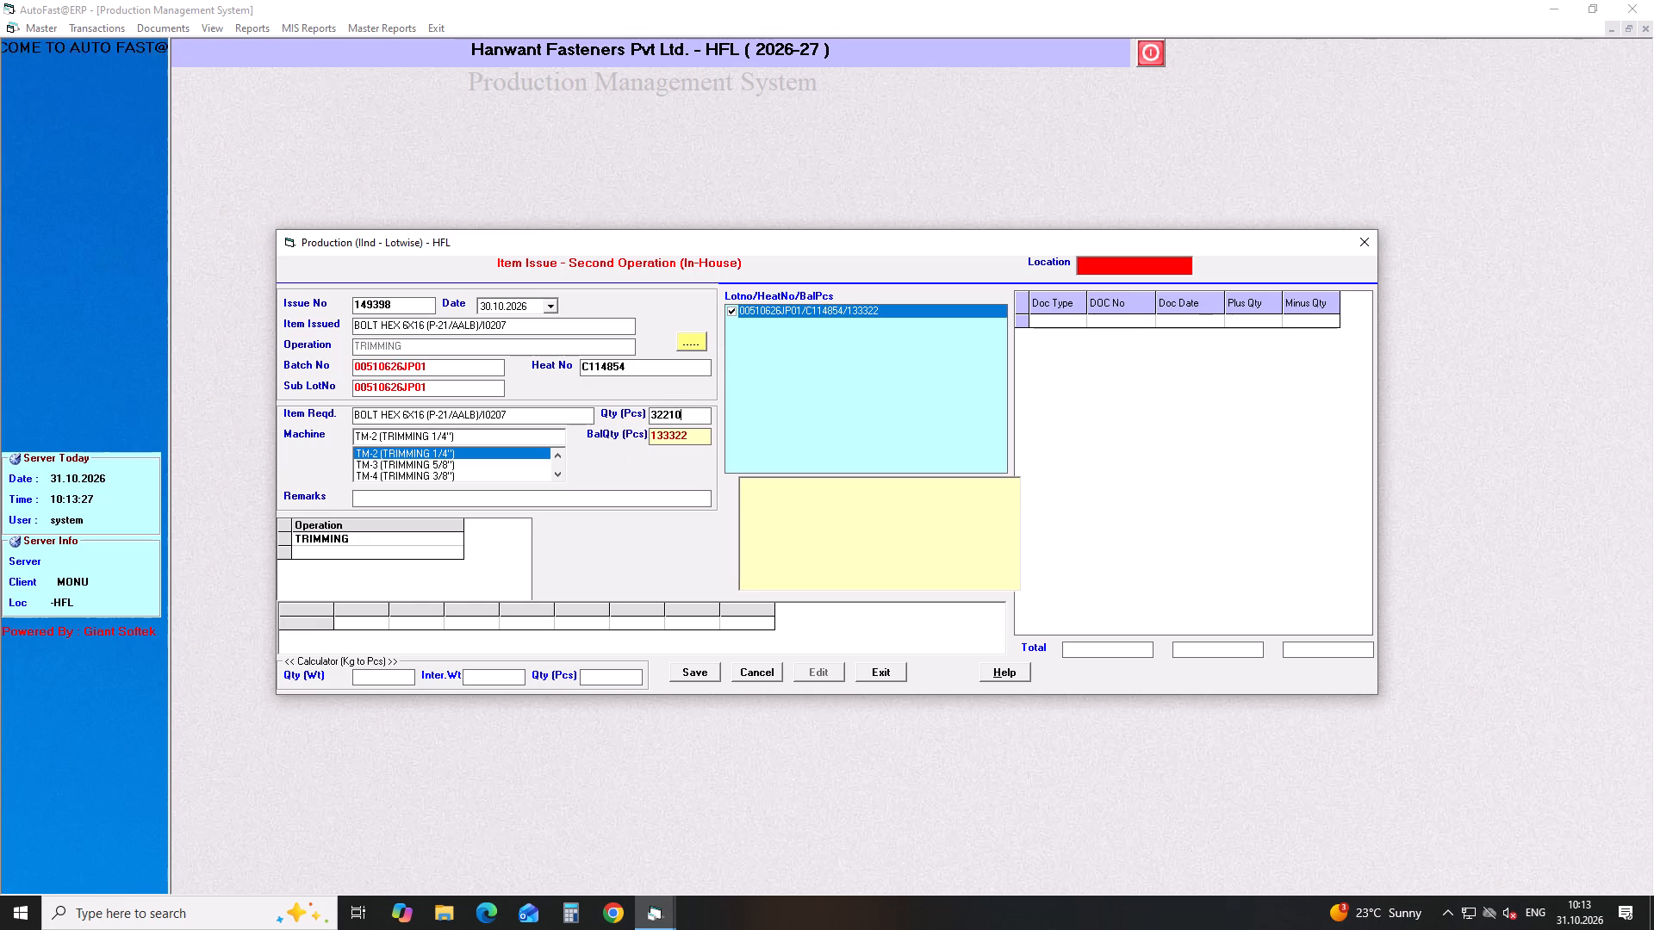
Assign machine TM-5 (TRIMMING 1/4") to the issue, save it and close the item issue form.
key("Return")
key("Down")
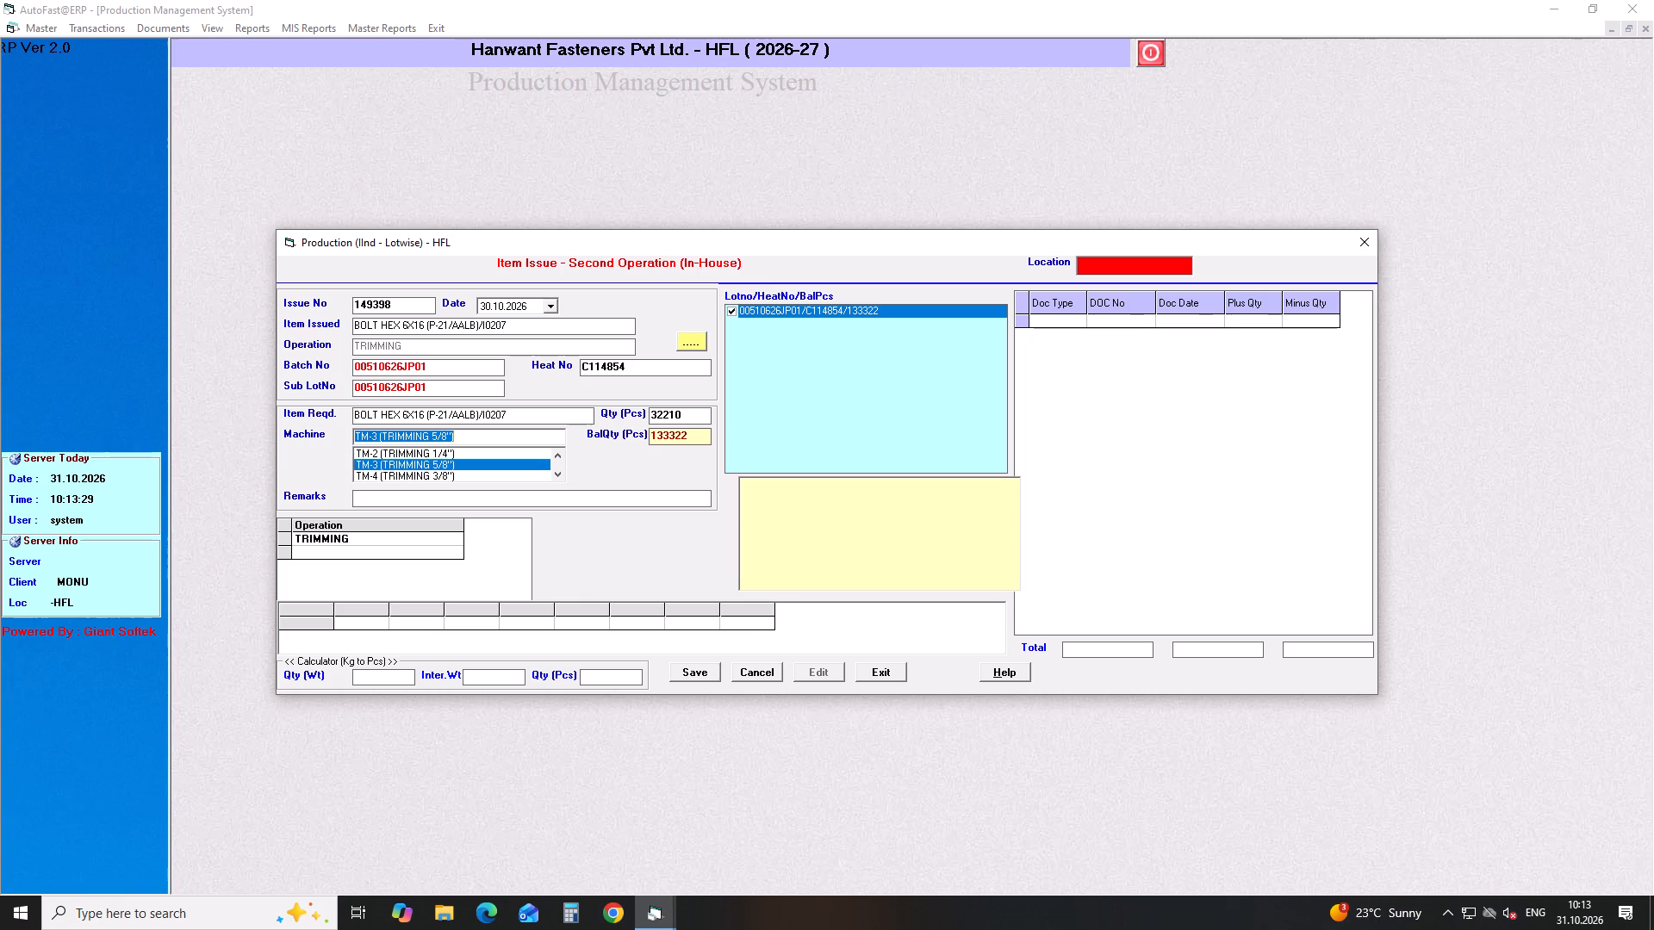
key("Down")
key("Down")
key("Return")
key("Return")
key("Return")
key("Return")
key("Return")
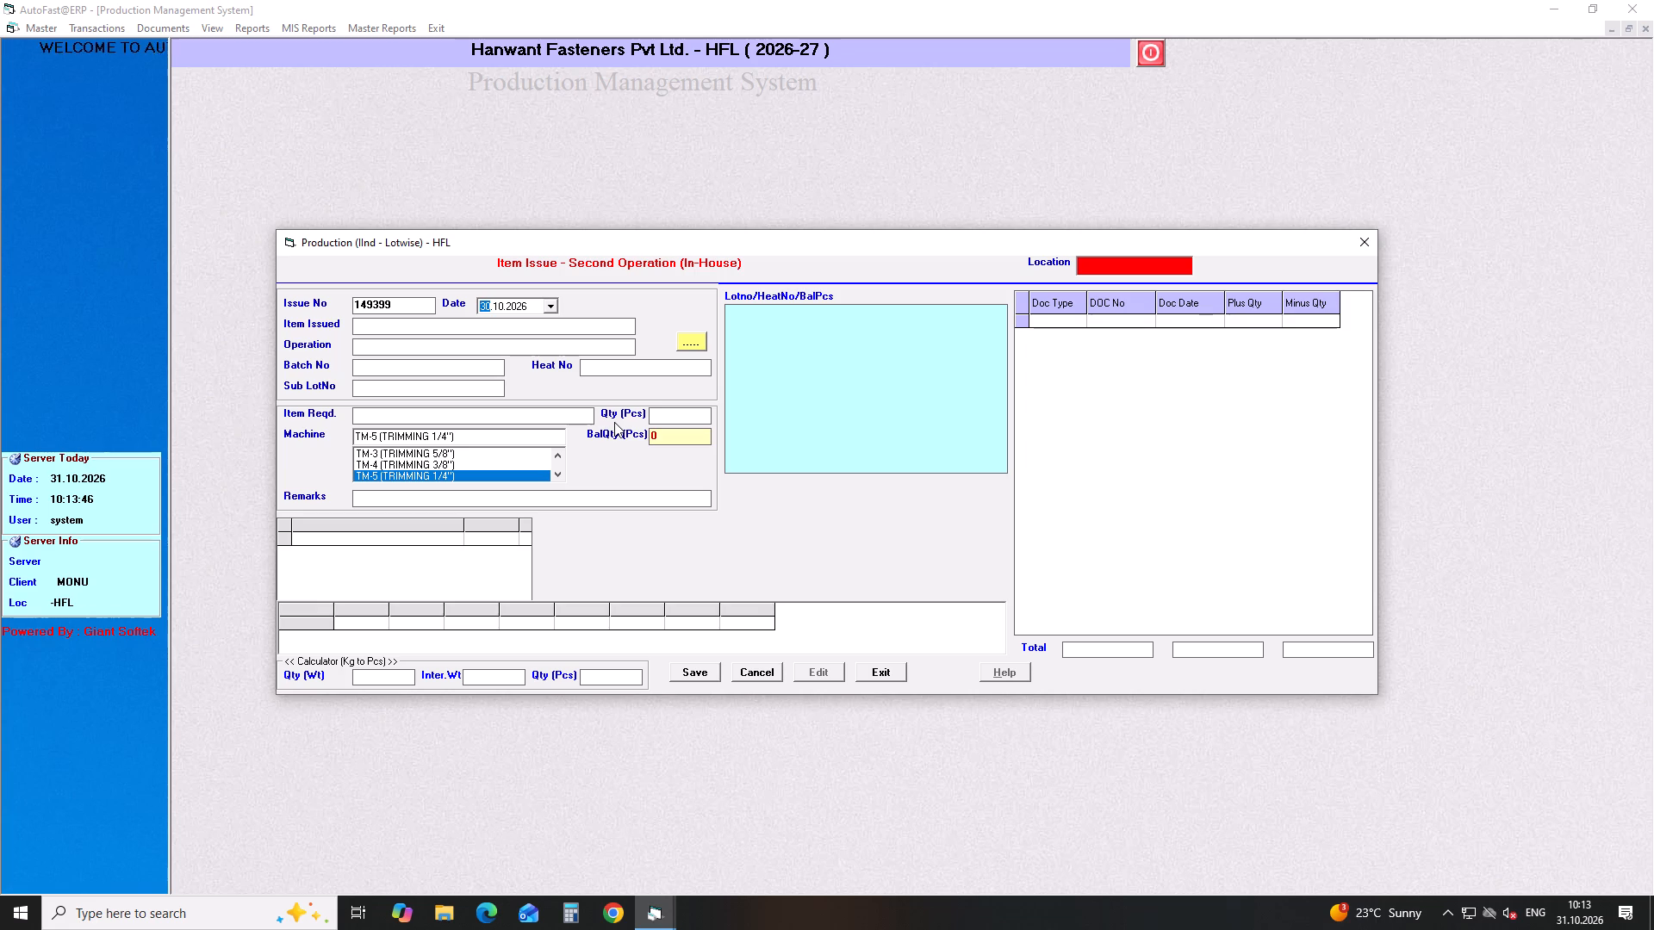
left_click(1362, 242)
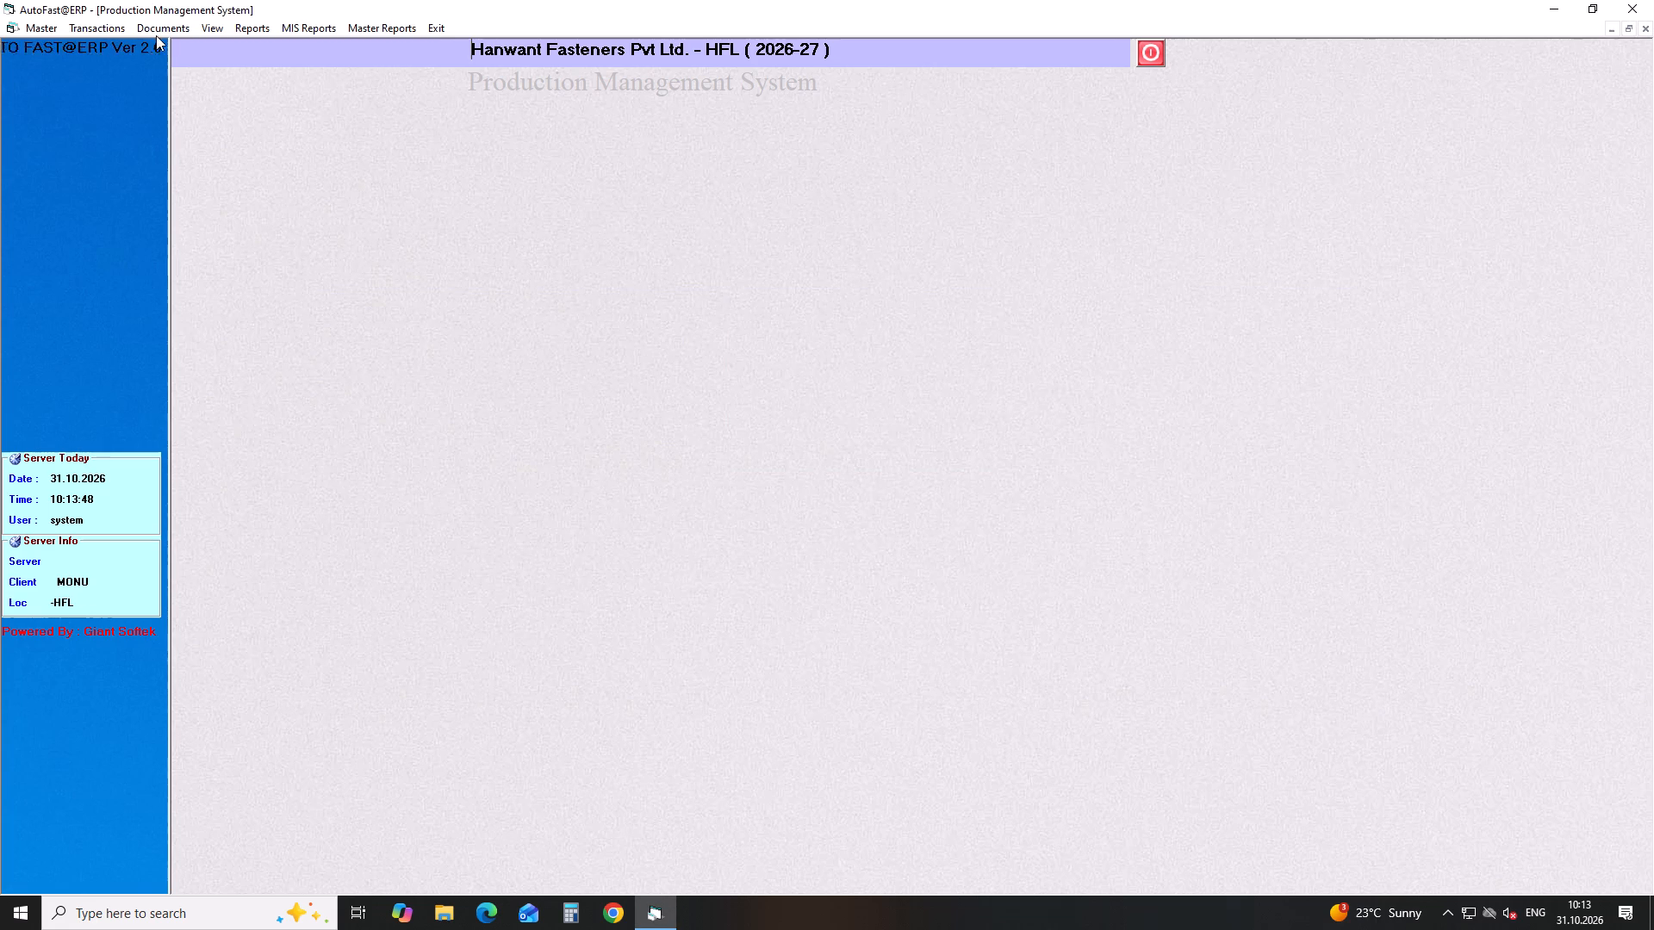
Open a new preliminary second-operation production entry dated 30.10.2026, with shift A and 9.5 total hours.
left_click(120, 34)
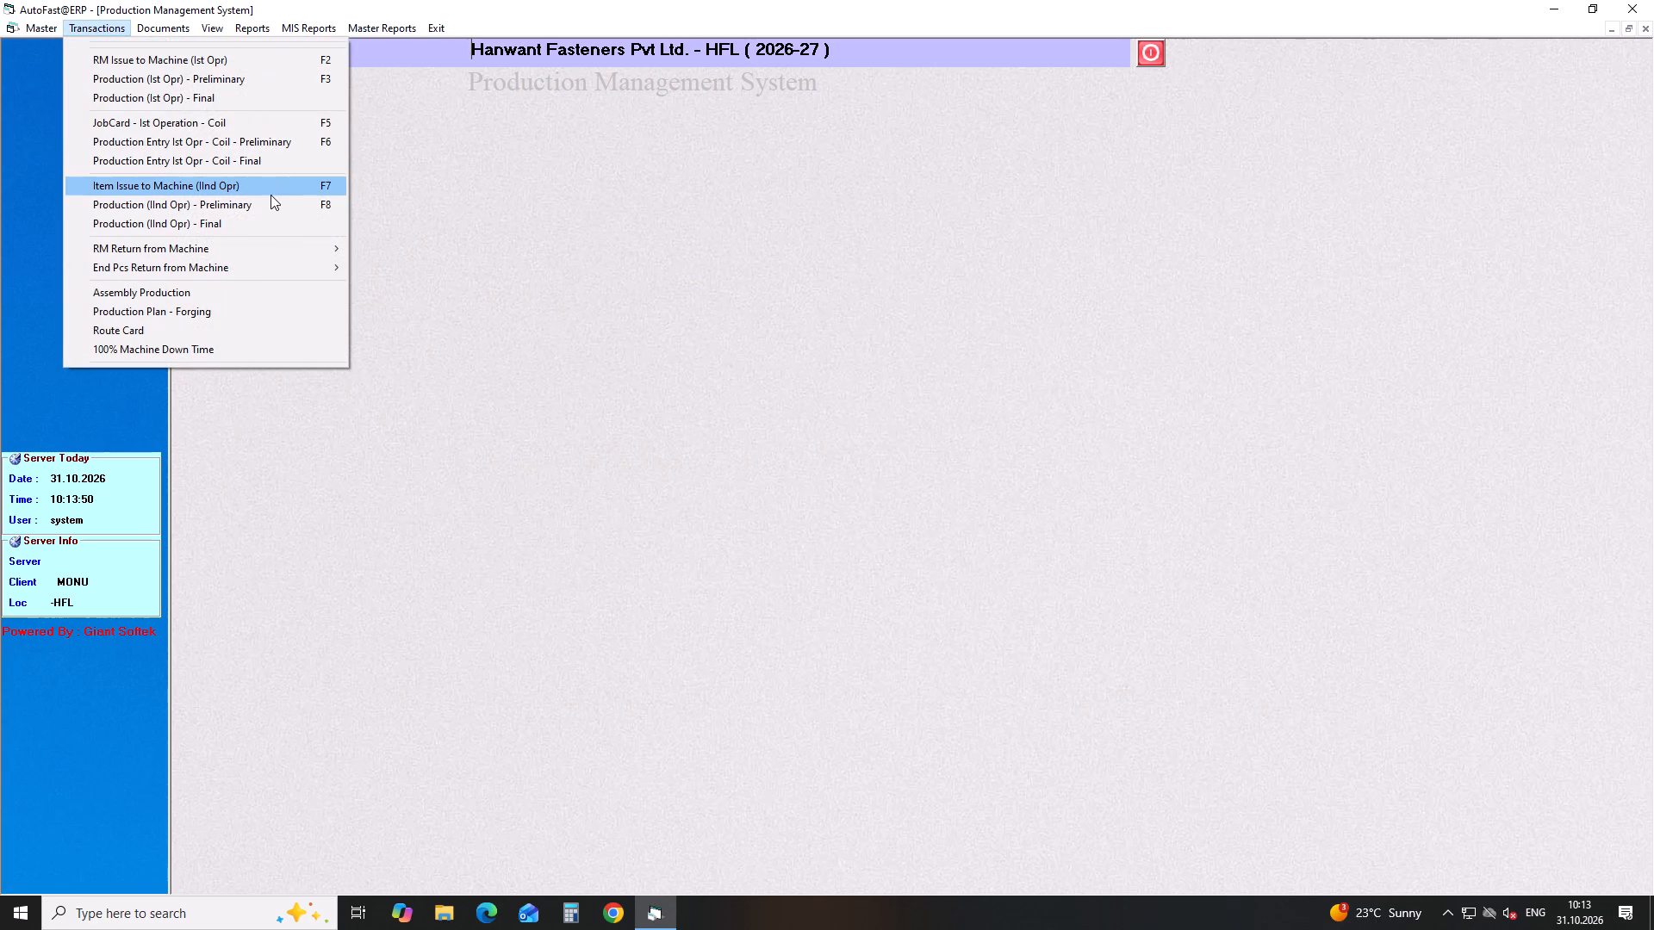
left_click(270, 195)
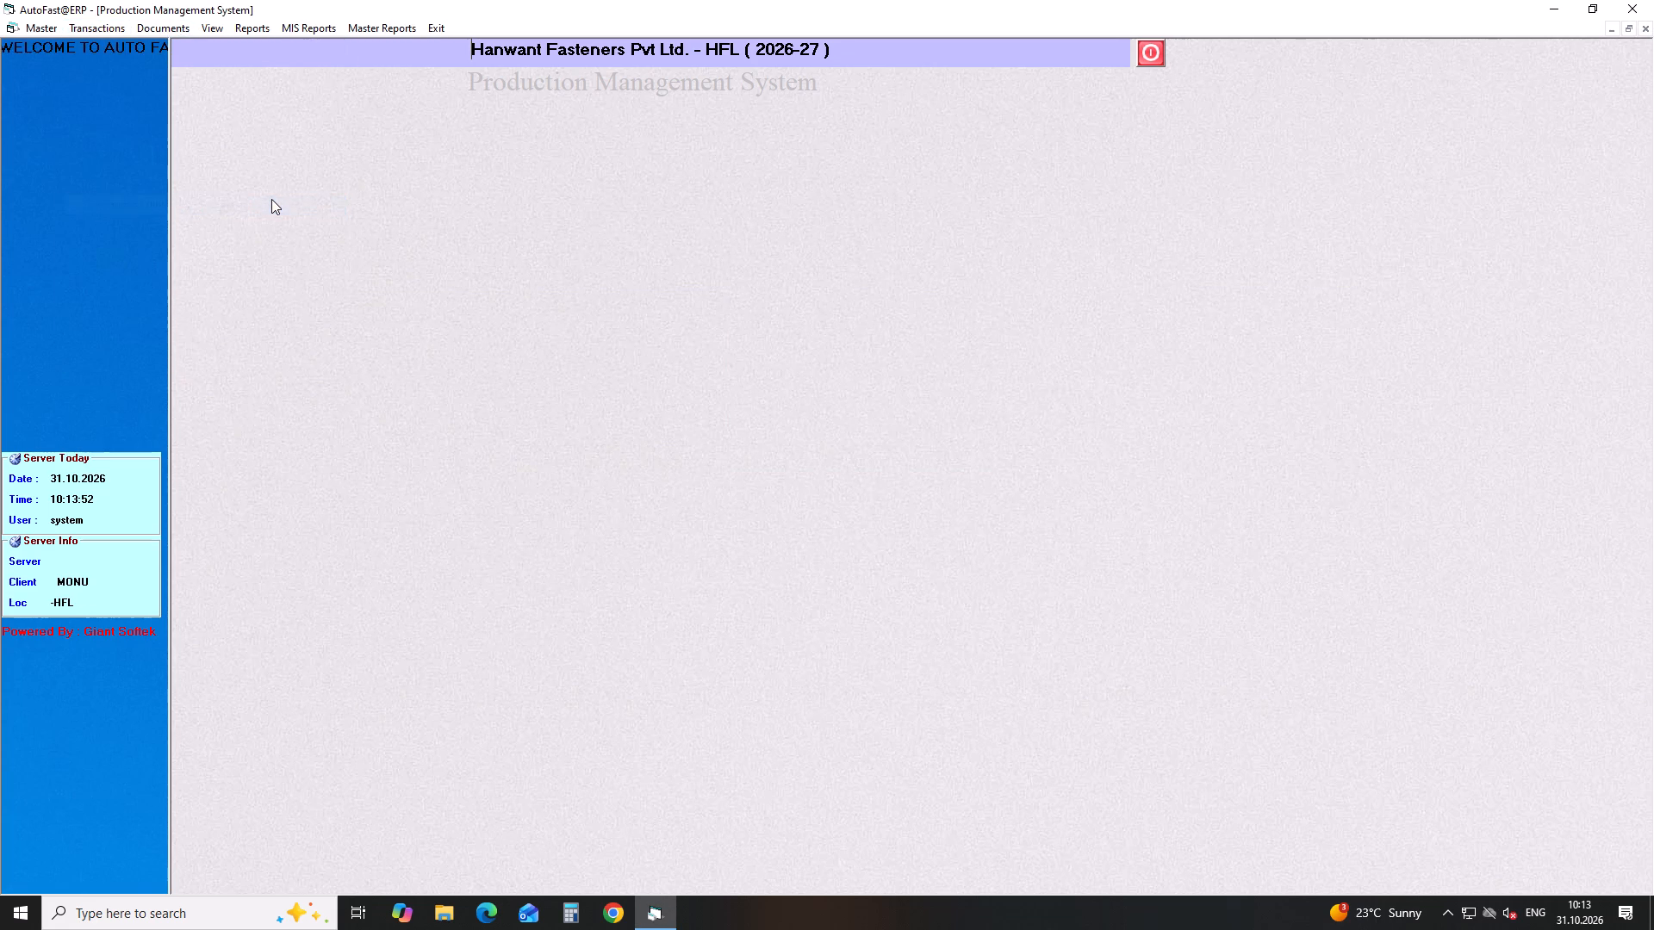
key("Return")
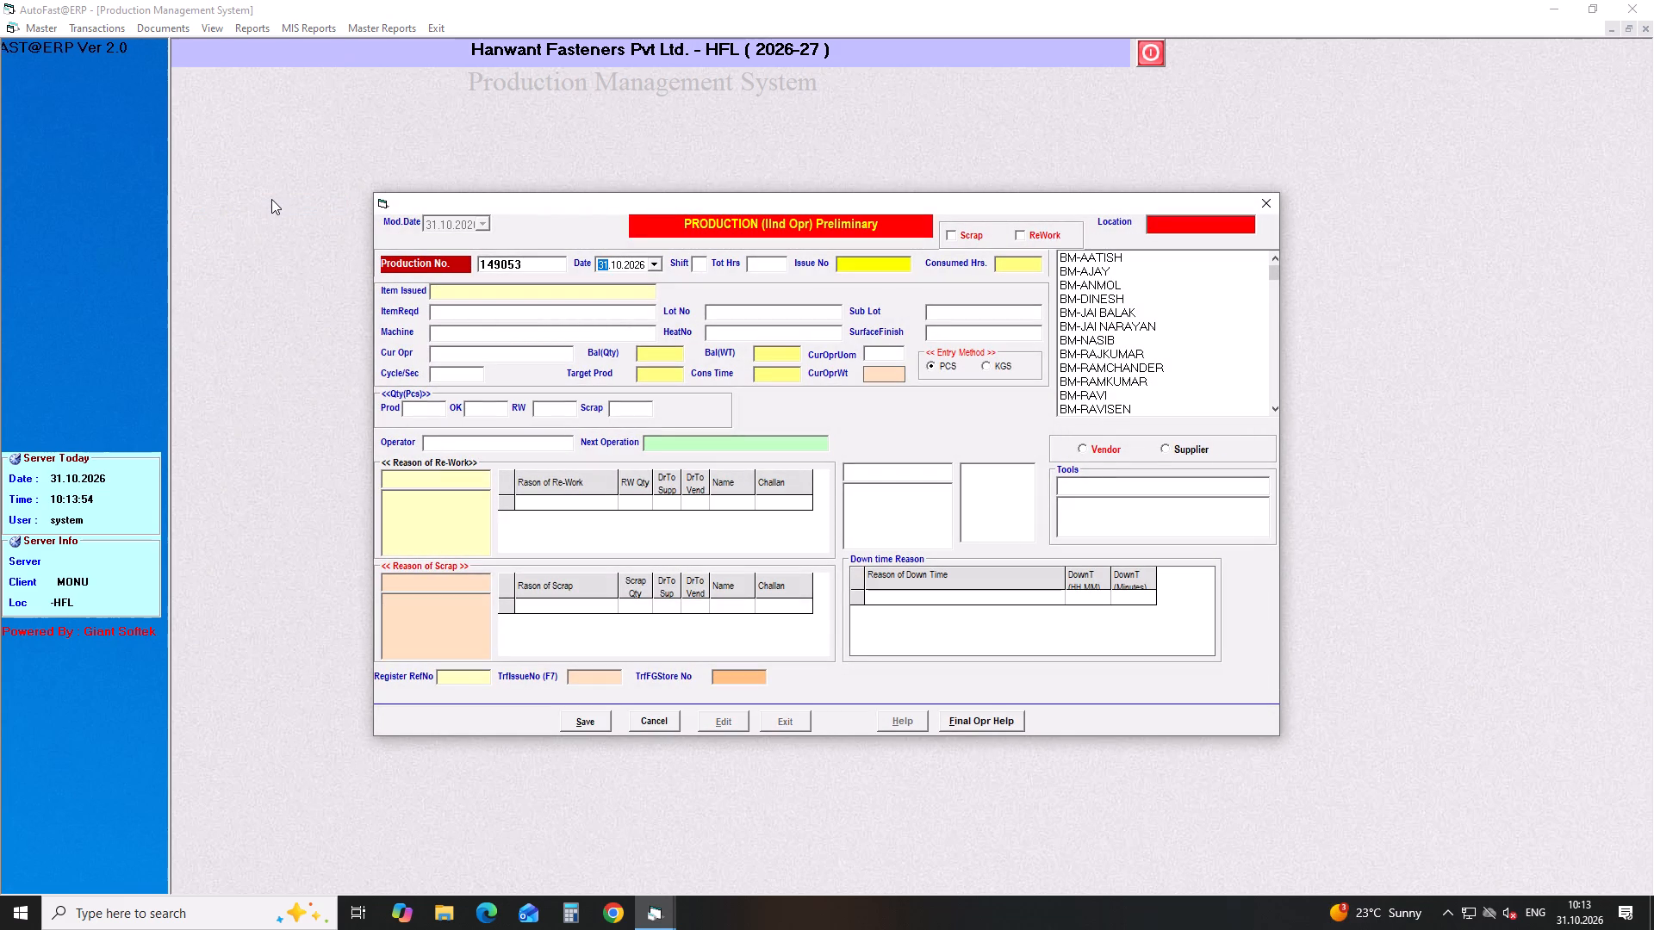
key("Down")
key("Return")
key("a")
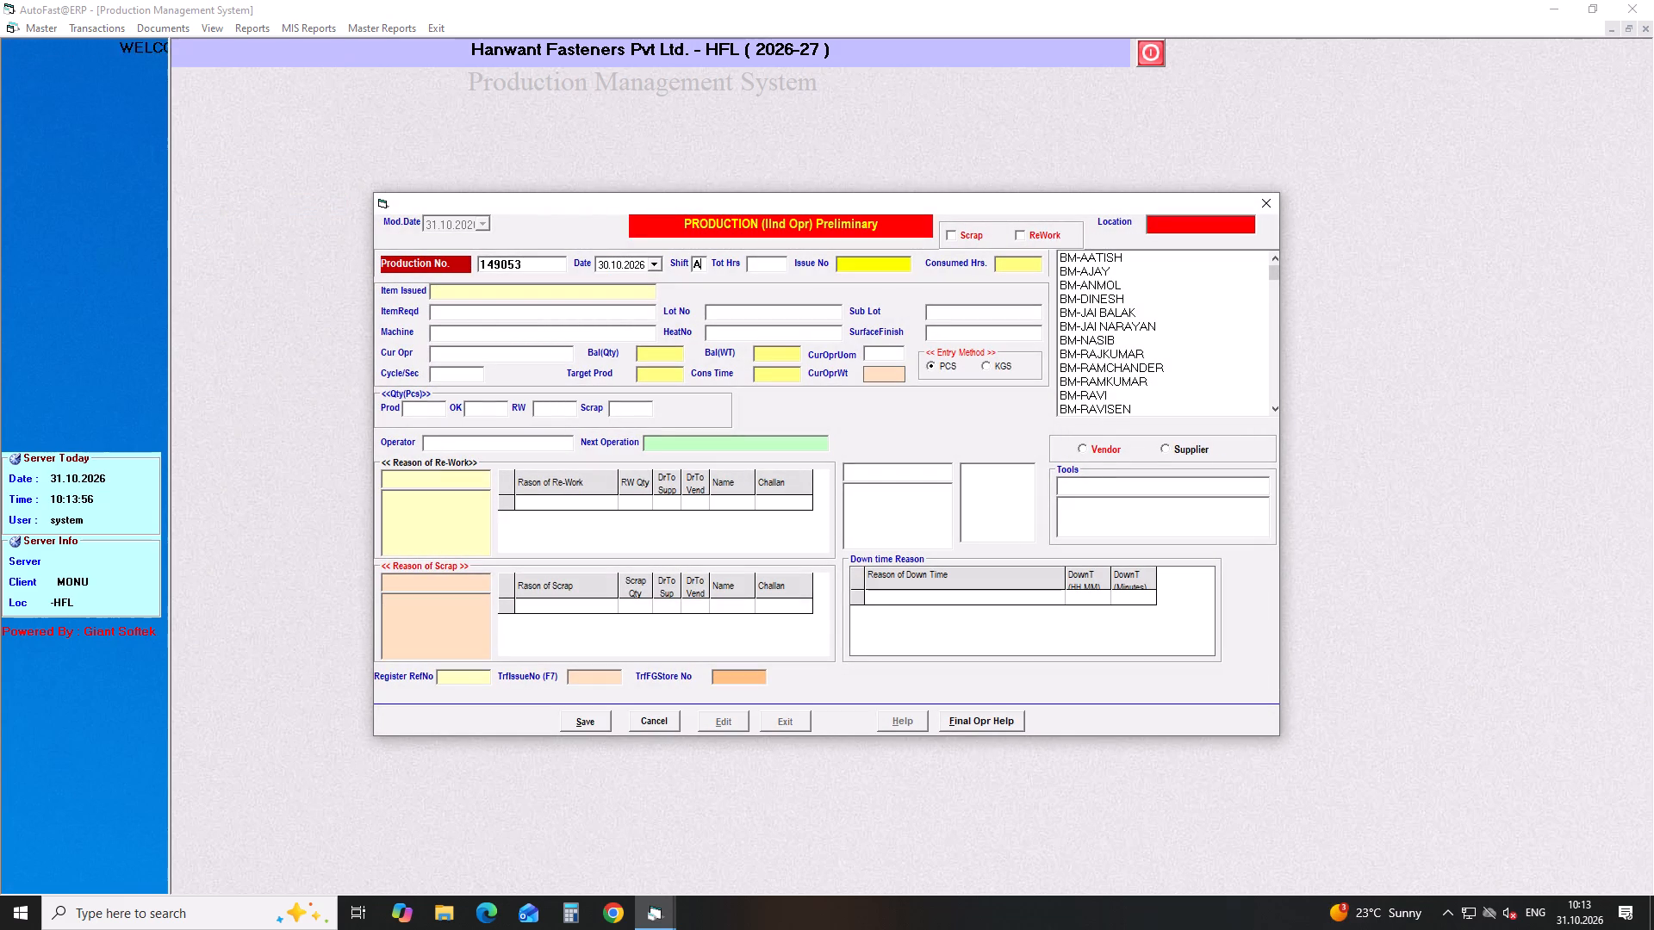
key("Return")
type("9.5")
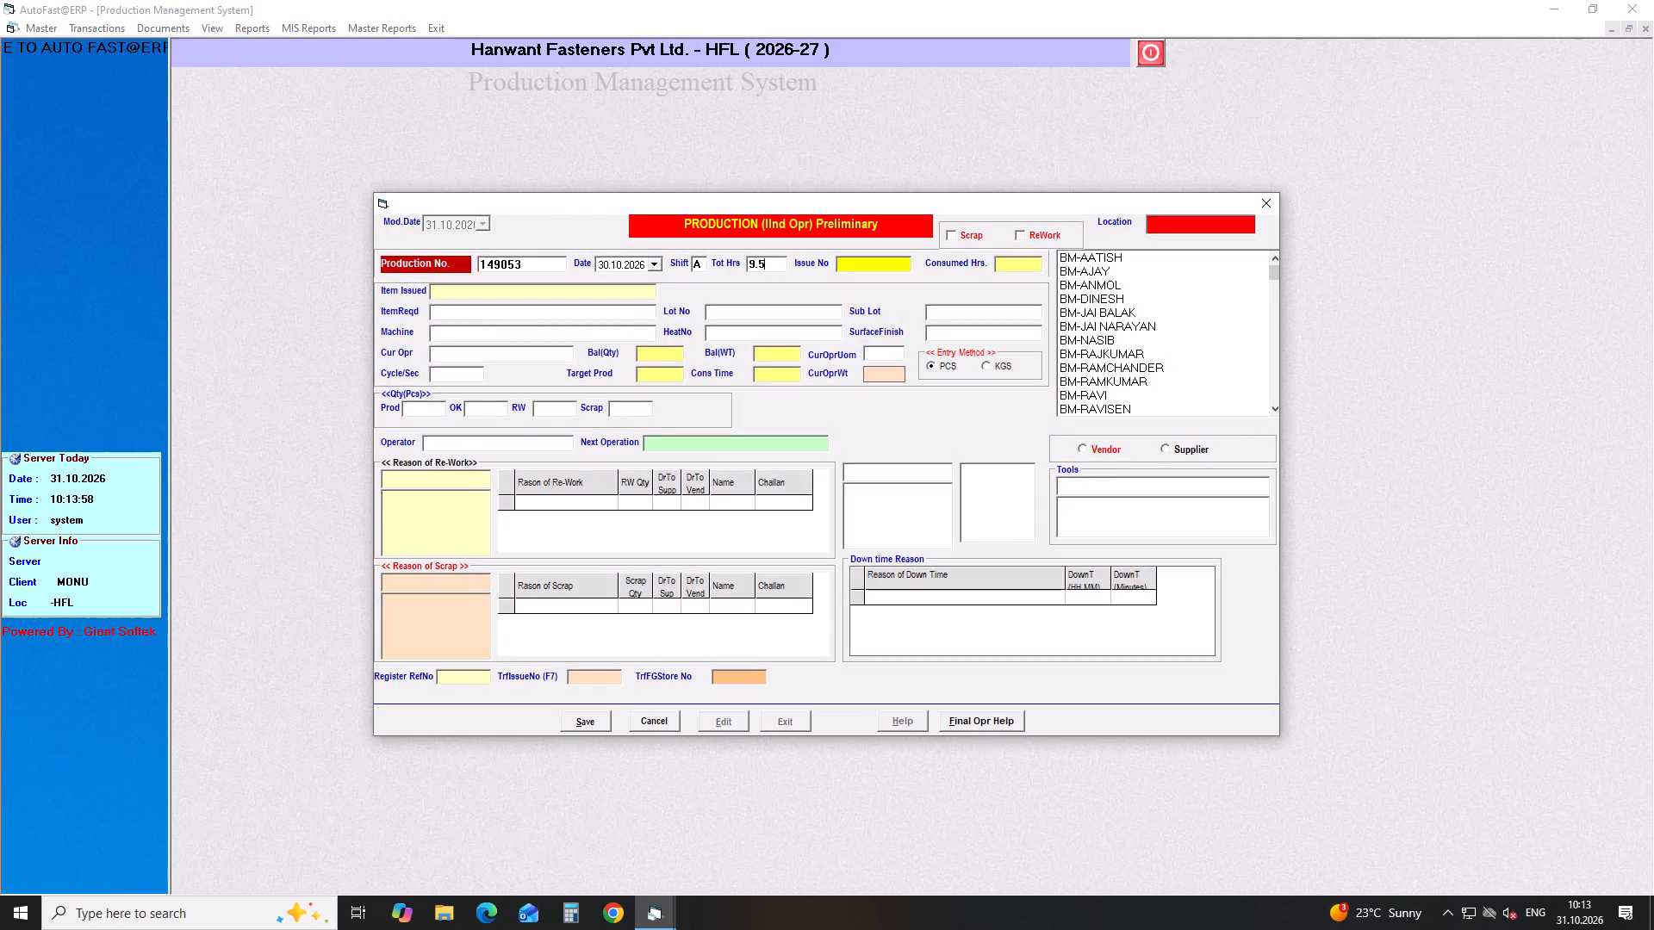
Load issue 149397 into the production entry and set the cycle time to 1 second.
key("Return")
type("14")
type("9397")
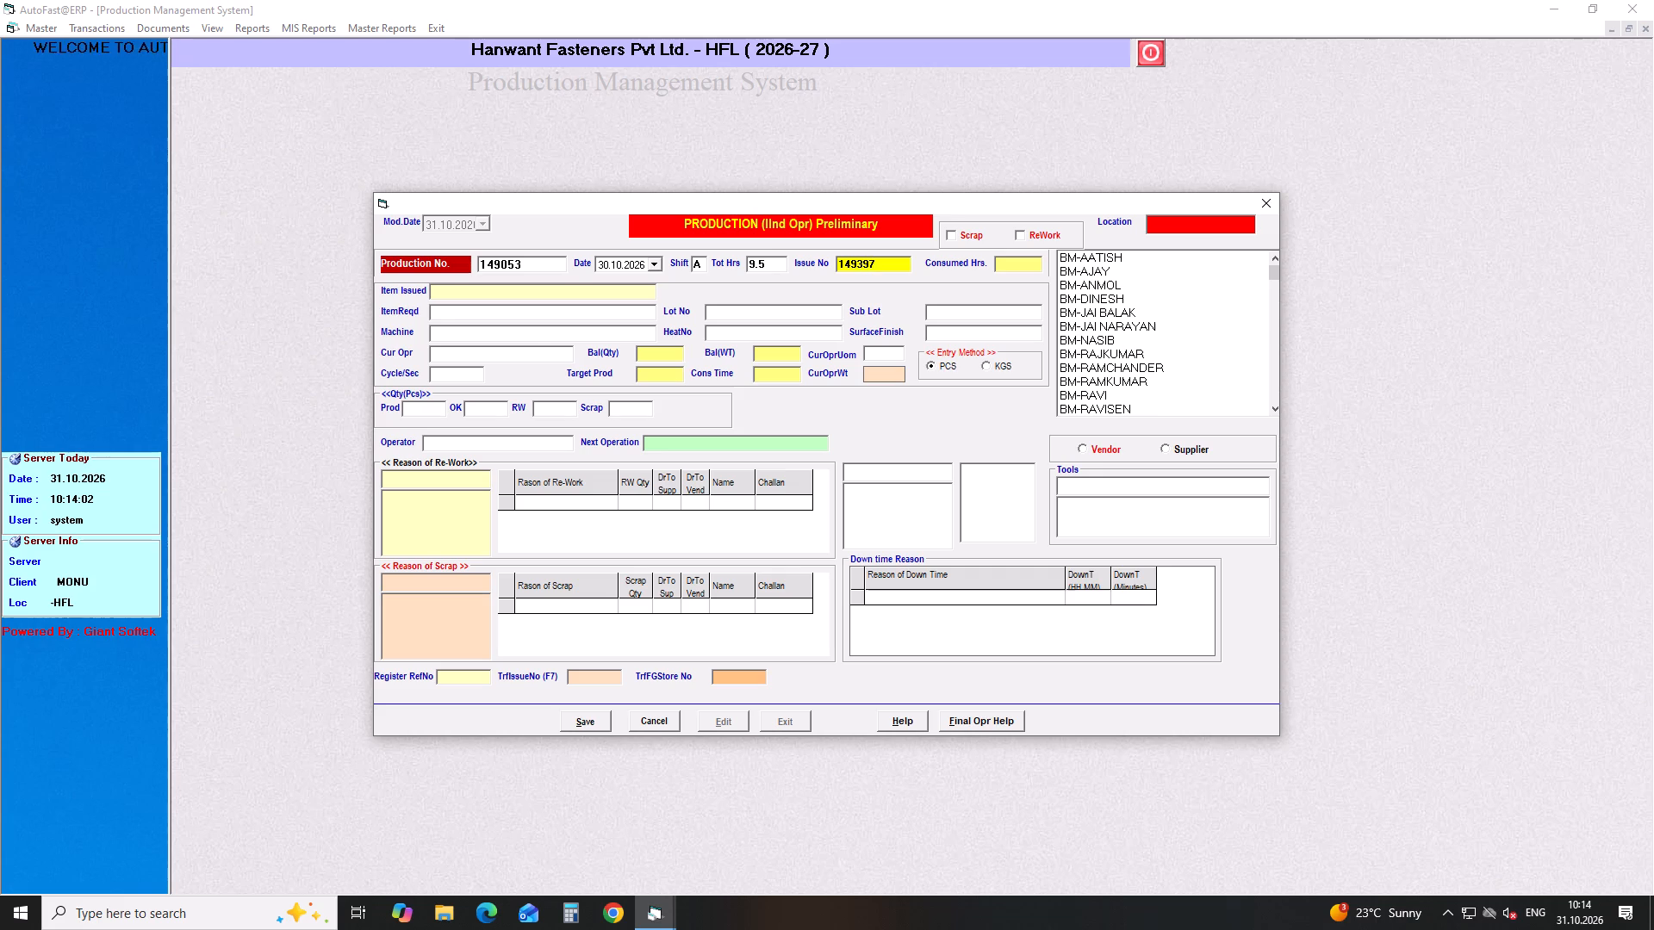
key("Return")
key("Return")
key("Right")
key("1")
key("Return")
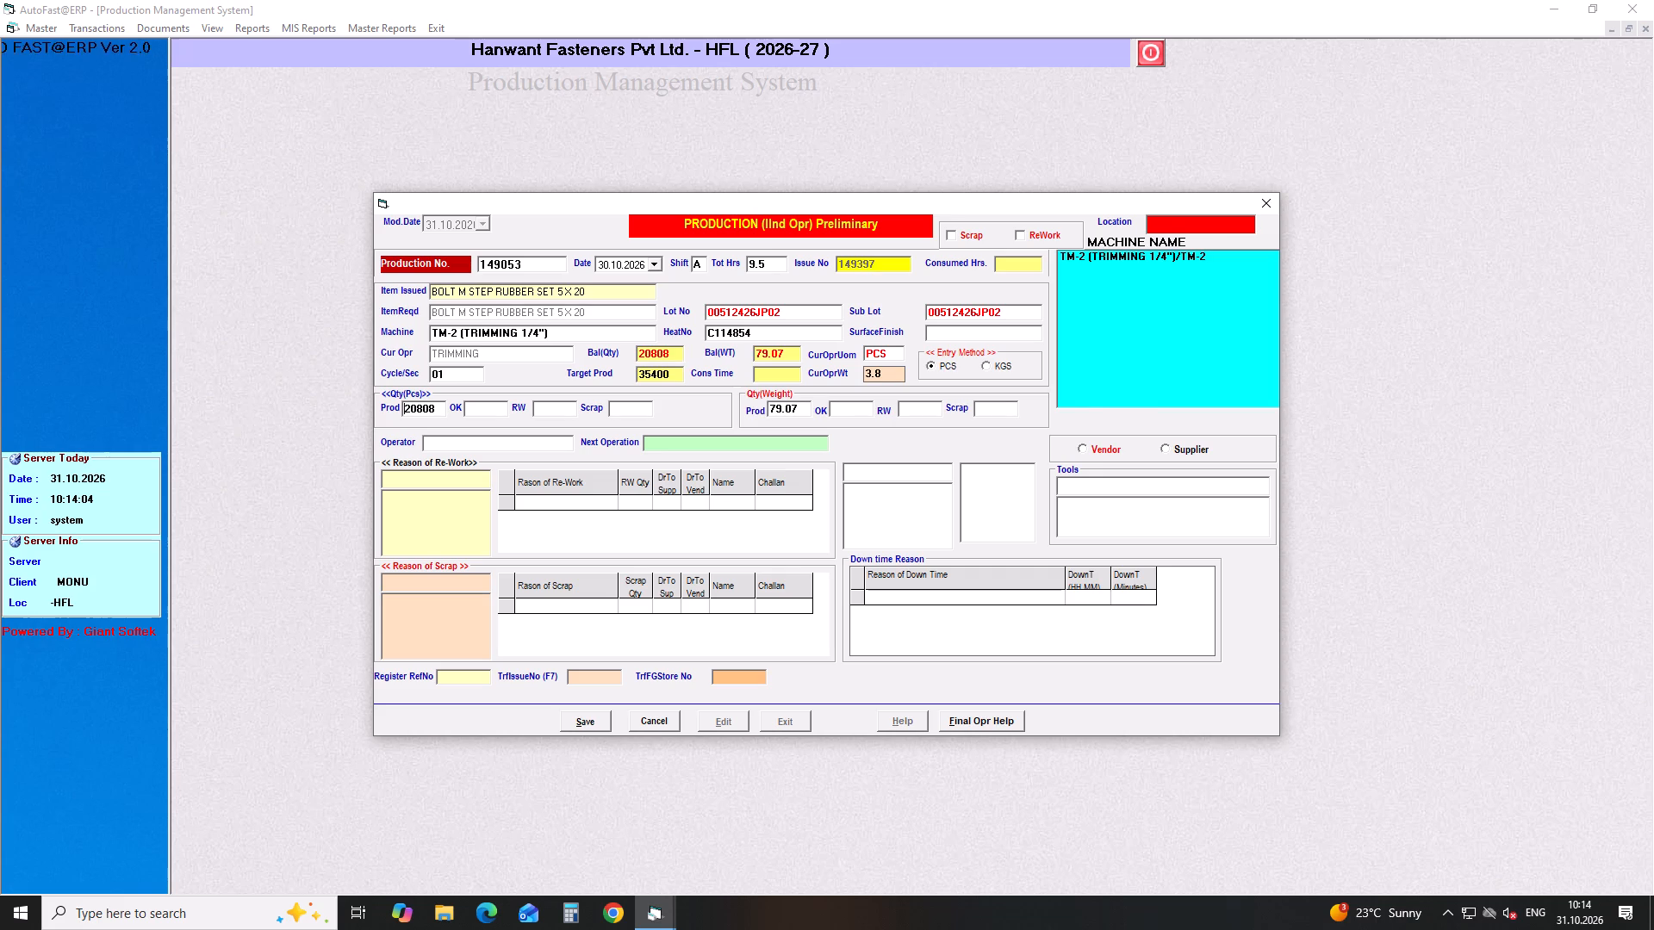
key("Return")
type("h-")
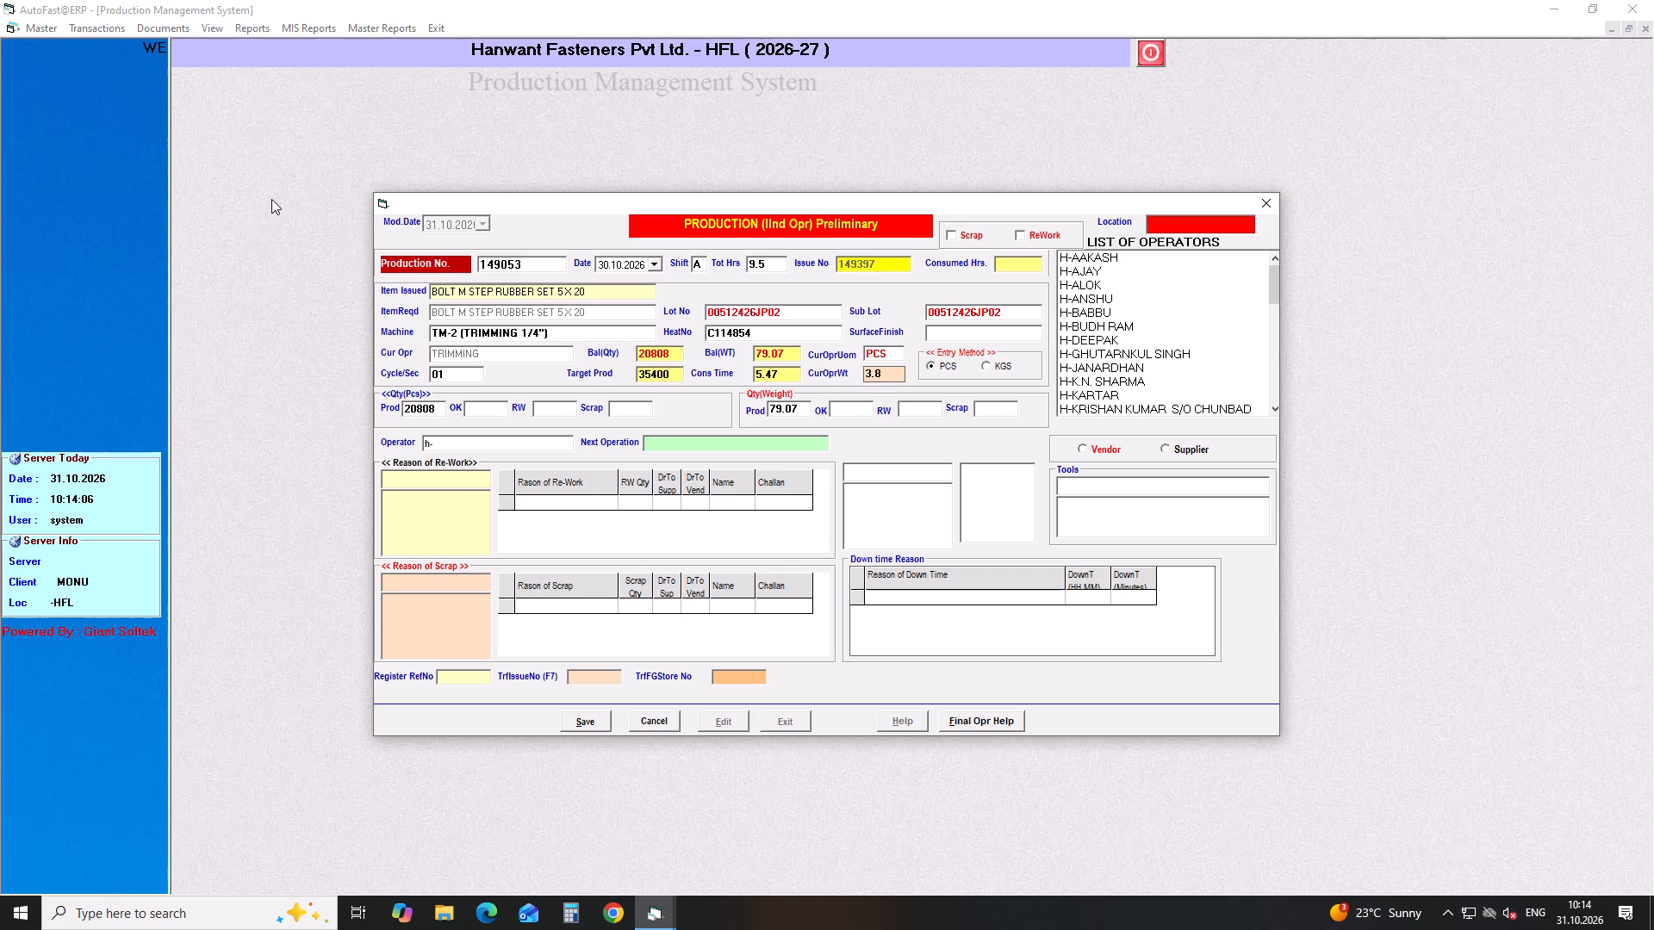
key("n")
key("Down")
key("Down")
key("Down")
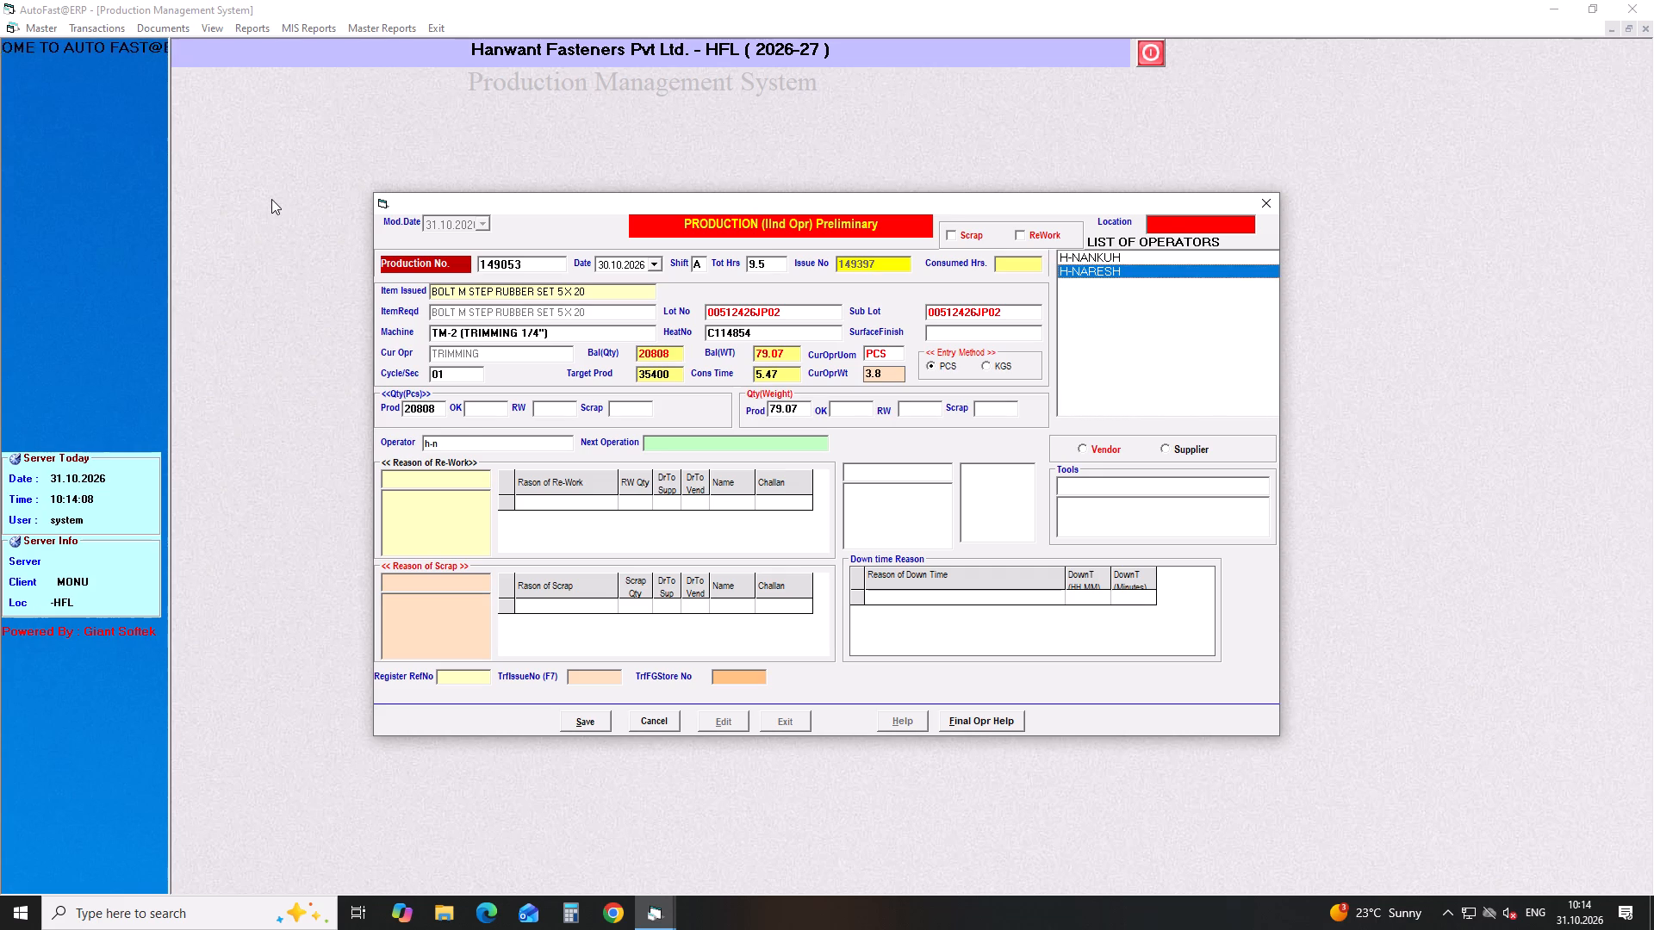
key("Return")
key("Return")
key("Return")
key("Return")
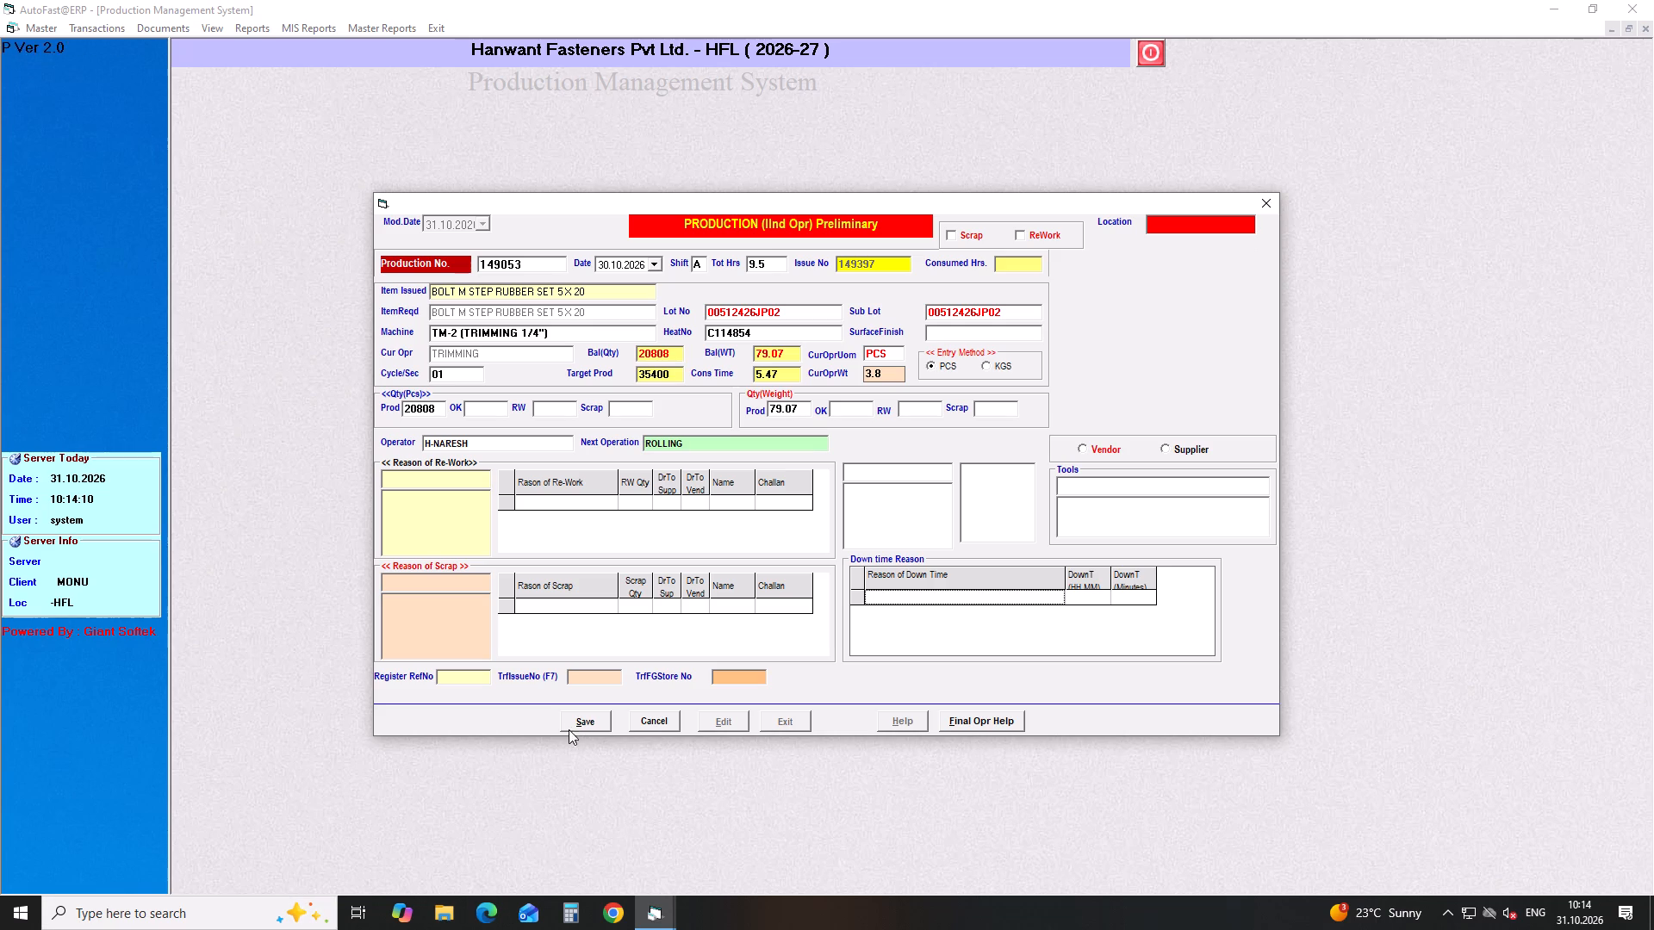
left_click(580, 719)
Start another production entry dated 30.10.2026, shift A, 9.5 hours, for issue 149398 with a cycle time of 1 second.
key("Return")
key("Down")
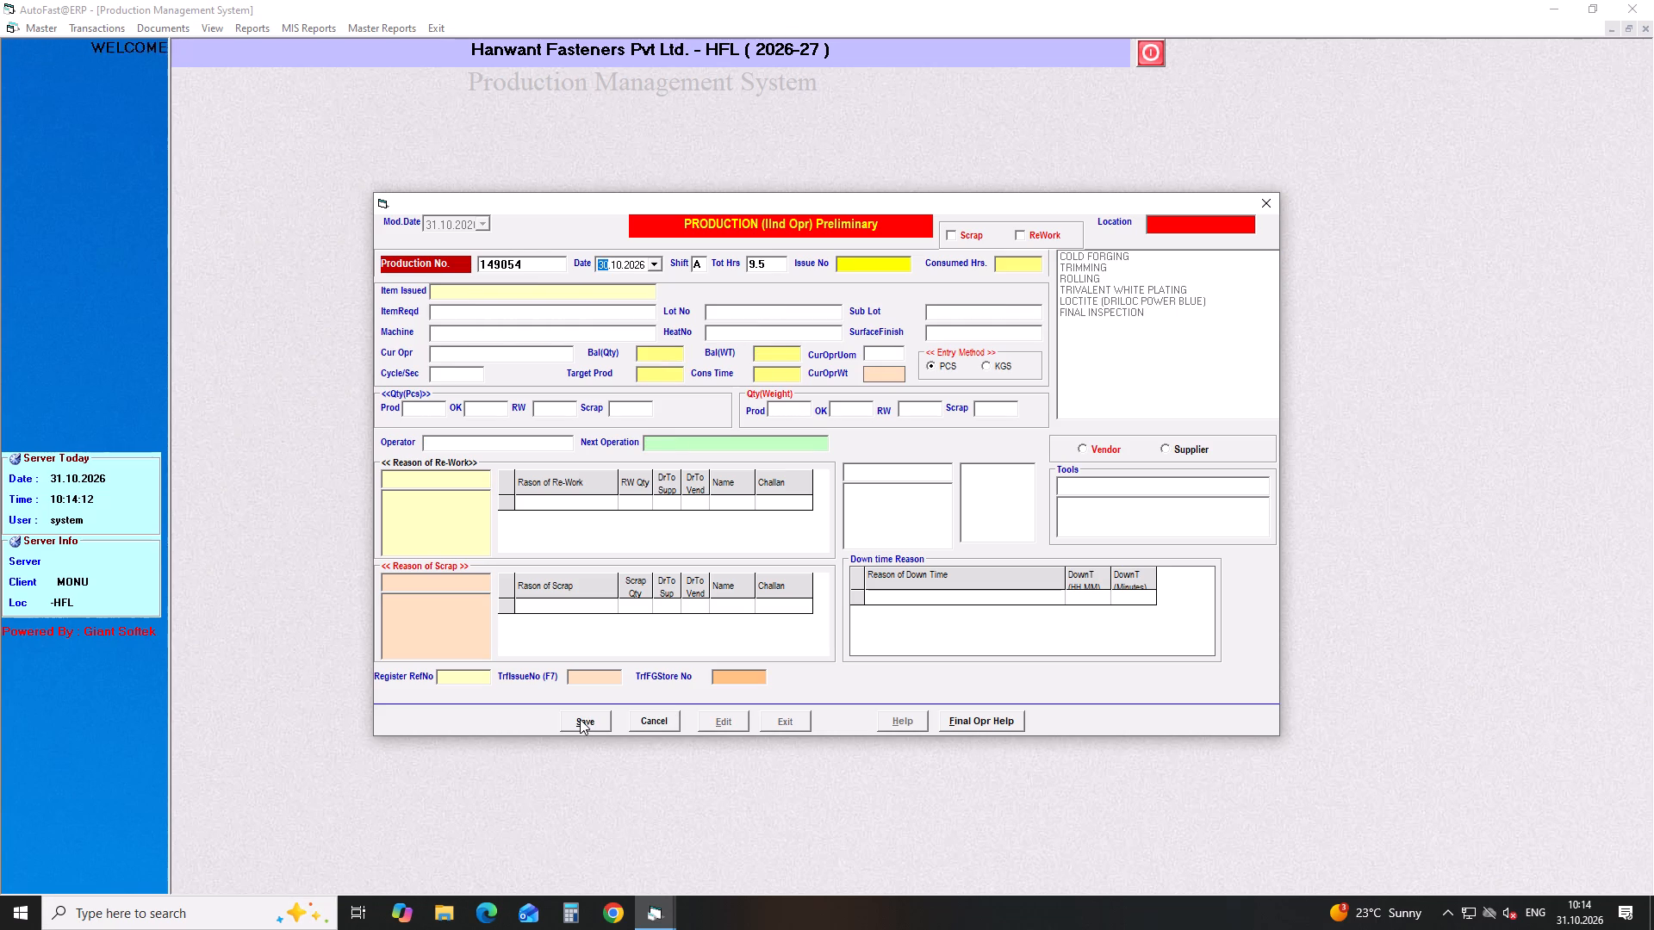
key("Return")
key("Return")
key("Return")
type("14")
type("93")
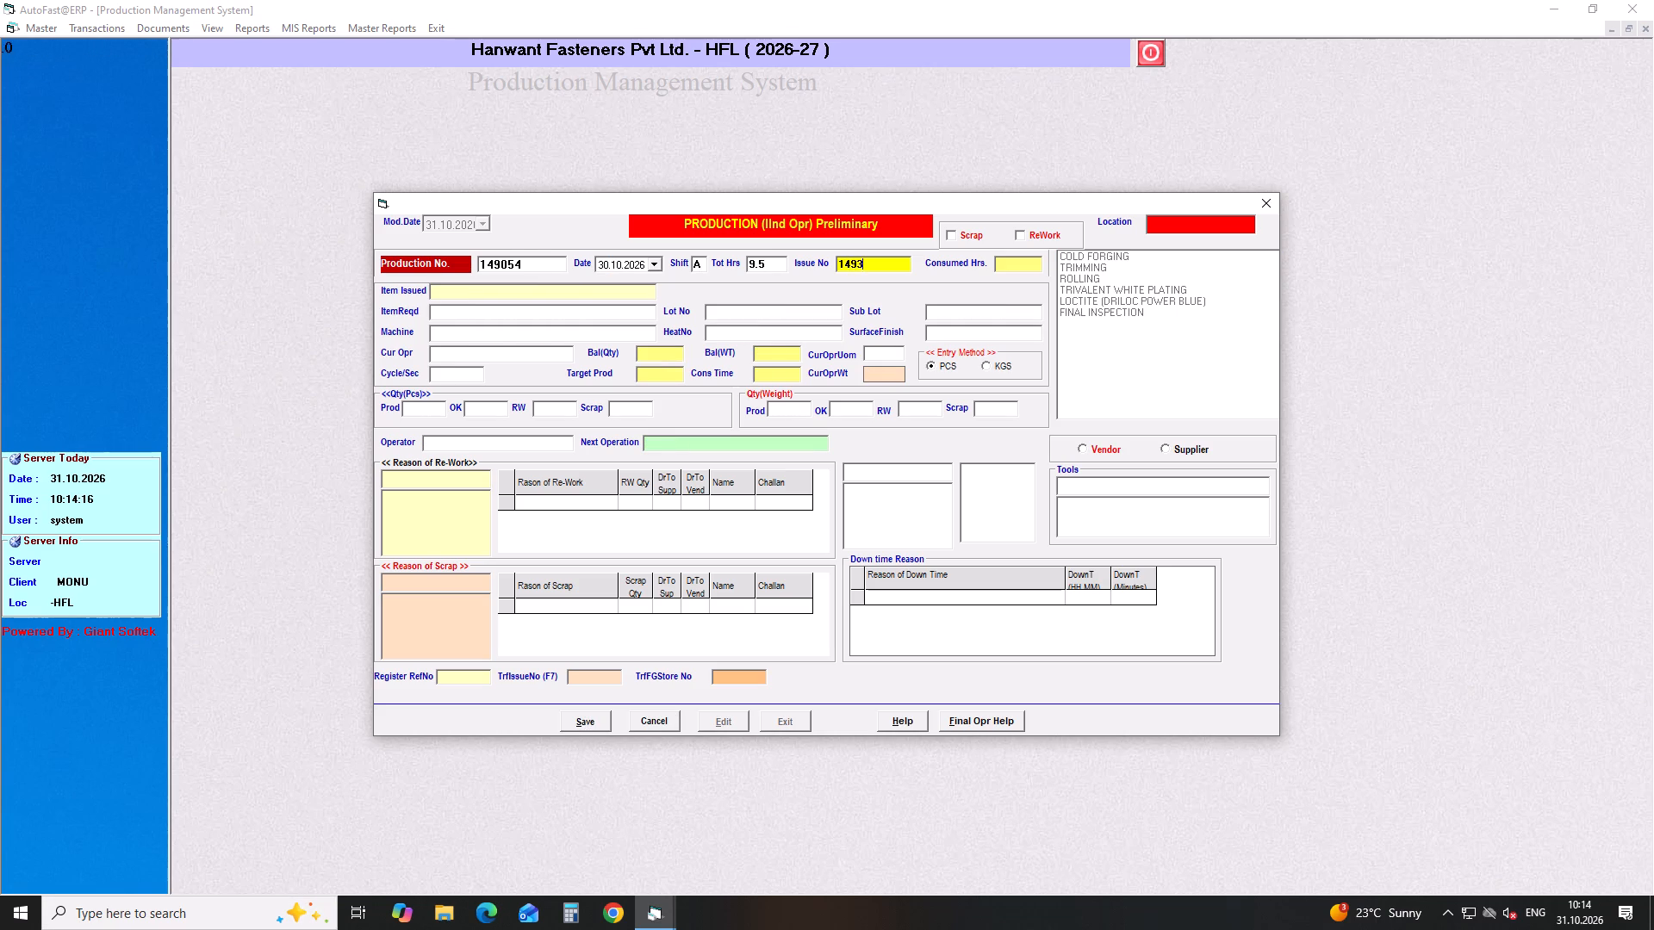
type("+8")
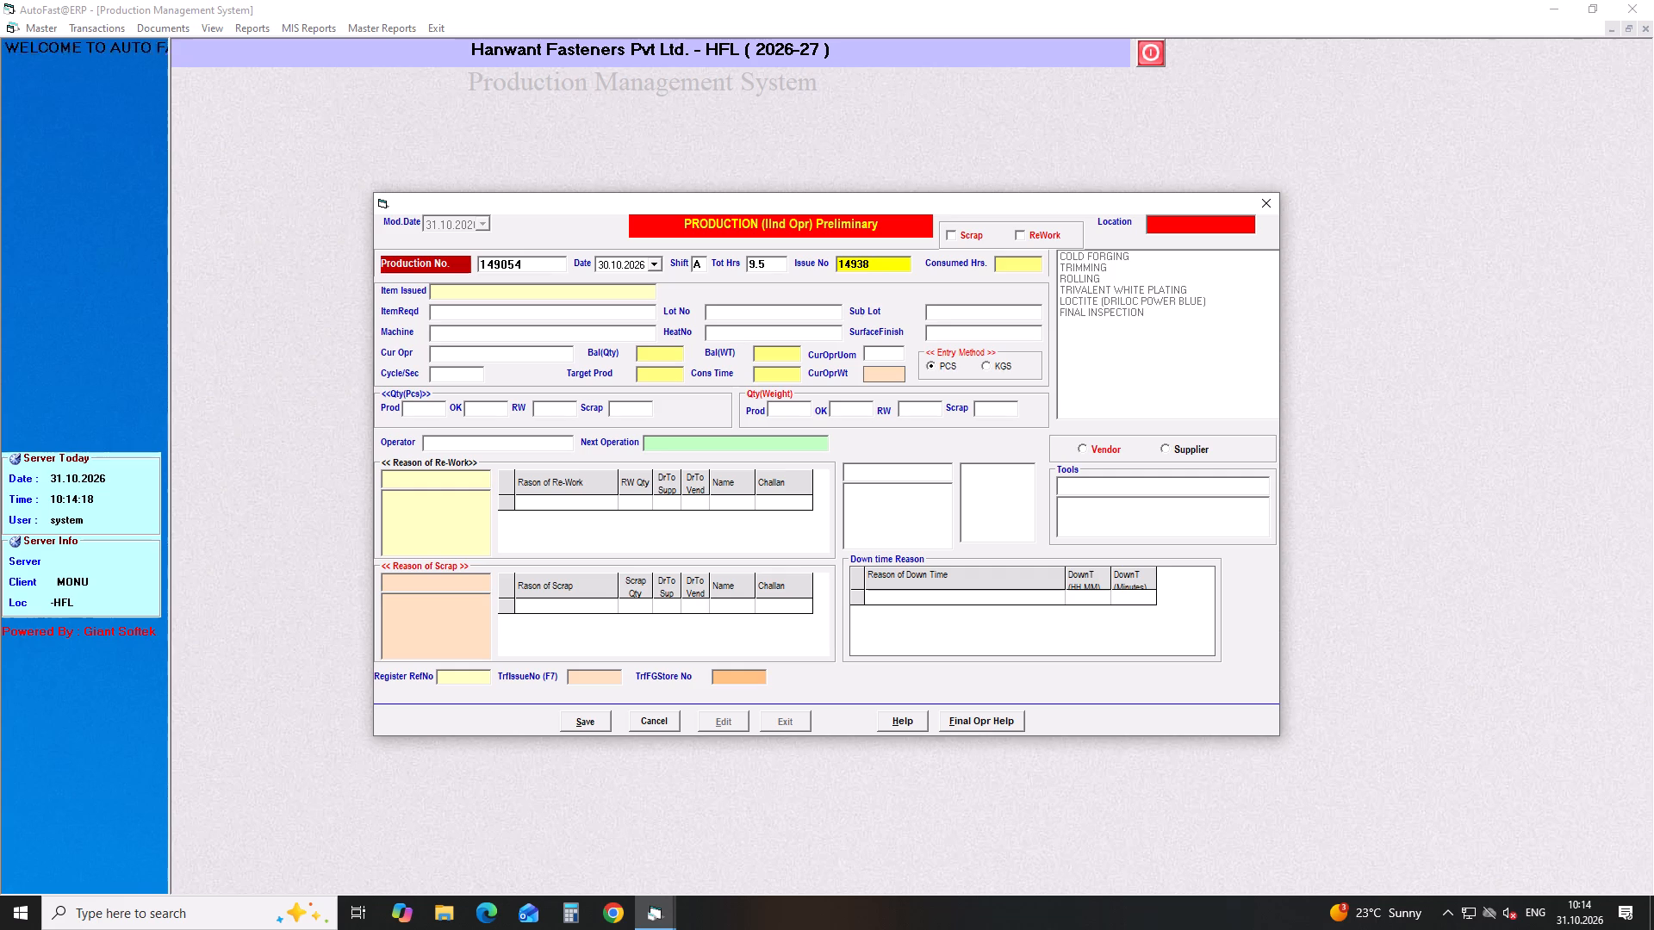
key("BackSpace")
type("98")
key("Return")
key("Return")
key("Right")
key("1")
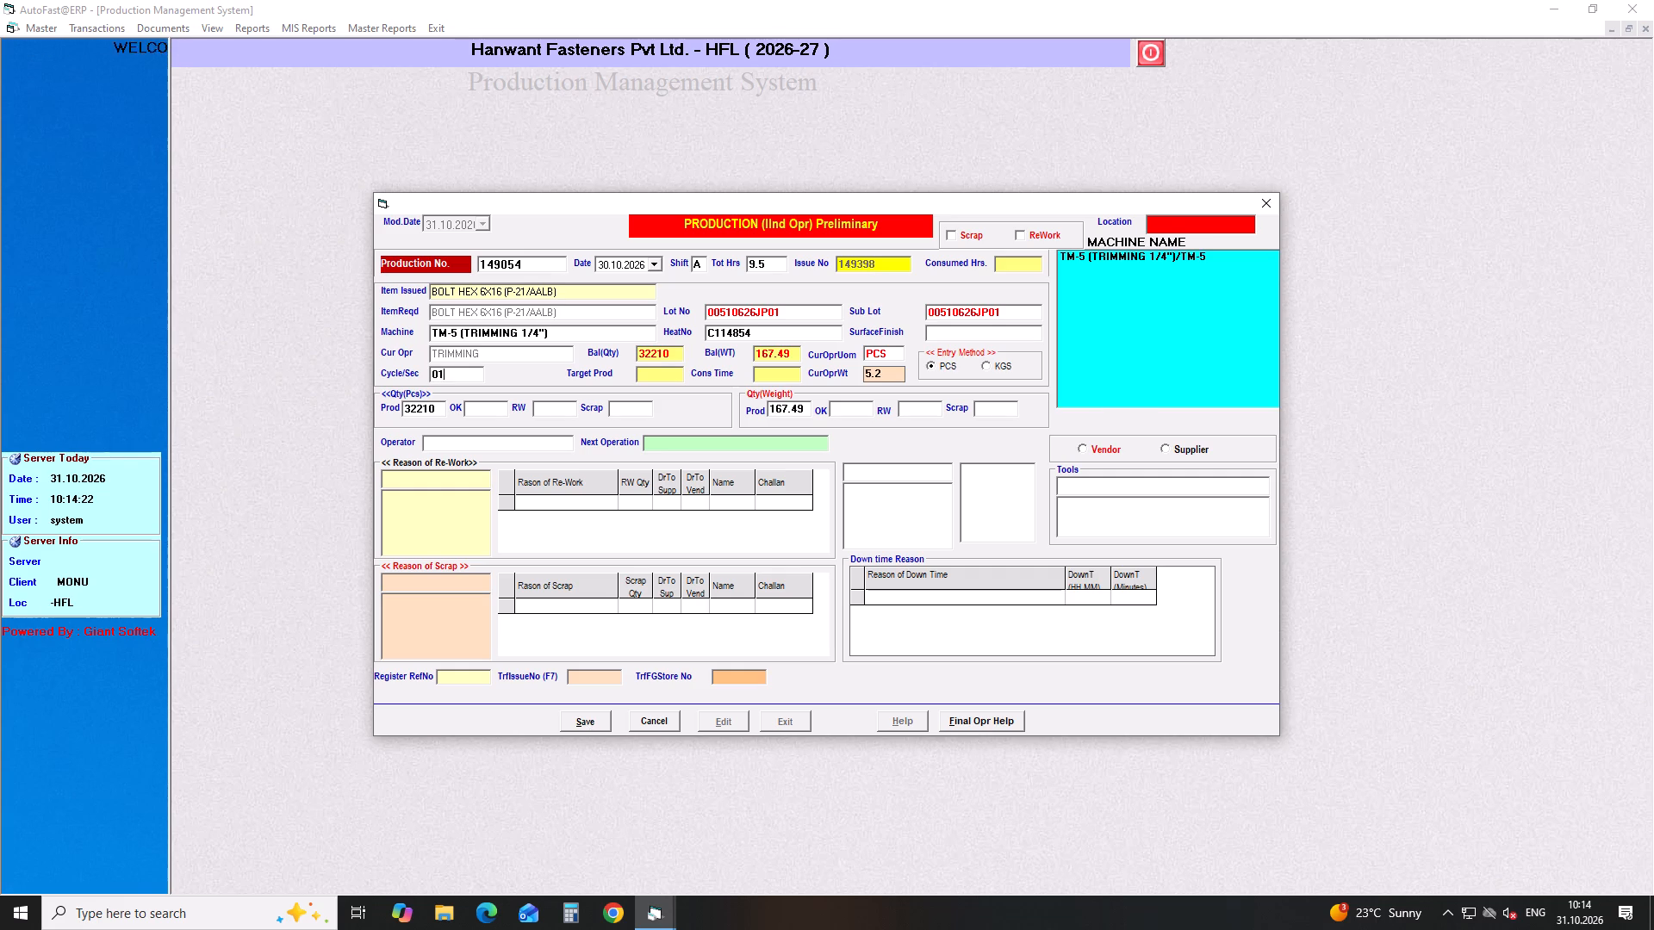
key("Return")
key("Return")
type("h-")
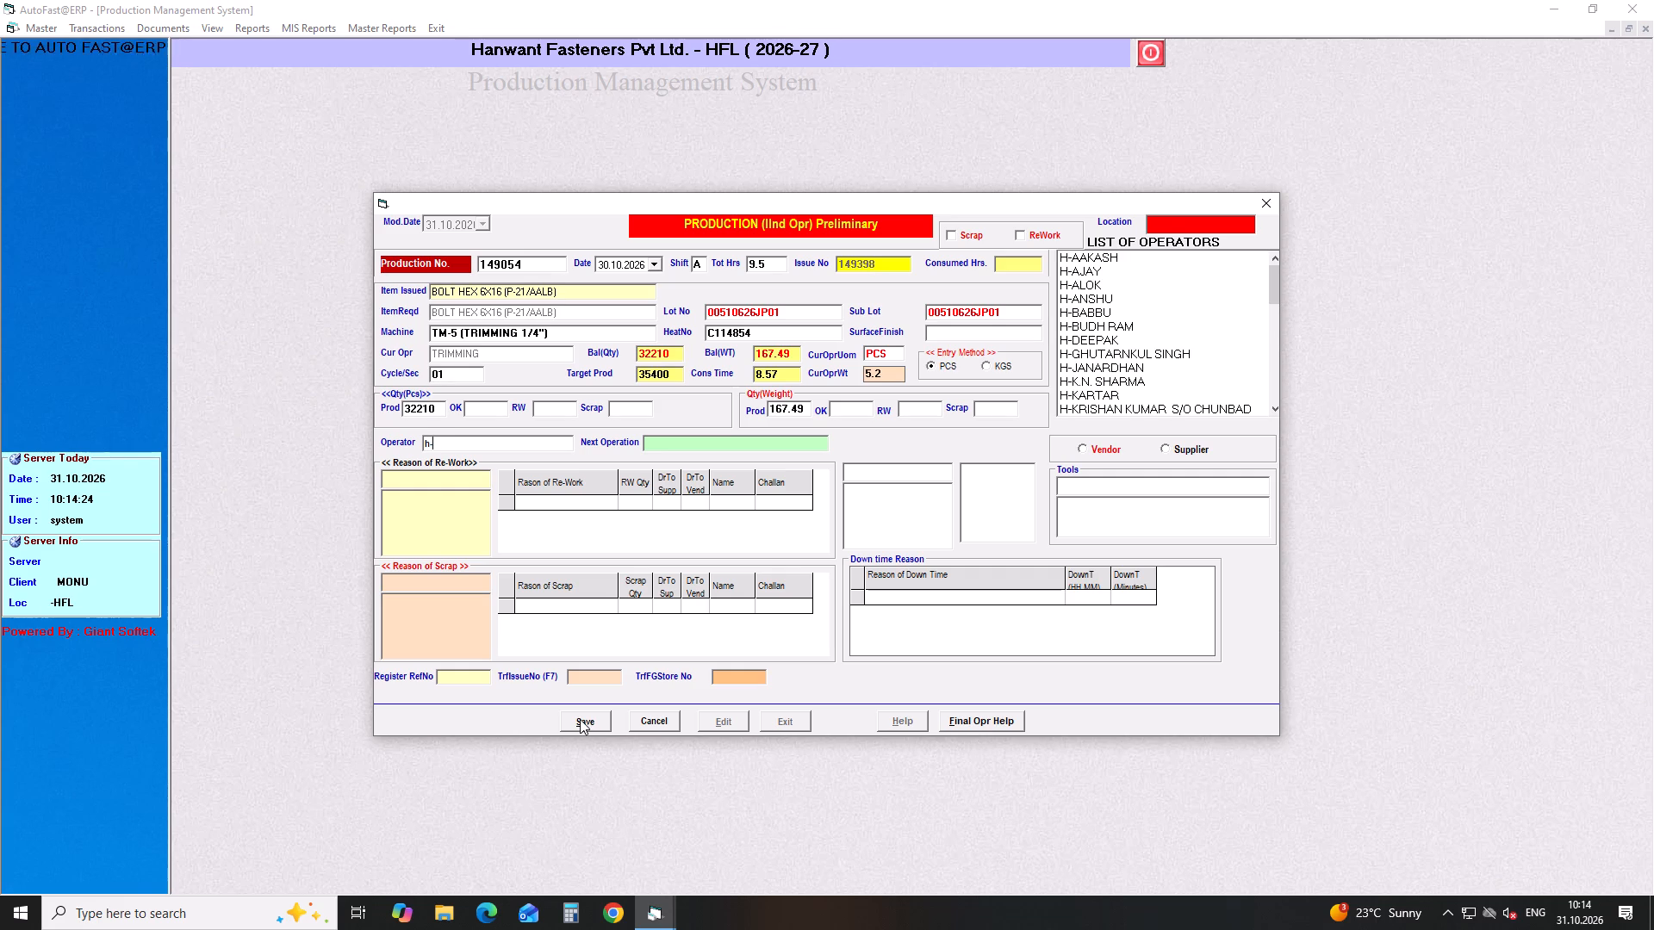
type("sa")
key("Down")
key("Down")
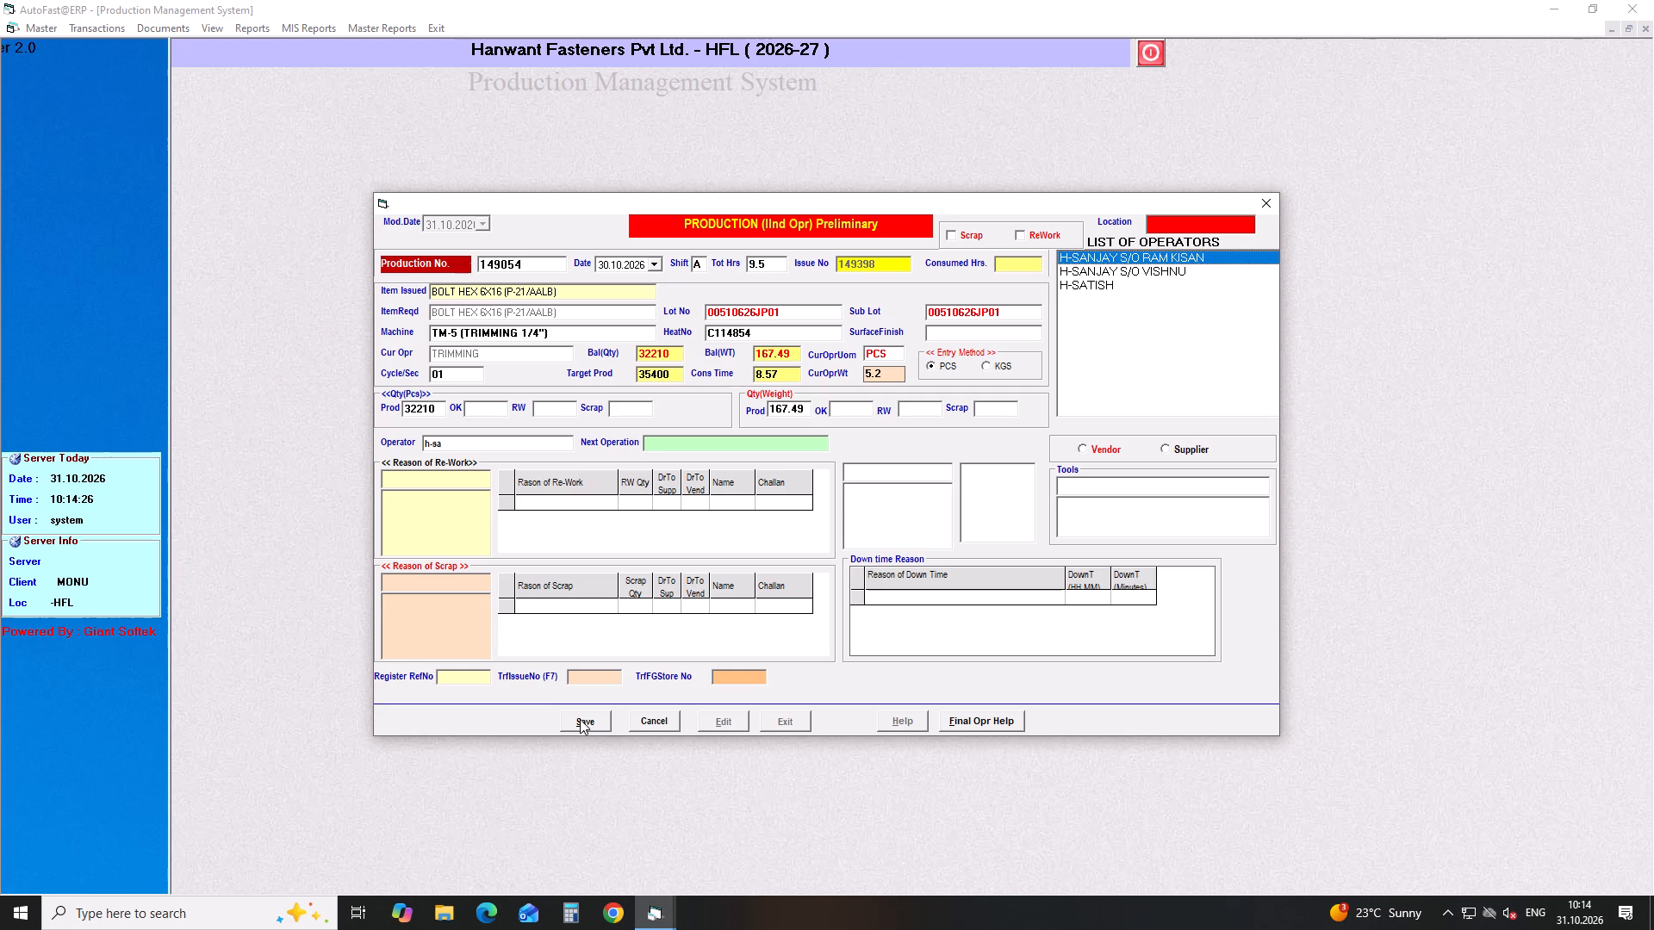
key("Down")
key("Down")
key("Return")
key("Return")
key("Return")
key("Return")
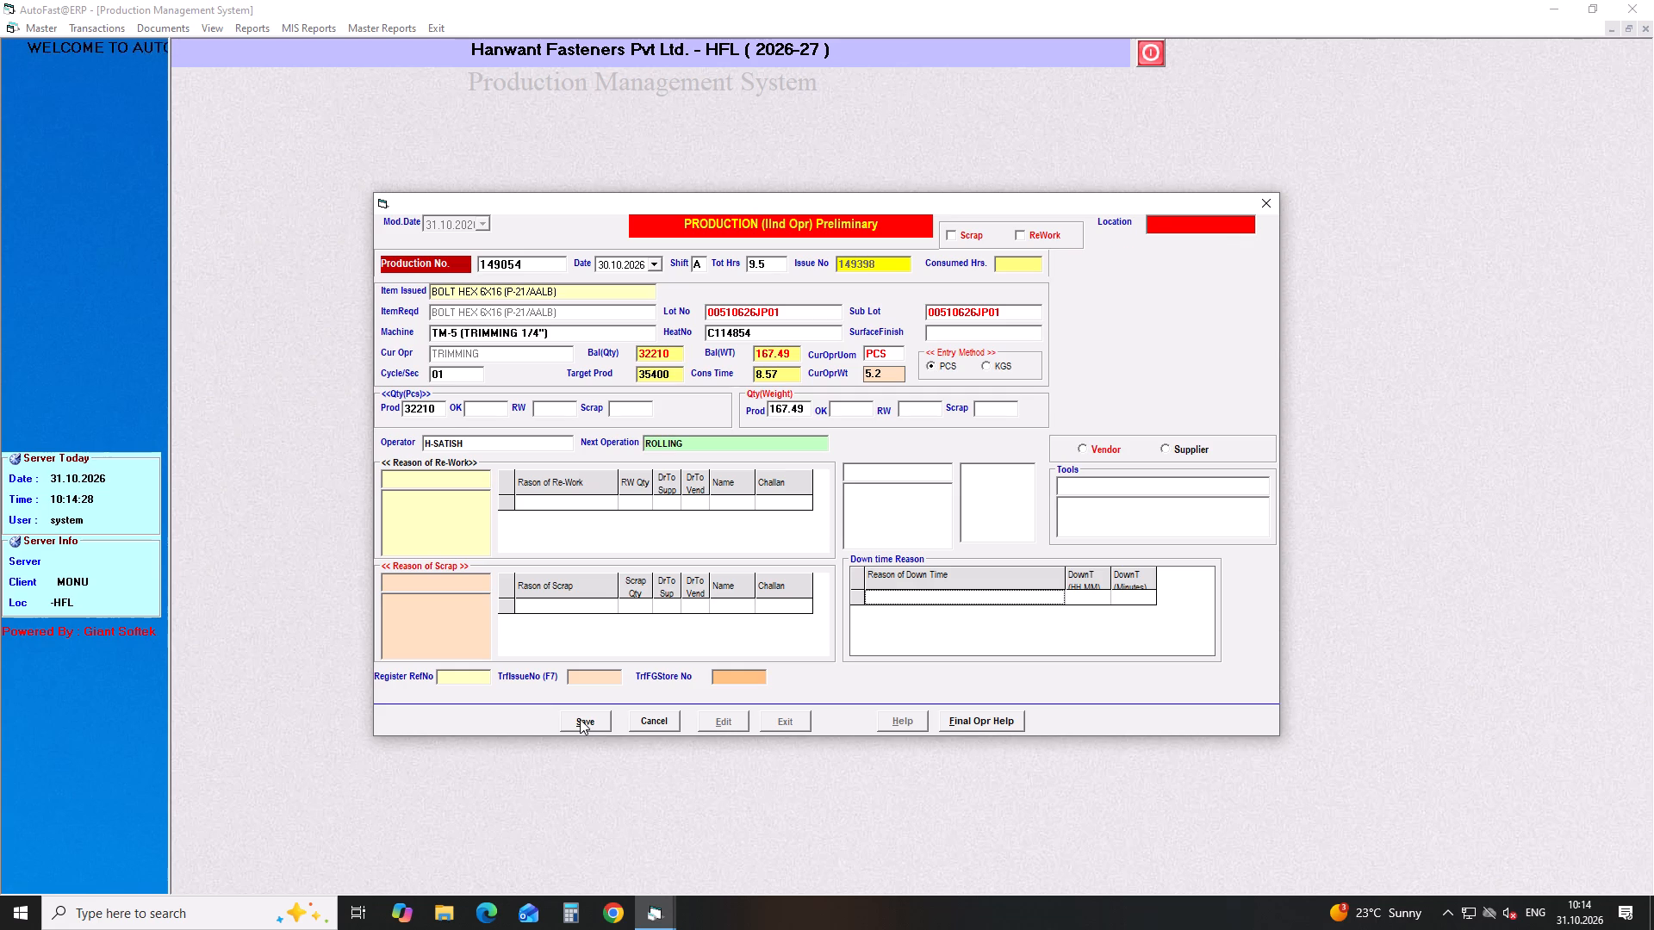
left_click(580, 719)
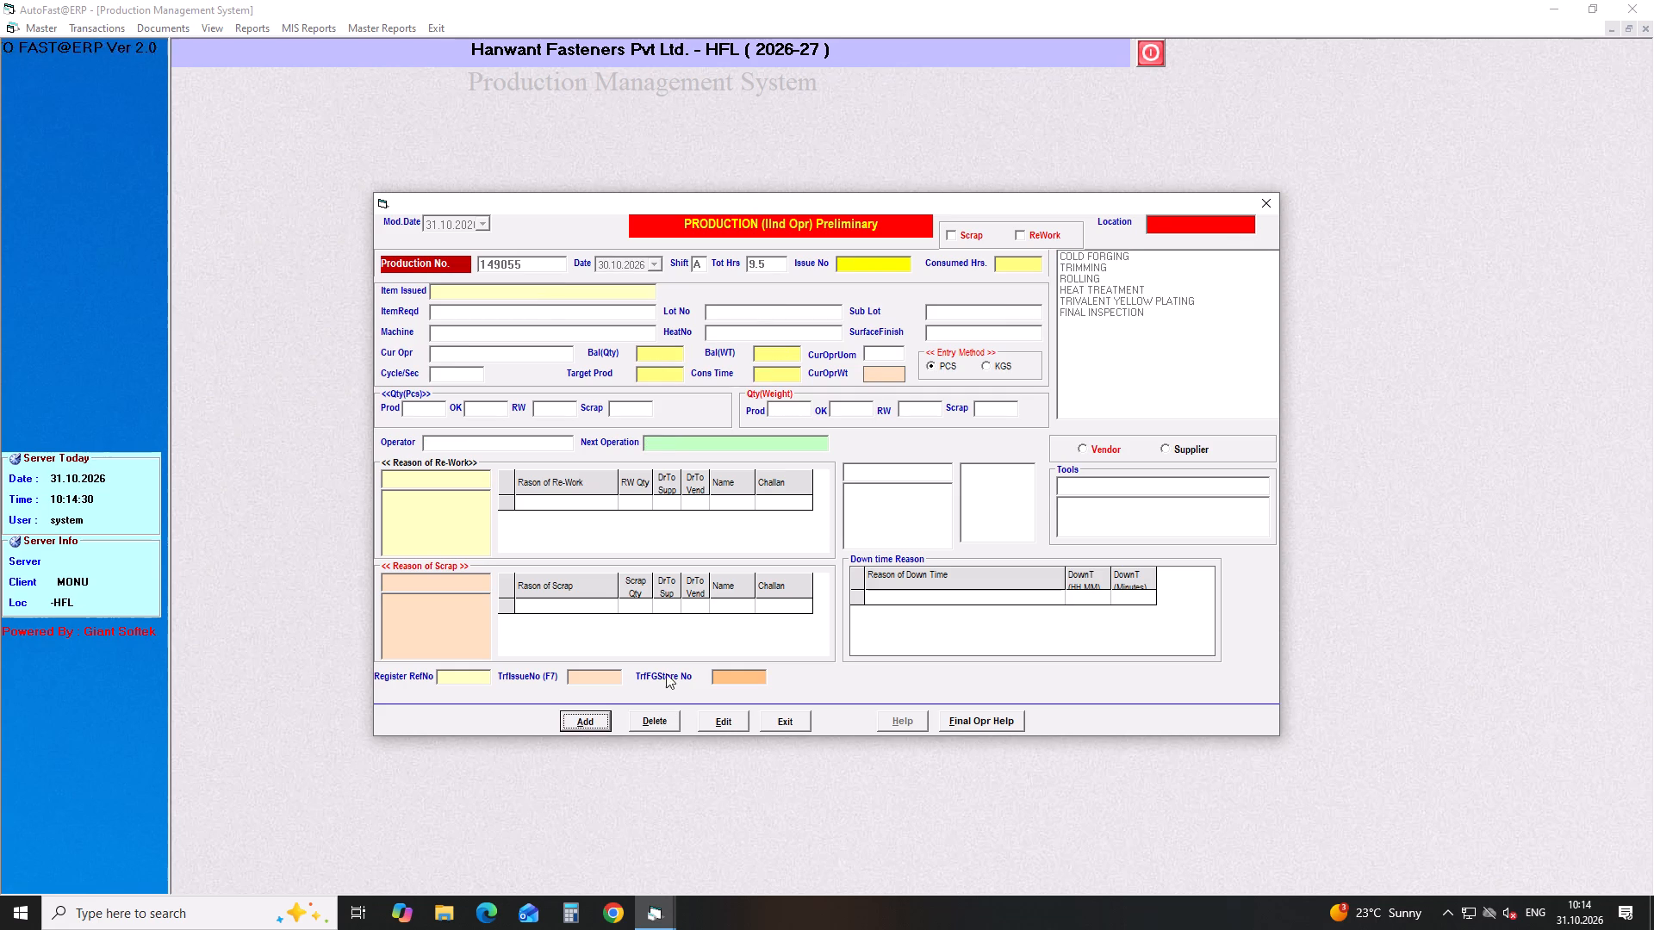
left_click(1255, 200)
List all in-house production items pending for inspection as on 31.10.2026, covering all operations.
left_click(208, 28)
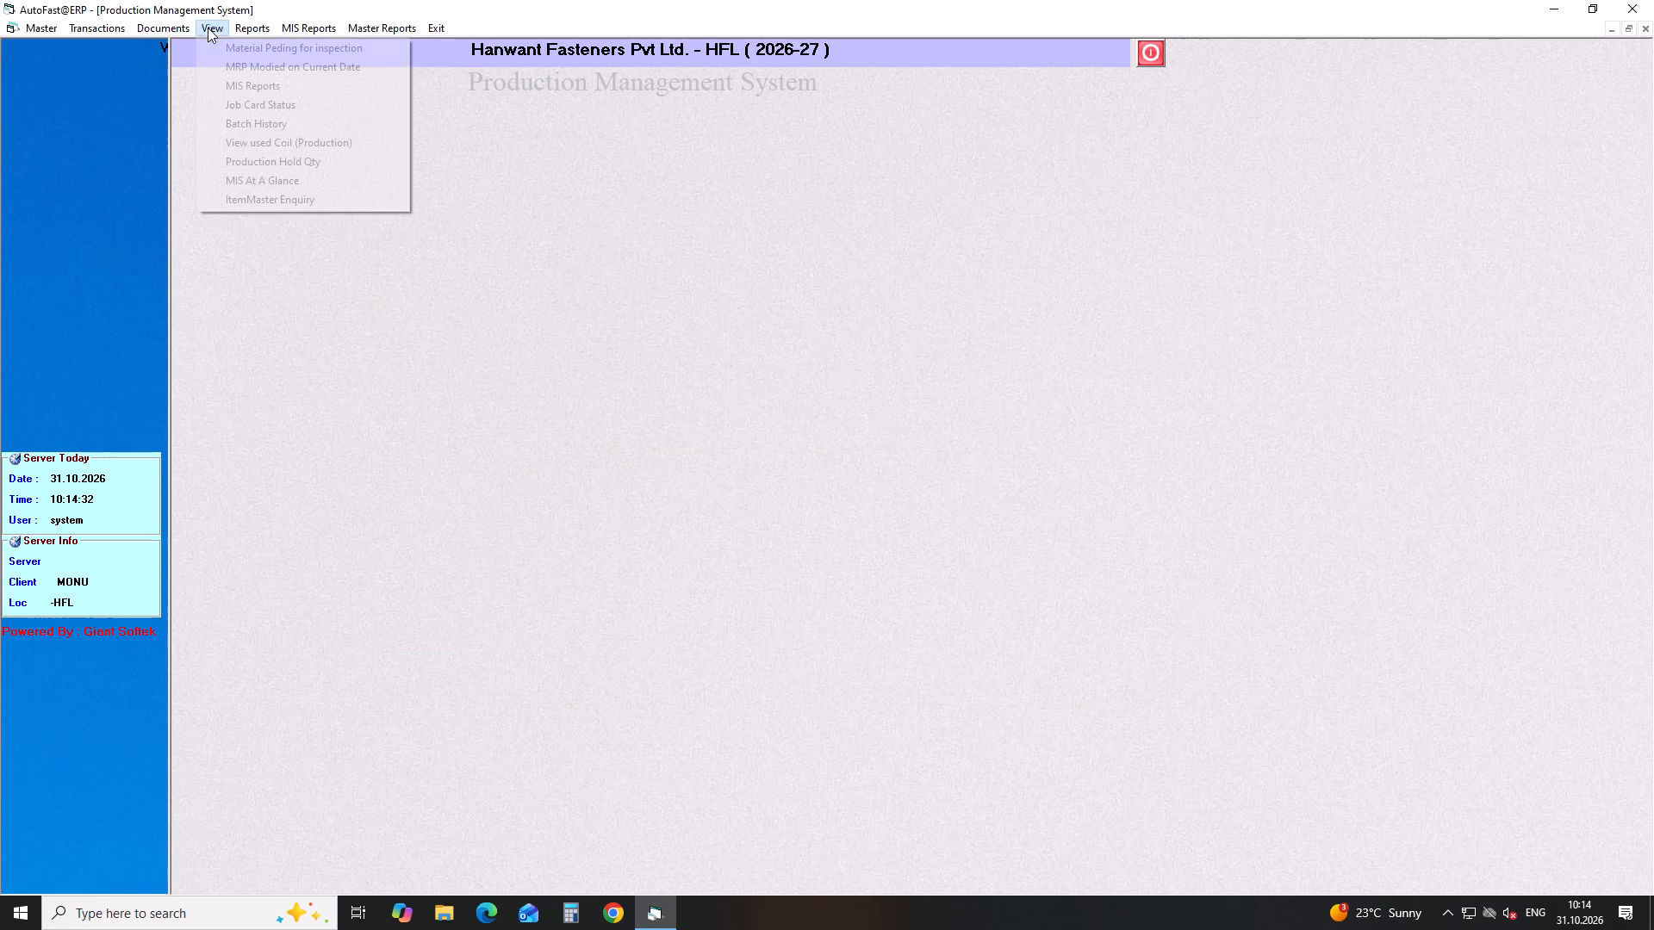
left_click(211, 43)
left_click(410, 350)
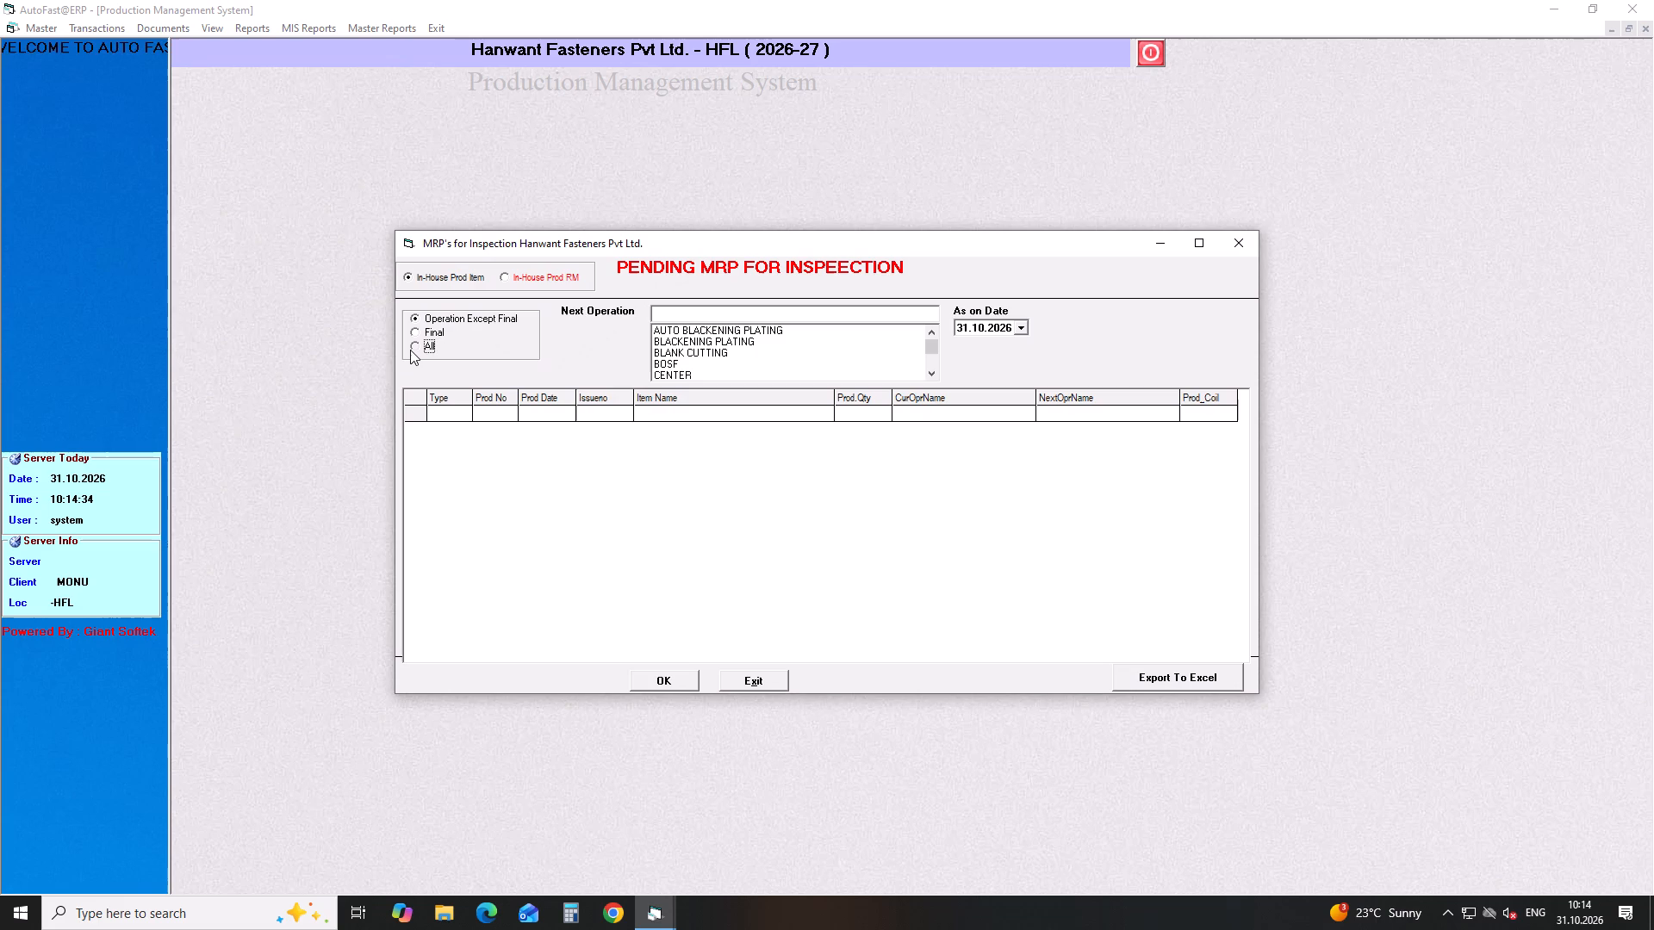
key("Return")
key("Return")
key("Return")
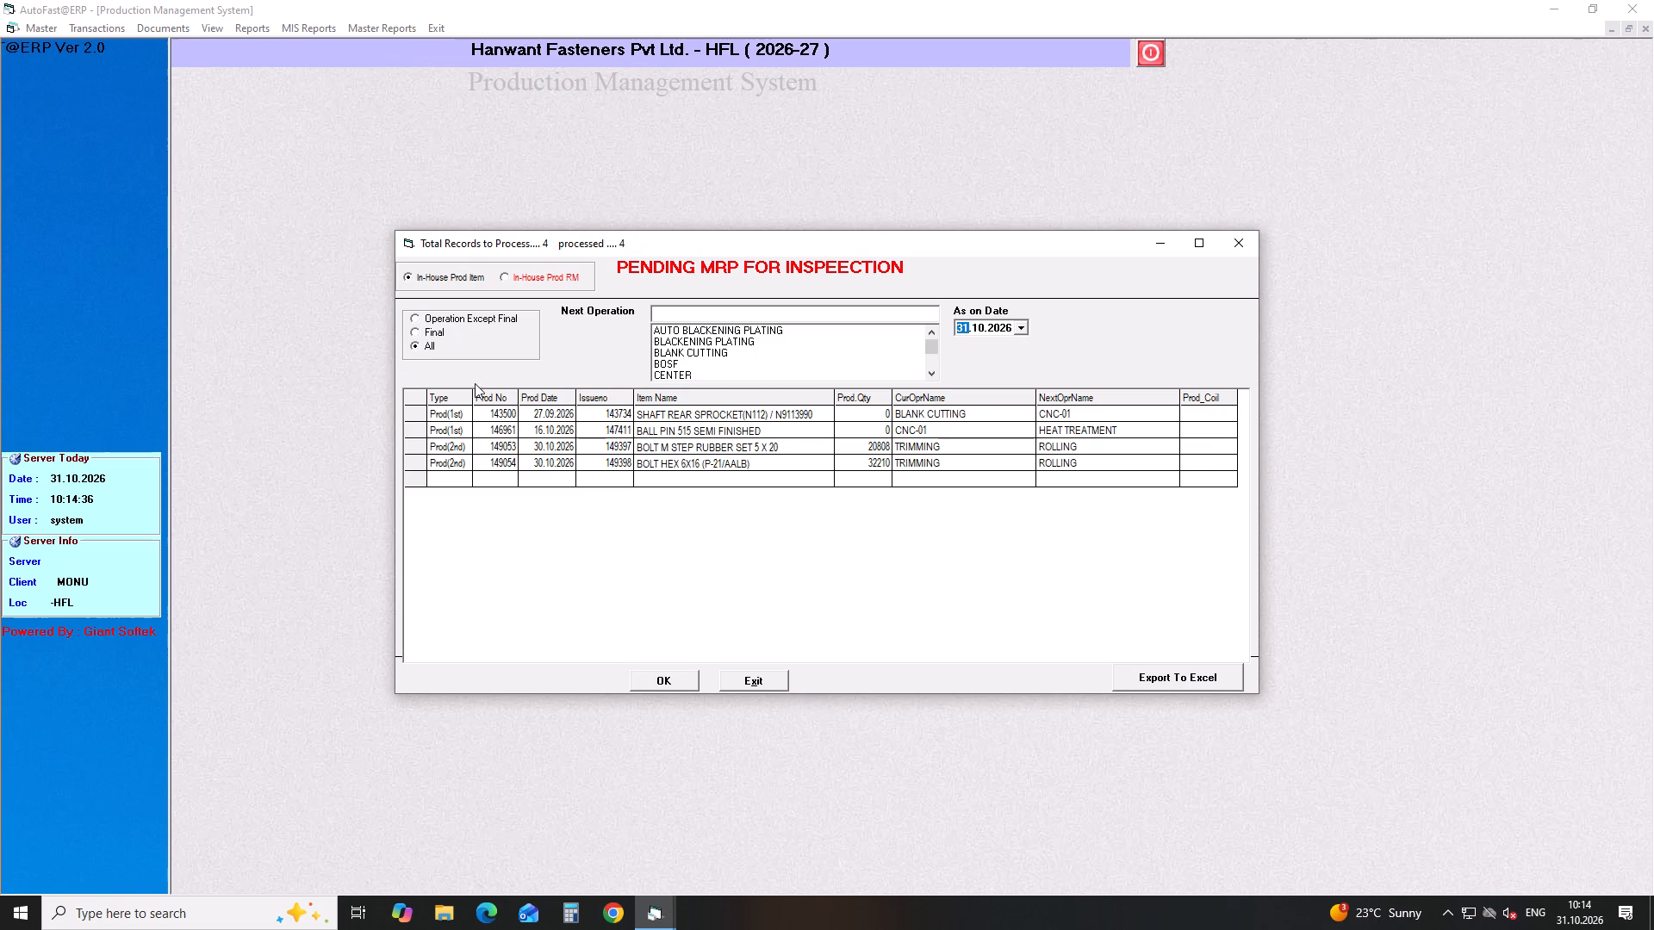
Open pending production 149053 and save its final record with 20808 pcs OK and zero rework and scrap.
left_click(613, 444)
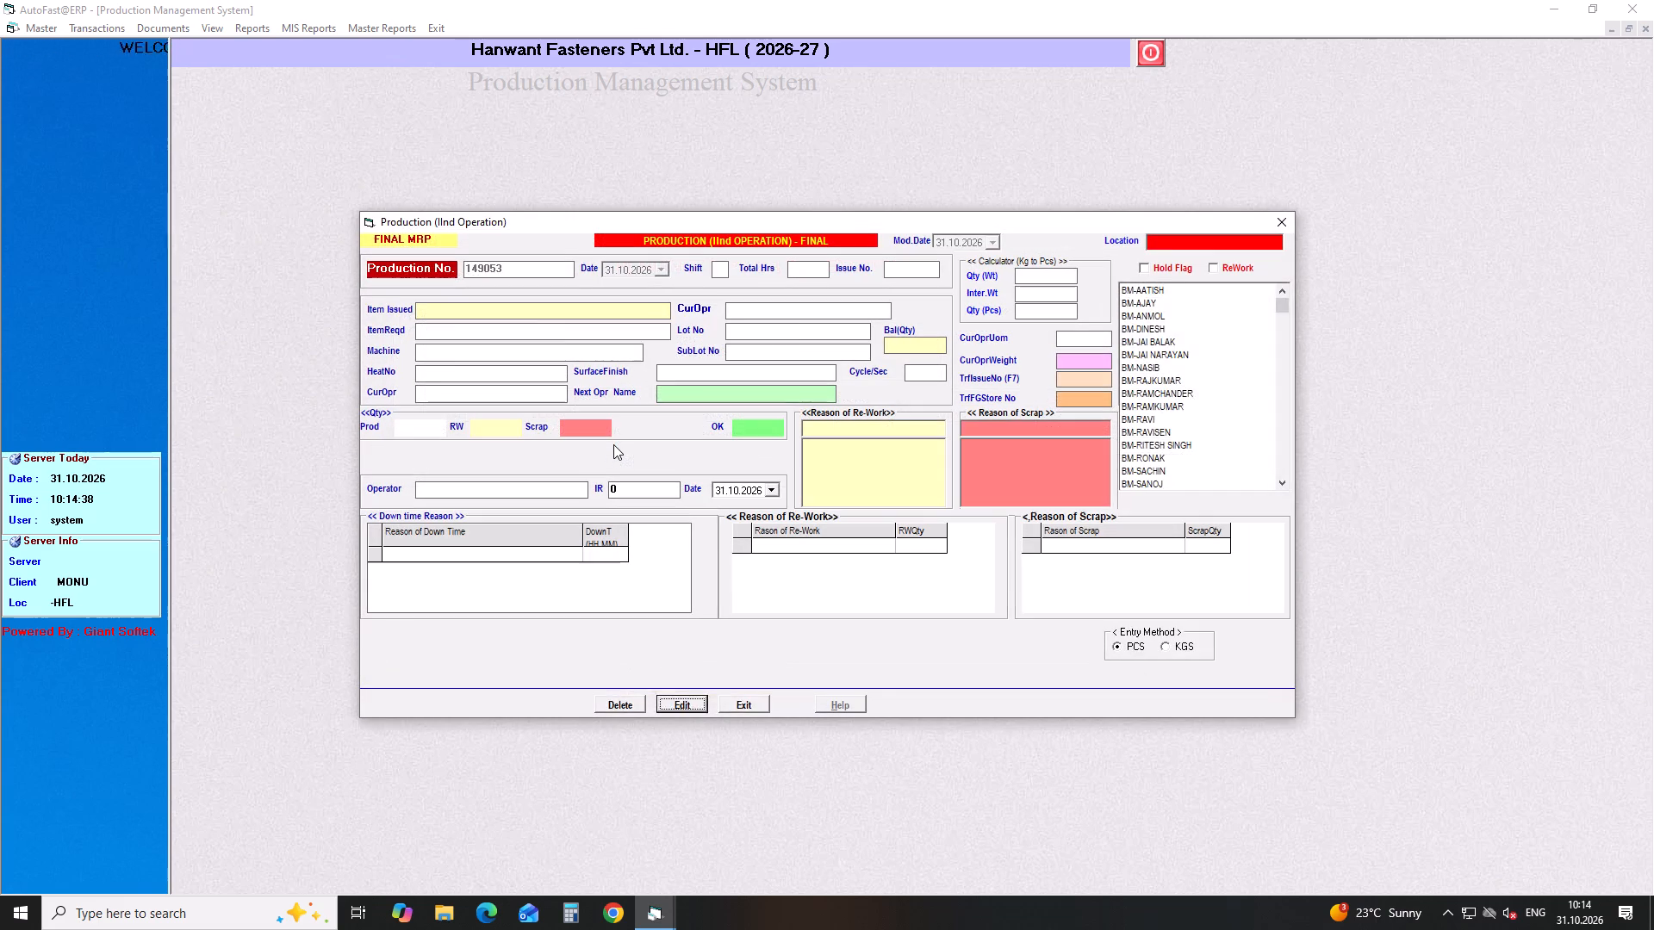
key("Return")
key("Return")
key("Return")
key("Return")
key("Return")
key("Return")
key("Return")
key("Return")
key("Return")
key("Return")
key("Return")
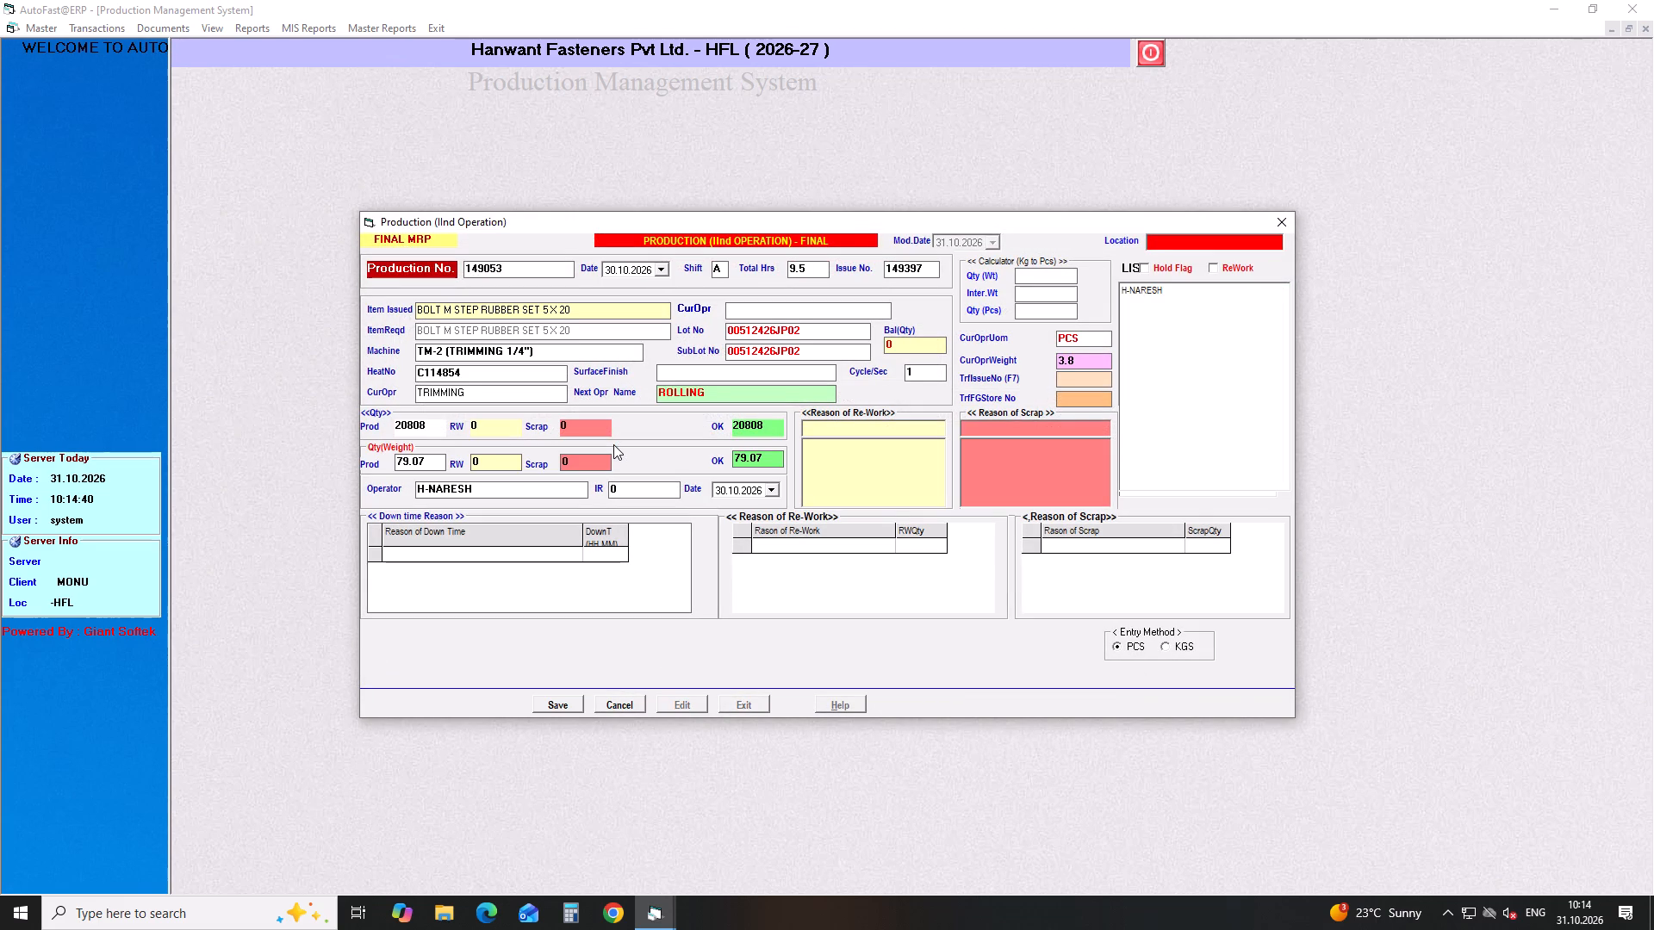
key("Return")
key("Return")
key("Return")
key("Return")
key("Return")
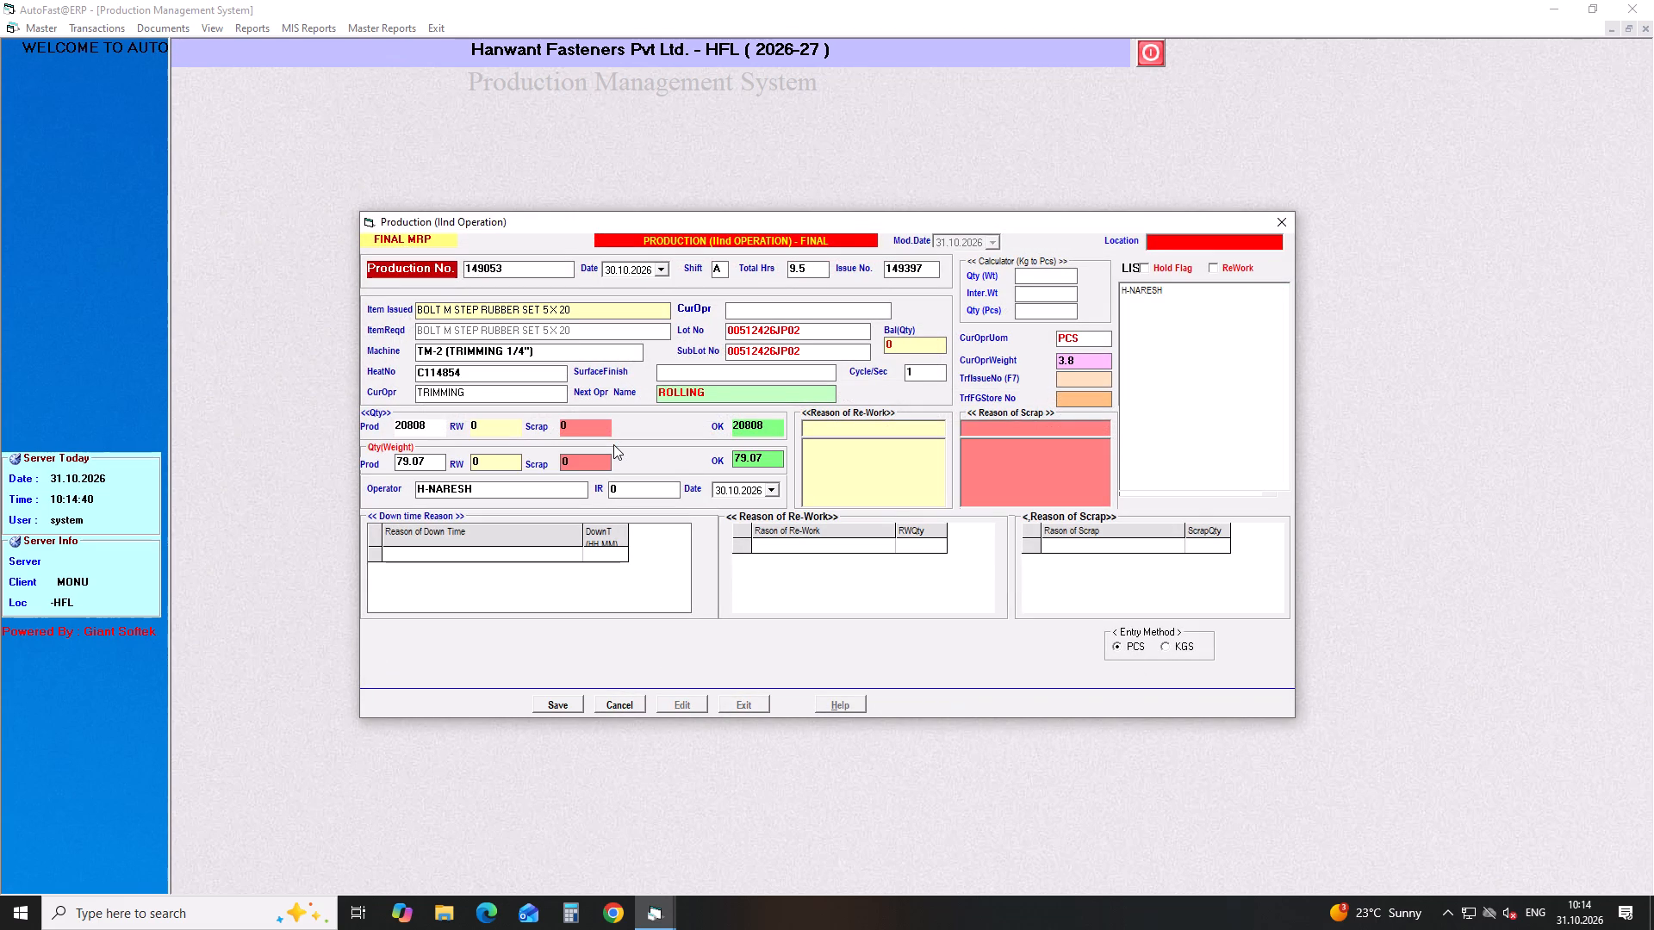
Open pending production 149054 and save its final record with 32210 pcs OK and zero rework and scrap.
left_click(613, 450)
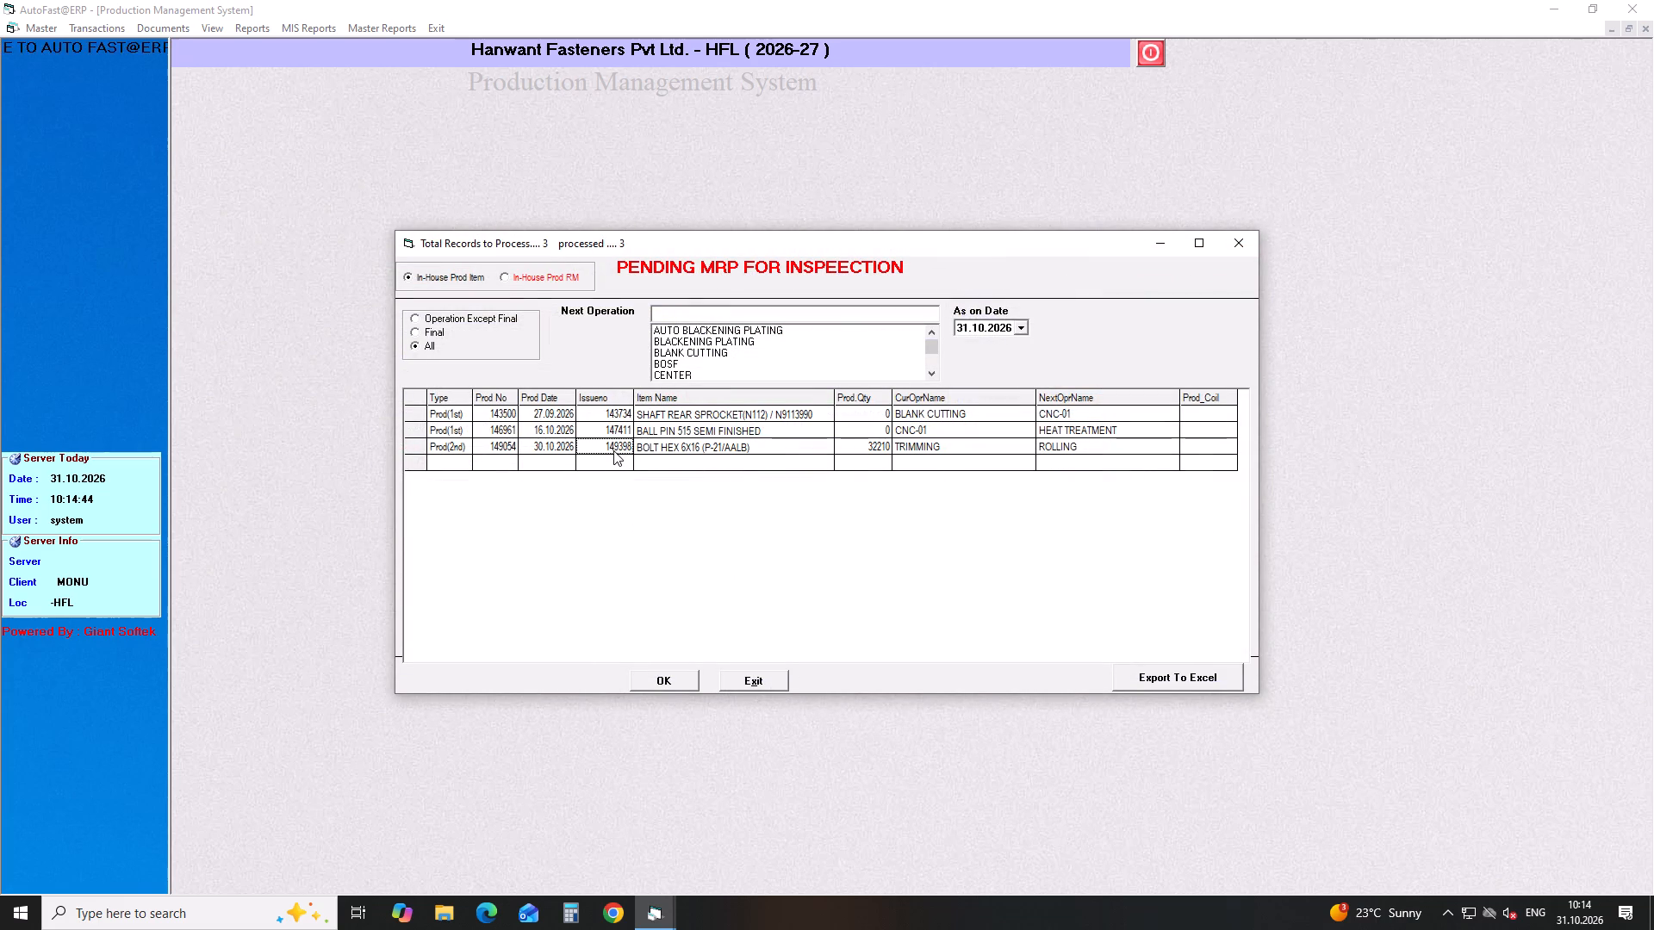
key("Return")
key("Return")
key("Return")
key("Return")
key("Return")
key("Return")
key("Return")
key("Return")
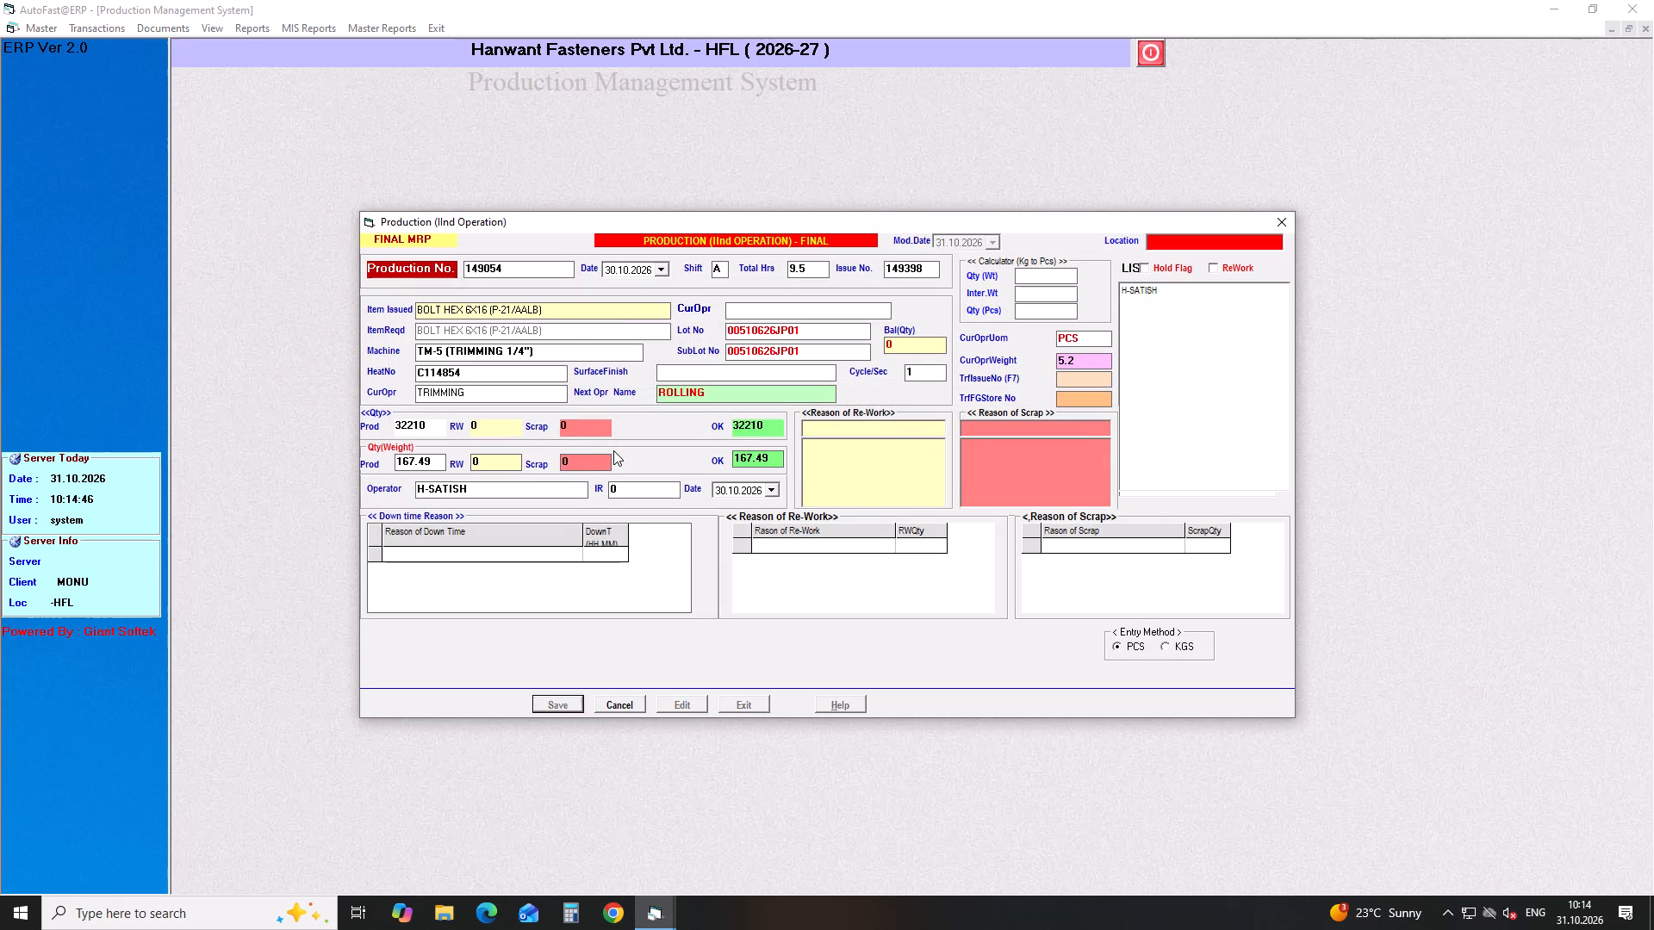
key("Return")
key("Return")
key("Return")
key("Return")
key("Return")
key("Return")
key("Return")
key("Return")
key("Return")
key("Return")
key("Return")
key("Return")
key("Return")
key("Return")
key("Return")
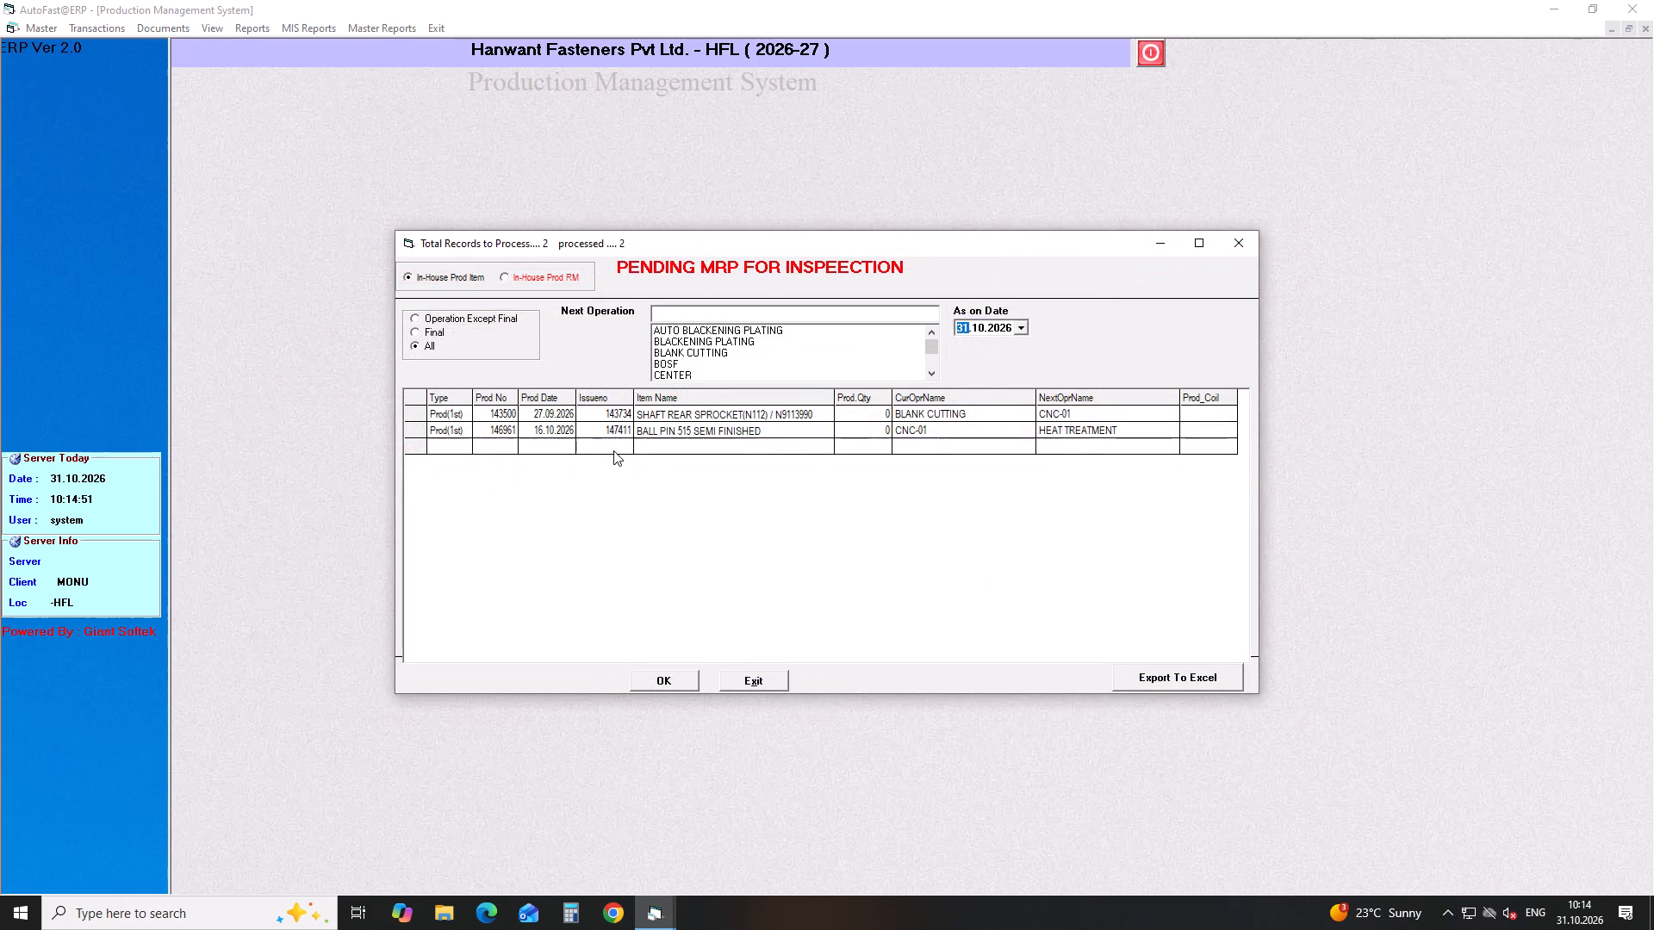
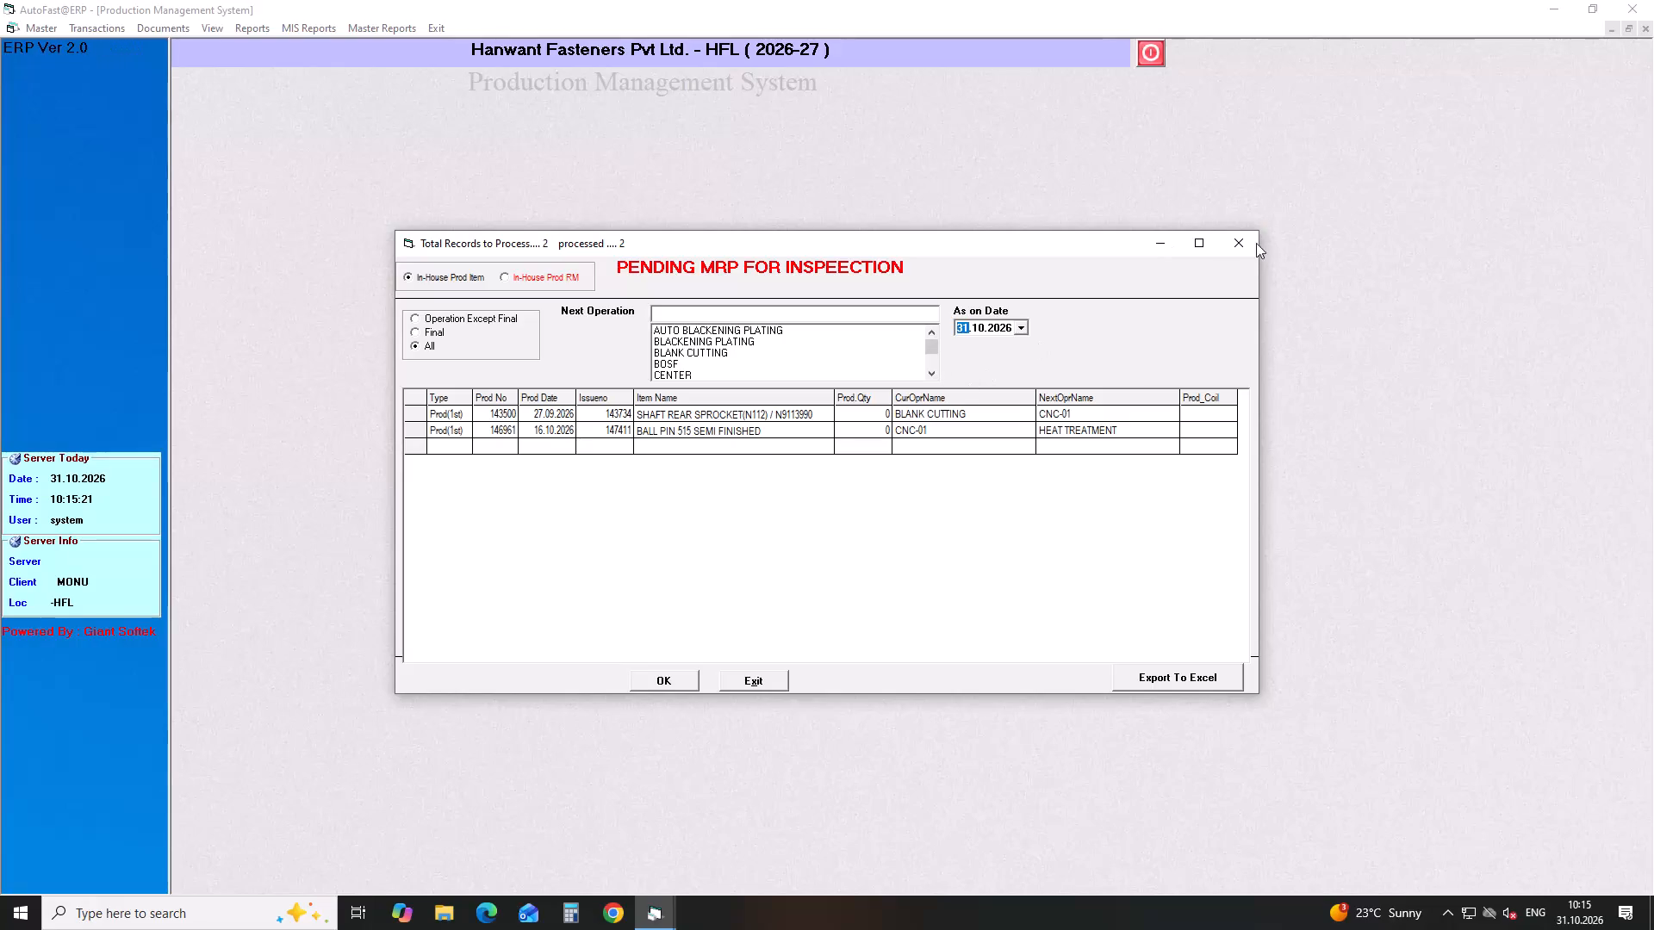
Close the pending inspection list and start a second-operation item issue dated 30.10.2026.
left_click(1243, 246)
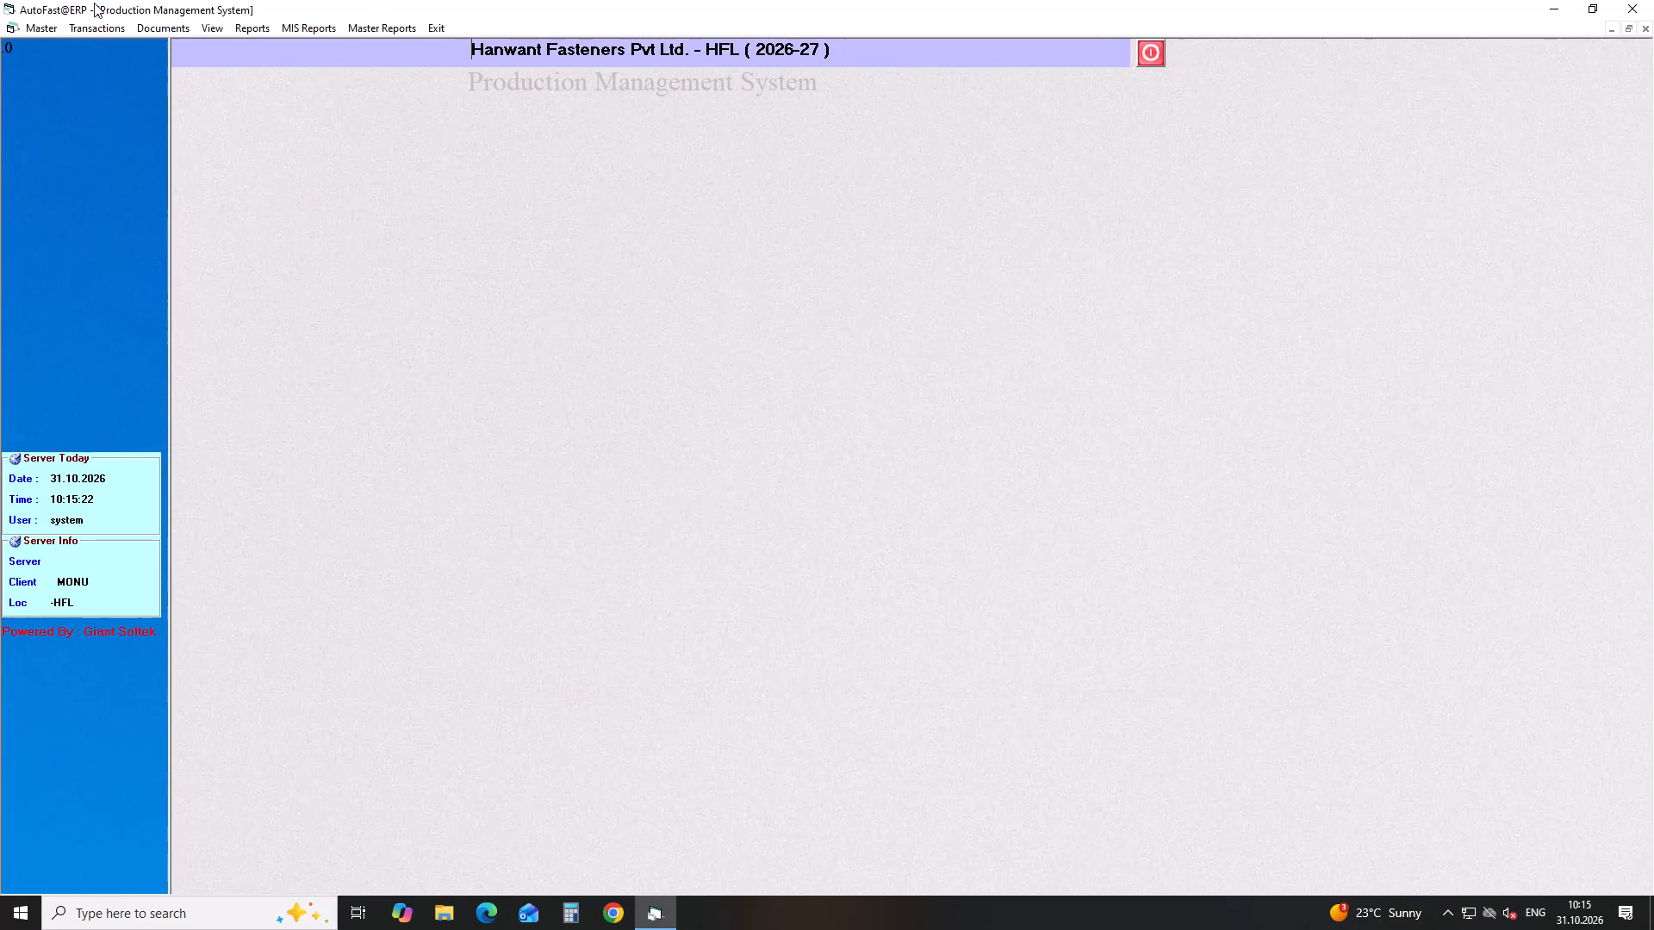
left_click(102, 28)
left_click(235, 191)
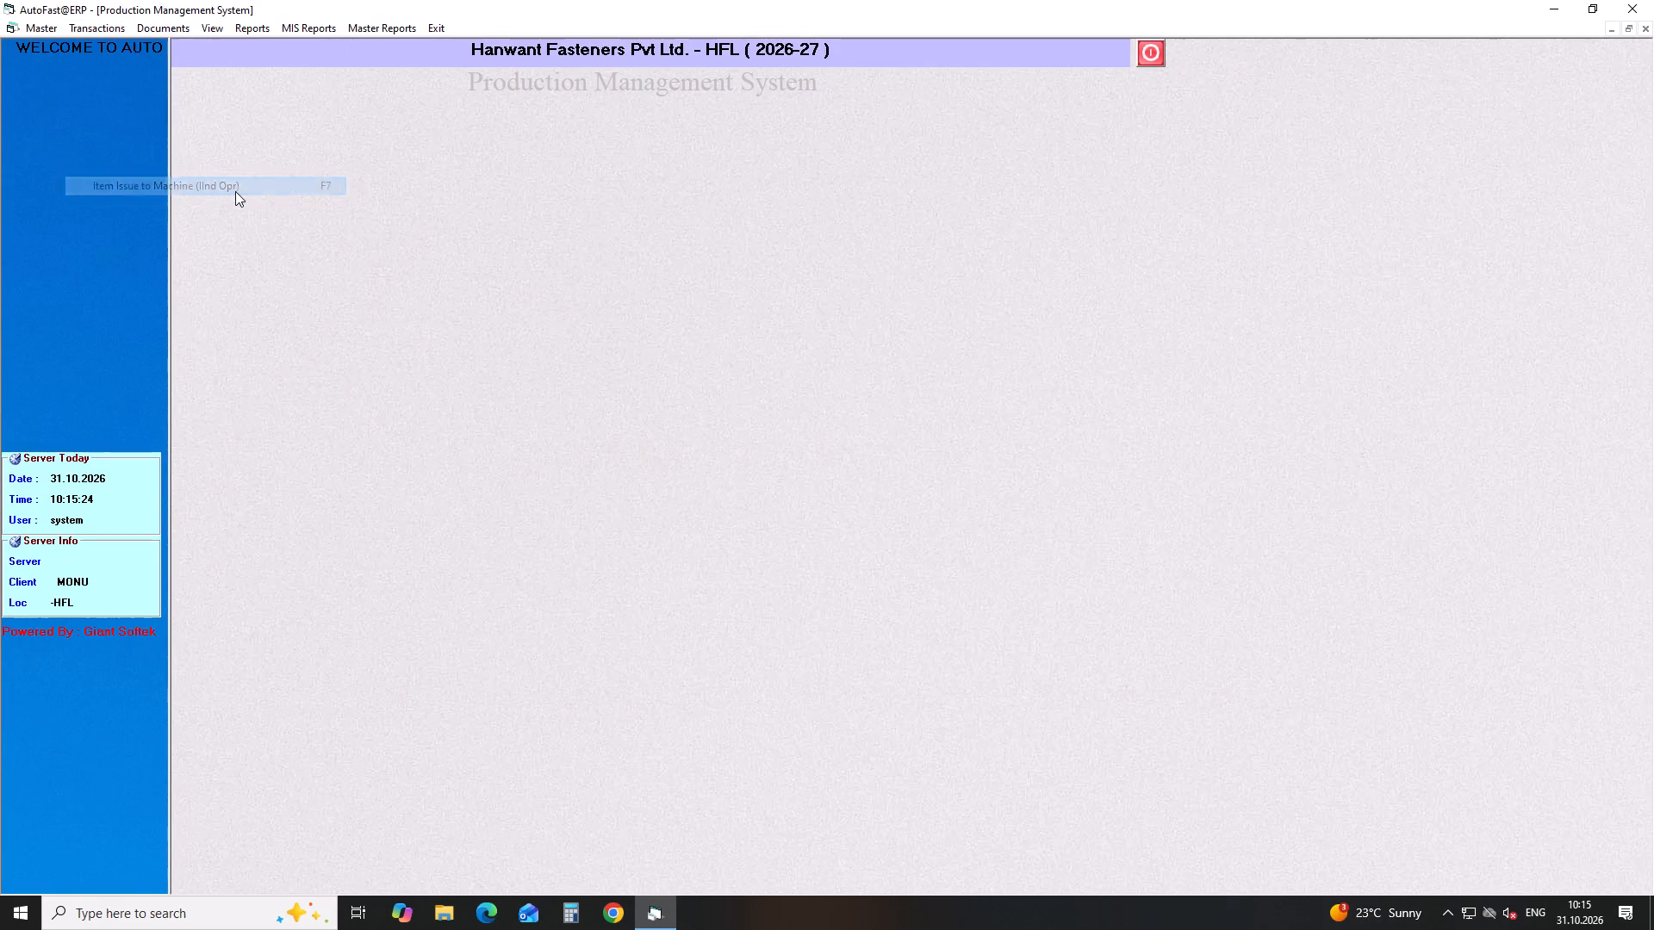
key("Return")
key("Return")
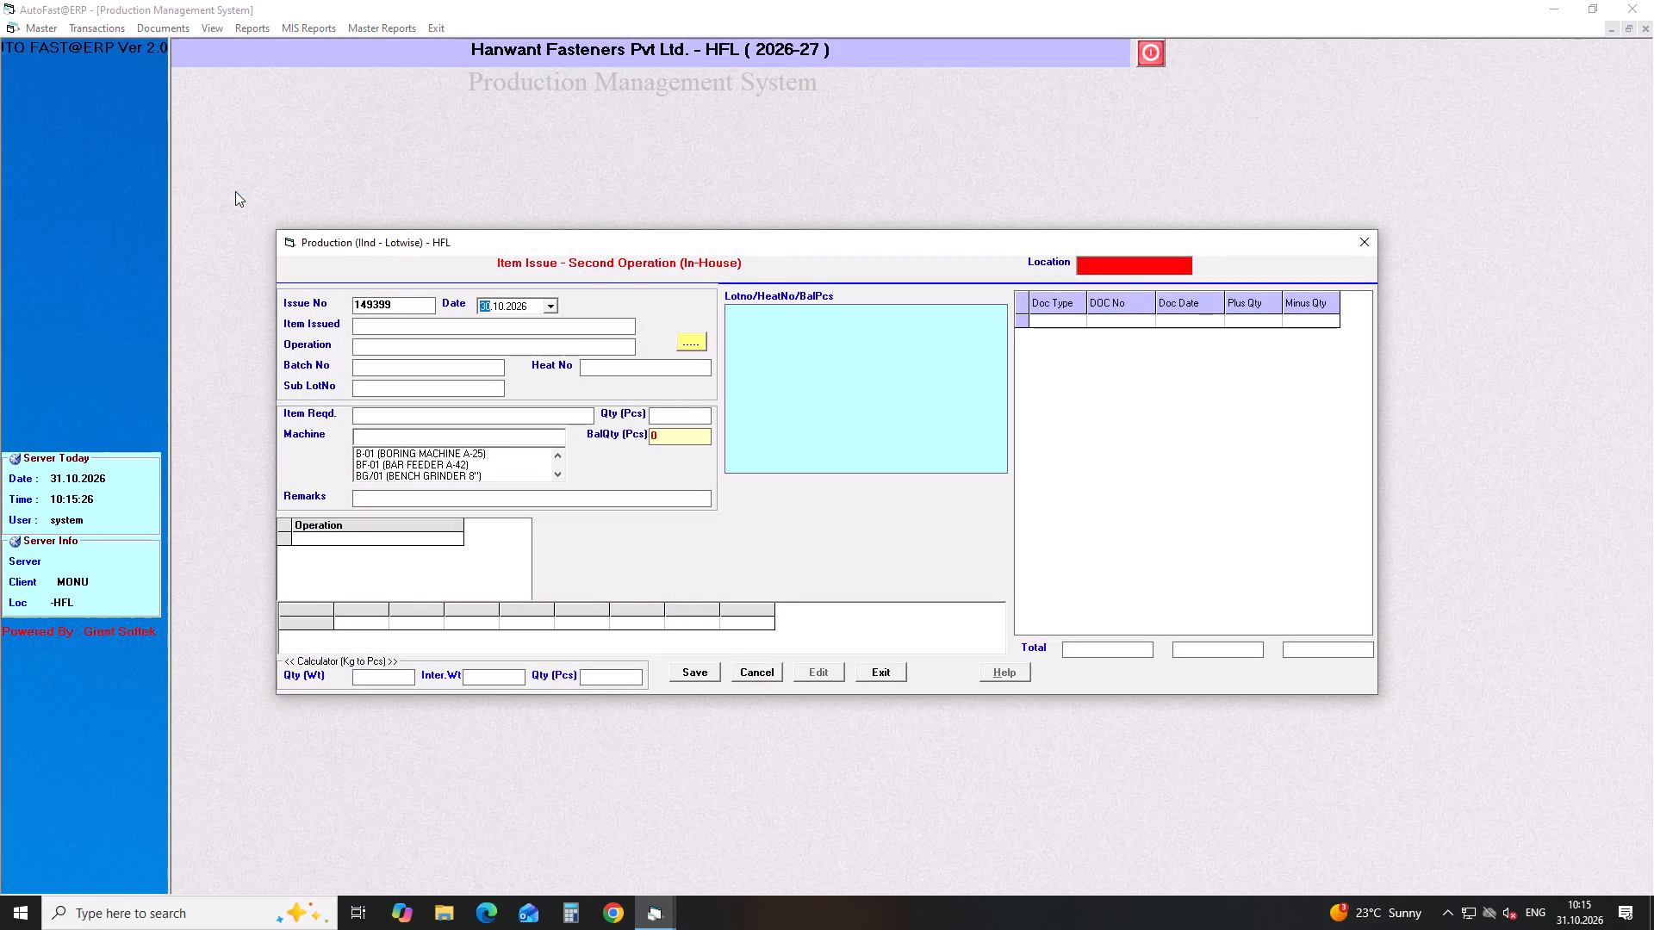
key("Return")
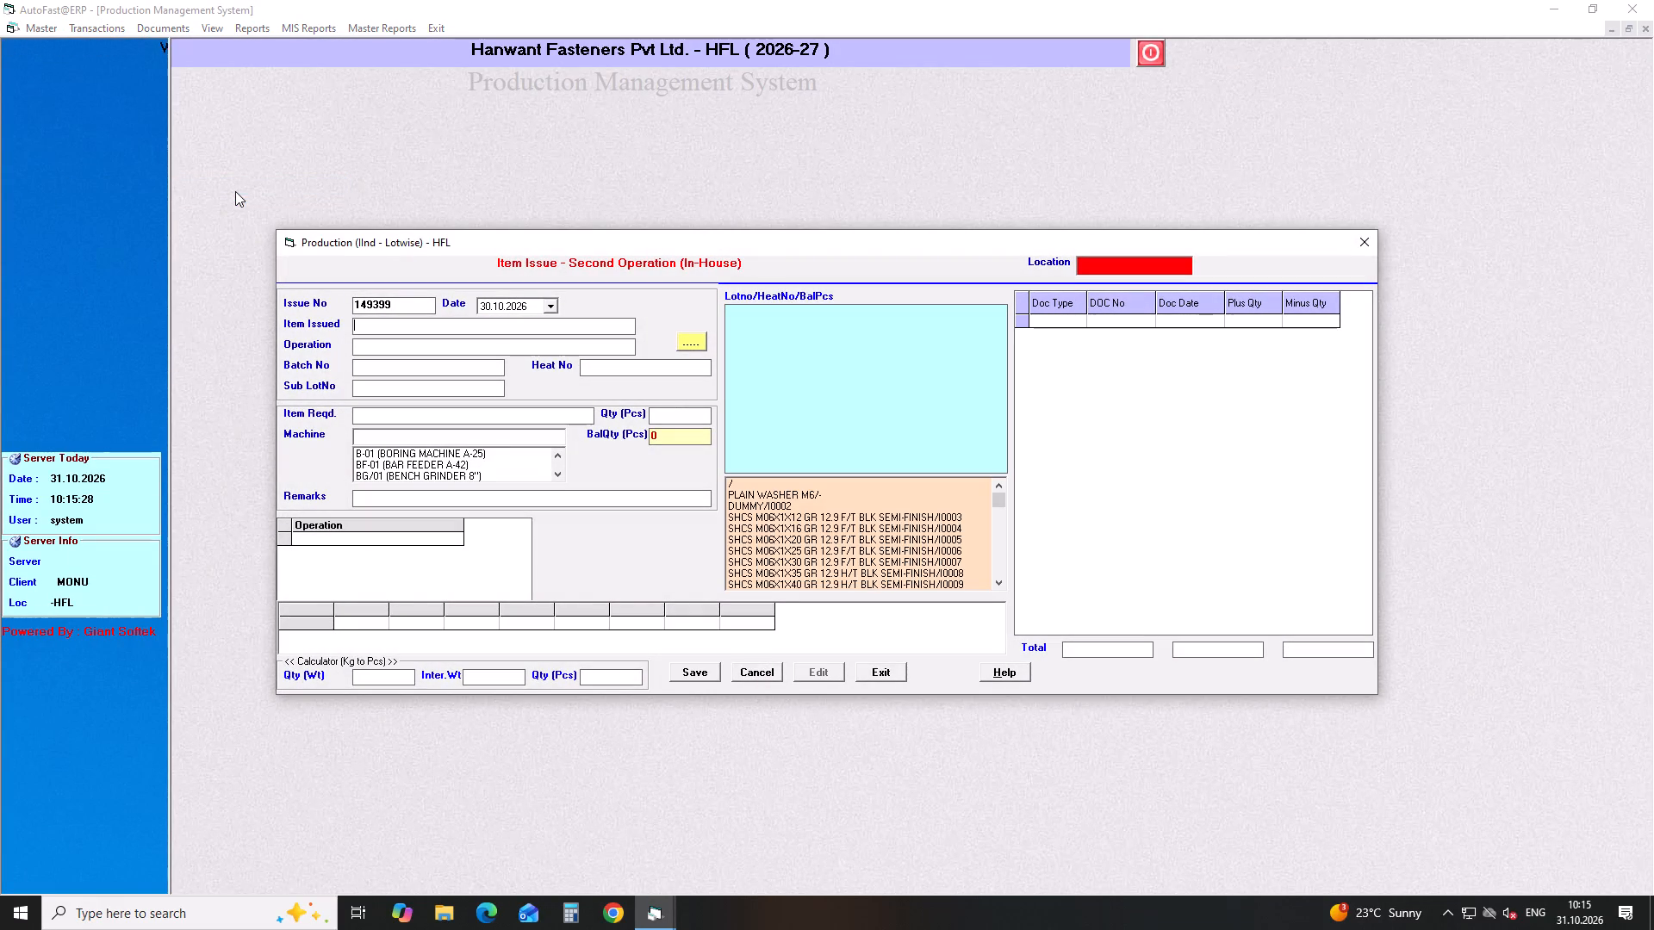
Choose BOLT M10 X 1.25 X 39/I0218 as the item issued and ROLLING as its operation.
type("bolt m")
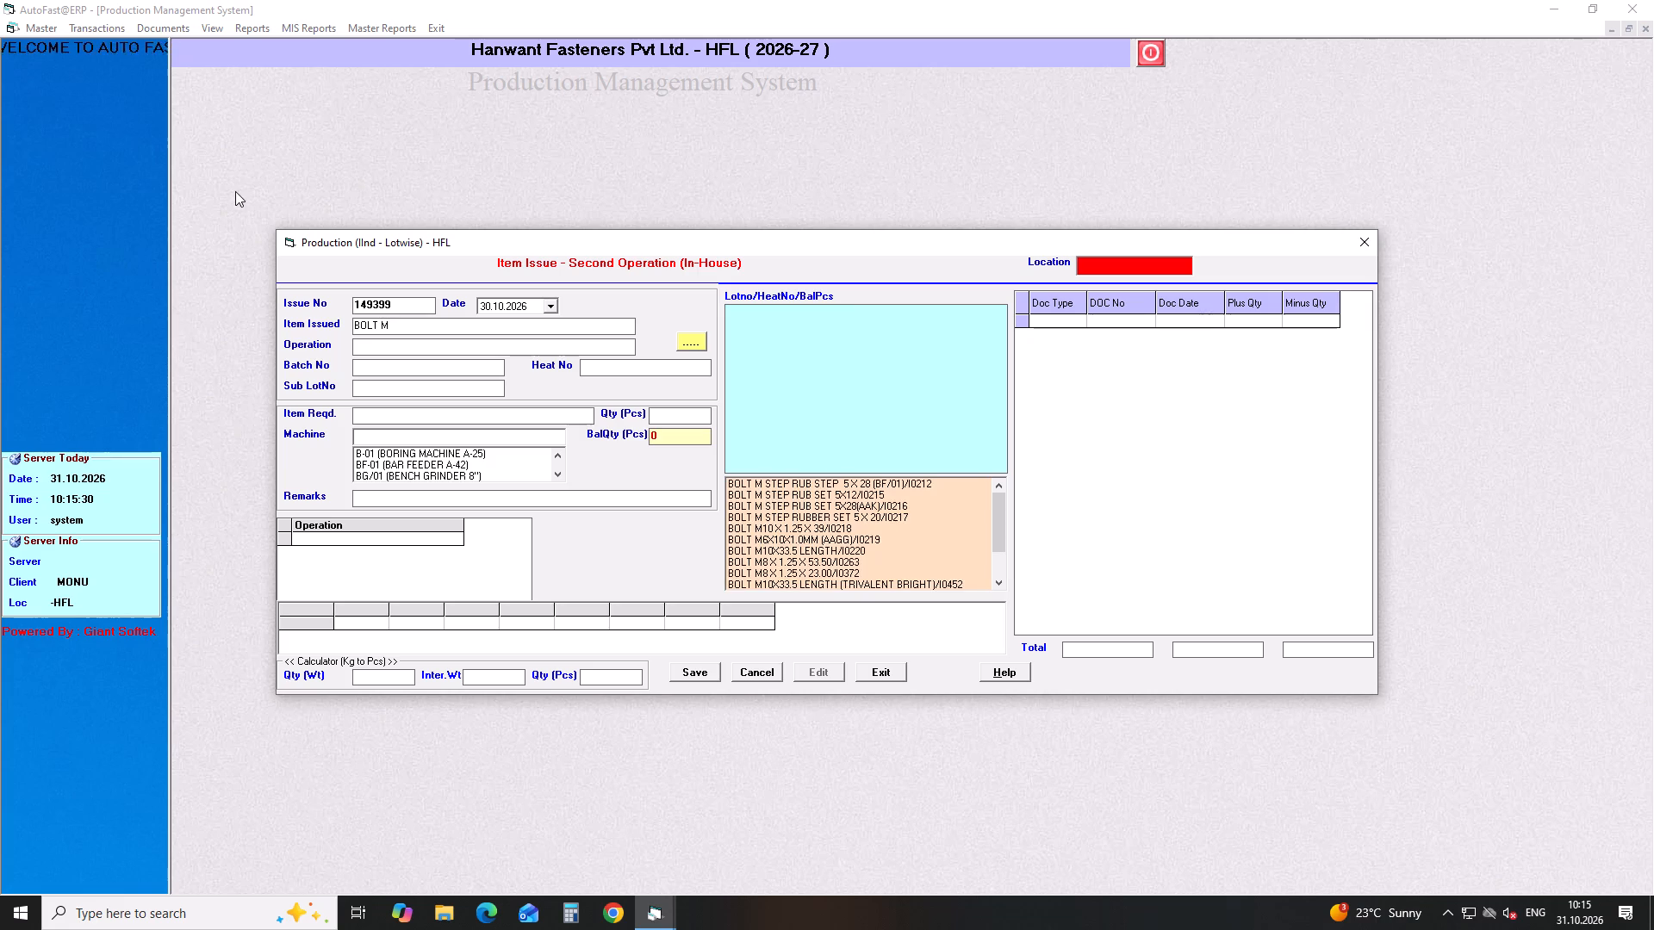
type("10")
key("Down")
key("Down")
key("Down")
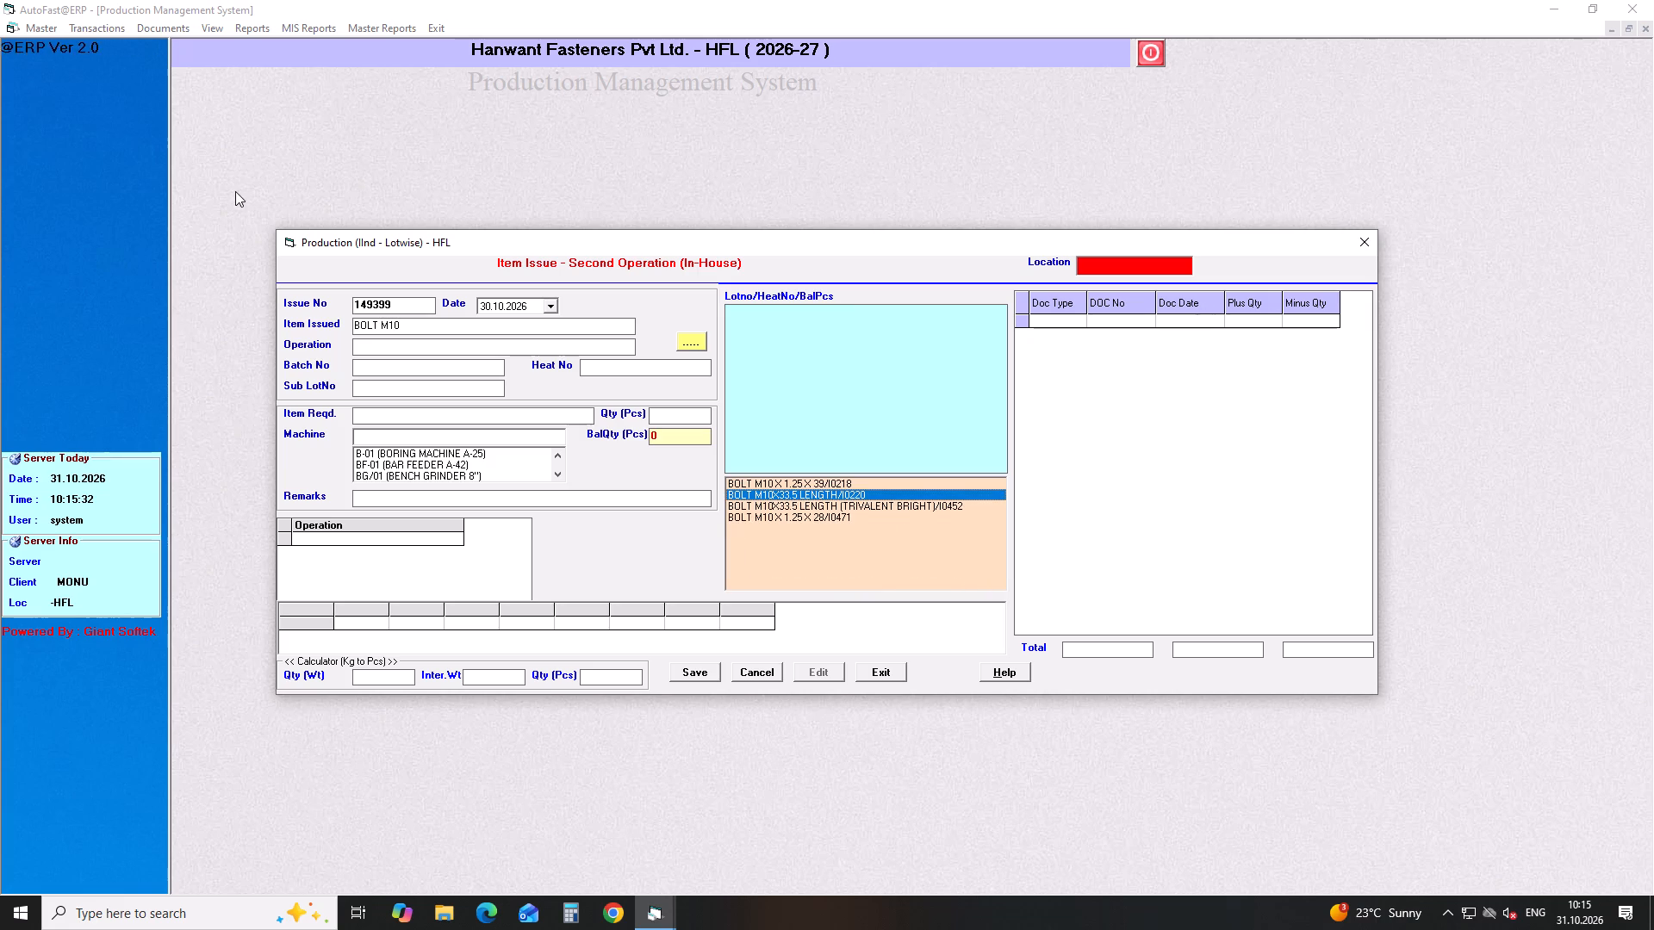
key("Up")
key("Return")
key("Return")
key("Down")
key("Down")
key("Down")
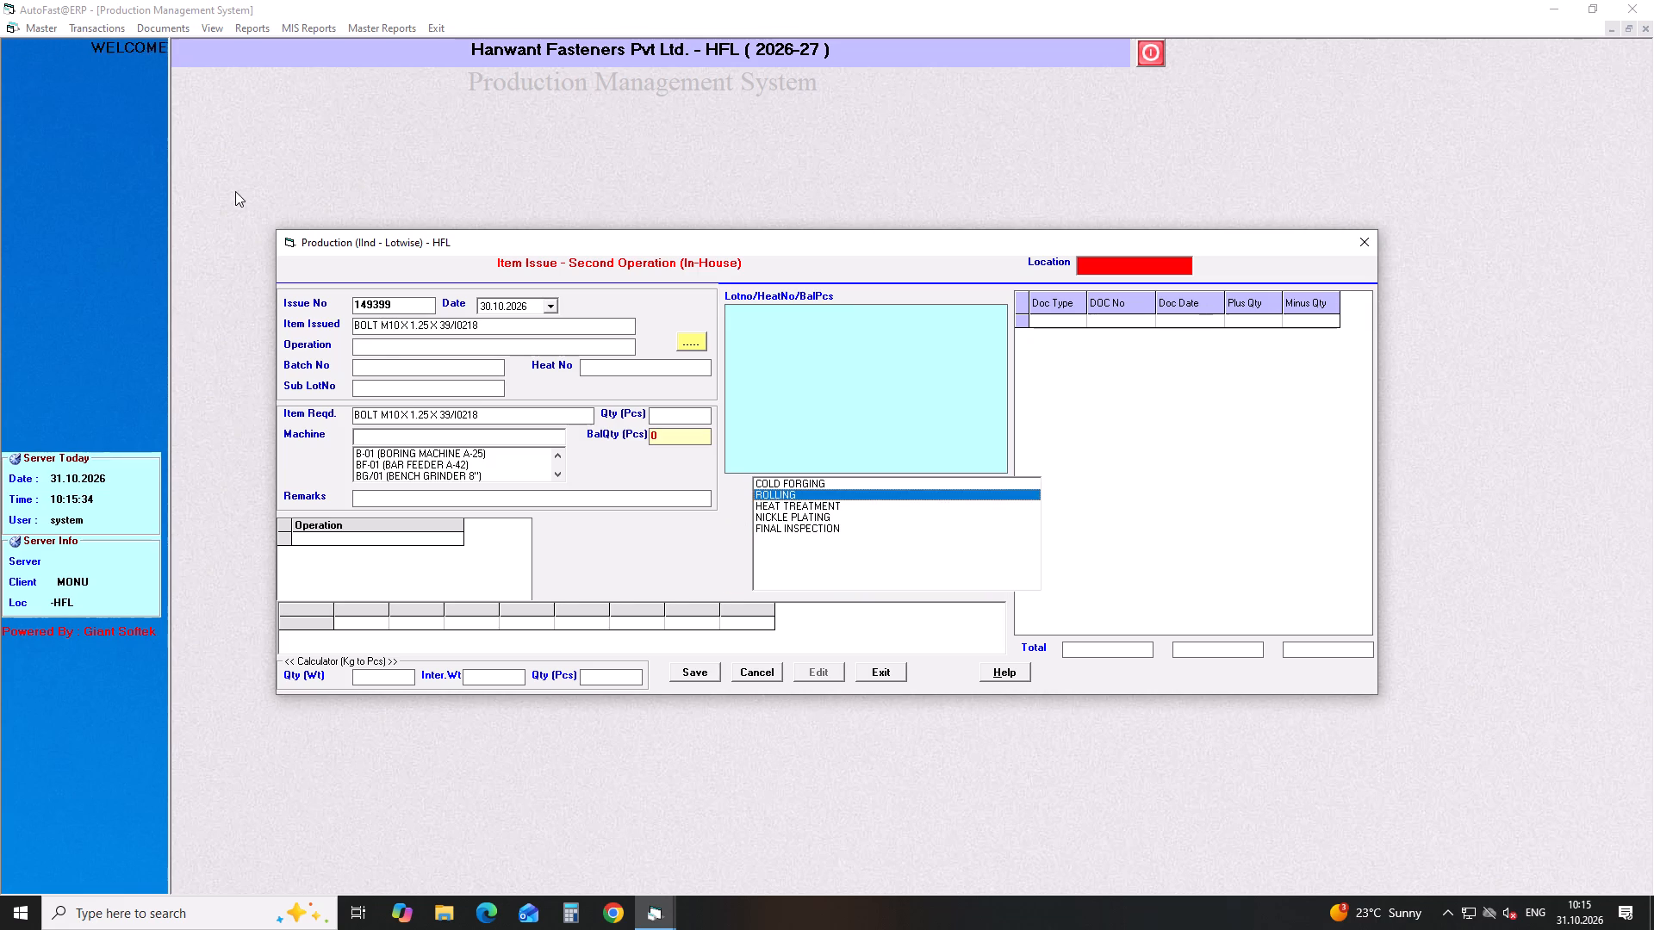
key("Return")
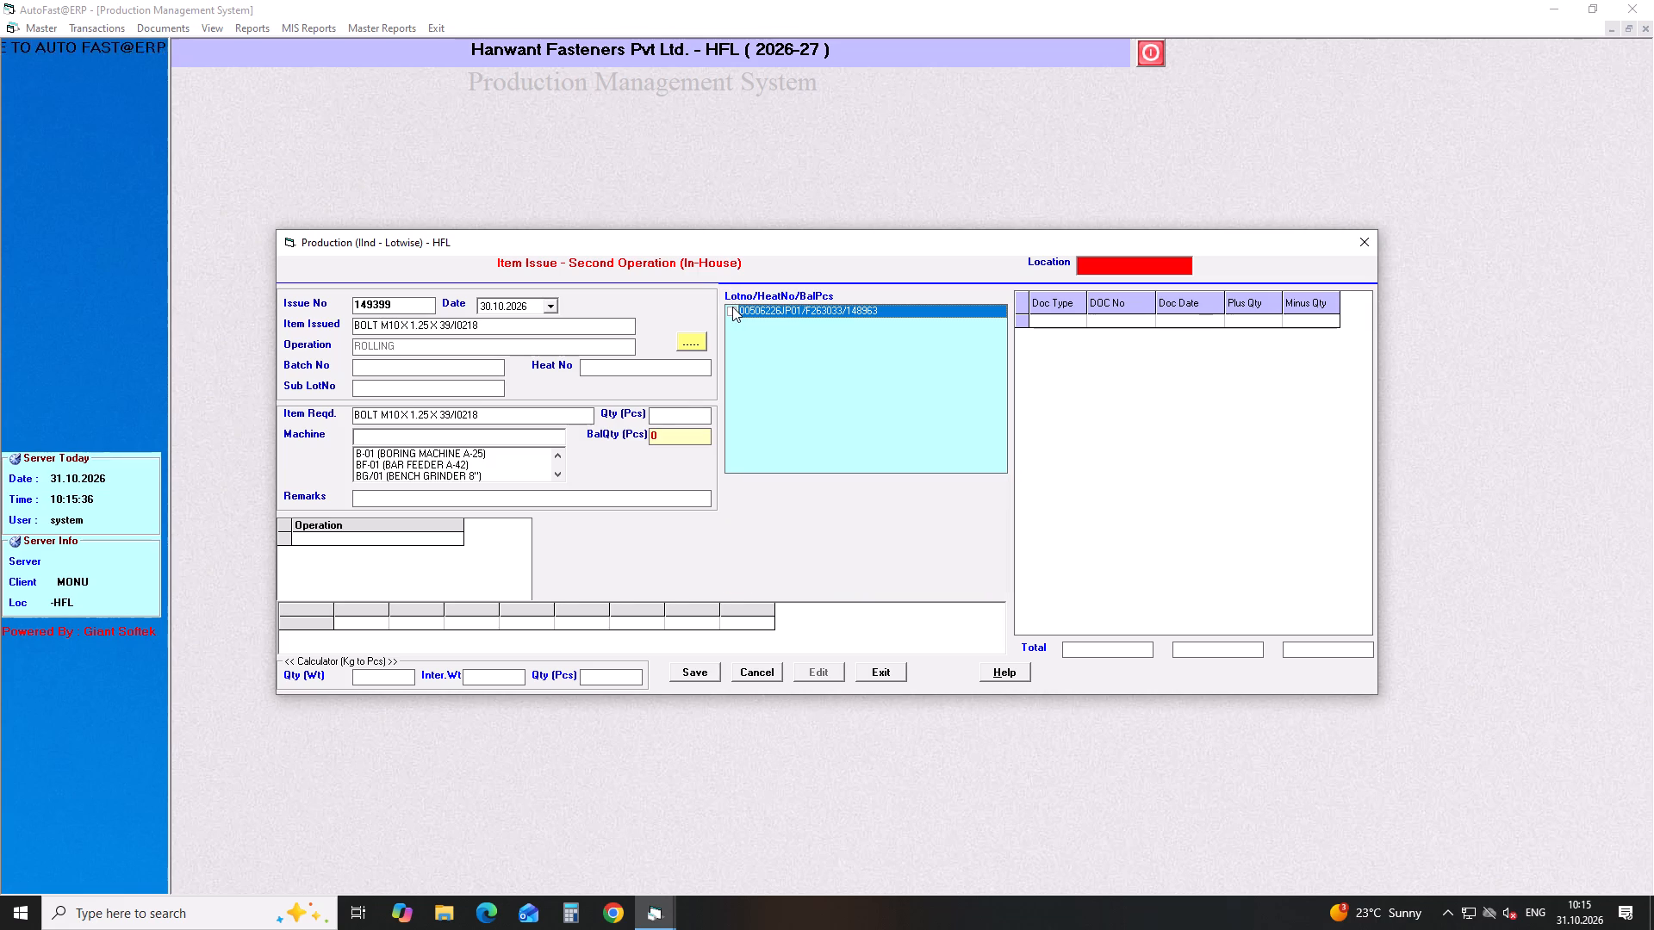
Issue 6600 pcs from lot 00506226JP01 to machine TRM-1 (ROLLING 1/2") and save the issue.
left_click(732, 307)
left_click_drag(695, 407, 560, 431)
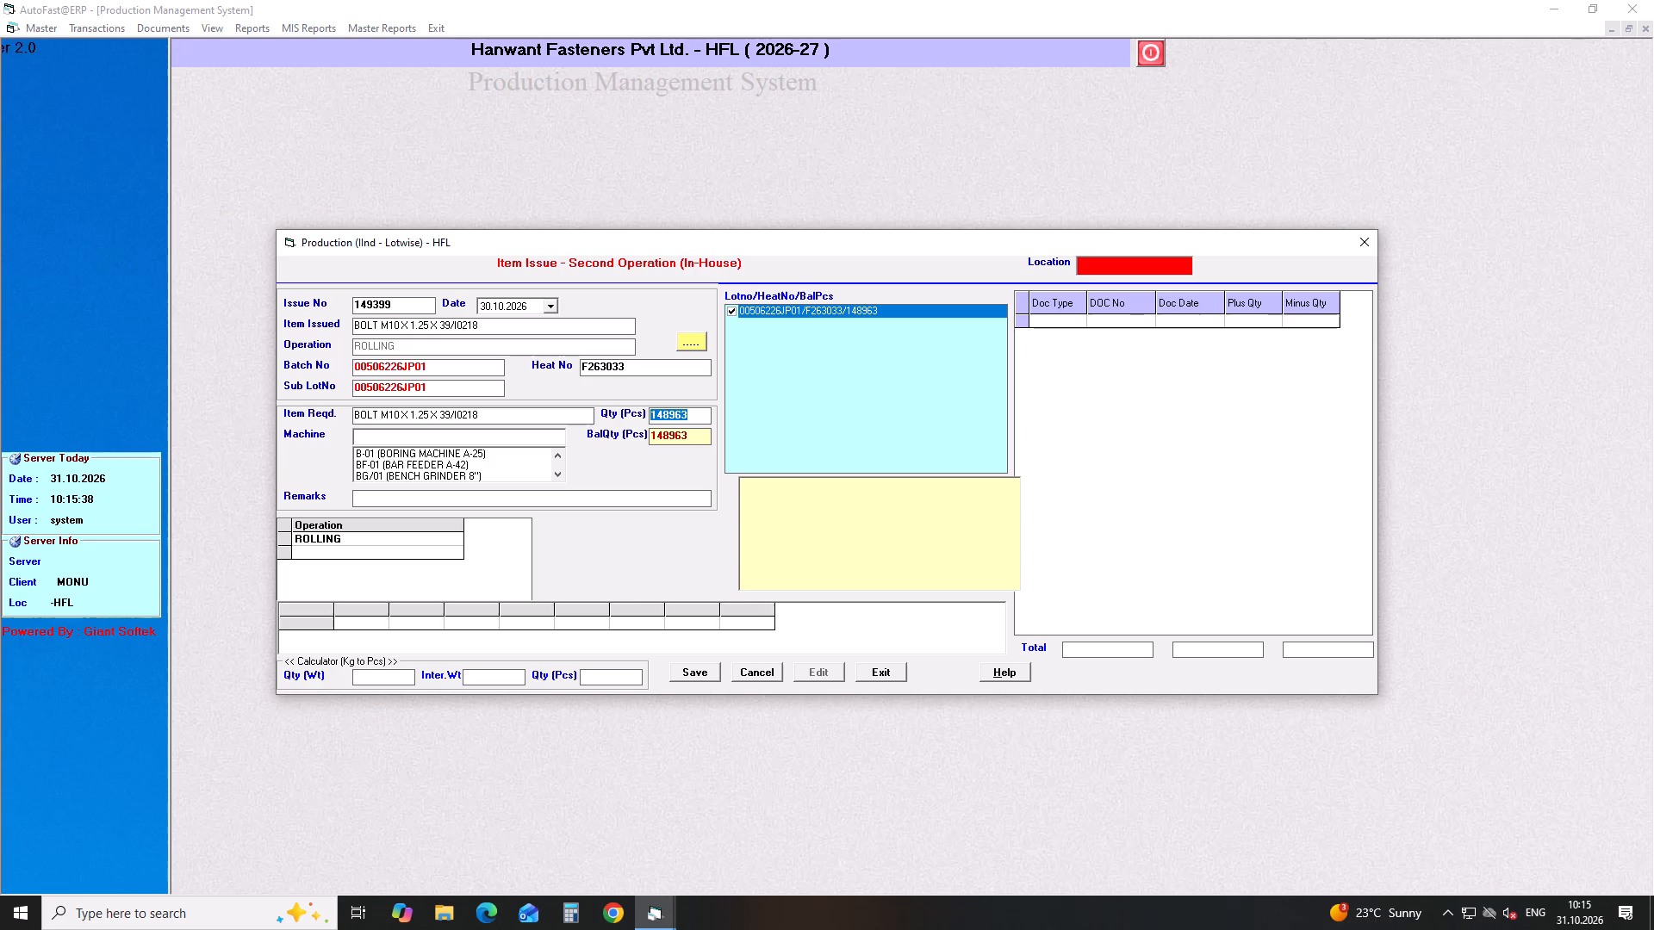
type("6600")
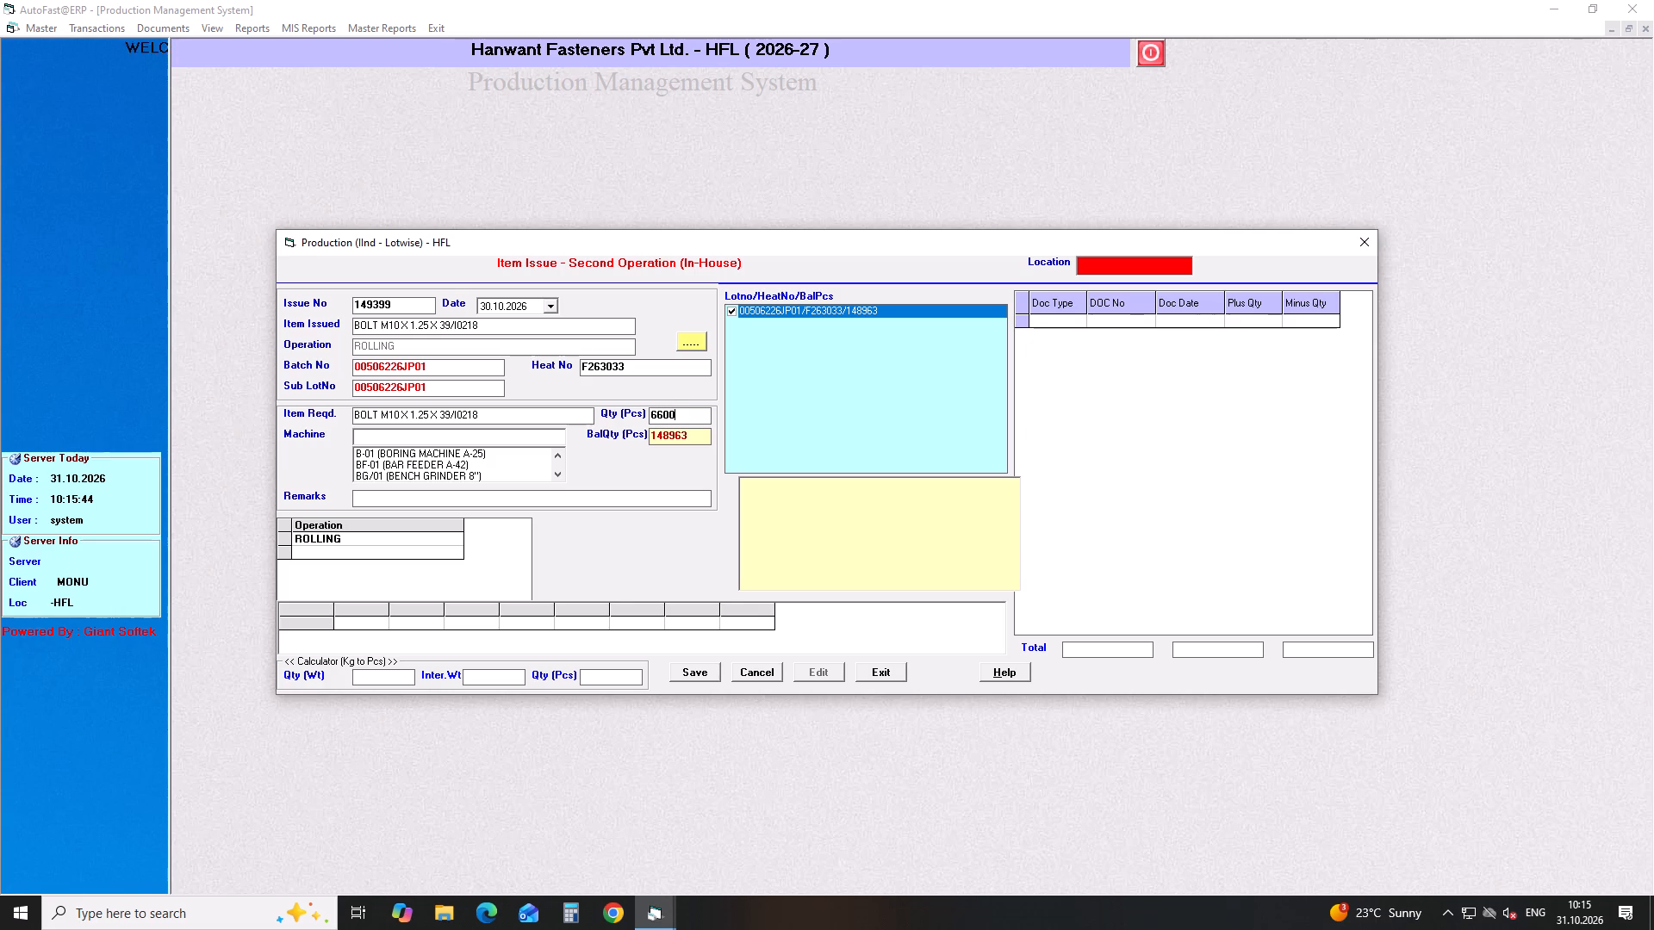
key("Return")
type("trm")
key("Down")
key("Return")
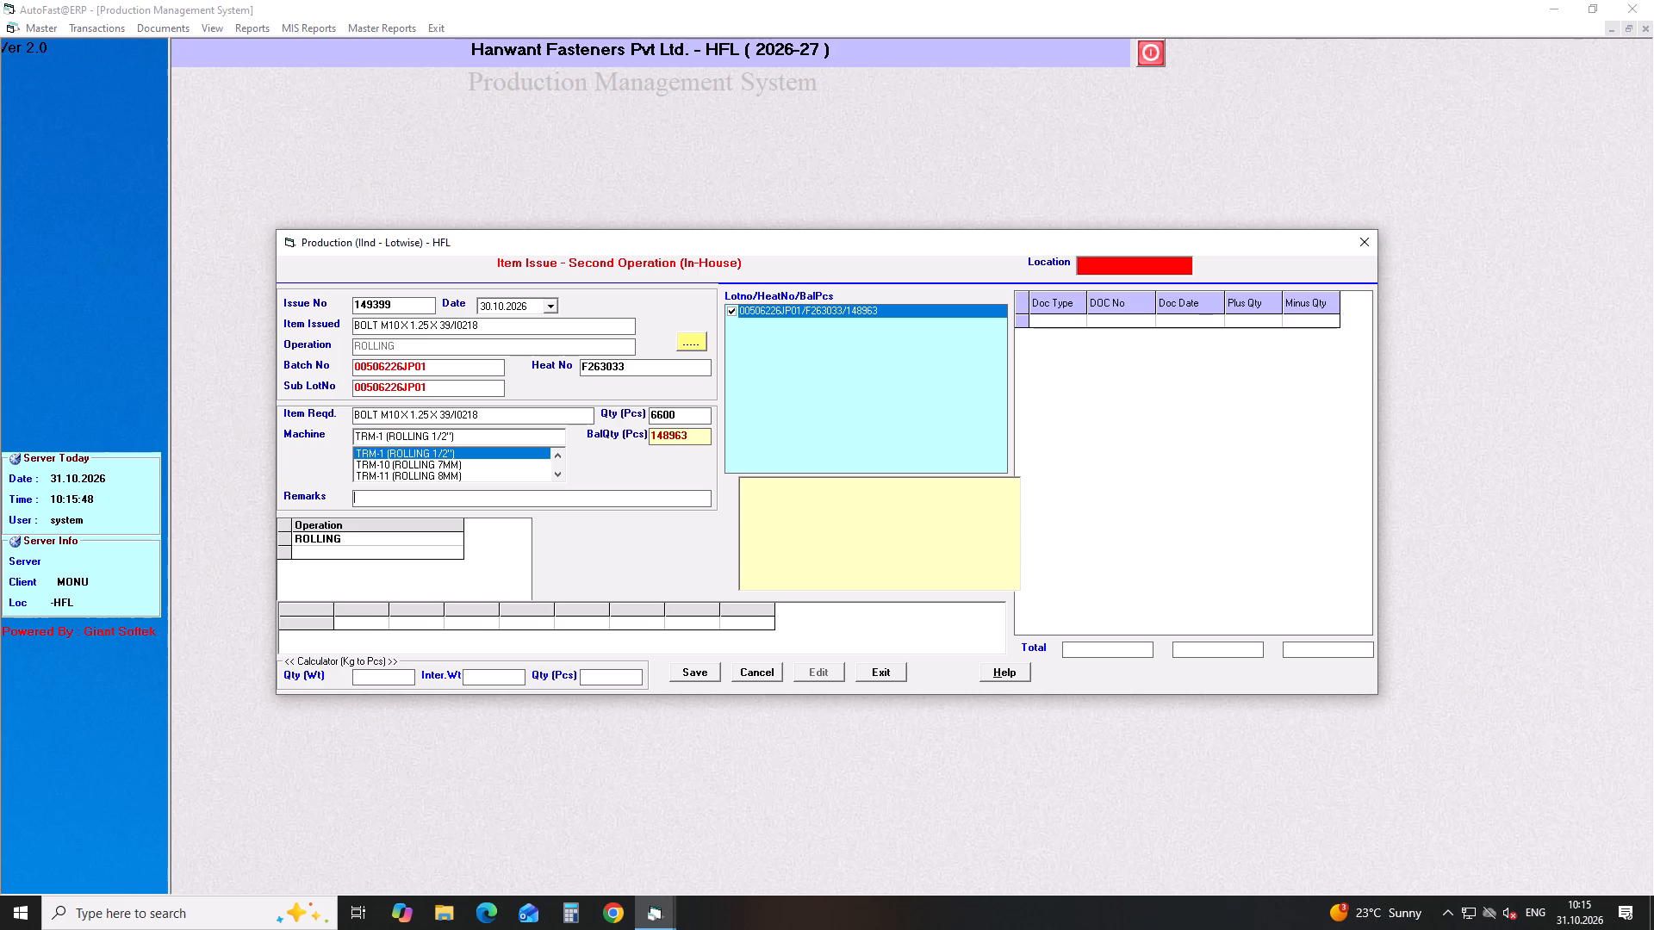
key("Return")
key("Return")
key("Return")
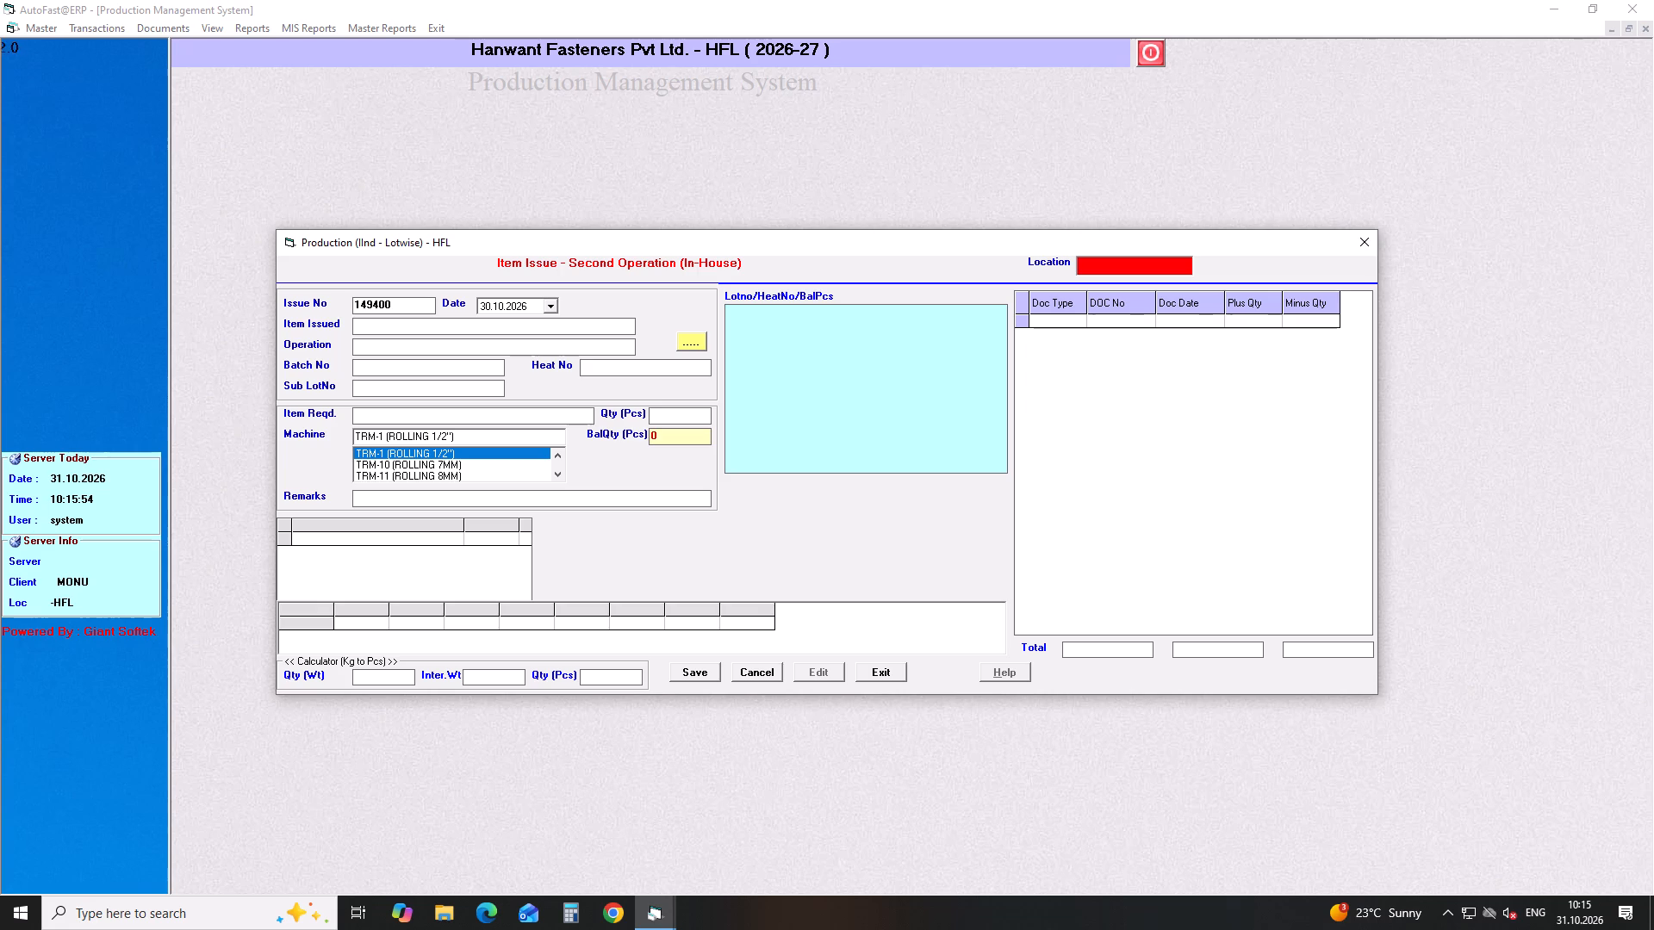
Start another issue dated 30.10.2026 for BOLT FLANGE SH 6X12 L BRIGHT/I0196 with operation ROLLING.
key("Return")
key("Return")
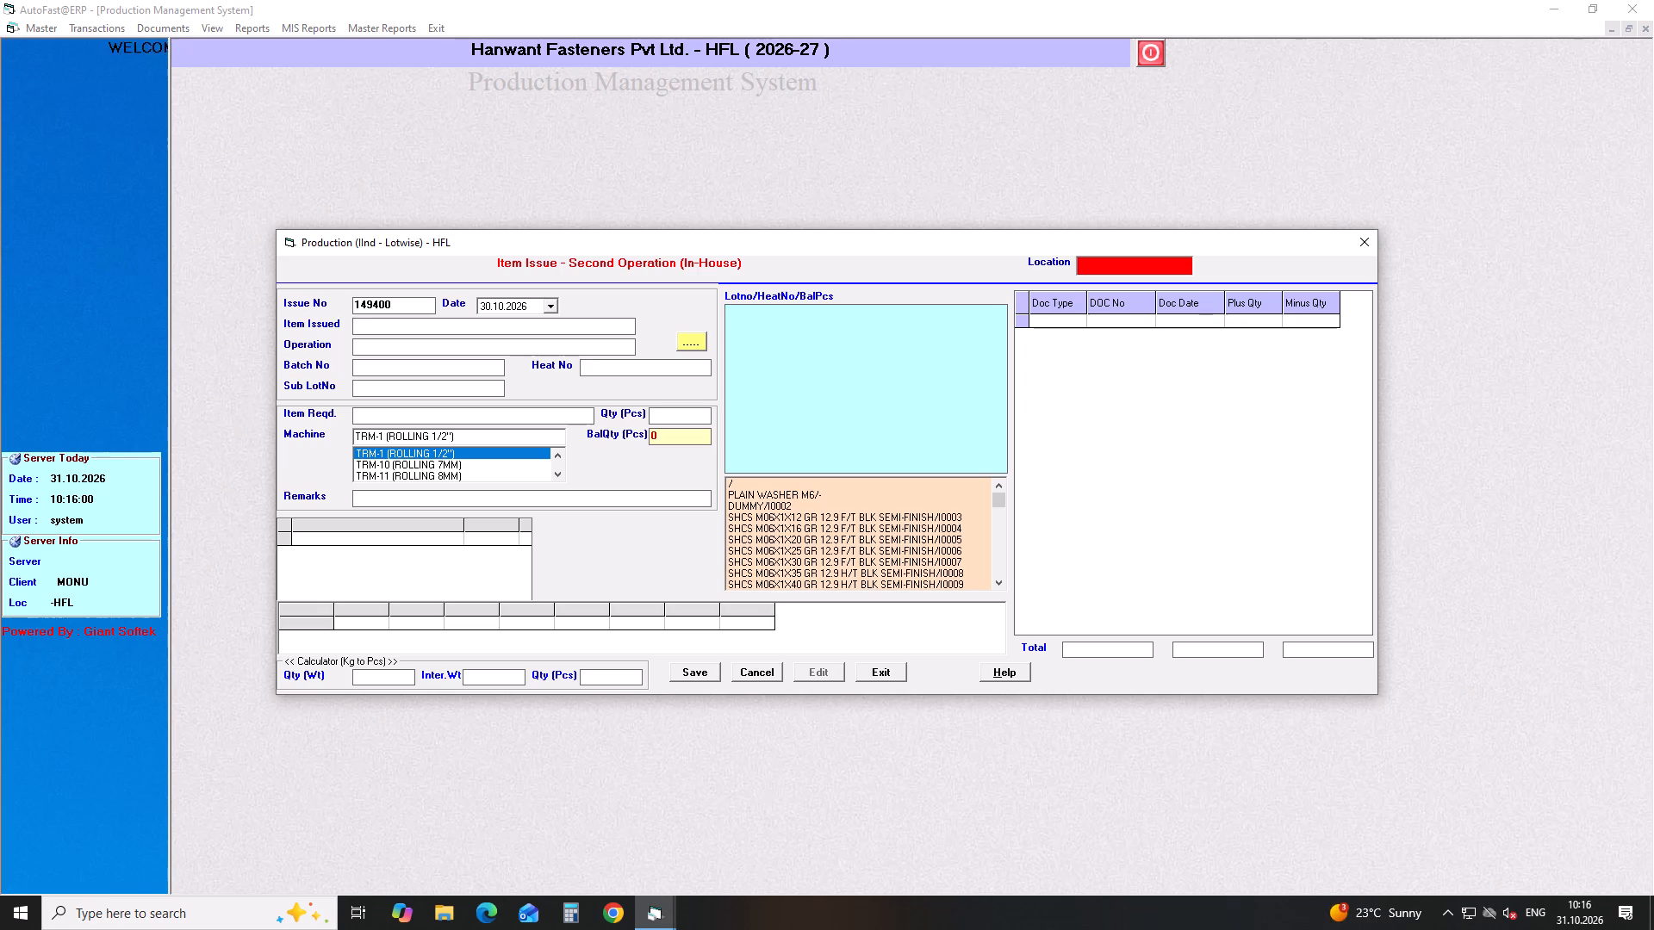
type("bolt flange sh 6")
key("Down")
key("Down")
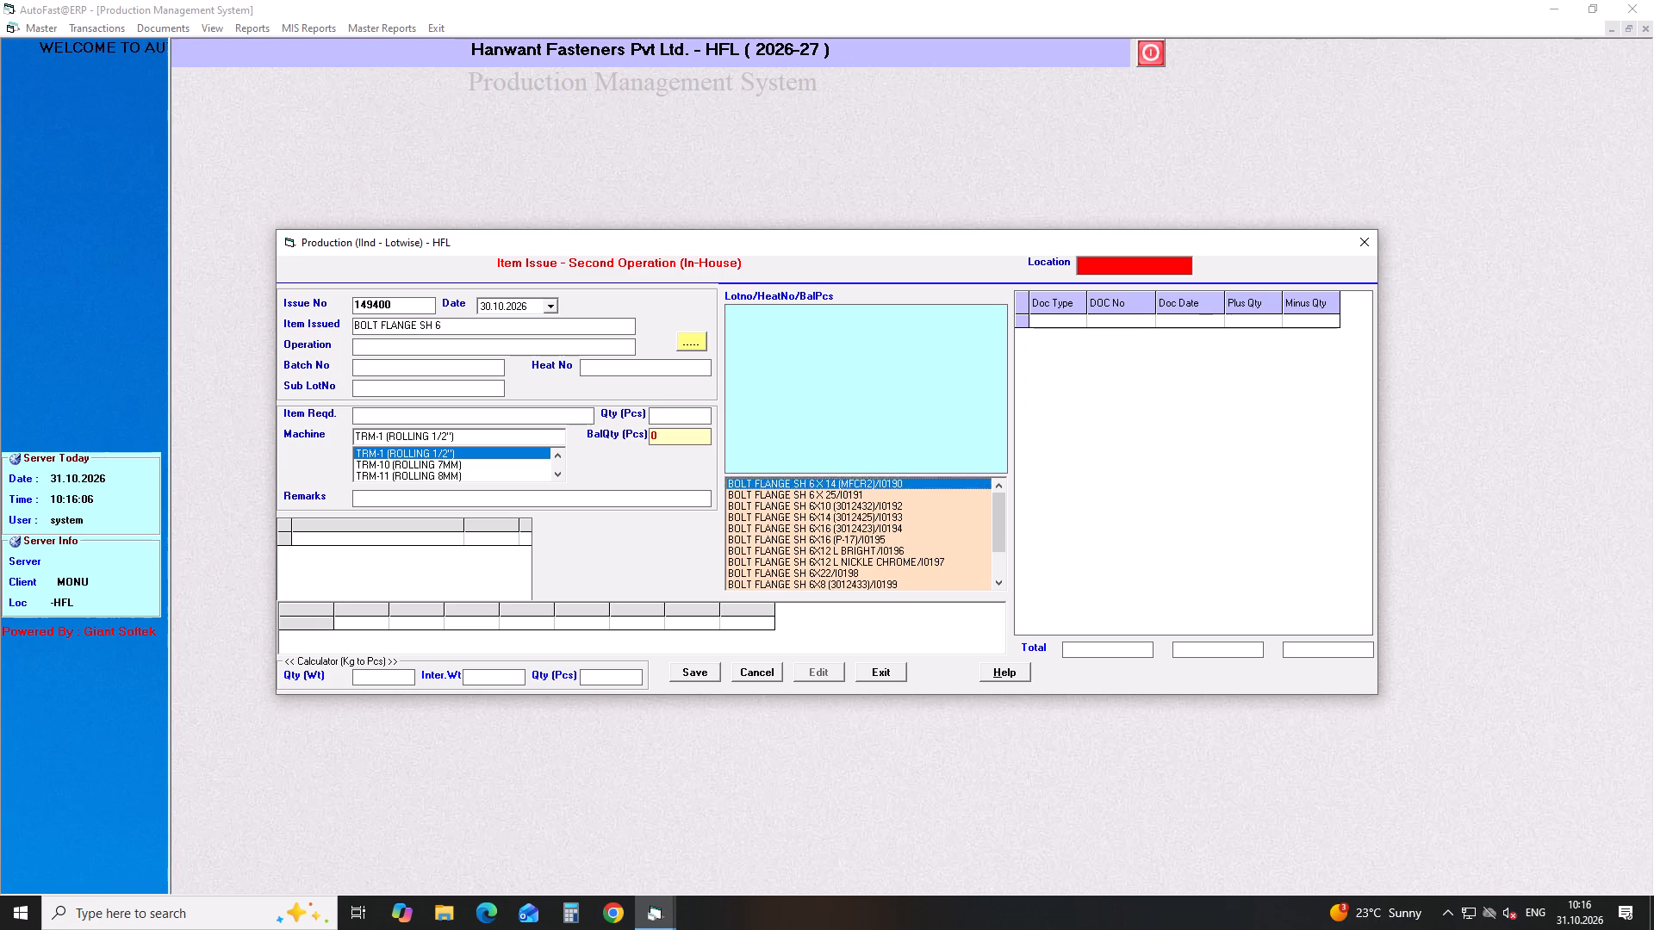
key("Down")
key("Down")
key("Down")
key("Down")
key("Down")
key("Down")
key("Return")
key("Return")
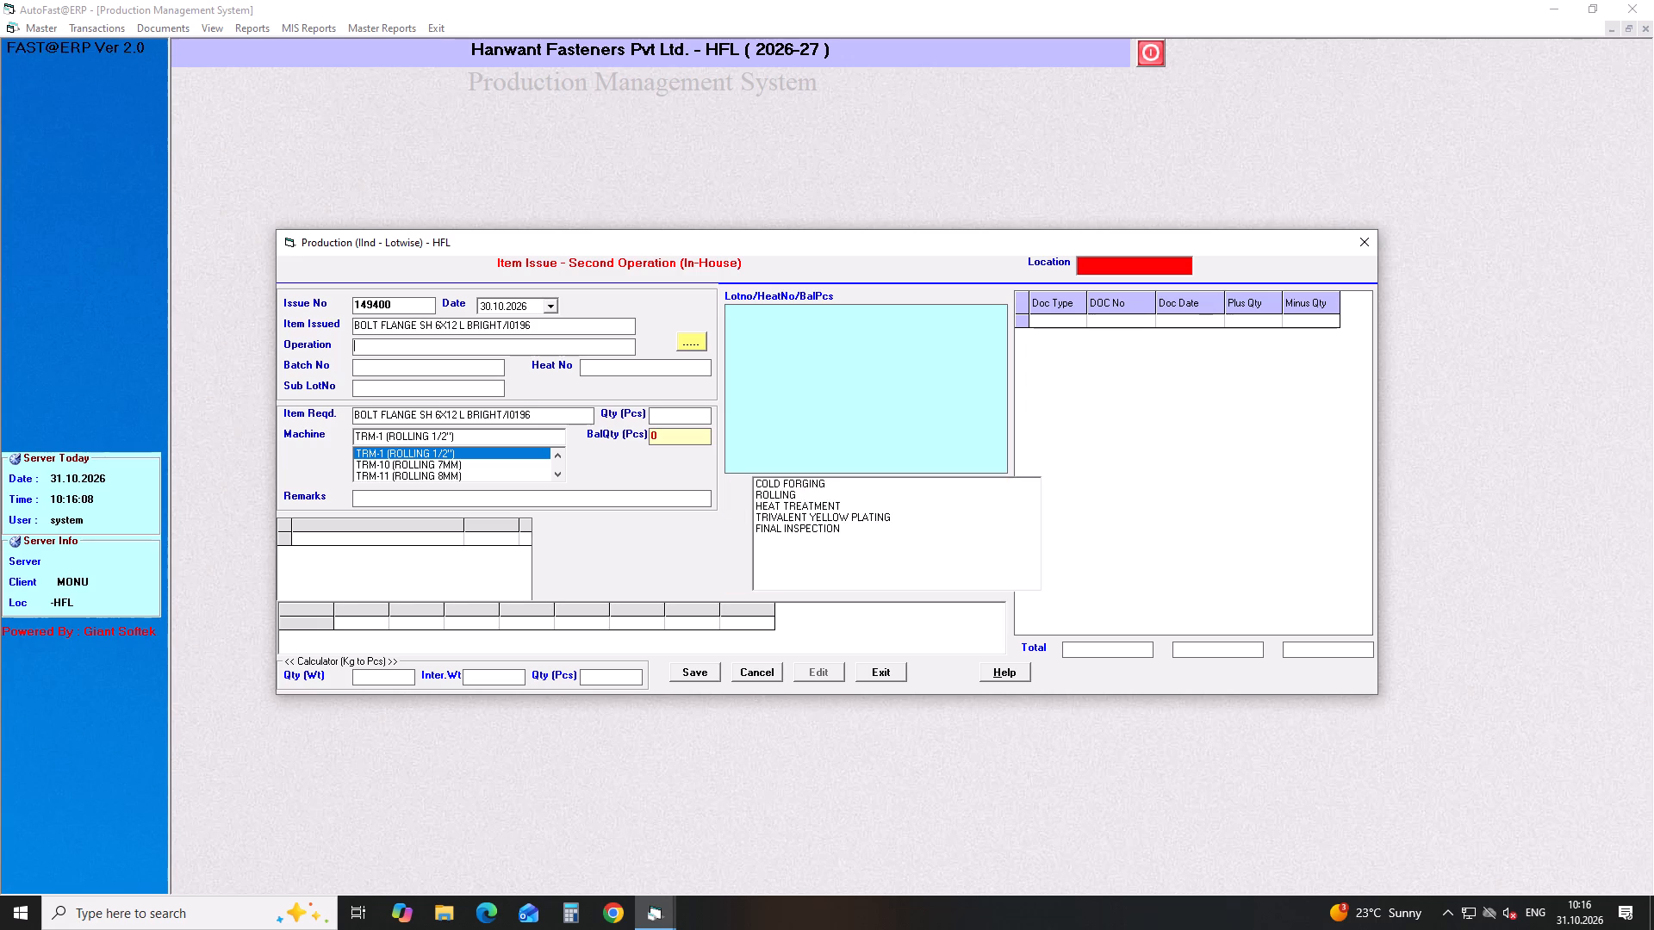
key("Down")
key("Down")
key("Down")
key("Return")
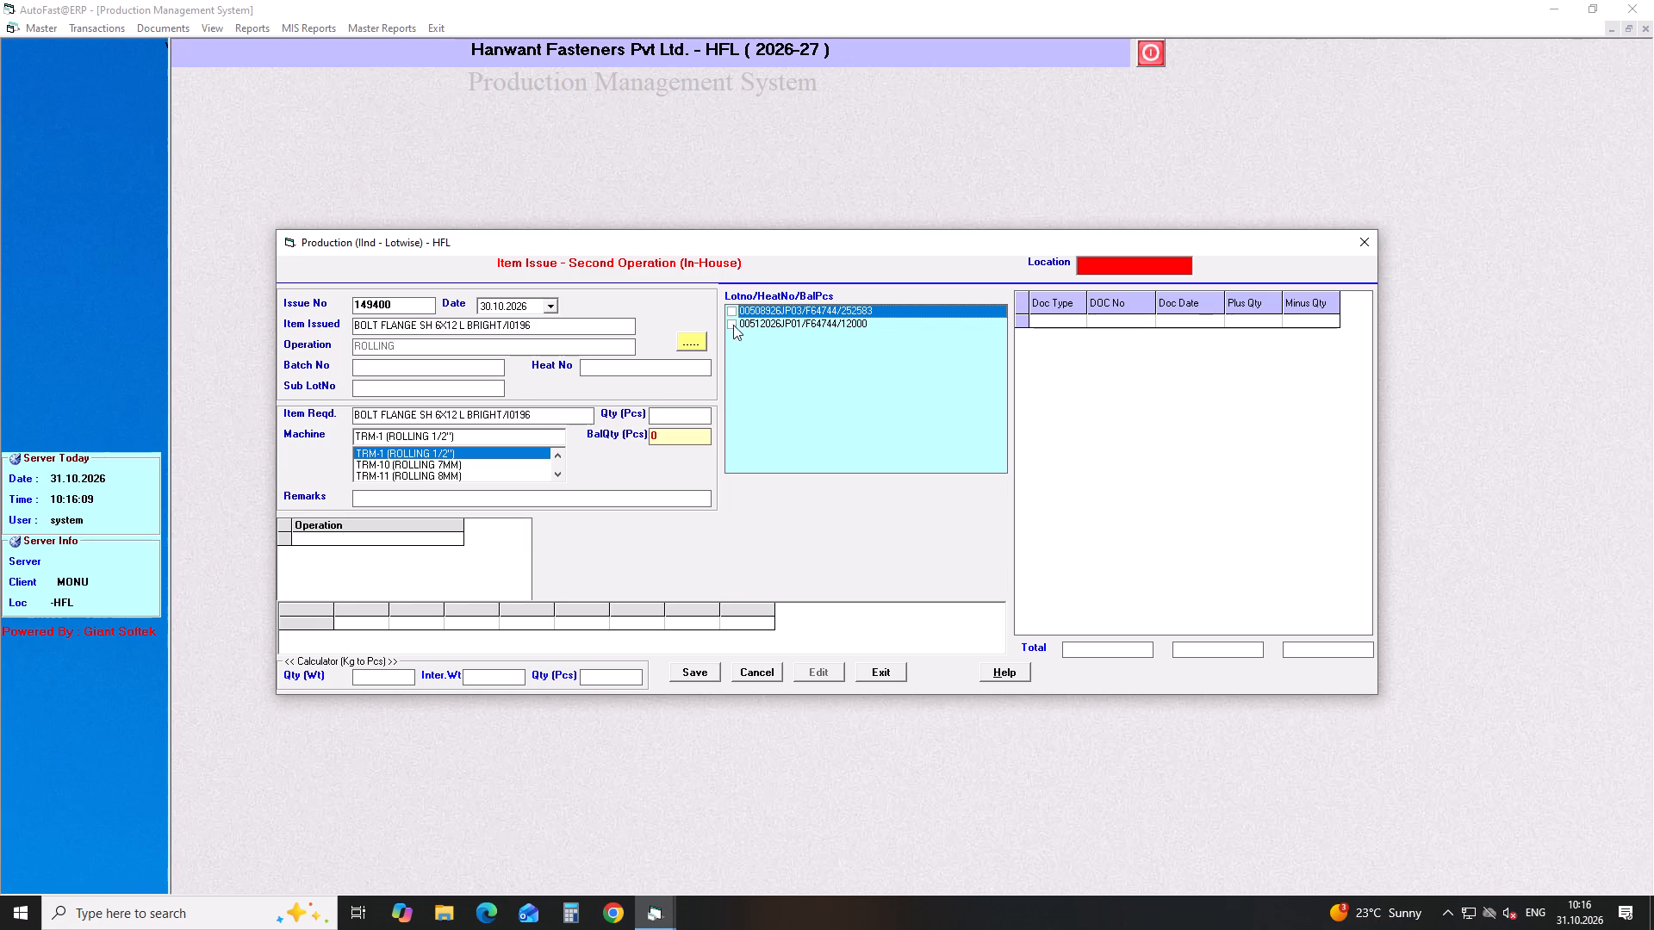
Issue 10000 pcs from lot 00508926JP03 to machine TRM-2 (ROLLING 6 MM) and save the issue.
left_click(727, 309)
left_click_drag(704, 417, 614, 416)
type("10000")
key("Return")
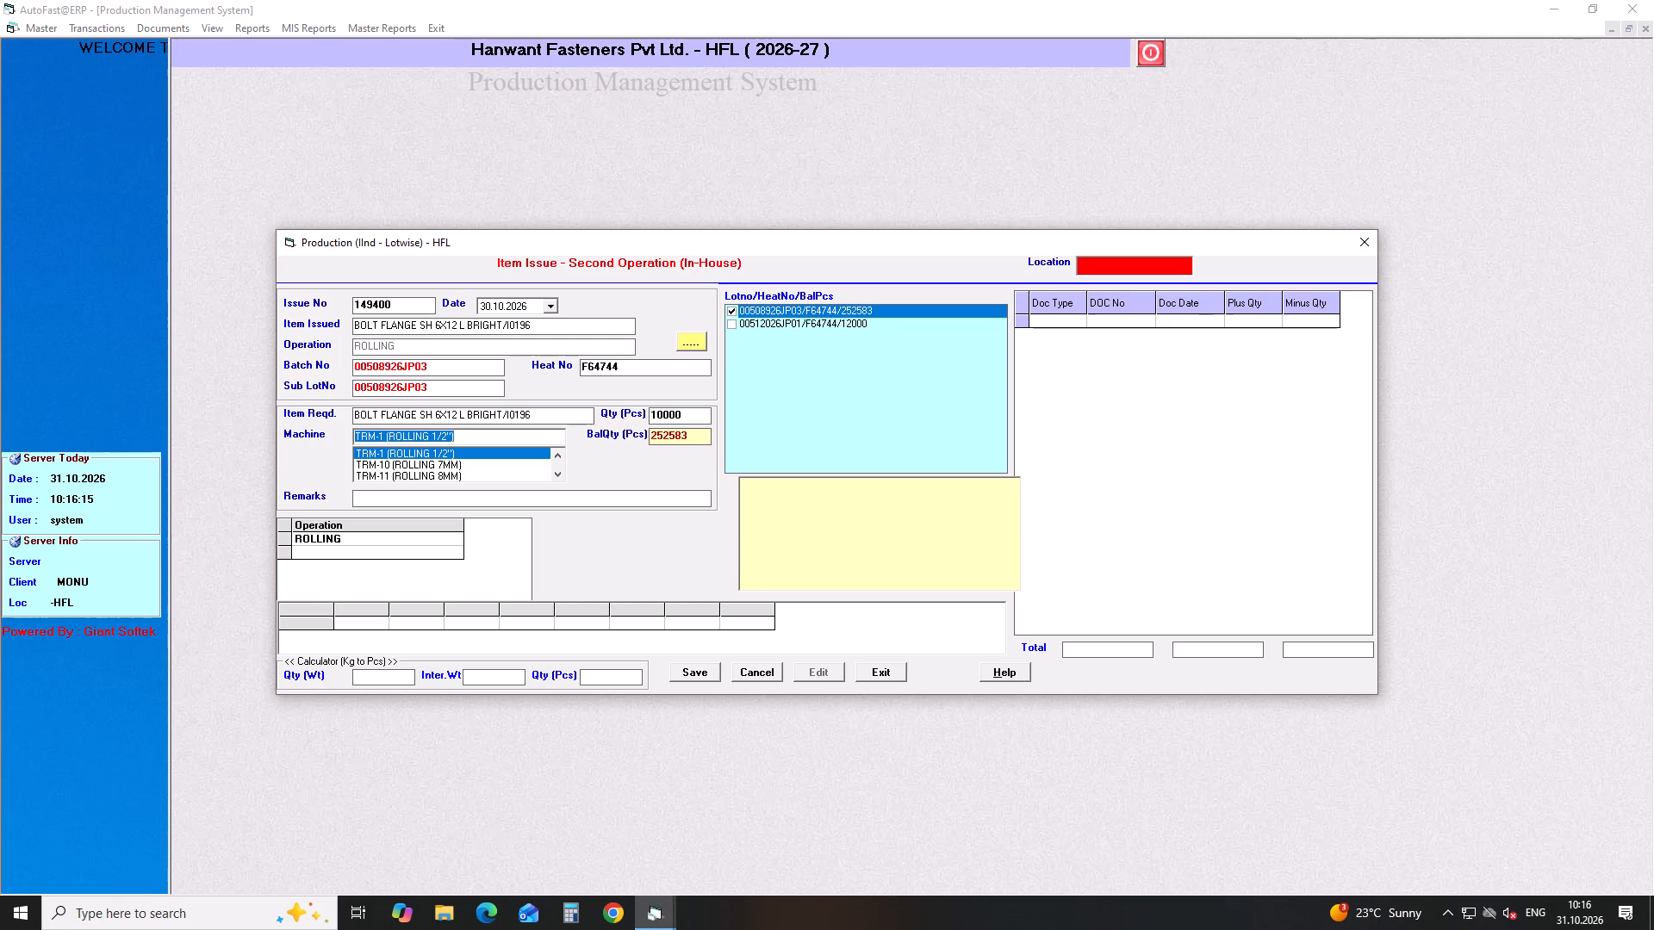
key("Down")
key("Down")
key("Down")
key("Down")
key("Down")
key("Down")
key("Down")
key("Down")
key("Down")
key("Down")
key("Down")
key("Up")
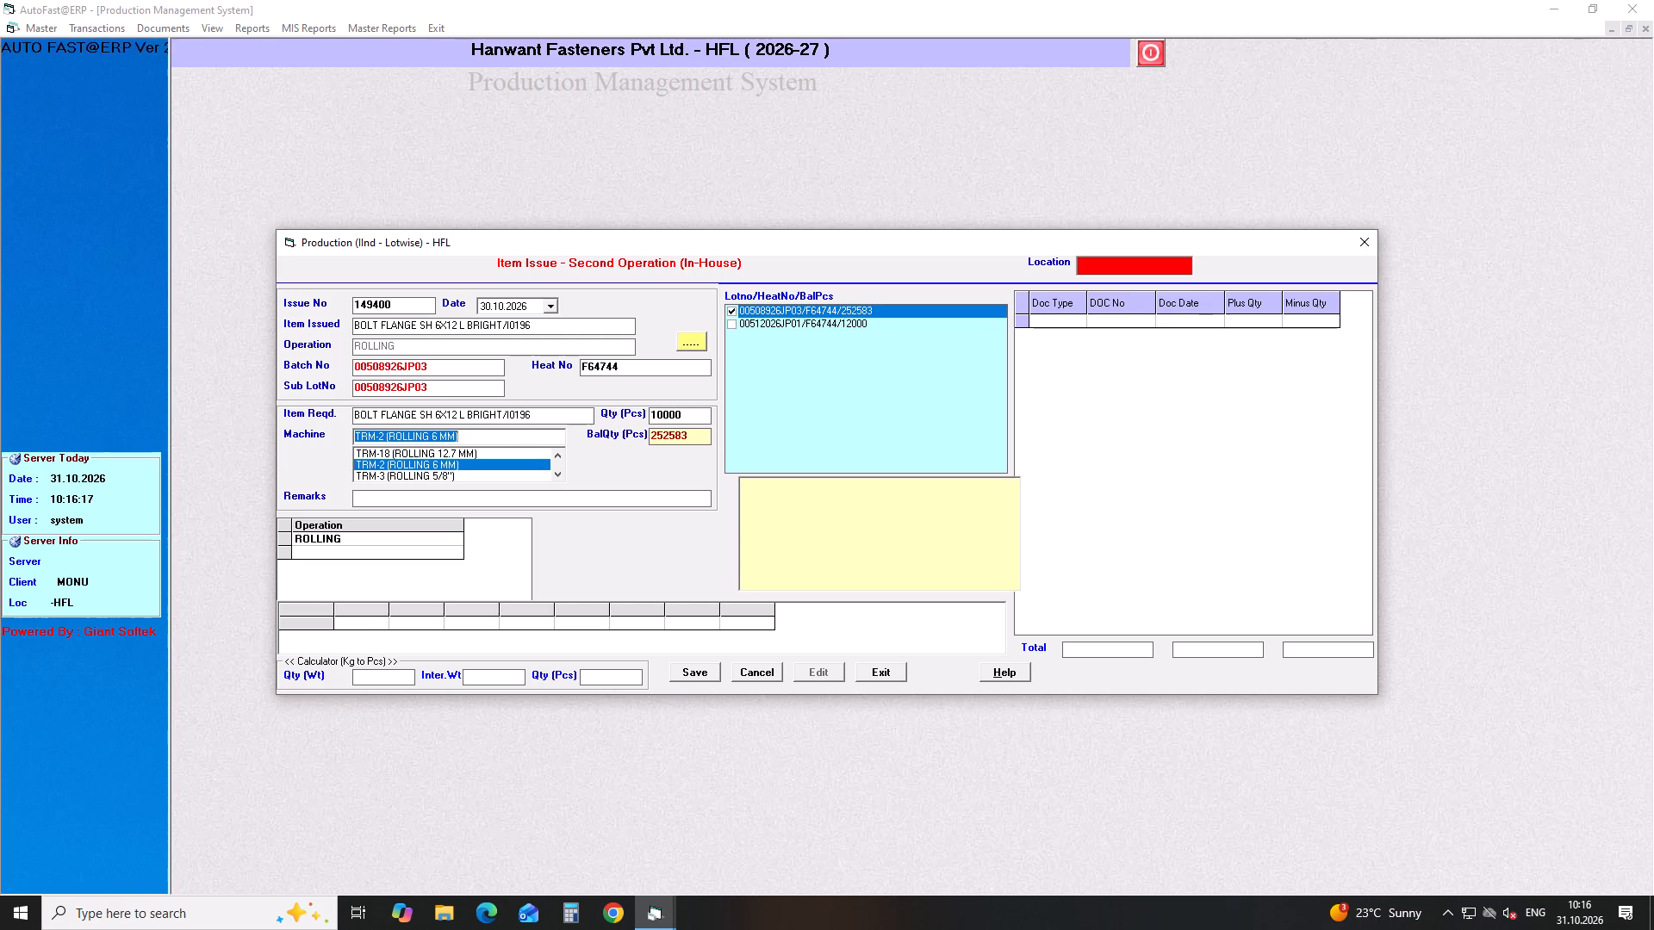
key("Return")
key("Return")
key("Return")
key("Return")
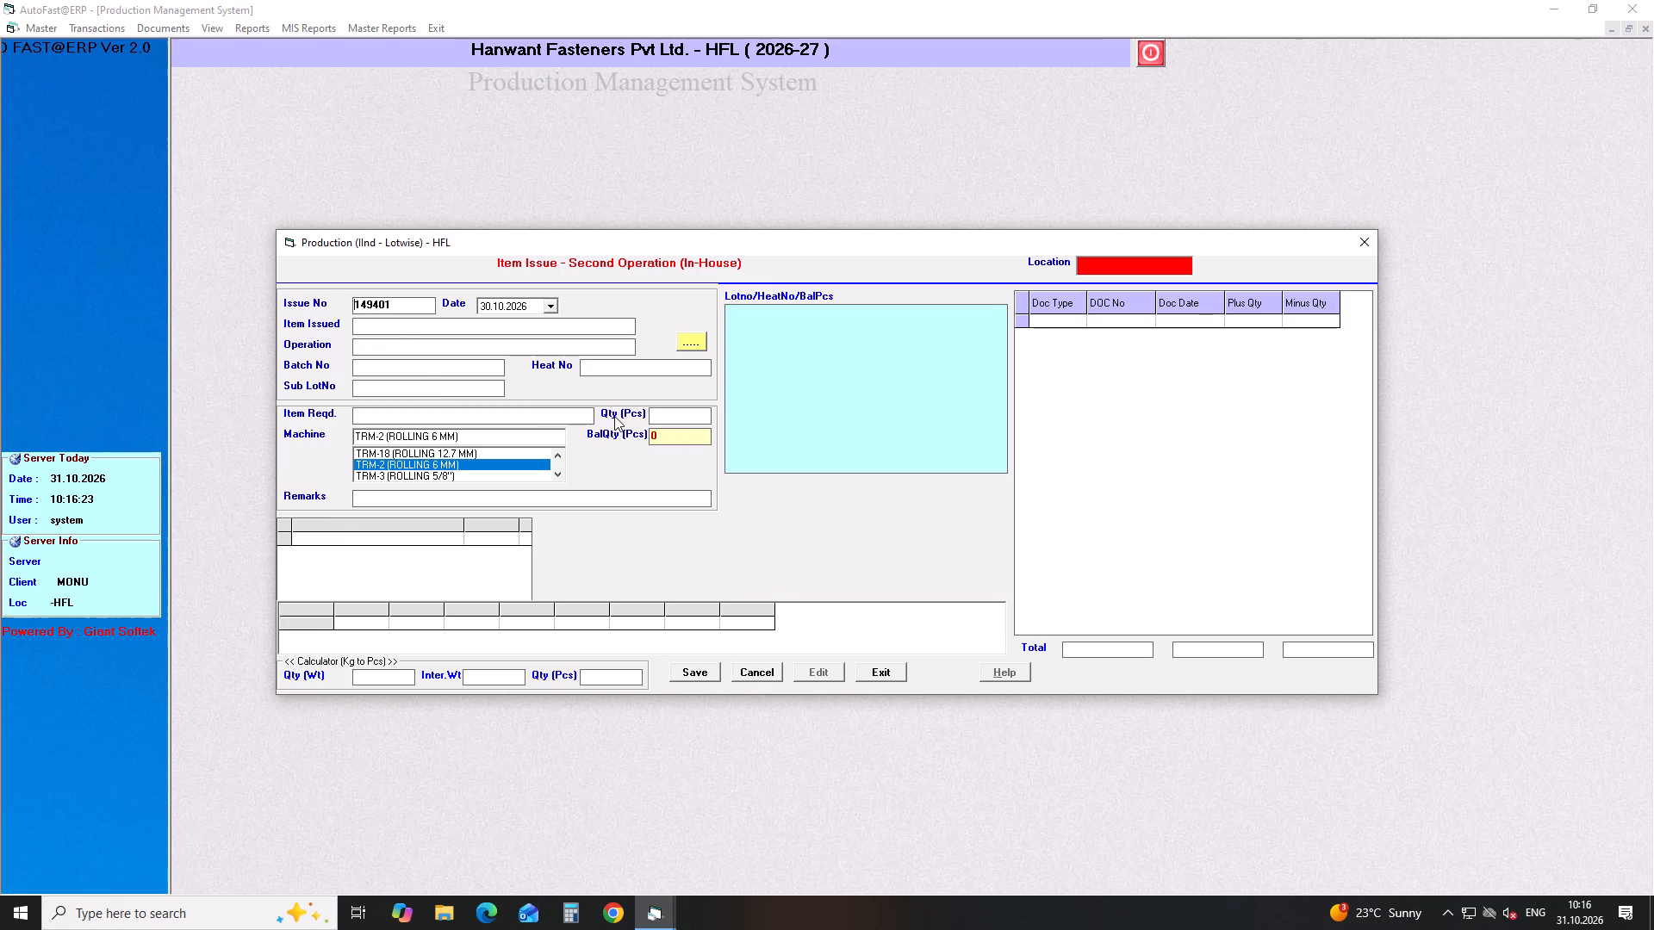
Start another issue dated 30.10.2026 for BOLT FLANGE SH 6X16 (P-17)/I0195 with operation ROLLING.
key("Return")
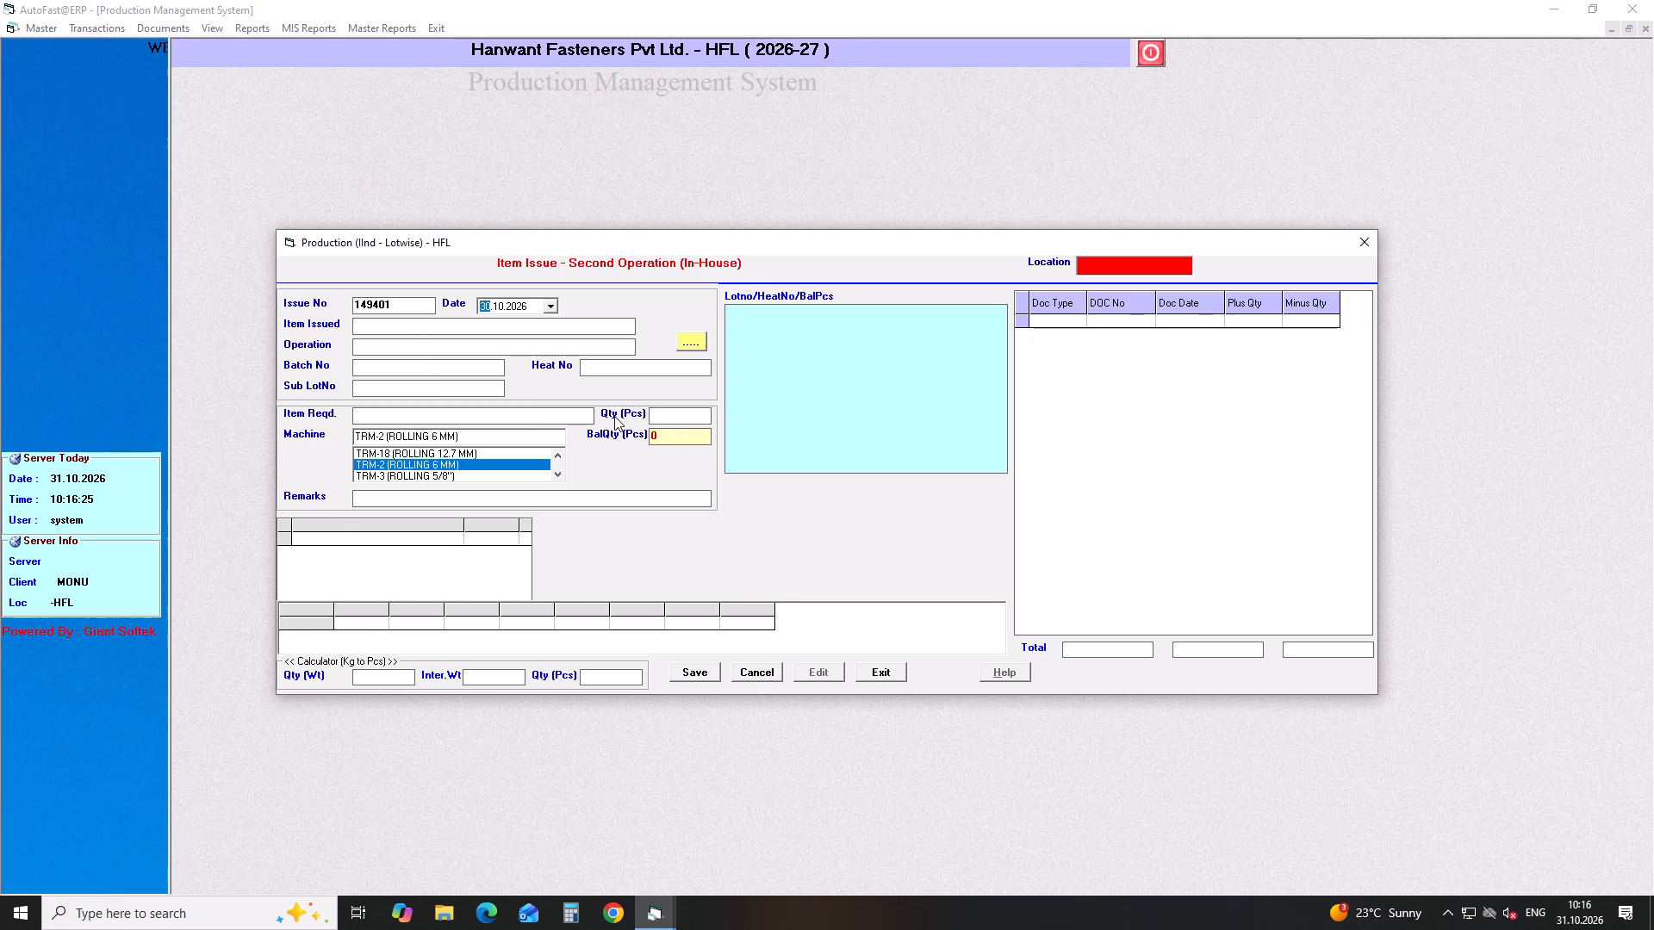
key("Return")
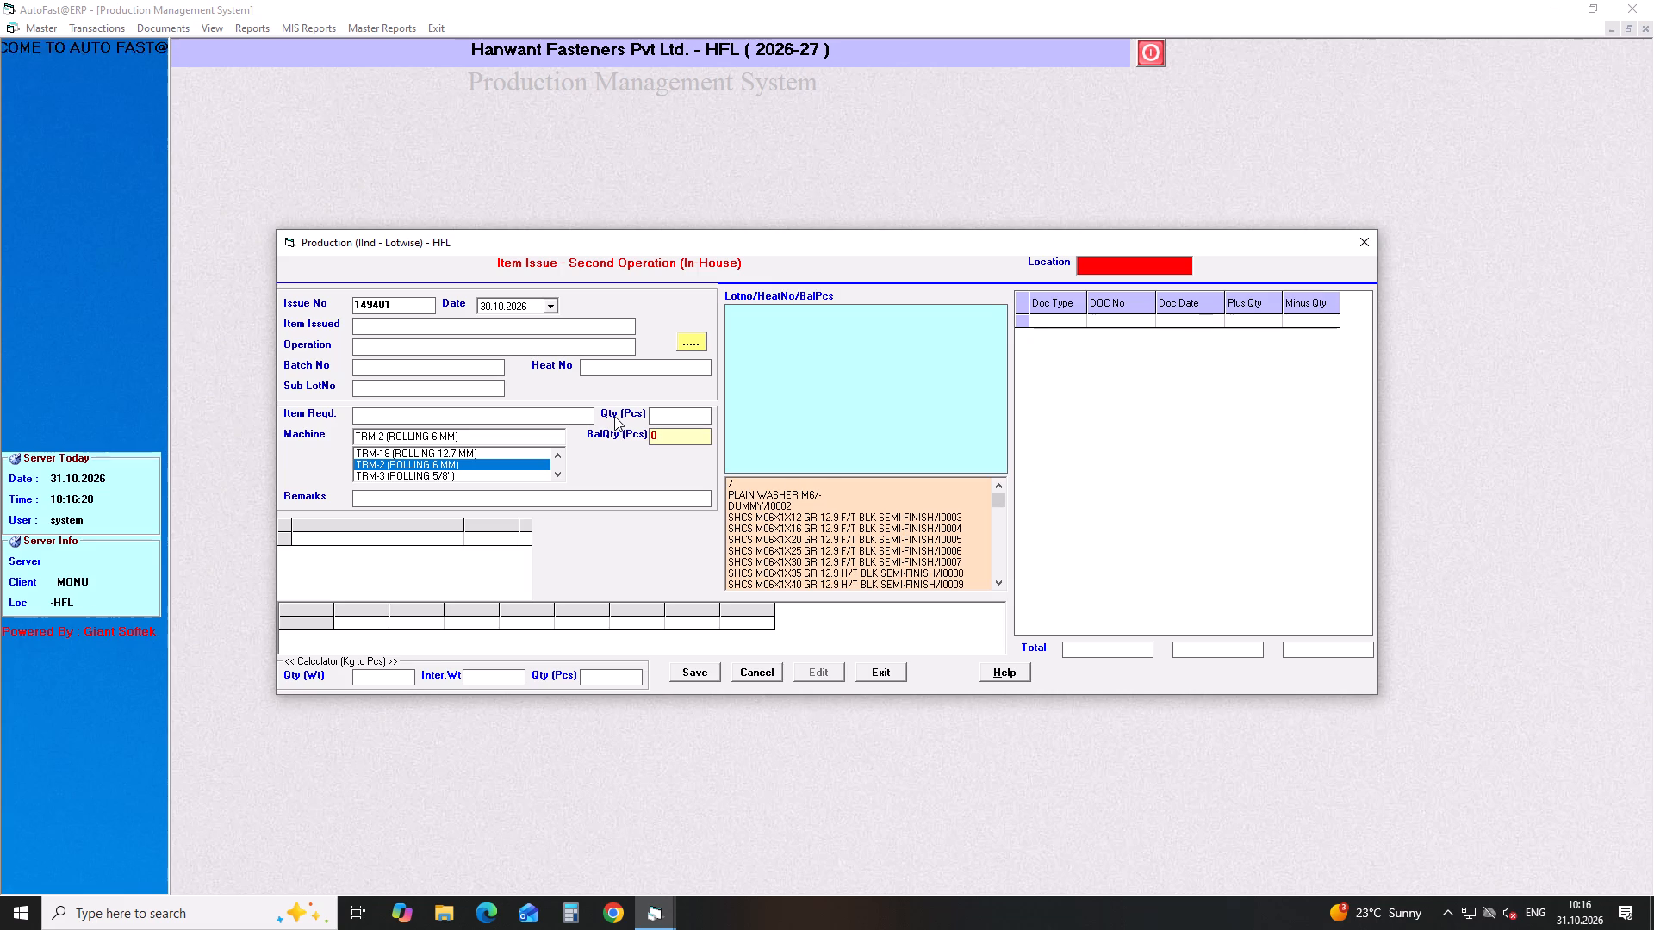
type("bolt s")
key("BackSpace")
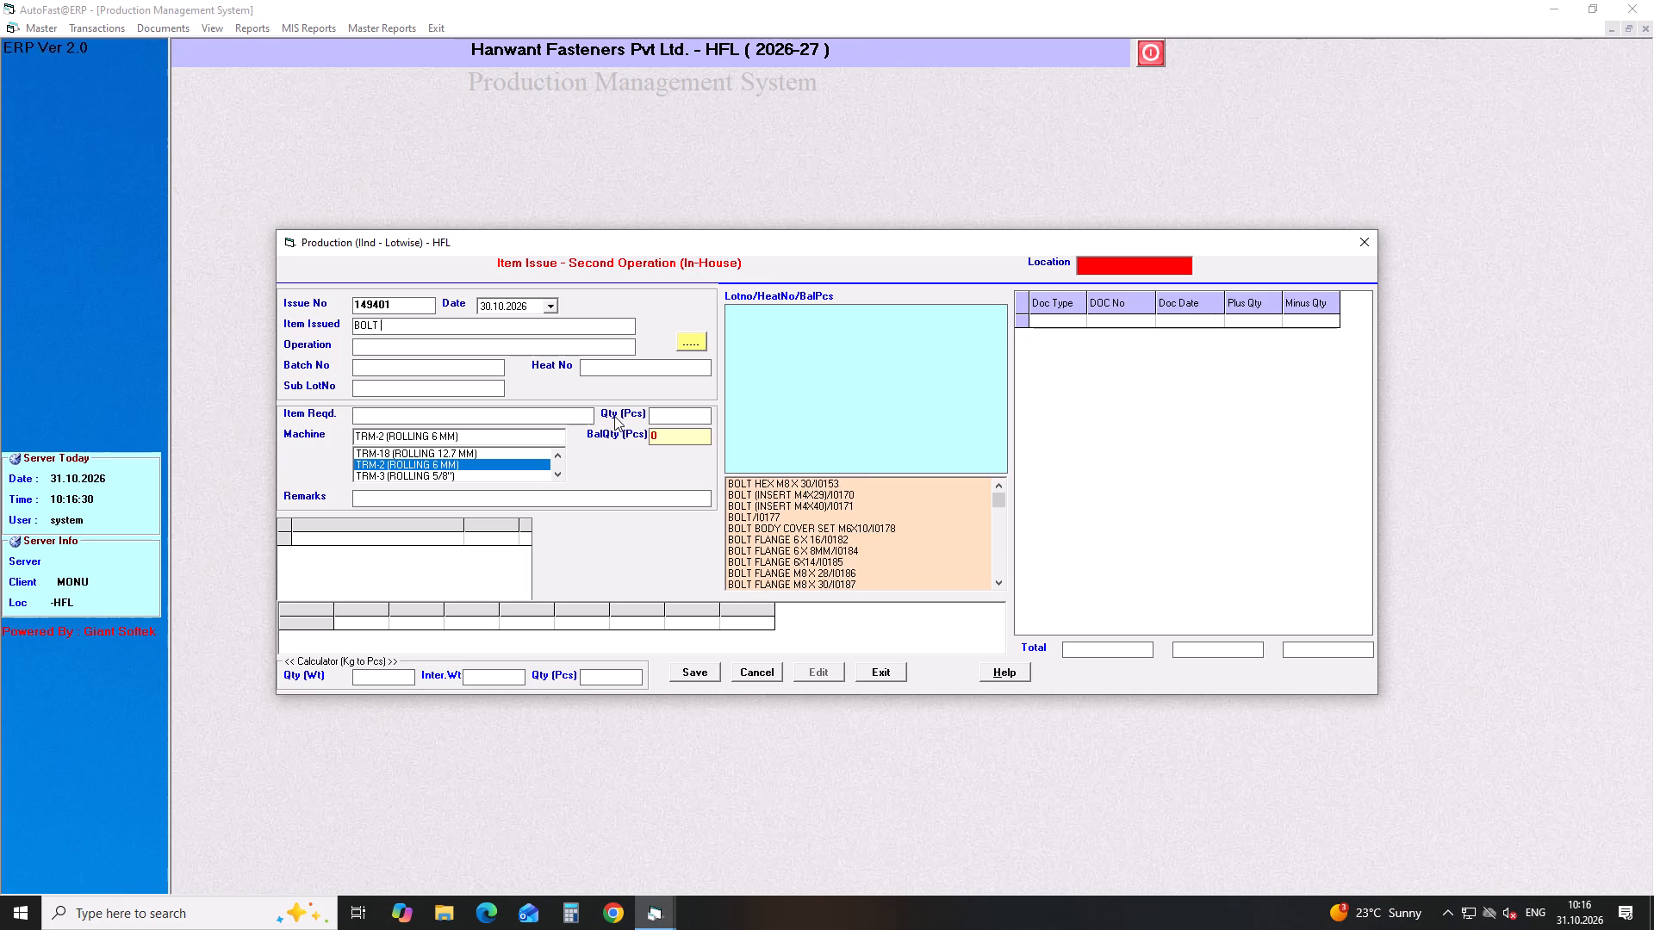
type("flange sh")
key("space")
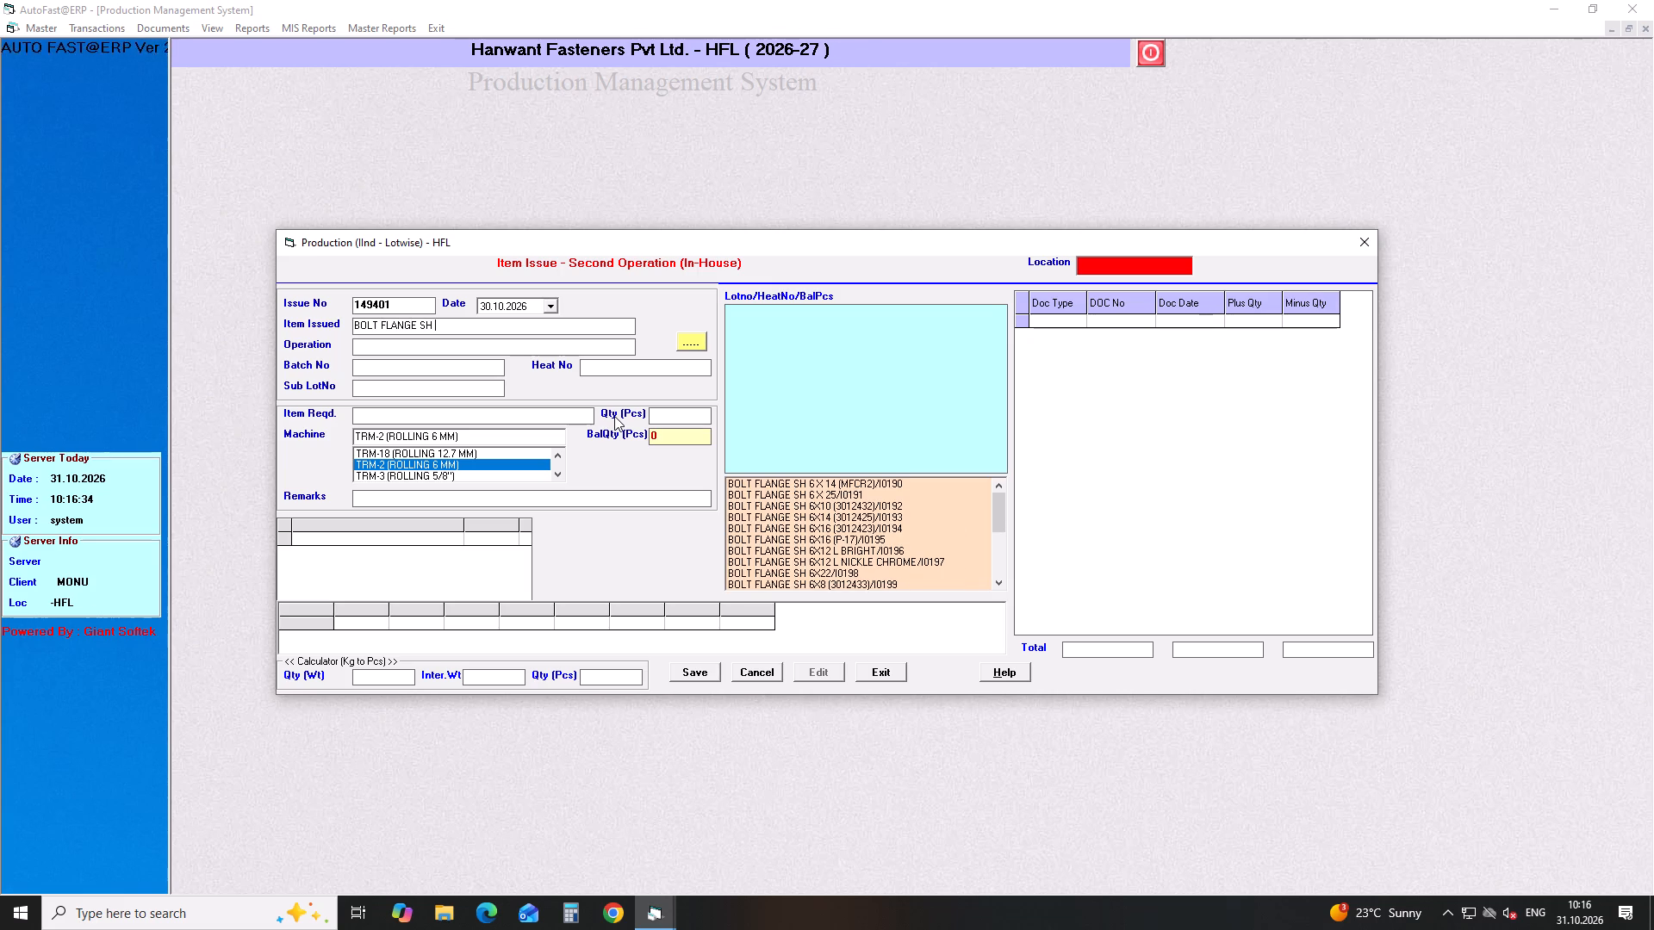
key("6")
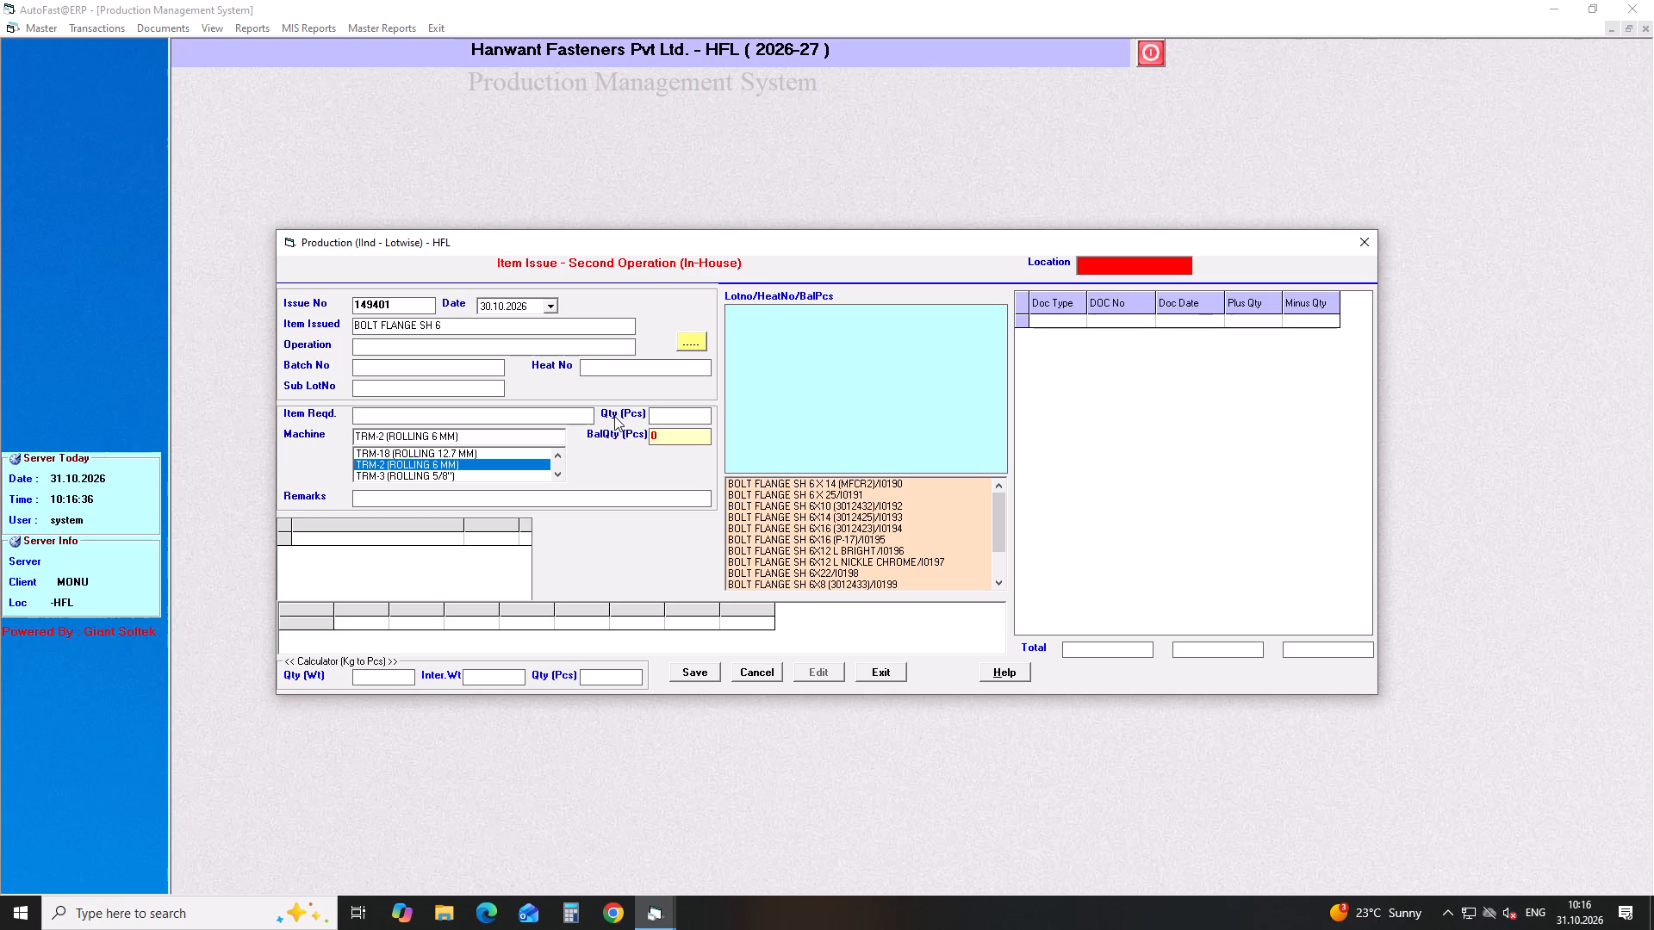
key("Down")
key("Down")
key("Down")
key("Down")
key("Down")
key("Down")
key("Down")
key("Return")
key("Return")
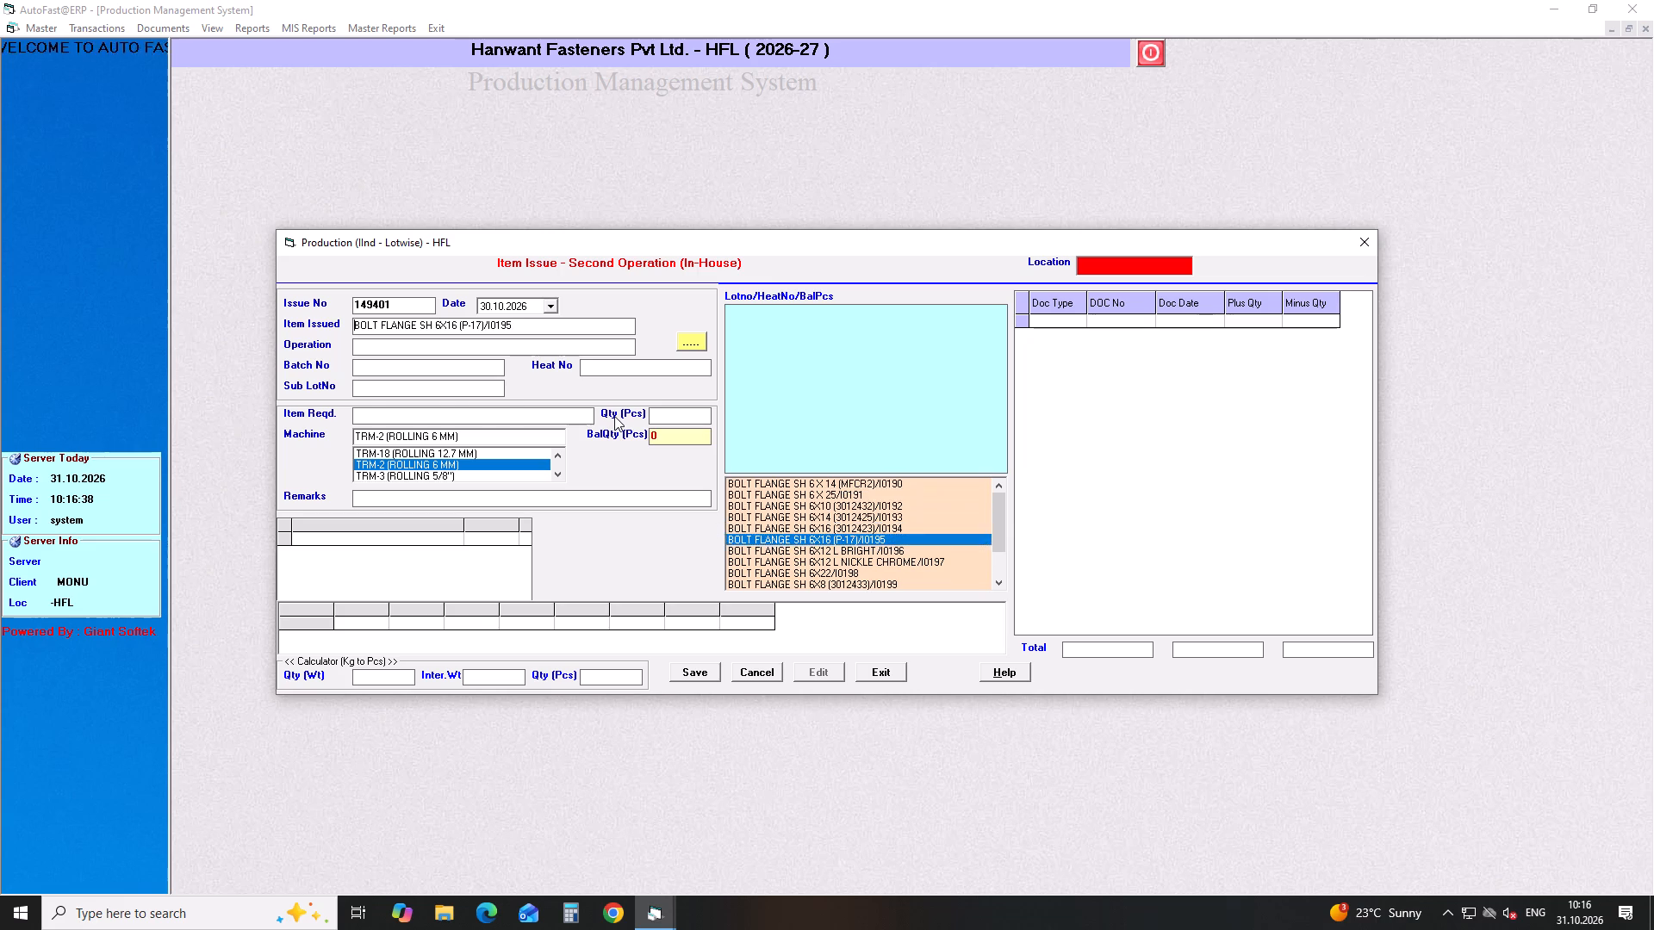
key("Down")
key("Down")
key("Down")
key("Return")
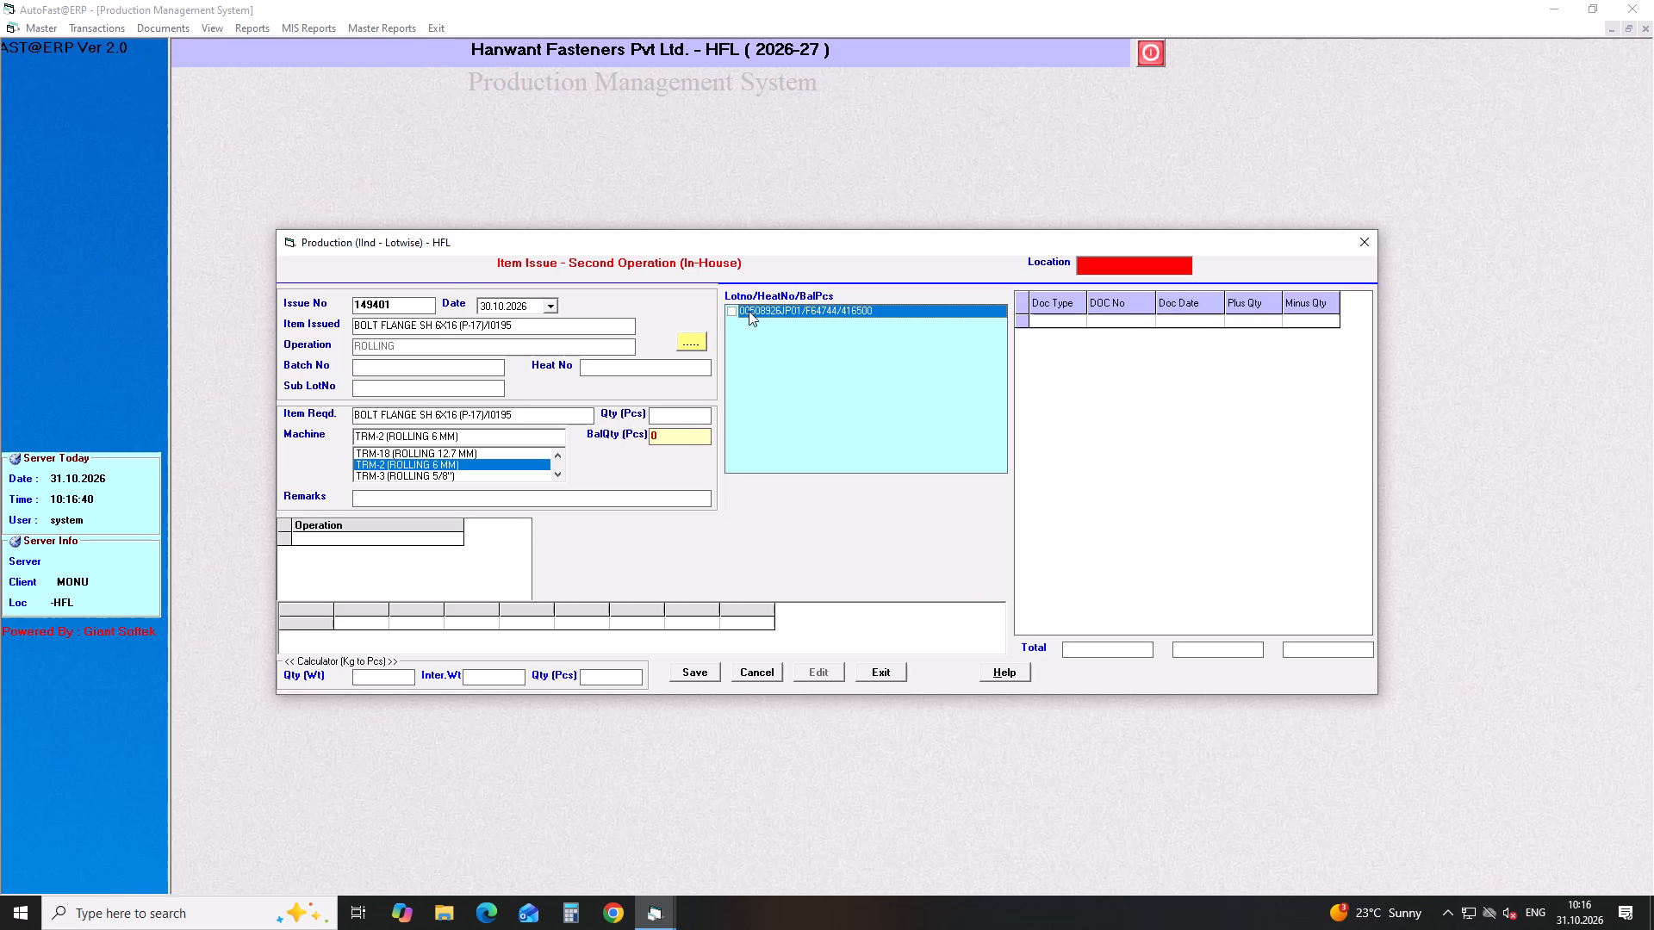
Issue 54150 pcs from lot 00508926JP01 to machine TRM-2 (ROLLING 6 MM) and save the issue.
left_click(729, 310)
left_click_drag(698, 417, 583, 439)
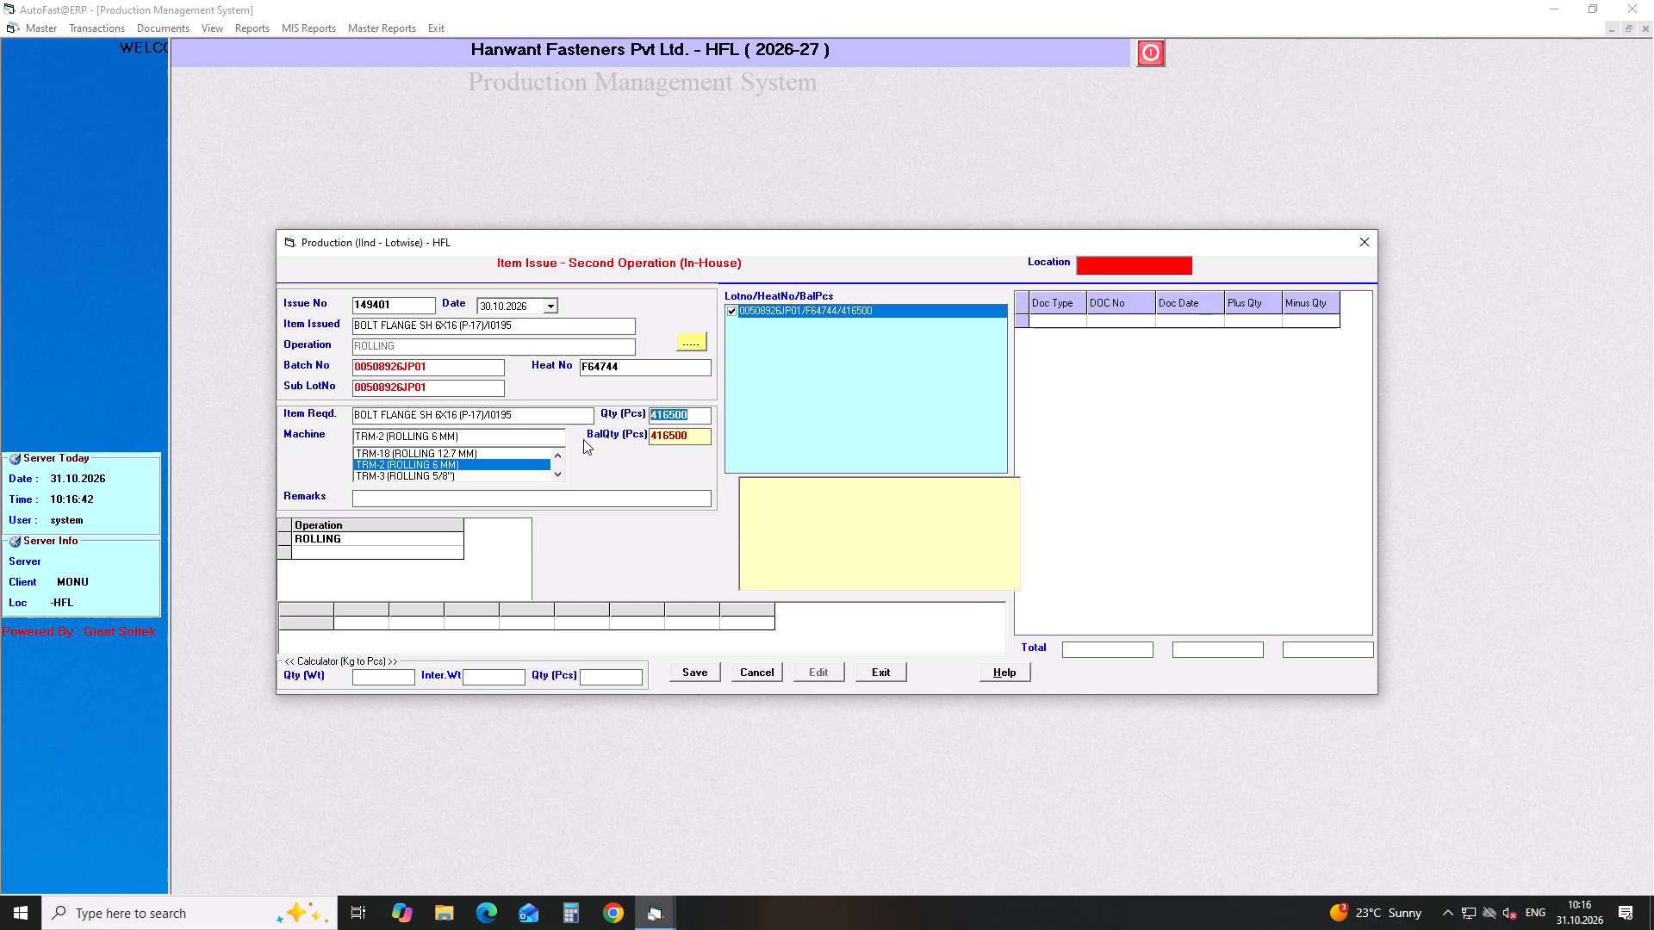
type("54150")
key("Return")
key("Return")
key("Return")
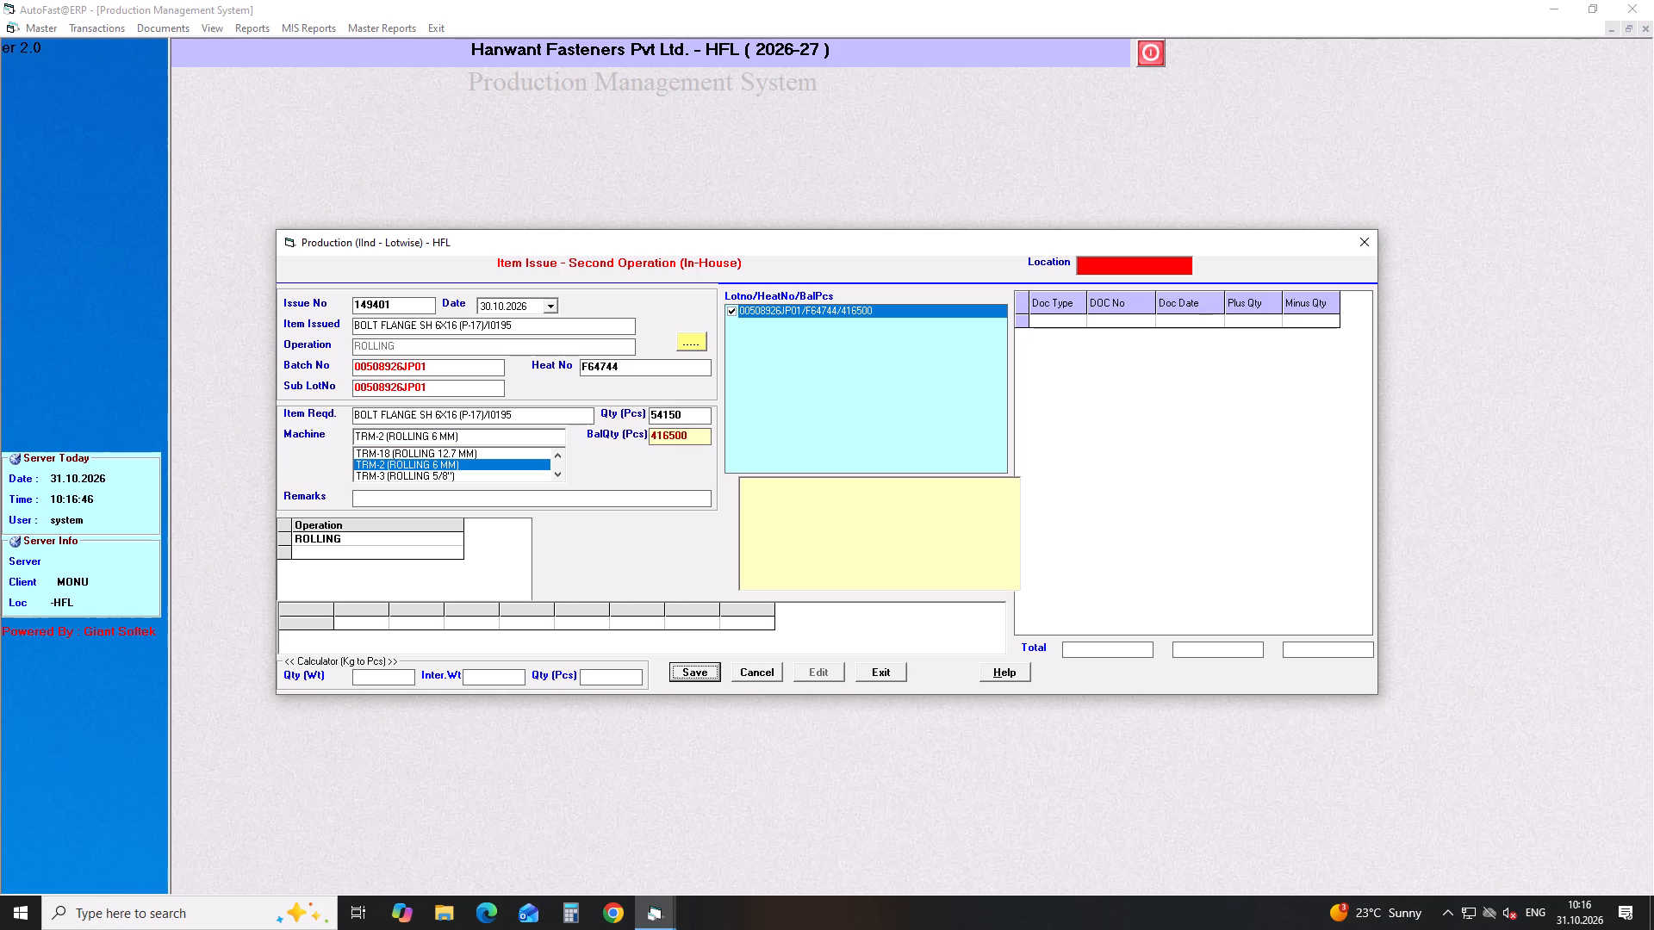
key("Return")
key("Return")
Start the next second-operation item issue, keeping the date 30.10.2026.
key("Return")
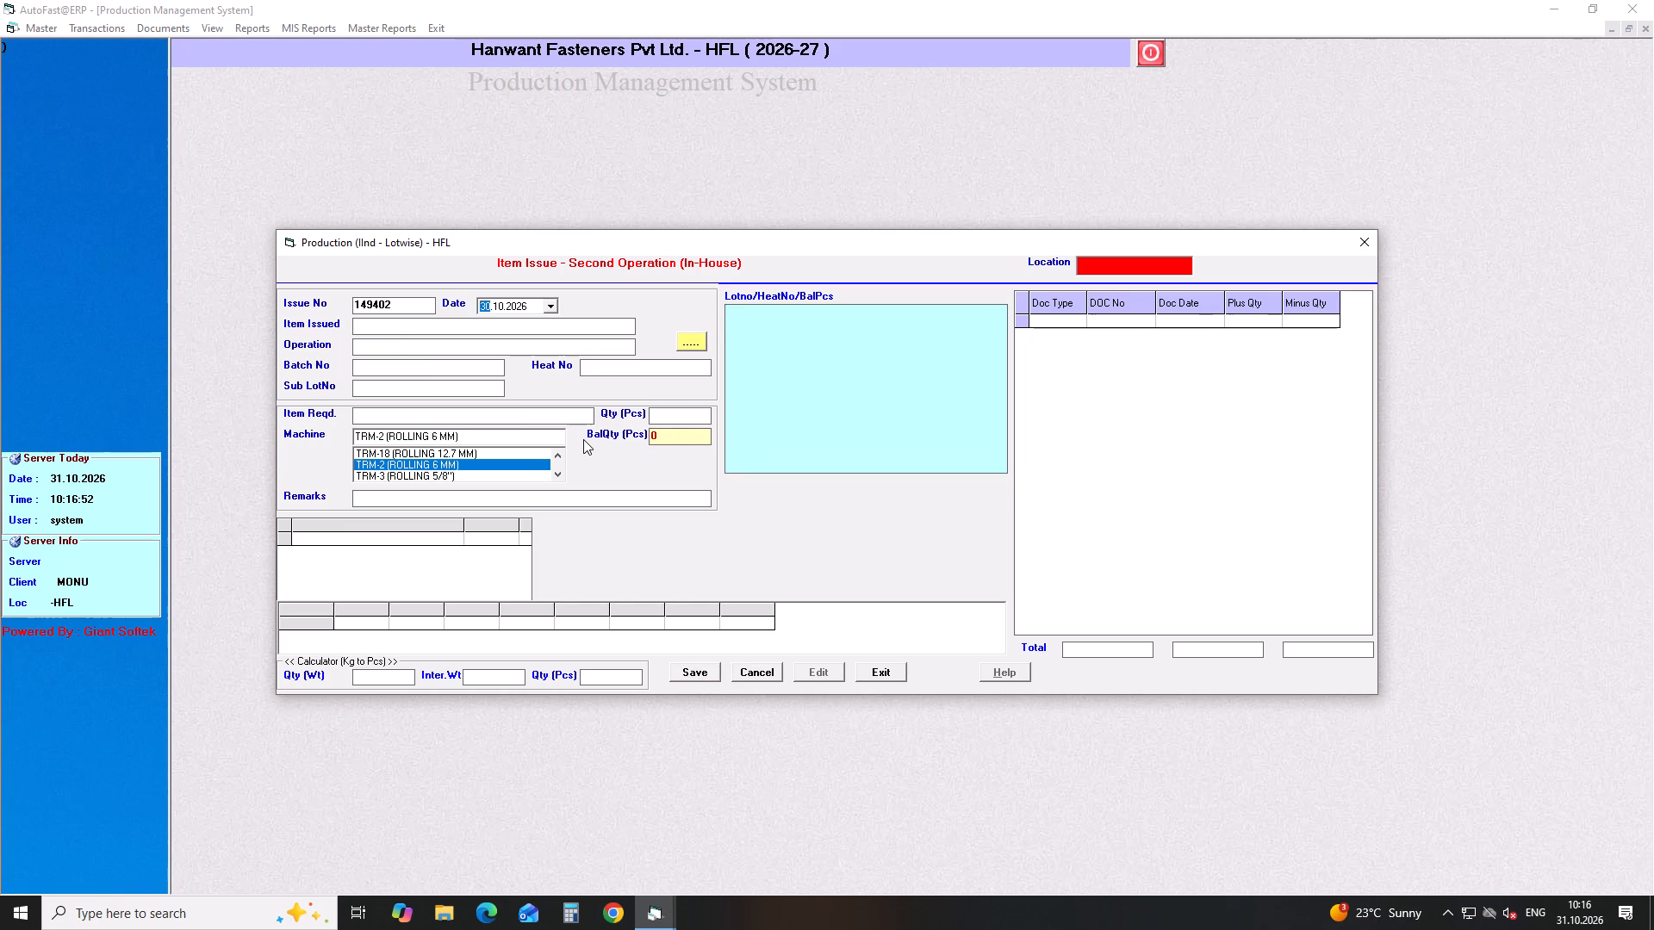
key("Return")
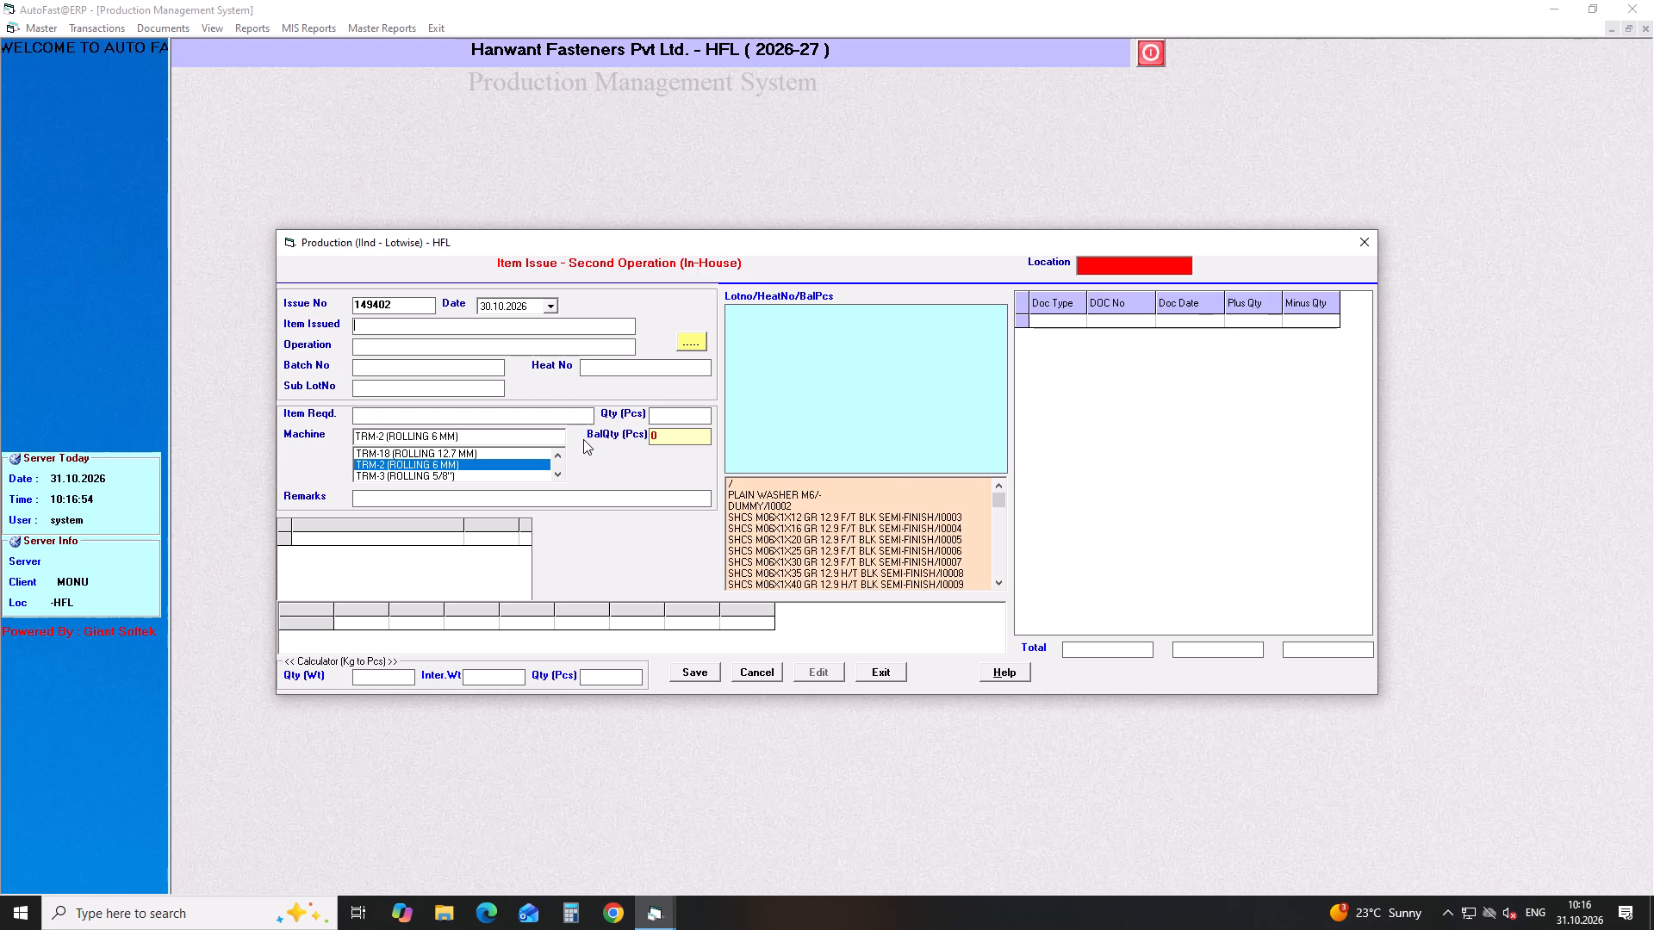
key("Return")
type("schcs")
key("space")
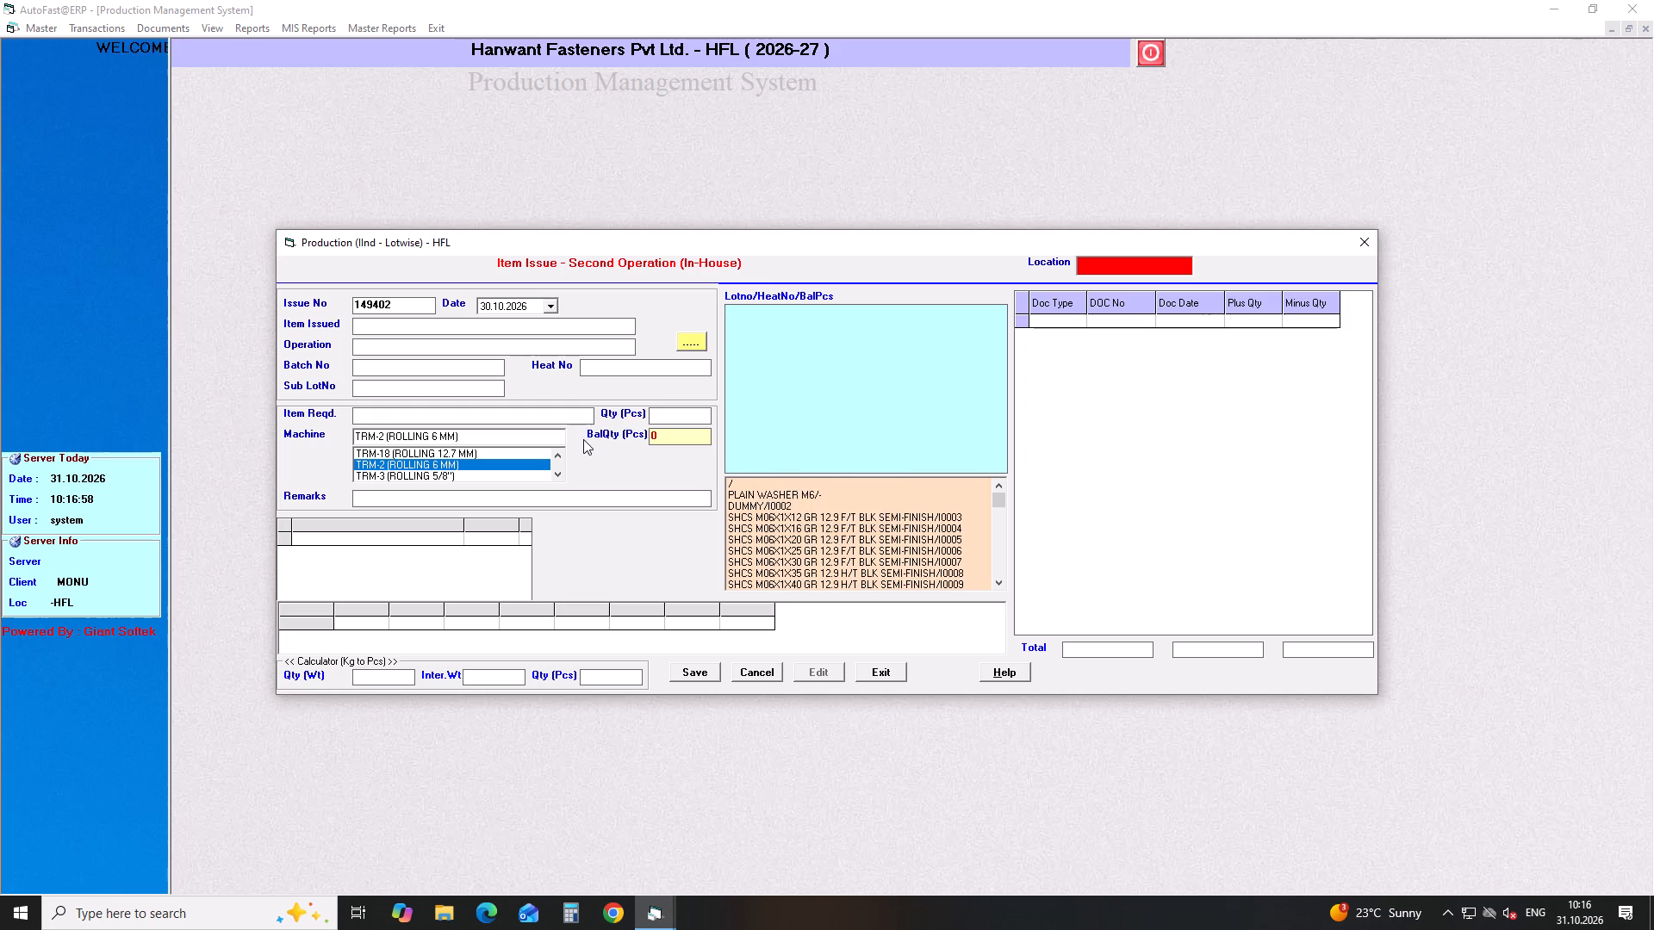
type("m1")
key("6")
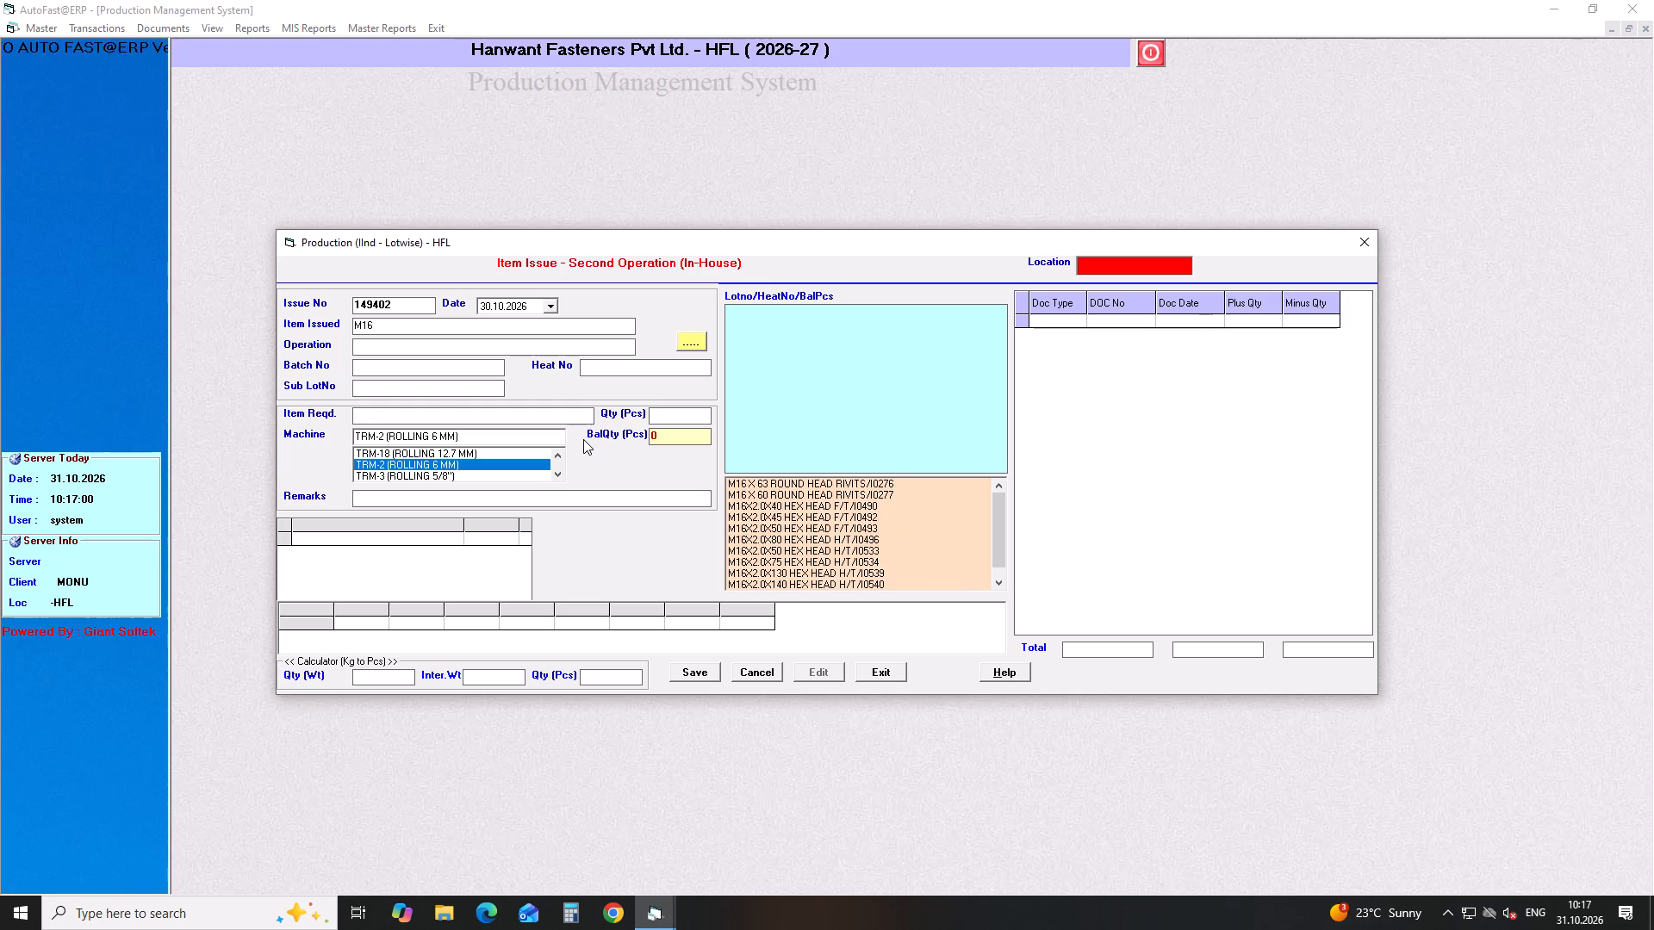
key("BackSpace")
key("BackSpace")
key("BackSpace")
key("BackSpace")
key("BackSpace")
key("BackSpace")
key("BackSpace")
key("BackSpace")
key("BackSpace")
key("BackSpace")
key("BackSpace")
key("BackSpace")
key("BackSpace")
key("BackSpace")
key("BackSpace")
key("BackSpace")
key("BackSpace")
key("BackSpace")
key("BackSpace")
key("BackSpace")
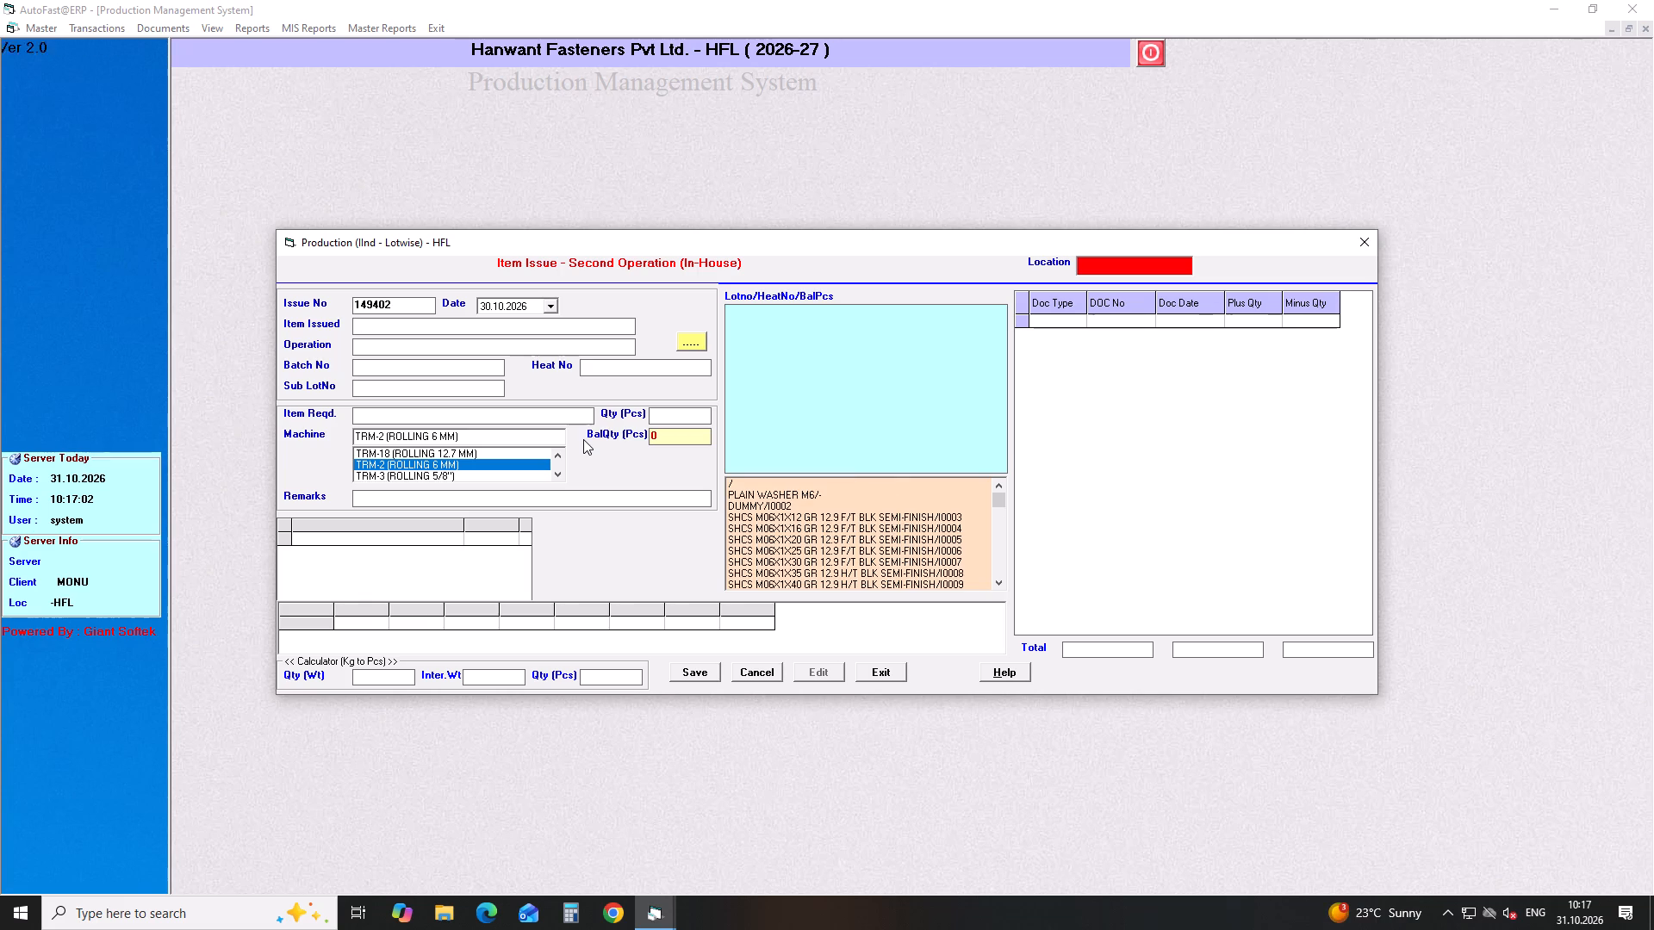
Select item SCHCS M16X2X50 GR 012.9 F/T BLK SEMI-FINISH/I0126 with operation ROLLING for the open issue.
type("schcs")
key("space")
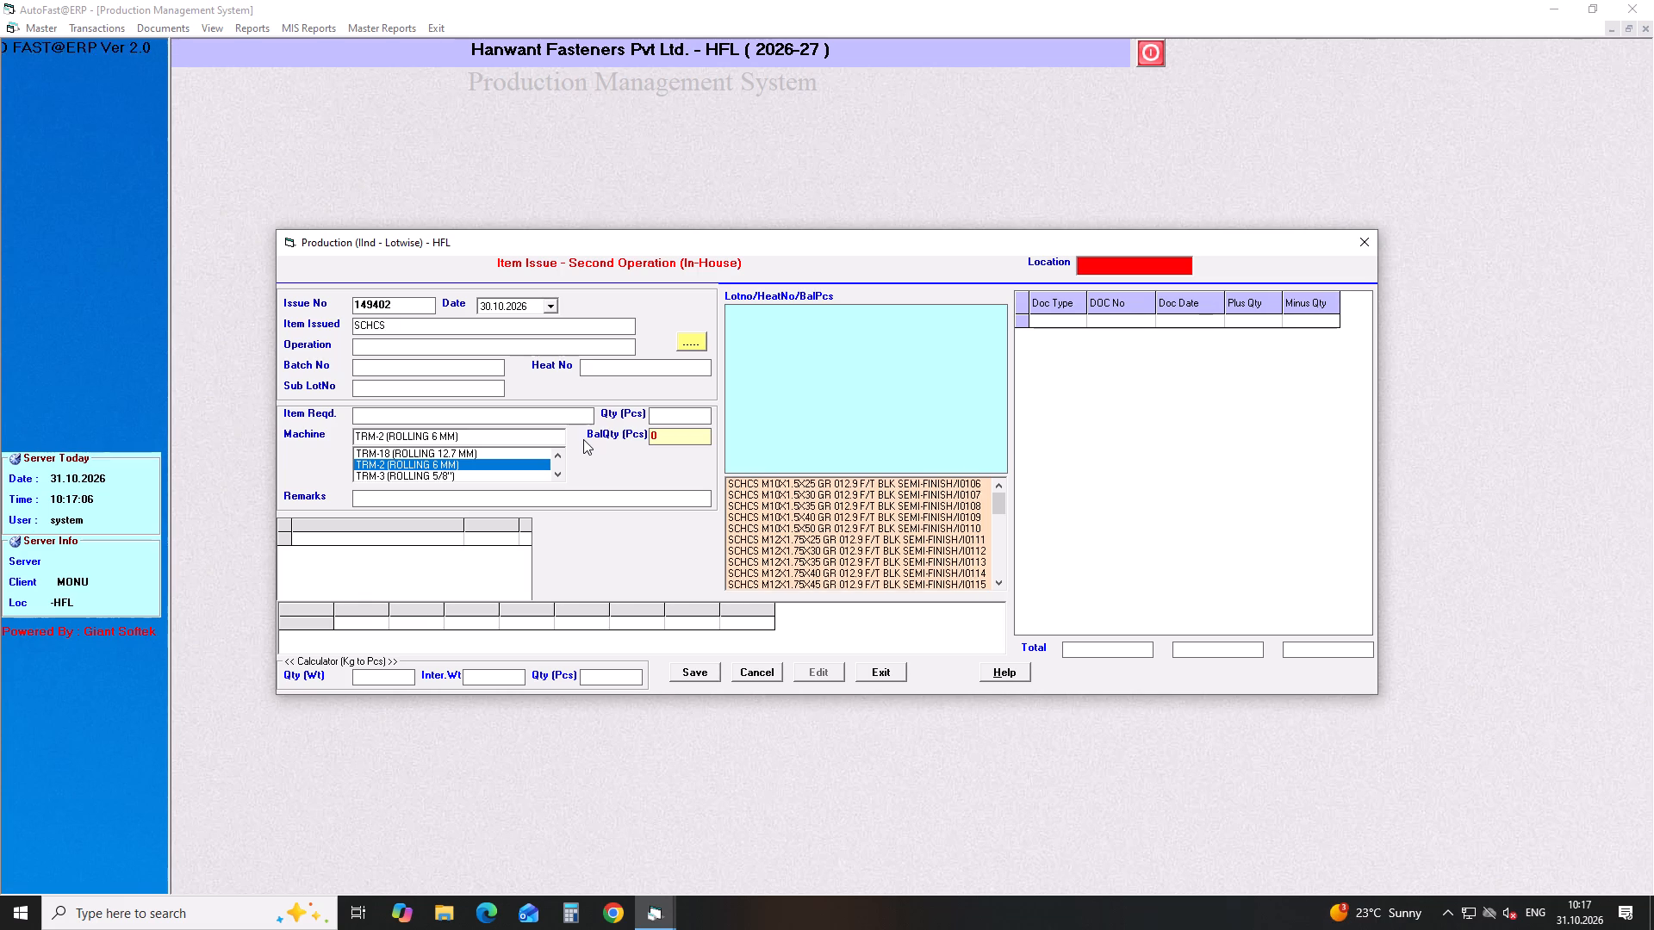
type("m16")
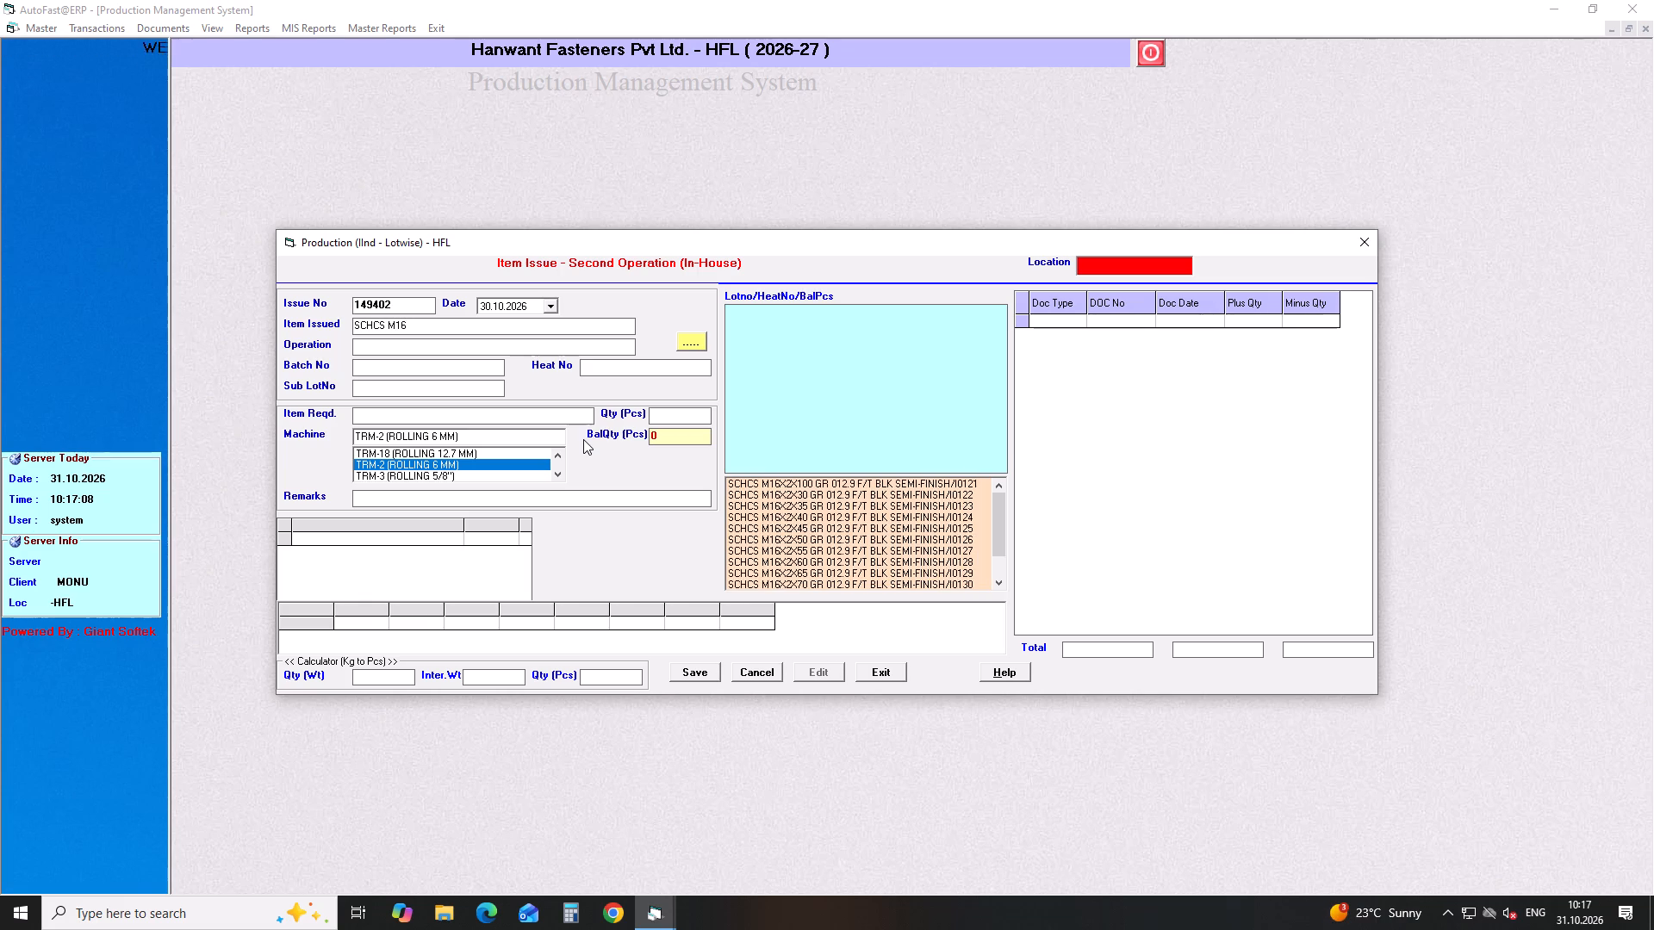
key("Down")
key("Down")
key("Down")
key("Down")
key("Down")
key("Down")
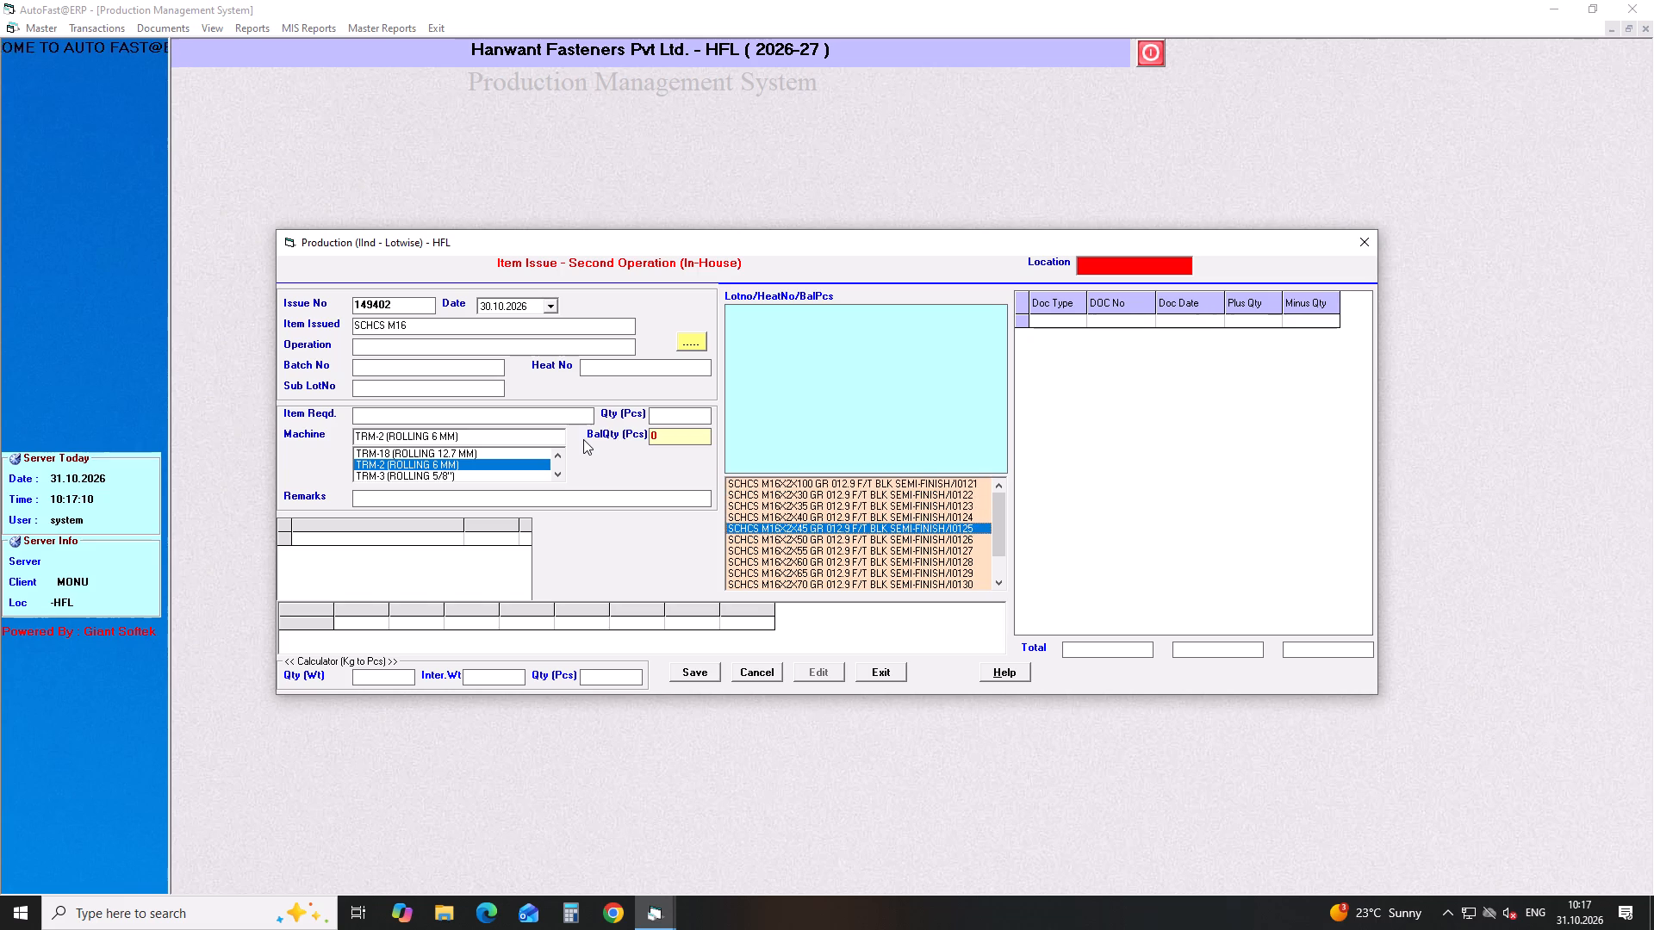
key("Down")
key("Return")
key("Return")
key("Right")
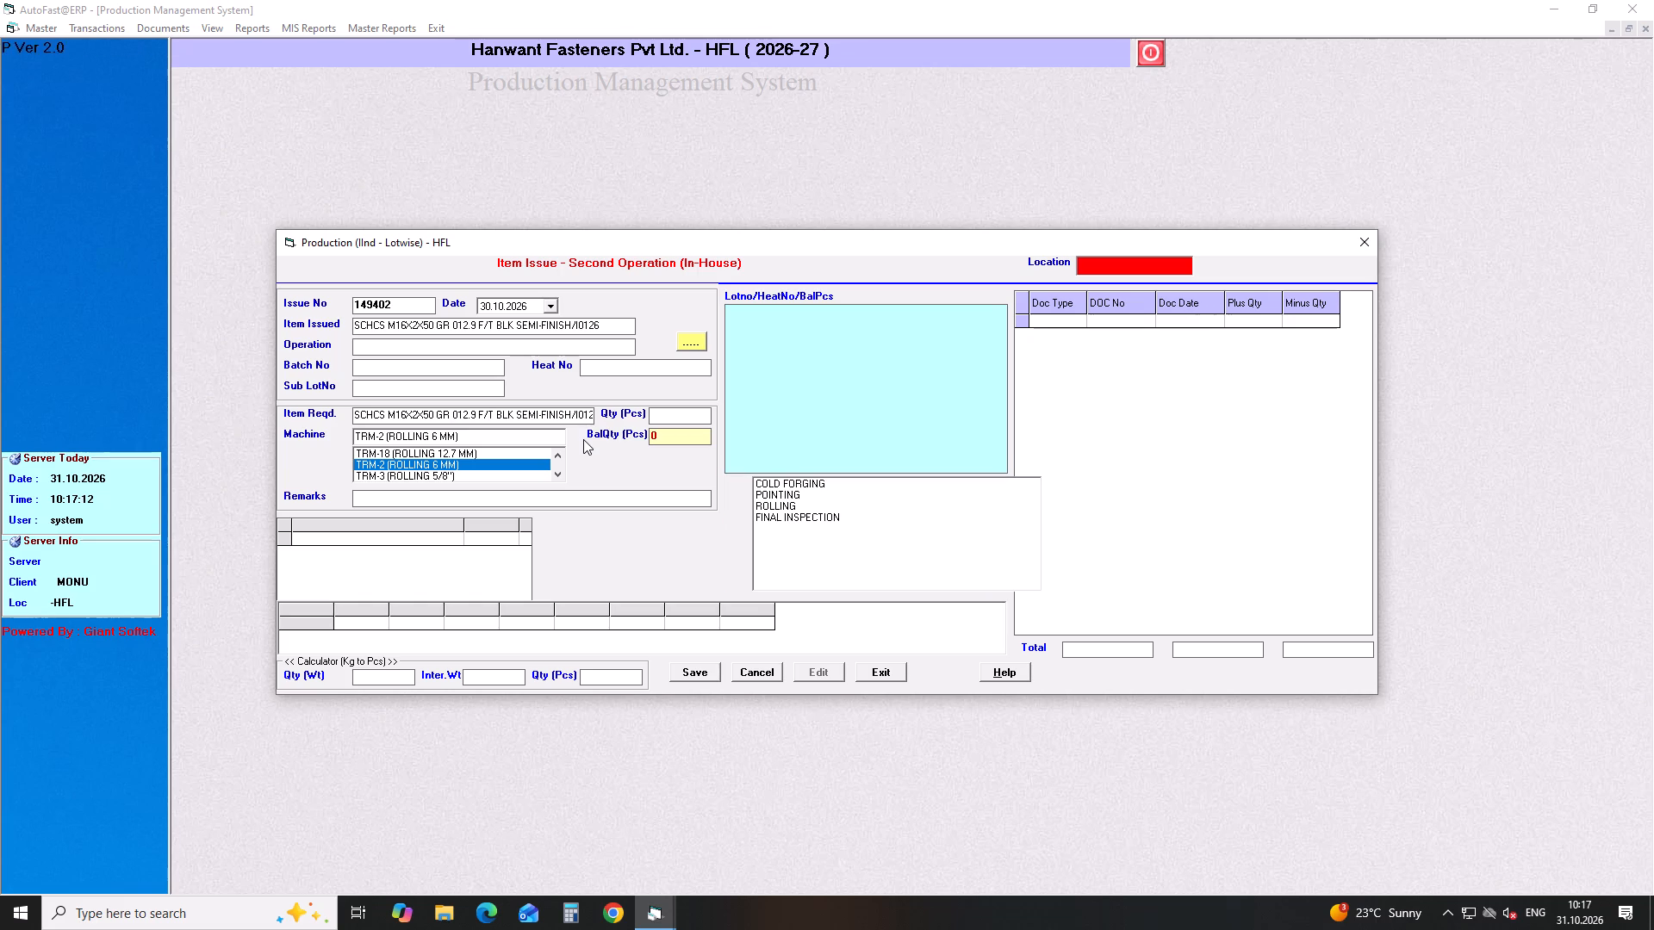
key("Down")
key("Down")
key("Down")
key("Down")
key("Return")
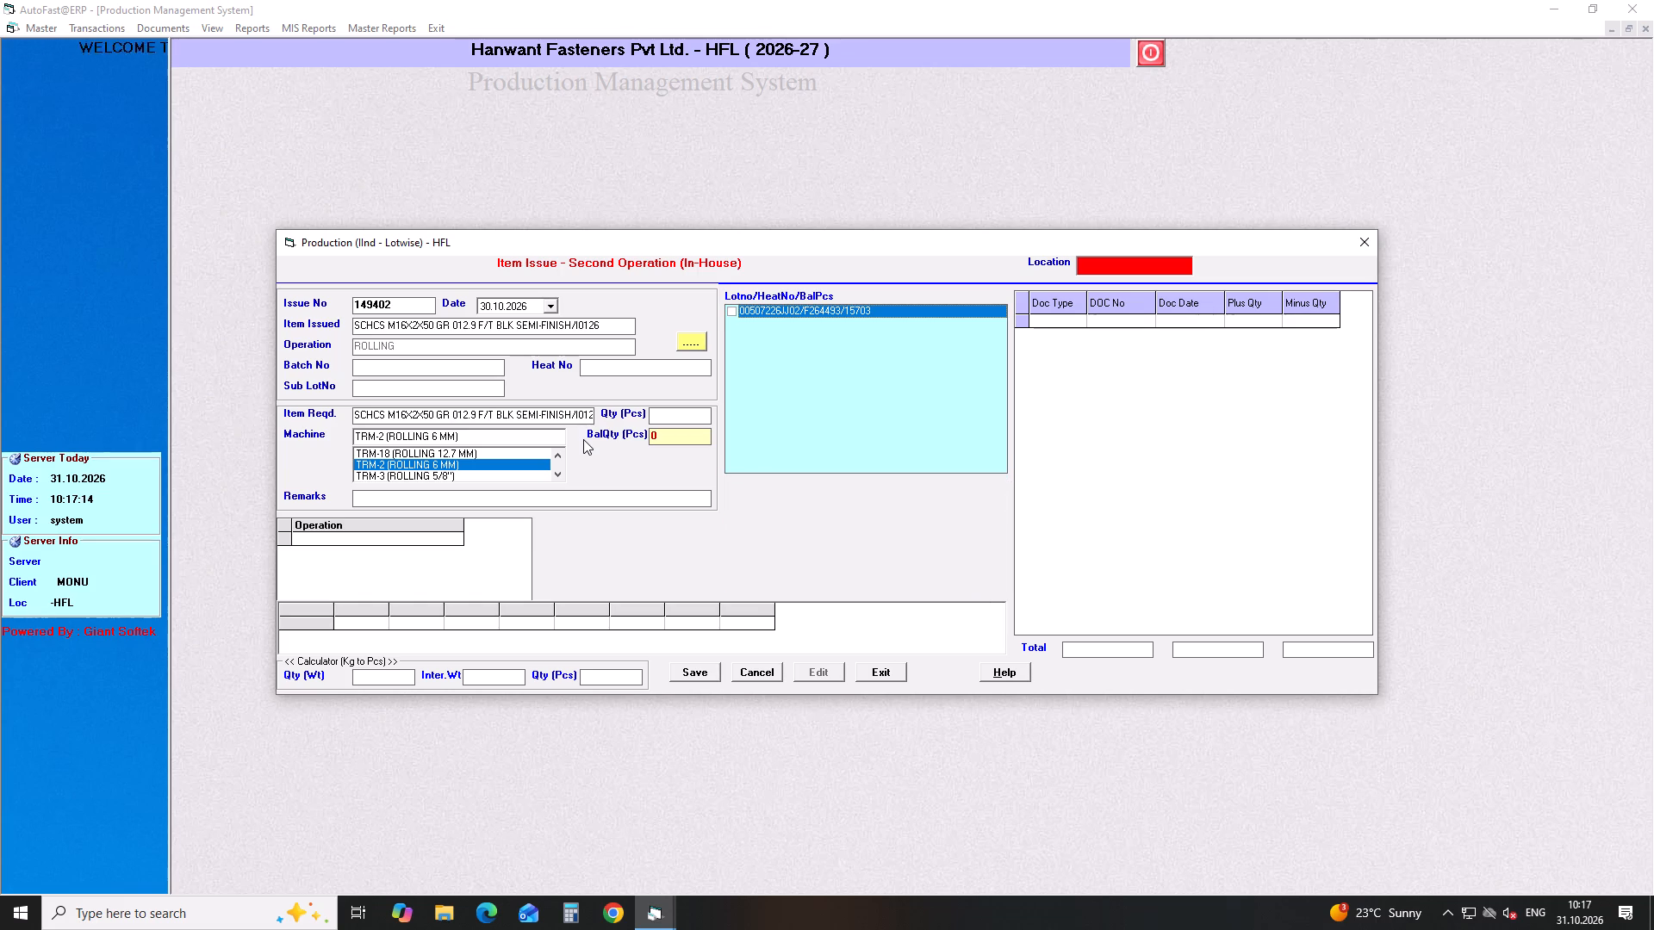
Issue 5830 pcs from lot 00507226JJ02 to machine TRM-3 (ROLLING 5/8") and save the issue.
left_click(731, 314)
left_click_drag(694, 413, 616, 422)
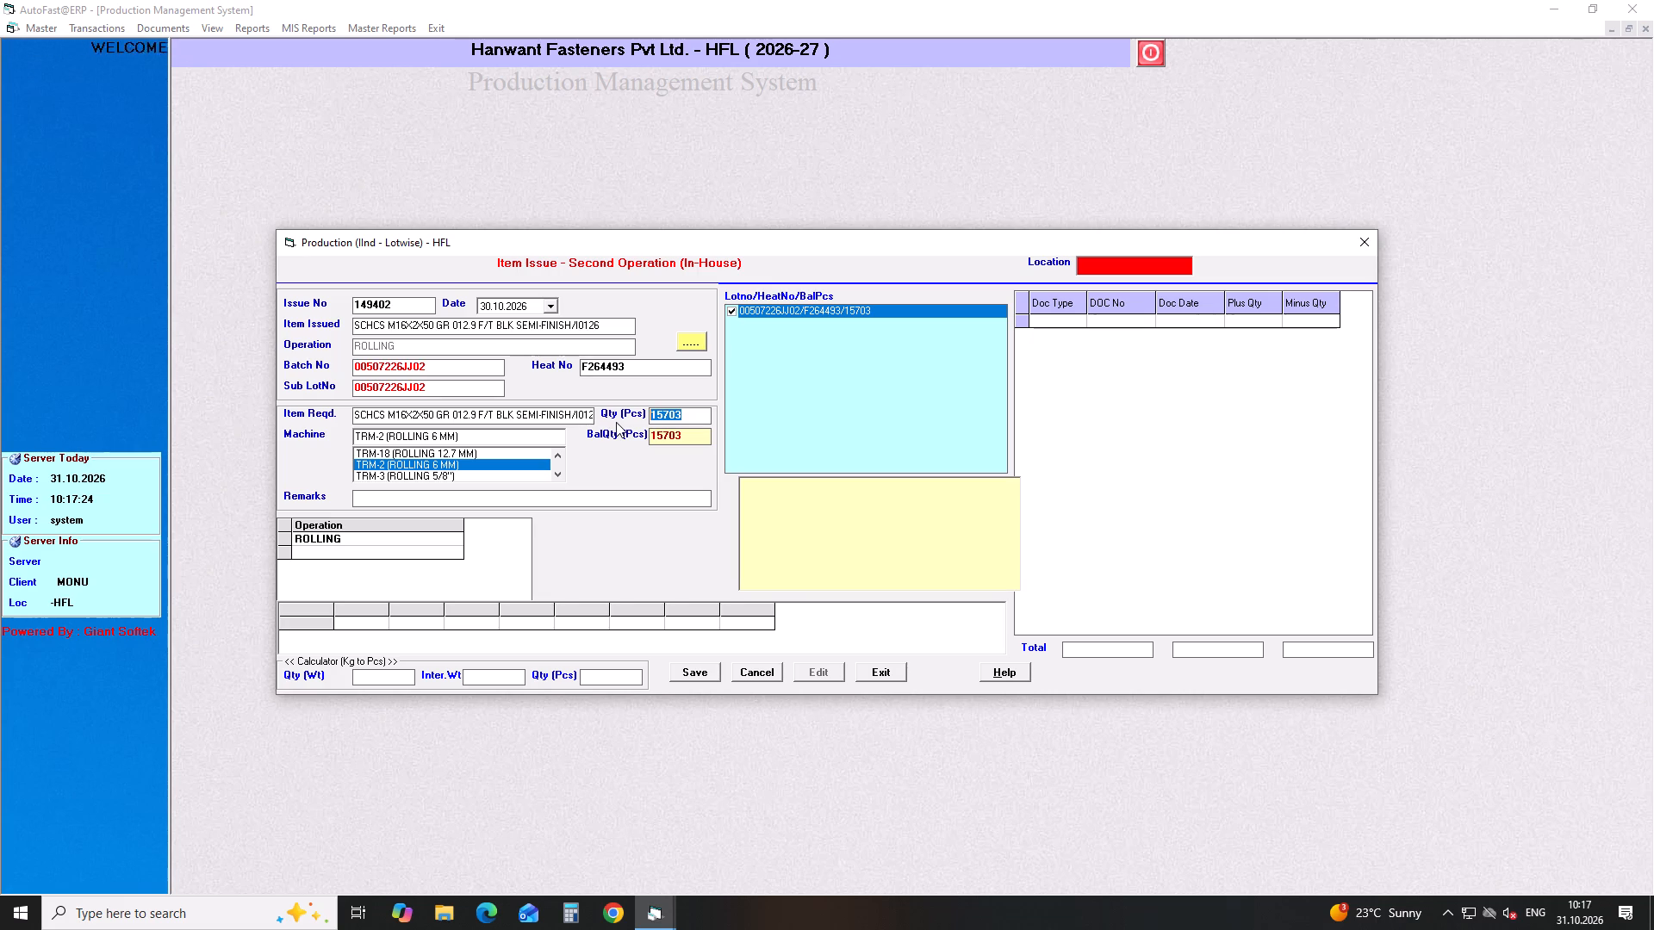
type("5830")
key("Return")
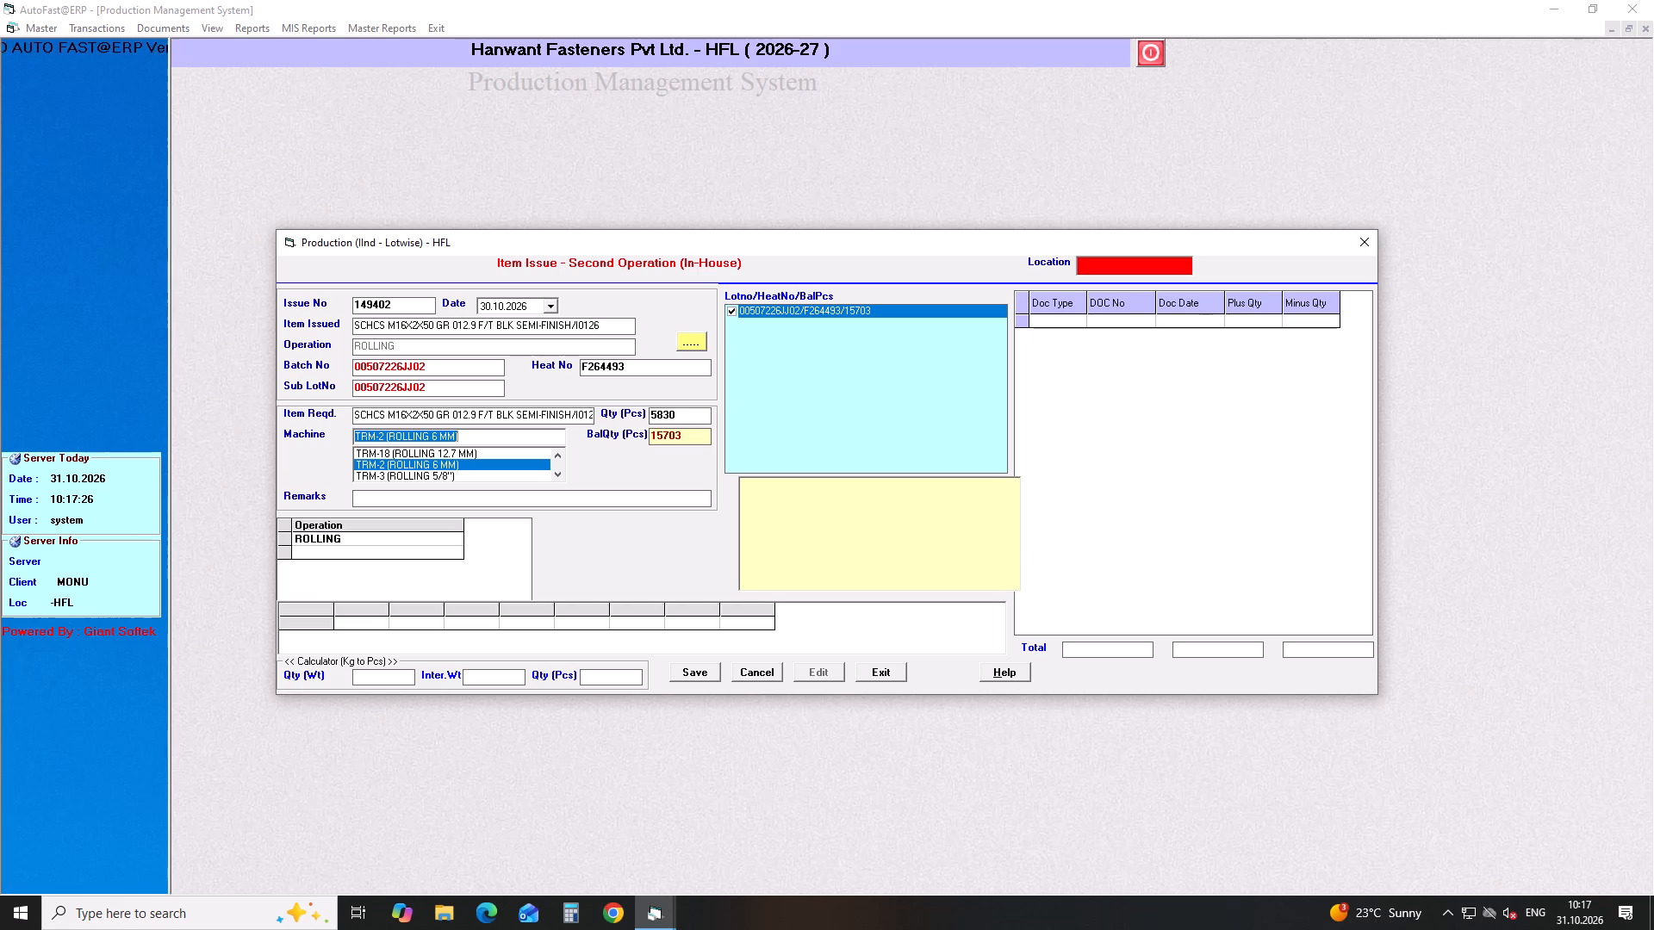
key("Down")
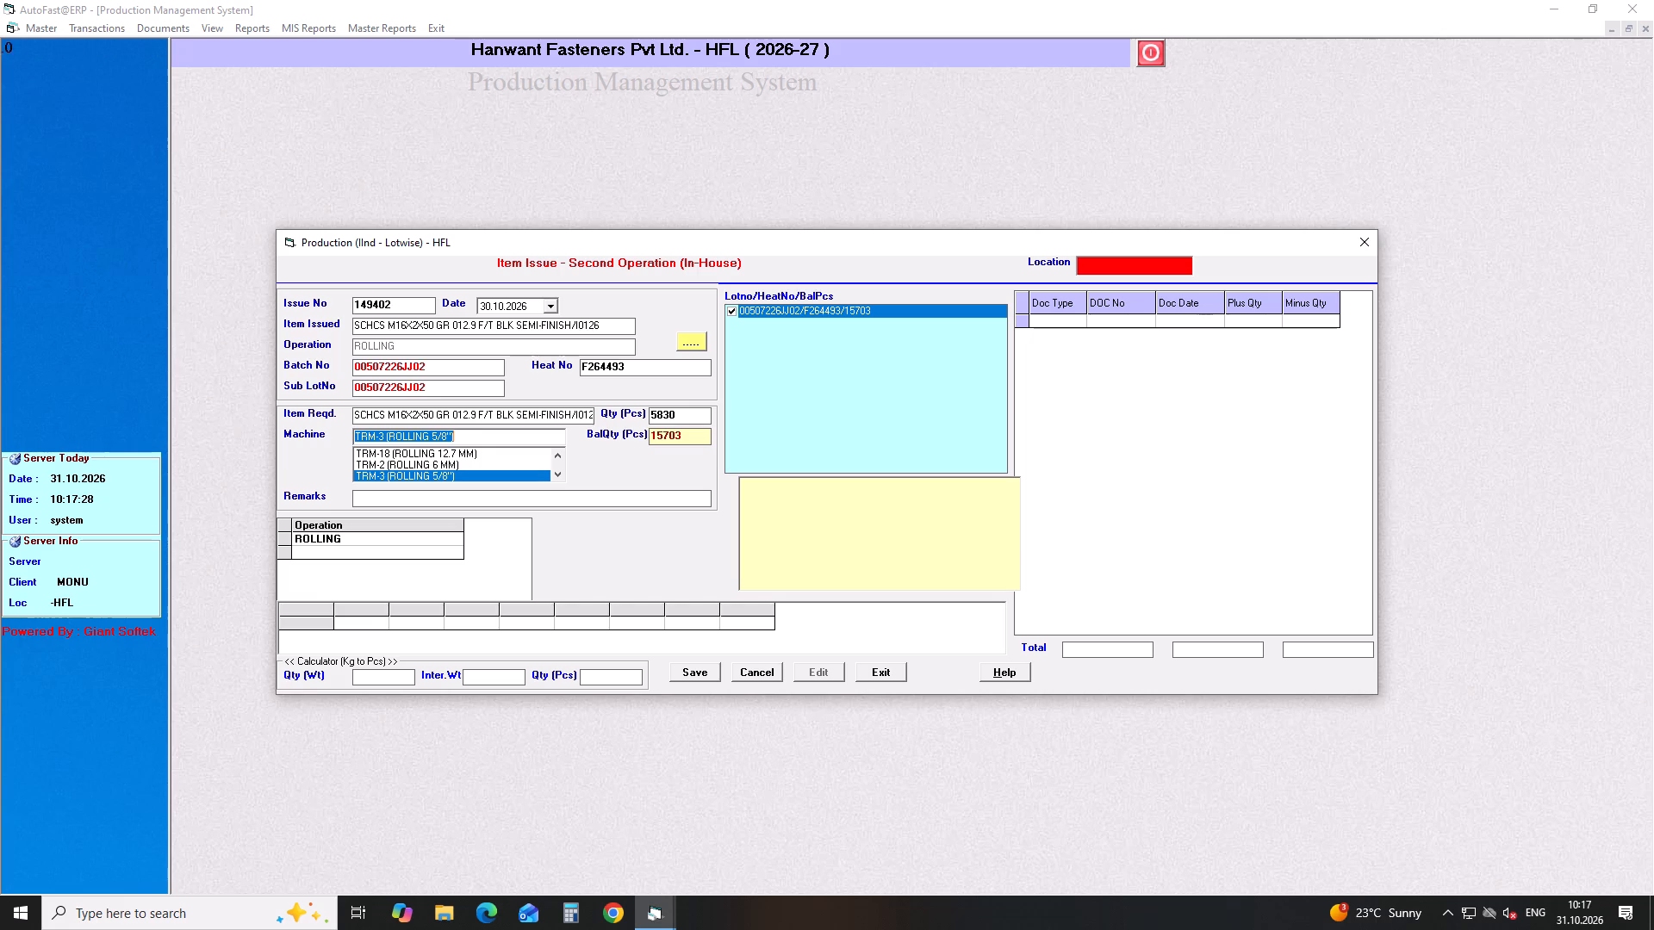
key("Return")
key("Return")
key("Return")
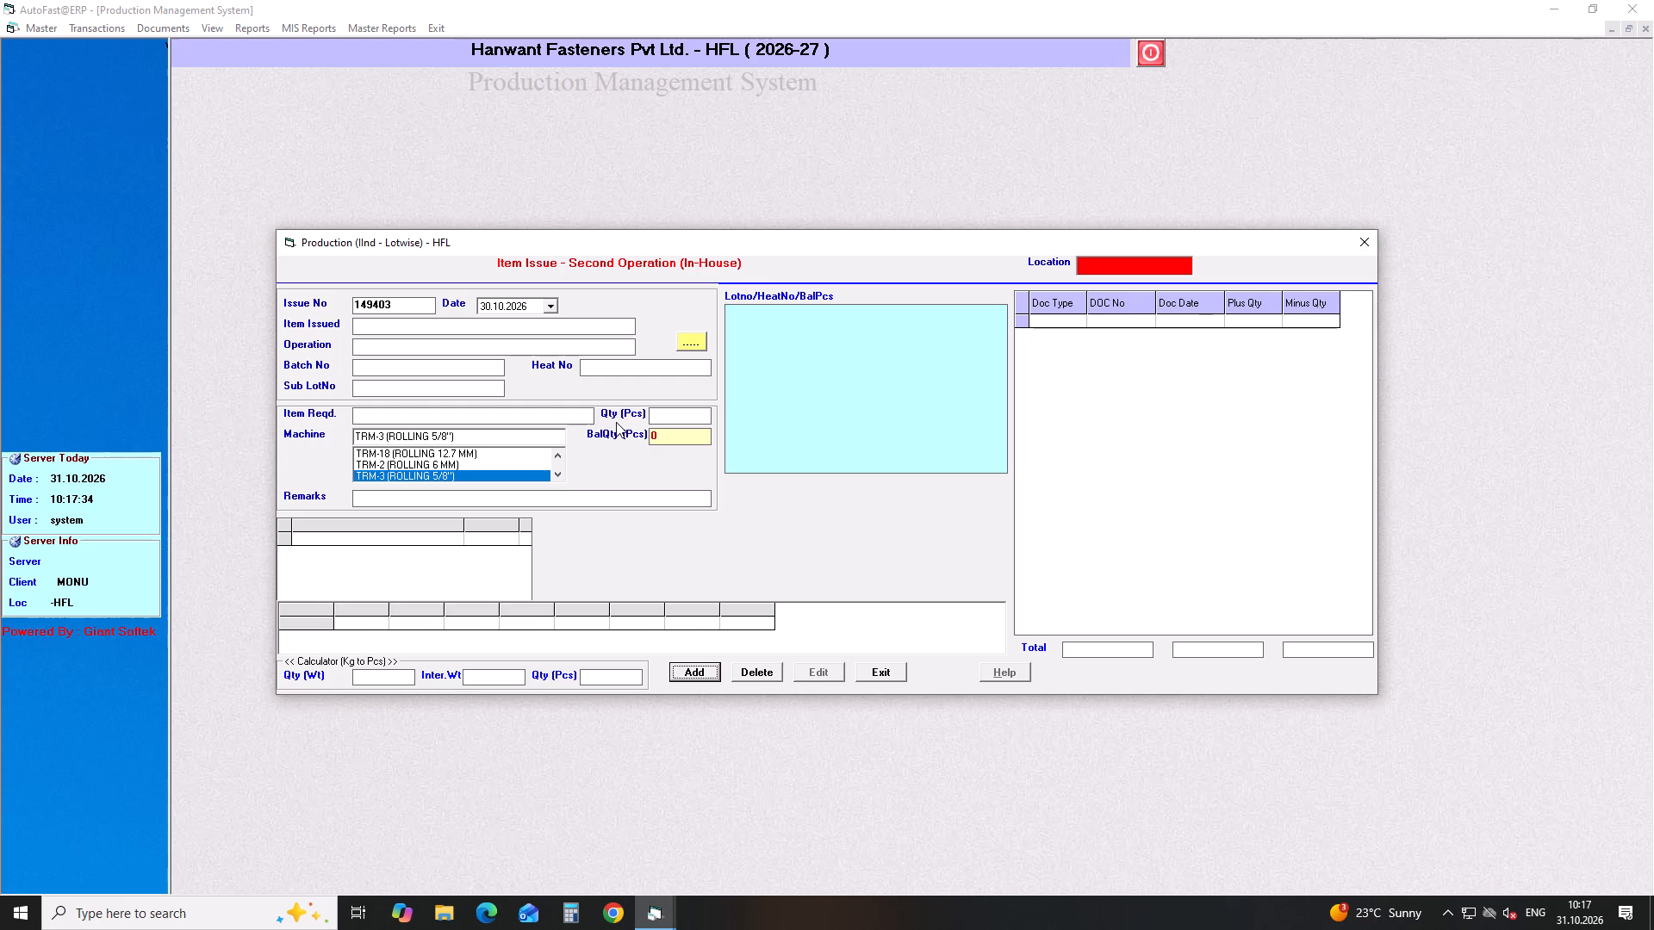
Start another issue dated 30.10.2026 for SHCS M10X1.5X35 GR 12.9 F/T BLK SEMI-FINISH/I0038 with operation ROLLING.
key("Return")
key("Return")
key("Return")
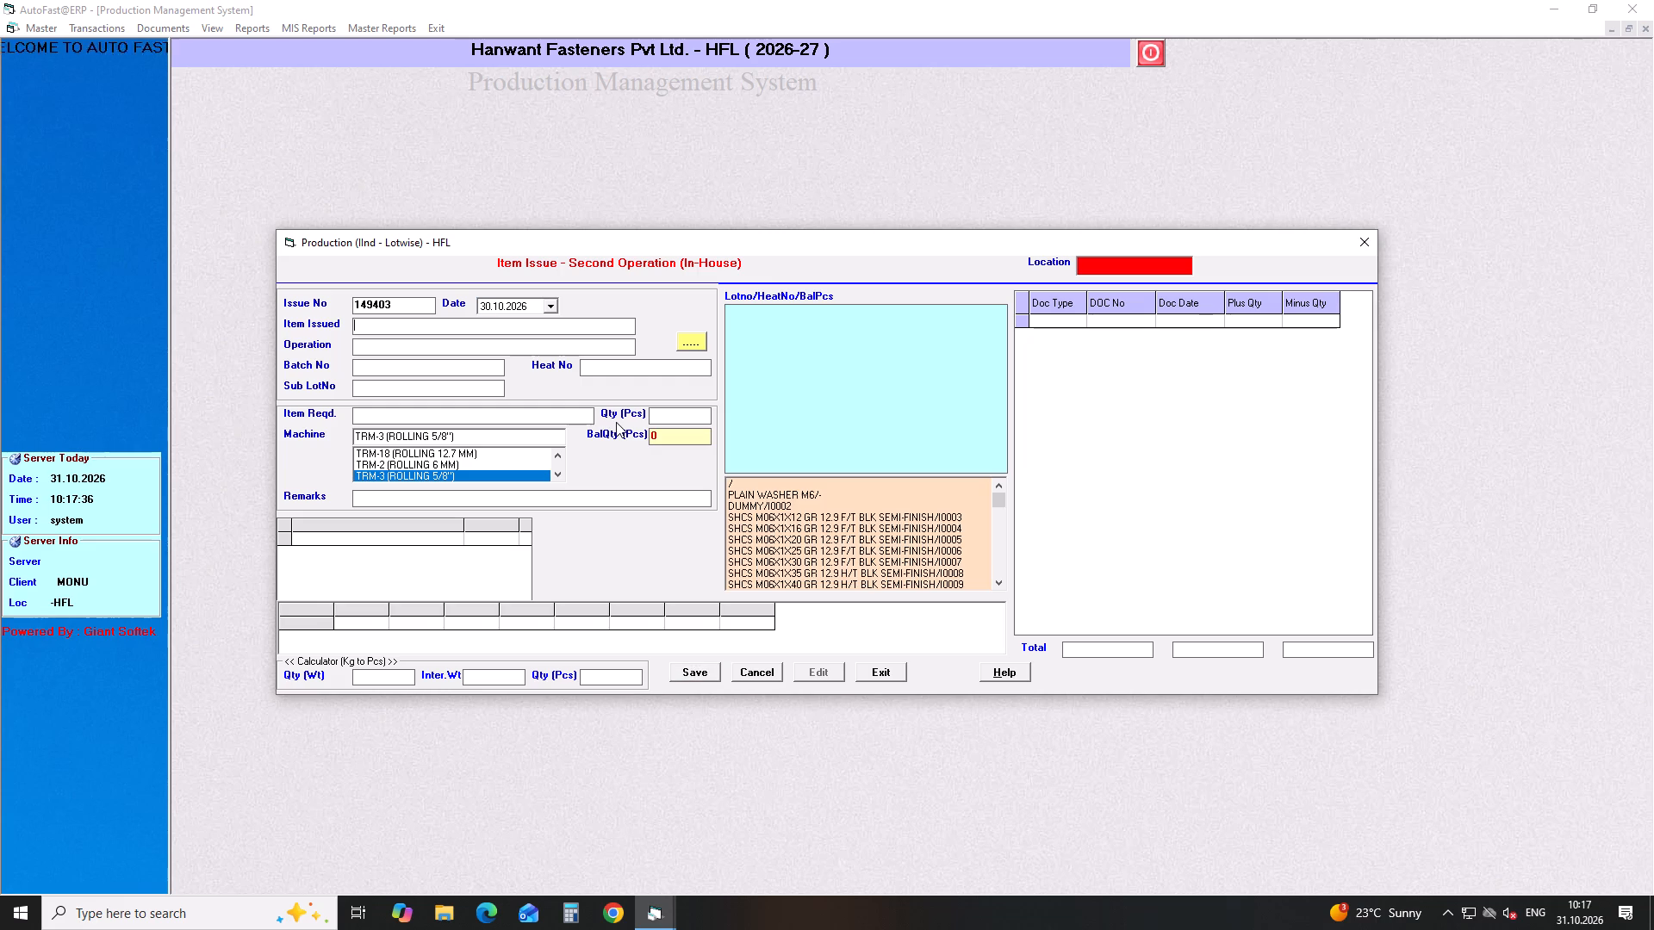
type("shcs")
key("space")
type("m10")
key("Down")
key("Down")
key("Down")
key("Down")
key("Down")
key("Down")
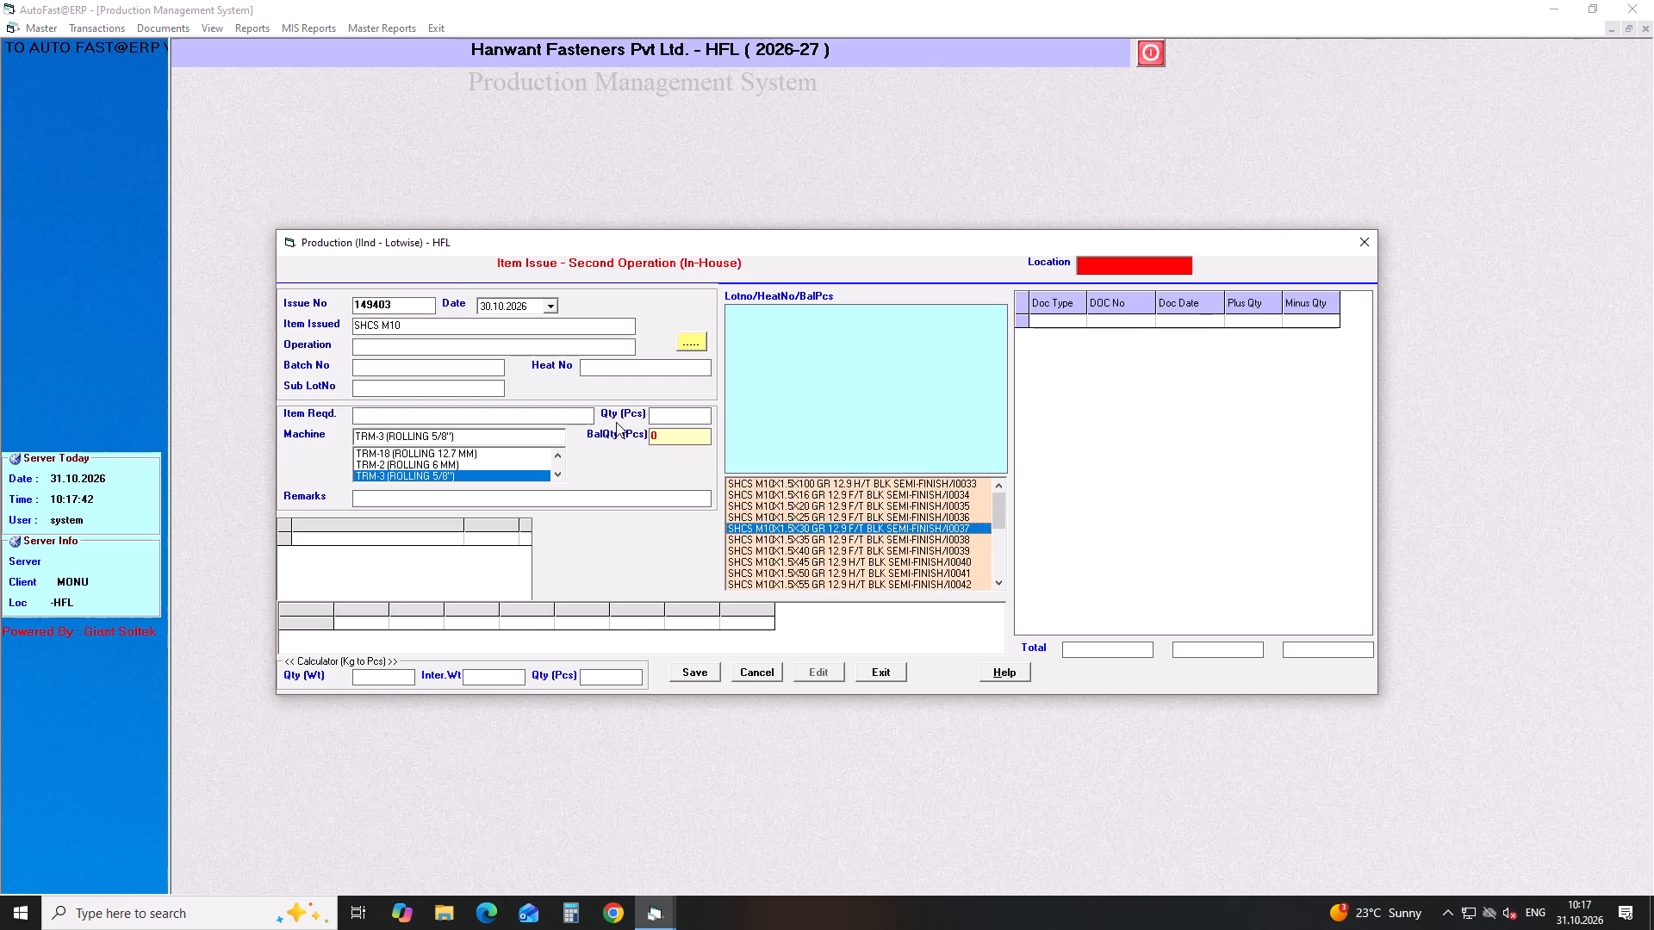
key("Up")
key("Down")
key("Down")
key("Down")
key("Up")
key("Return")
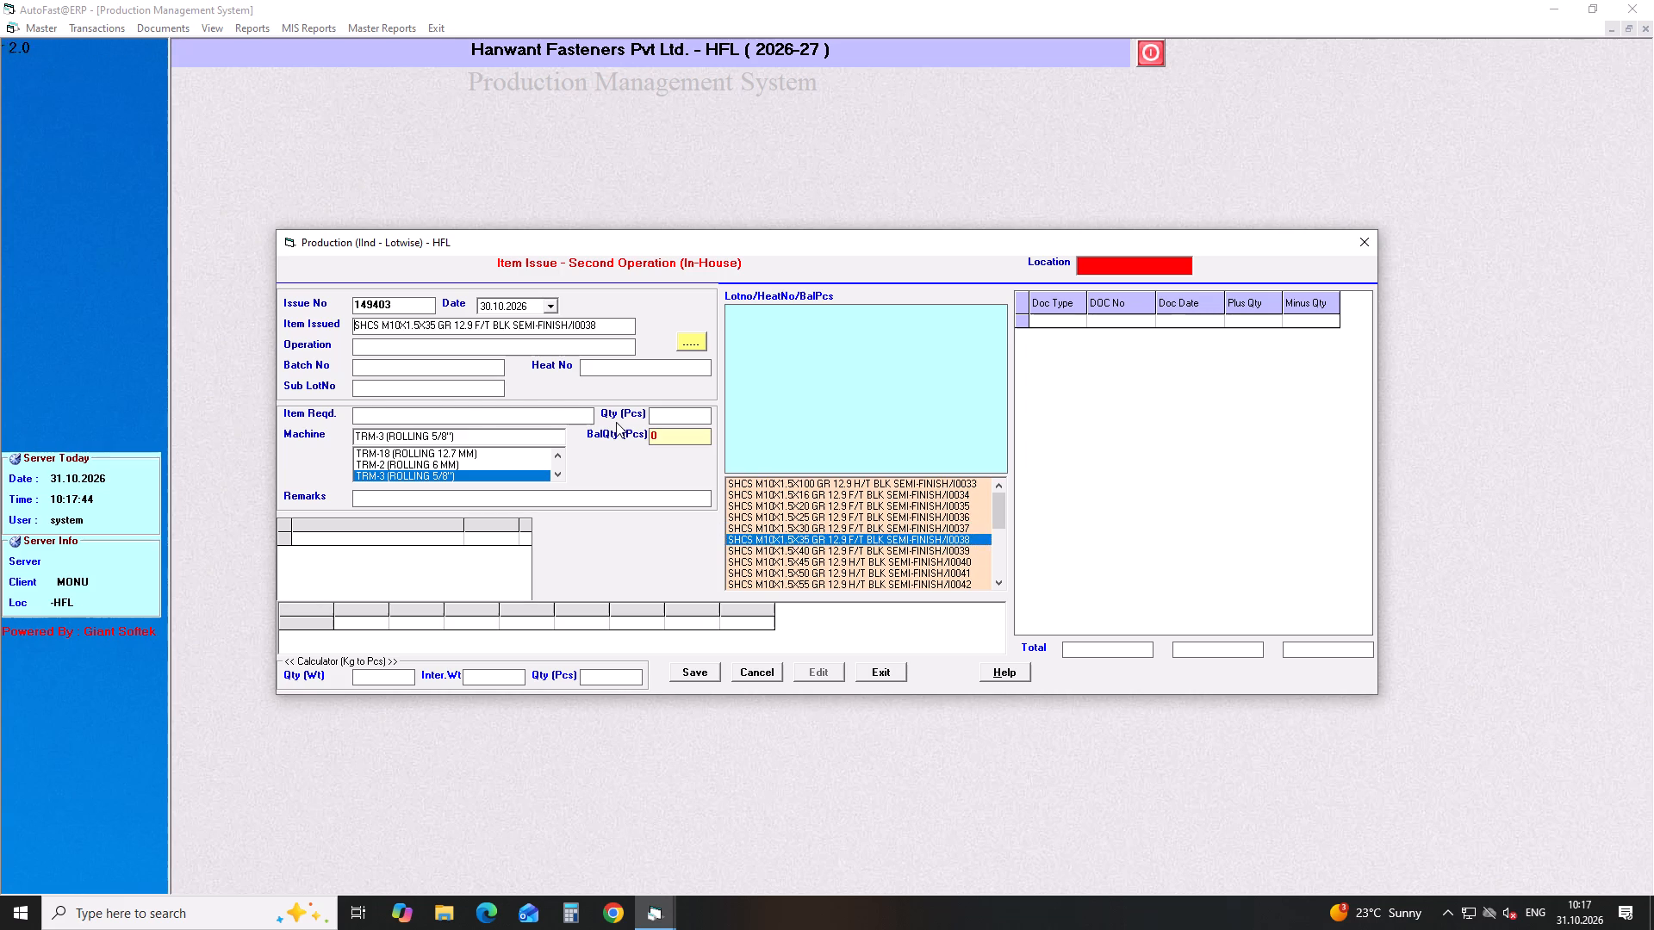
key("Return")
key("Down")
key("Down")
key("Down")
key("Return")
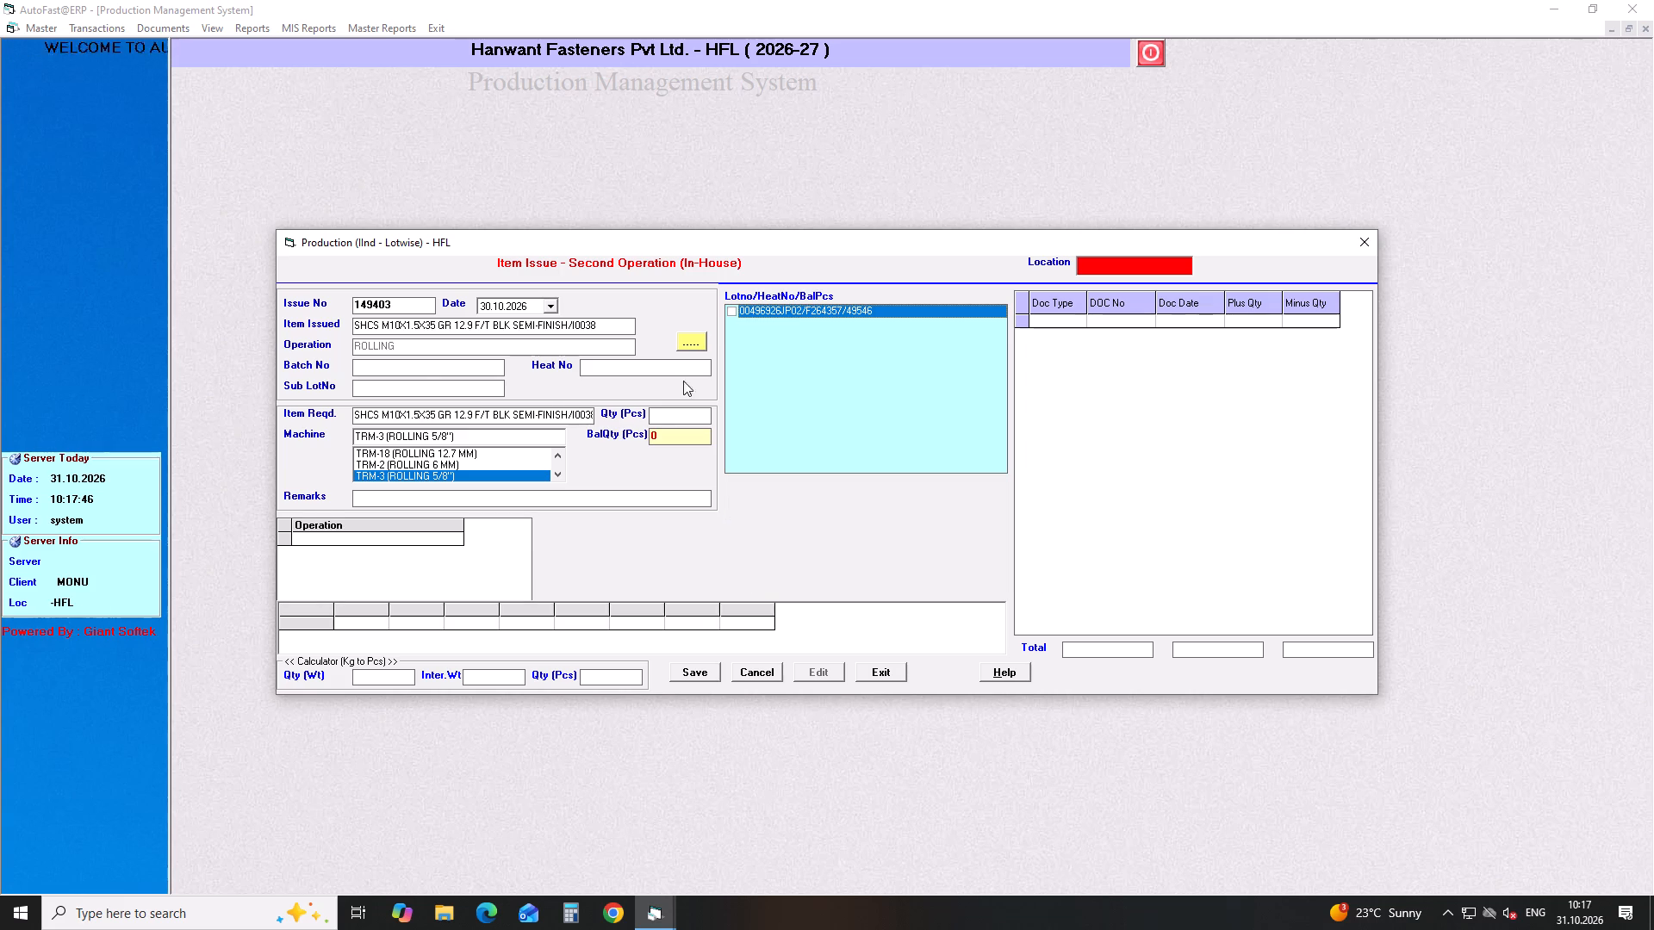
Issue 21025 pcs from lot 00496926JP02 to machine TRM-4 (ROLLING 3/8") and save the issue.
left_click(731, 310)
left_click_drag(700, 407, 630, 431)
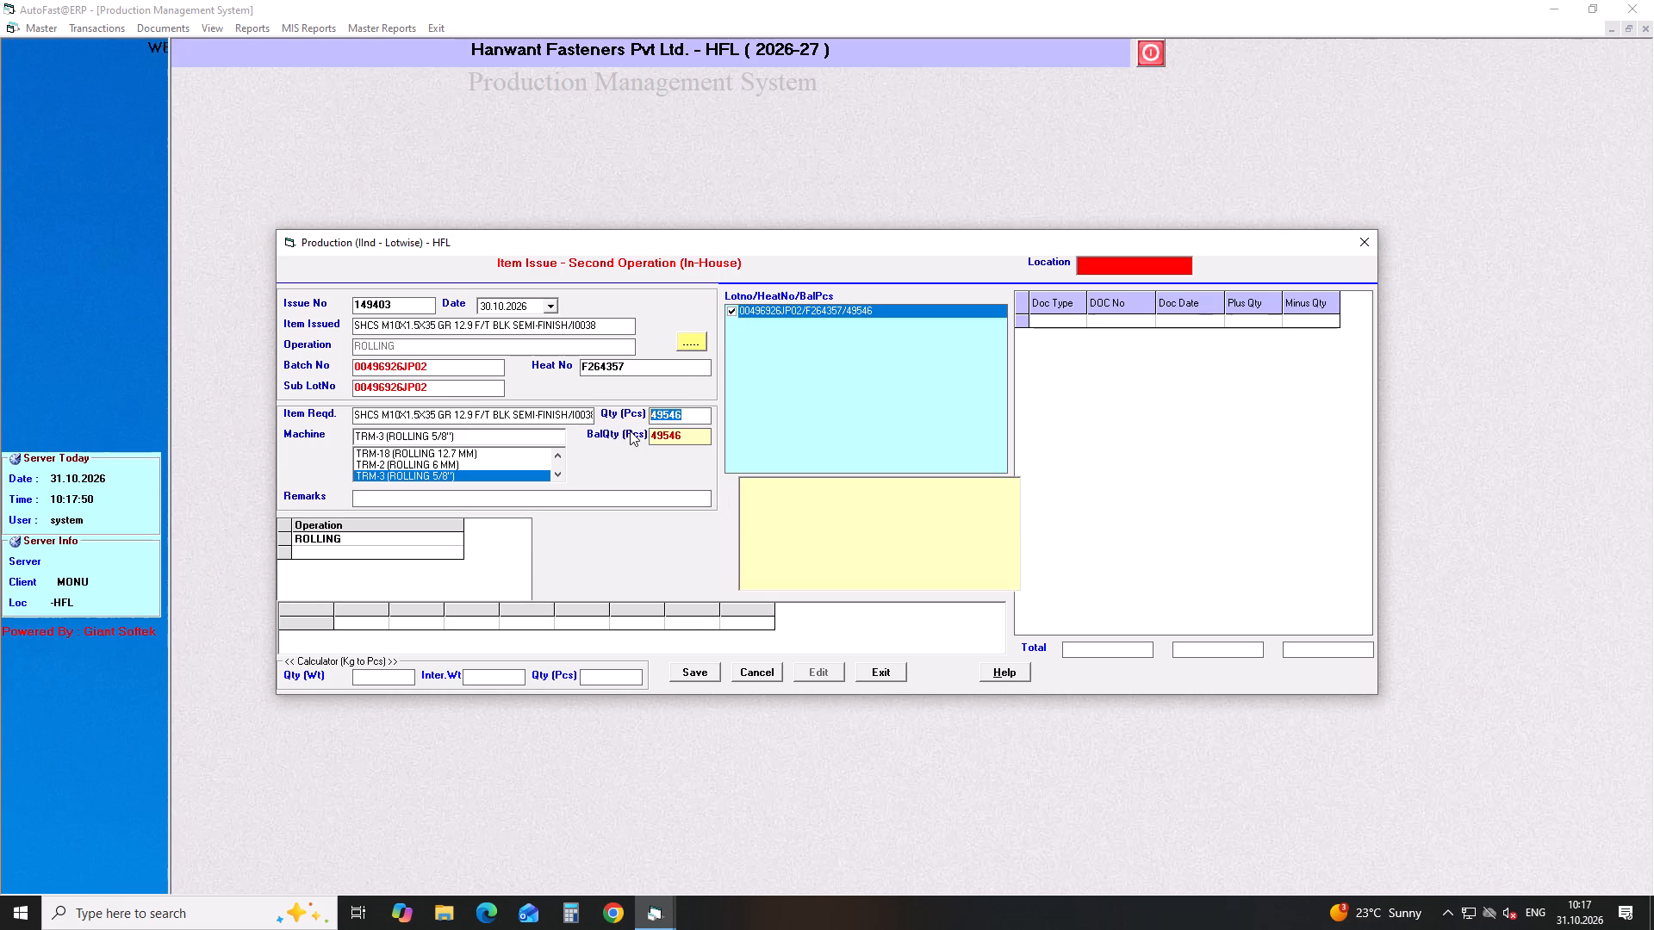
type("21")
type("025")
key("Return")
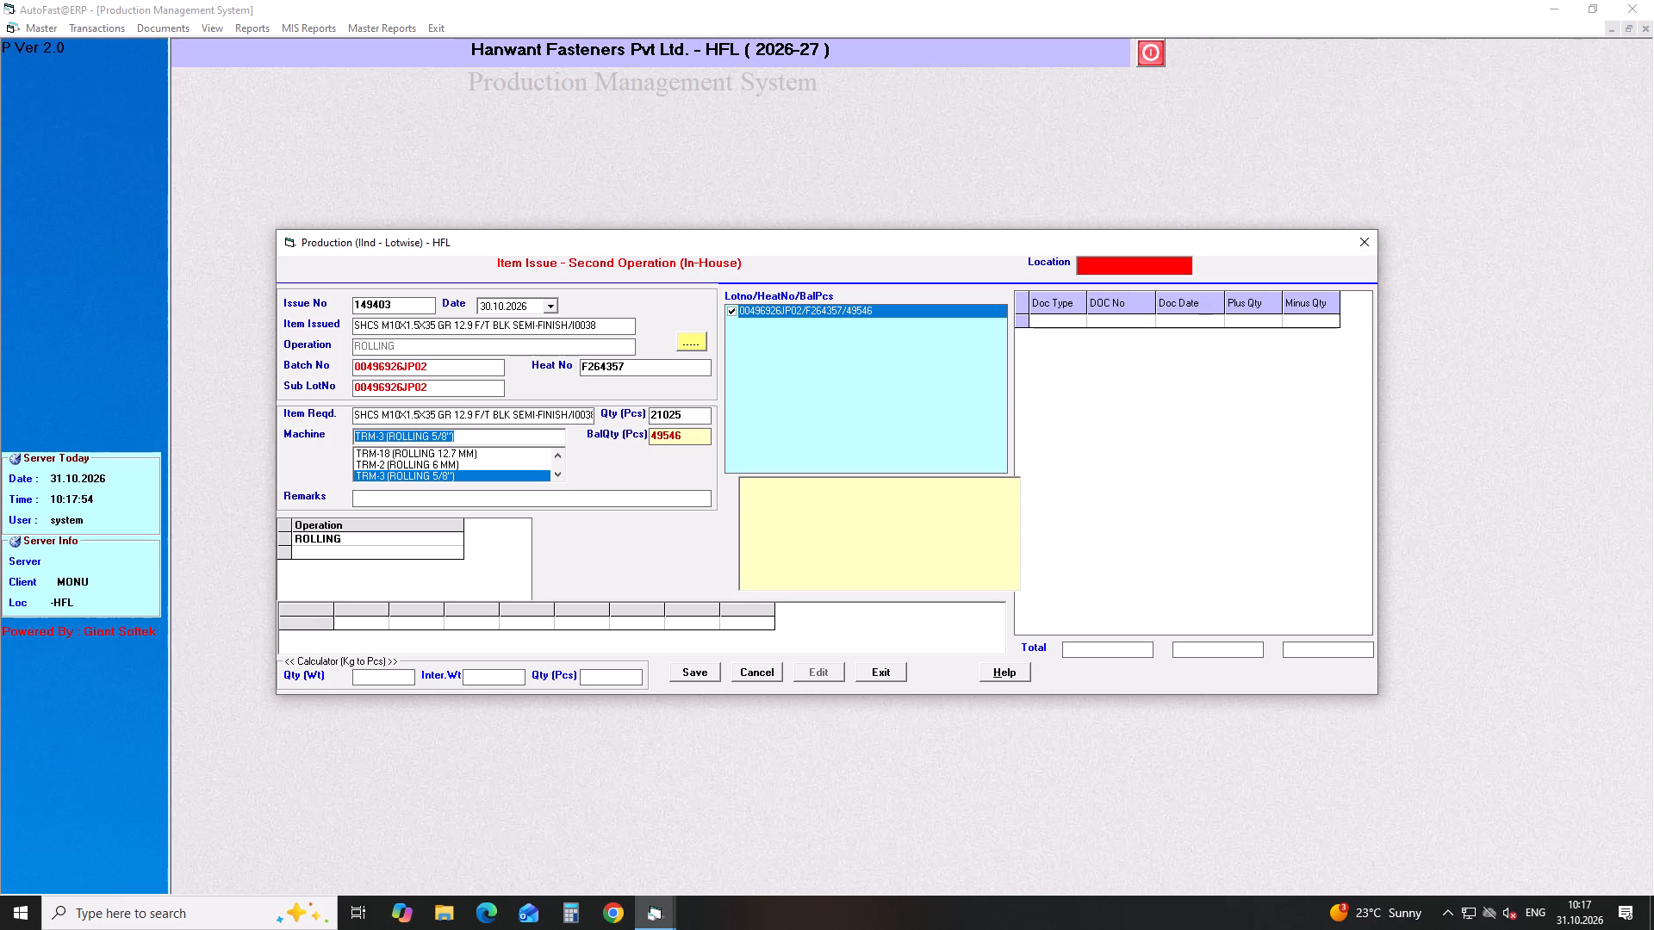
key("Down")
key("Return")
key("Return")
key("Return")
Start another issue dated 30.10.2026 for BOLT M STEP RUBBER SET 5 X 20/I0217 with operation ROLLING.
key("Return")
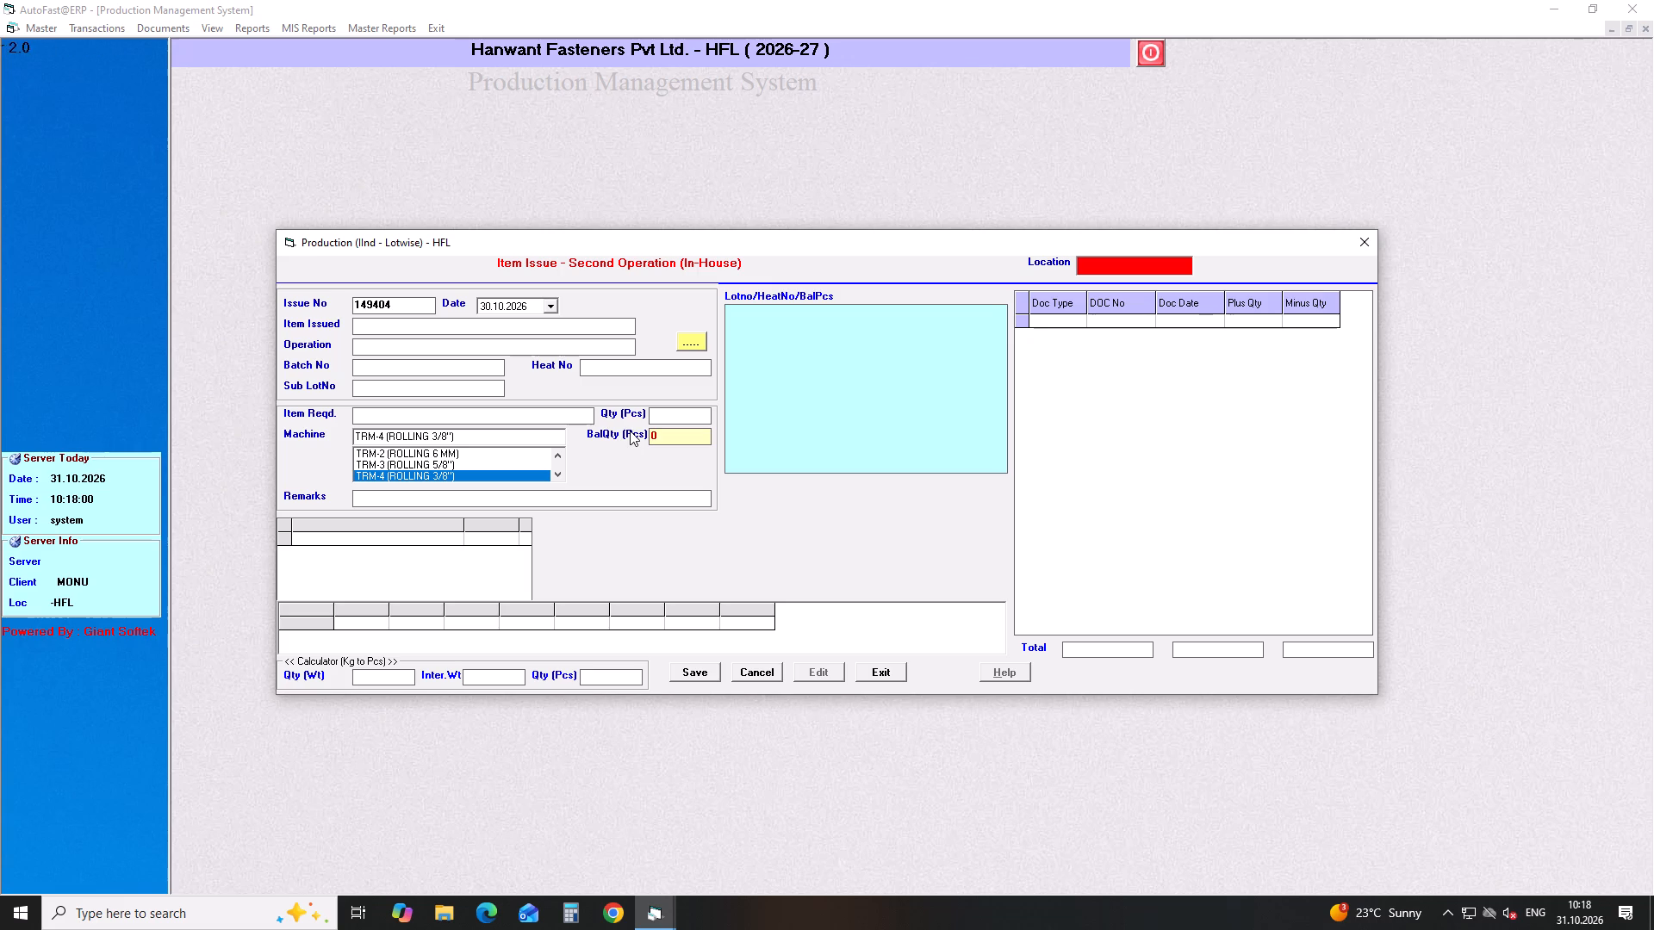
key("Return")
key("Return")
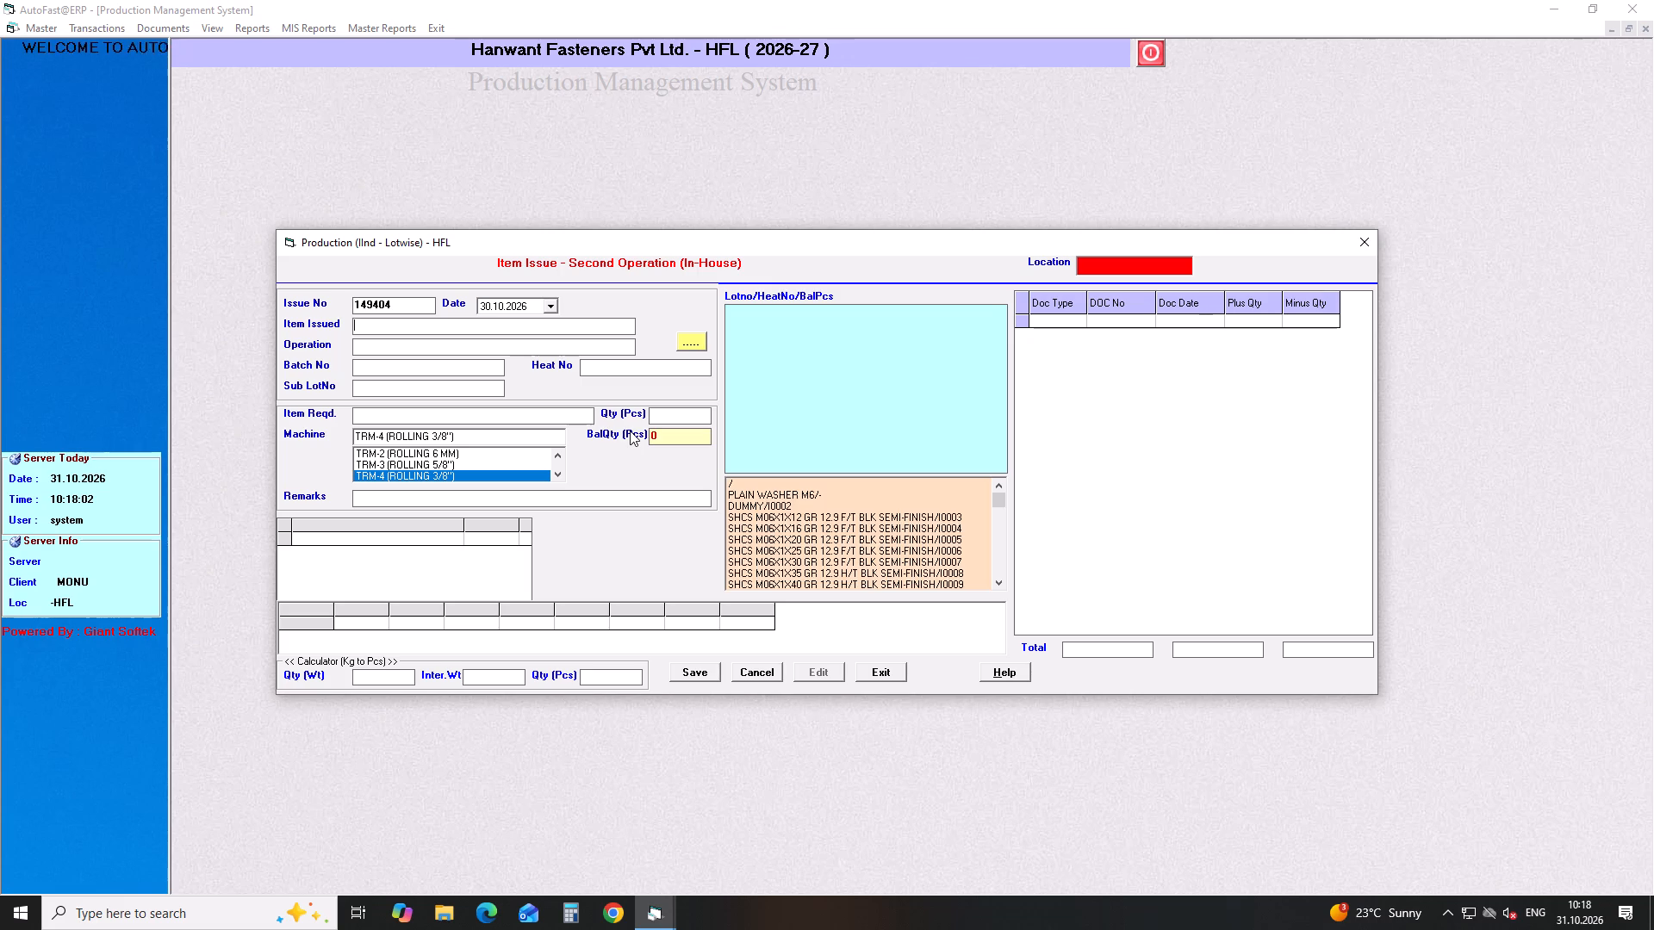
type("bolt m s")
key("Down")
key("Down")
key("Down")
key("Down")
key("Down")
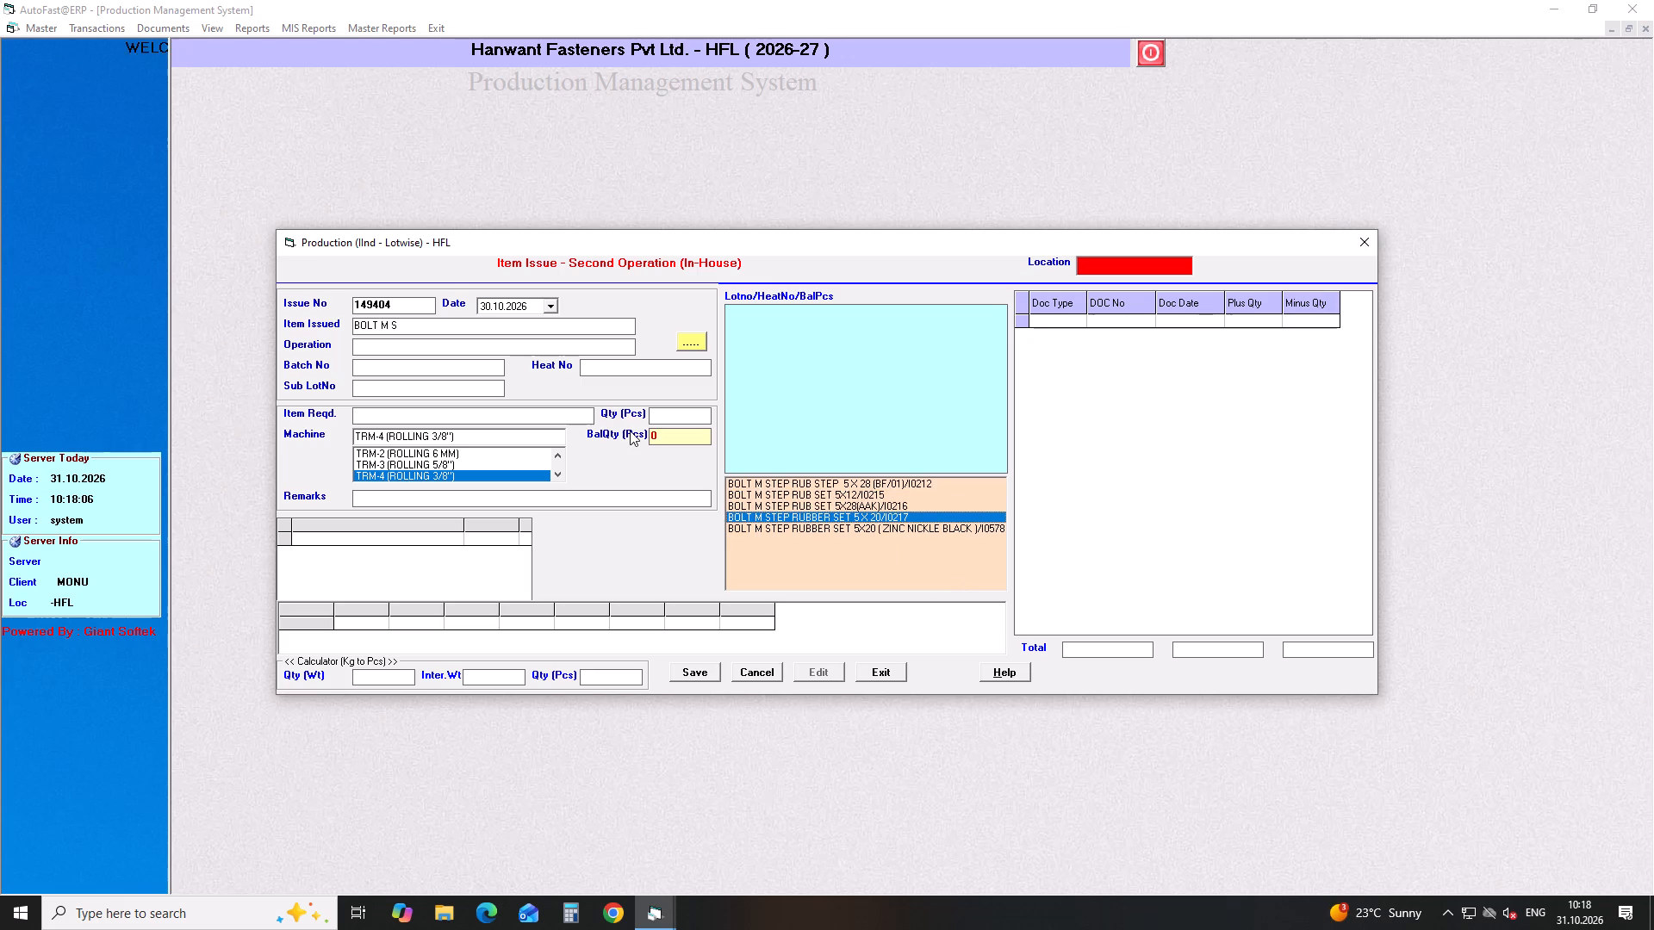
key("Return")
key("Return")
key("Down")
key("Down")
key("Down")
key("Down")
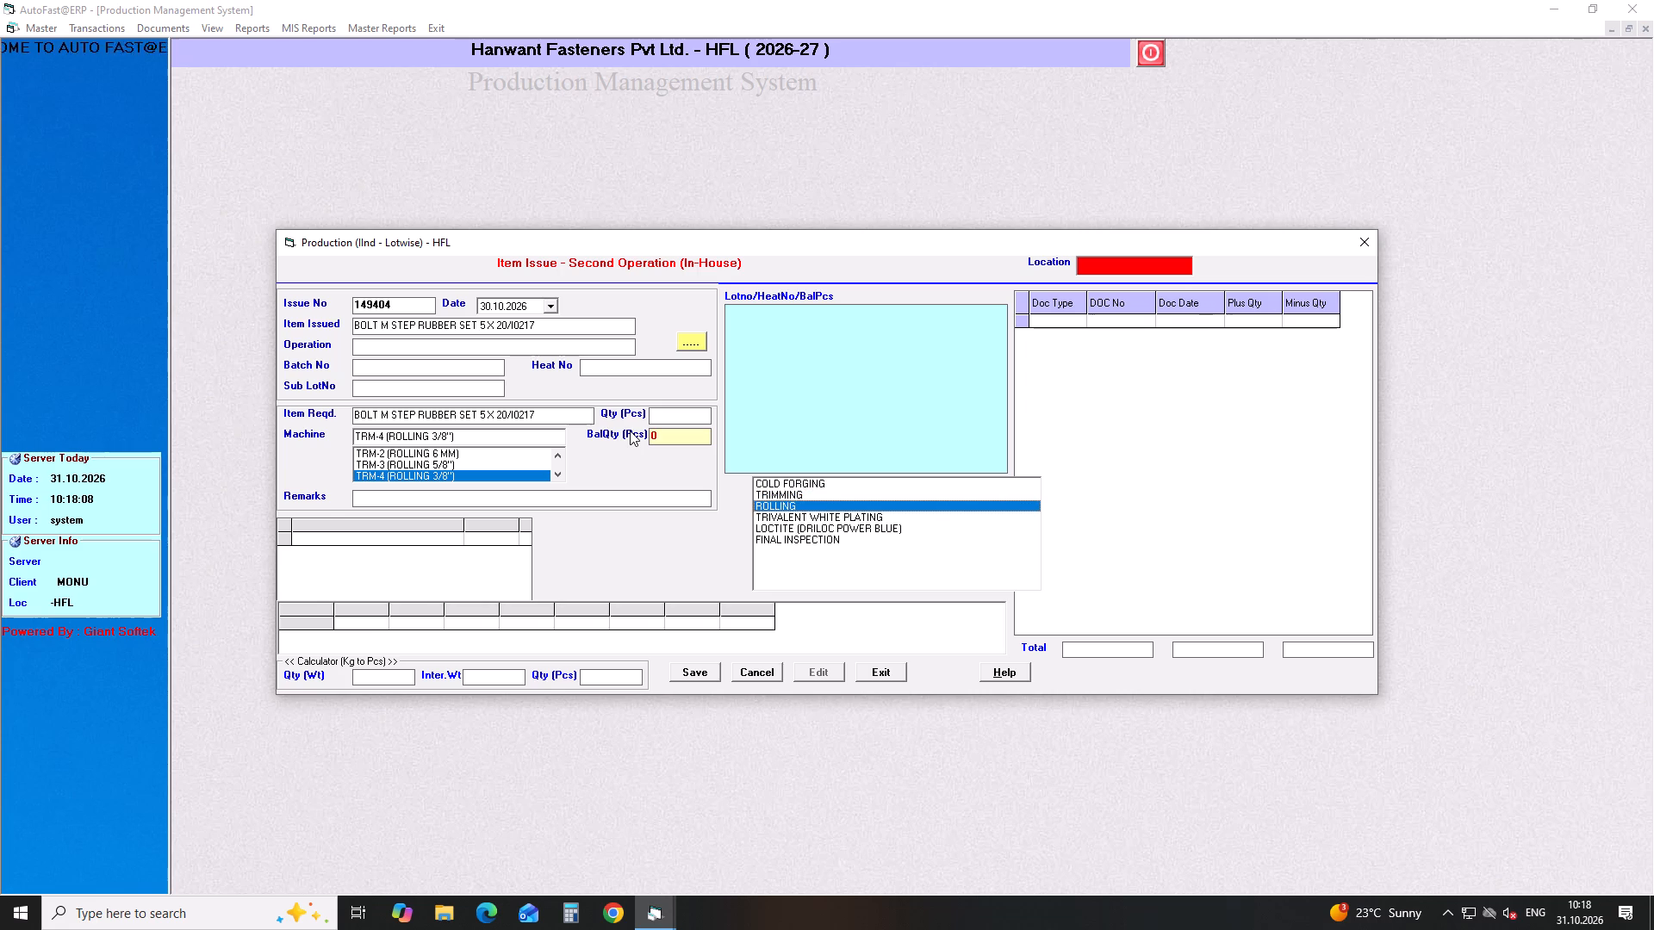
key("Return")
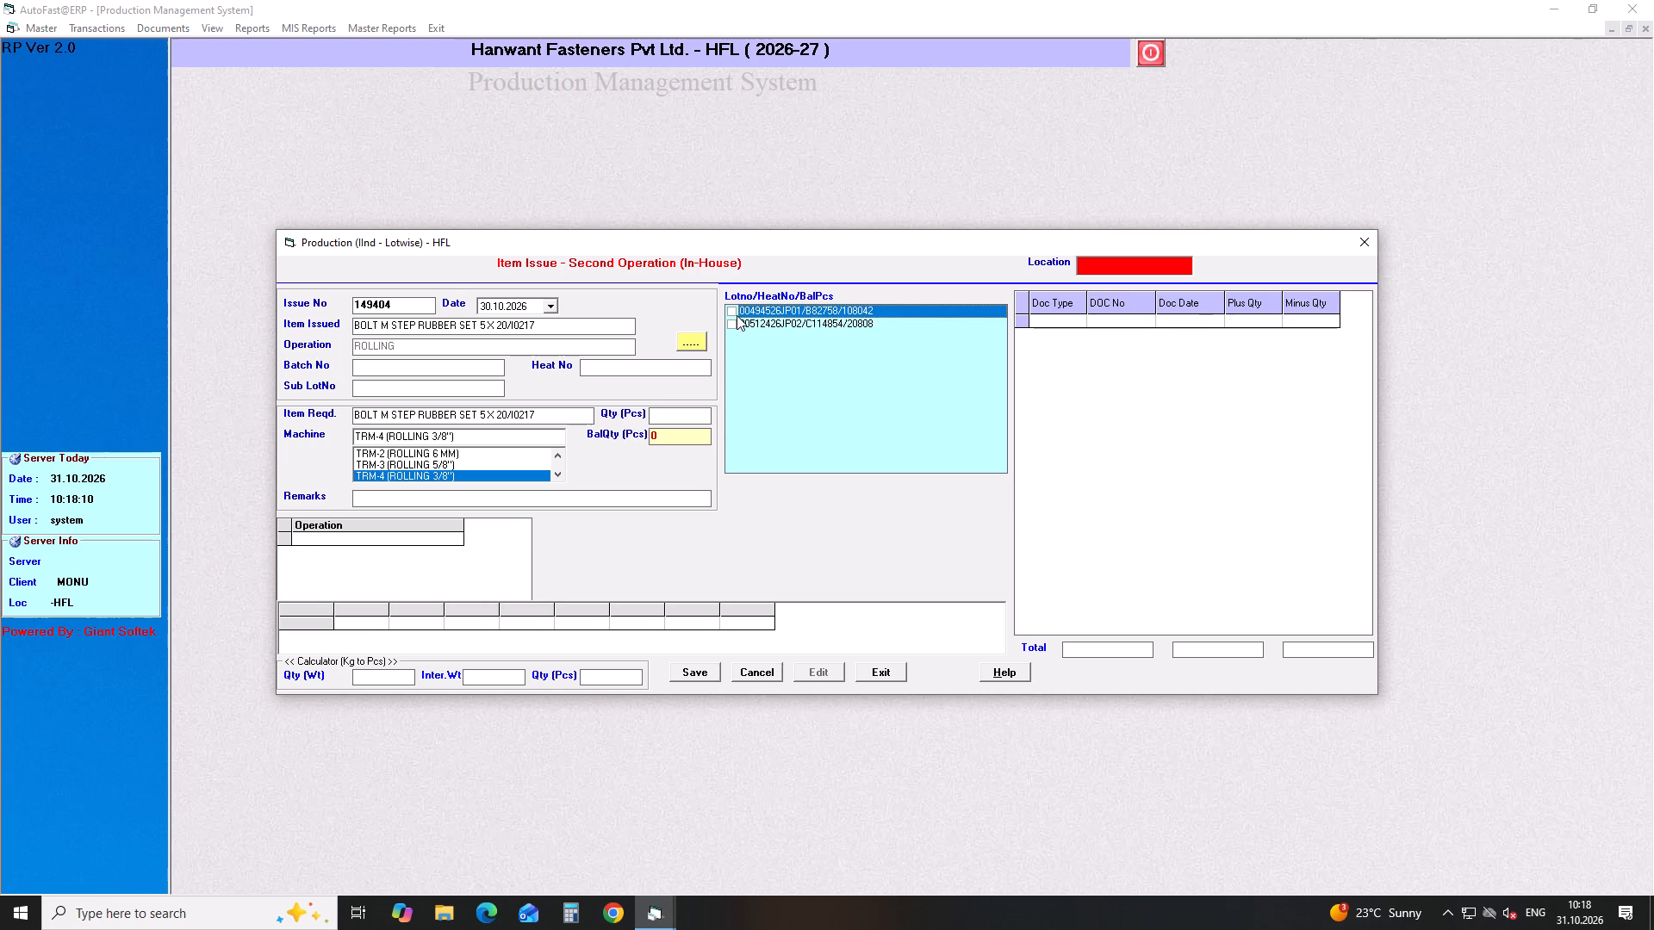
Issue 26130 pcs from lot 00494526JP01 to machine TRM-5 (ROLLING 1/4") and save the issue.
left_click(737, 315)
left_click_drag(702, 413, 580, 425)
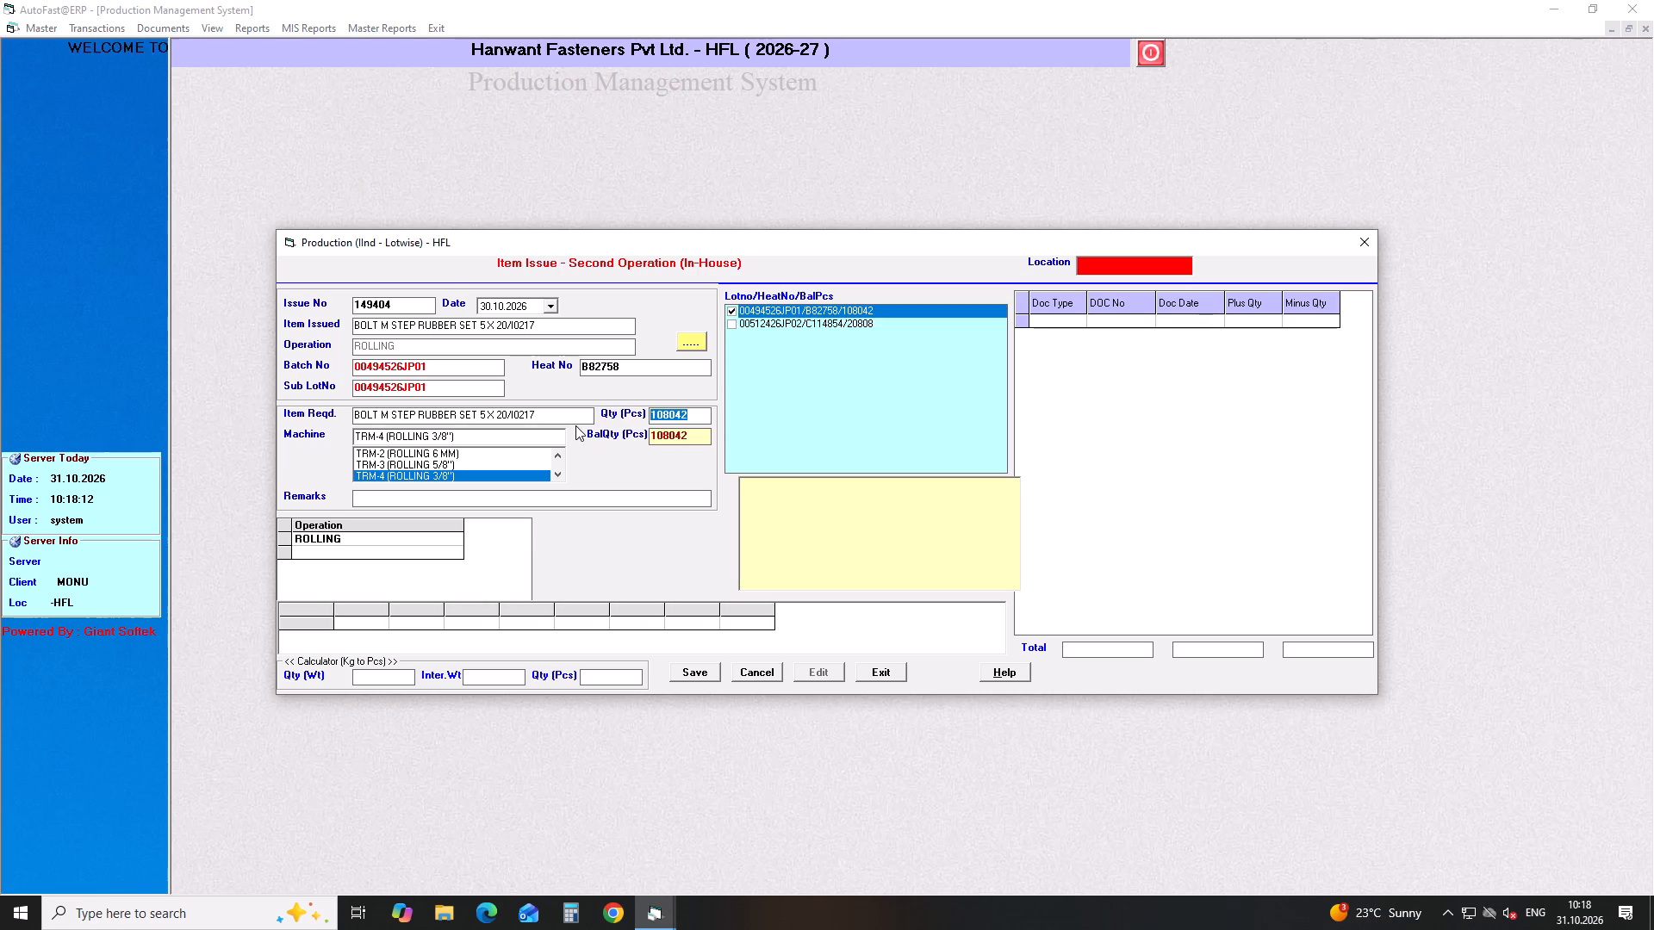
type("26130")
key("Return")
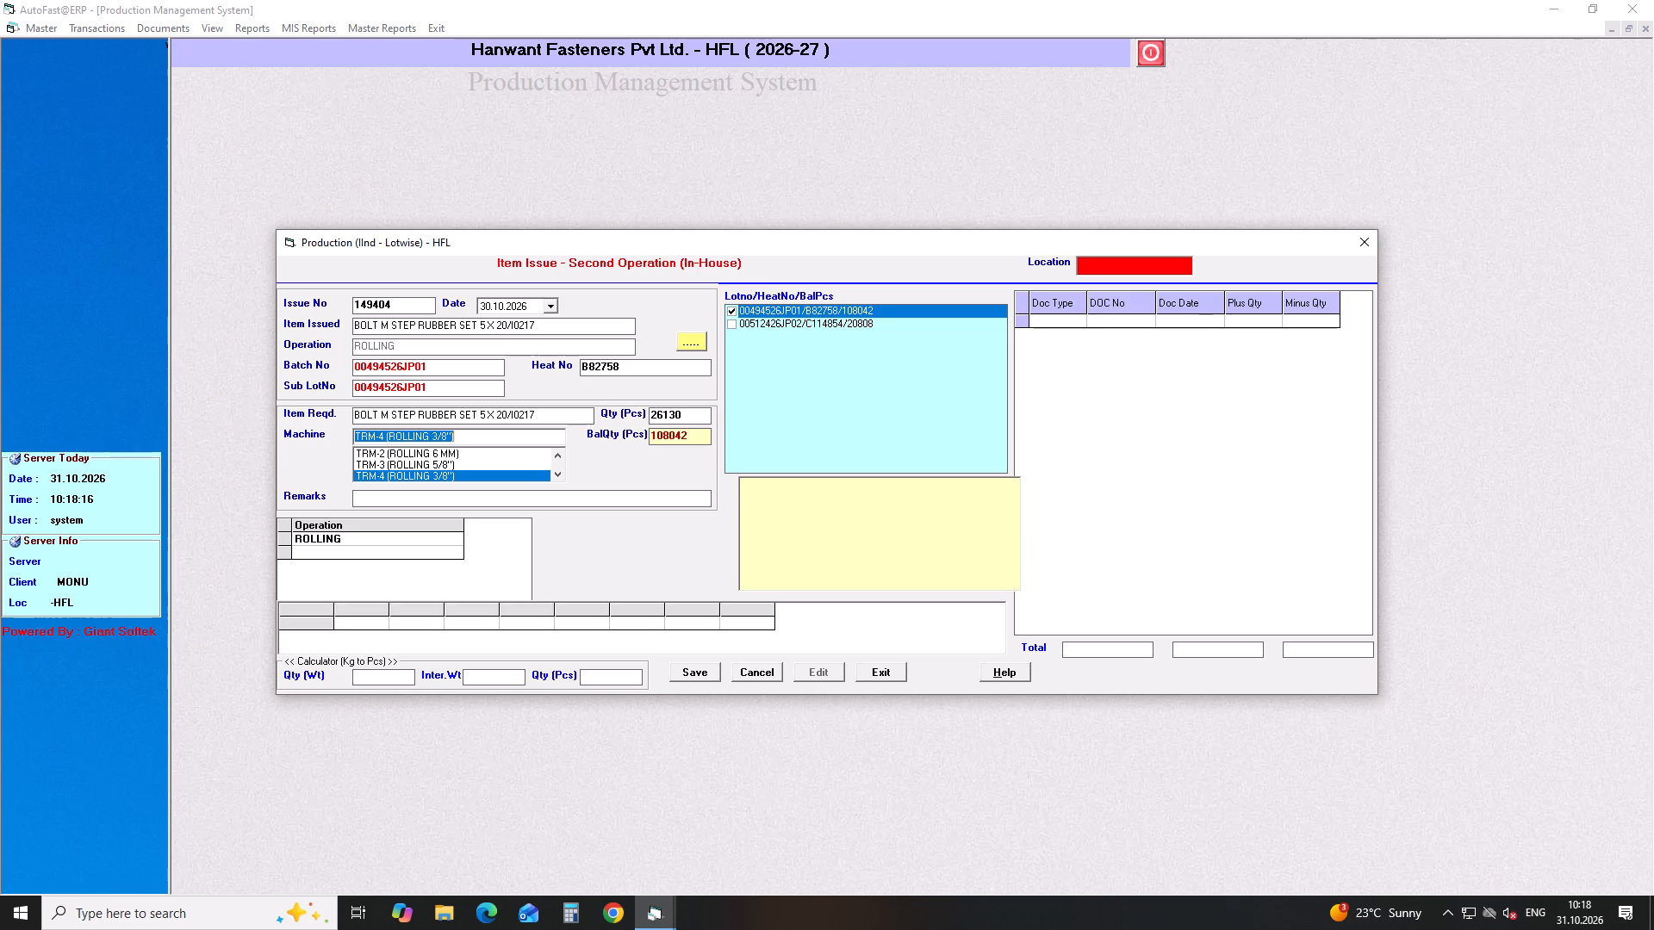
key("Down")
key("Return")
key("Return")
key("Return")
Start another issue dated 30.10.2026 for SHCS M08X1.25X20 GR 12.9 F/T BLK SEMI-FINISH/I0019 with operation ROLLING.
key("Return")
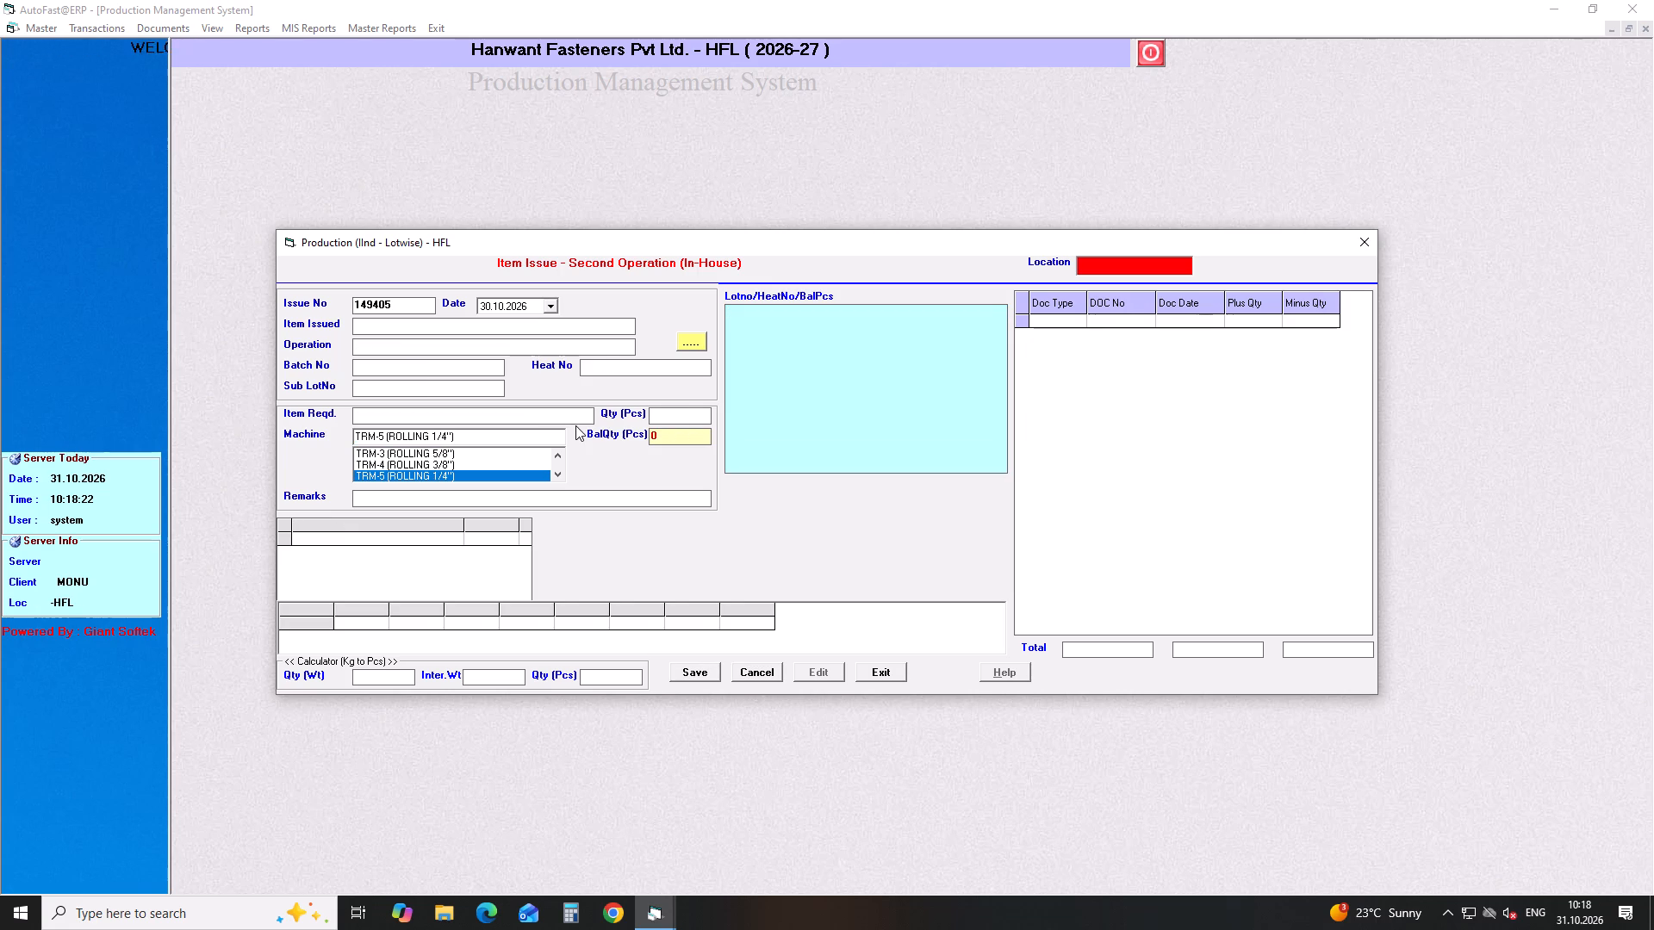
key("Return")
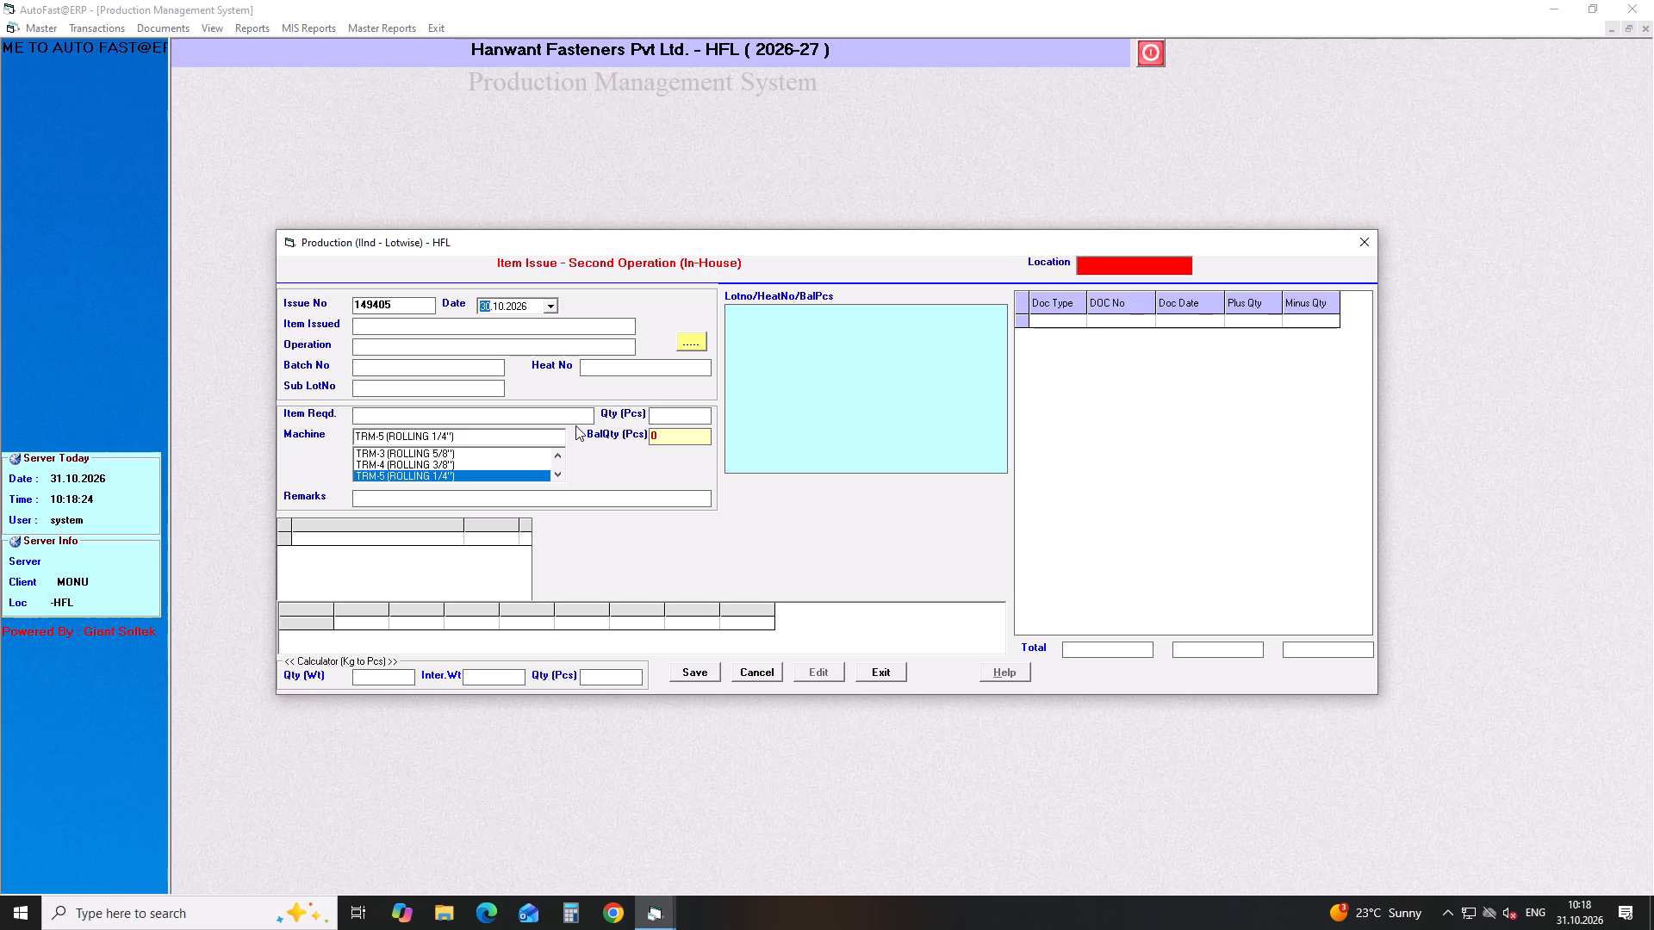
key("Return")
type("shcs")
key("space")
type("m08")
key("Down")
key("Down")
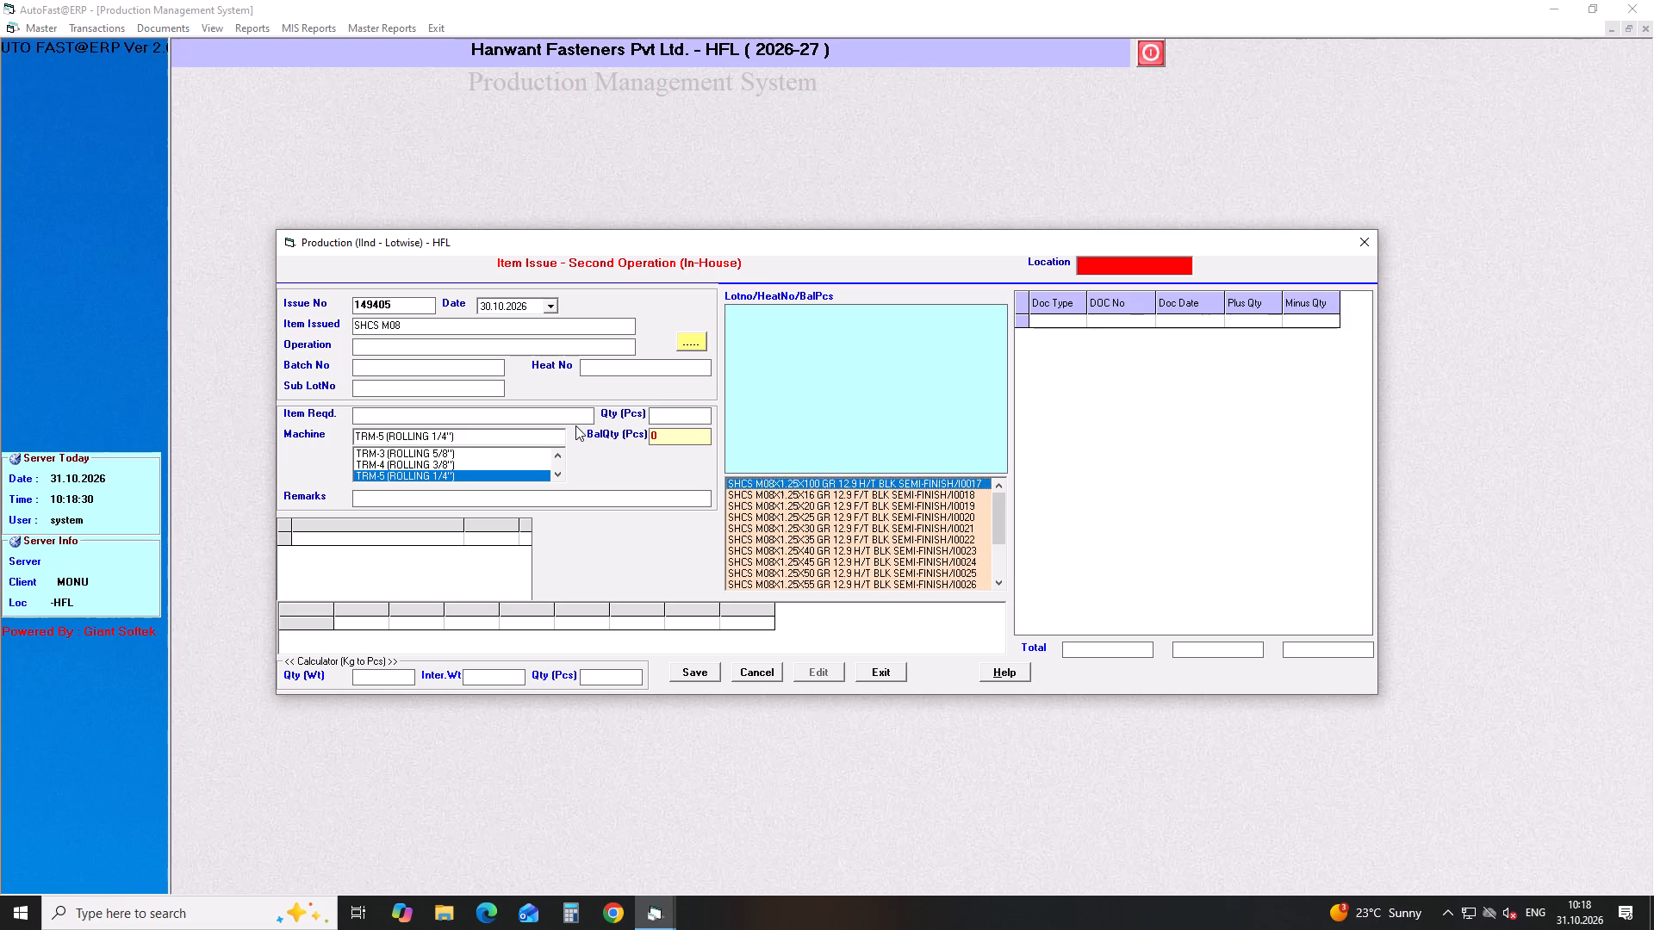
key("Down")
key("Down")
key("Return")
key("Return")
key("Down")
key("Down")
key("Down")
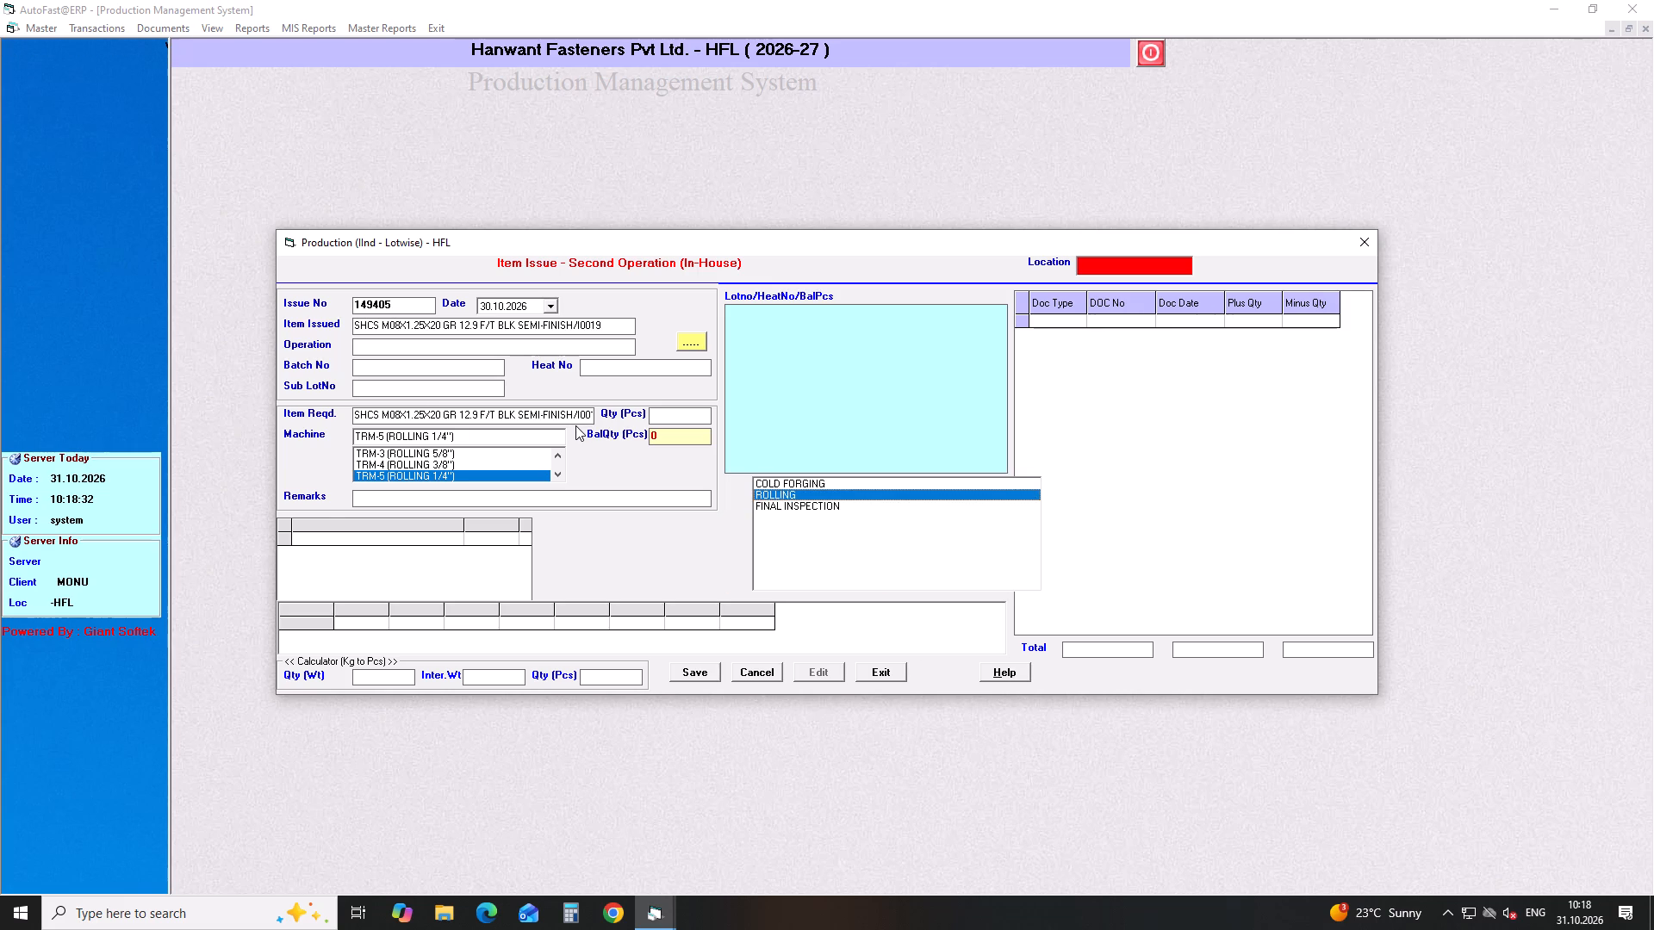
key("Return")
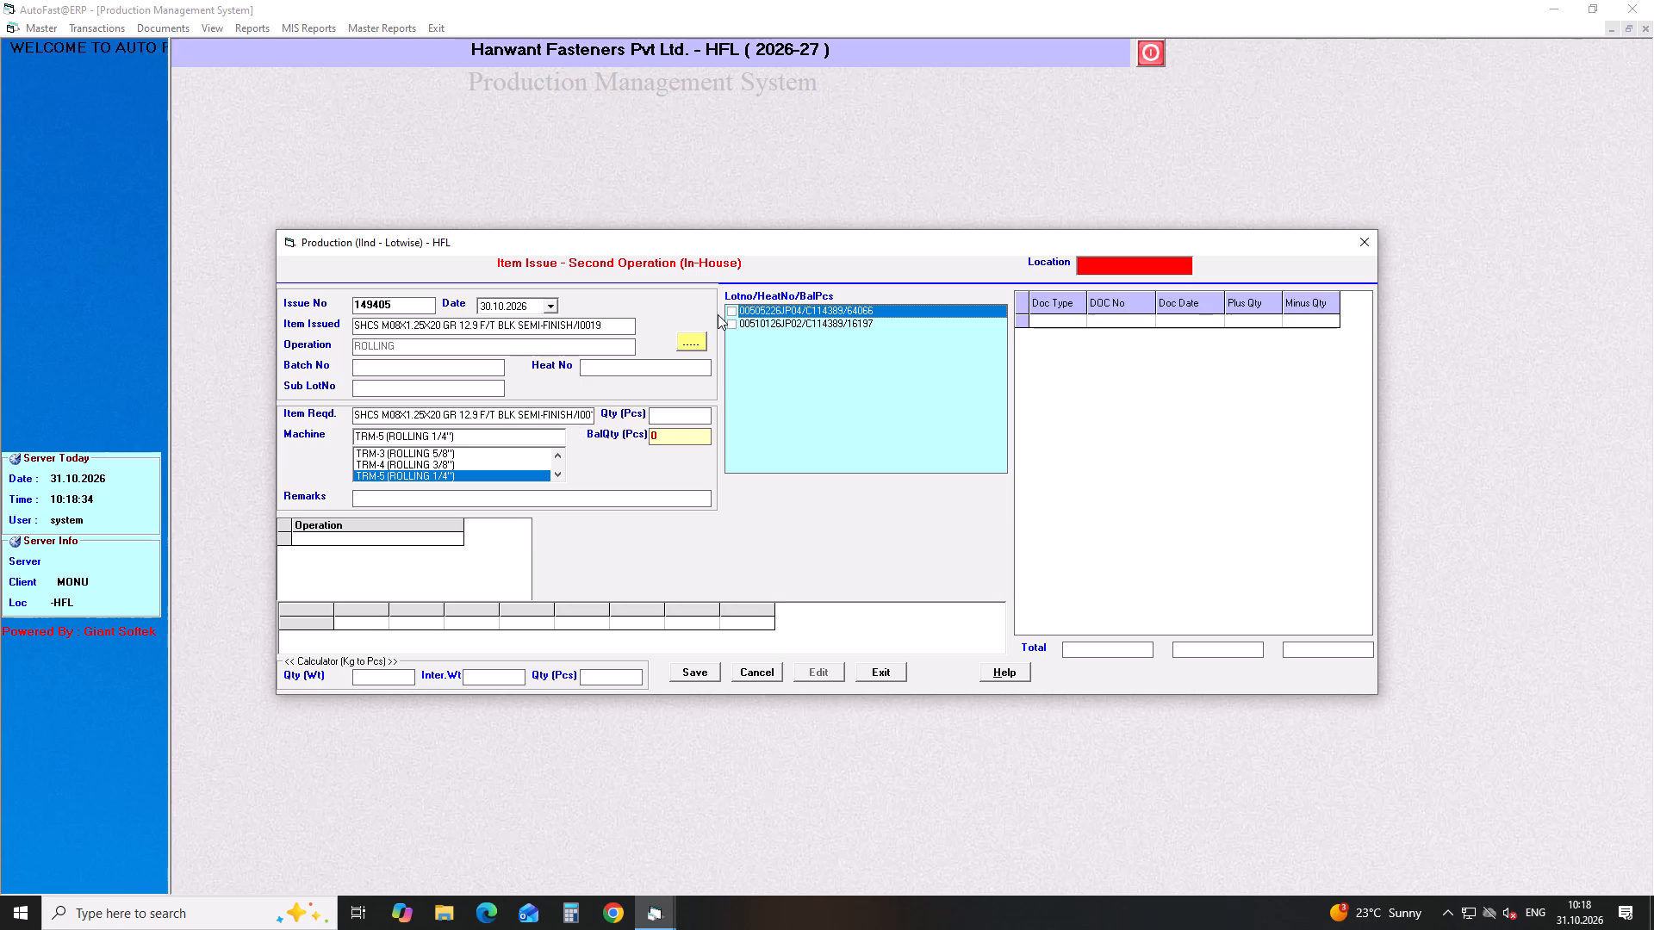
Issue 64066 pcs from lot 00505226JP04 to machine TRM-6 (ROLLING 8M) and save the issue.
left_click(731, 310)
left_click_drag(689, 412, 523, 420)
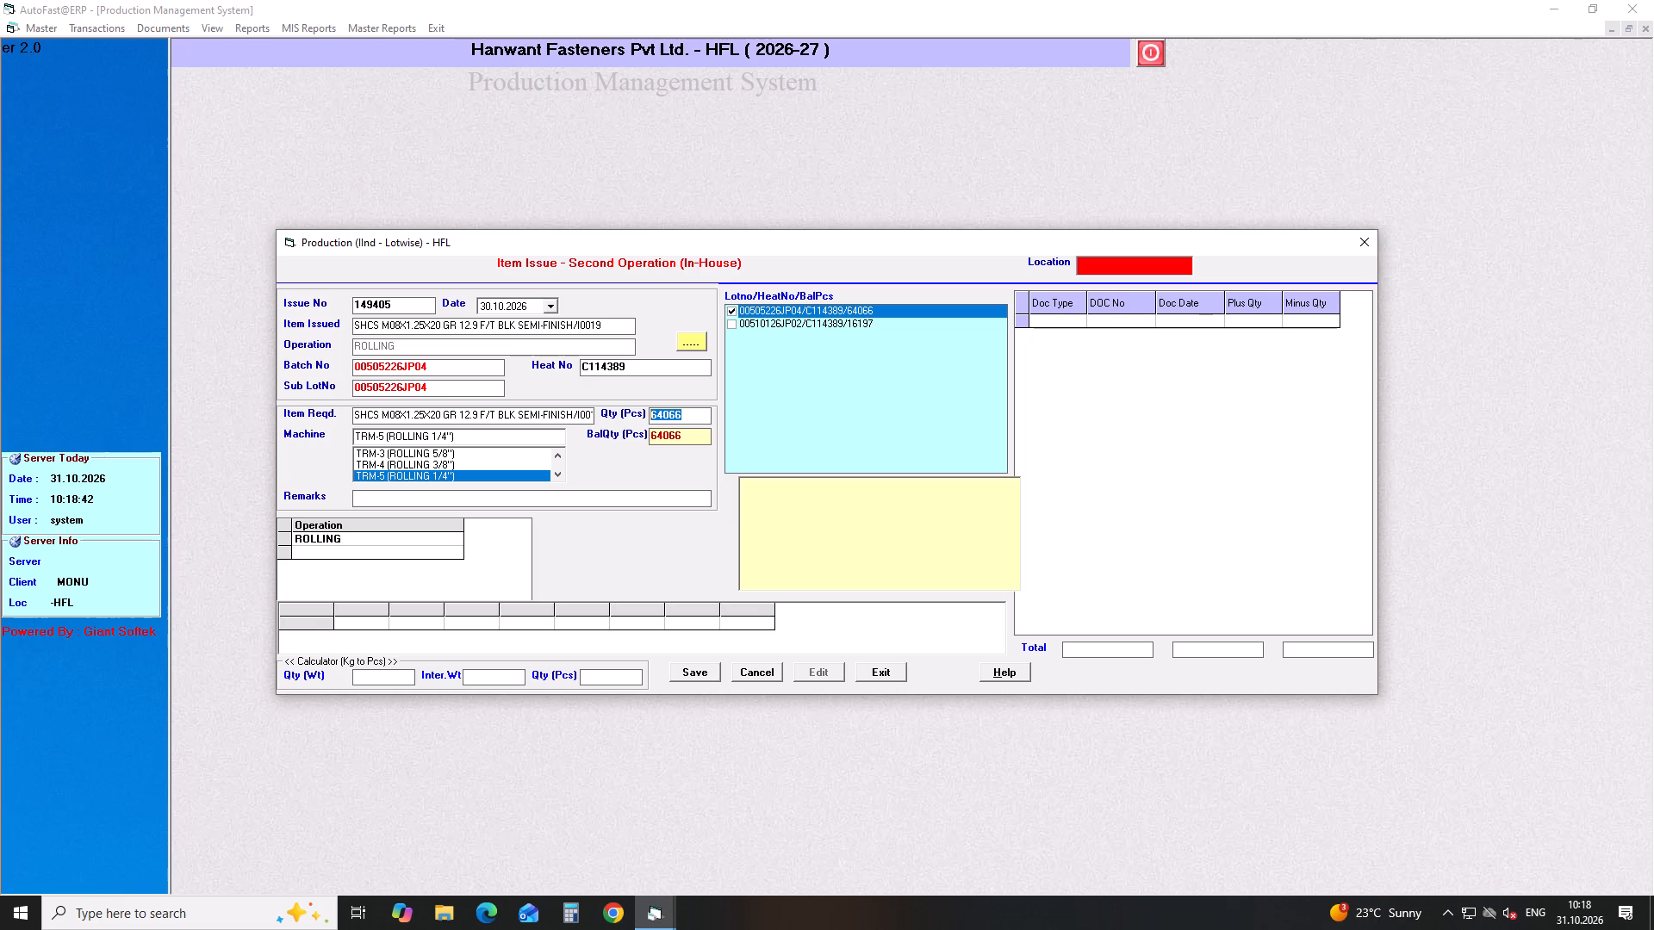
key("Return")
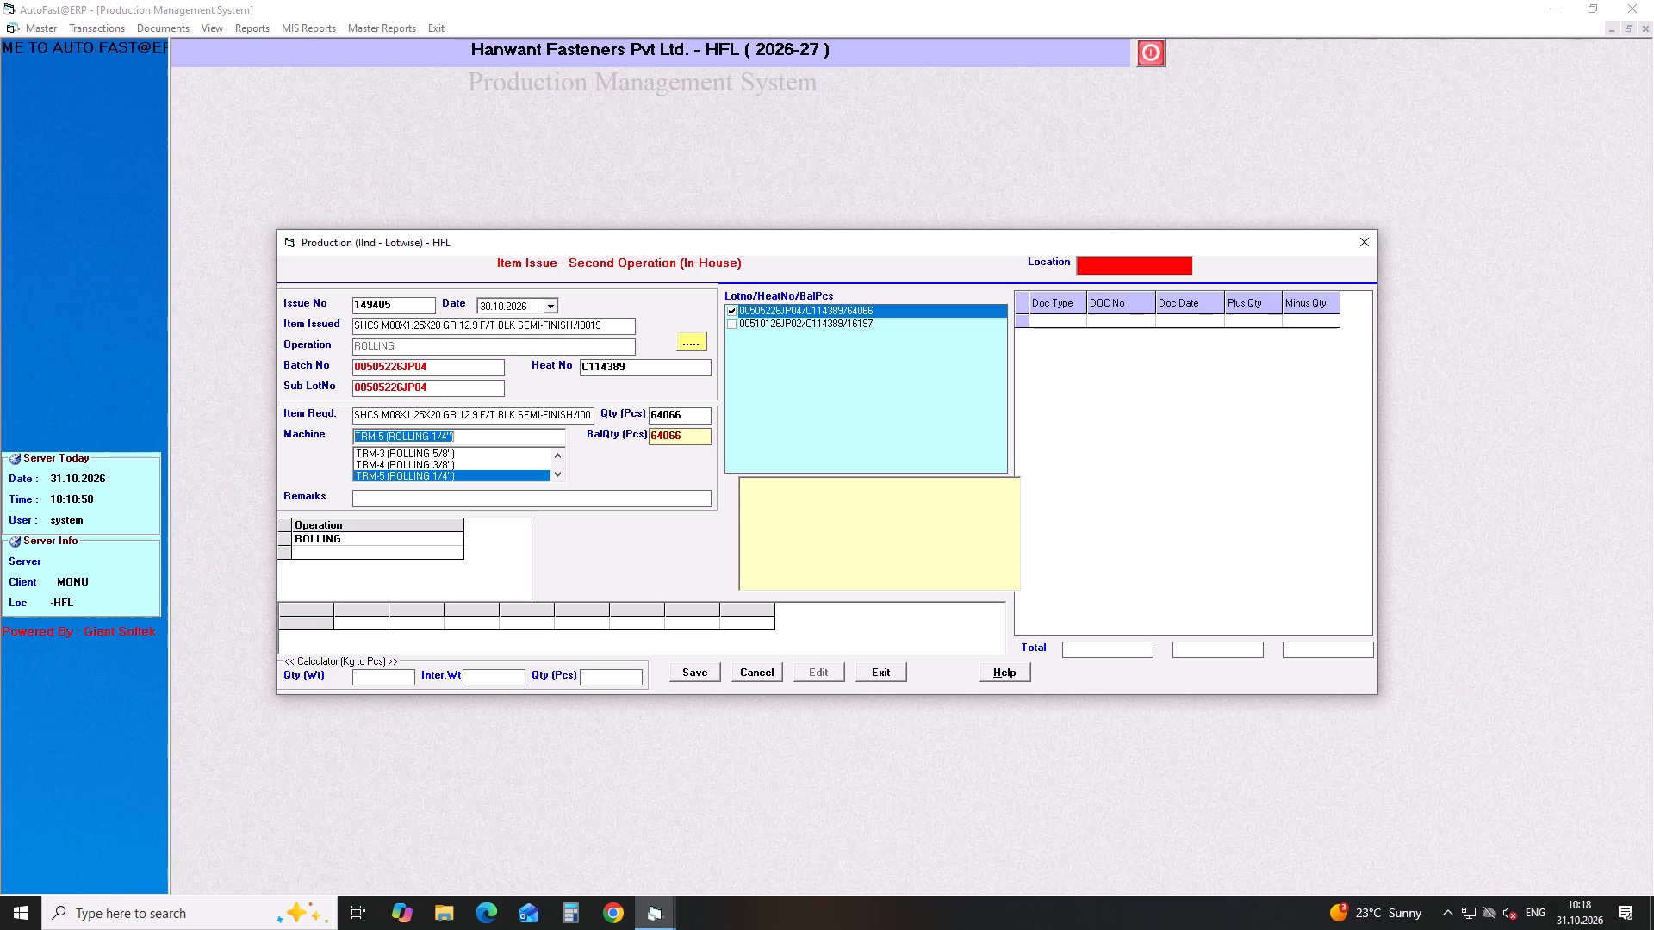
key("Down")
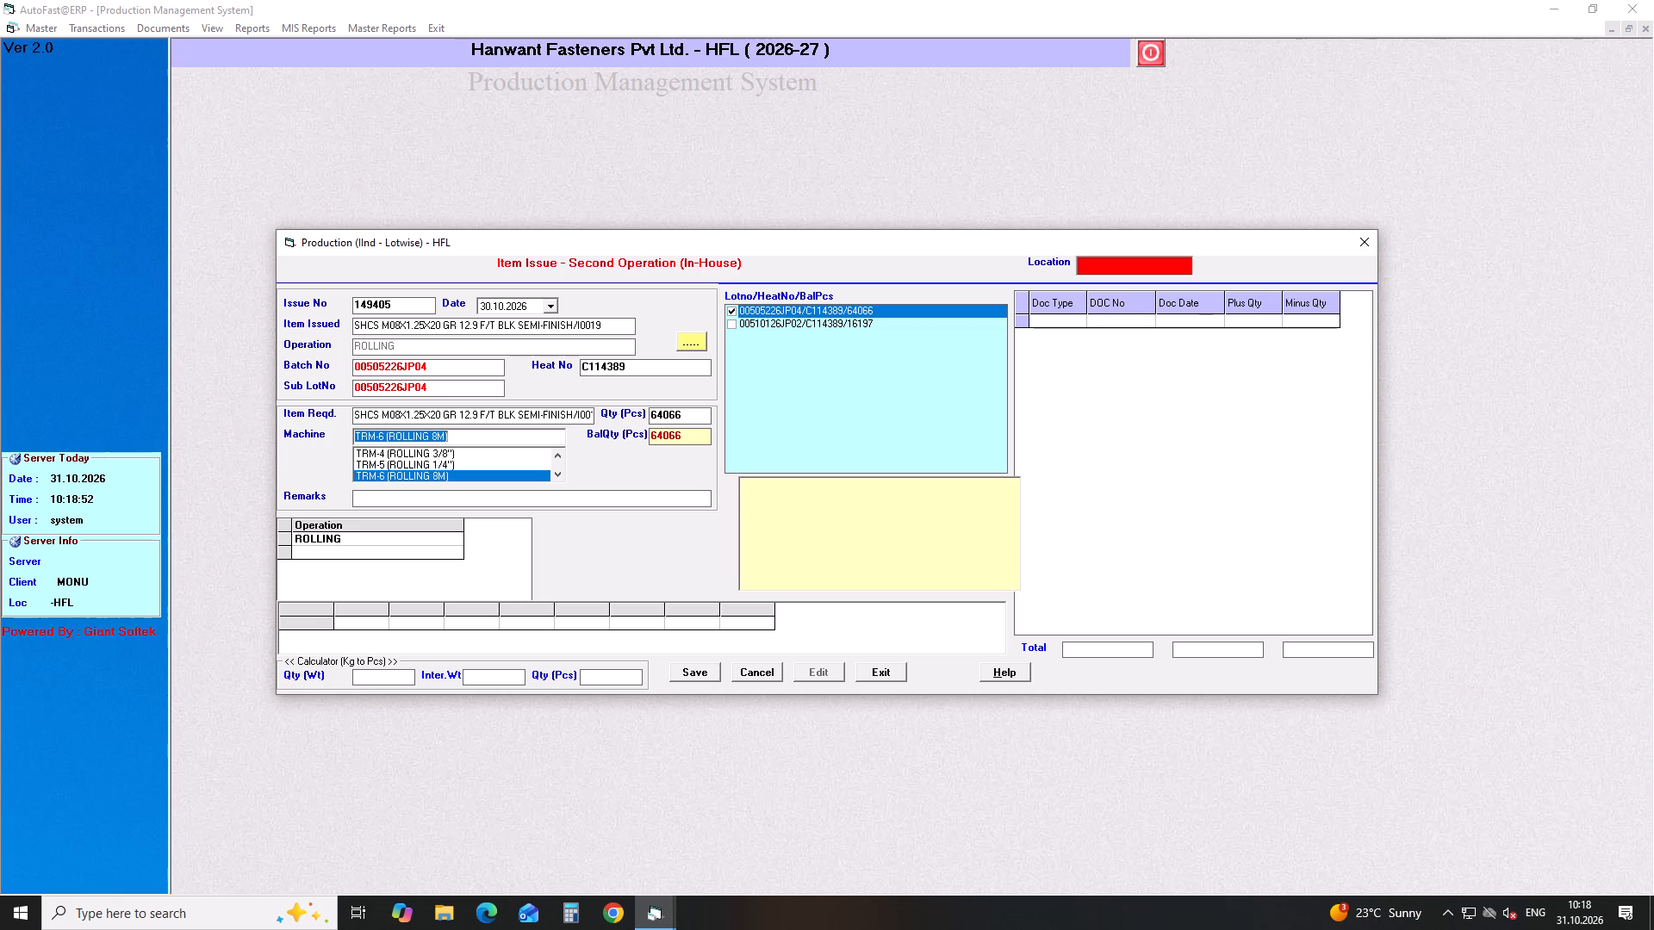
key("Return")
key("Return")
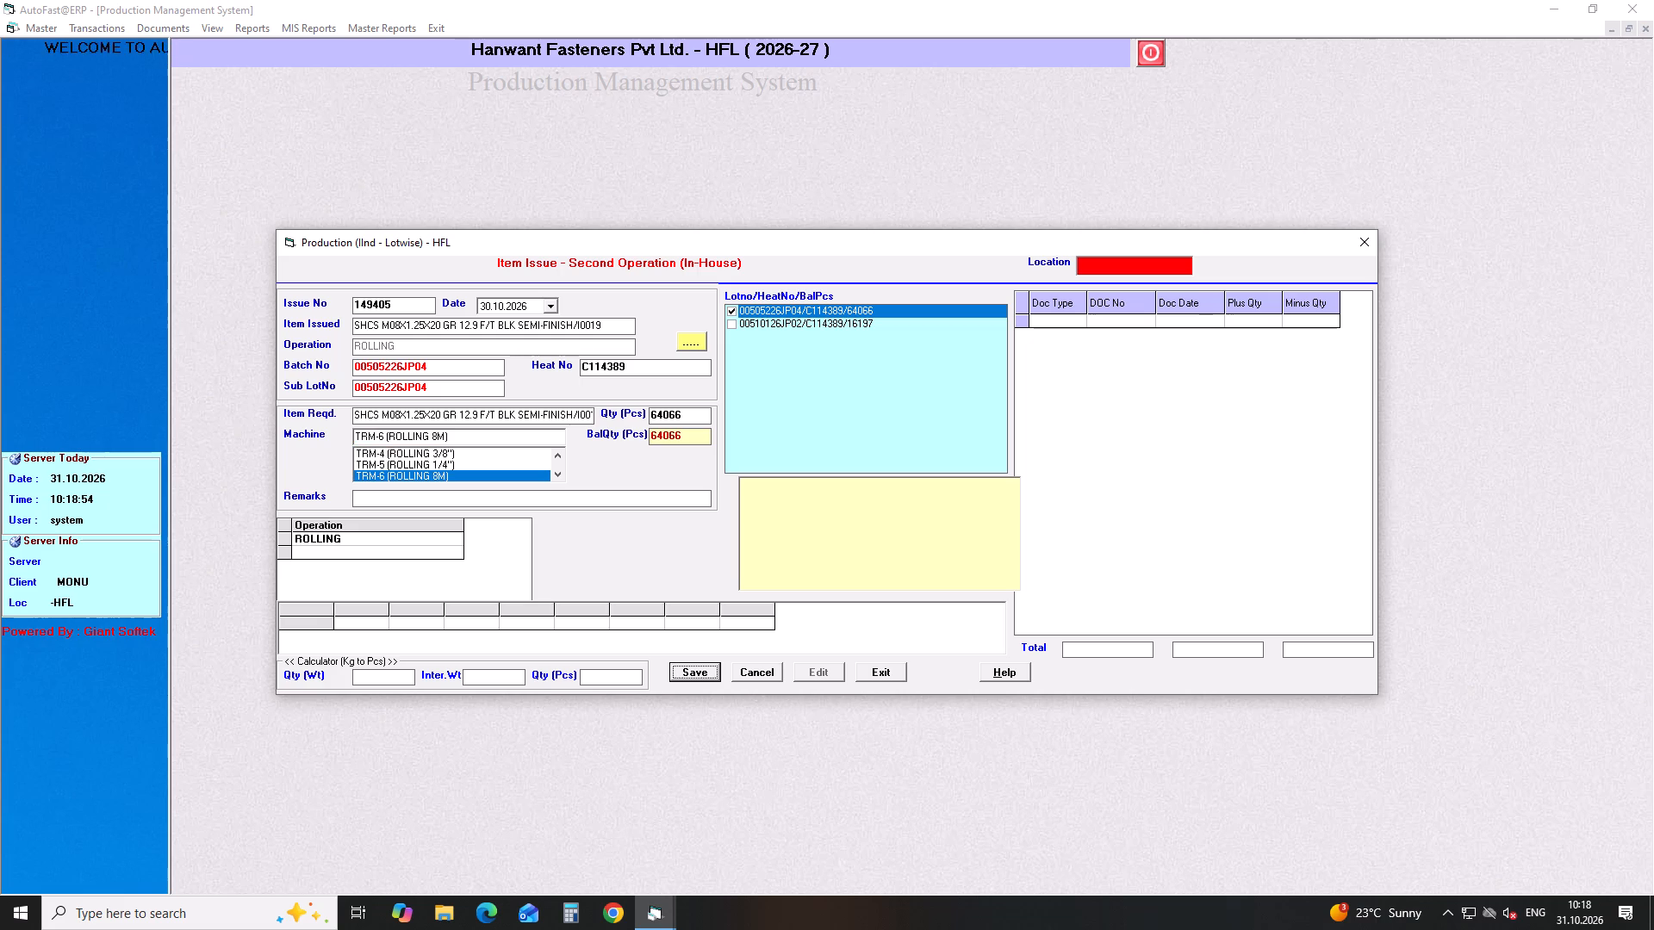
key("Return")
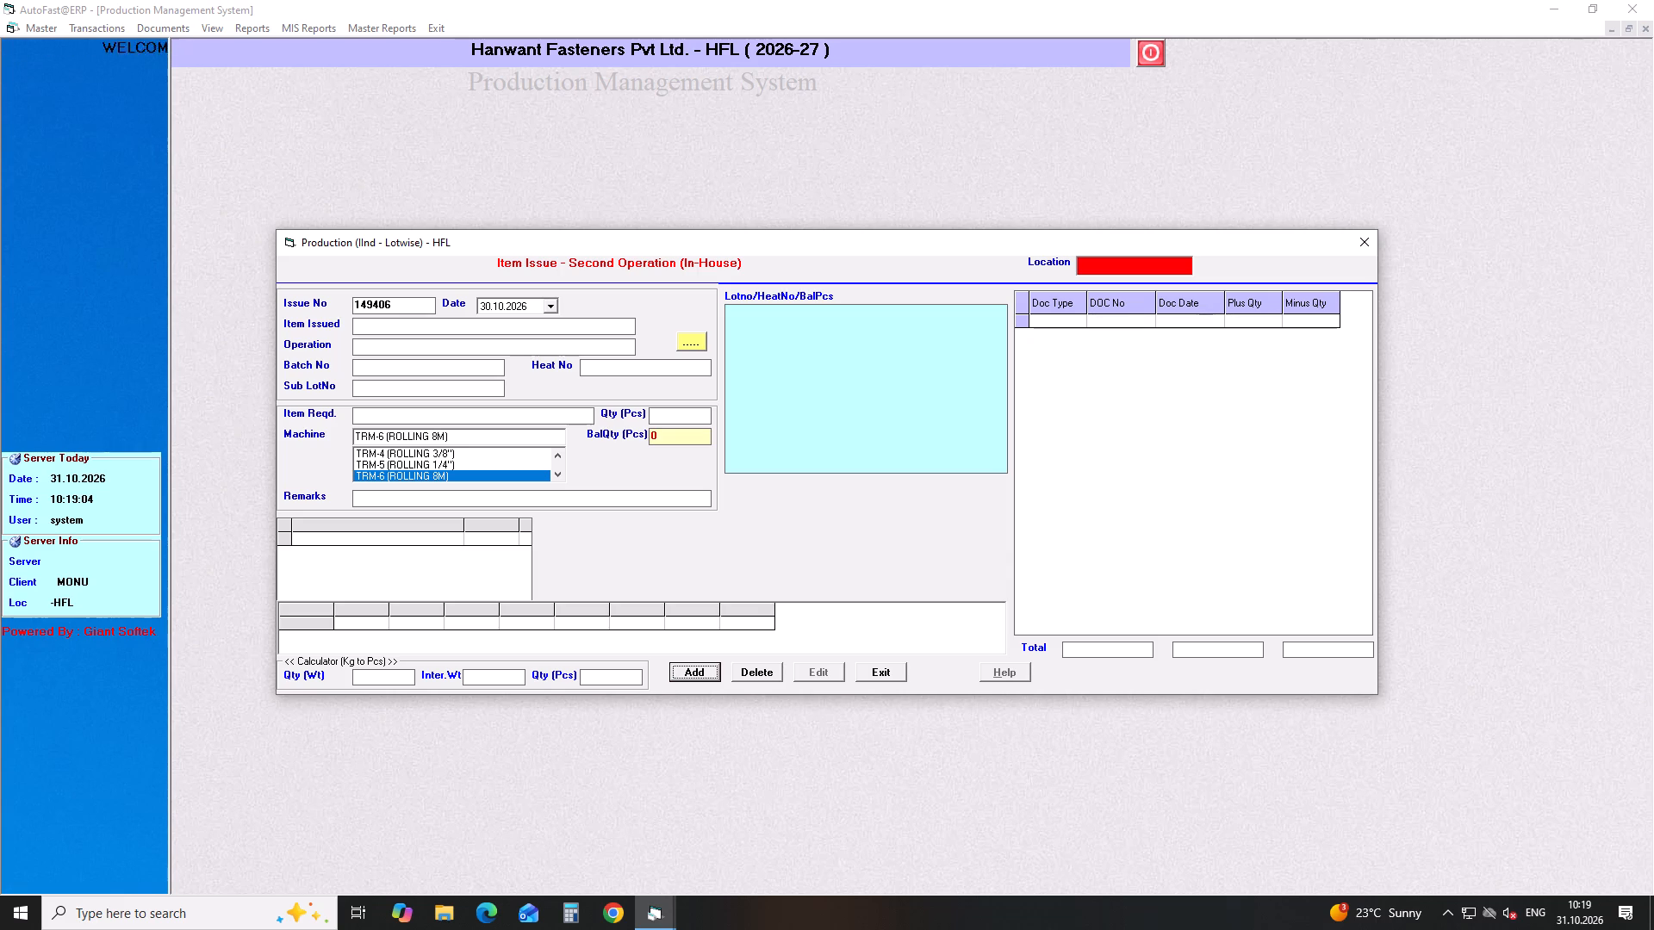
Start another issue dated 30.10.2026 for BOLT BODY COVER SET M6X10/I0178 with operation ROLLING.
key("Return")
key("Return")
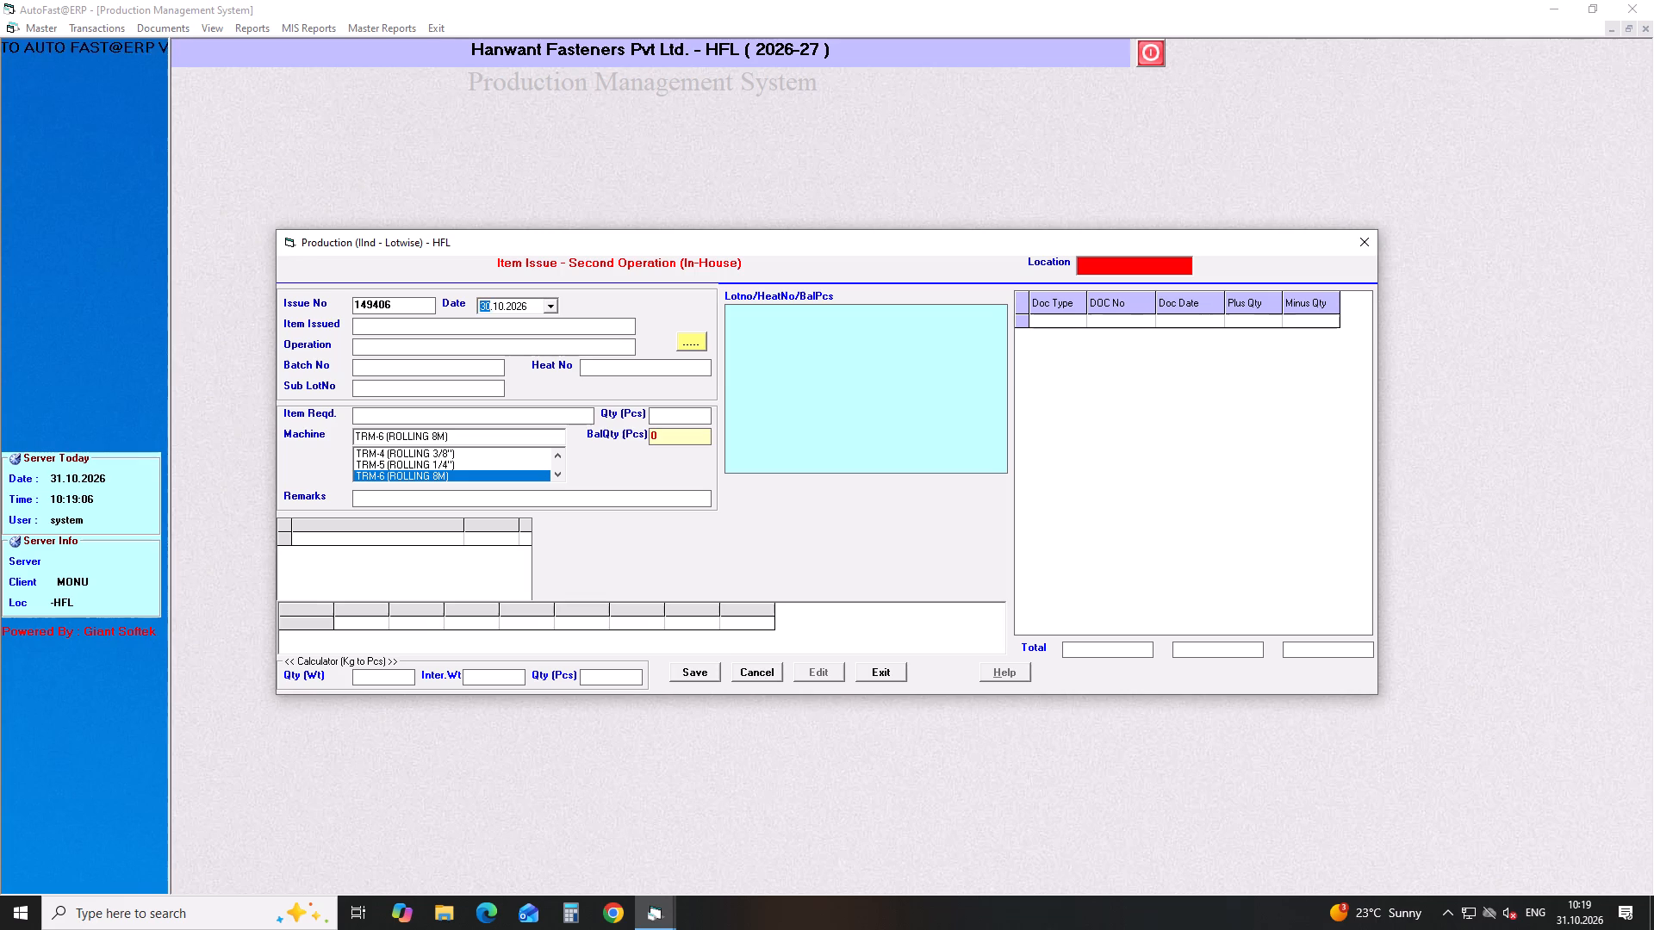
key("Return")
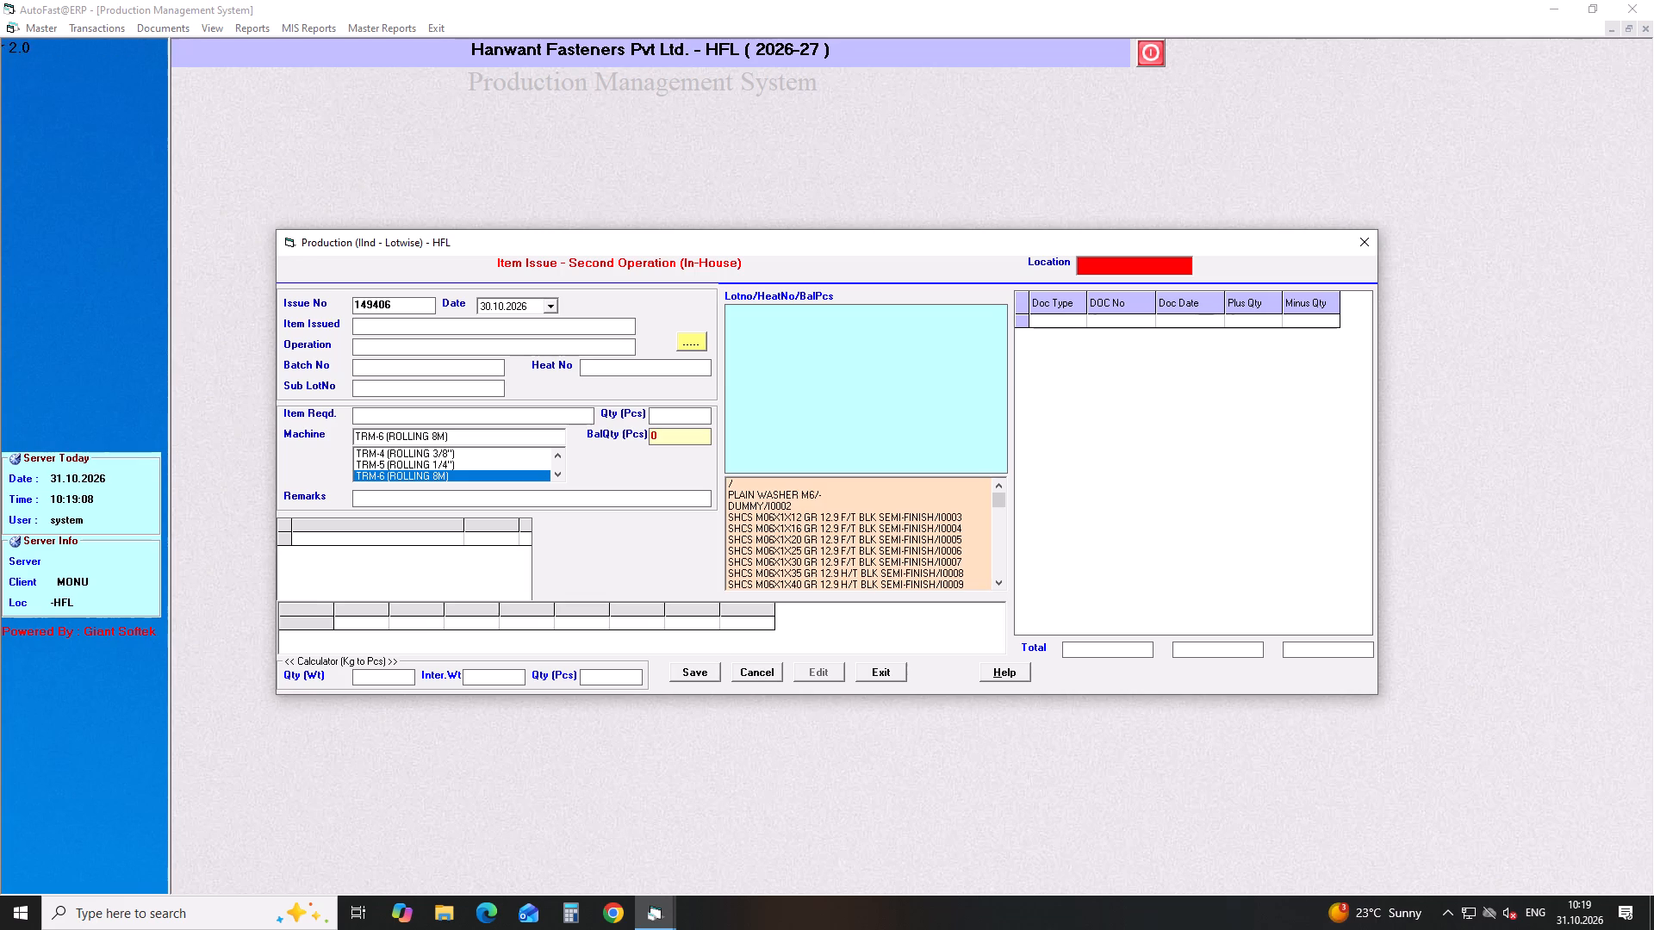
type("bolt bo")
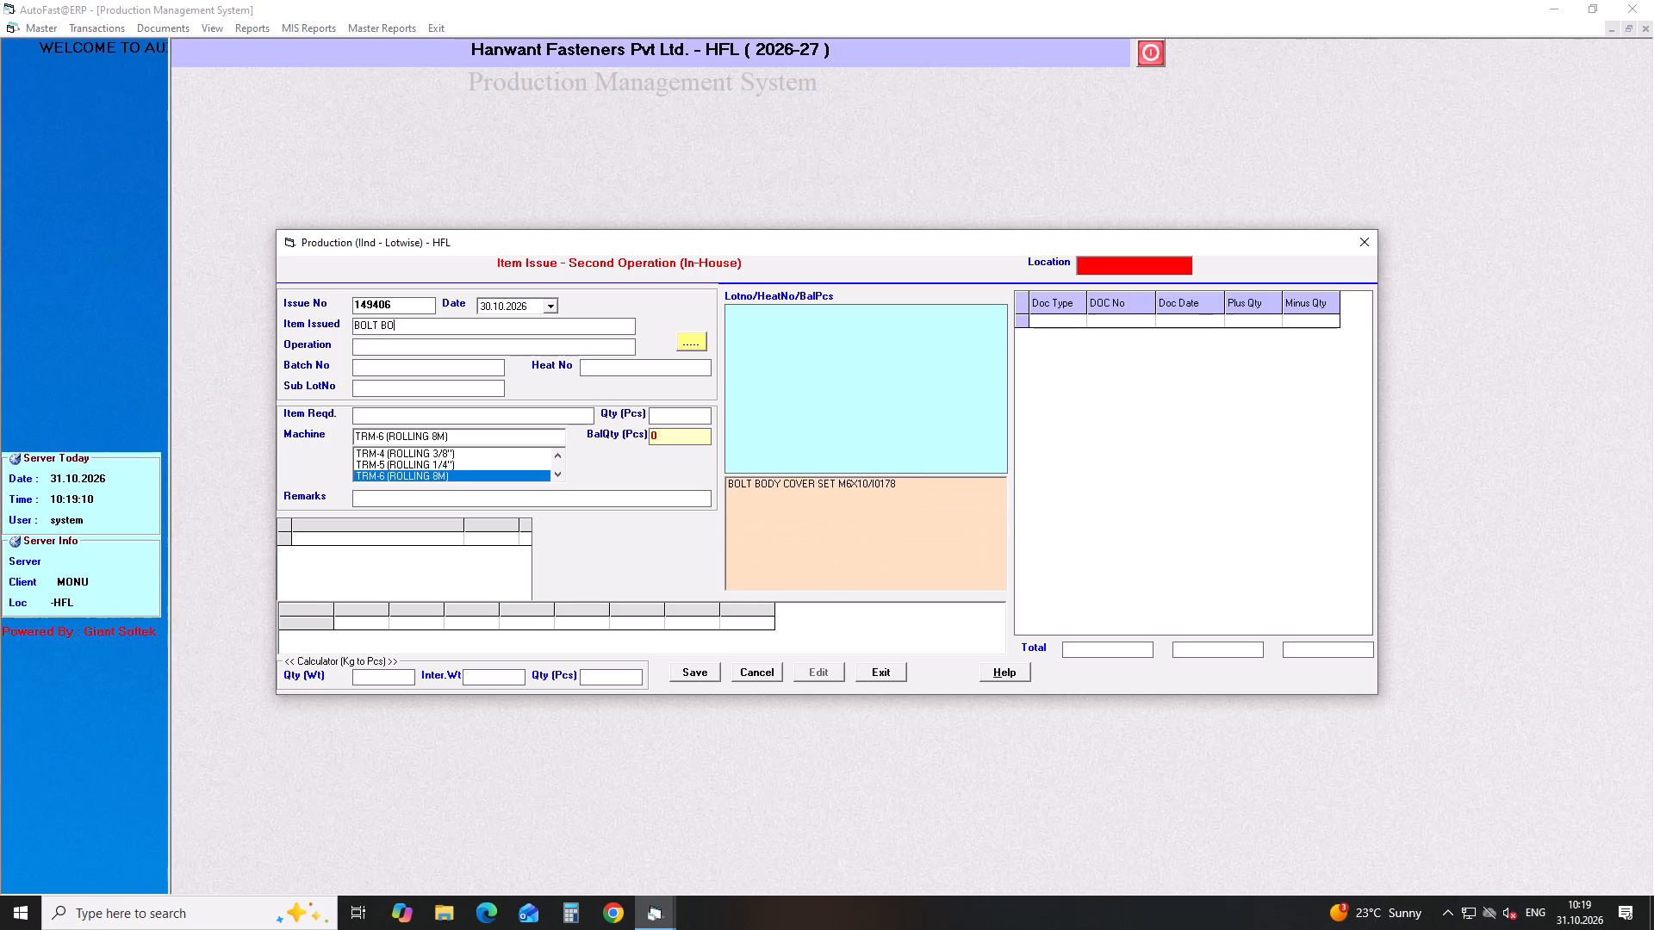
key("Down")
key("Down")
key("Return")
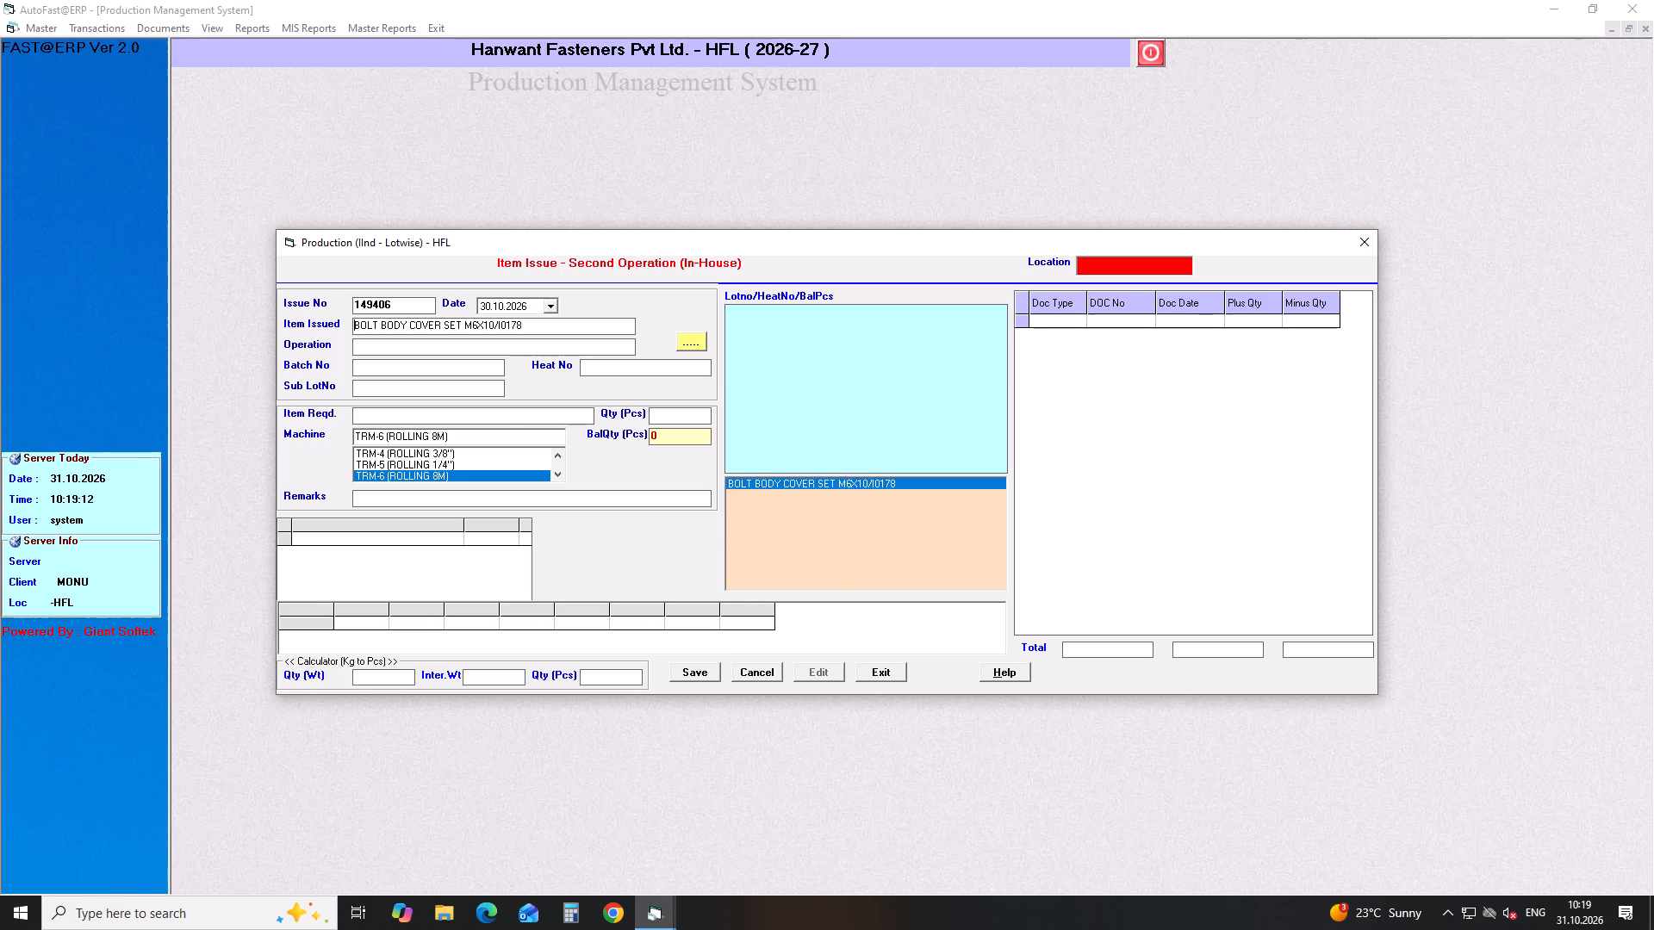
key("Return")
key("Down")
key("Down")
key("Down")
key("Return")
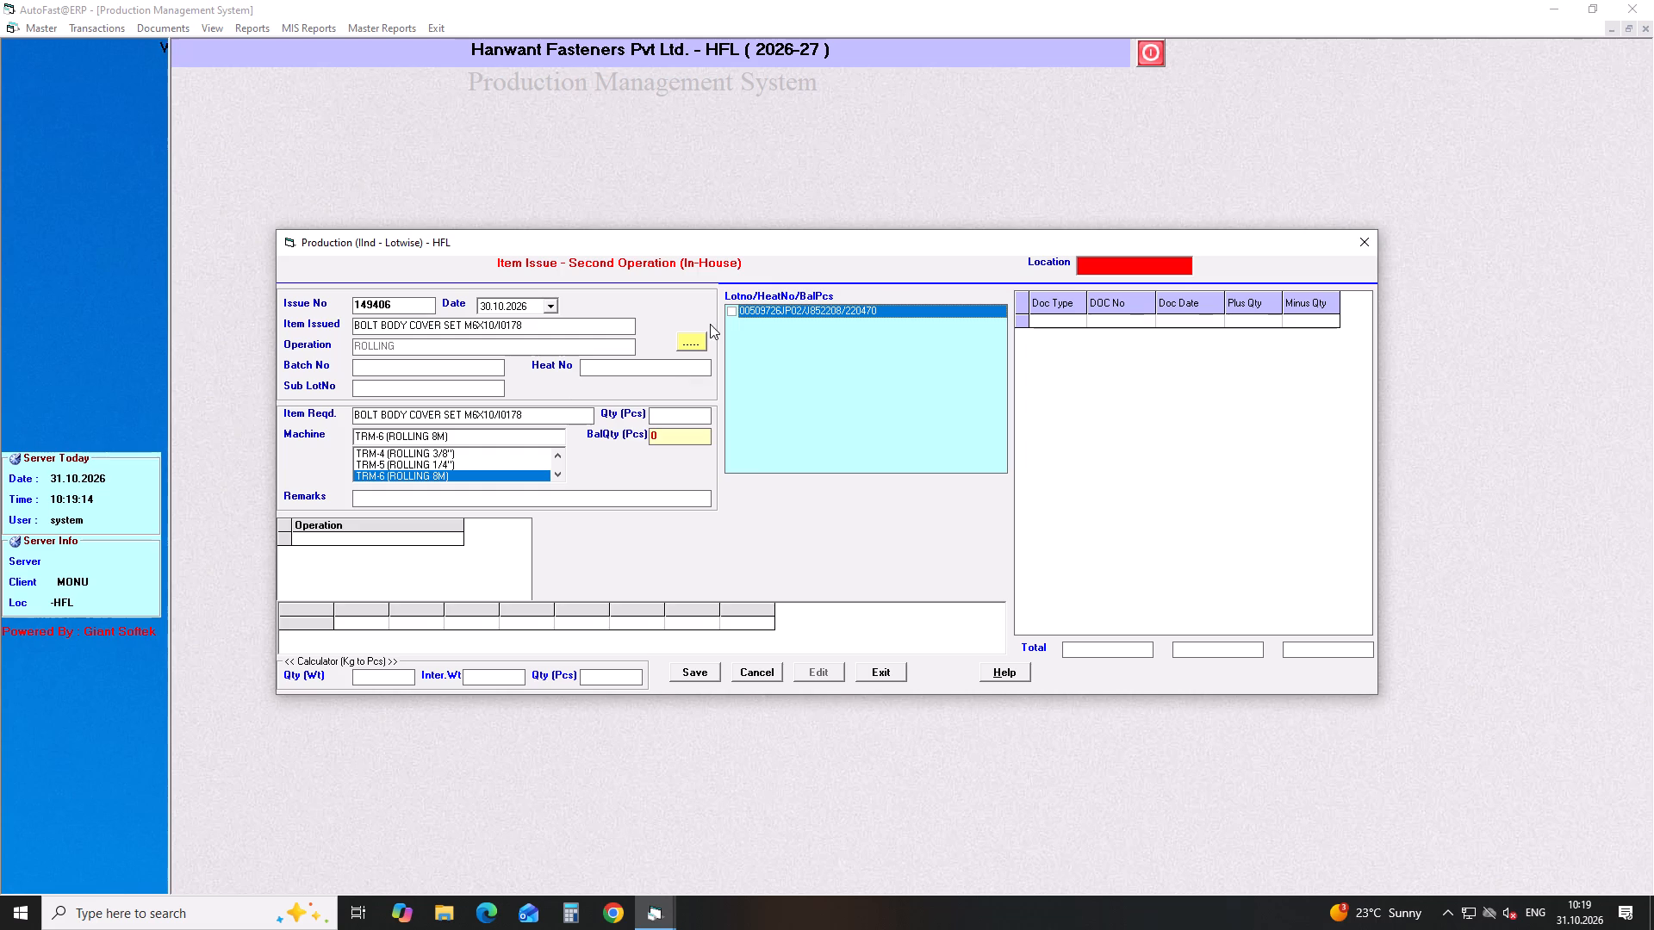
Issue 46720 pcs from lot 00509726JP02 to machine TRM-7 (ROLLING 5MM) and save the issue.
left_click(737, 313)
left_click_drag(700, 422, 563, 440)
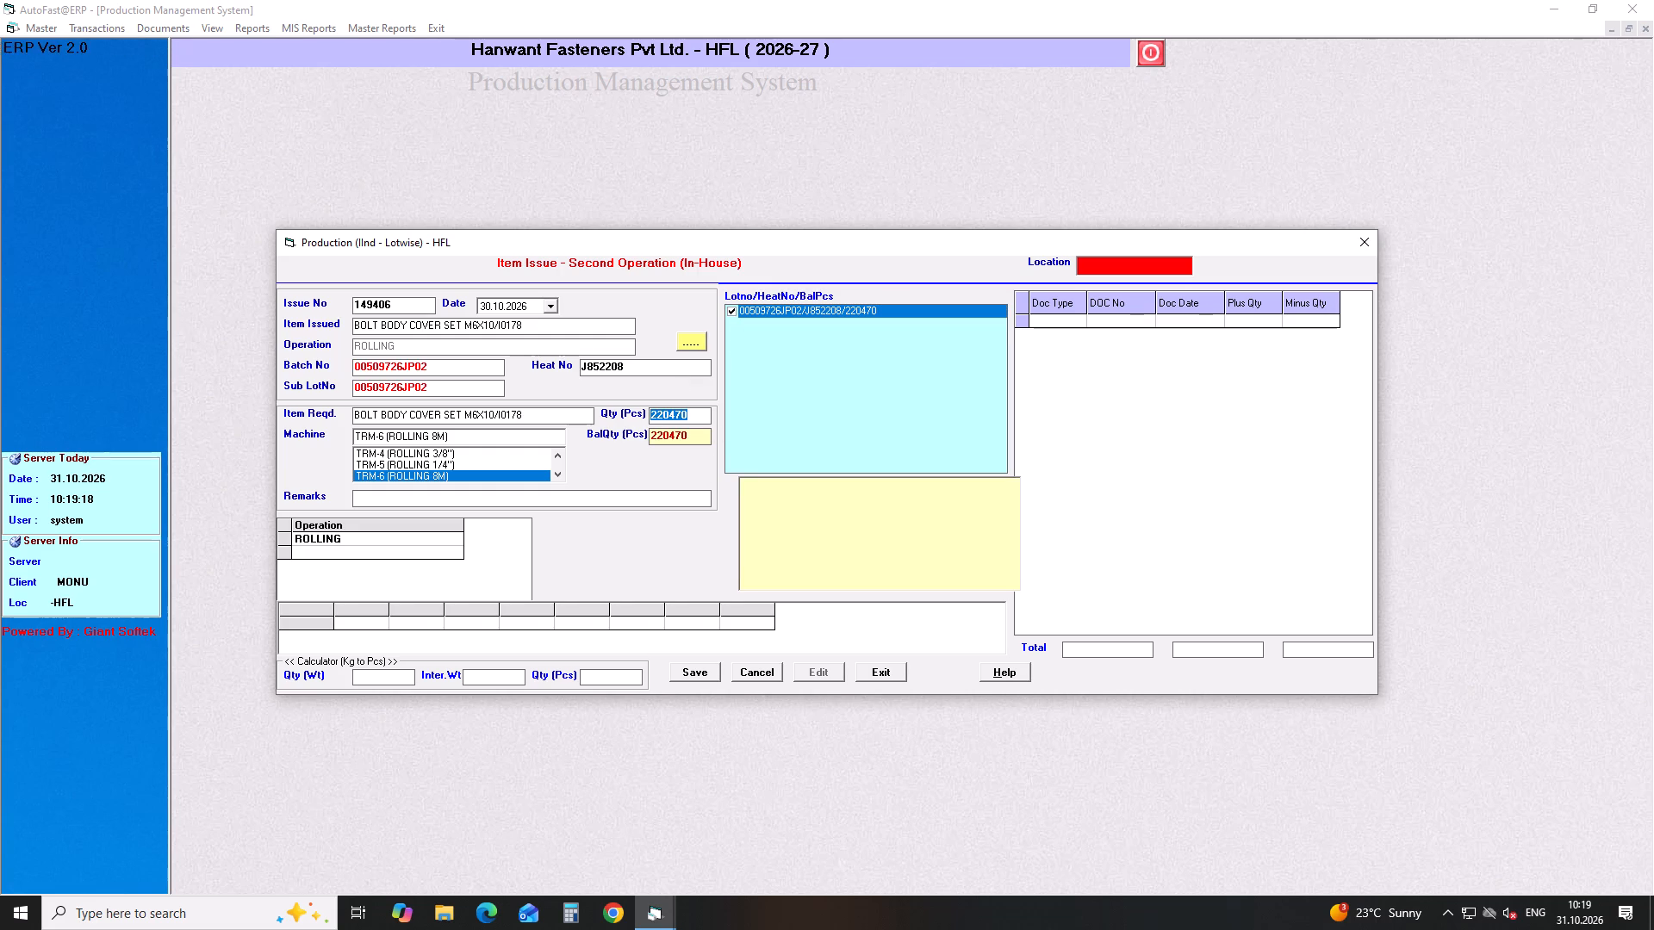
type("46720")
key("Return")
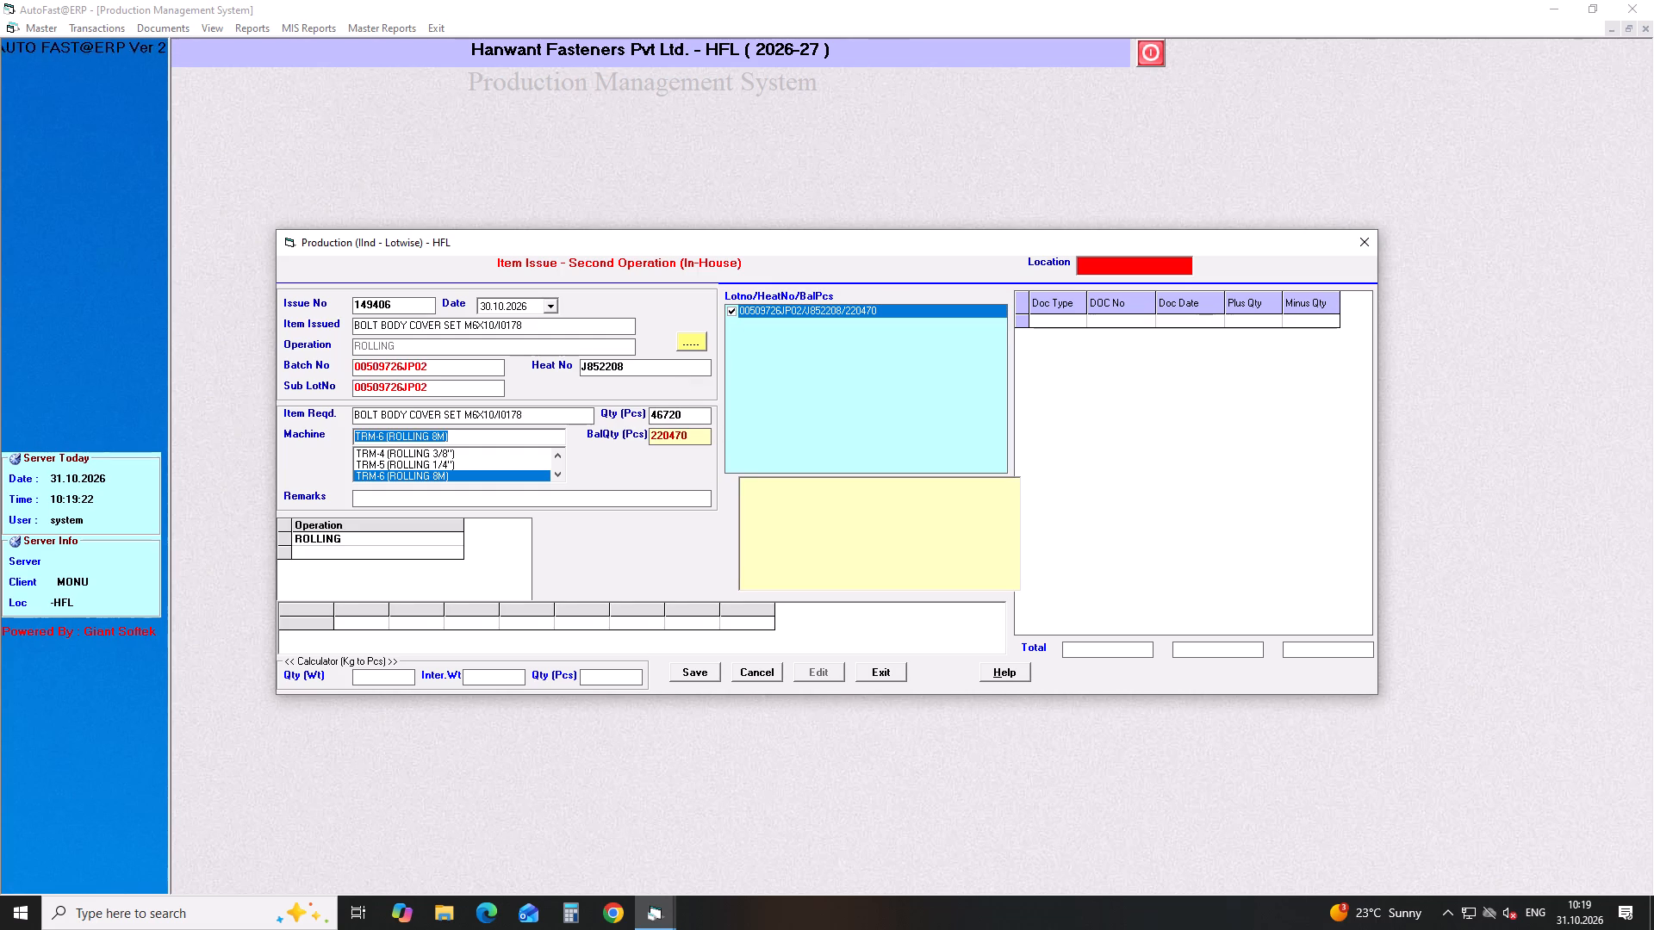
key("Down")
key("Return")
key("Return")
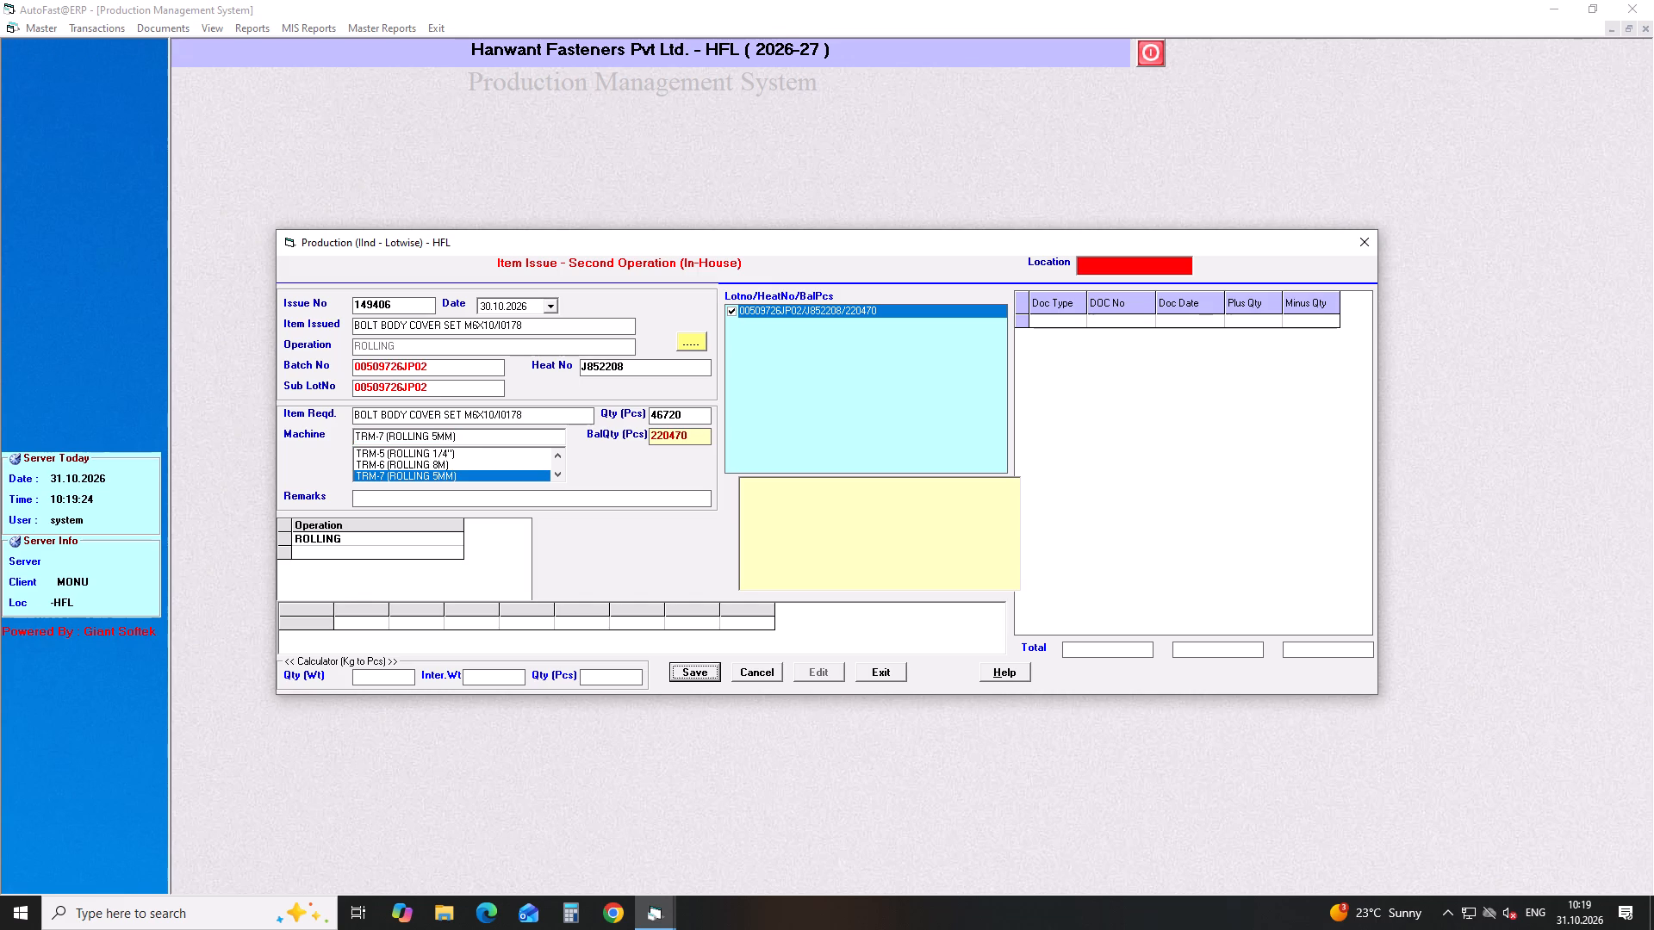
key("Return")
Start another second-operation item issue dated 30.10.2026.
key("Return")
key("Return")
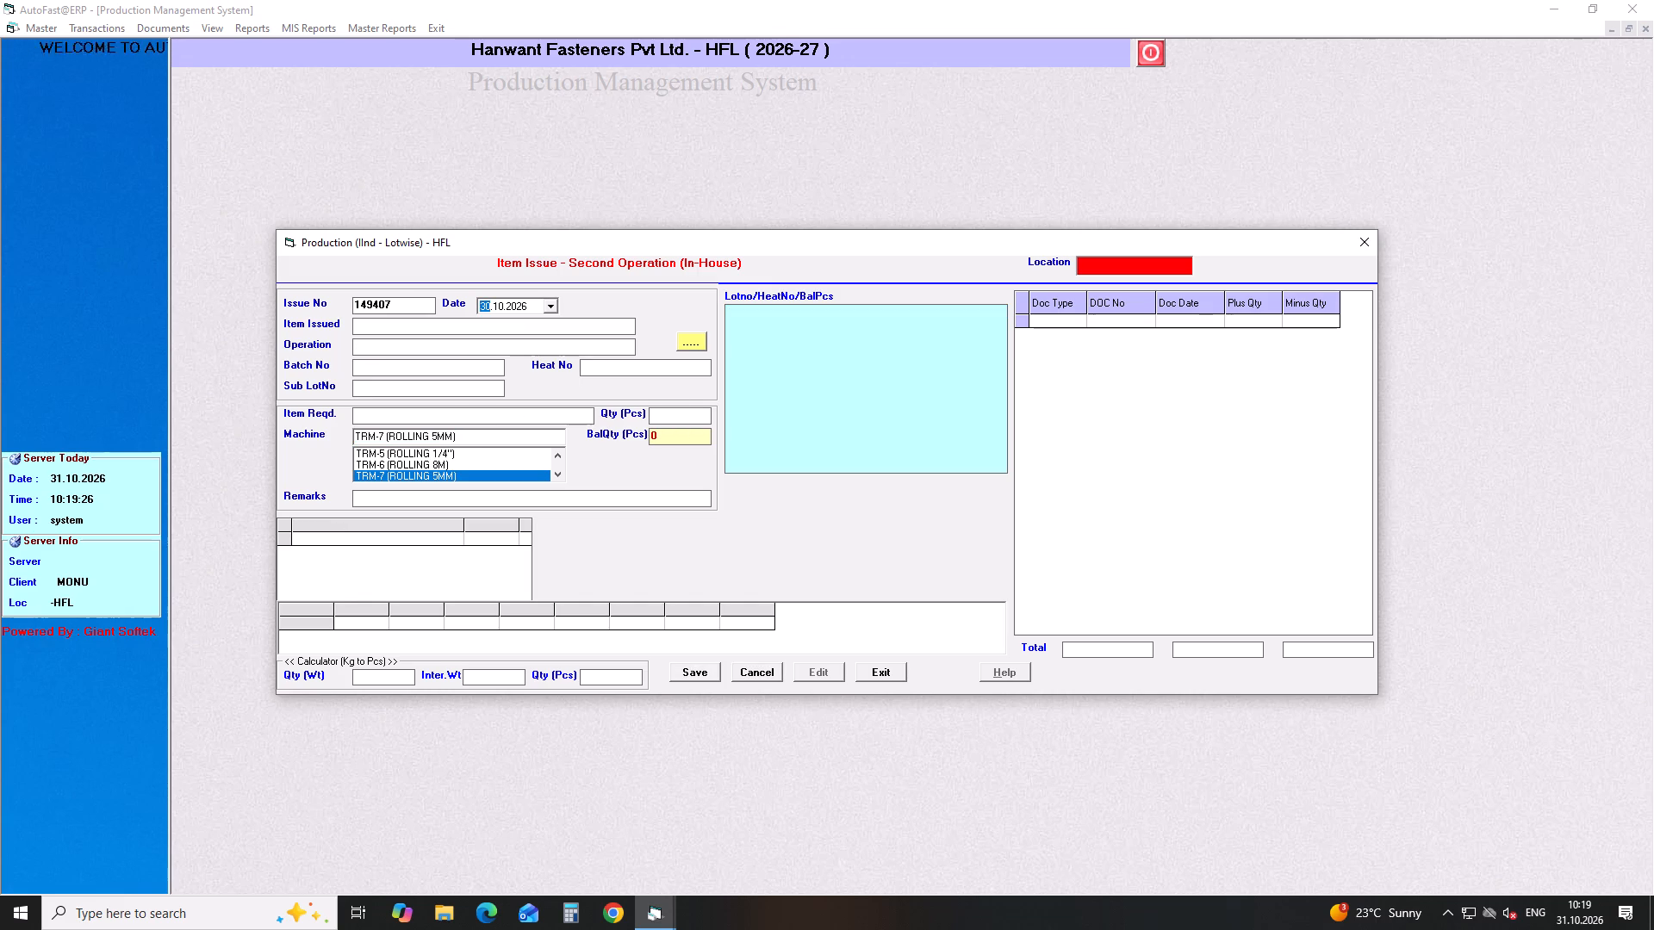
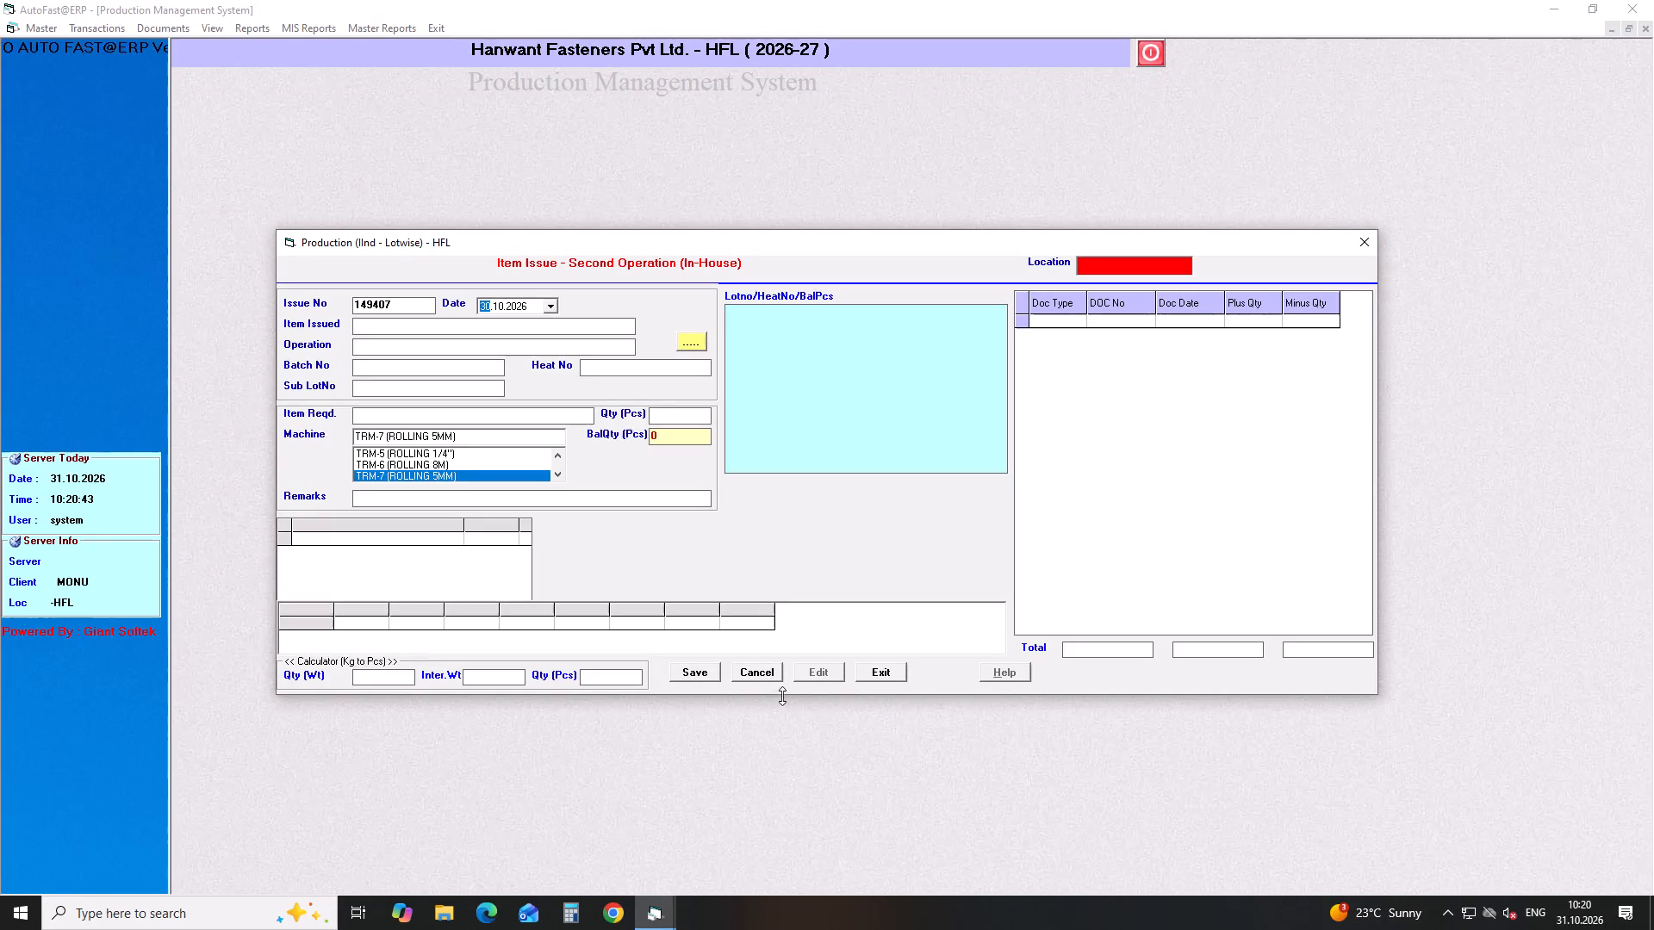
Discard the blank issue, open saved issue 149406 to check its details, and close the form.
left_click(762, 677)
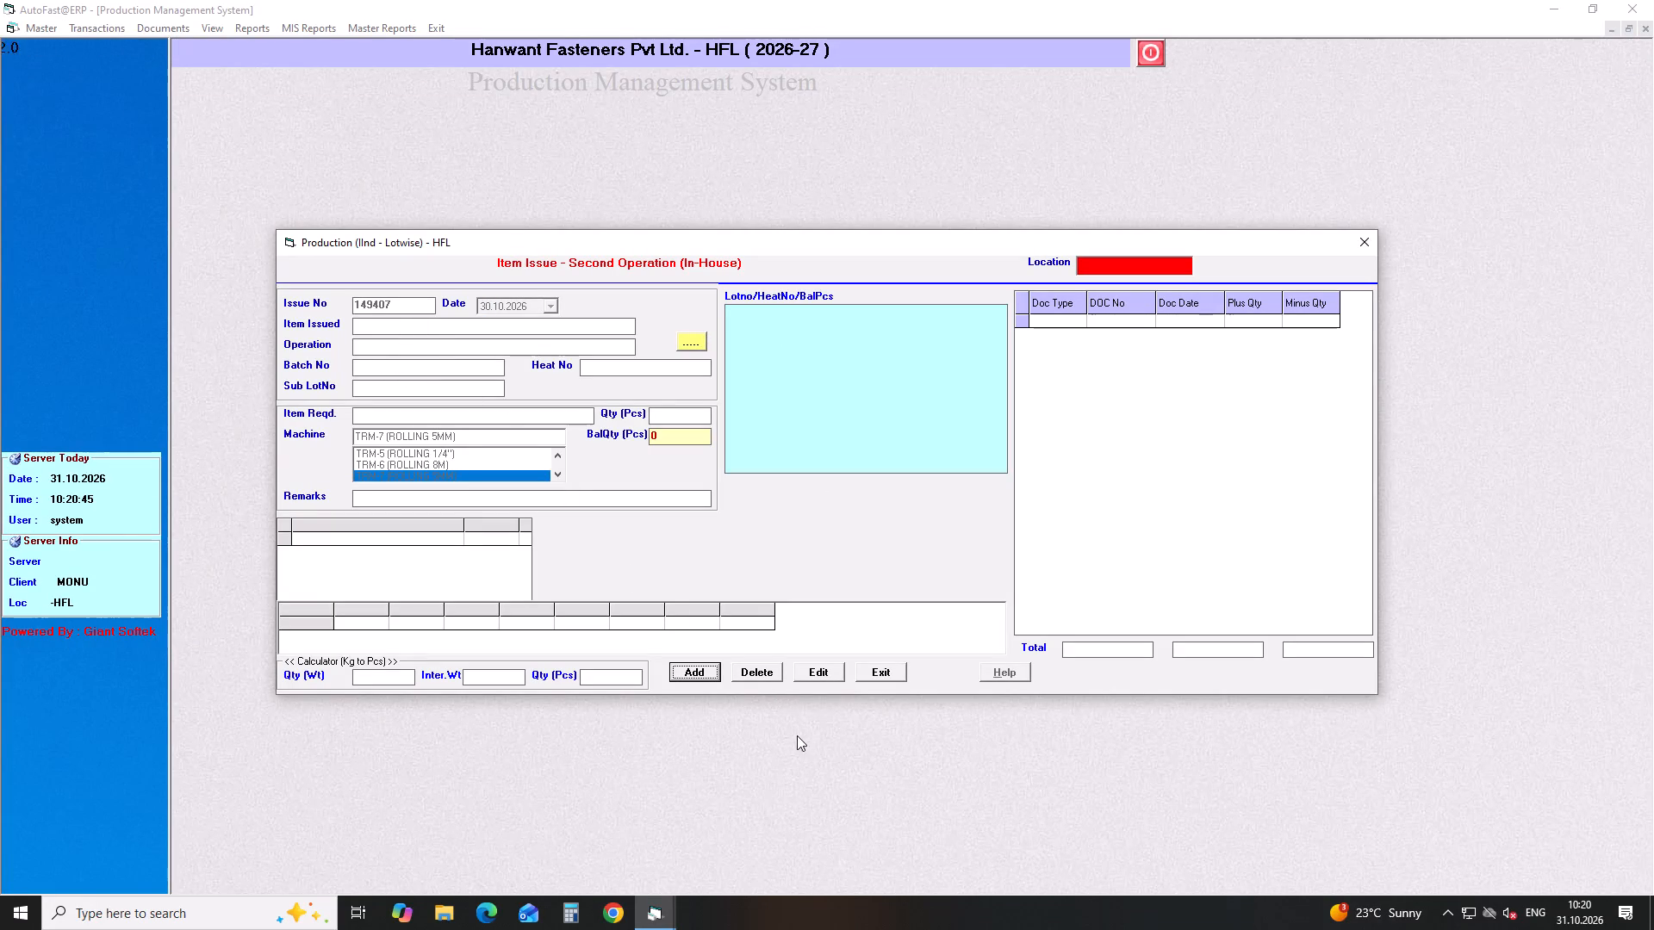
left_click(818, 673)
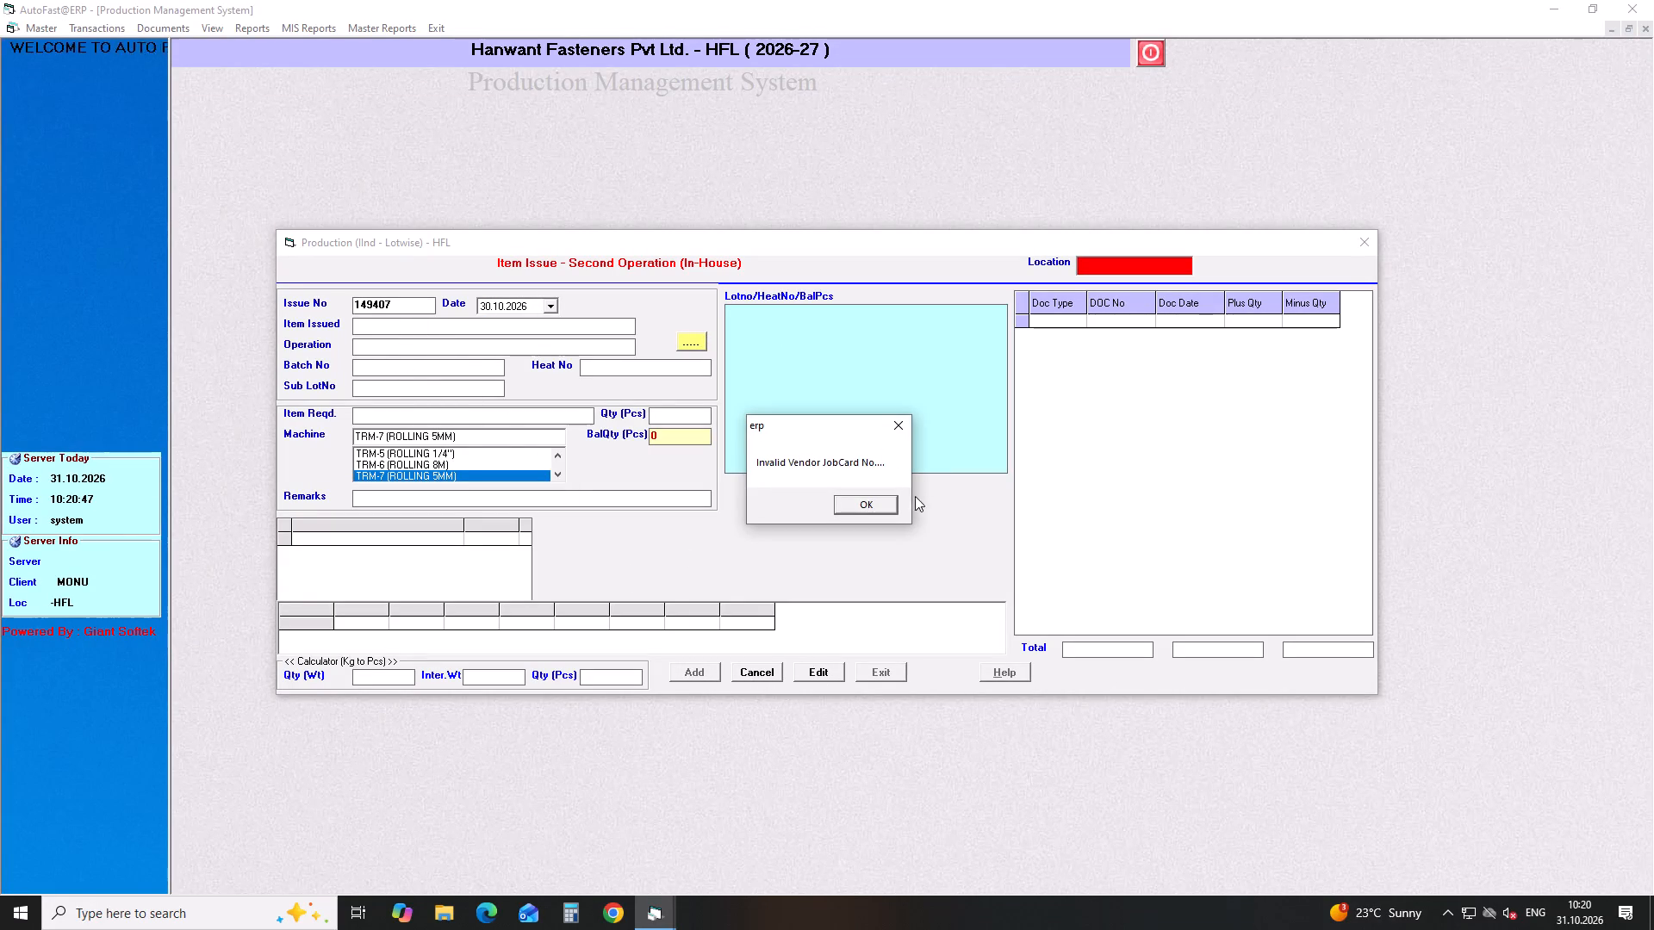
left_click(870, 505)
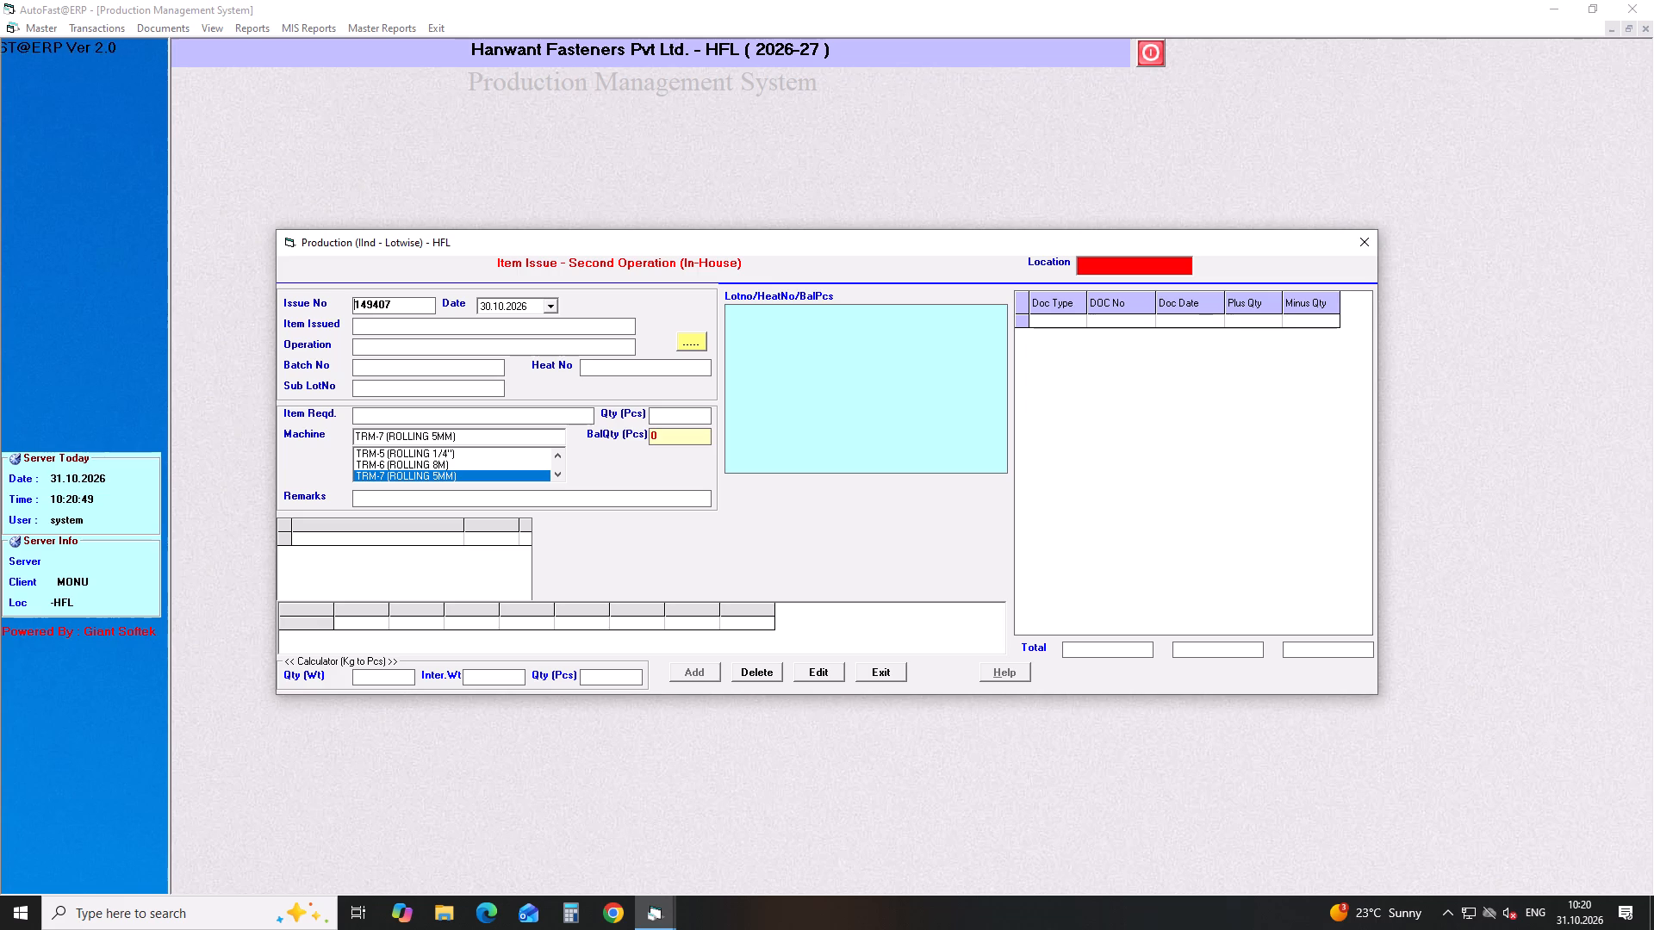
left_click(404, 310)
key("BackSpace")
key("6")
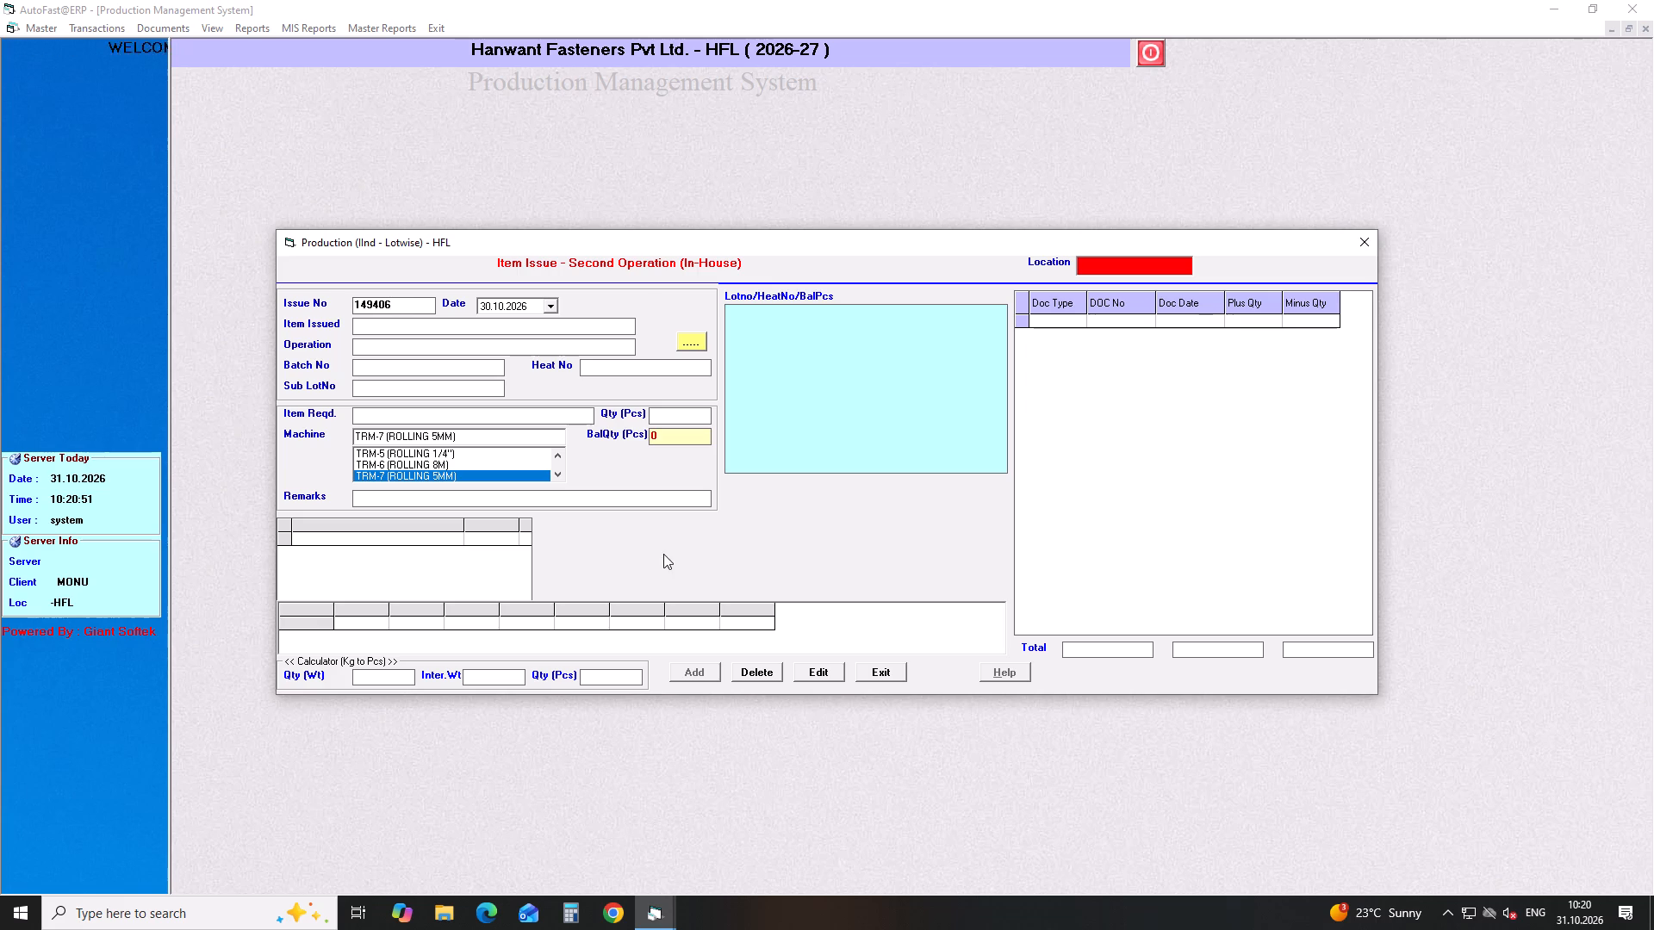
left_click(835, 670)
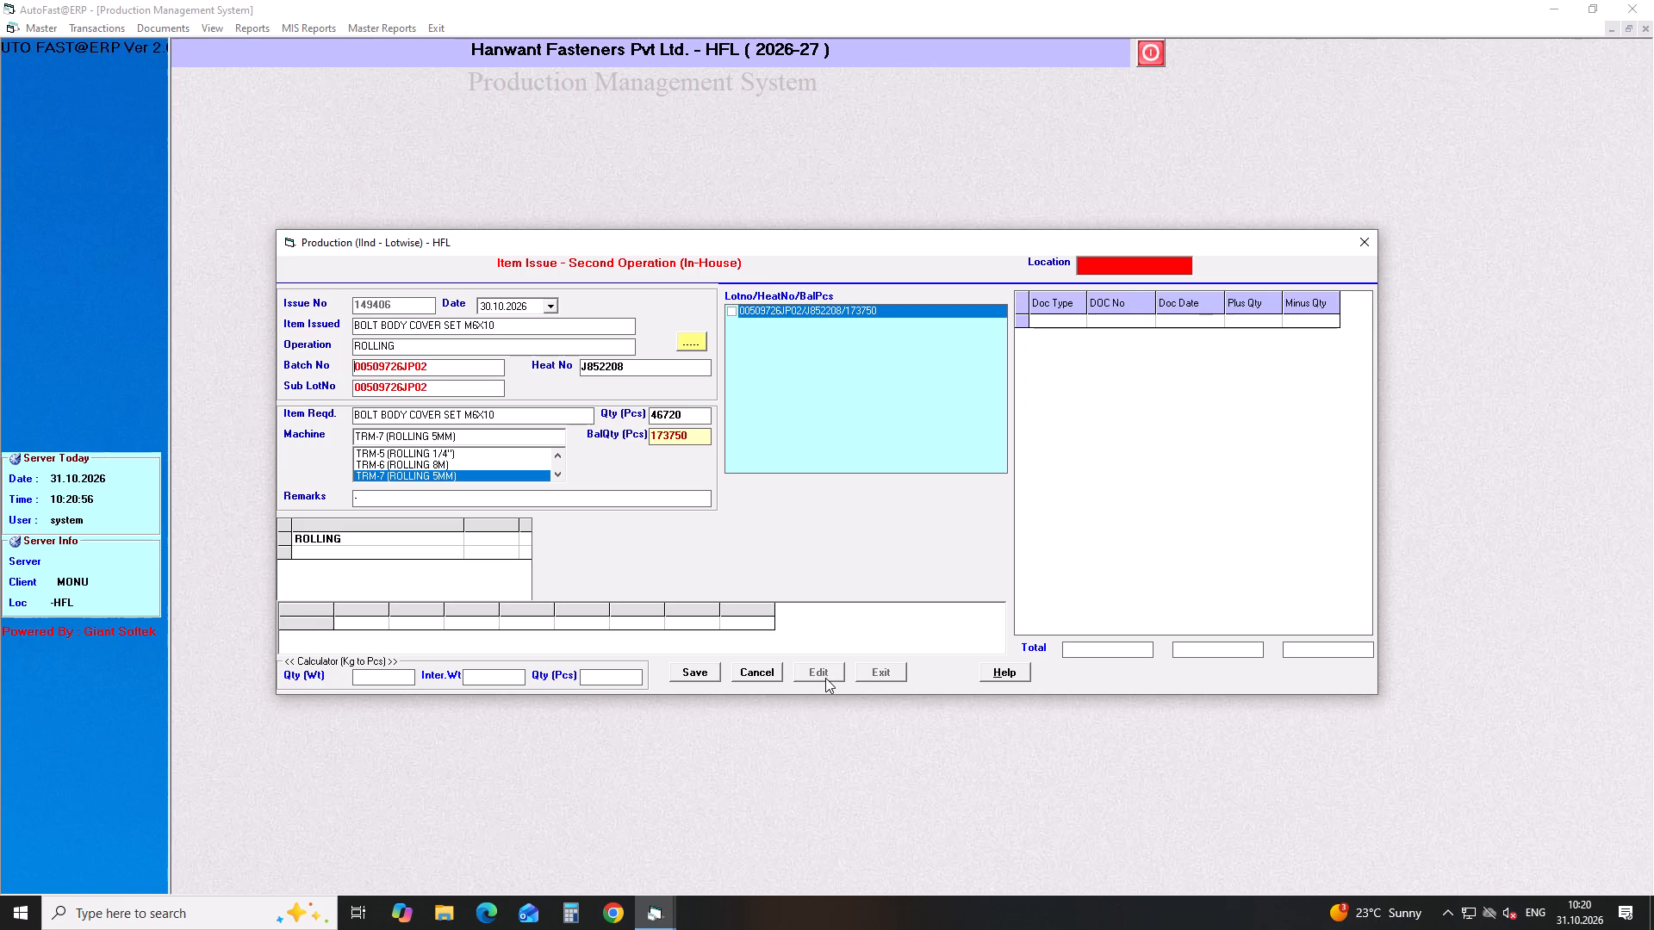
left_click(1371, 232)
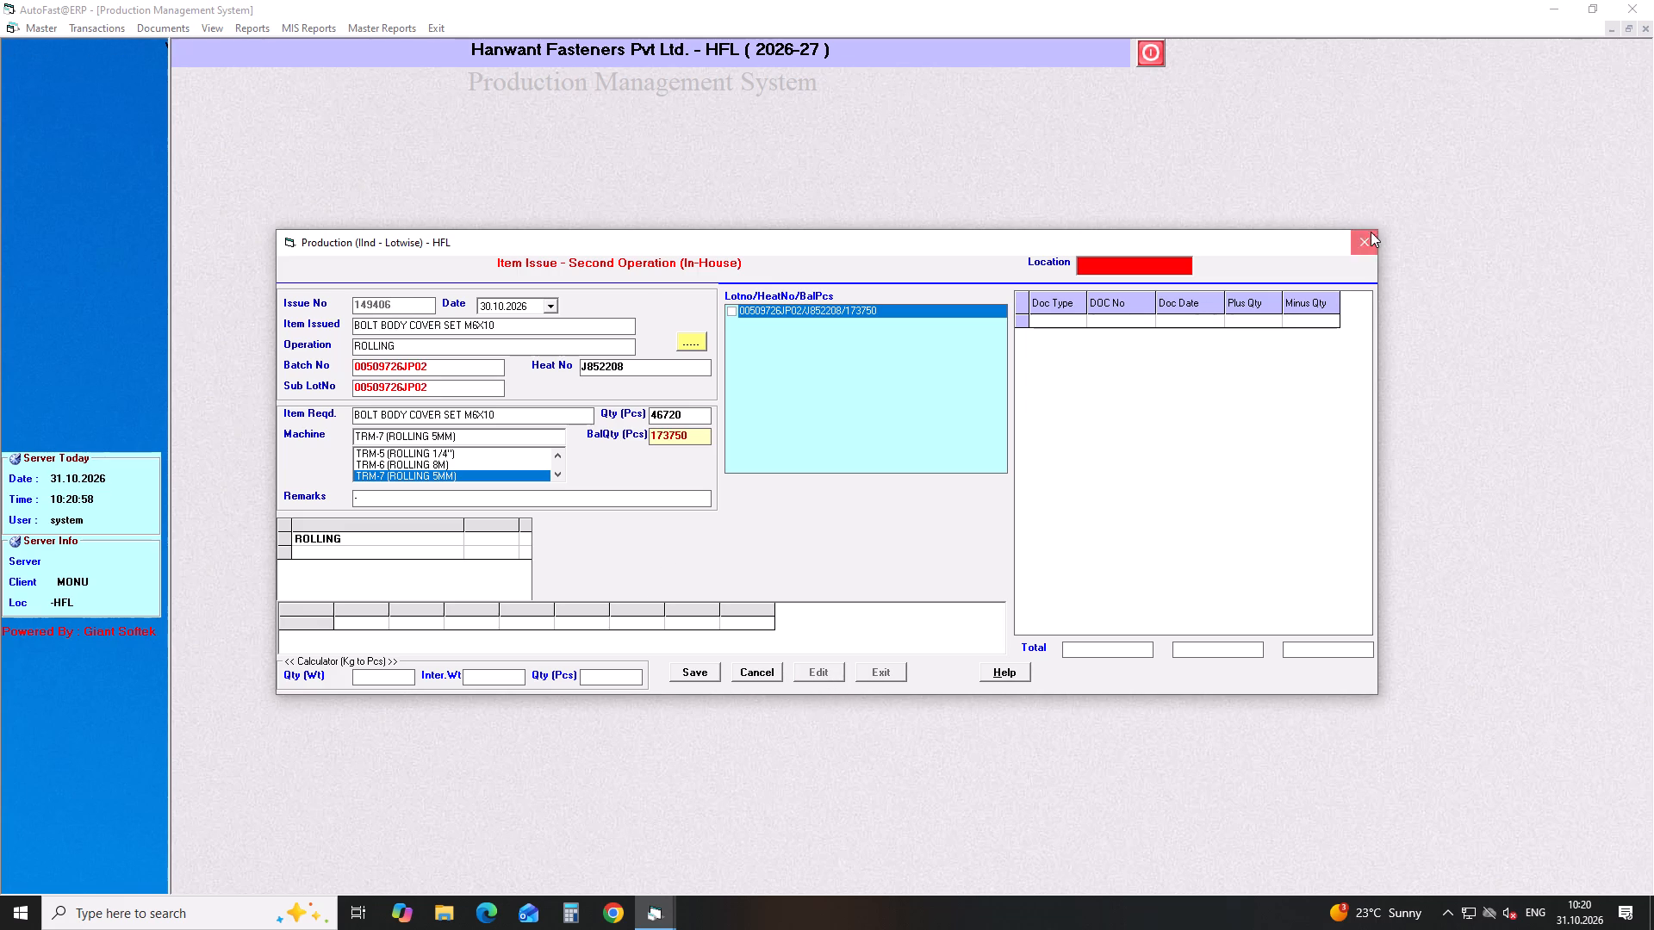
Start a new second-operation item issue dated 30.10.2026 for SCREW PAN 5X13/I0292.
left_click(95, 30)
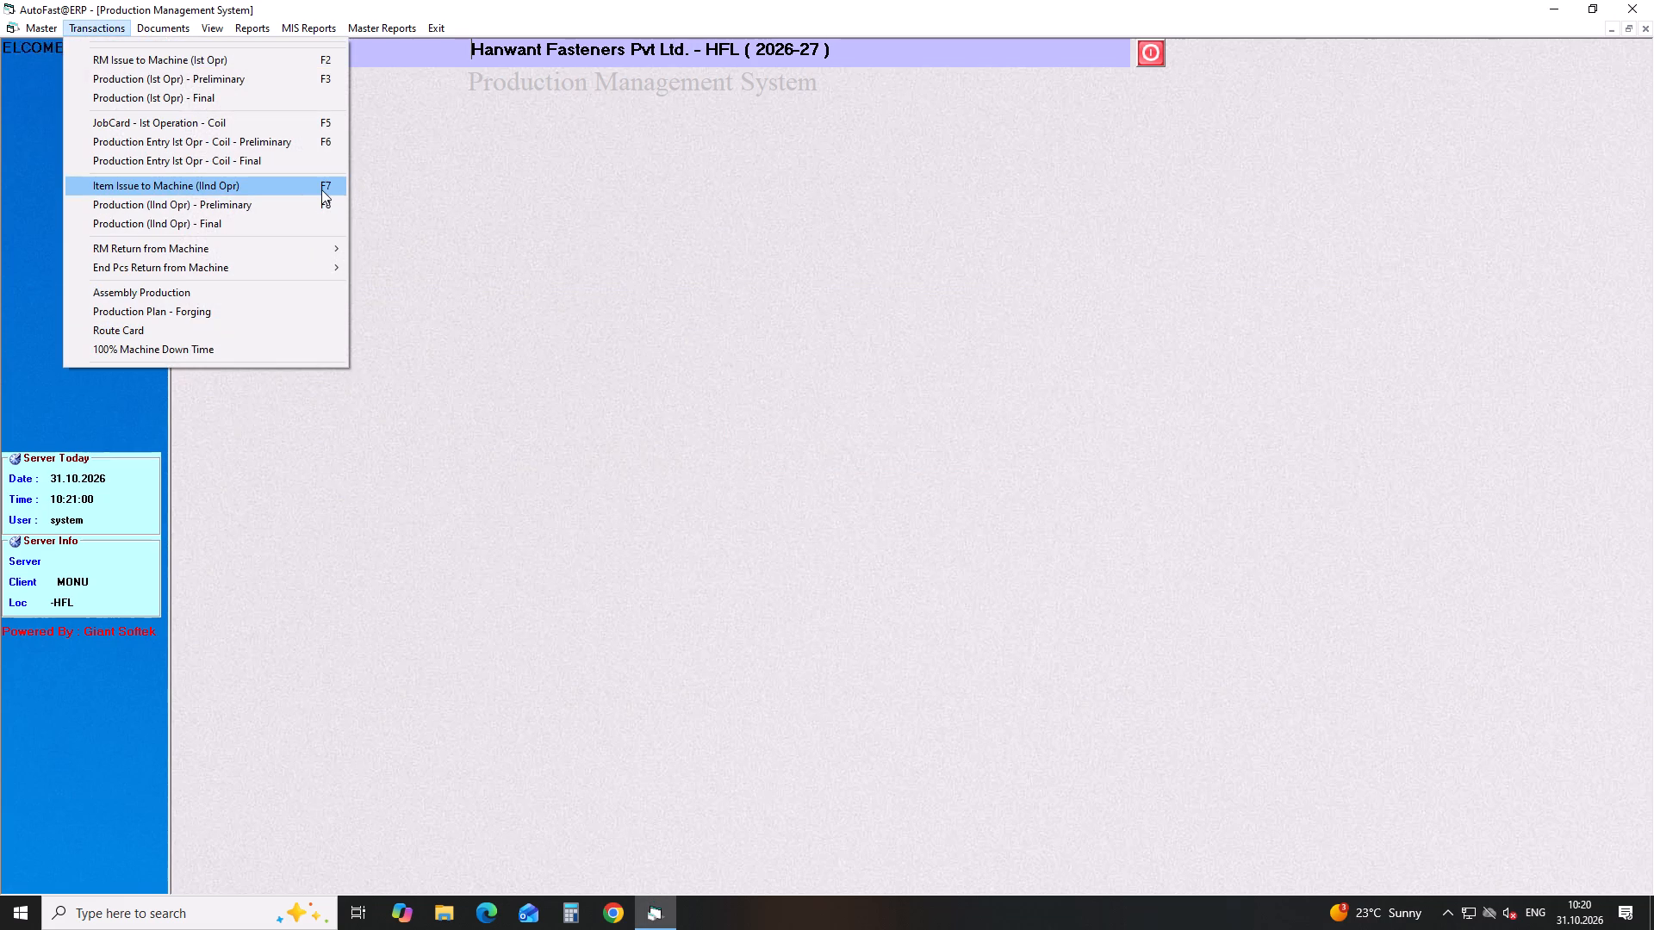
left_click(321, 189)
key("Return")
key("Return")
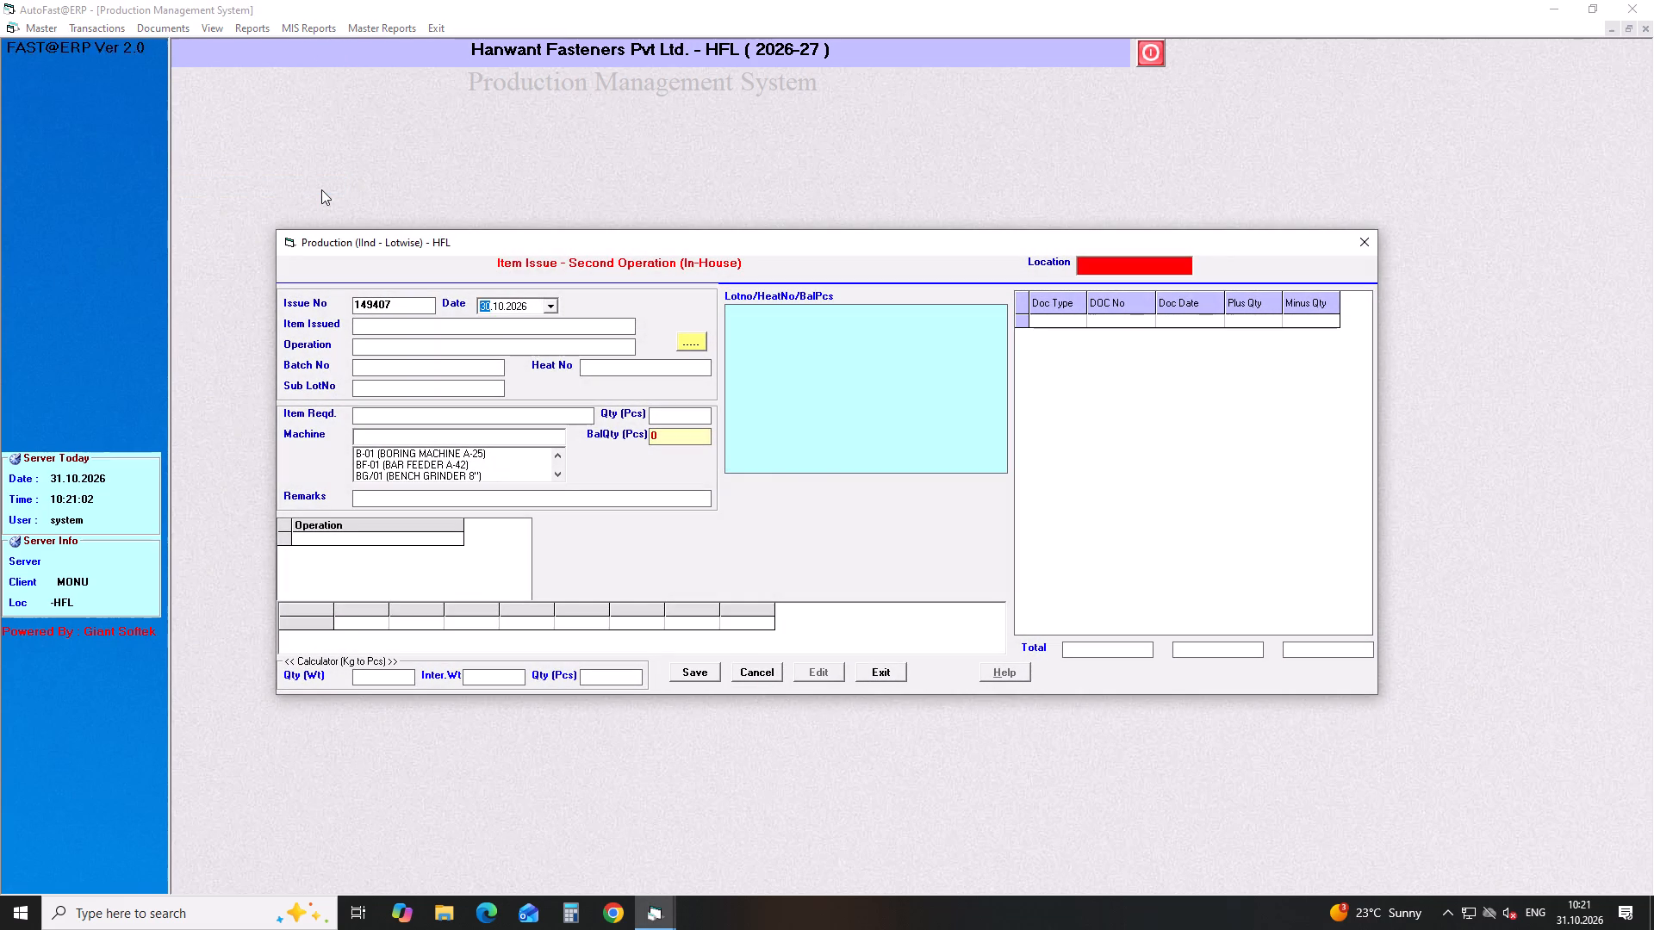
key("Return")
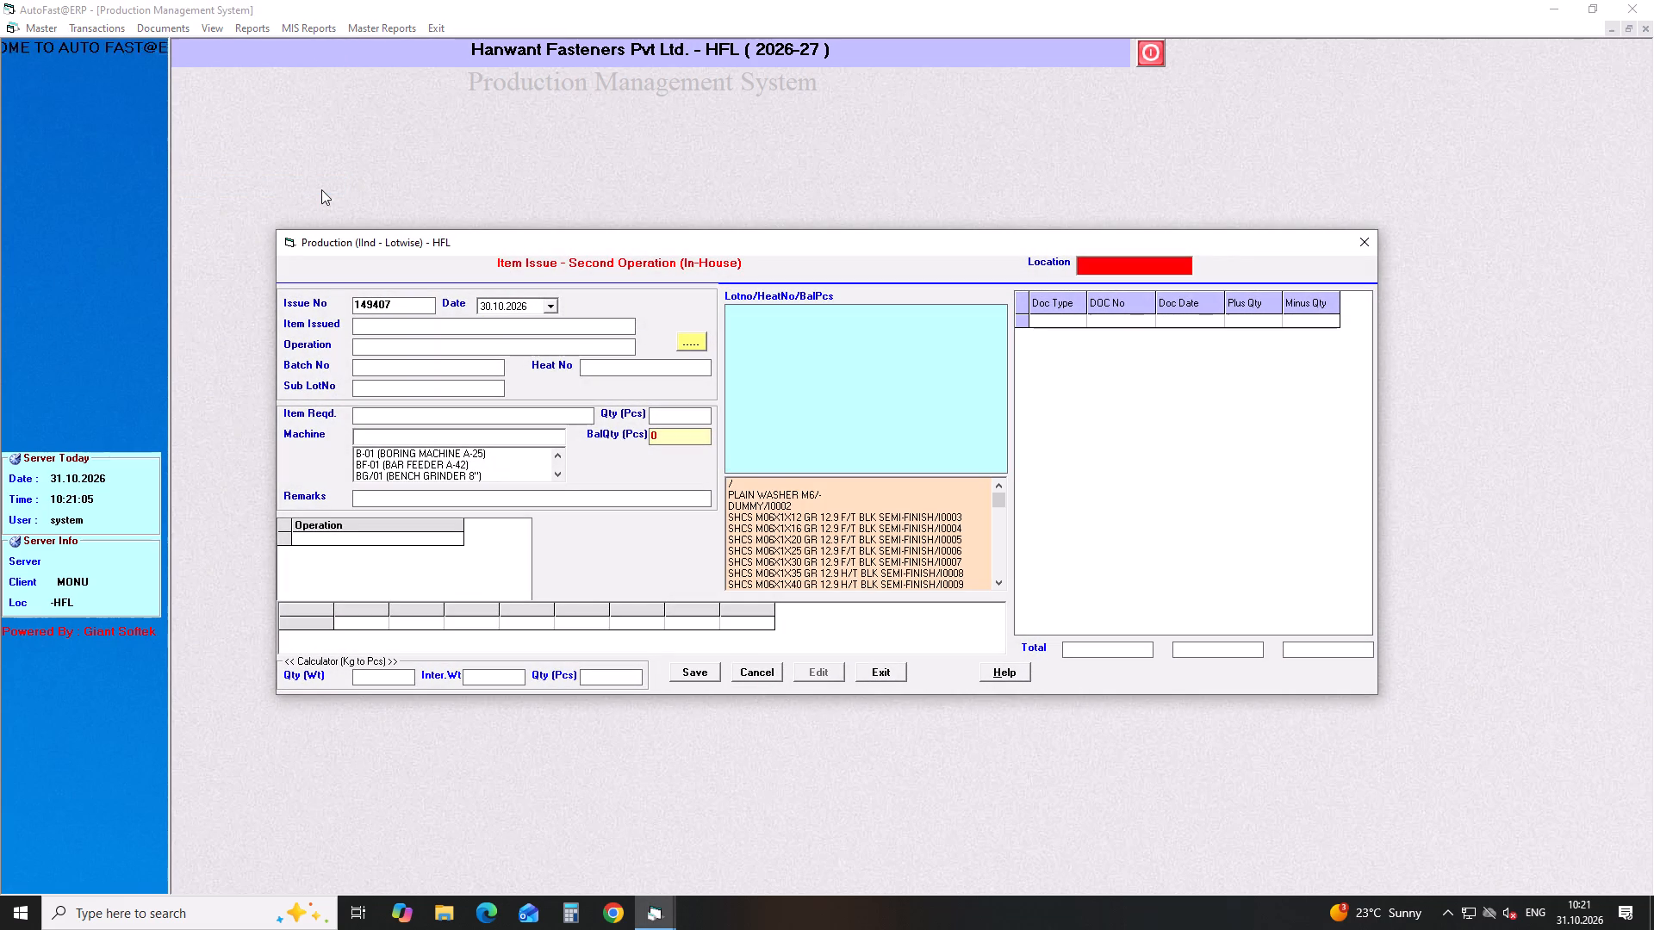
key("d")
key("BackSpace")
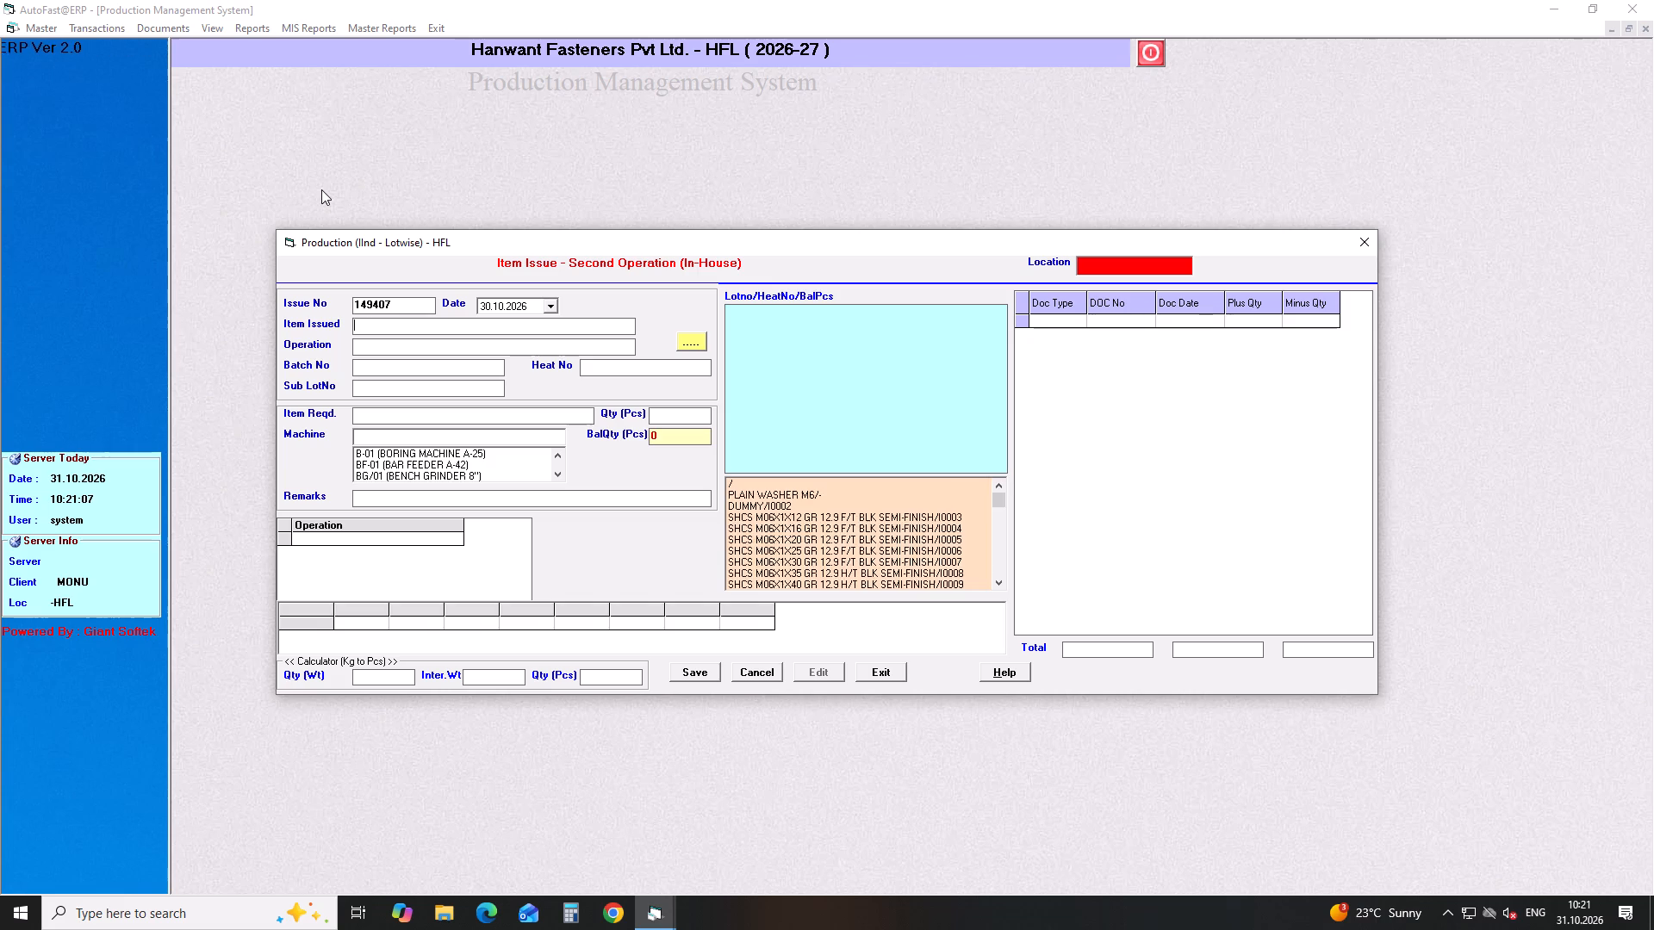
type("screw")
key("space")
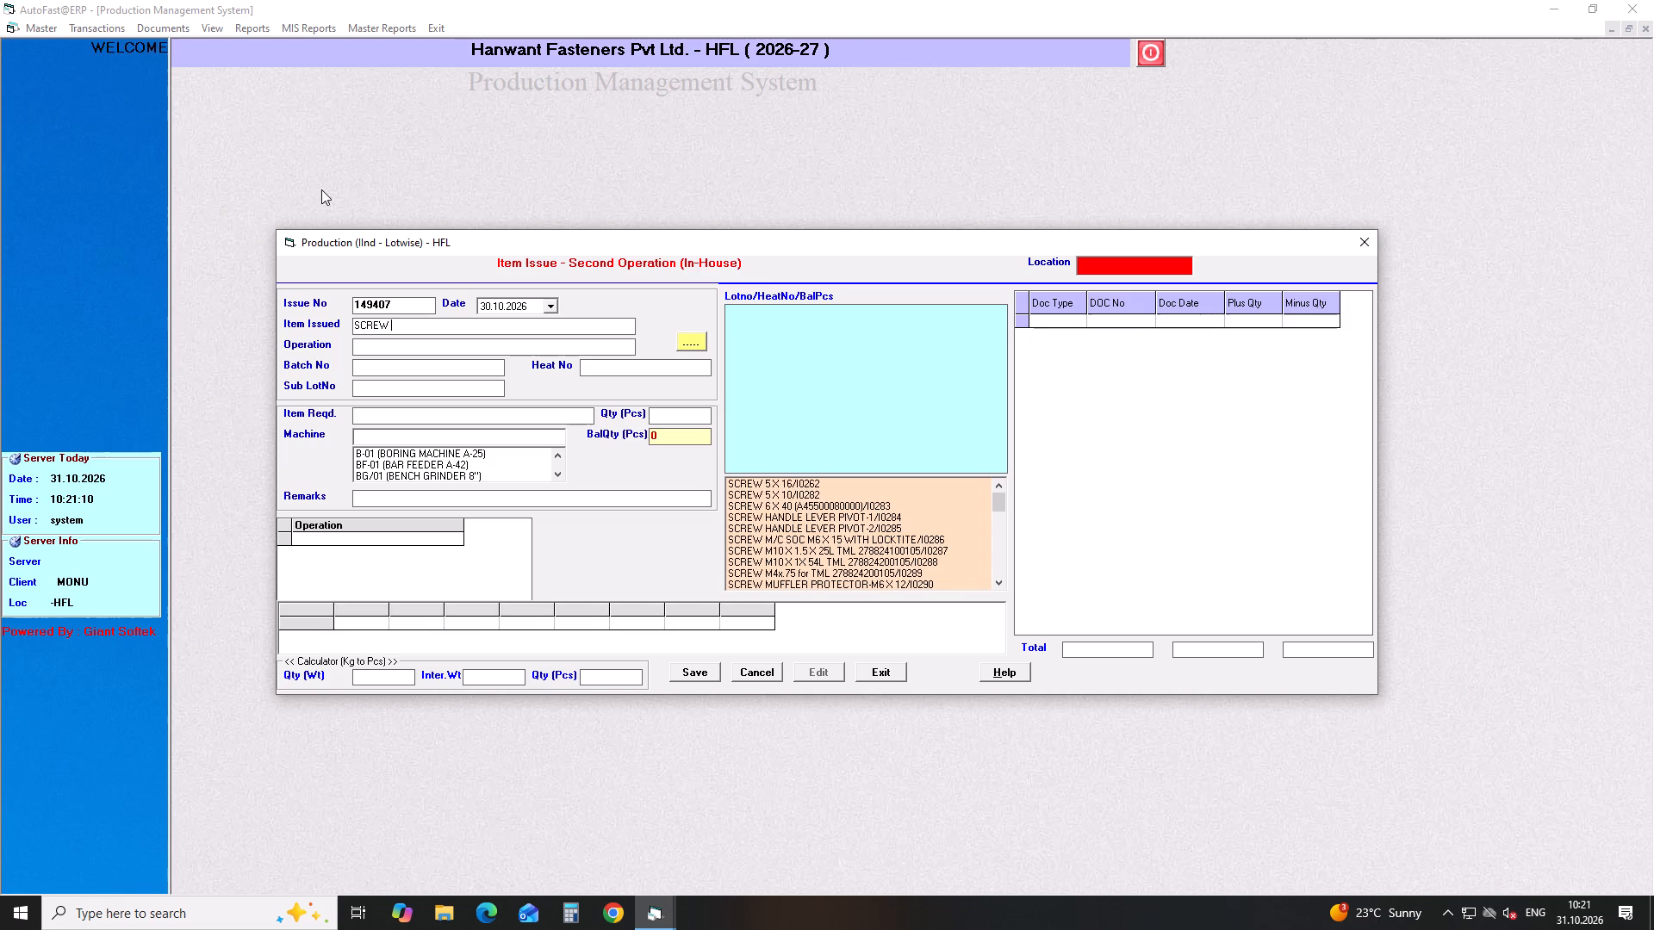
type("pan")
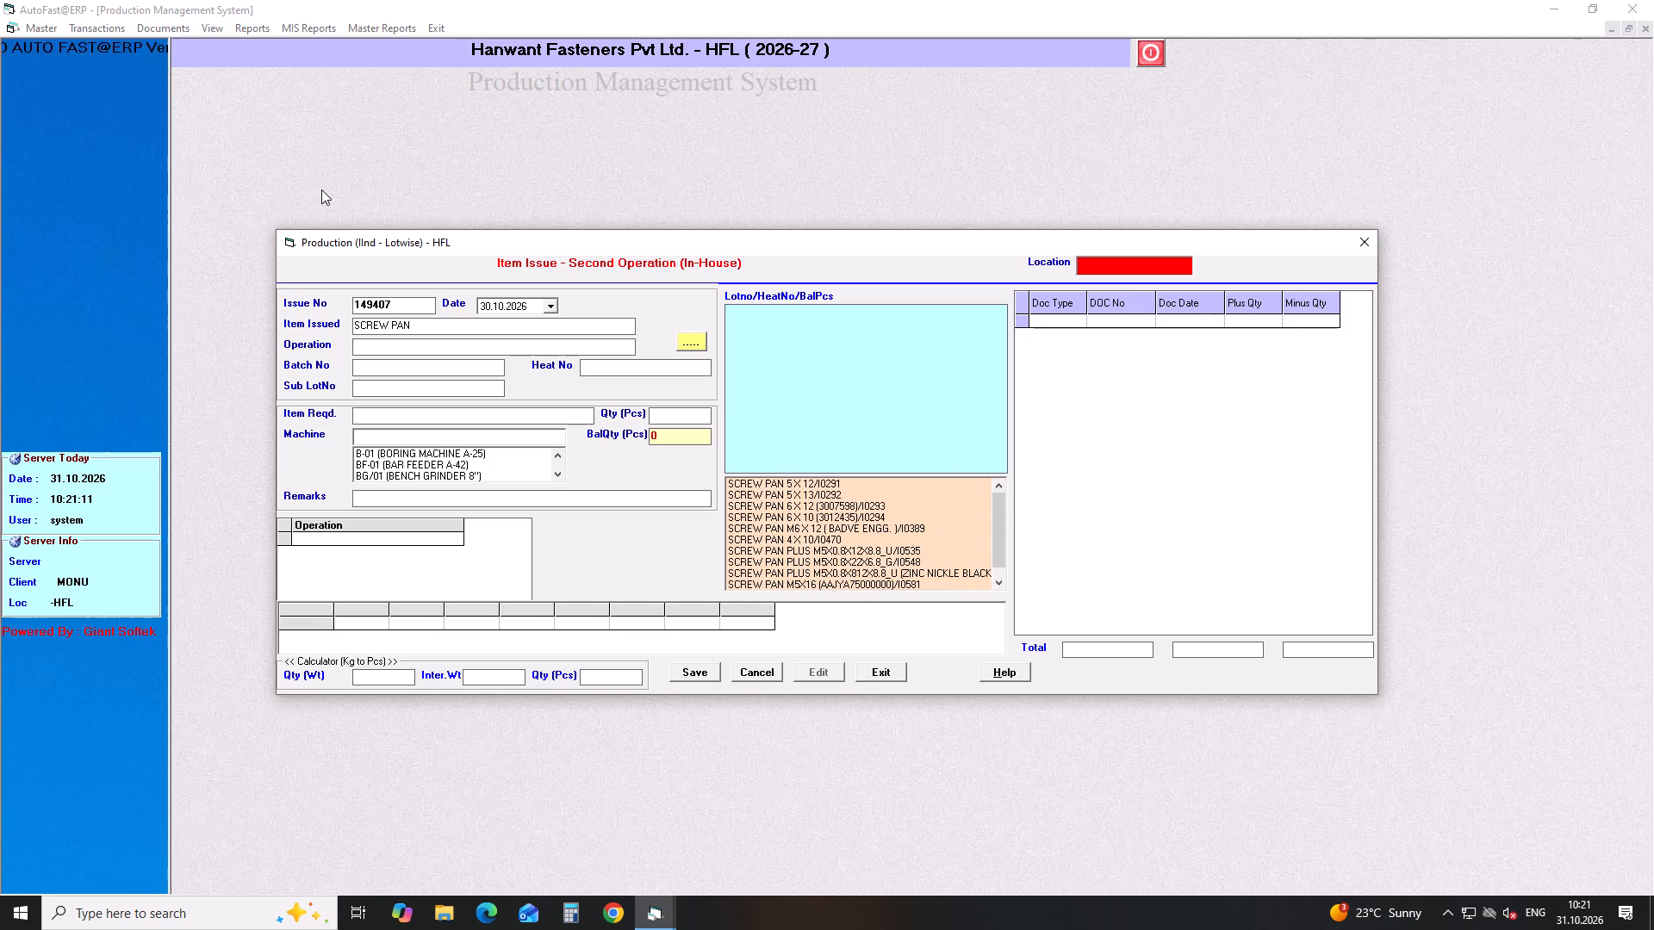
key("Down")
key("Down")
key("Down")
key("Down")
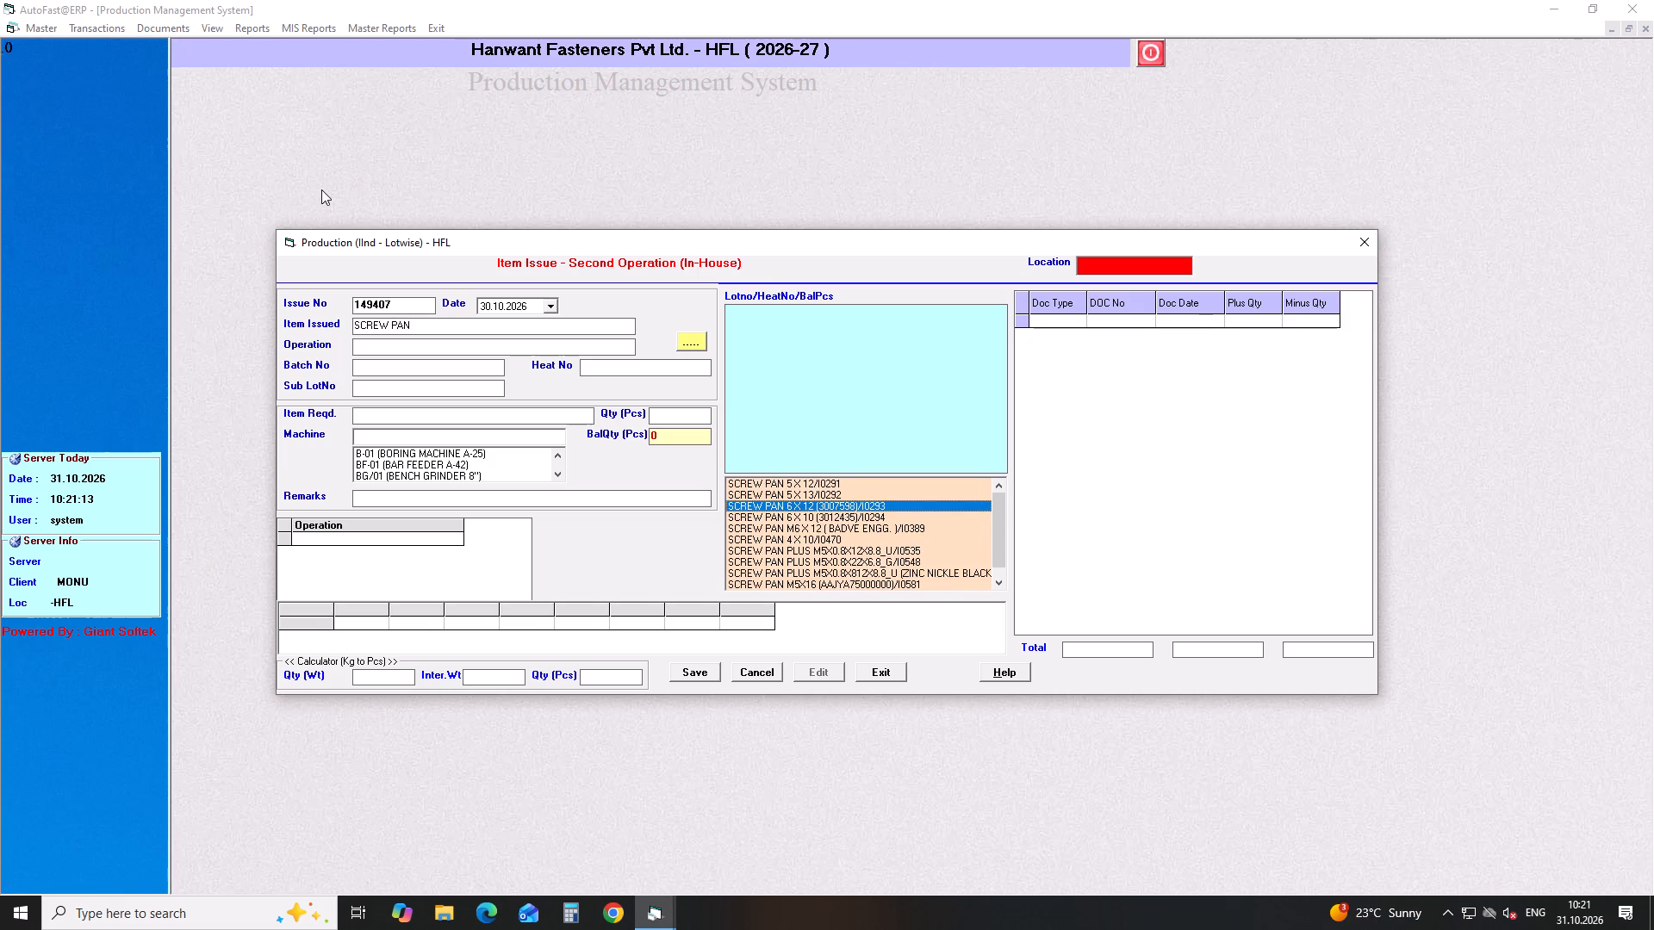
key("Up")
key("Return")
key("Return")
Set the issue's operation to ROLLING and select lot 00486326IP01 with heat number 4521012.
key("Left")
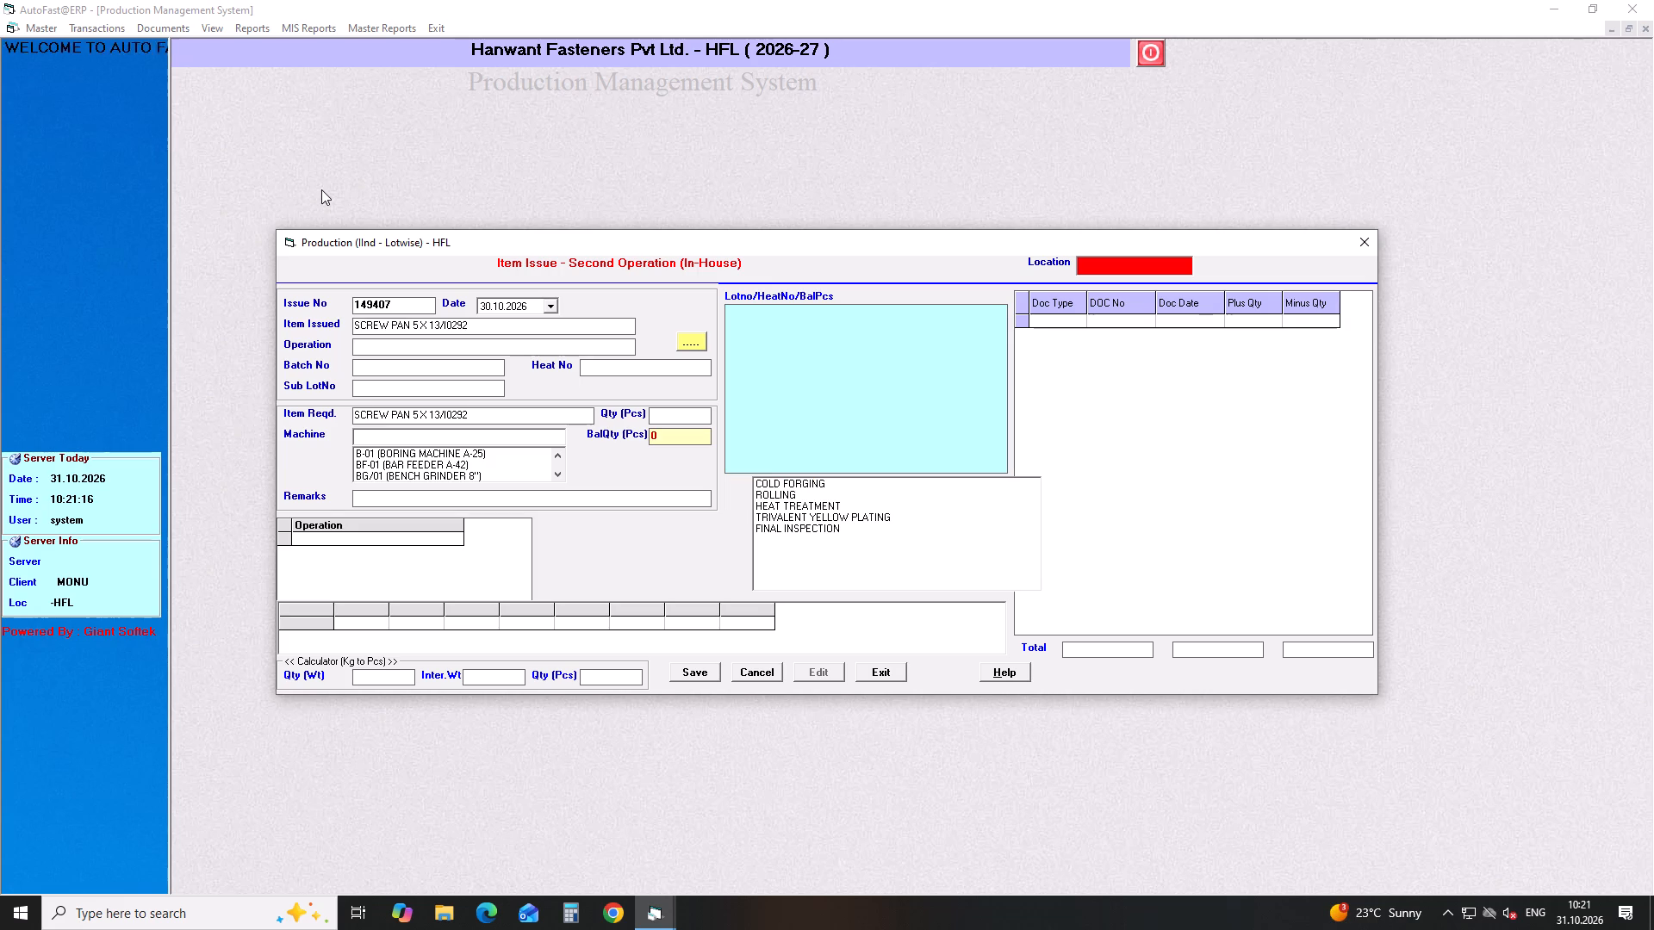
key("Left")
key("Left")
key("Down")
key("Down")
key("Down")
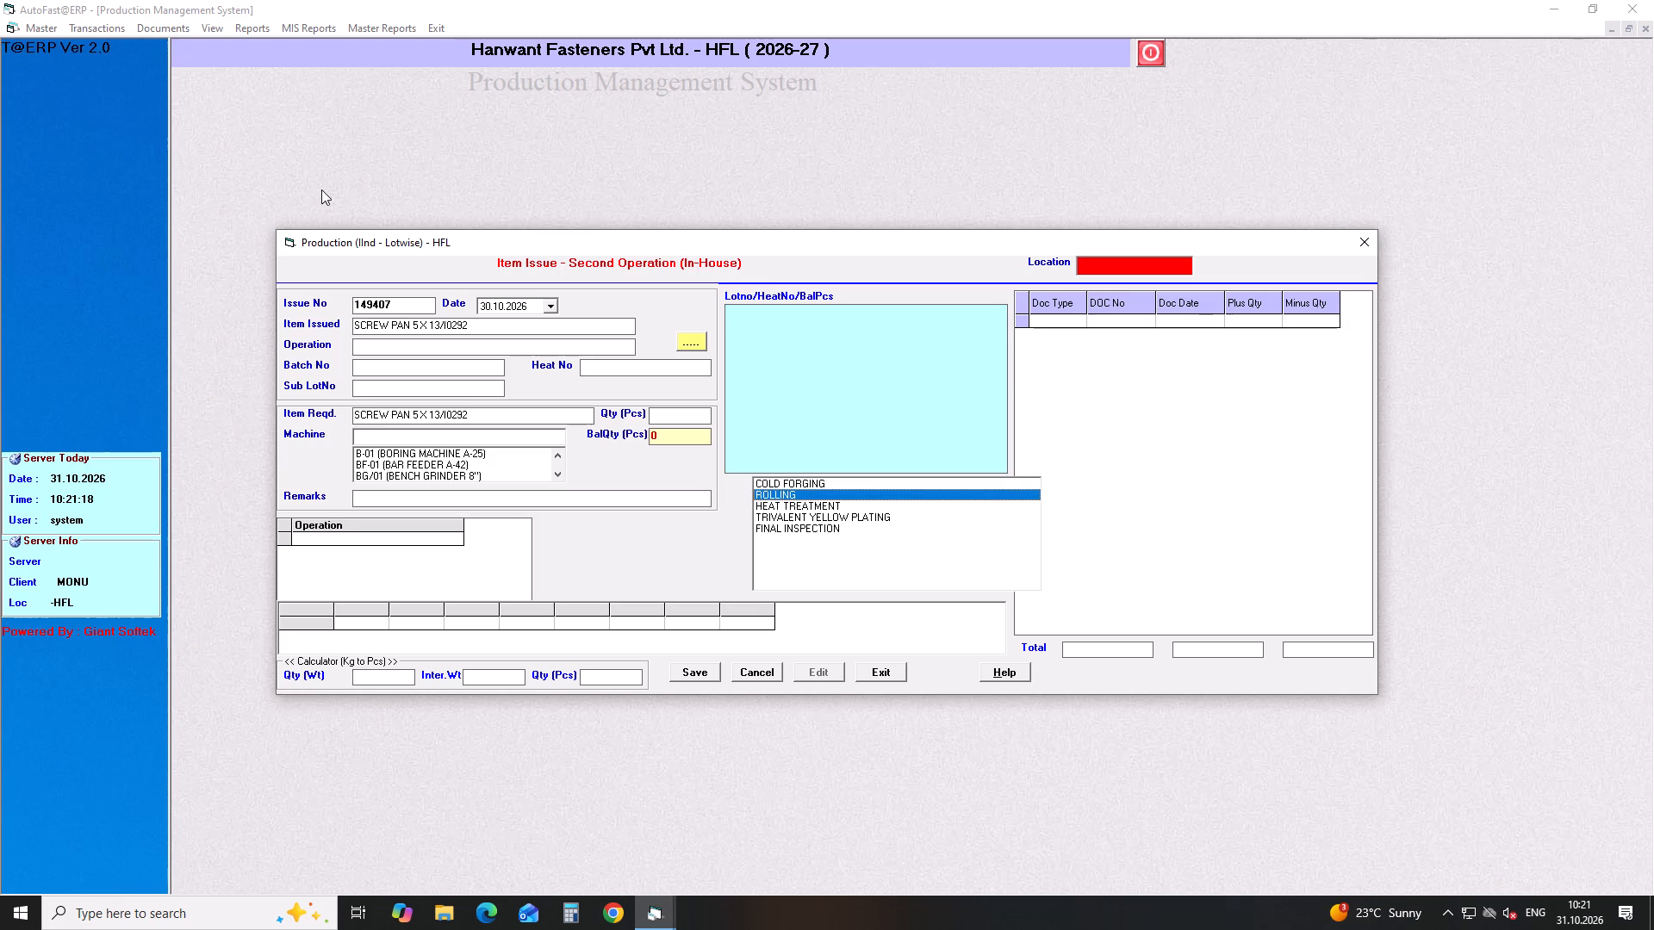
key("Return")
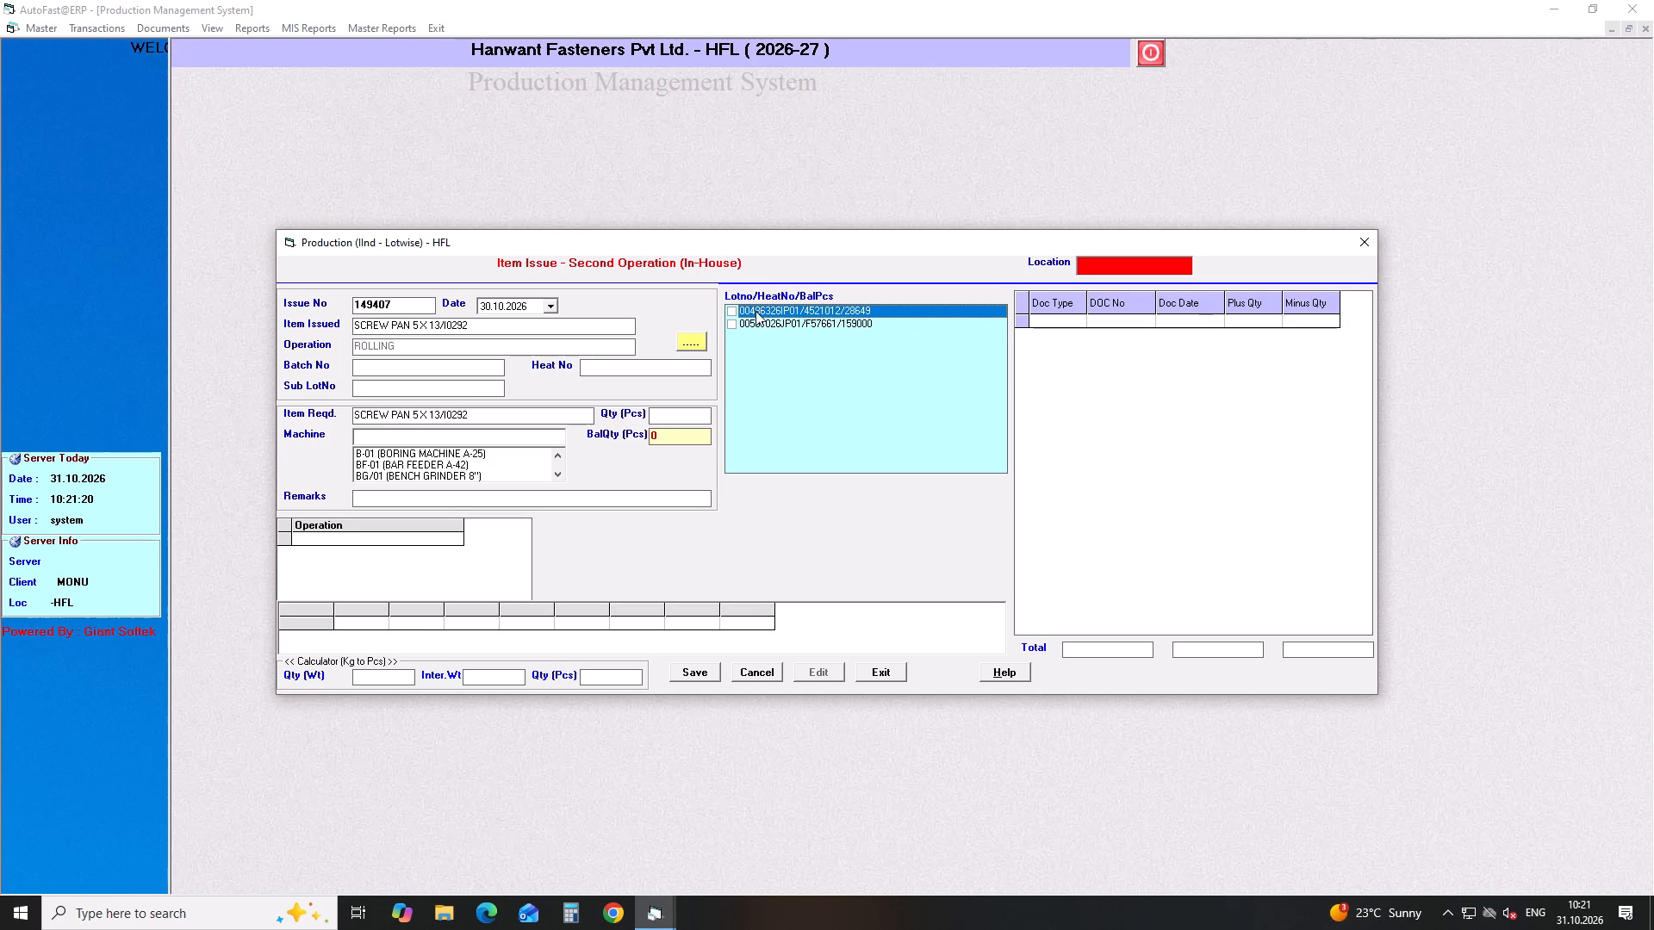
left_click(731, 311)
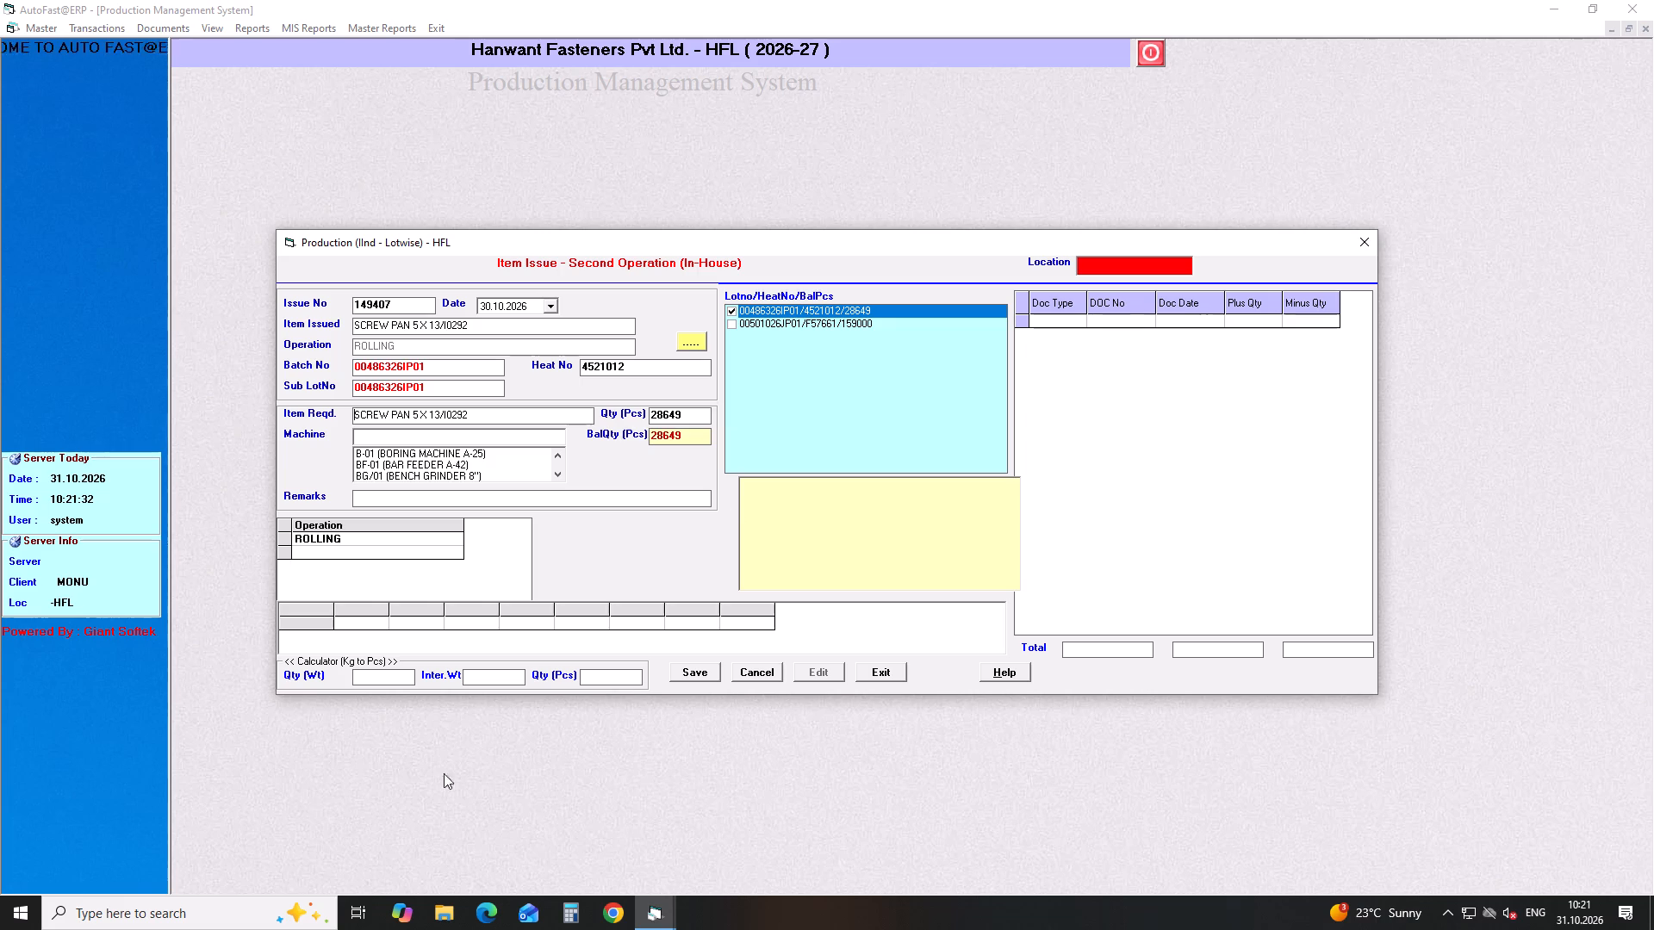
Switch to the calculator and subtract 28649 from 39860.
left_click(563, 909)
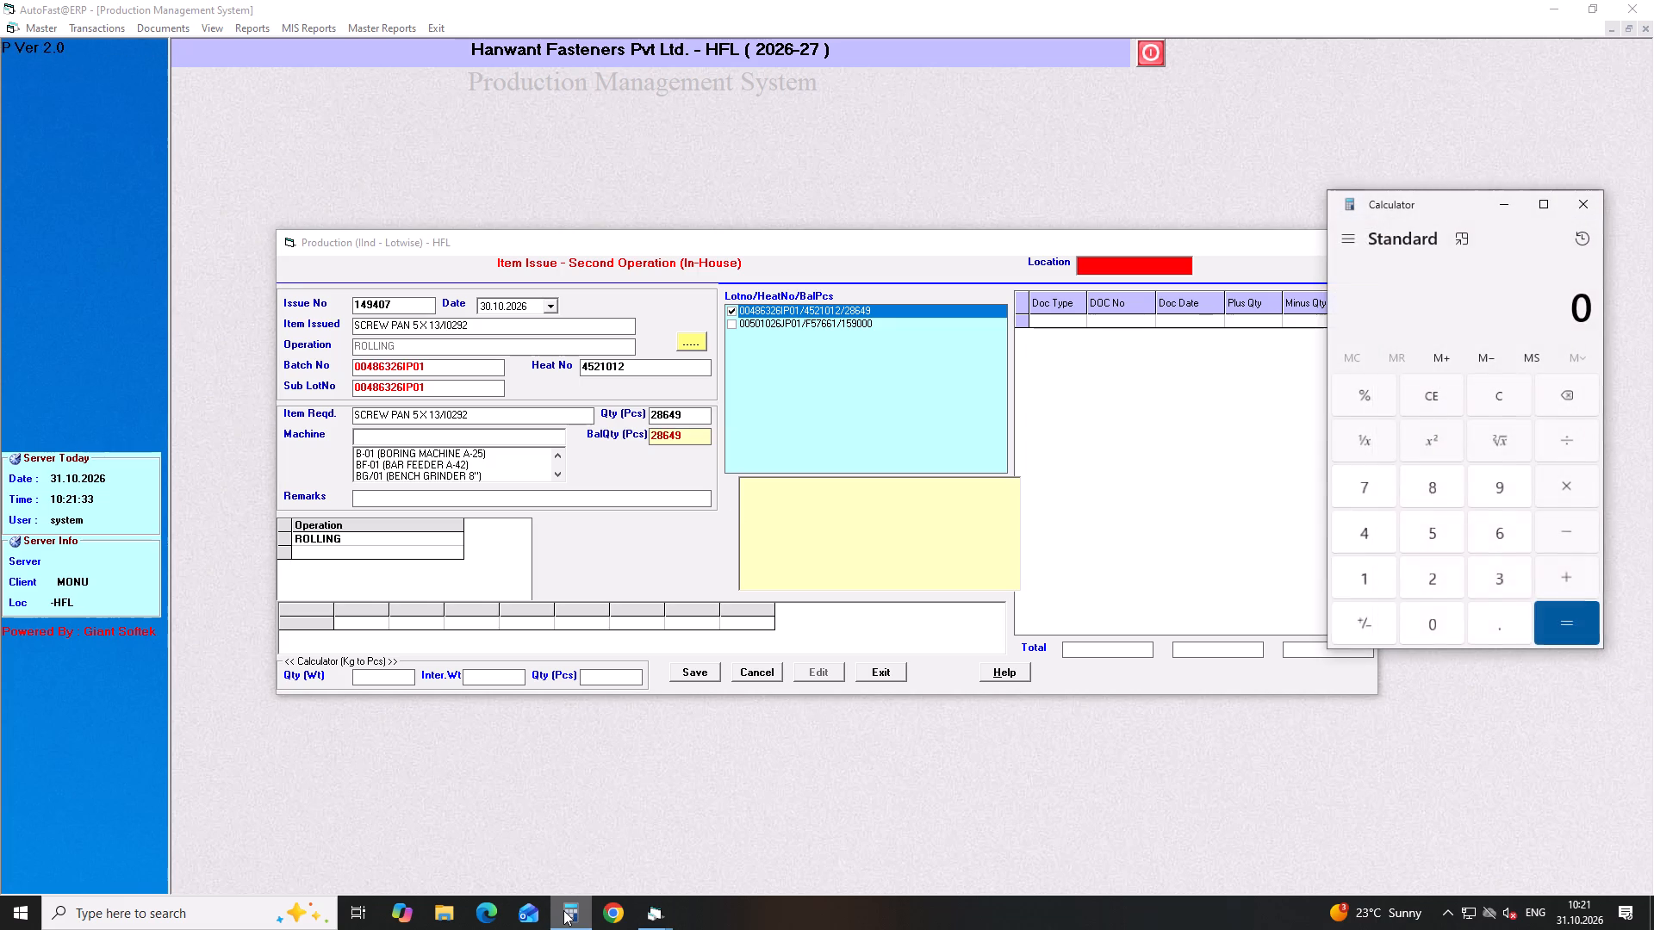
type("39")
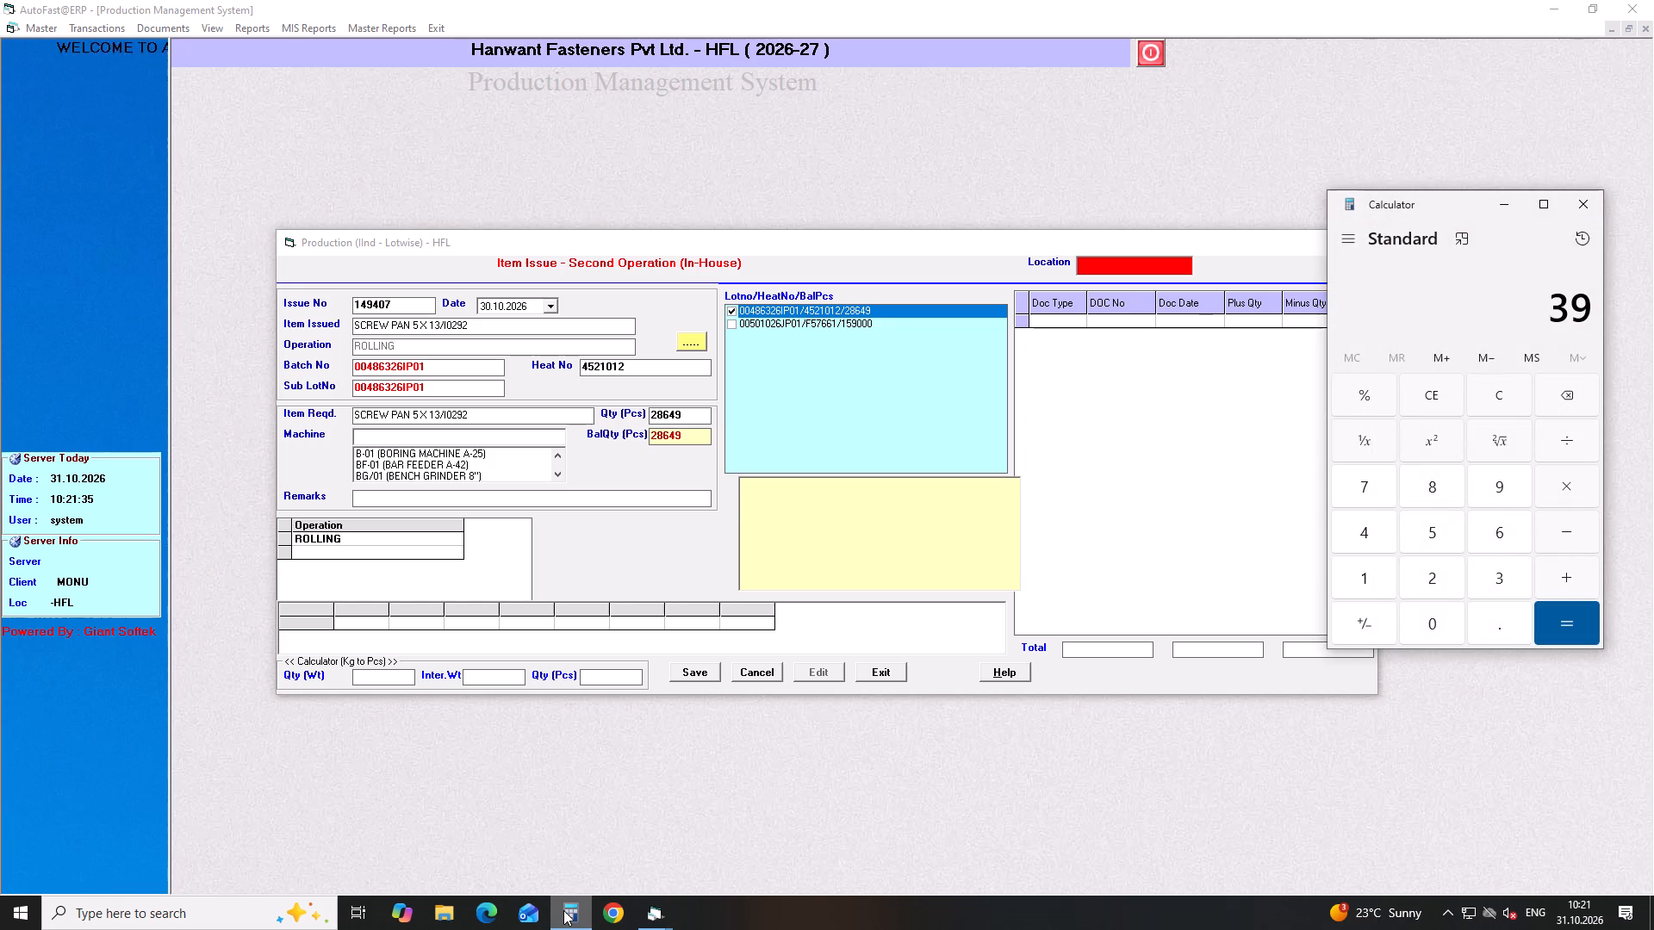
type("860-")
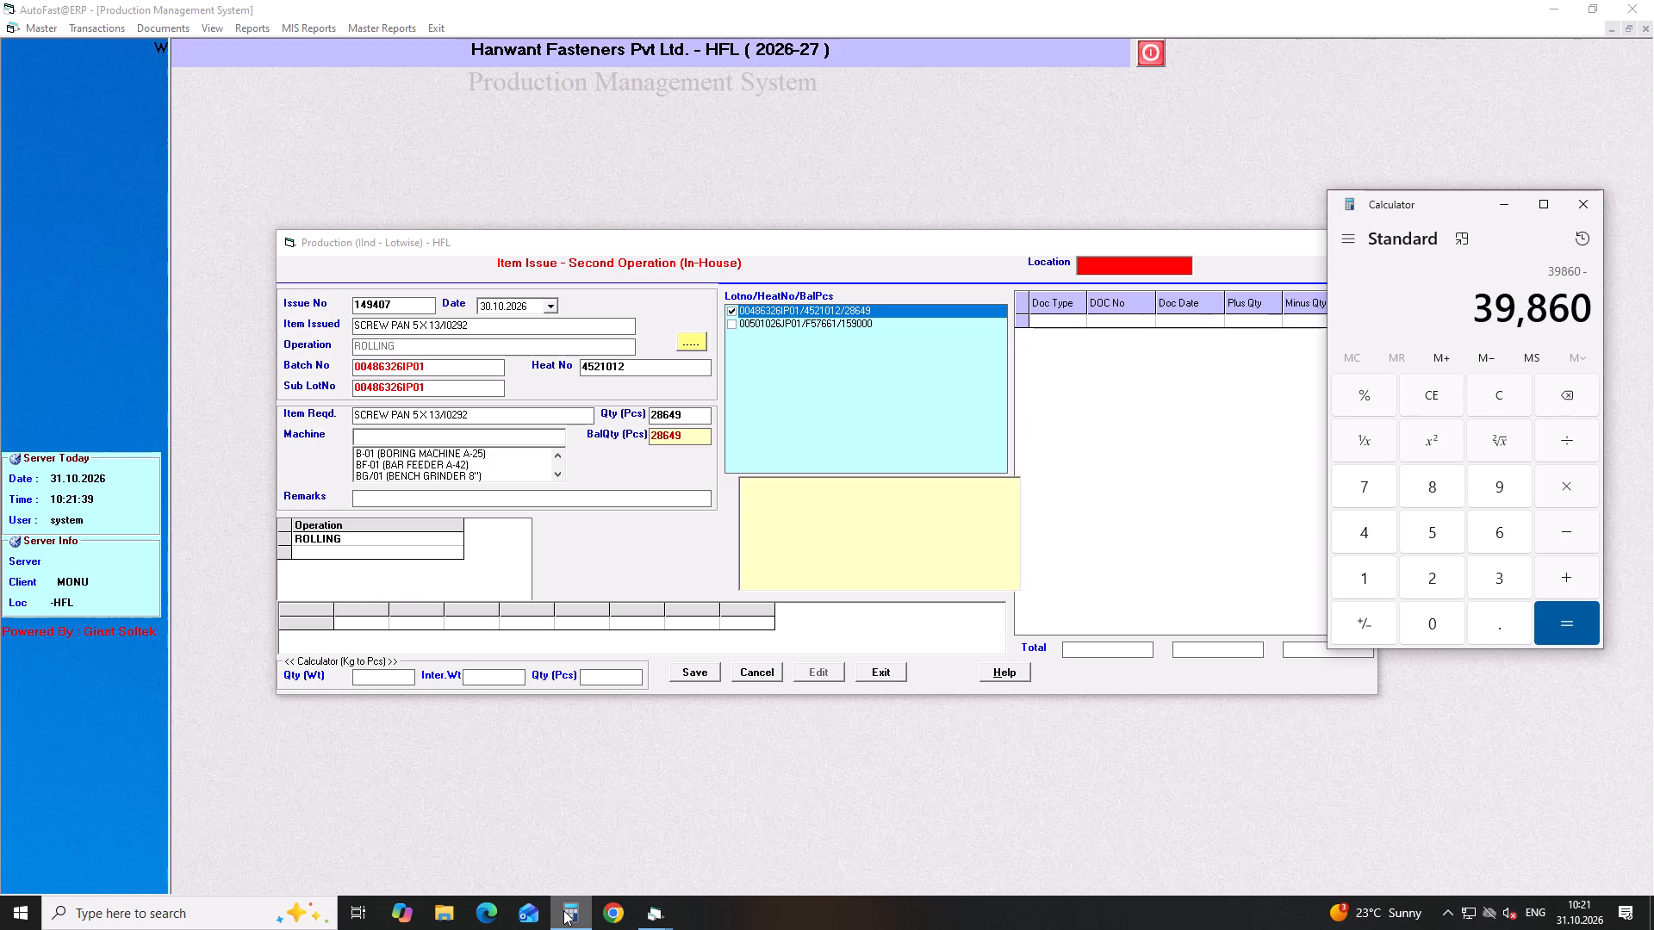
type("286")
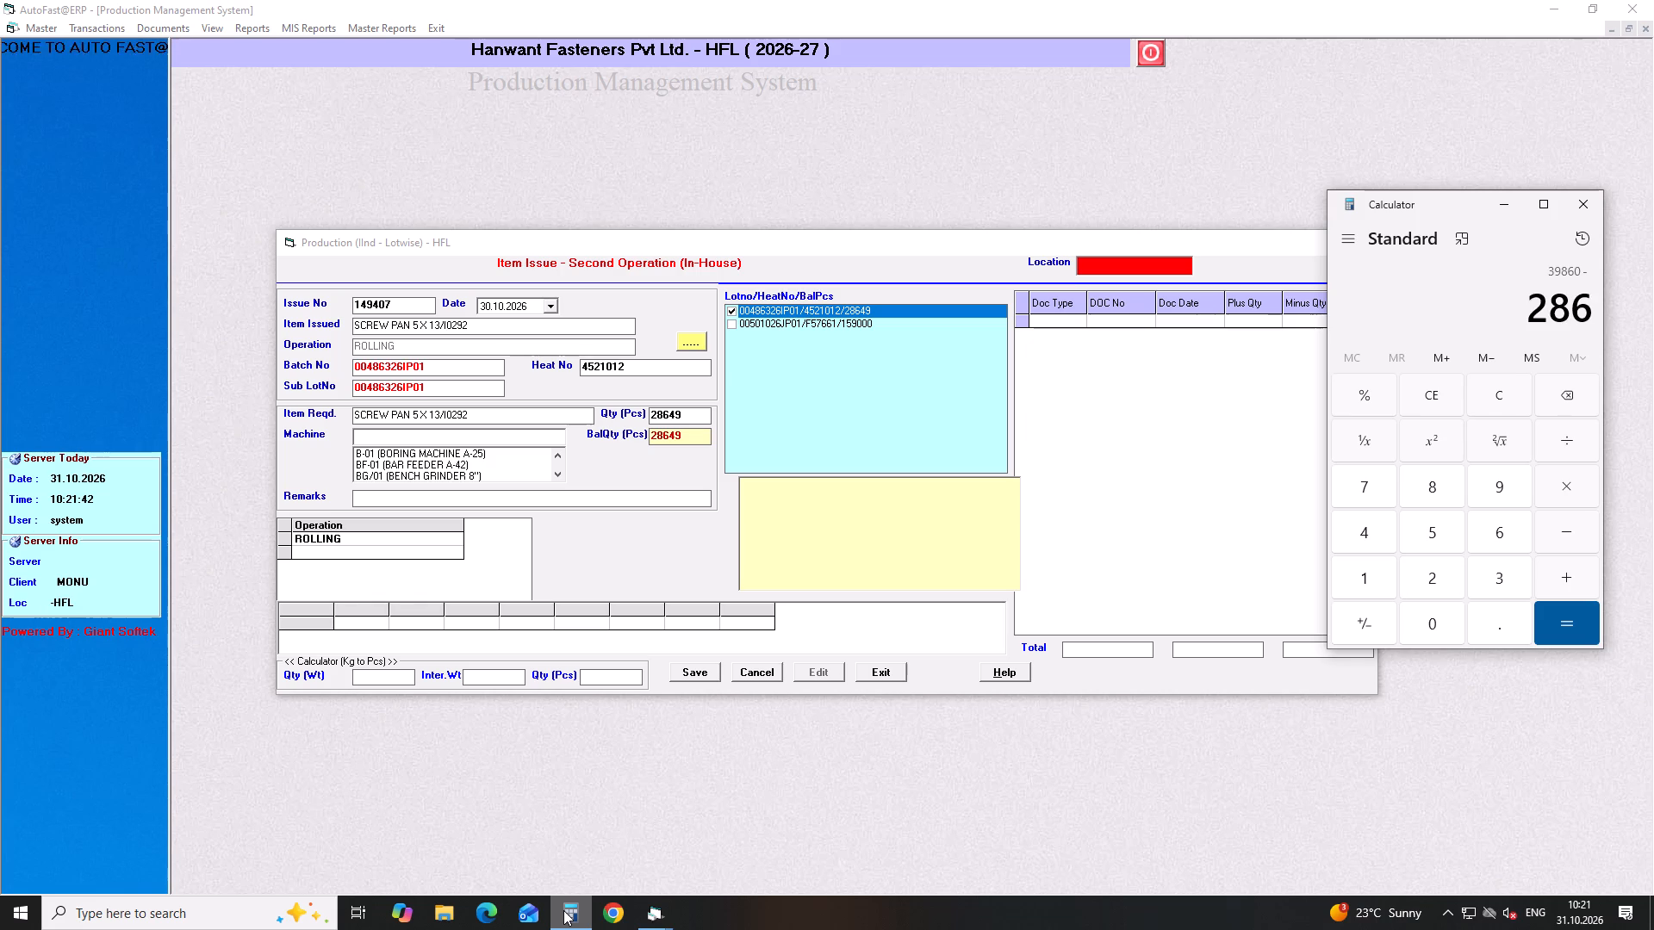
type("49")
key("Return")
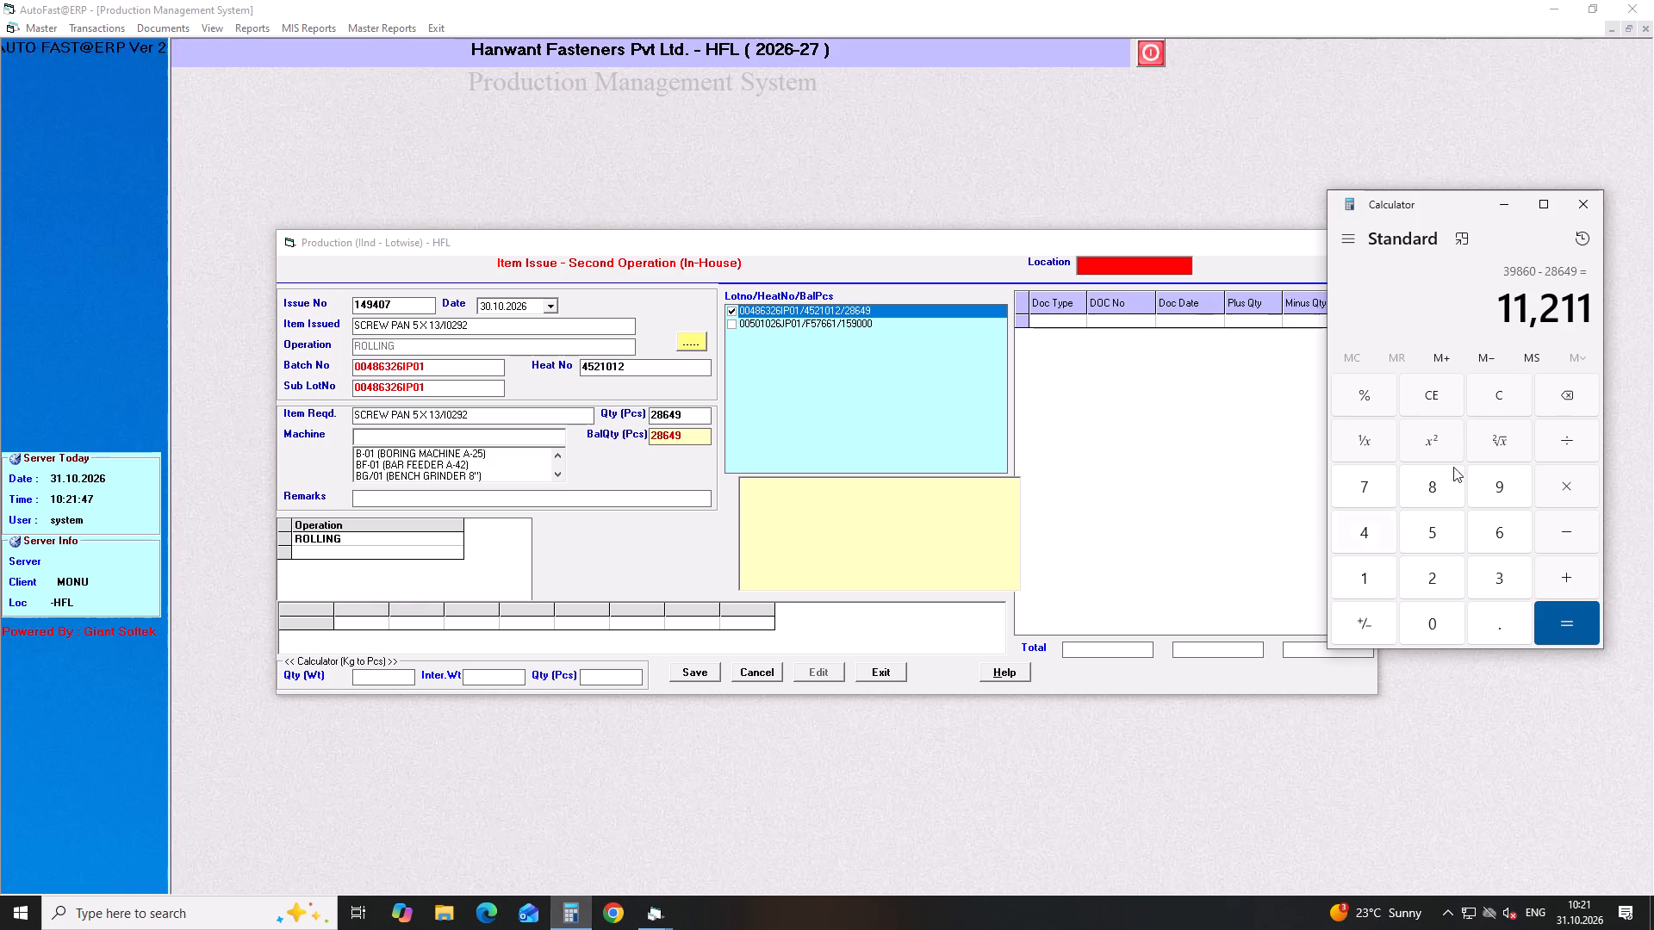
left_click(1580, 204)
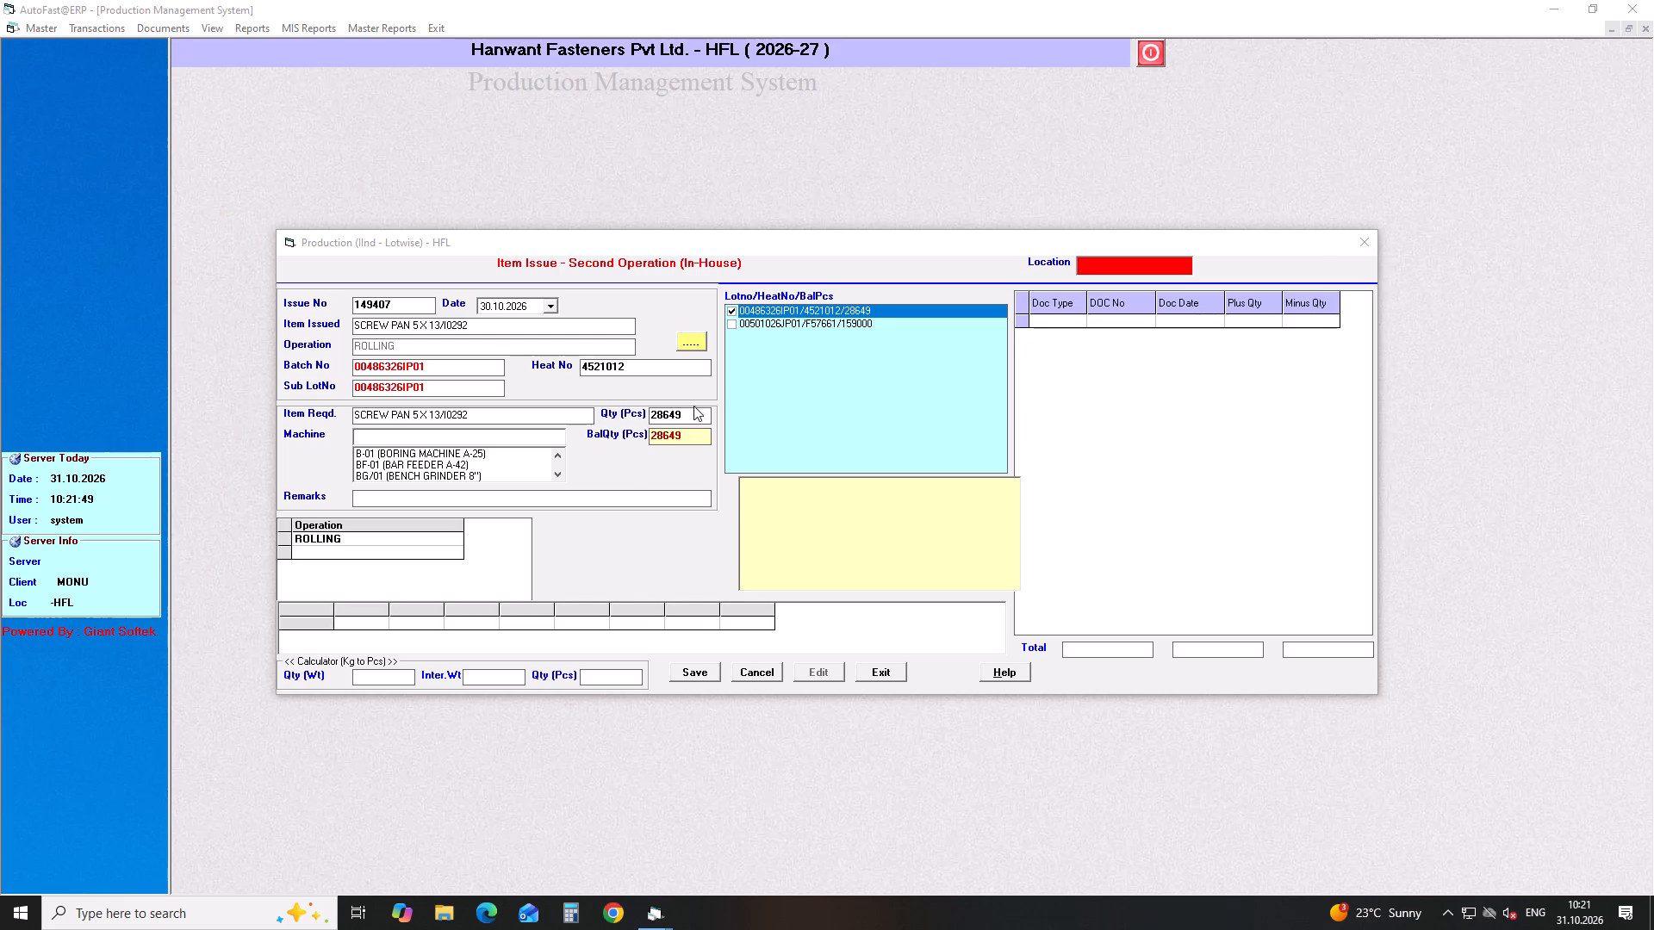
Return to the item issue and accept 28649 pcs as the quantity.
left_click(691, 414)
key("Return")
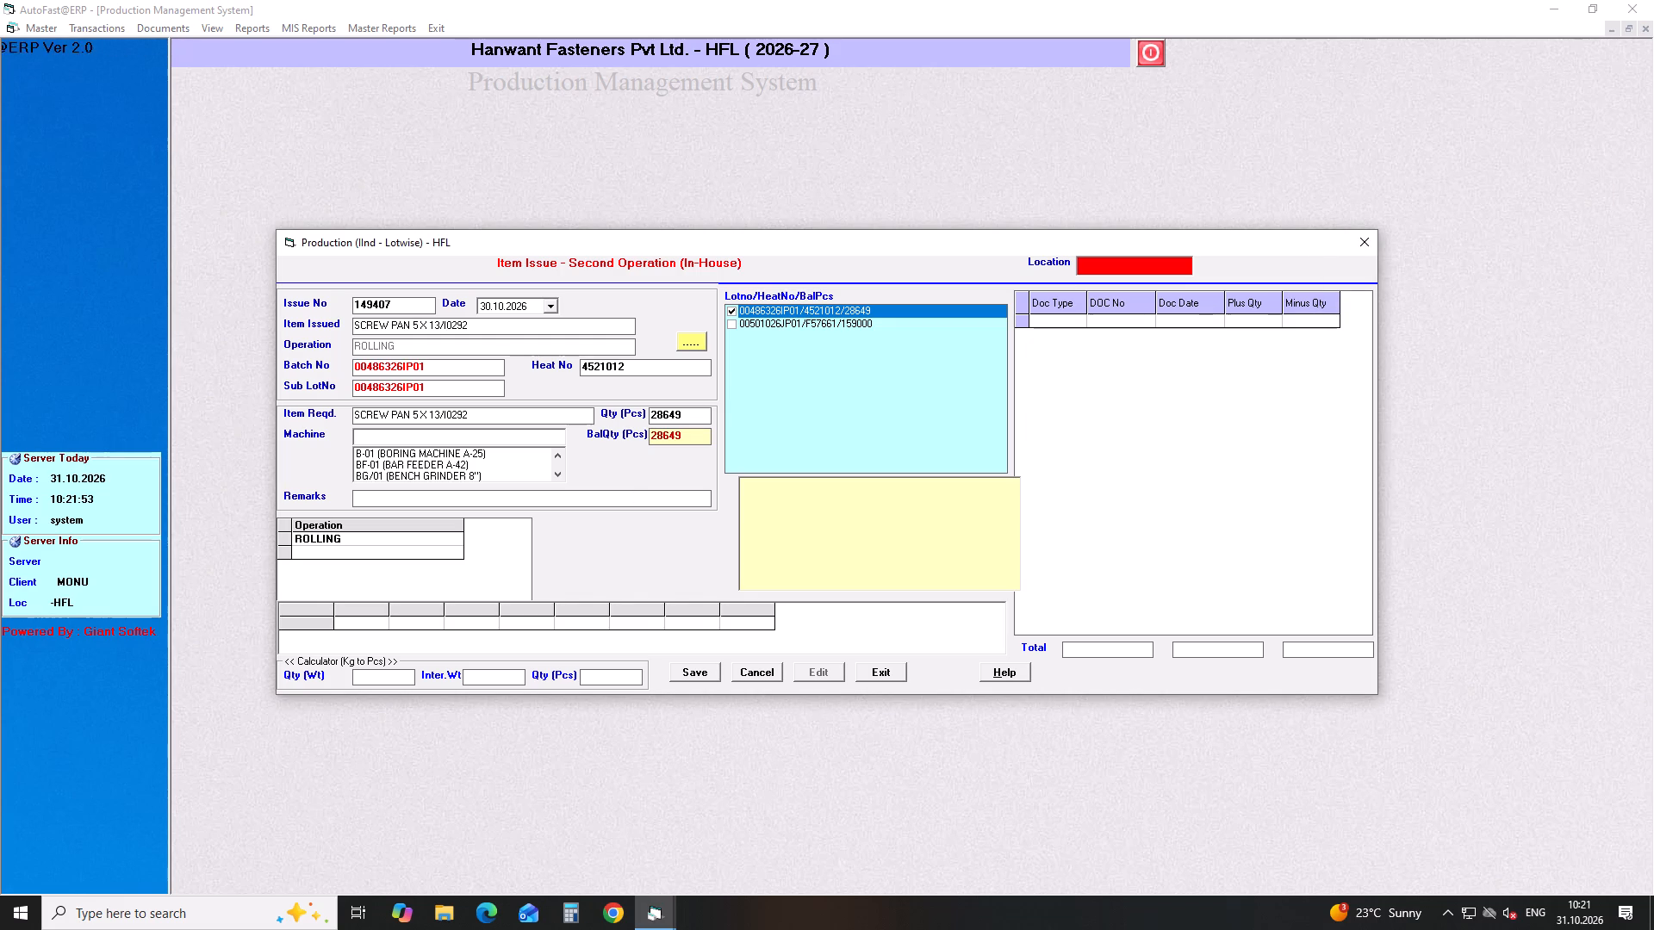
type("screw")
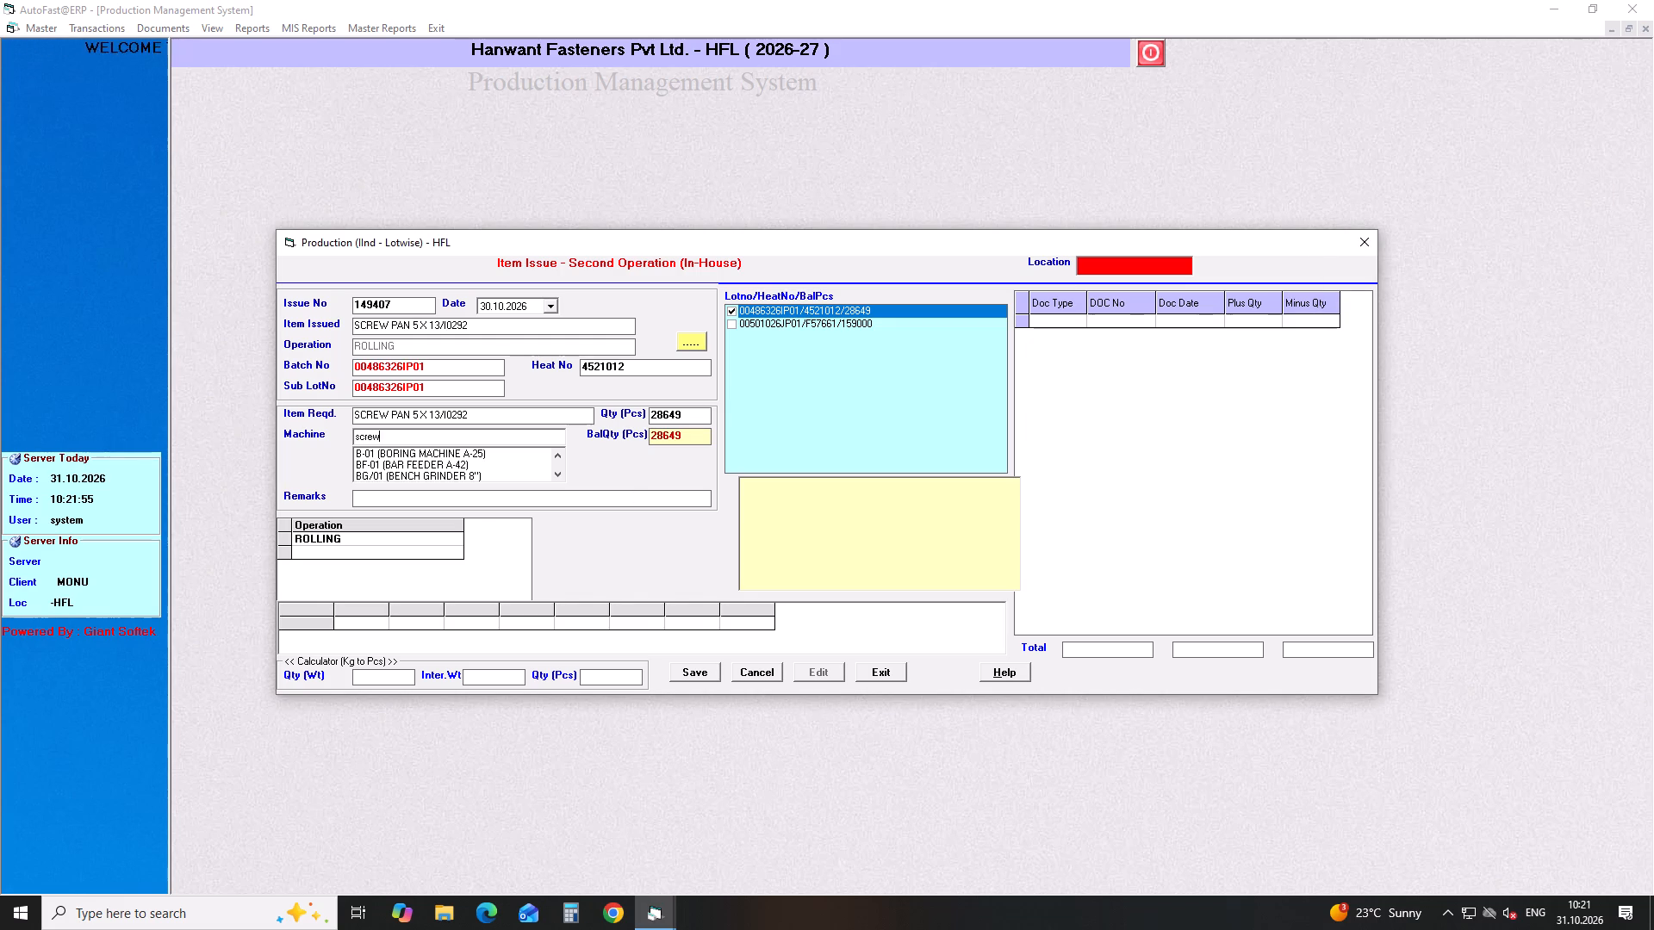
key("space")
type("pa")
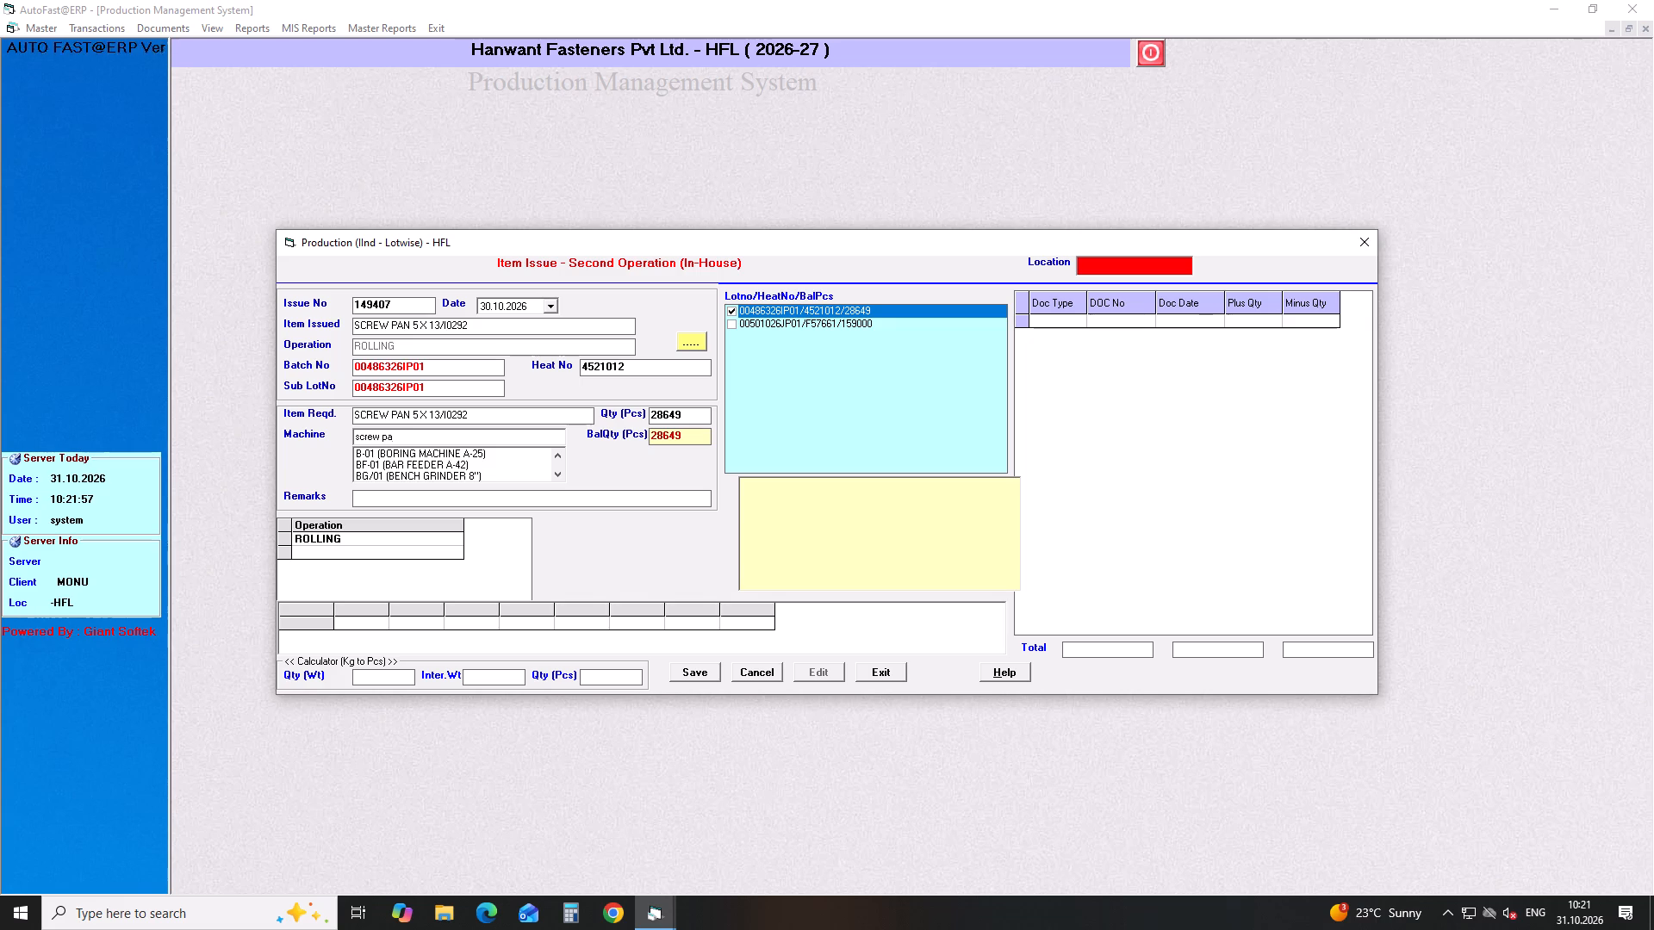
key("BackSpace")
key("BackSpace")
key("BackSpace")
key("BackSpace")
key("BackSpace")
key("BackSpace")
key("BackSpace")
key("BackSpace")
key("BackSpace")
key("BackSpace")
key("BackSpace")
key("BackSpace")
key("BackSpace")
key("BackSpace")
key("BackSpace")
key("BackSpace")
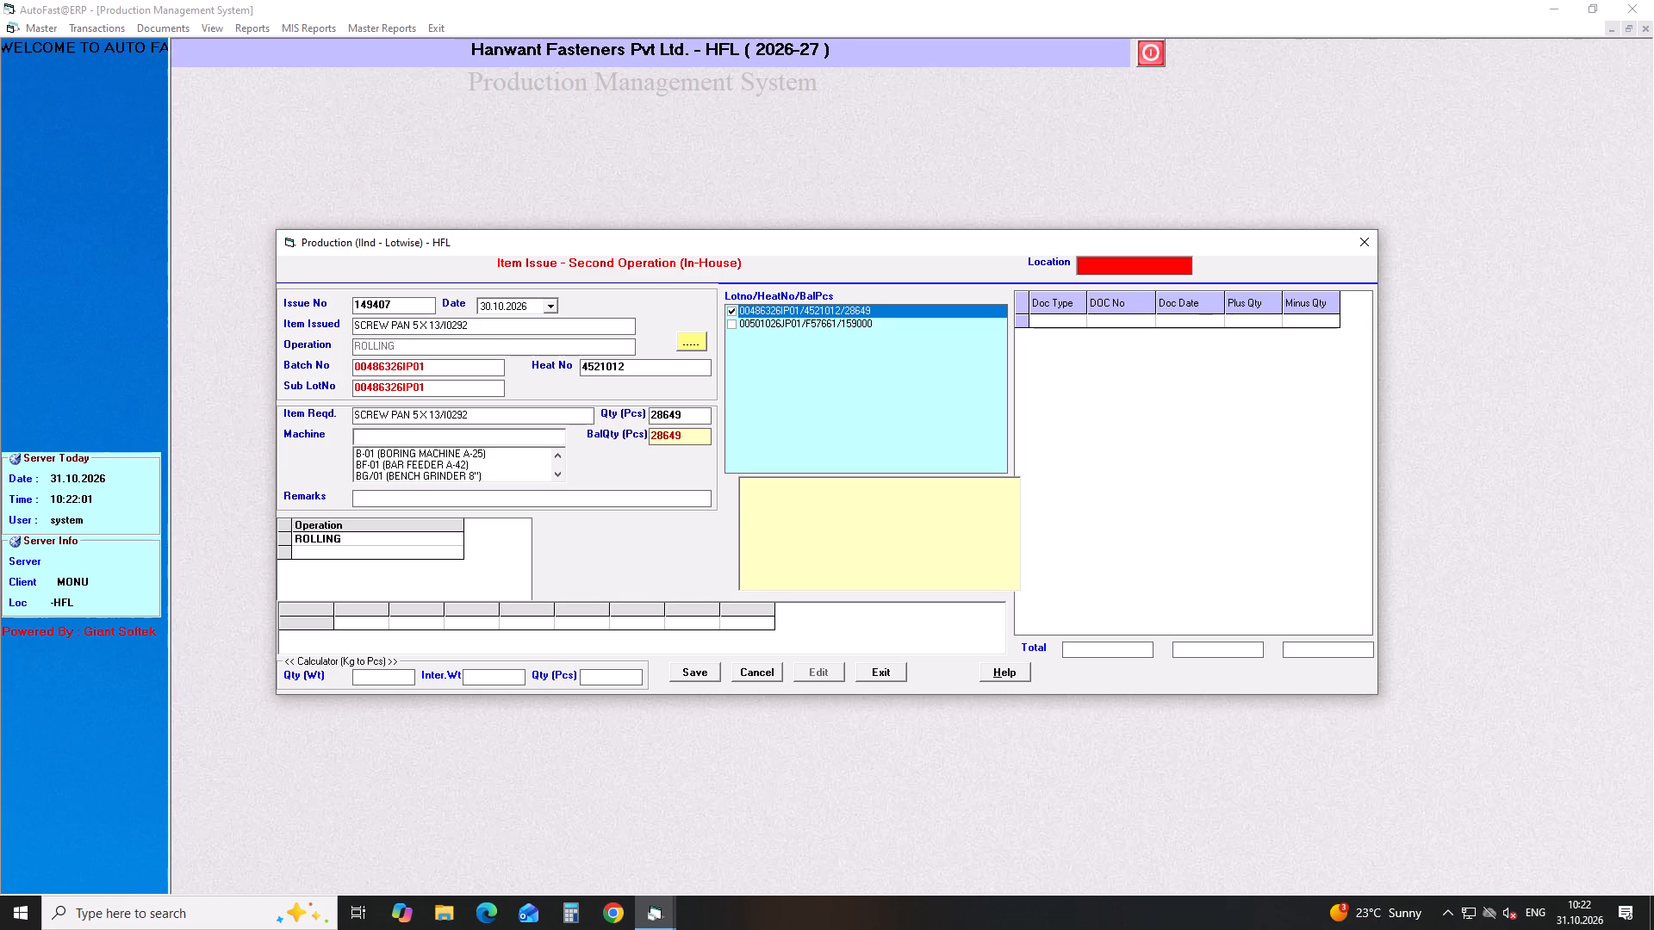
Assign machine TRM-10 (ROLLING 7MM) to the issue.
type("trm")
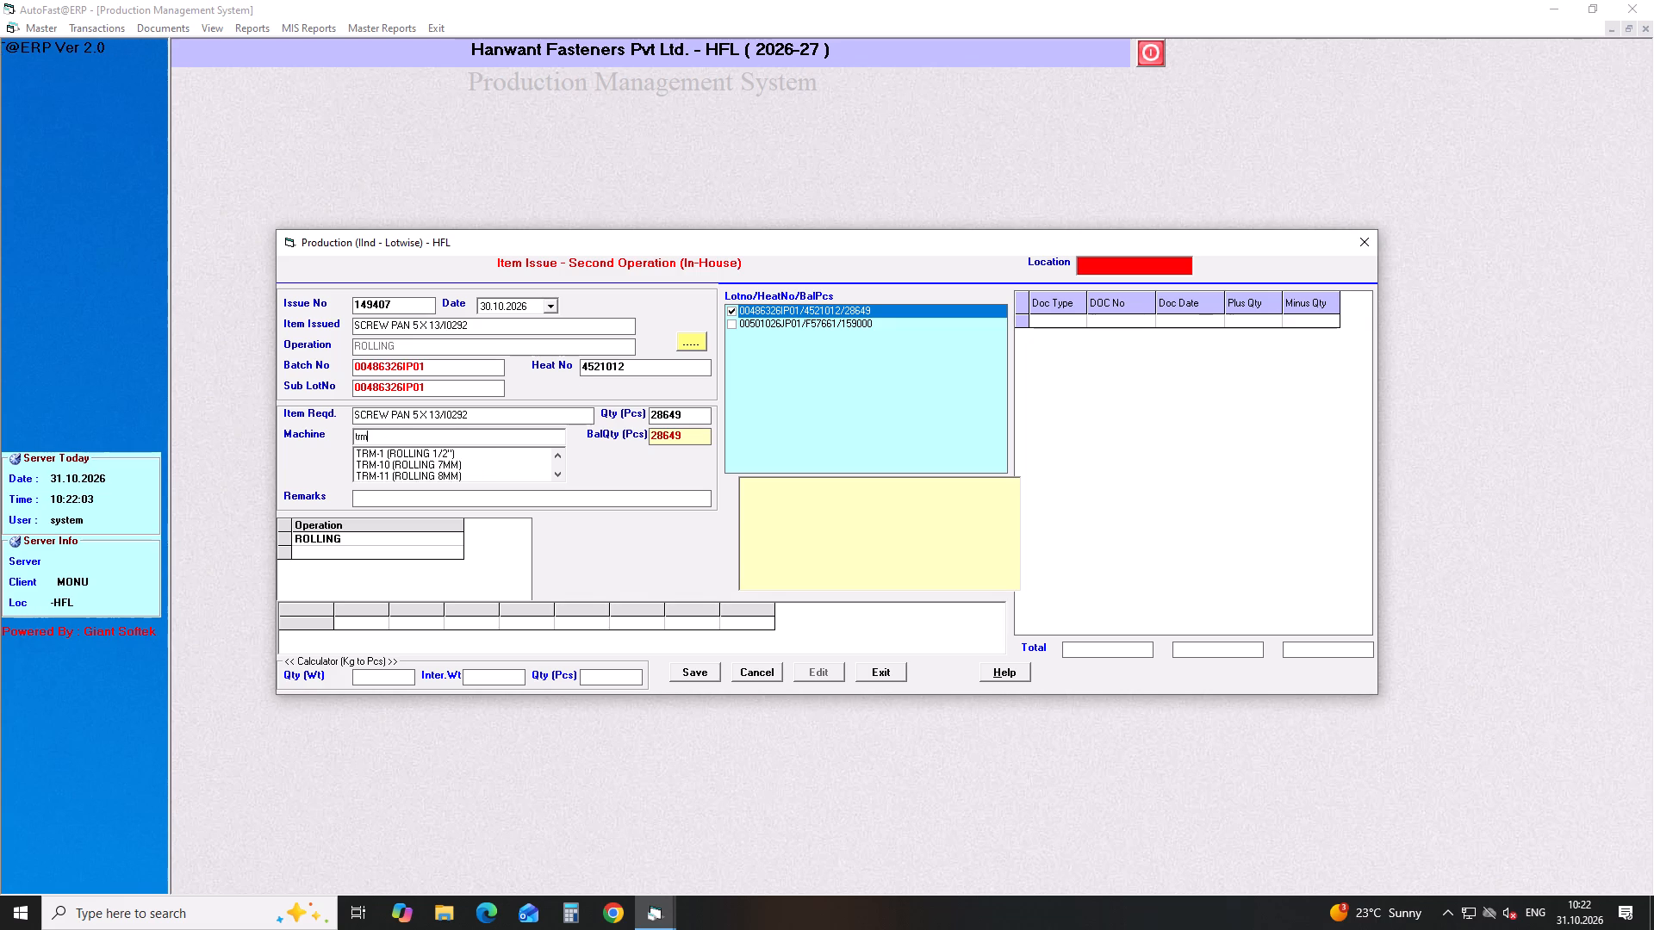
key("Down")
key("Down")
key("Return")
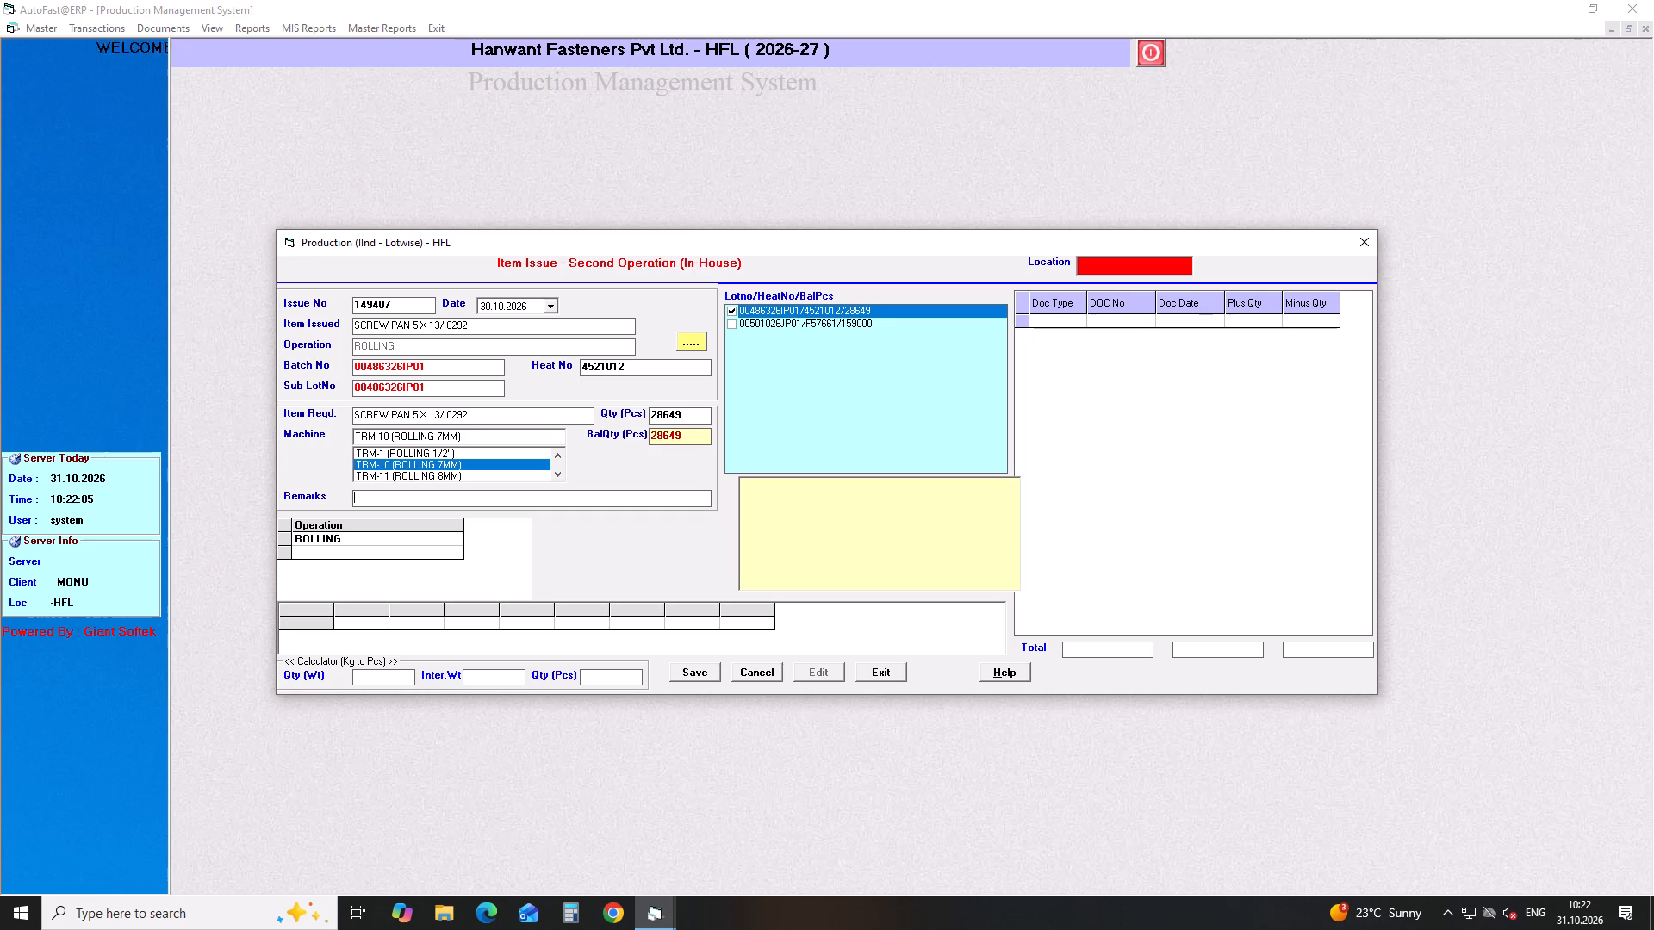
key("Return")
Reselect lot 00486326IP01 for the ROLLING operation and save the issue of 28649 pcs.
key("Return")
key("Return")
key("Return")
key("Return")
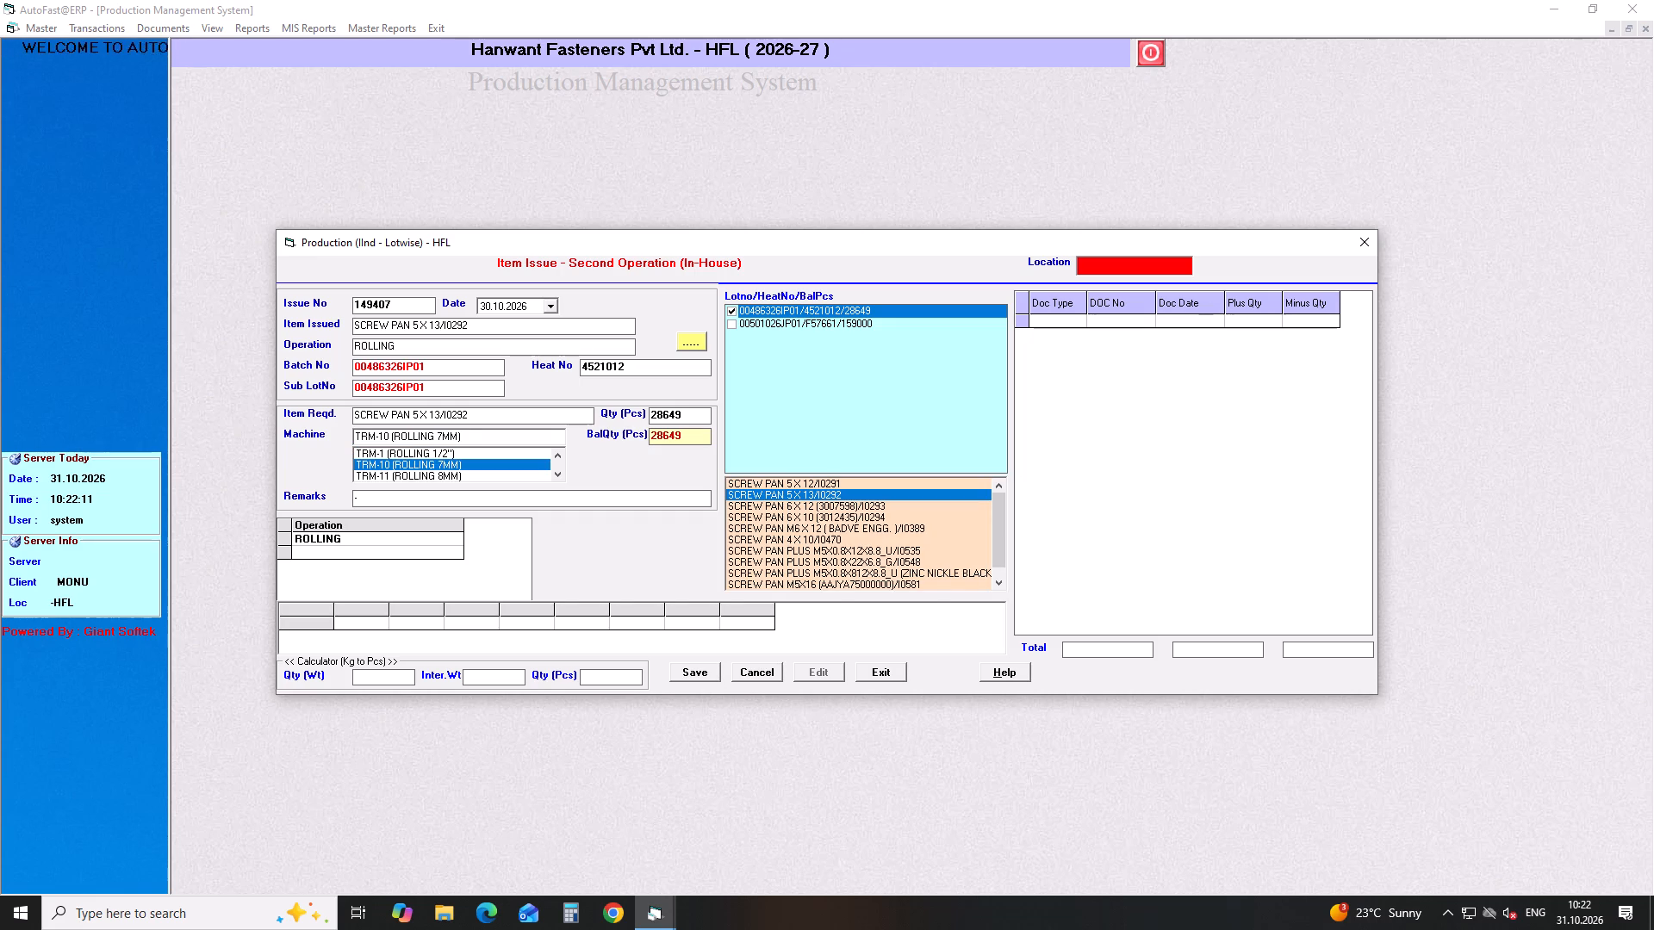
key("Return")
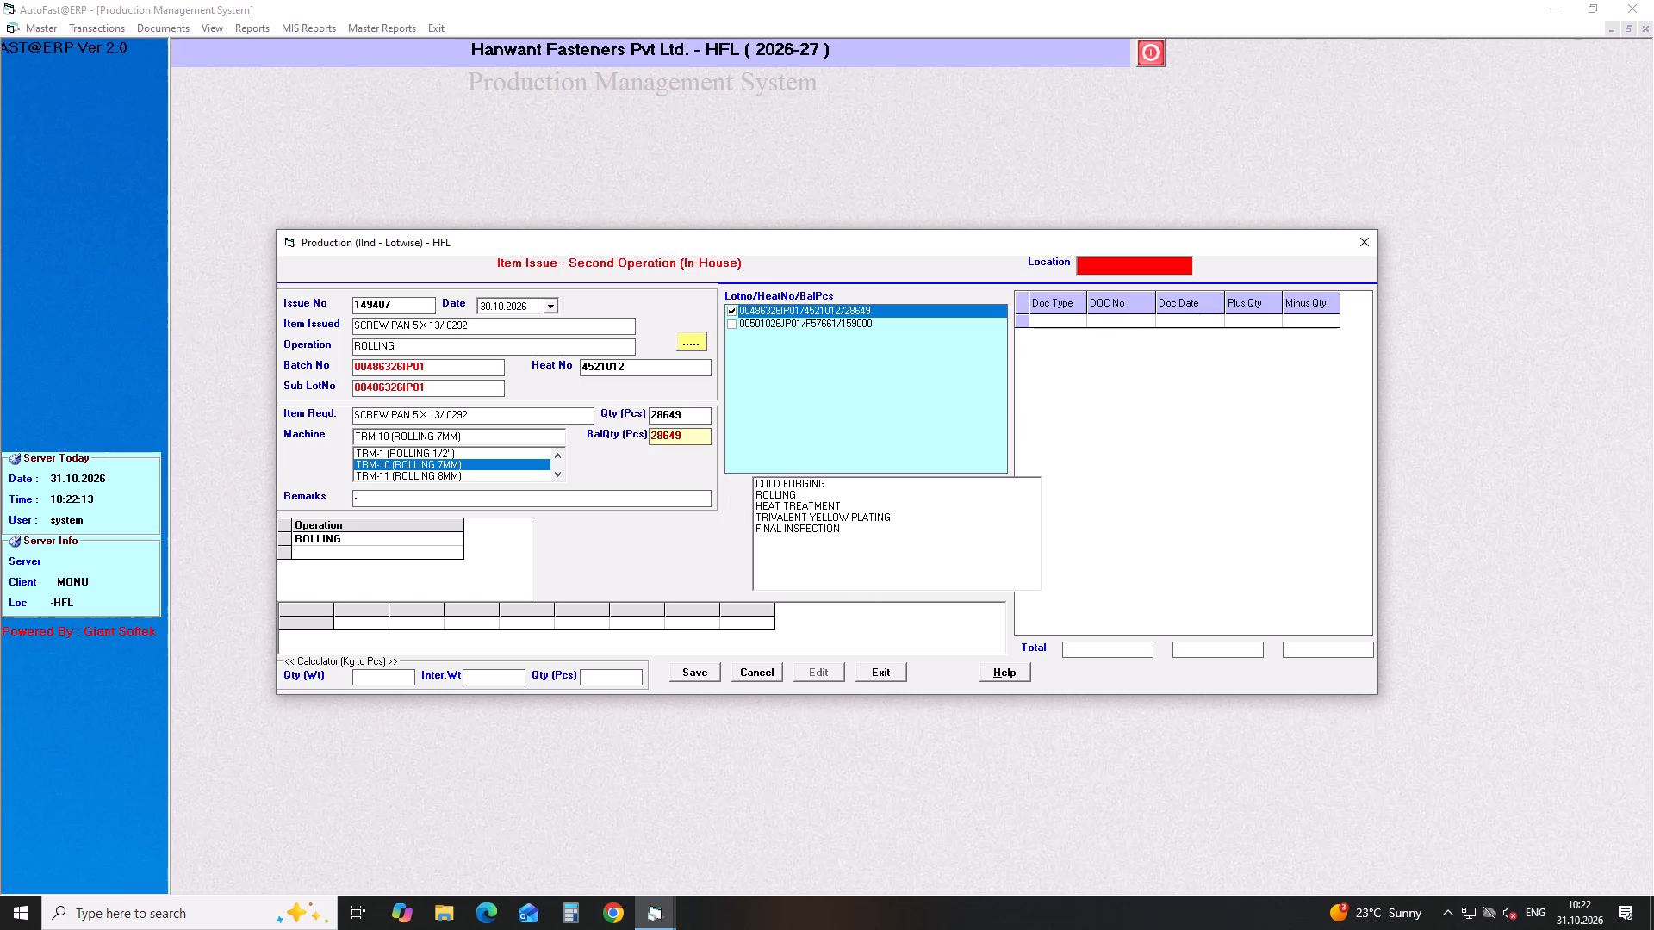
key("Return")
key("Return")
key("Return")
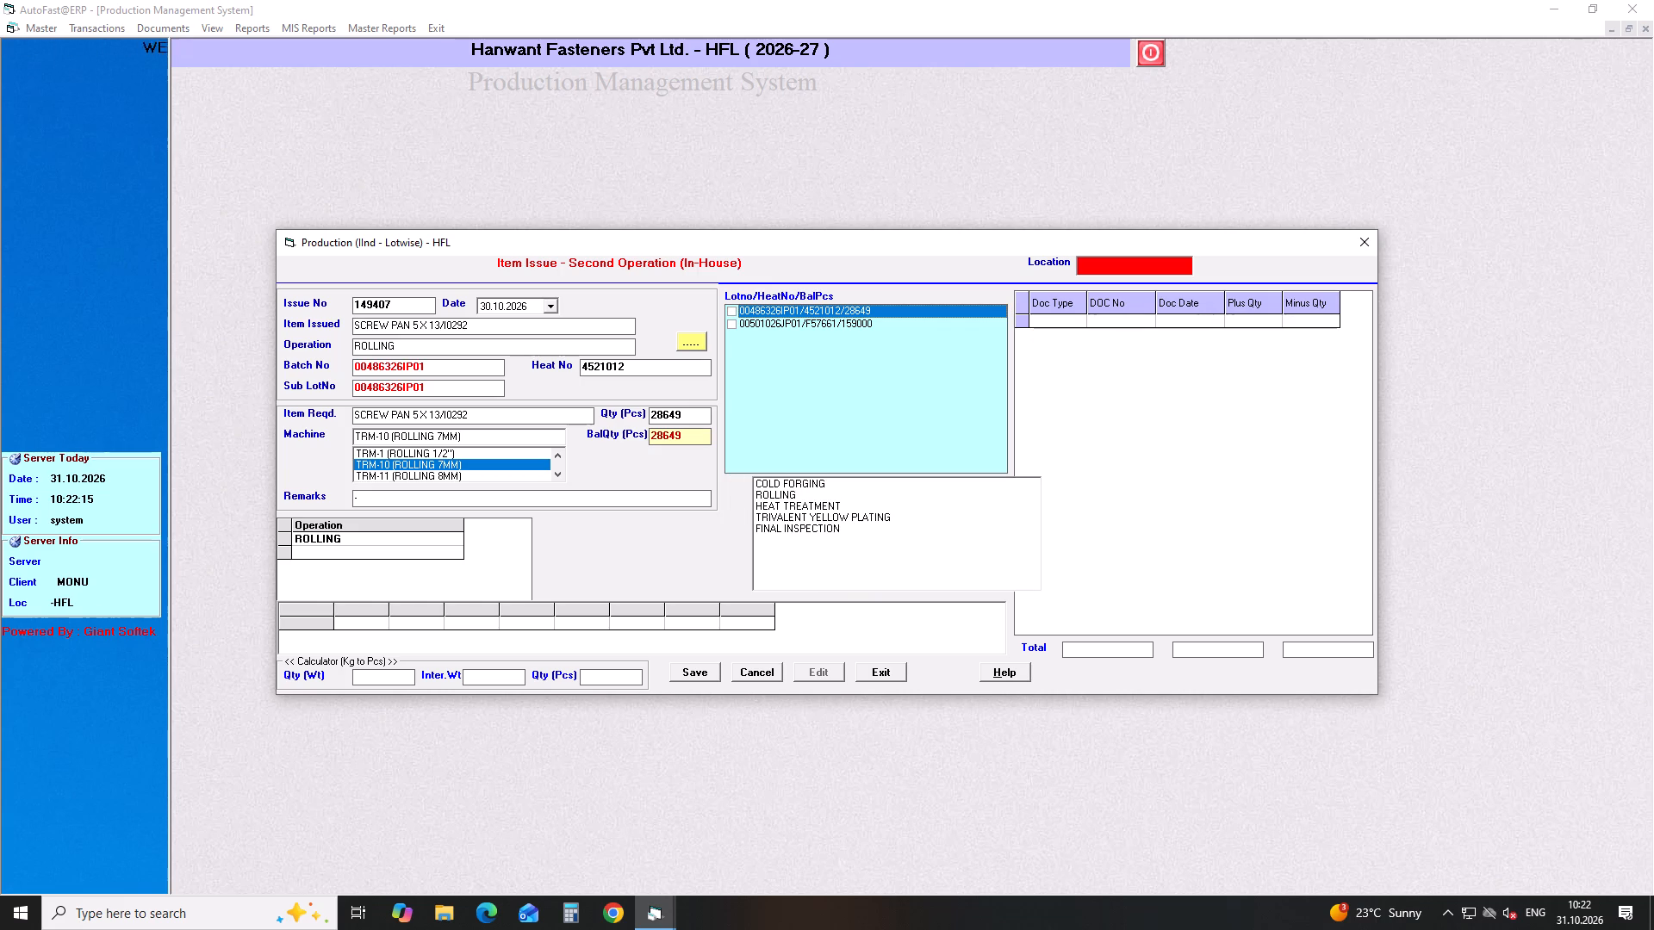
left_click(729, 311)
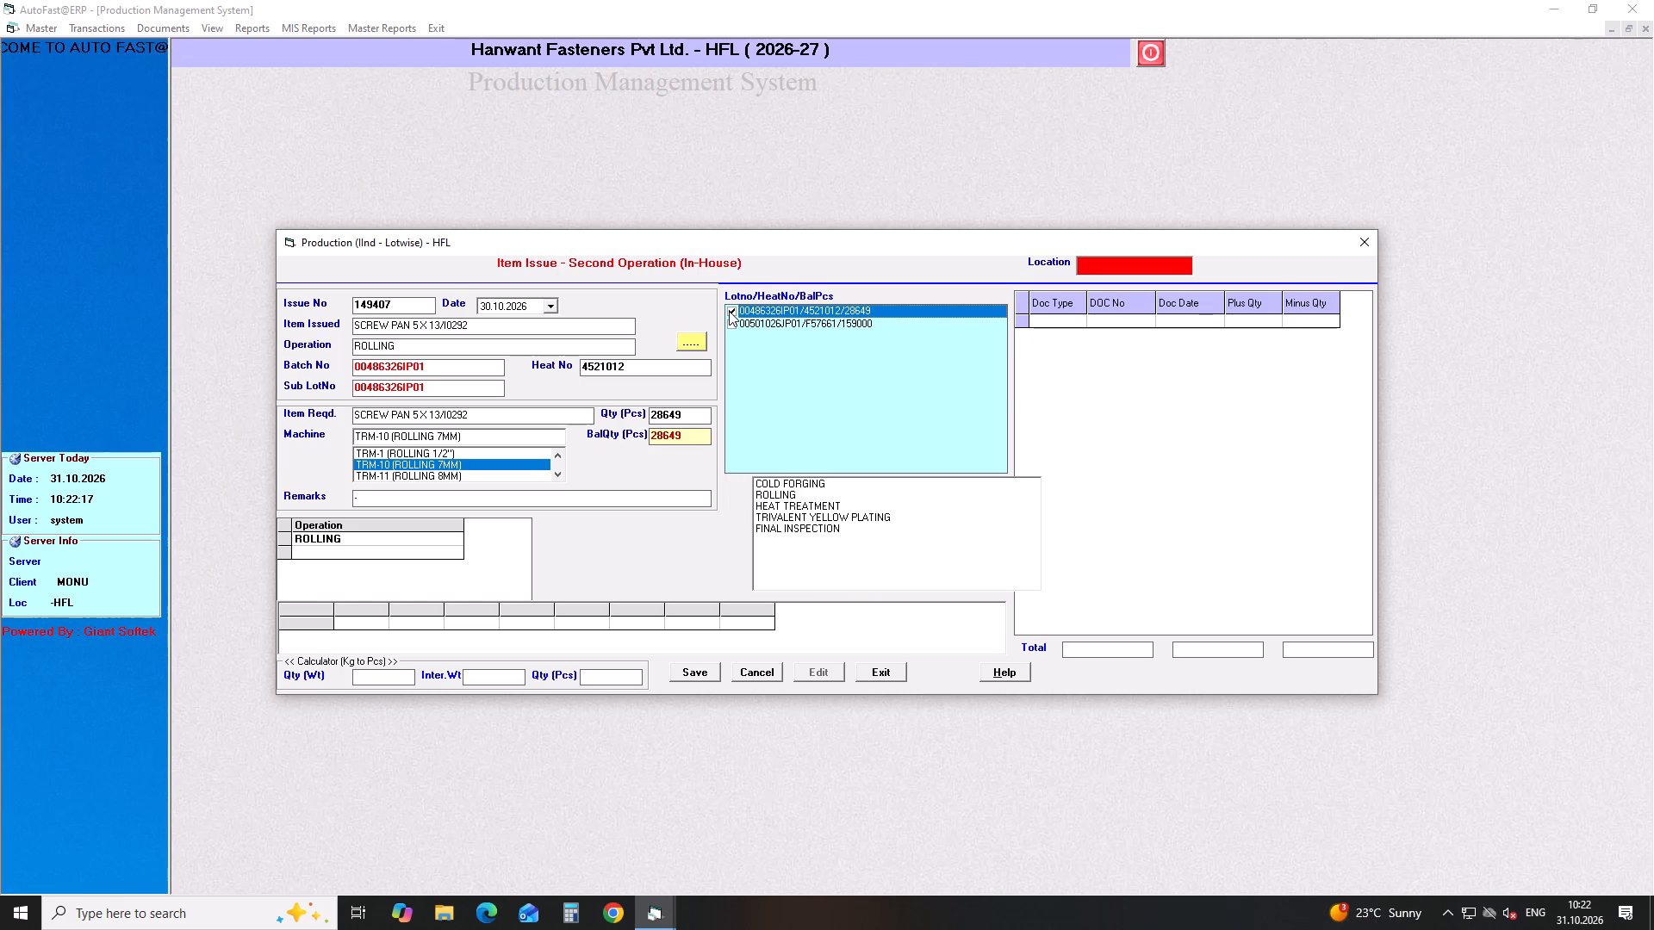
left_click(867, 511)
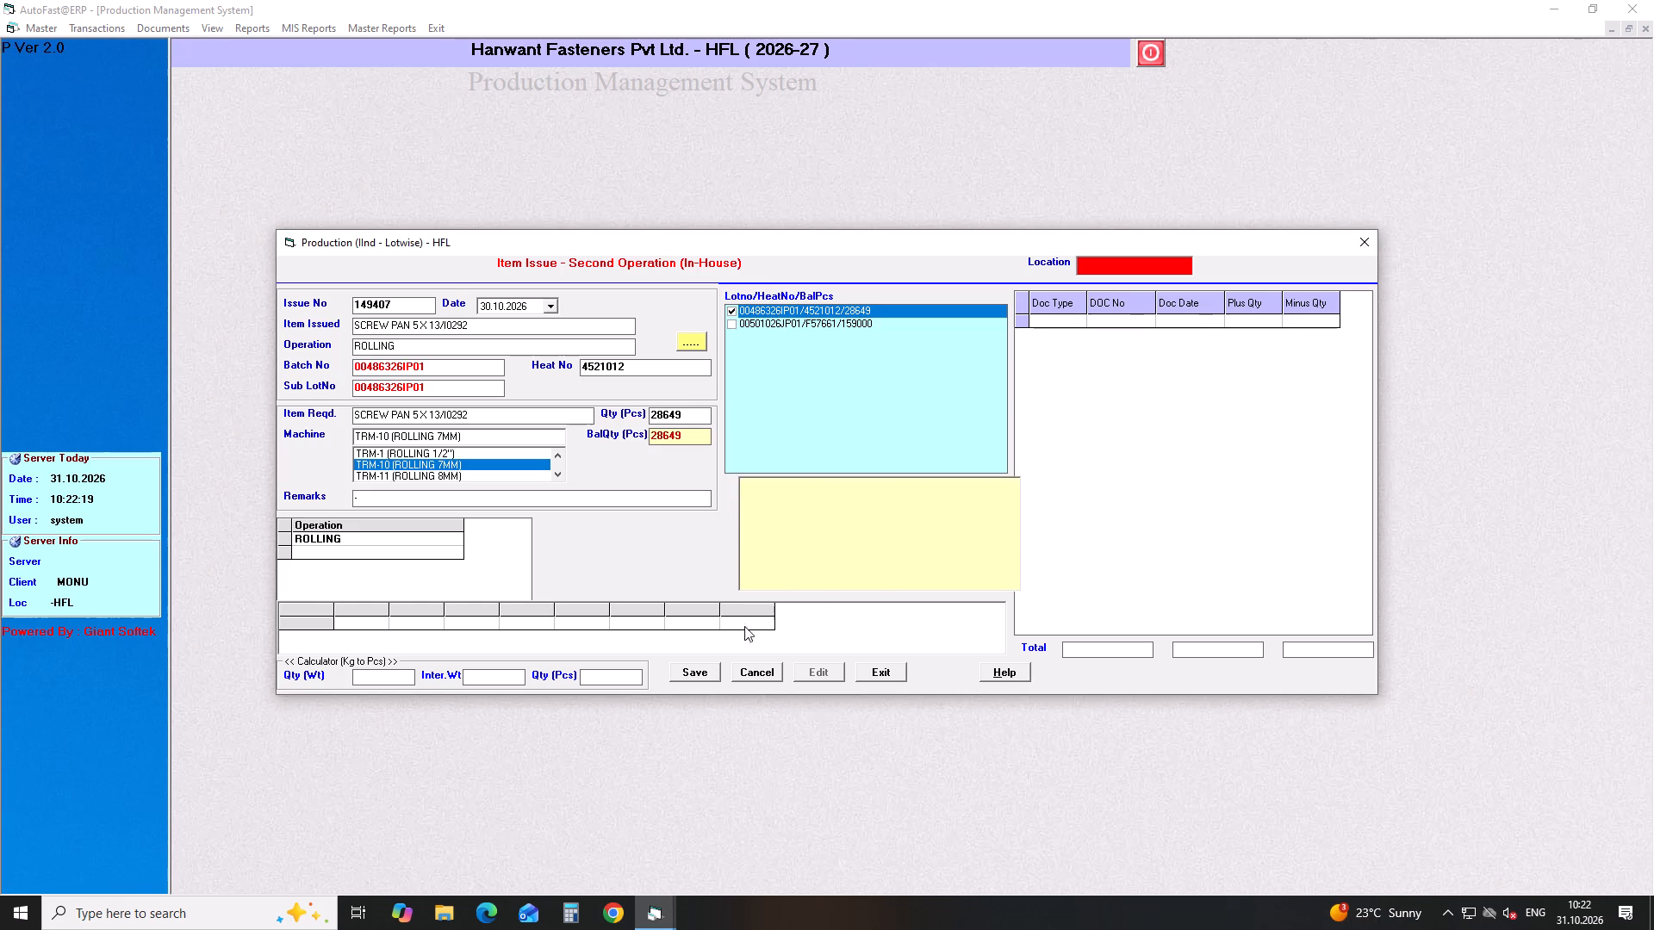
left_click(699, 672)
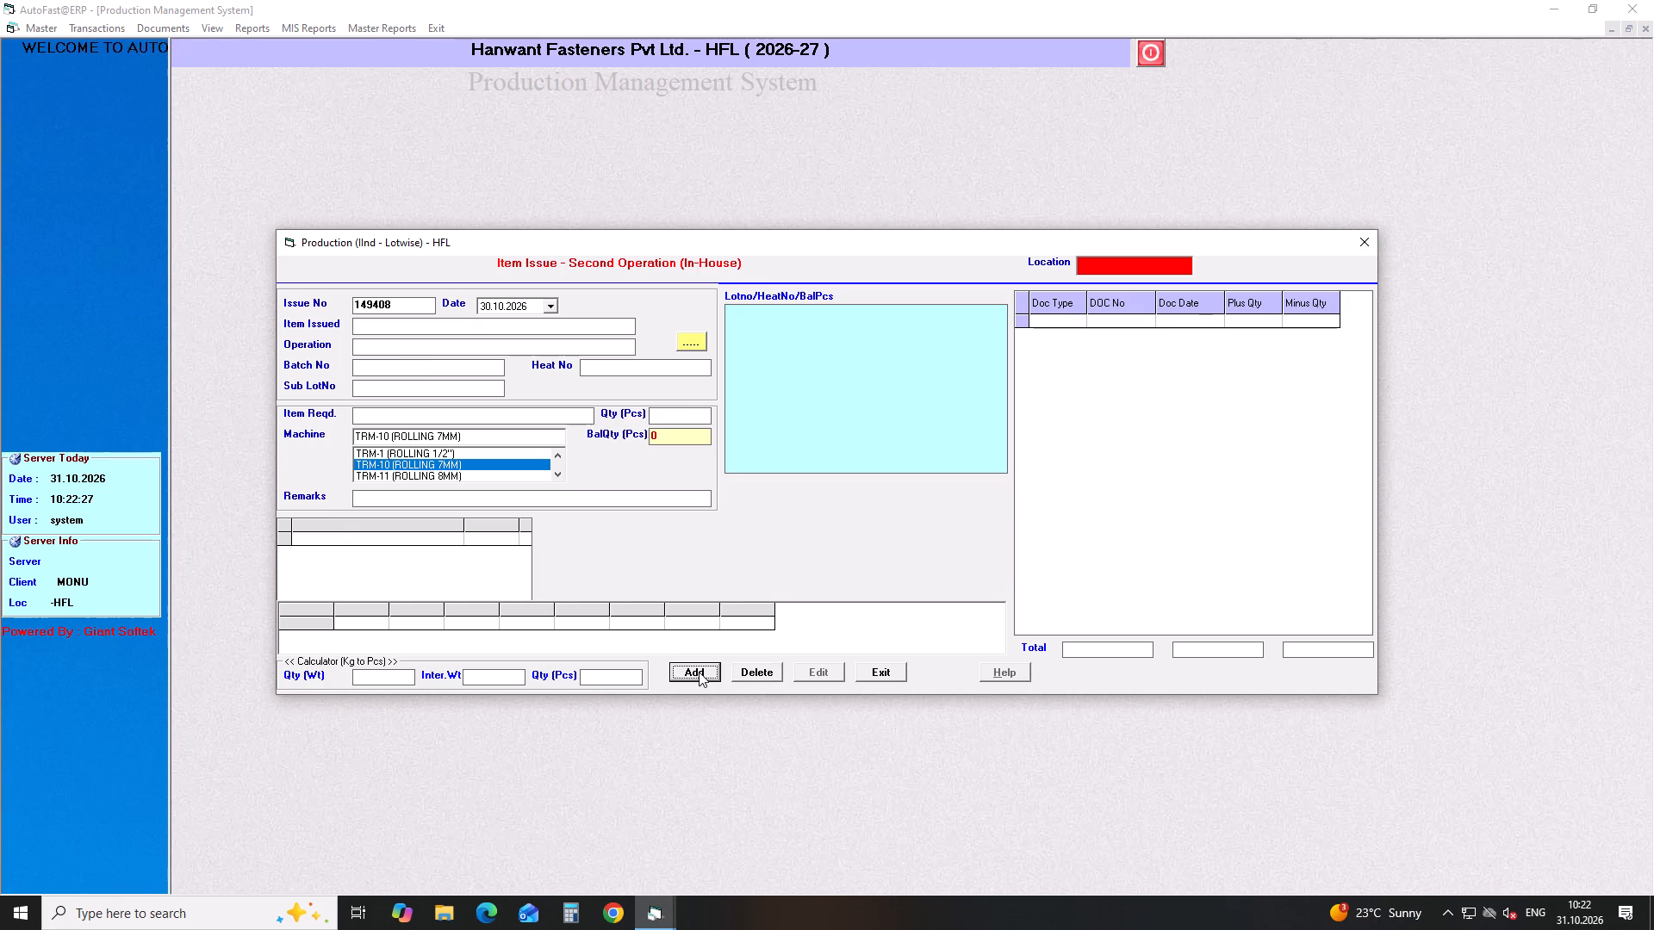
key("Return")
key("Return")
key("Return")
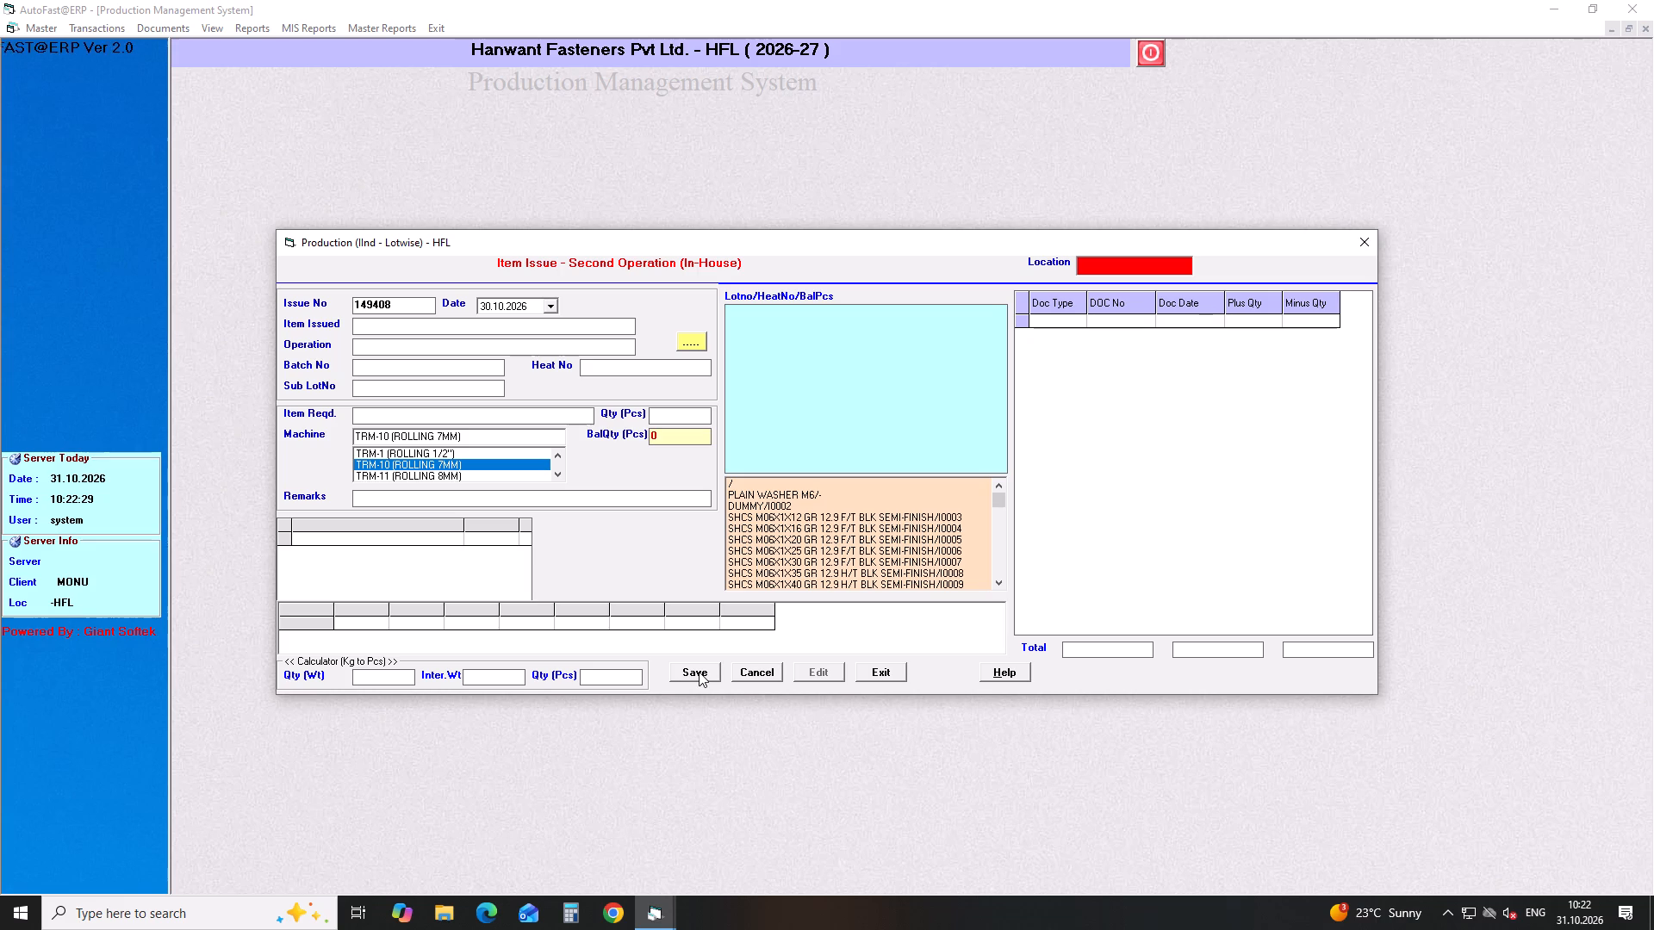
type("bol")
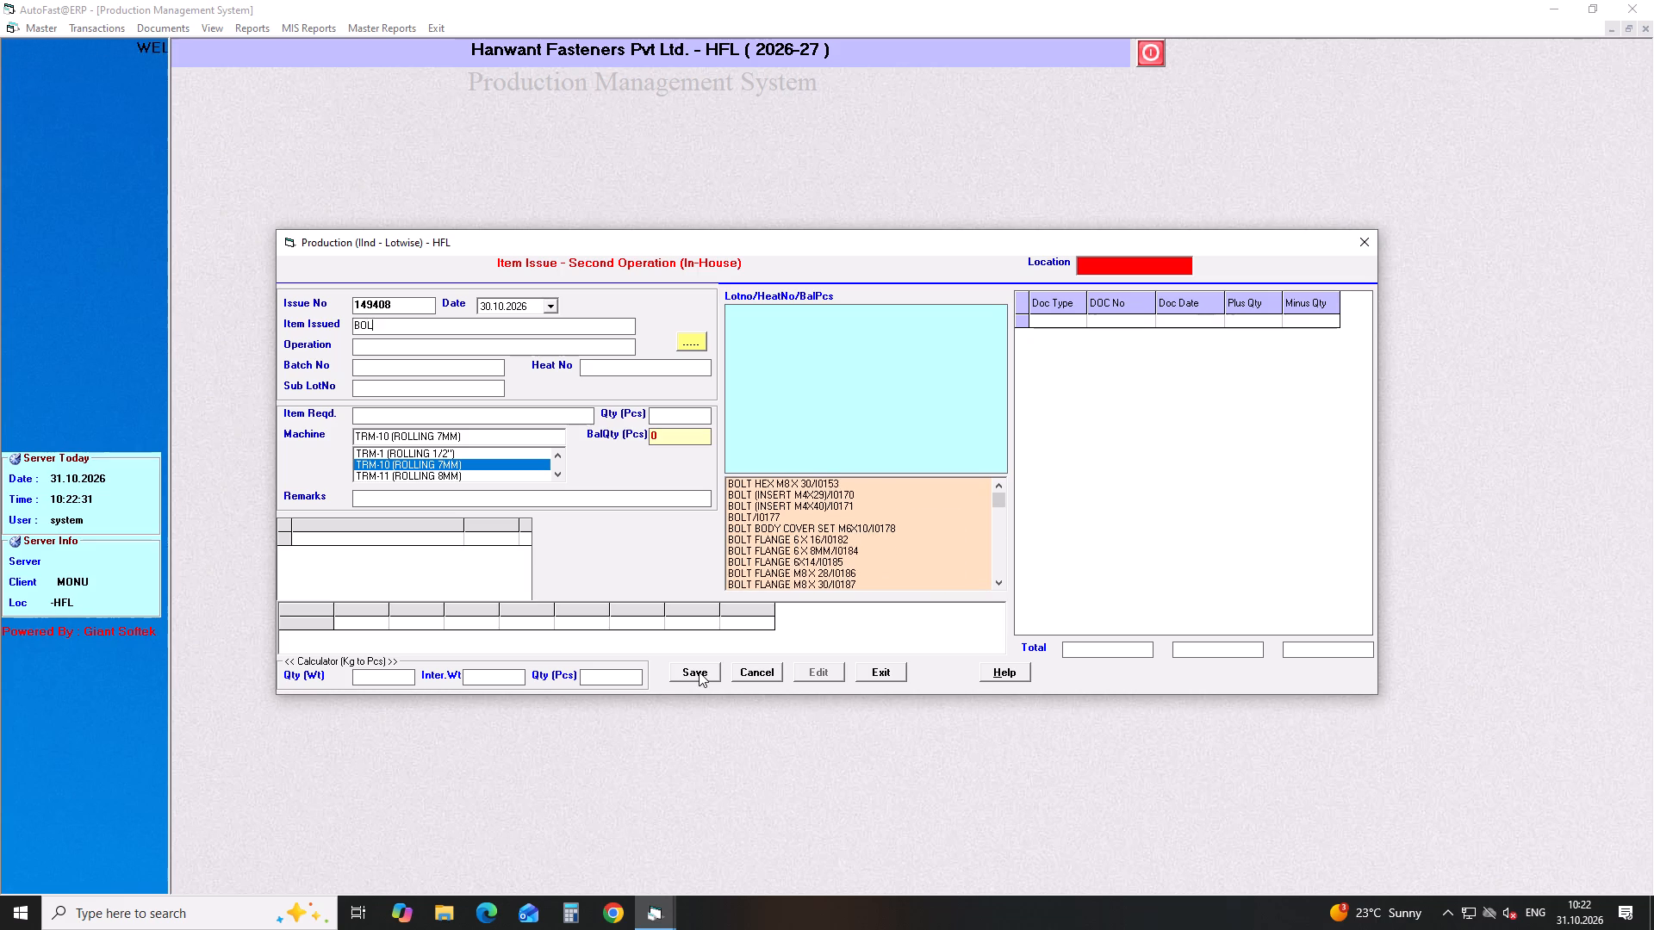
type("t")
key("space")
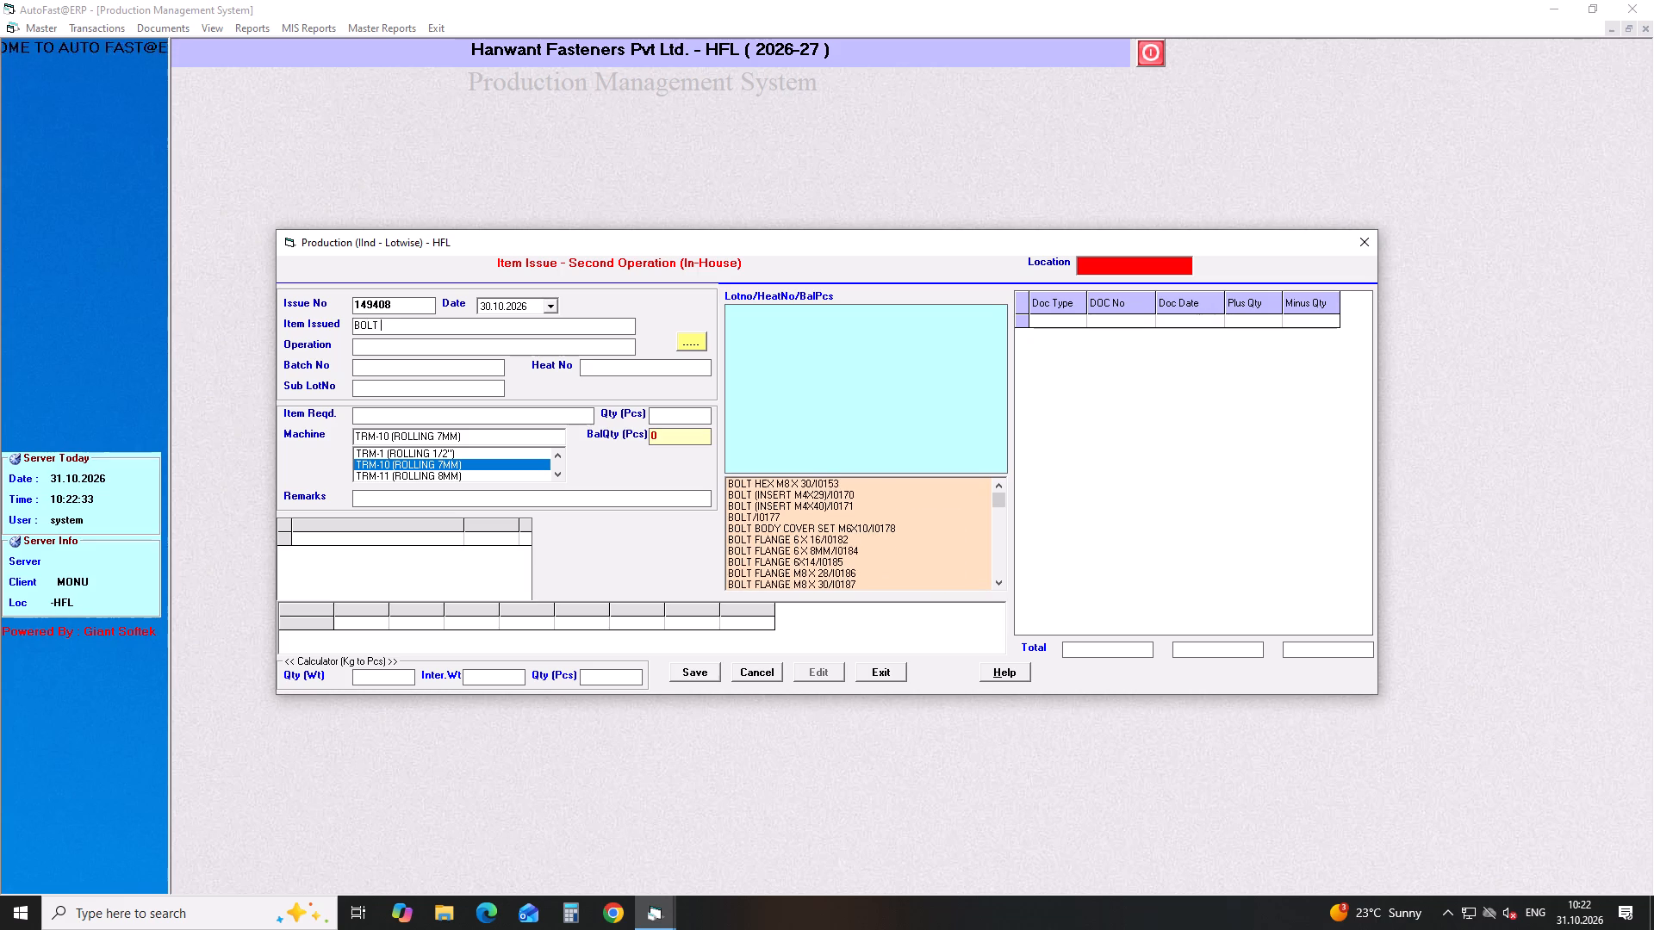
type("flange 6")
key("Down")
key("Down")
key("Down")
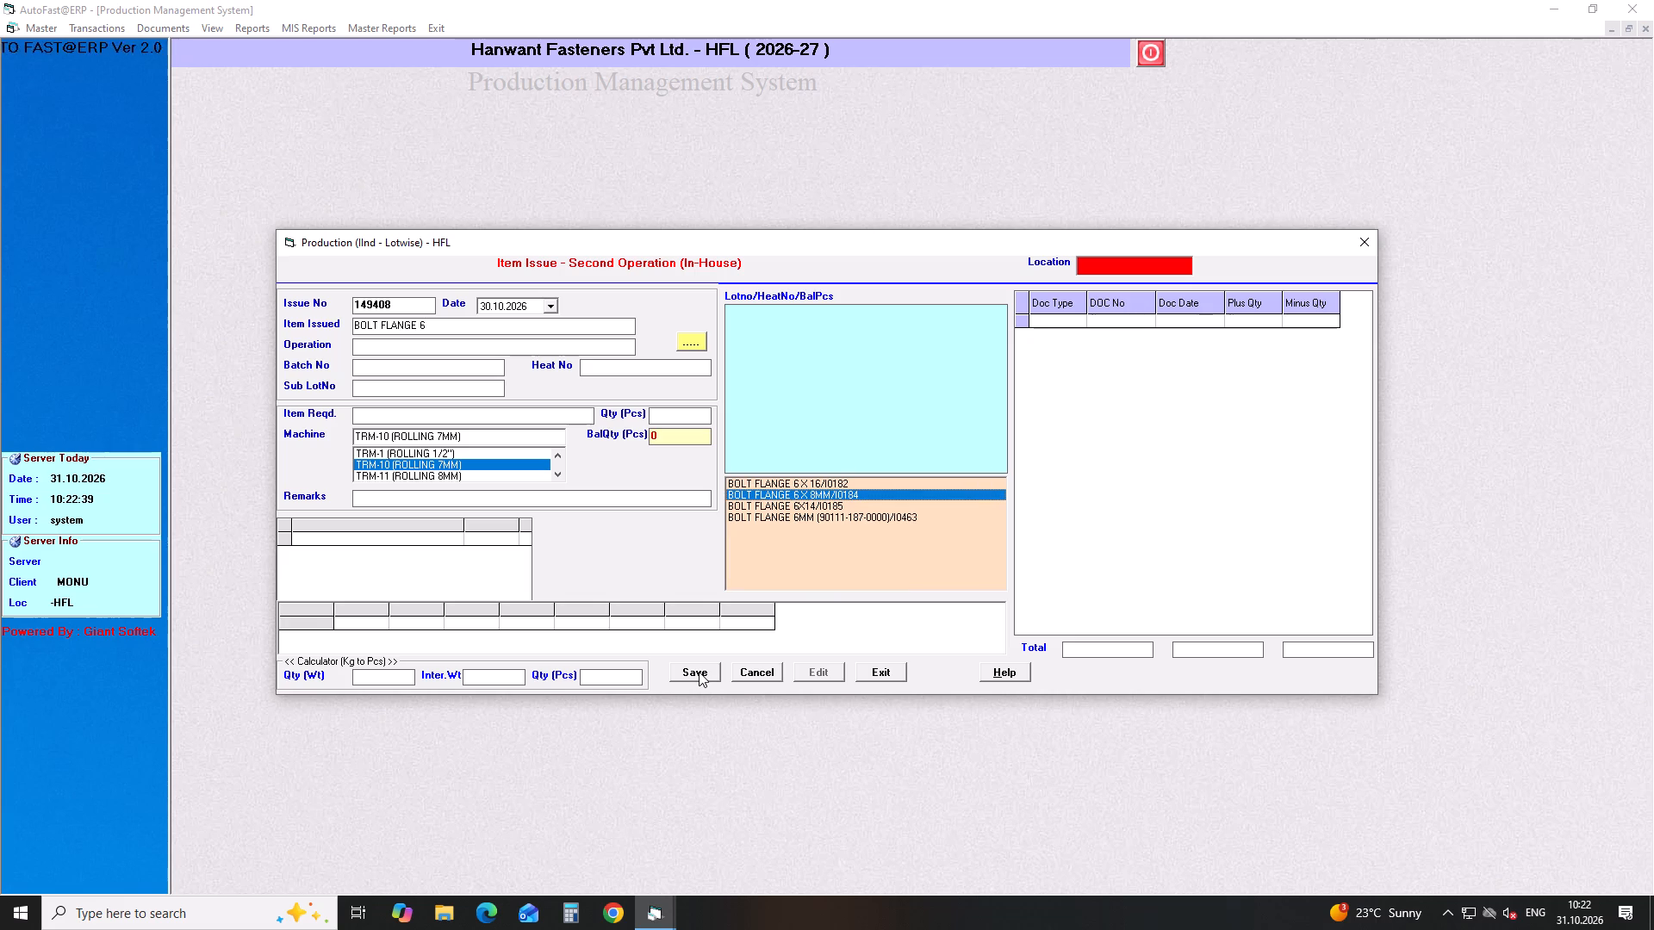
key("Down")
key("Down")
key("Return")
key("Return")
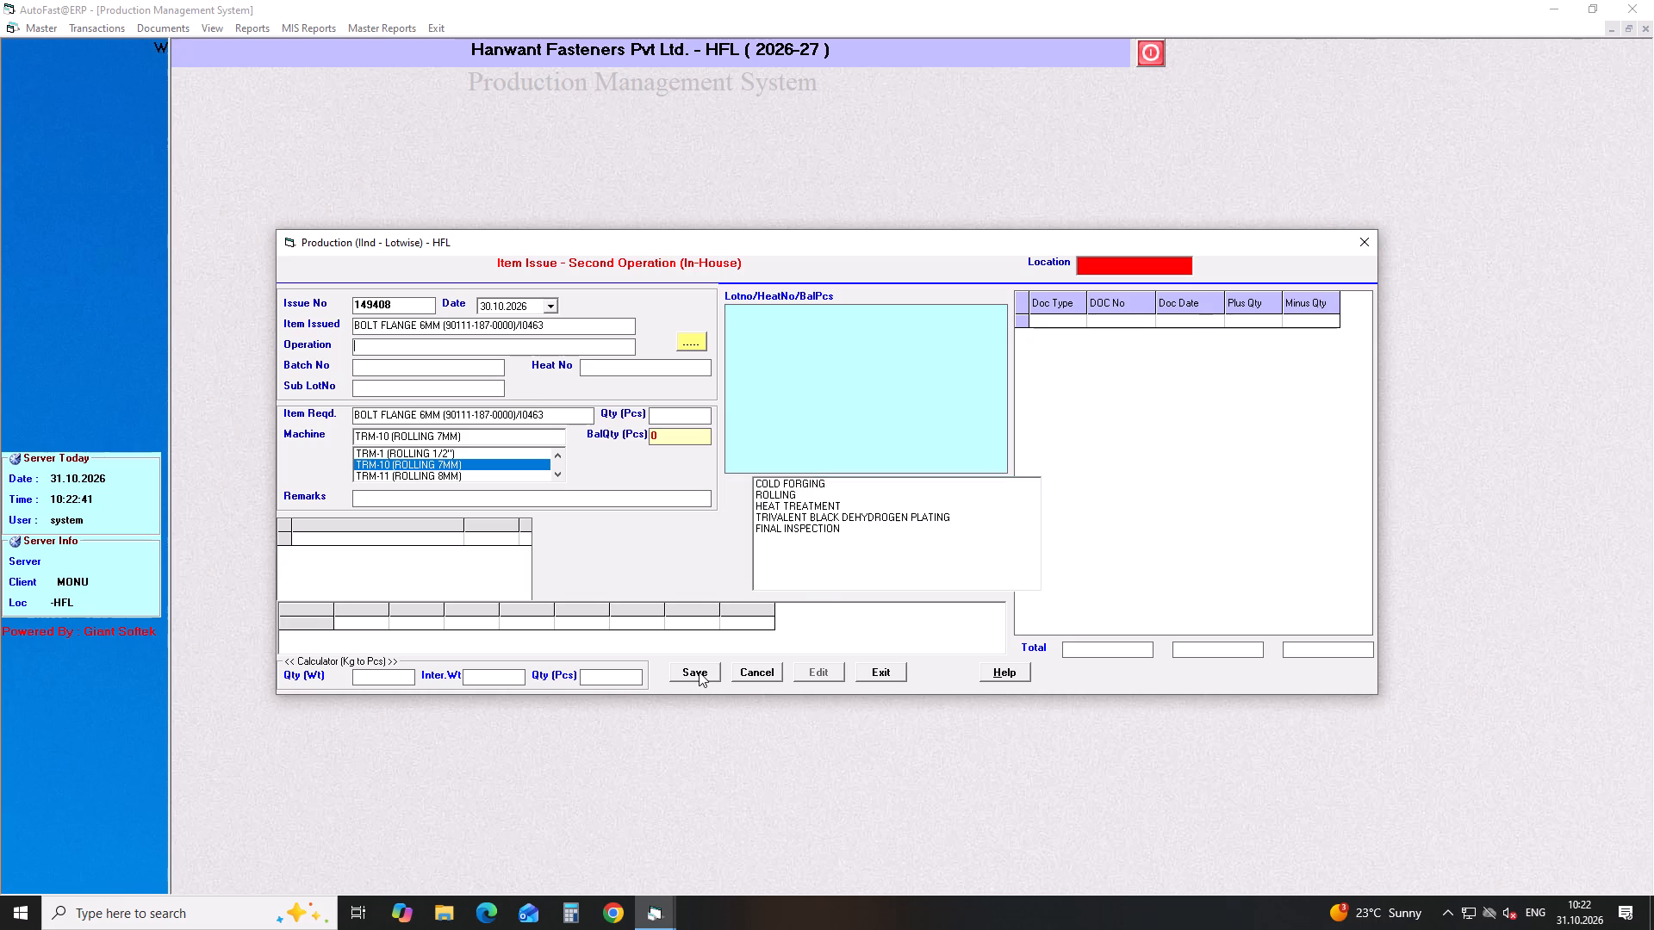
Set the operation to ROLLING, choose lot 00505926JP01 and enter 32453 pcs as the issue quantity.
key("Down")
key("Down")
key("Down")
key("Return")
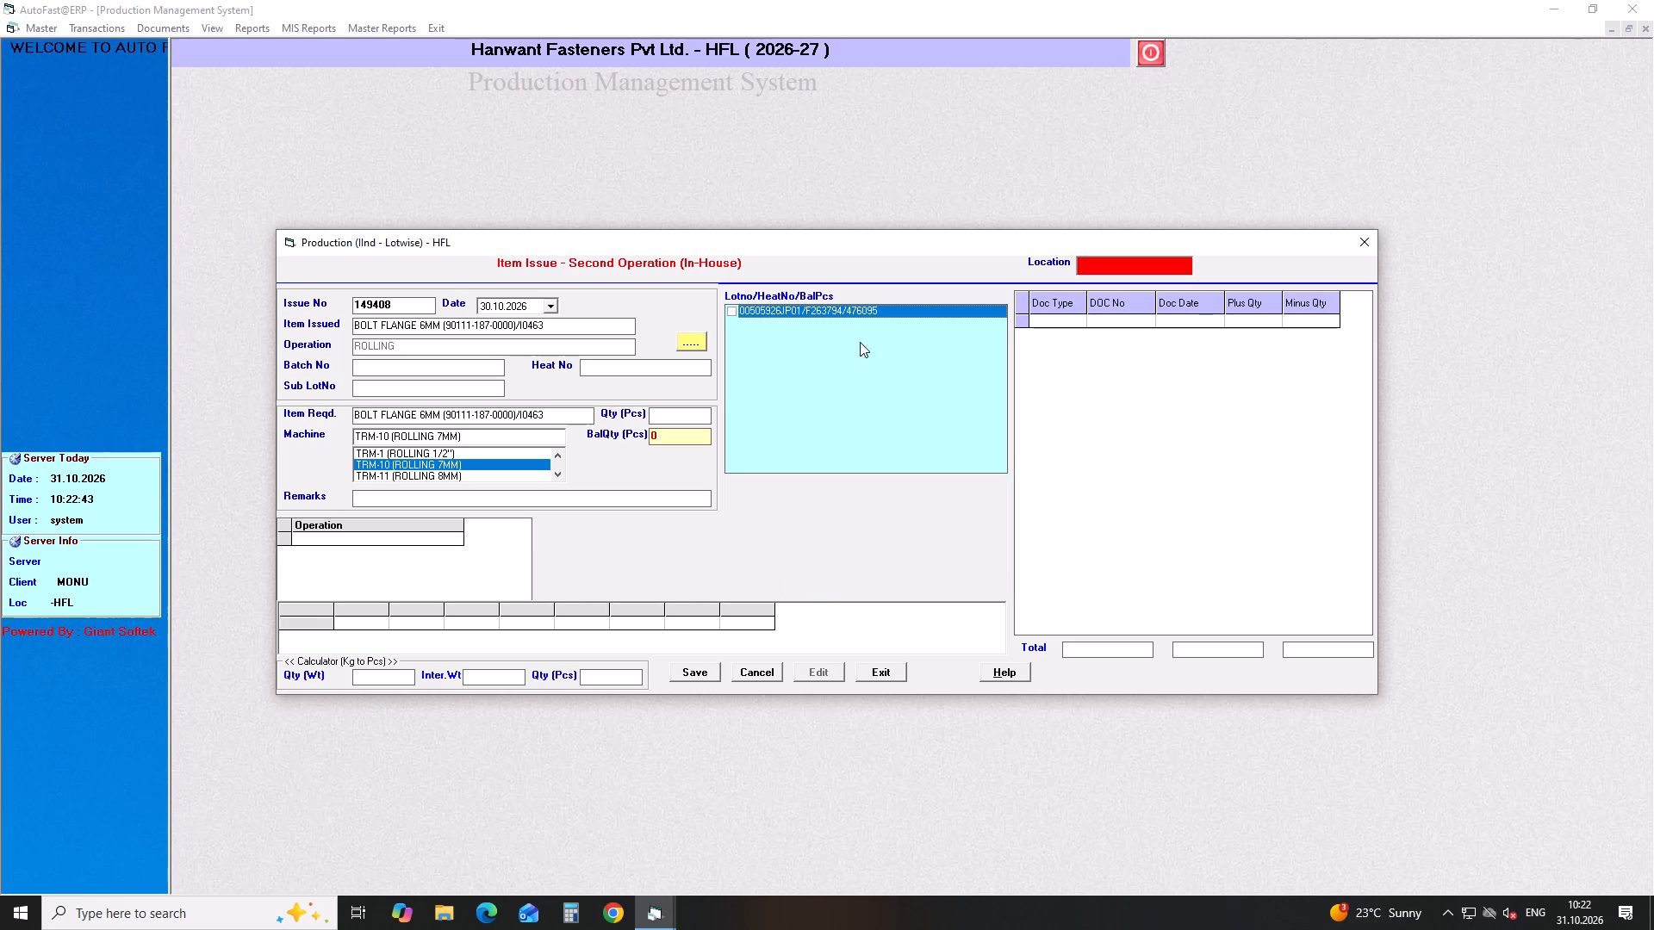
left_click(741, 315)
left_click_drag(695, 412, 513, 418)
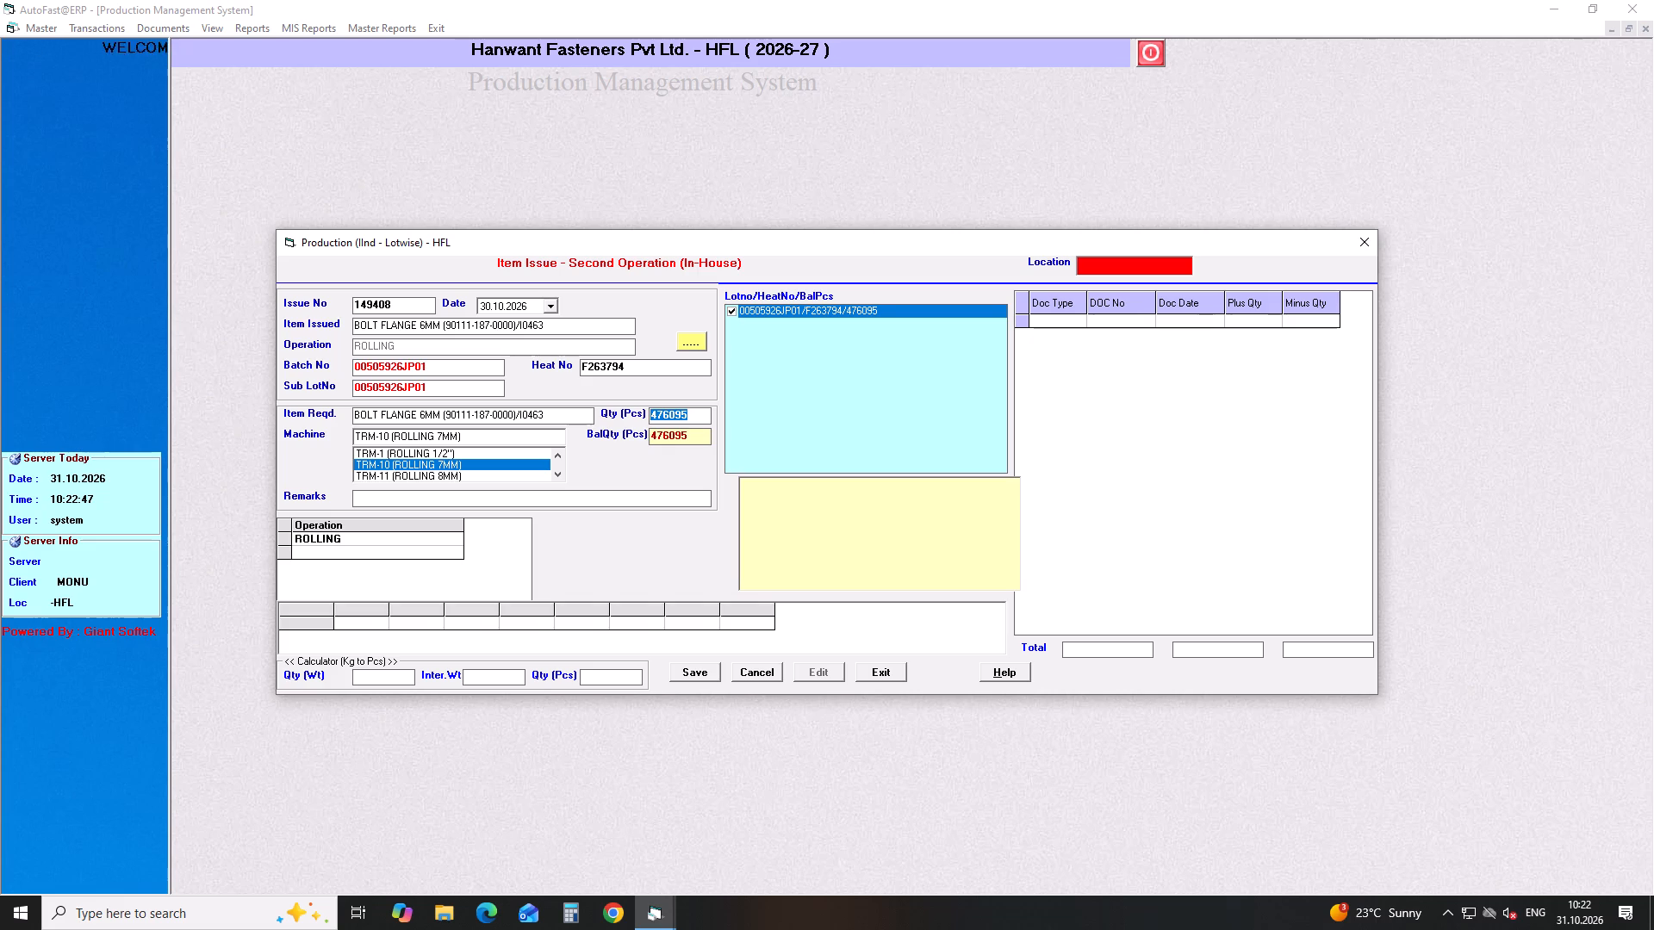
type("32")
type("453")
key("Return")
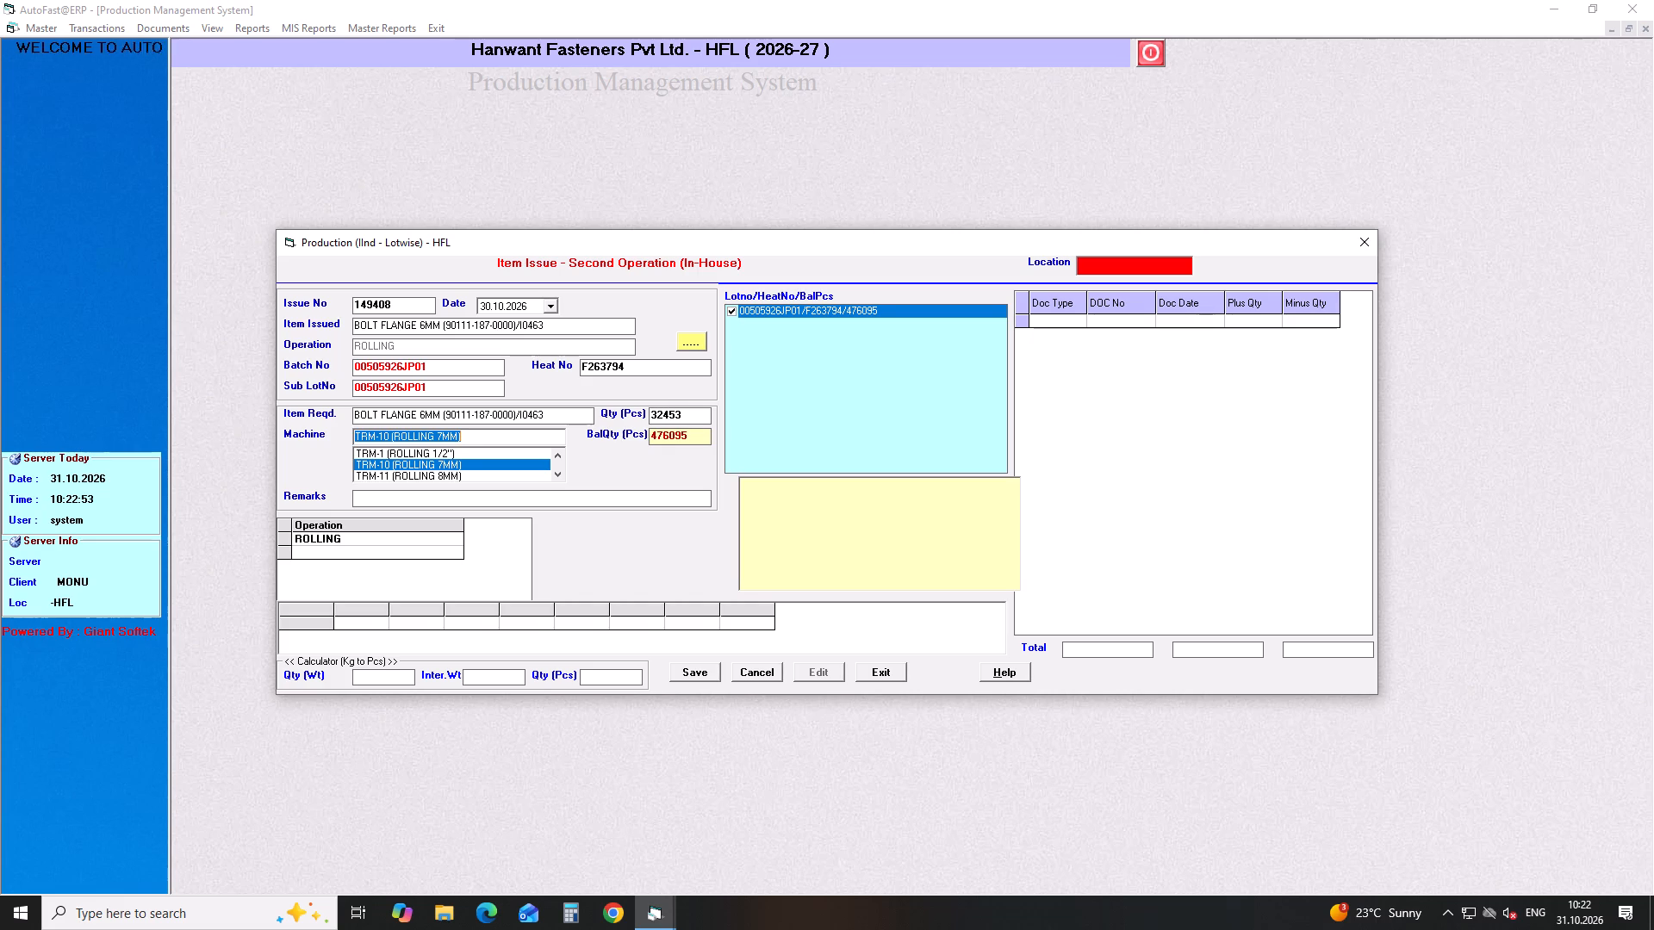
Assign machine TRM-11 (ROLLING 8MM) and save the flange bolt issue.
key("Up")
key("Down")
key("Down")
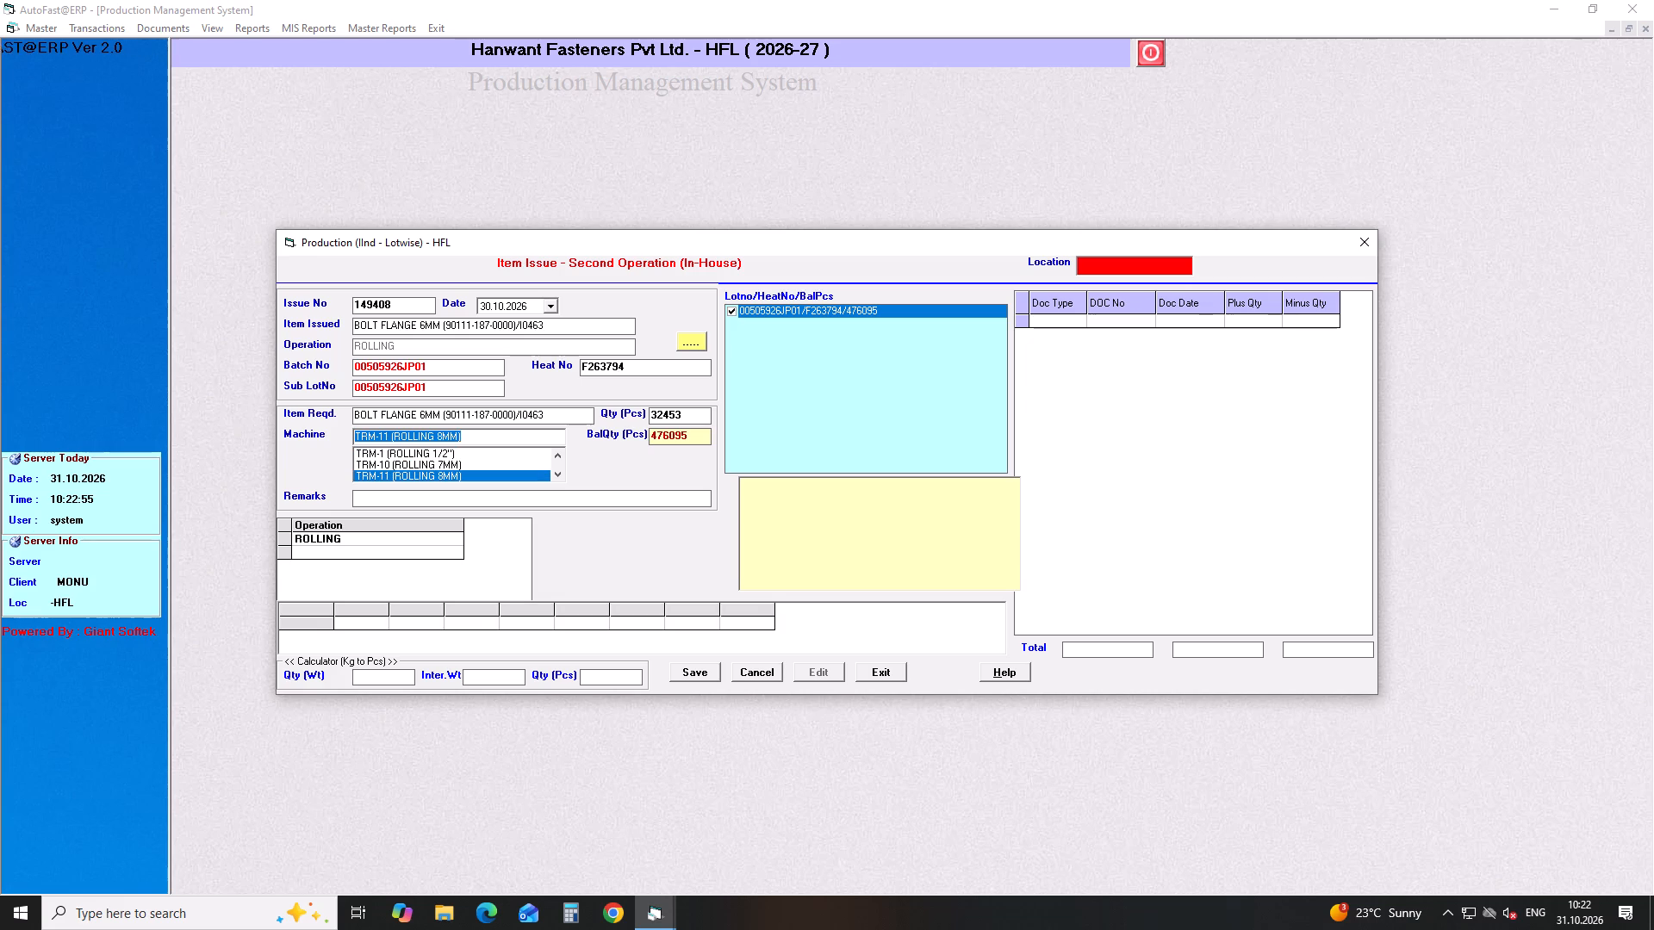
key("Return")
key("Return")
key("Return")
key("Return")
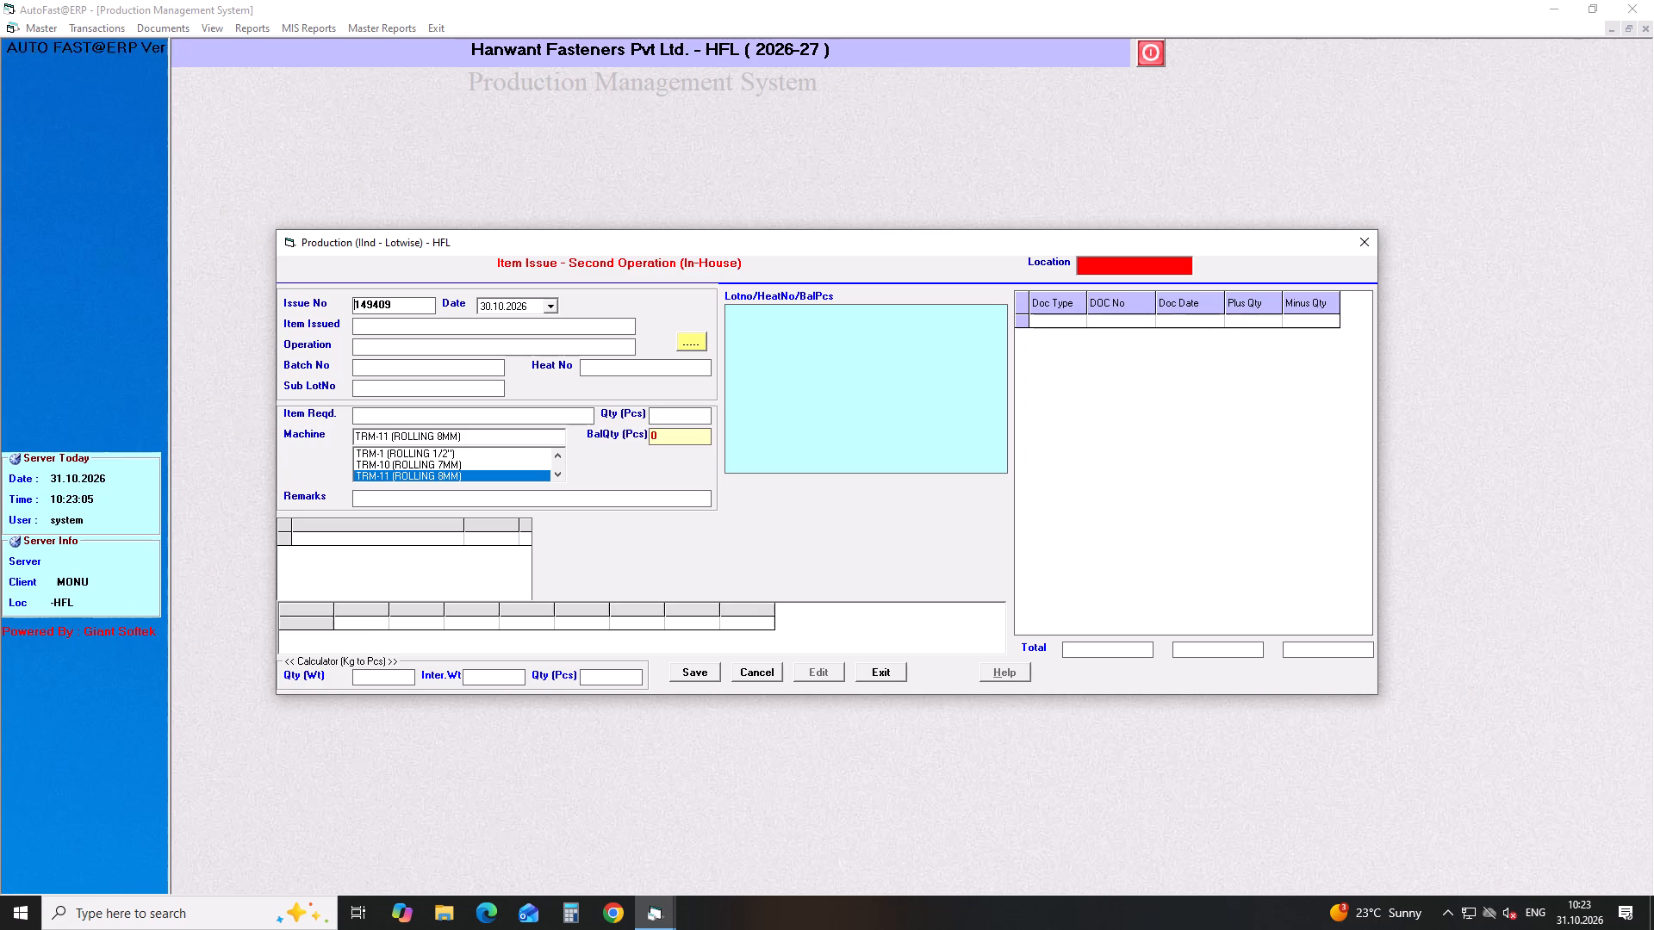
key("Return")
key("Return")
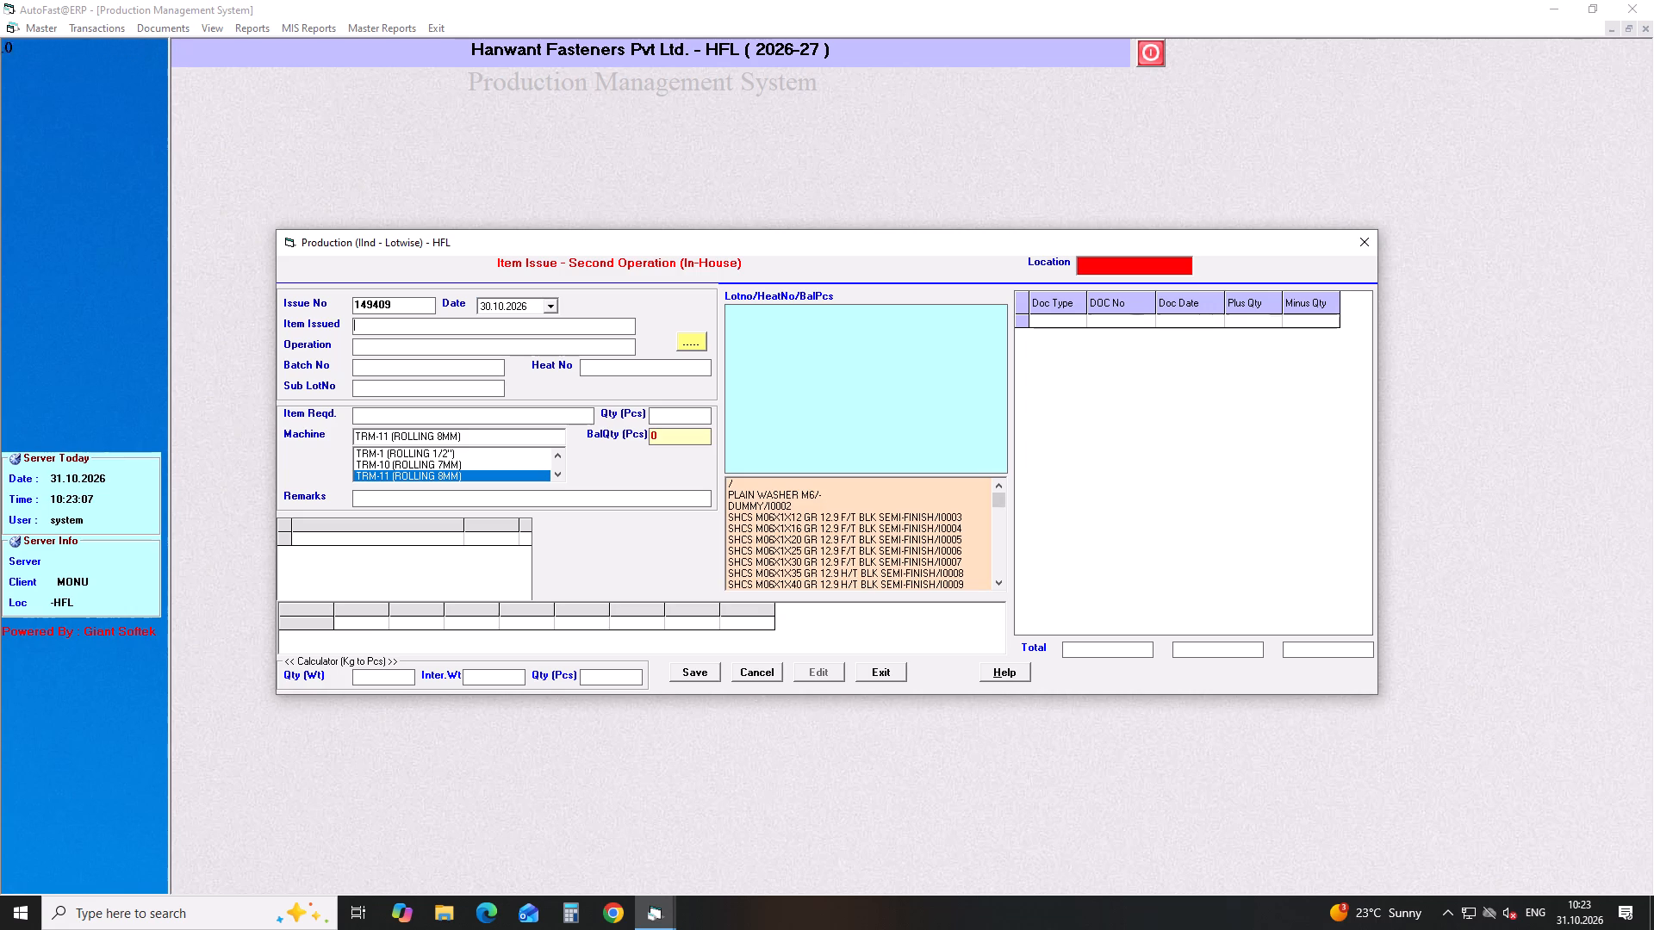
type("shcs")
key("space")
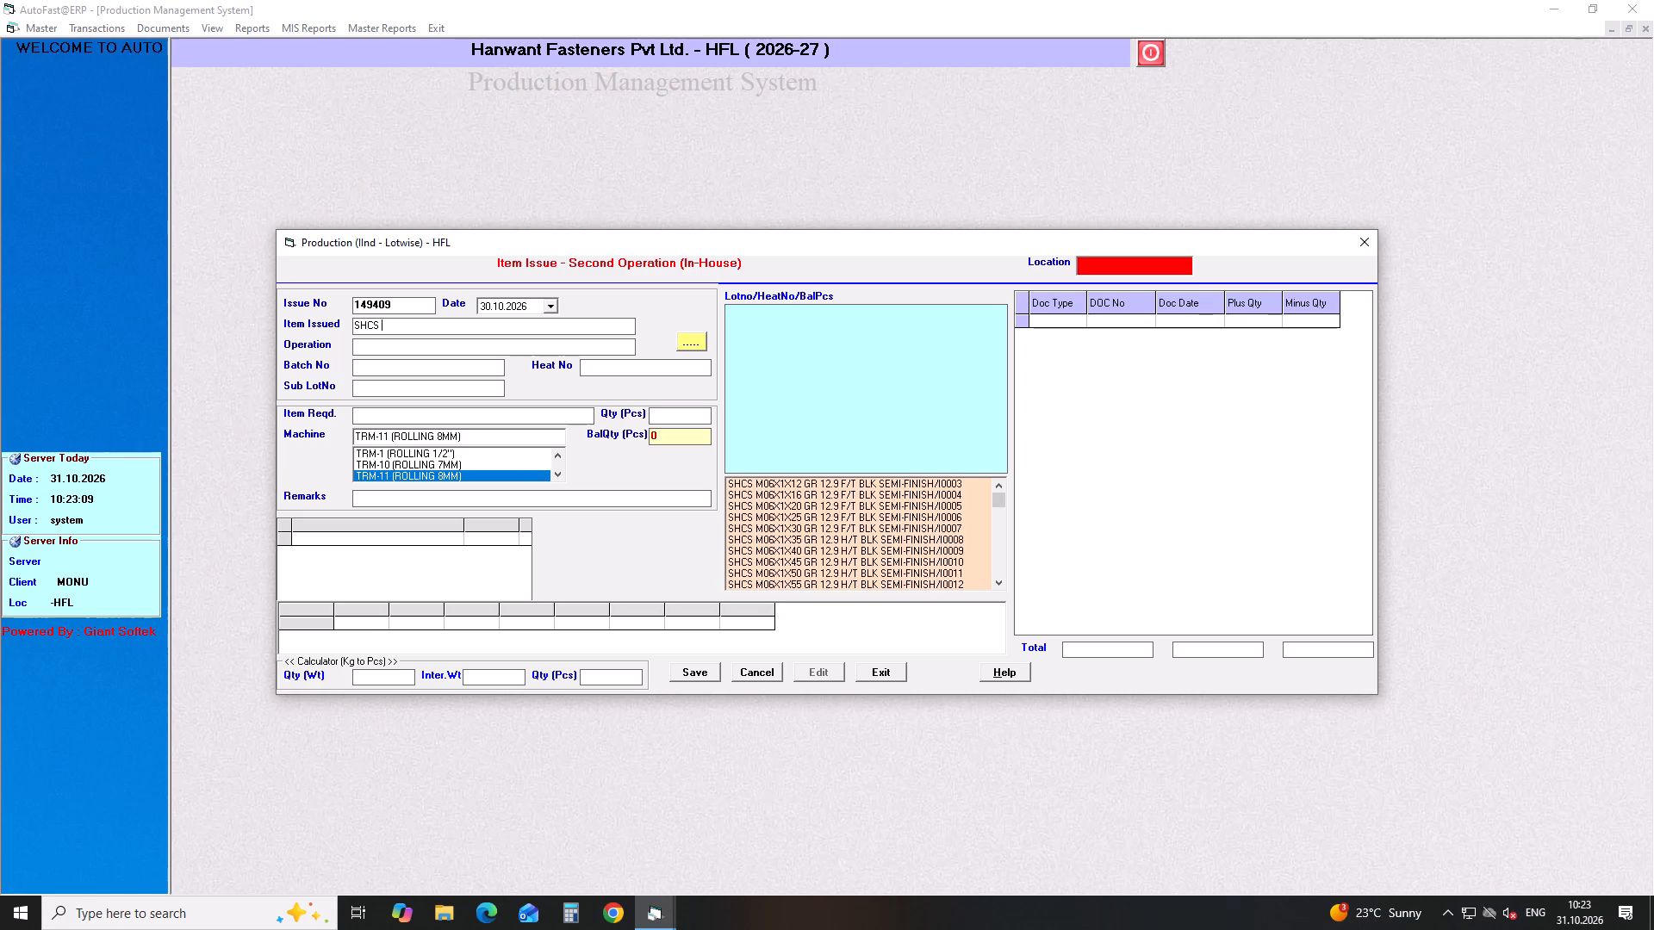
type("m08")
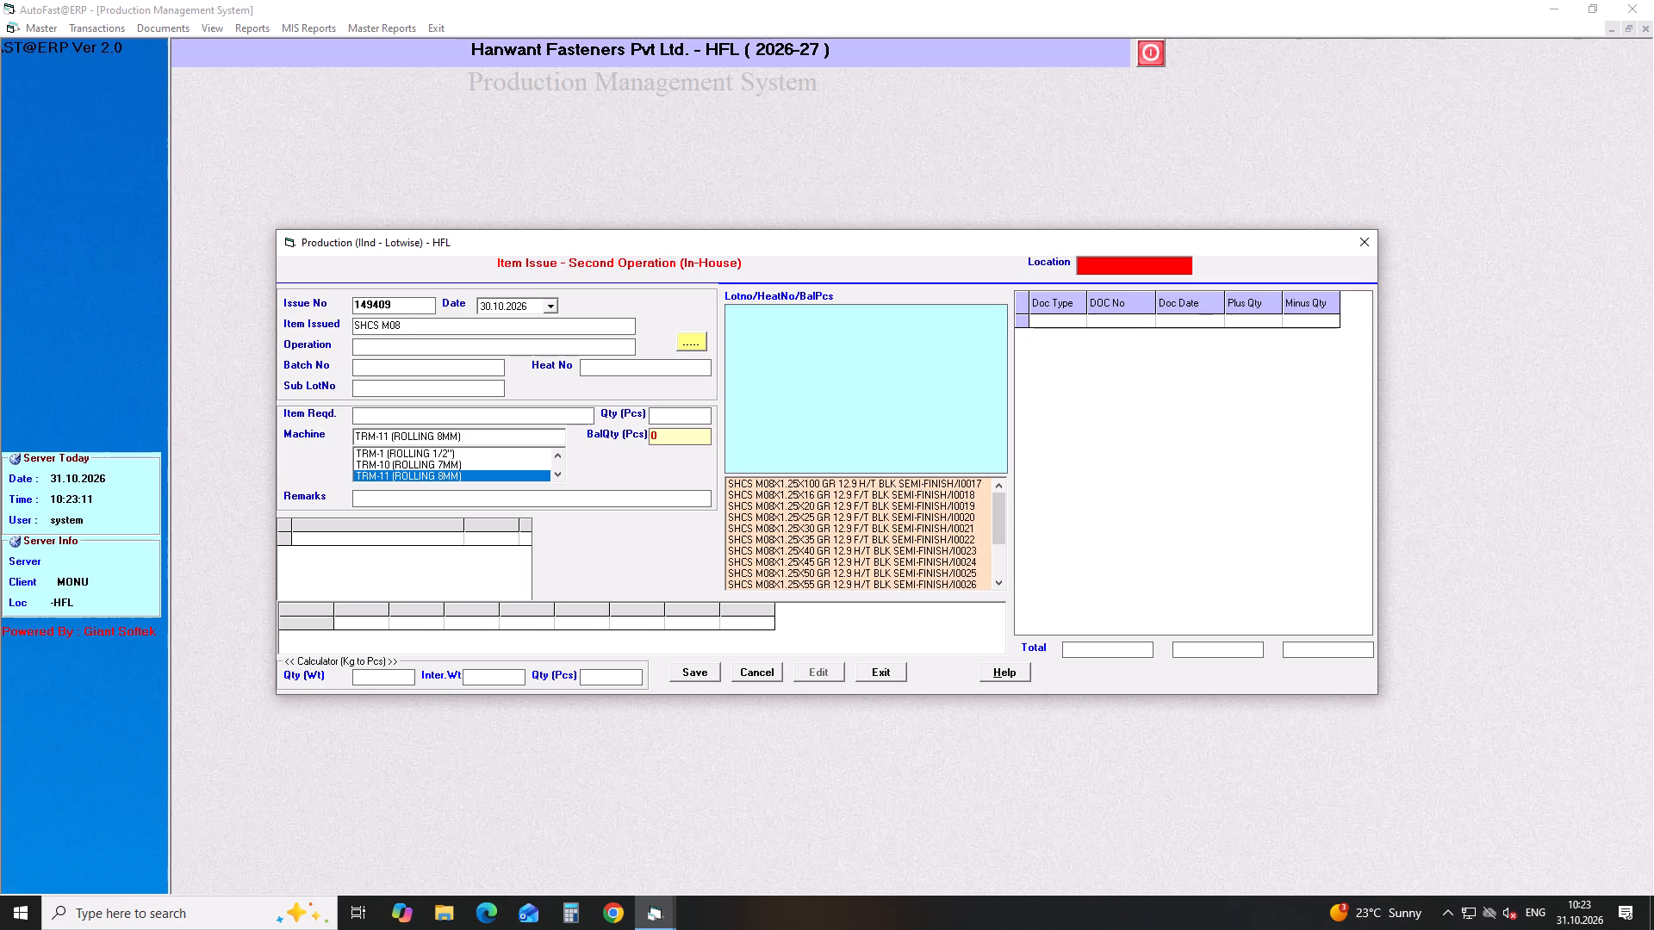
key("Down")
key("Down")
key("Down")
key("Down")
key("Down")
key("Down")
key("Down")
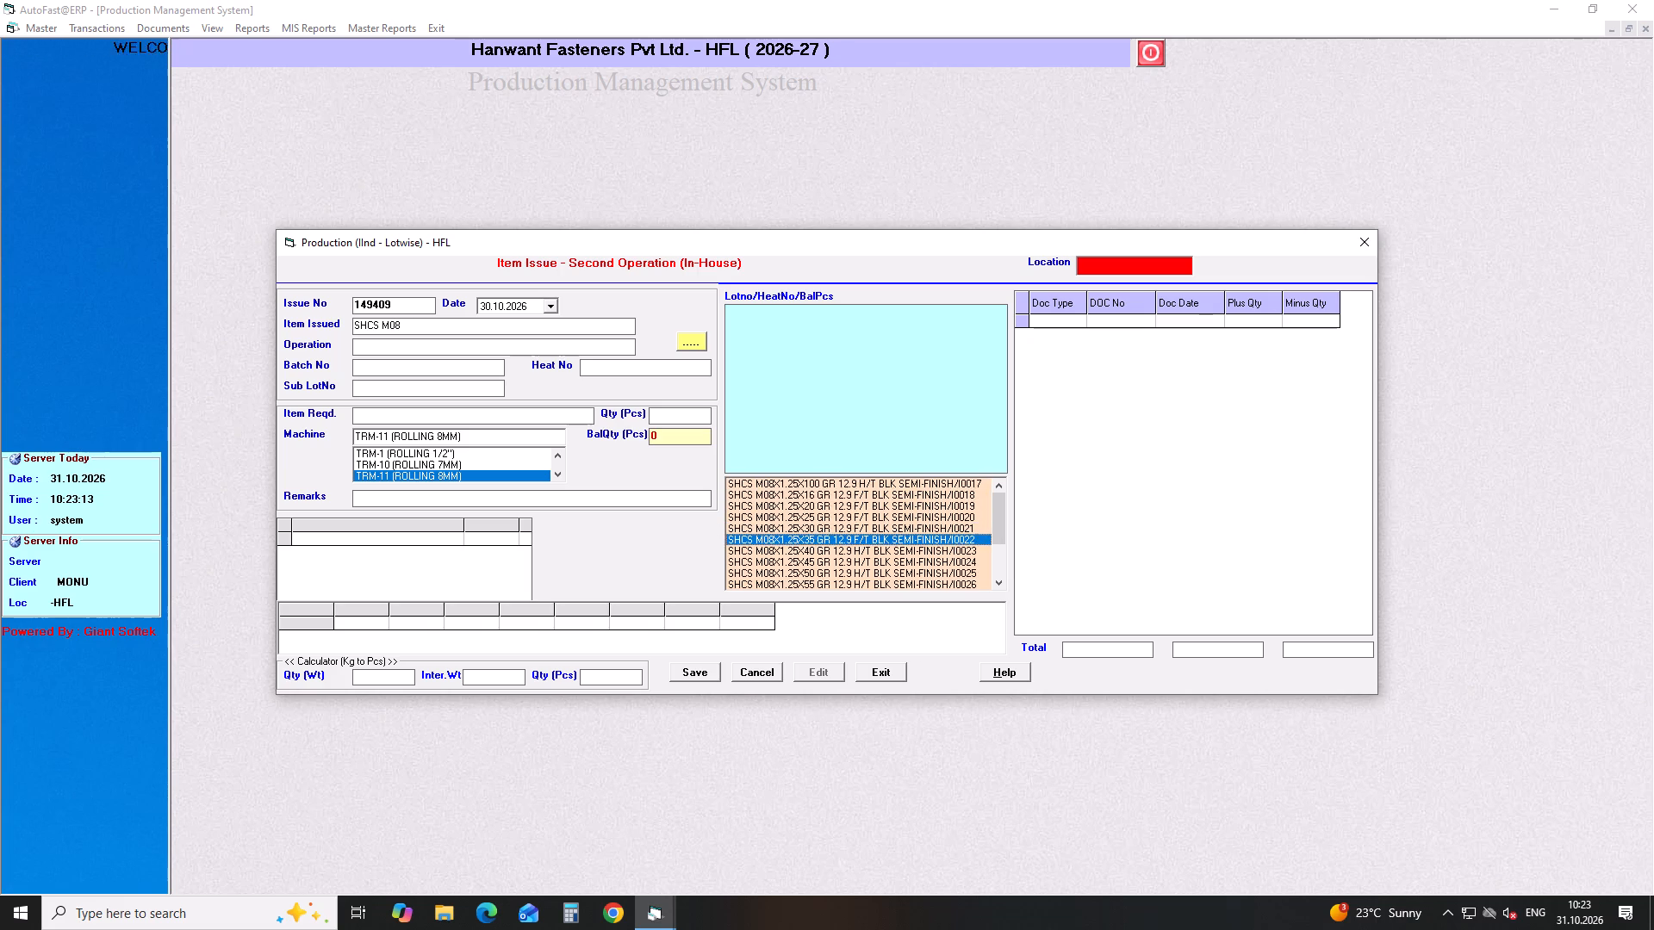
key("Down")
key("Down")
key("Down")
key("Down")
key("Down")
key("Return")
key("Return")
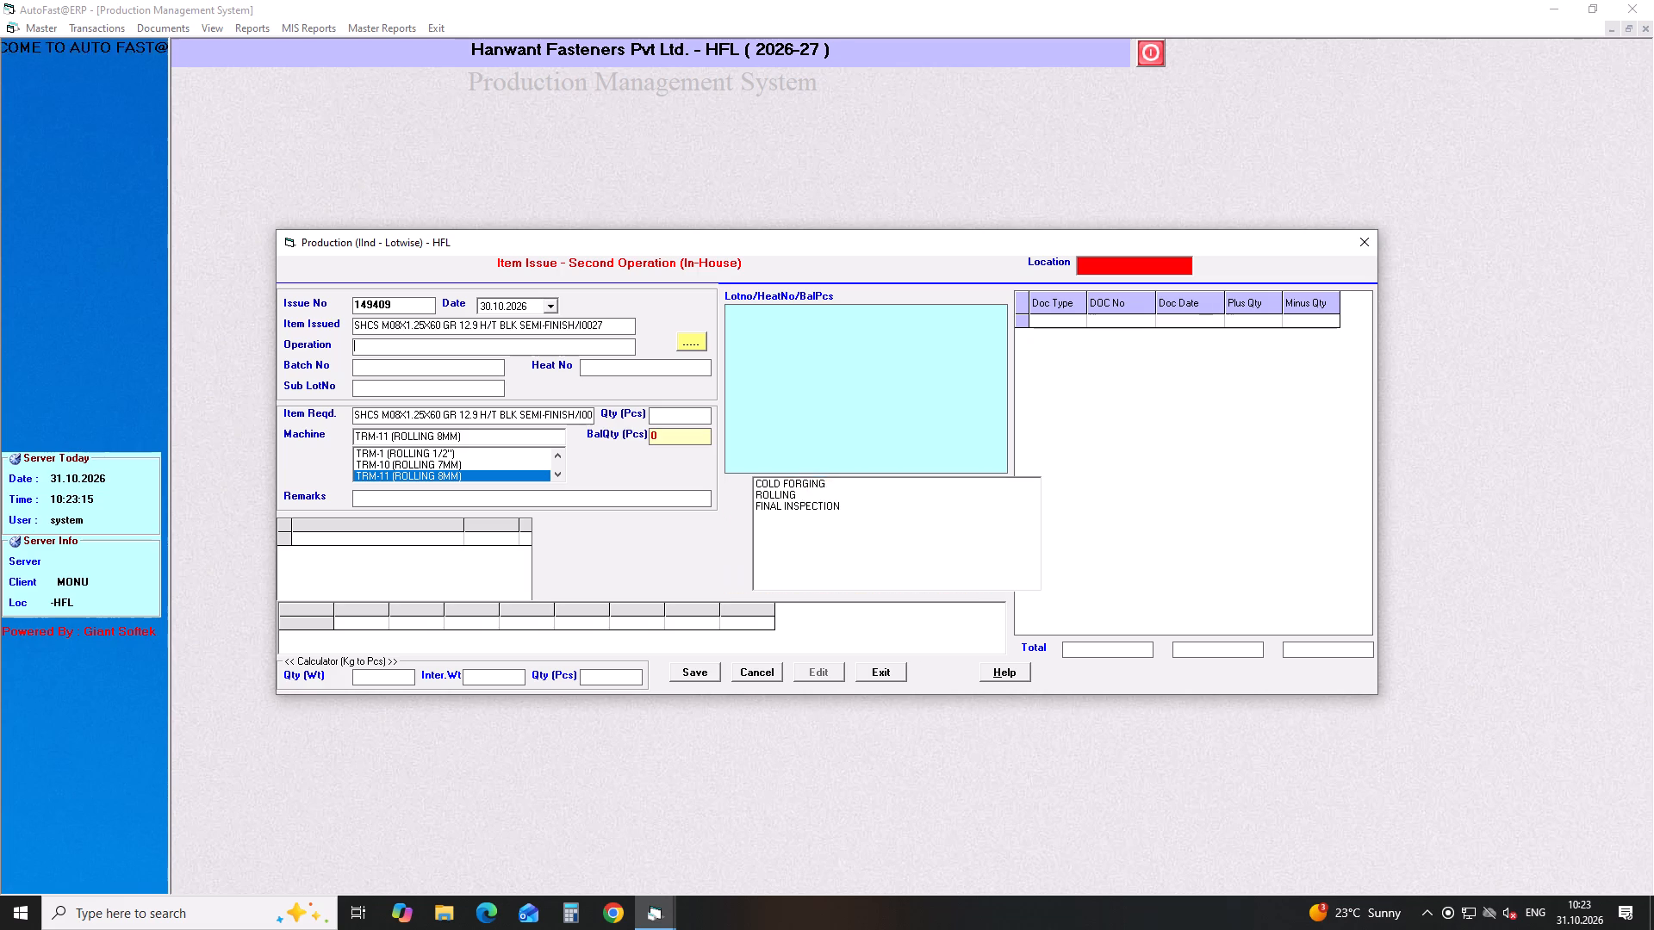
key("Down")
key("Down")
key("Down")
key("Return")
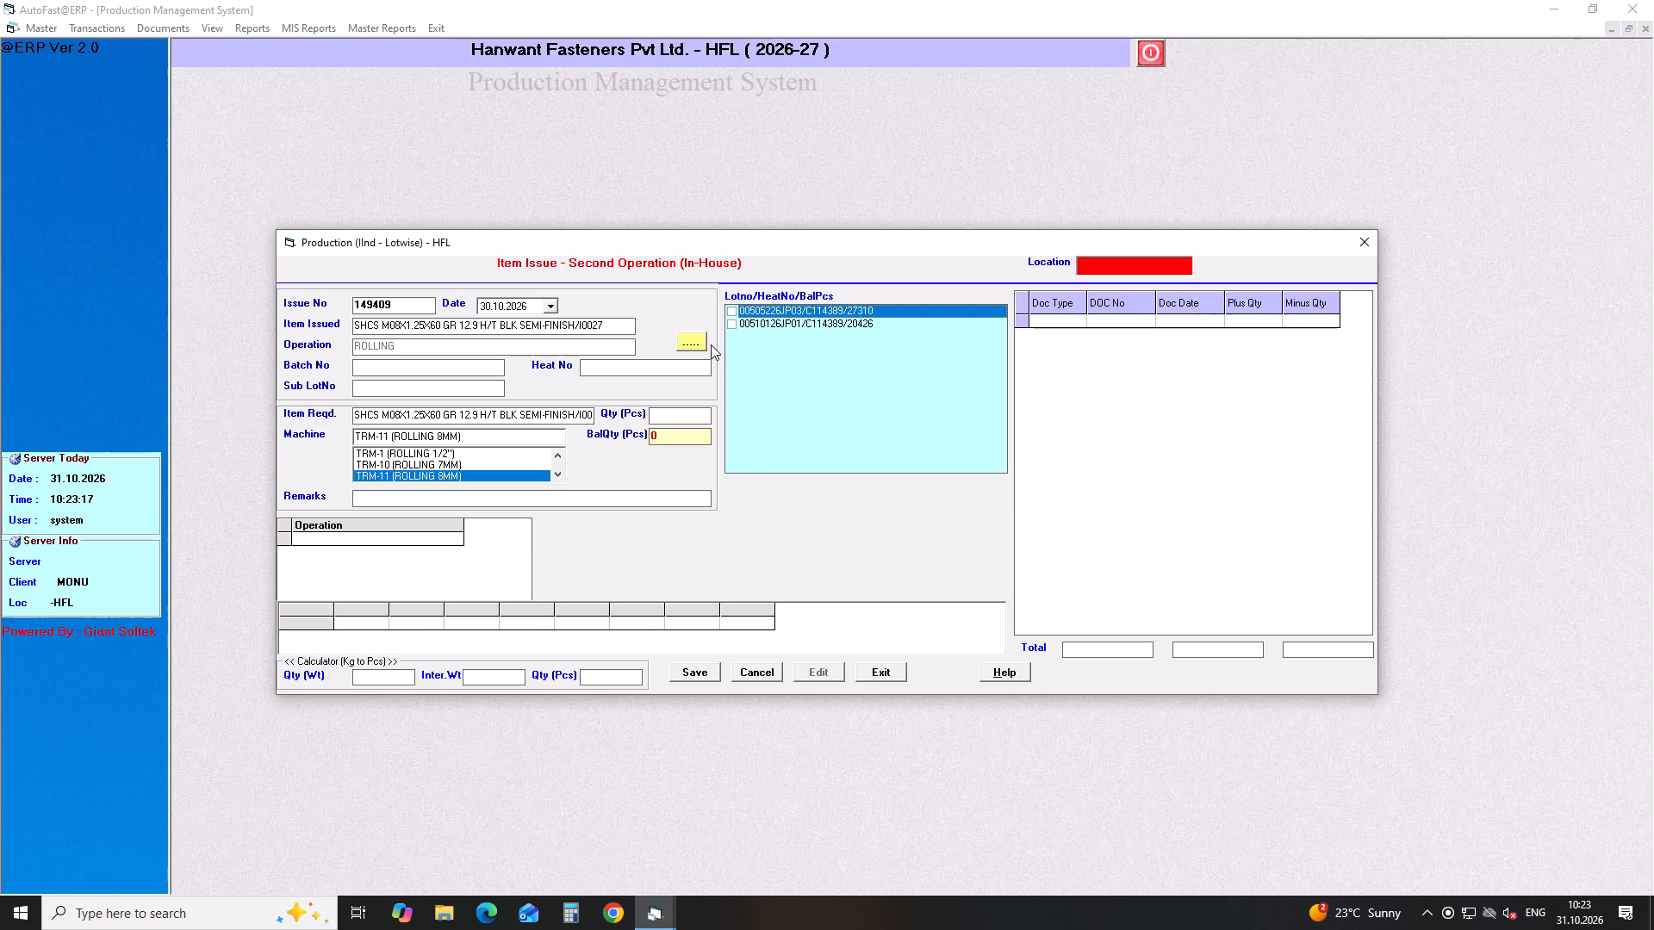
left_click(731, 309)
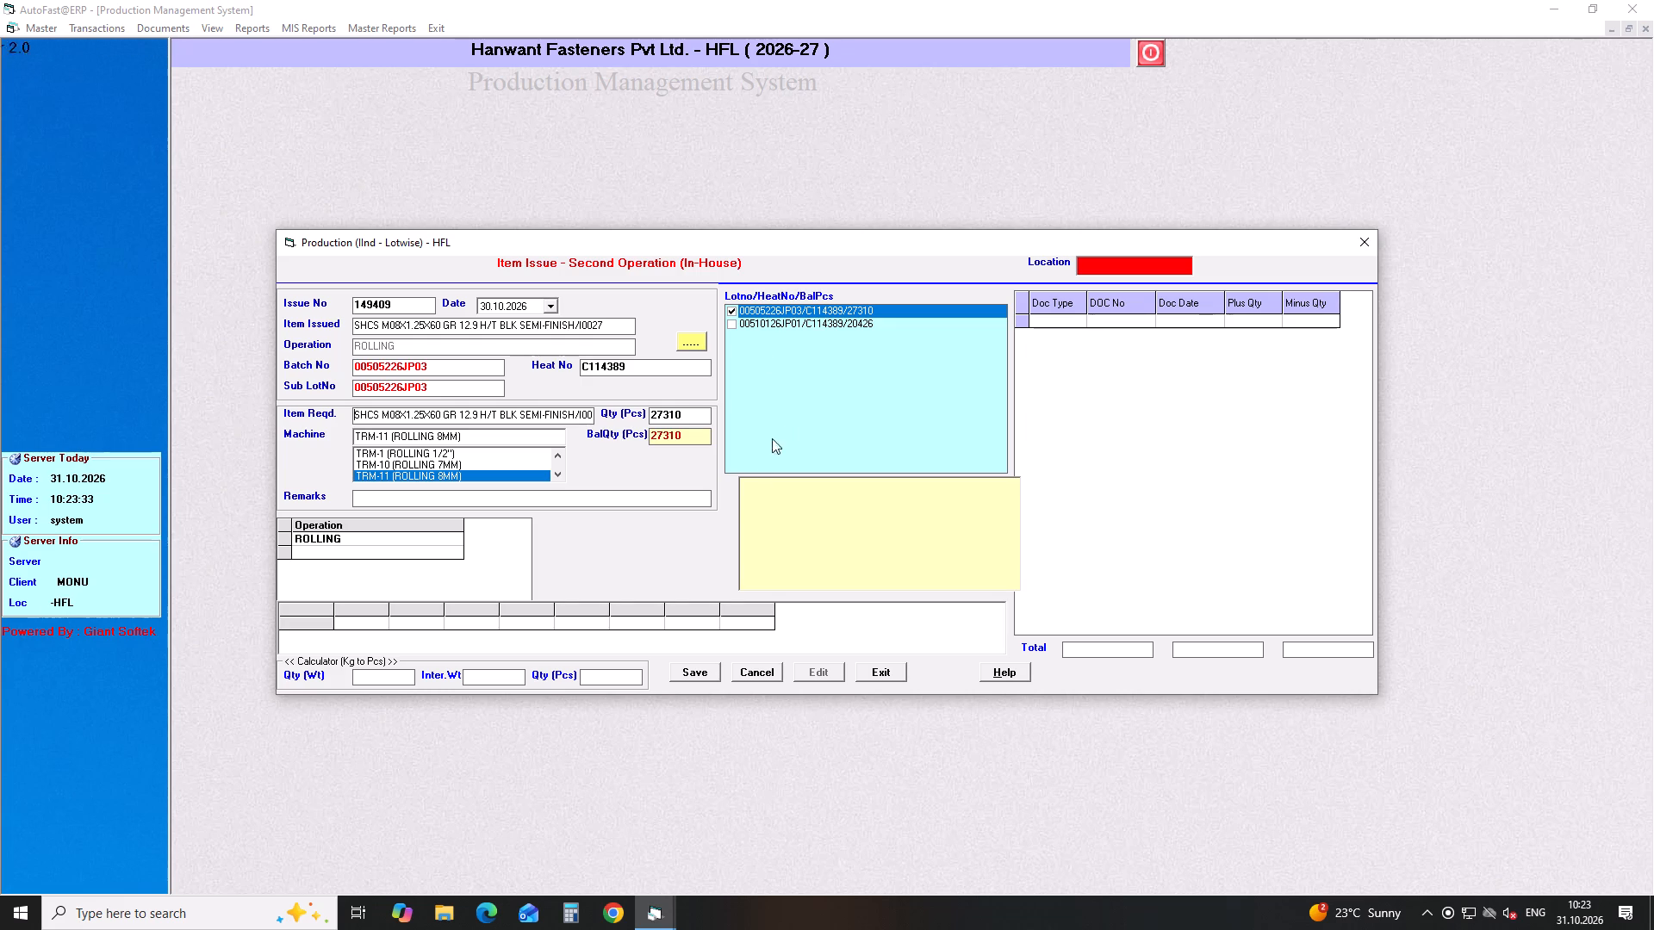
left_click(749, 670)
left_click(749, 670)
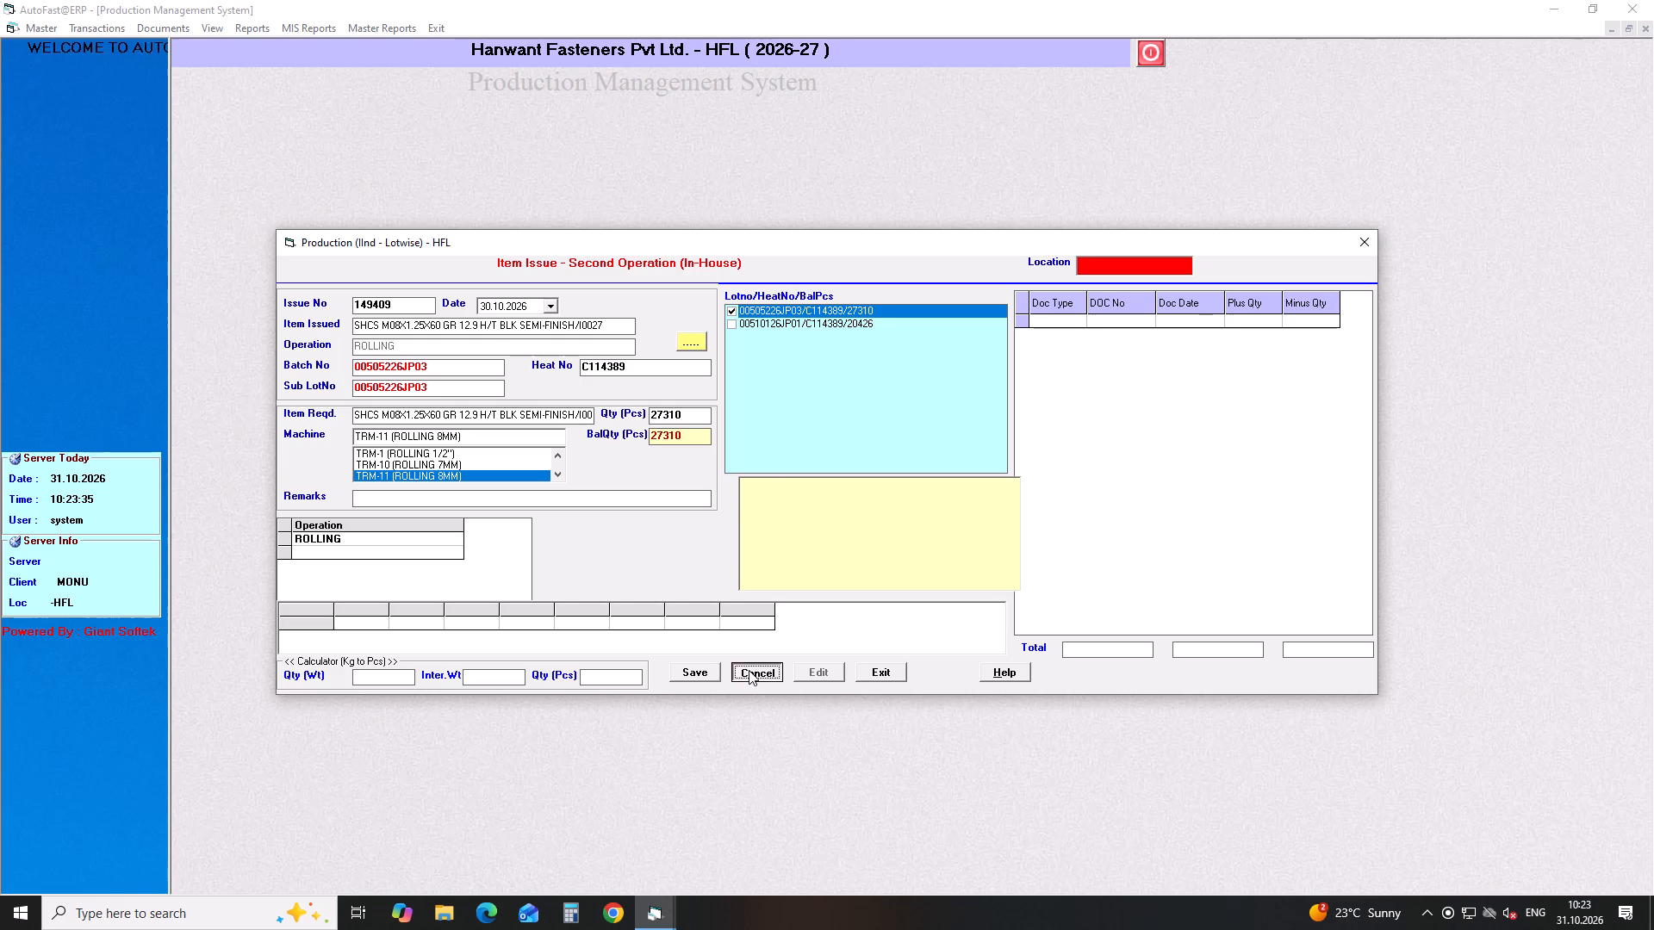
Start a new item issue dated 30.10.2026 for SCREW PAN 5X13/I0292.
key("Return")
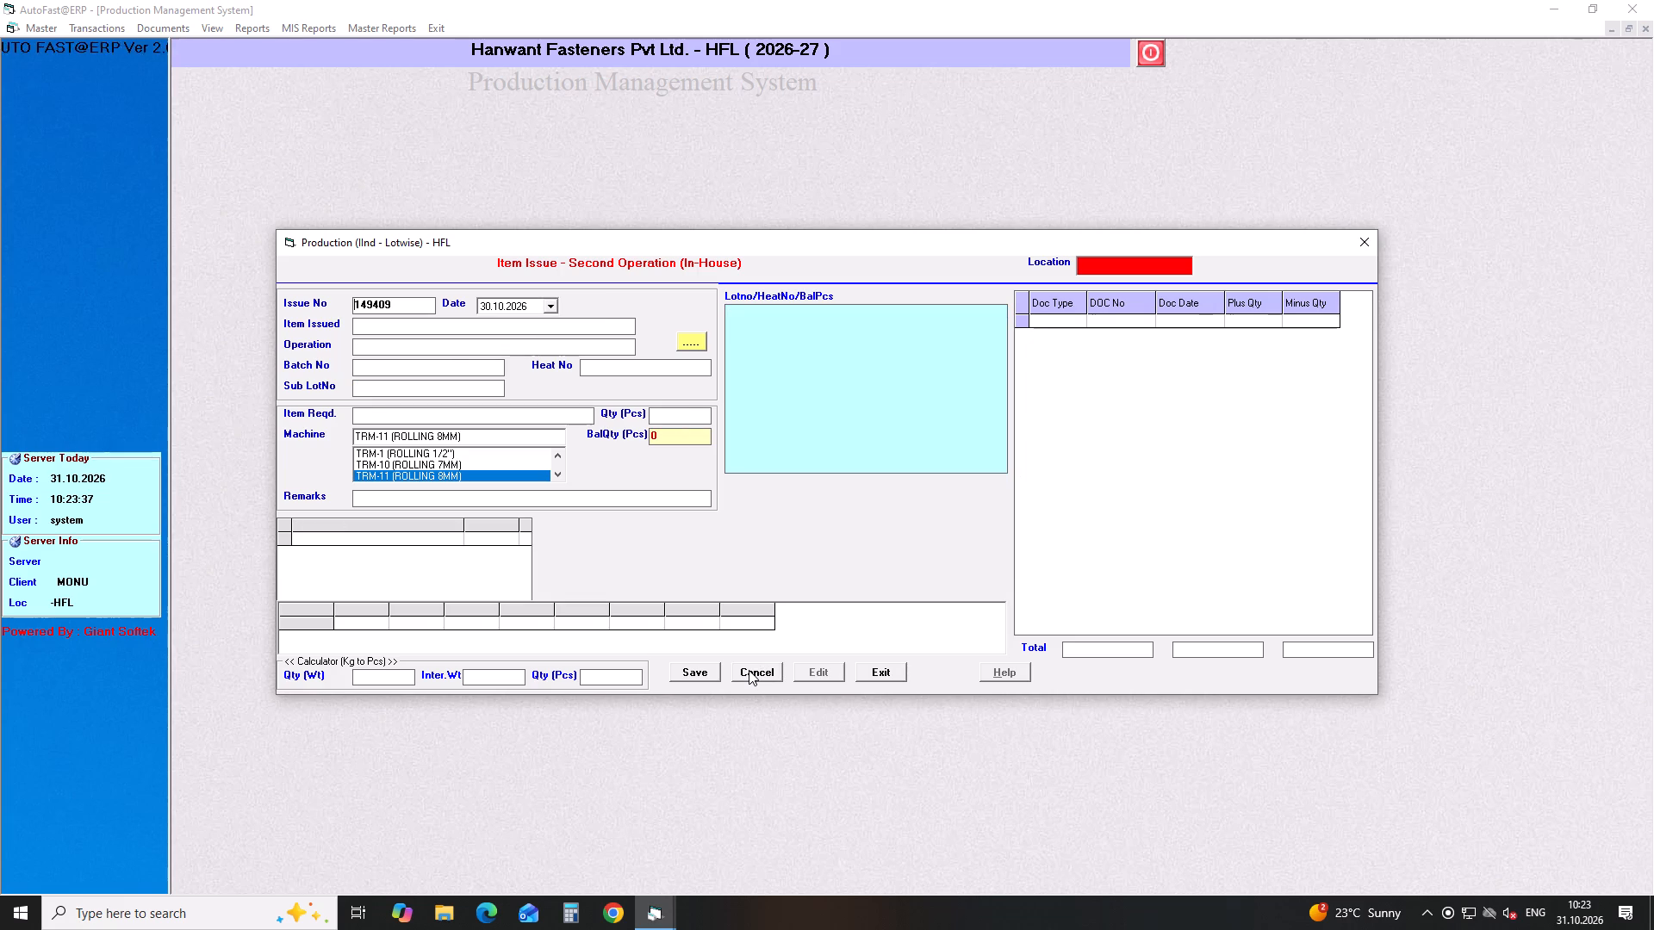
key("Return")
key("Return")
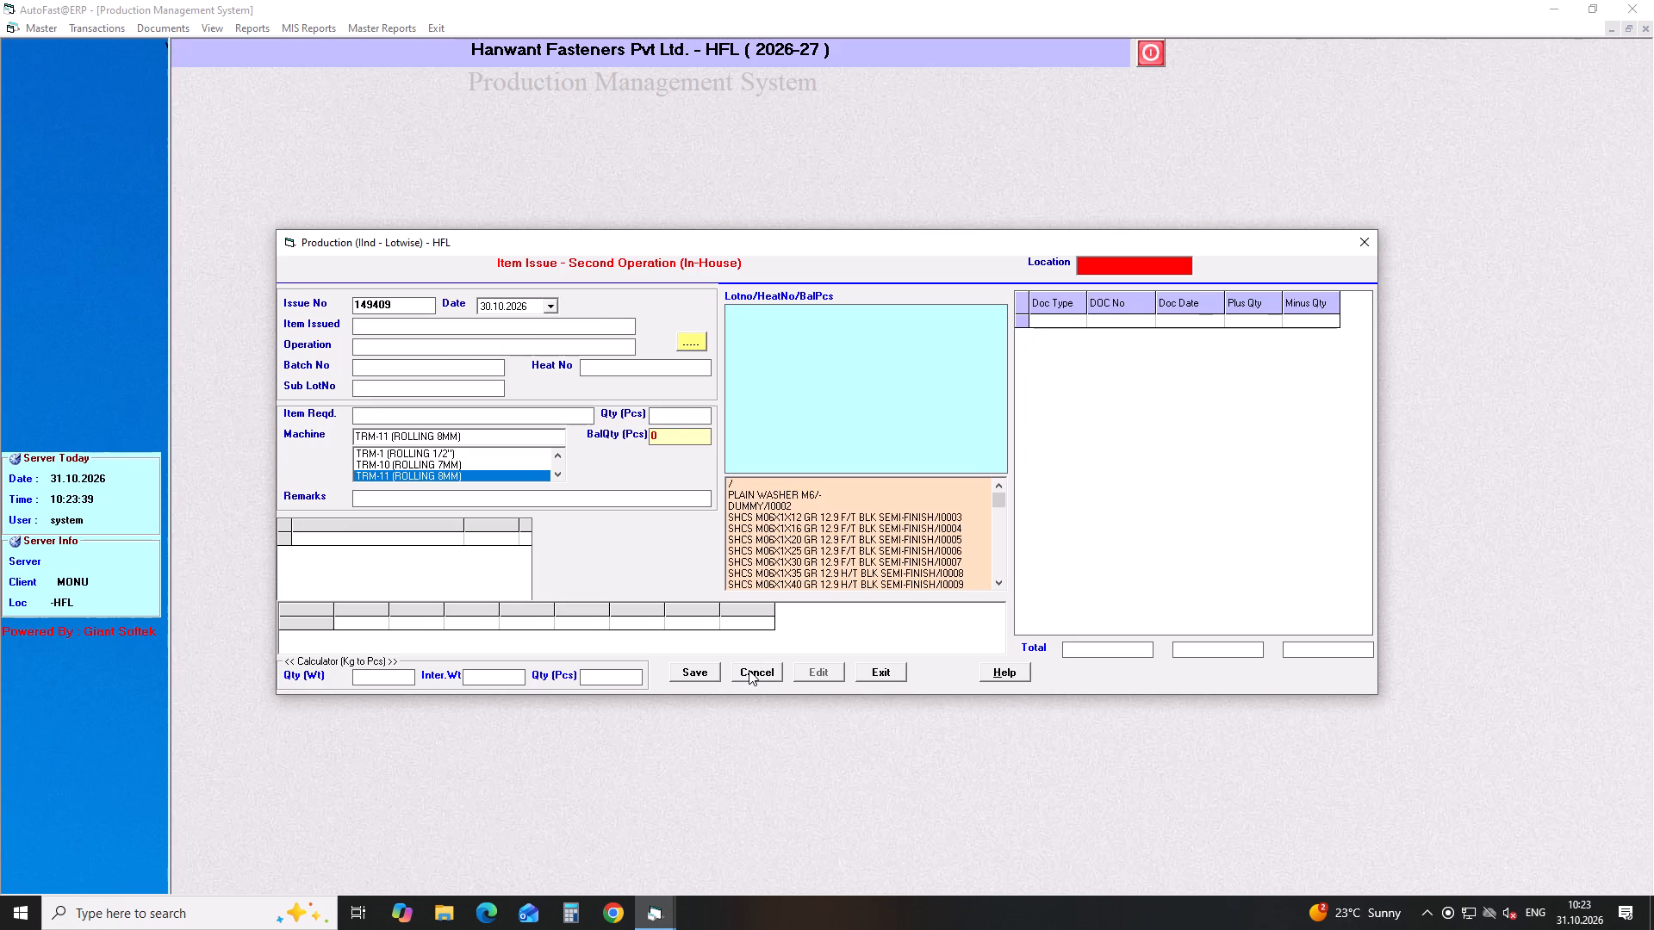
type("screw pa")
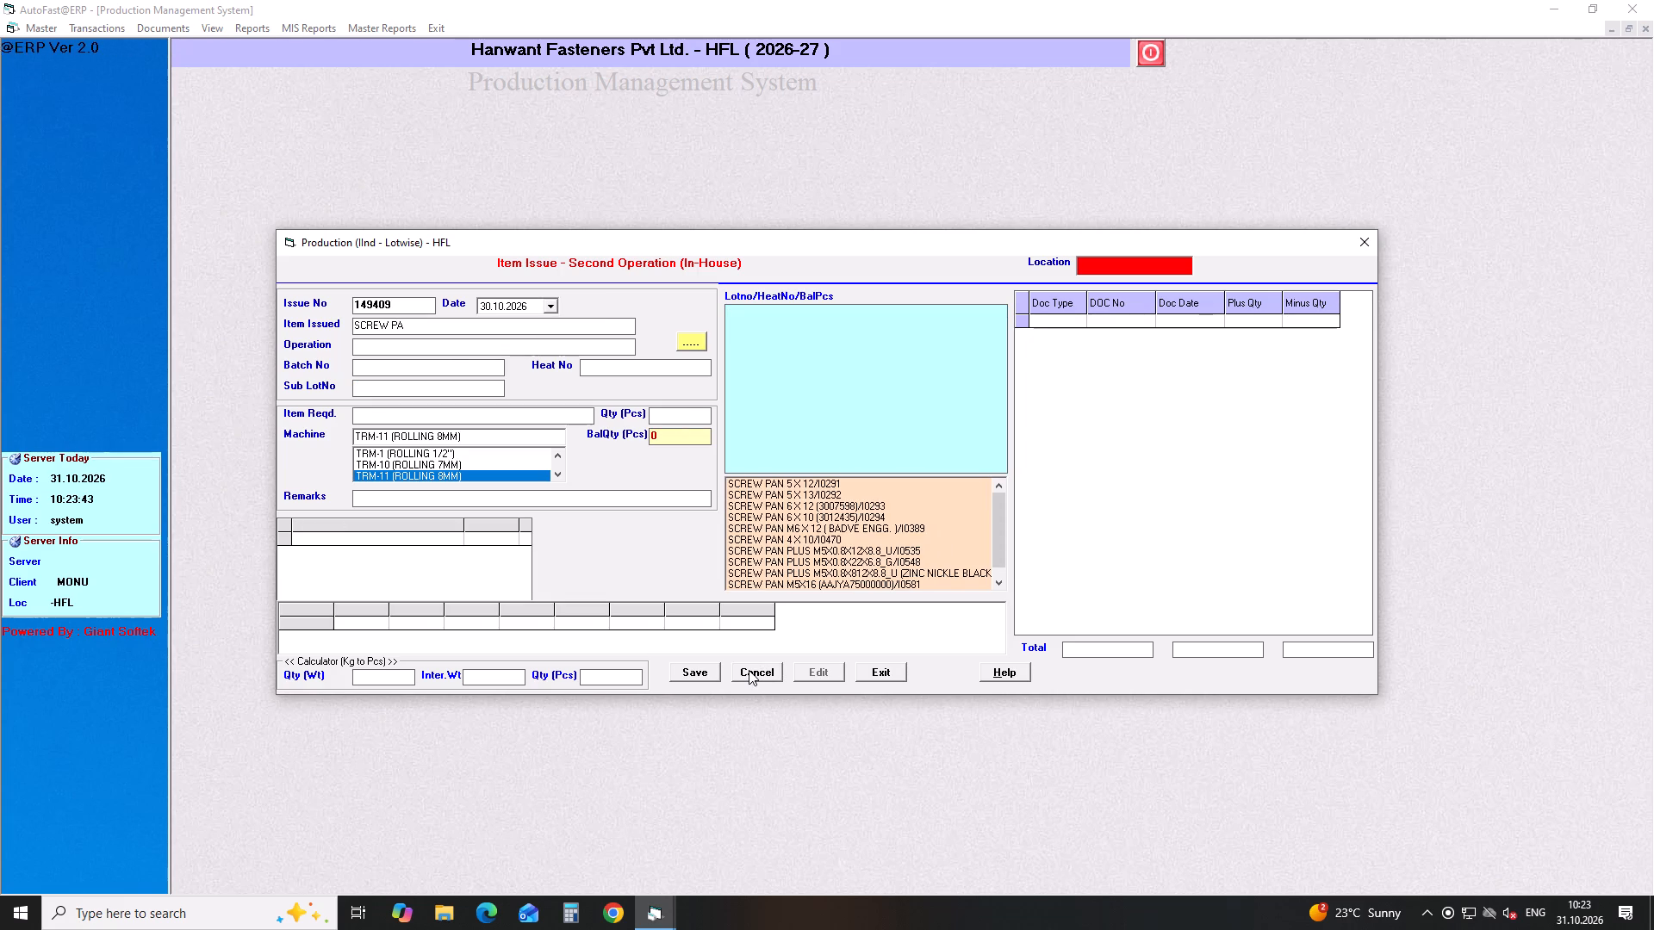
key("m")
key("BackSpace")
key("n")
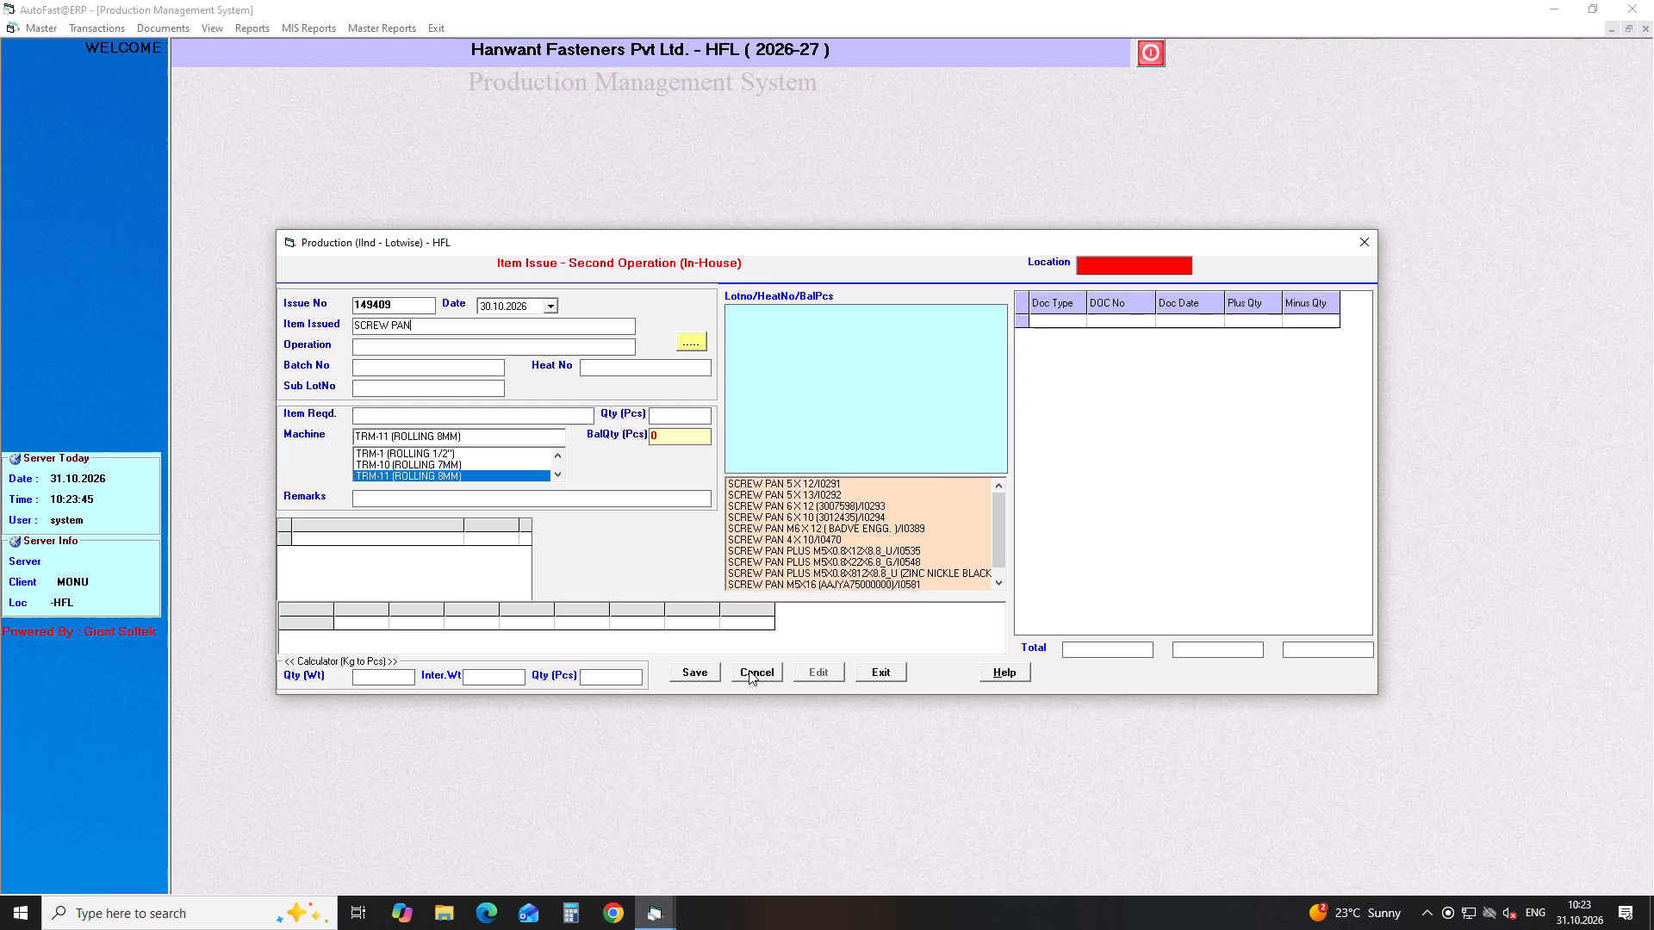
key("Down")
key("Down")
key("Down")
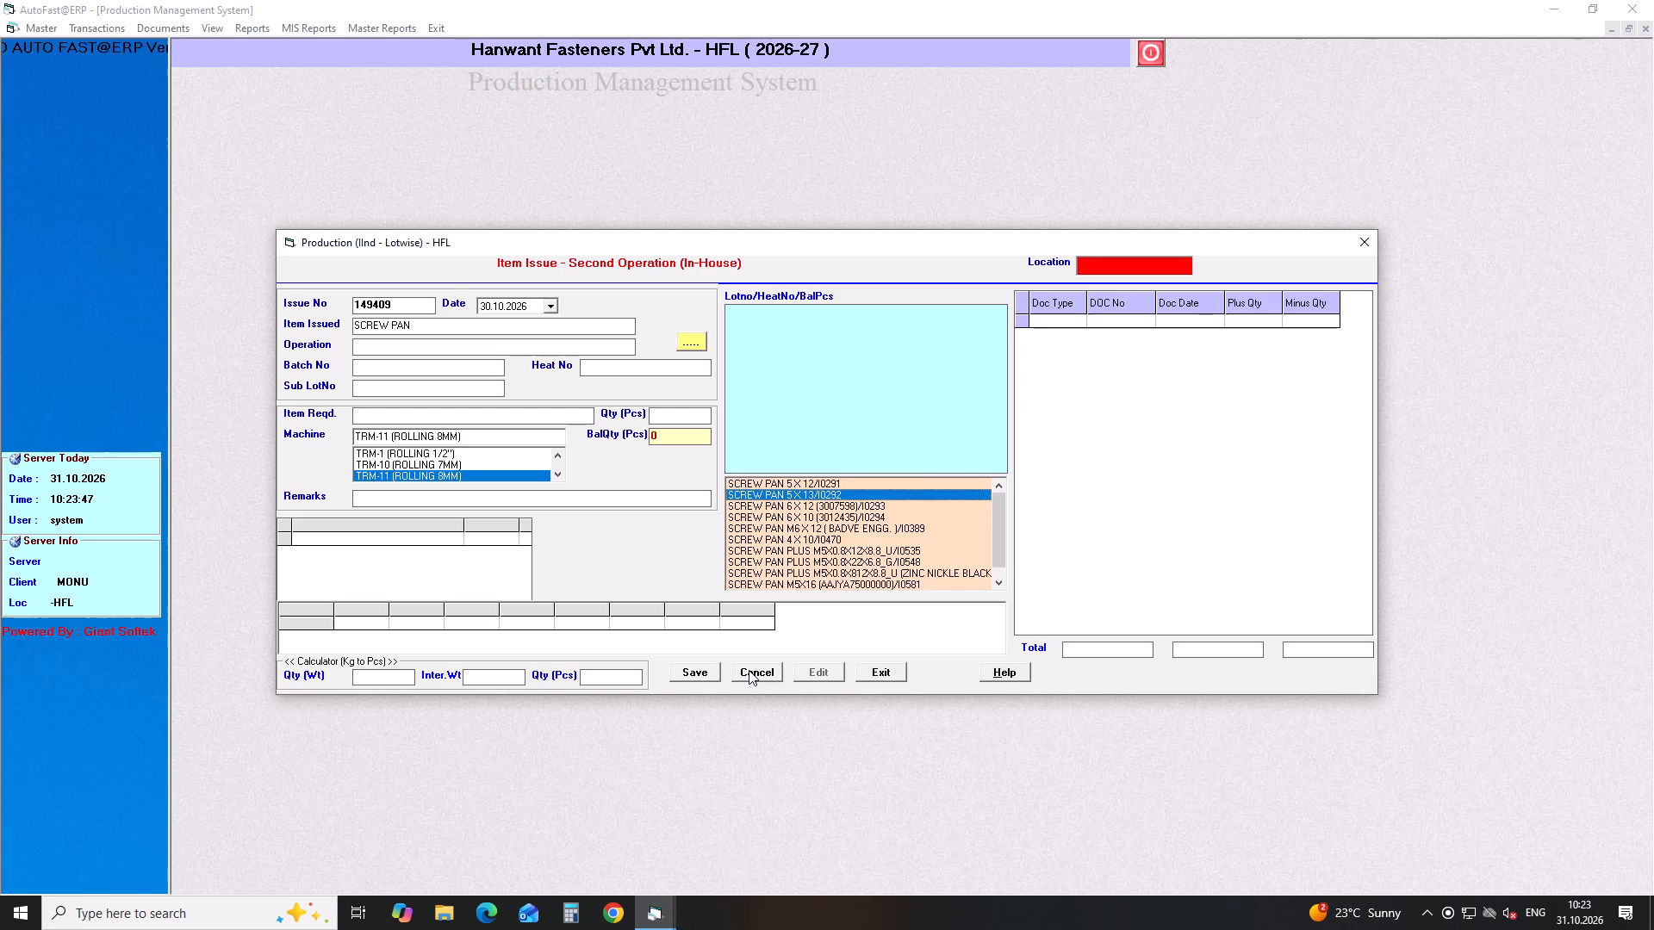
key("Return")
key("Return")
Set the operation to ROLLING, choose lot 00501026JP01 and enter 11211 pcs as the issue quantity.
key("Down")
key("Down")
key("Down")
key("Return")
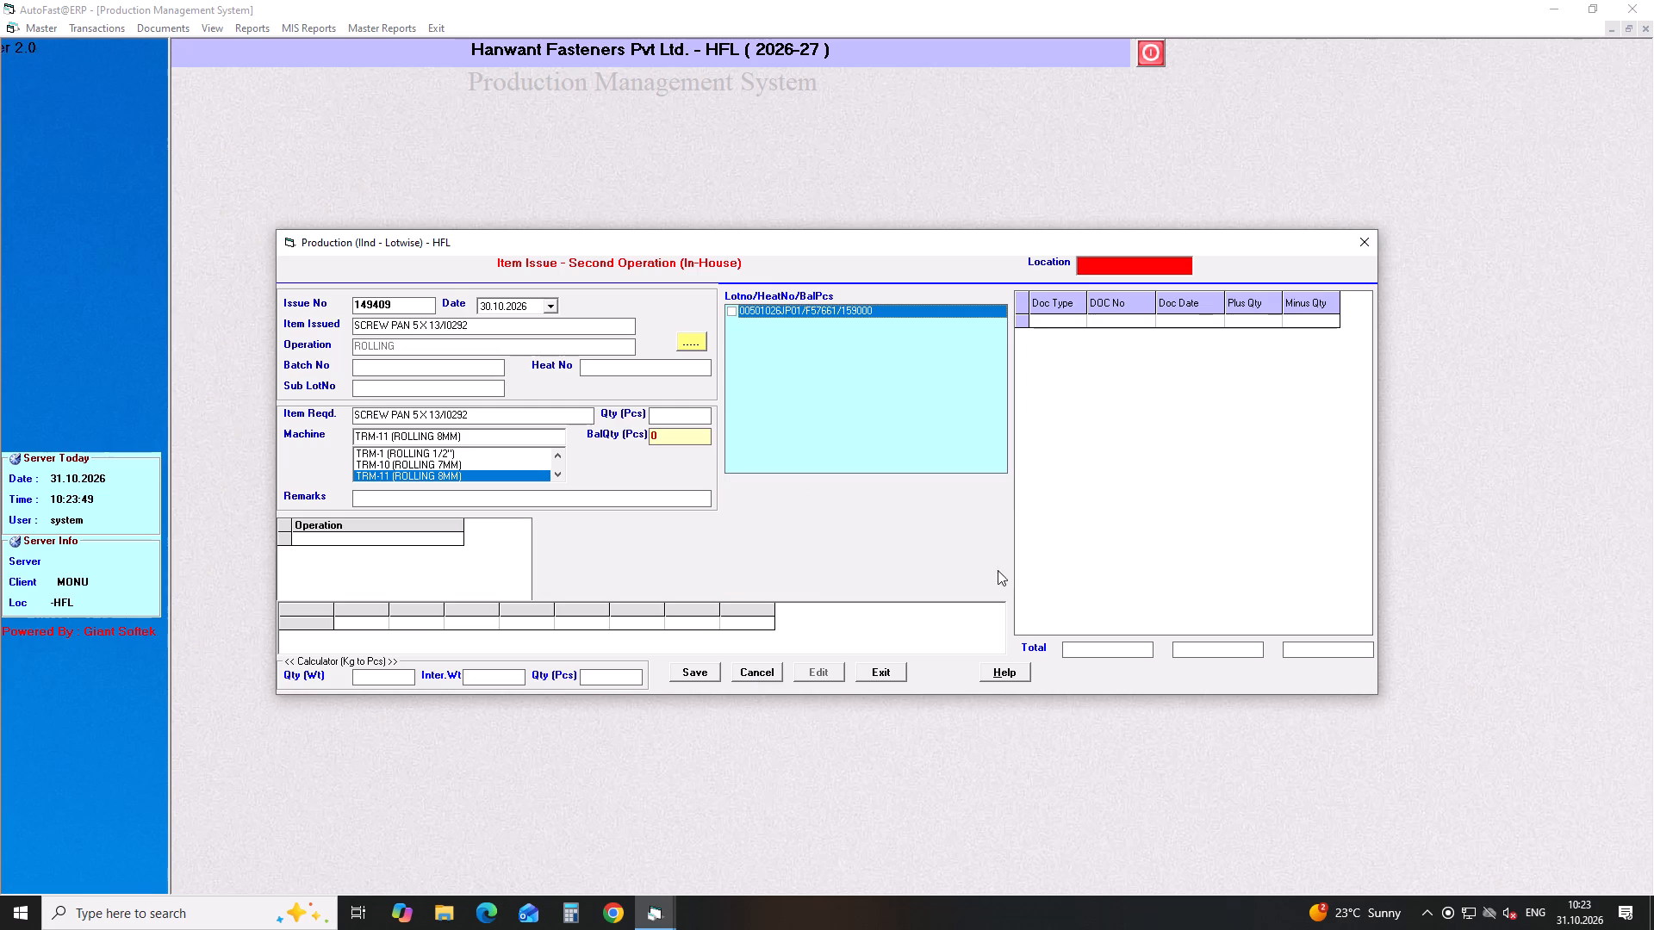
left_click(736, 312)
left_click_drag(708, 421, 567, 404)
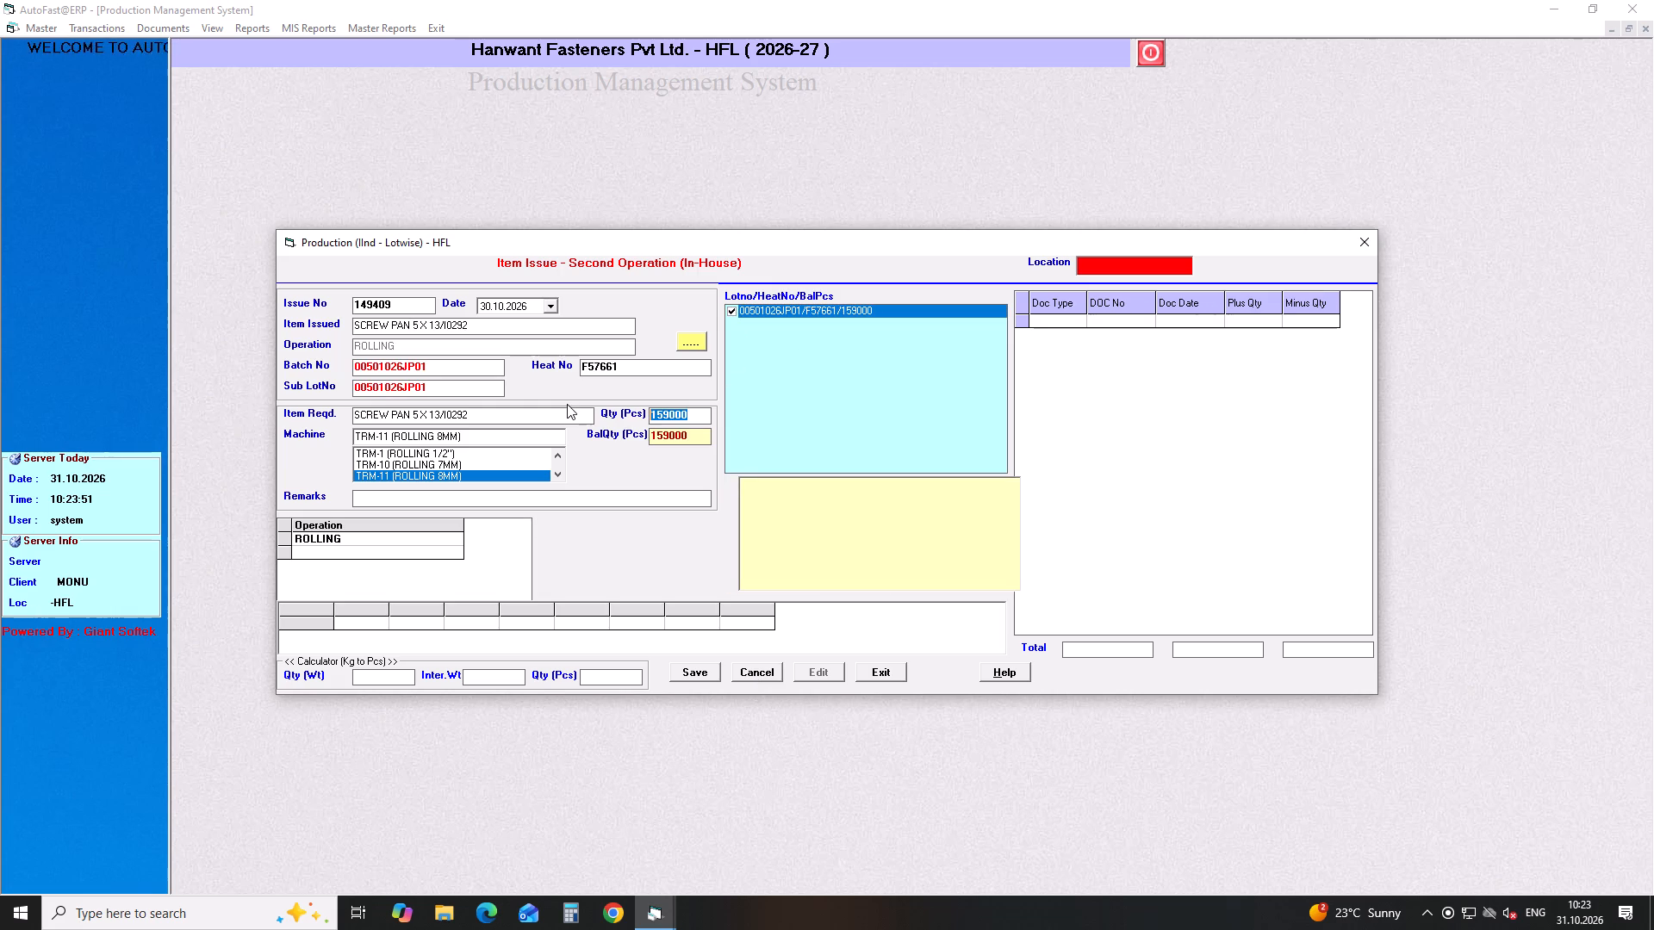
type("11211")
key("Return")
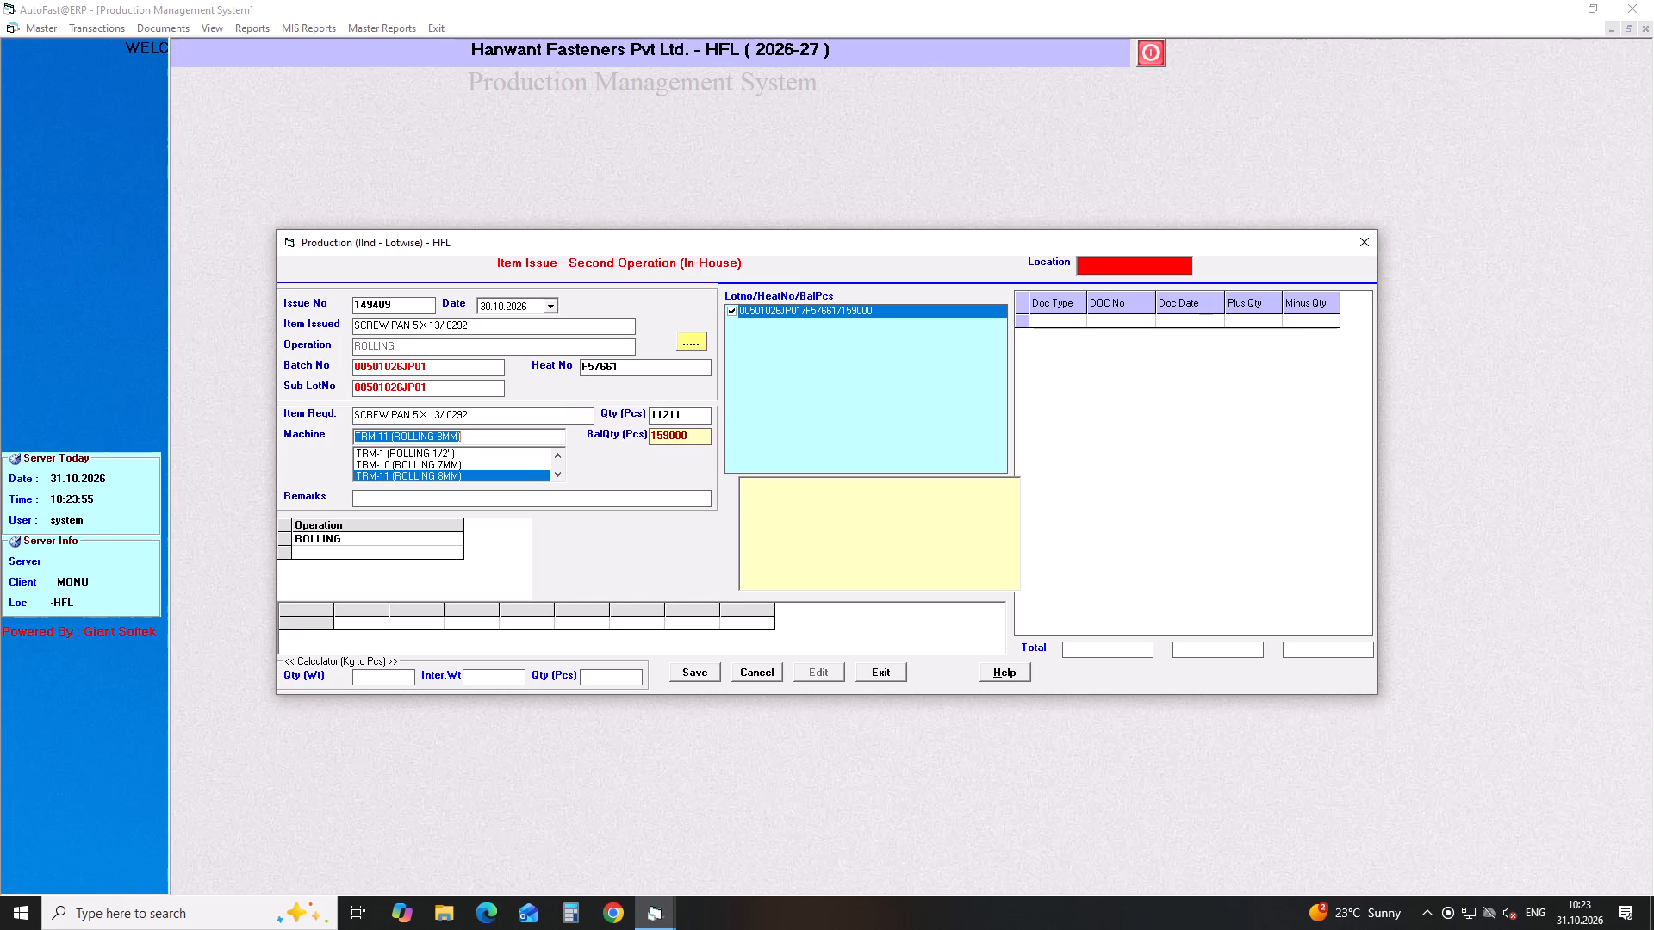
Assign machine TRM-10 (ROLLING 7MM) and save the pan screw issue.
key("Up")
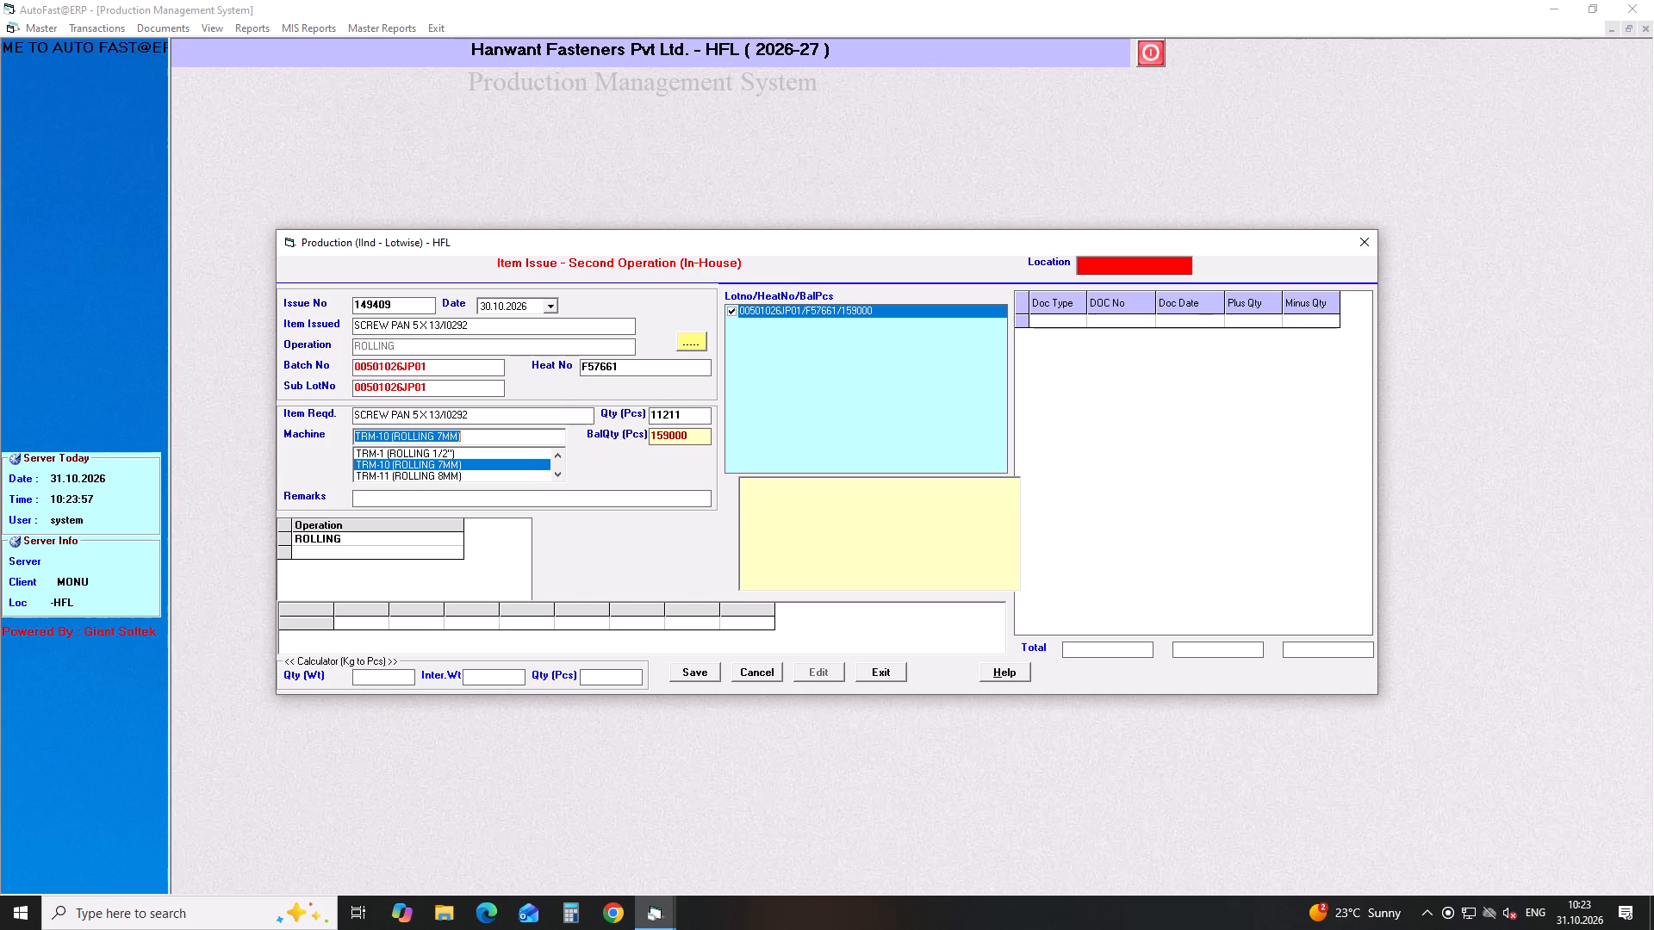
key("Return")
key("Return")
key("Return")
Start a new item issue dated 30.10.2026 for SHCS M08X1.25X60 GR 12.9 H/T BLK SEMI-FINISH/I0027.
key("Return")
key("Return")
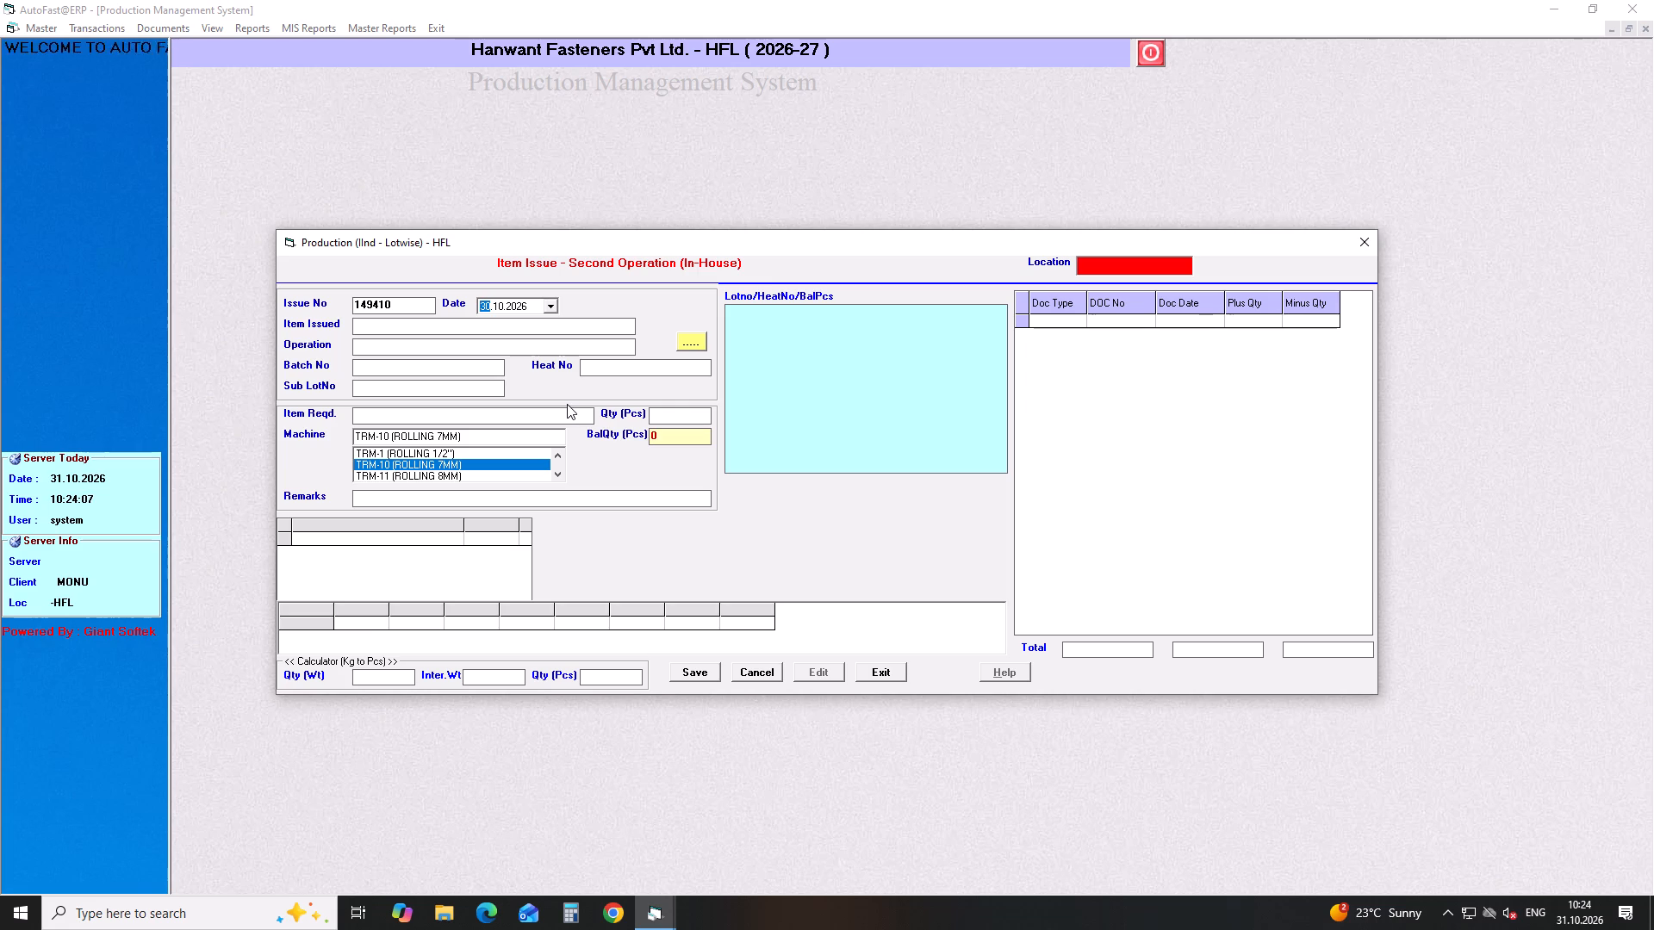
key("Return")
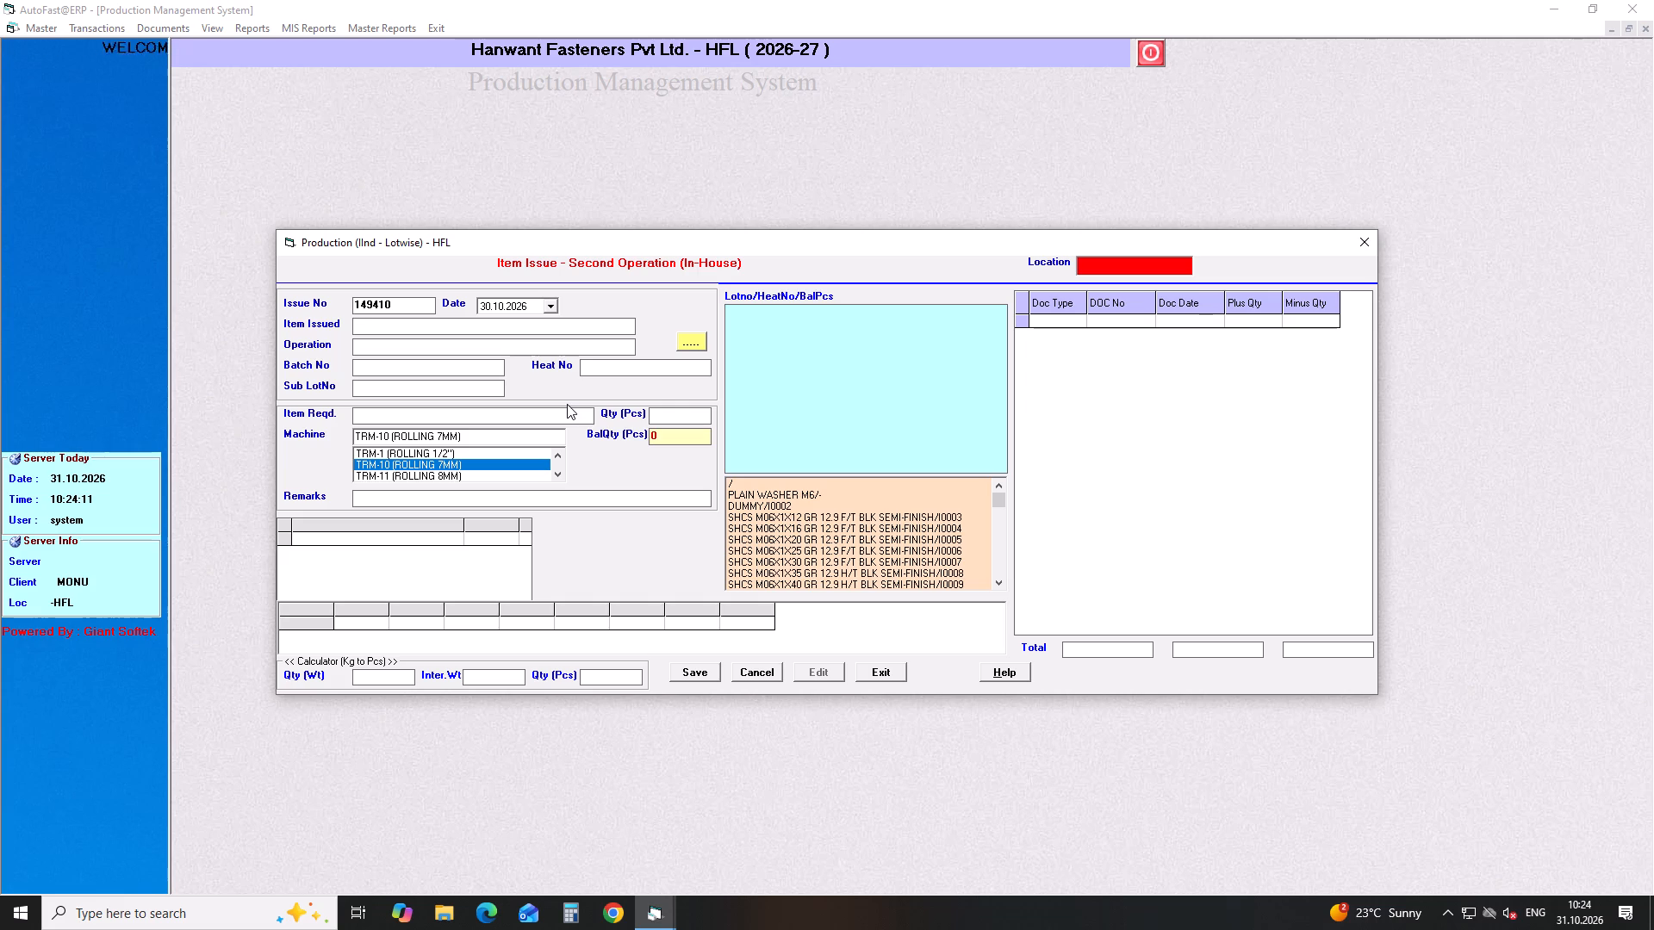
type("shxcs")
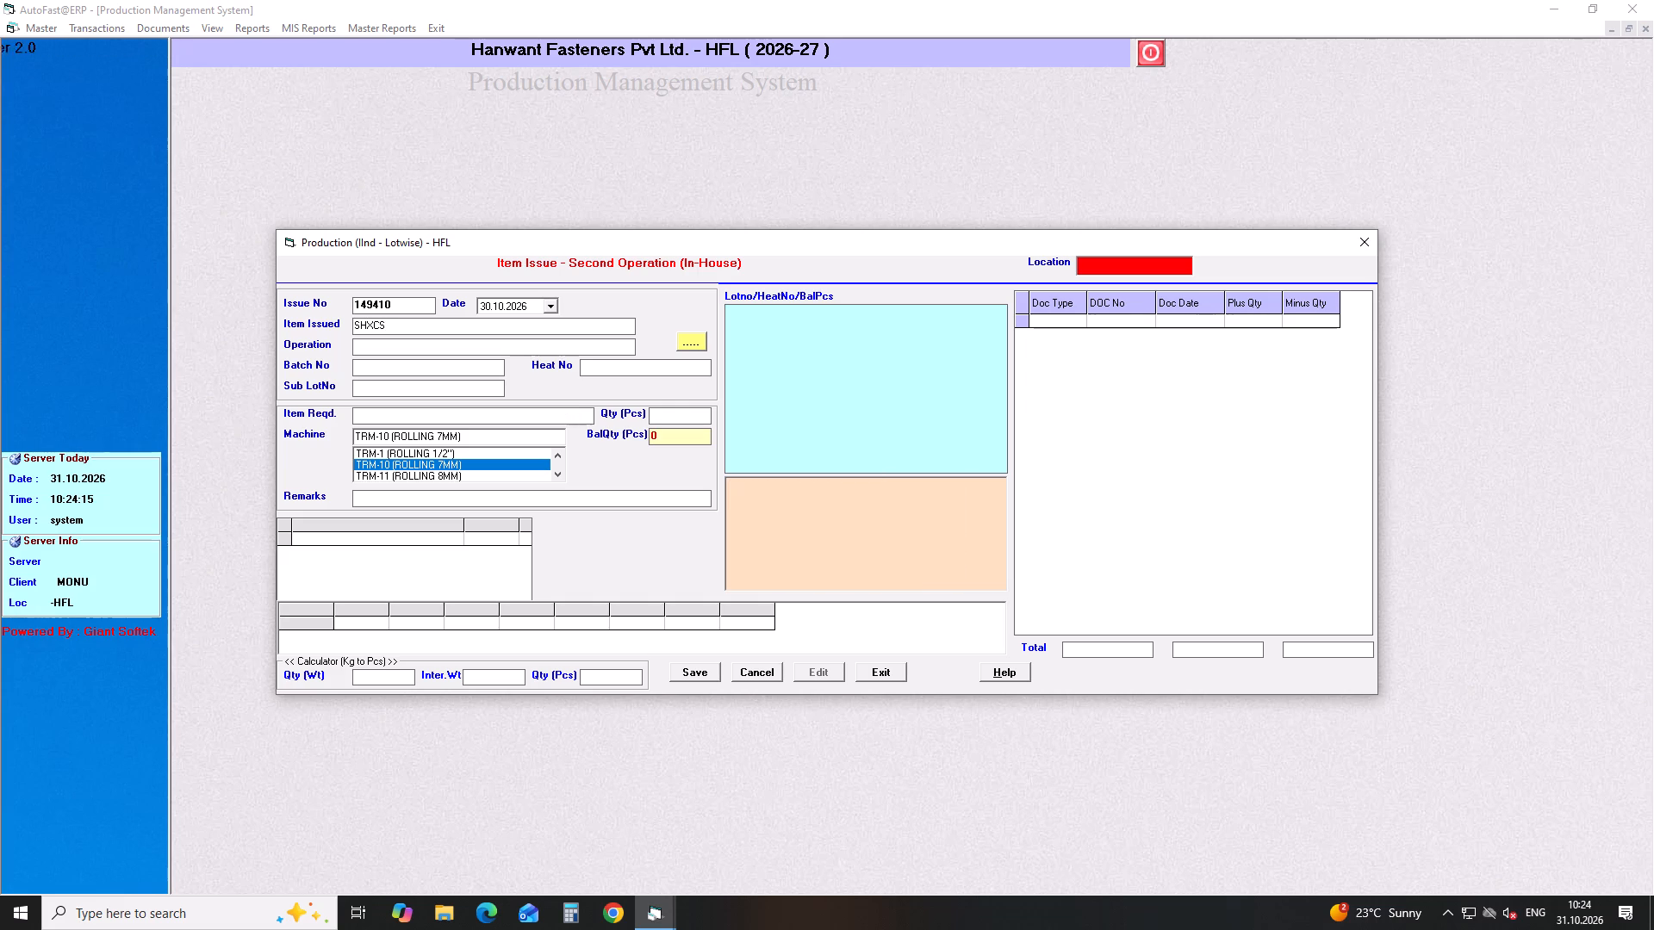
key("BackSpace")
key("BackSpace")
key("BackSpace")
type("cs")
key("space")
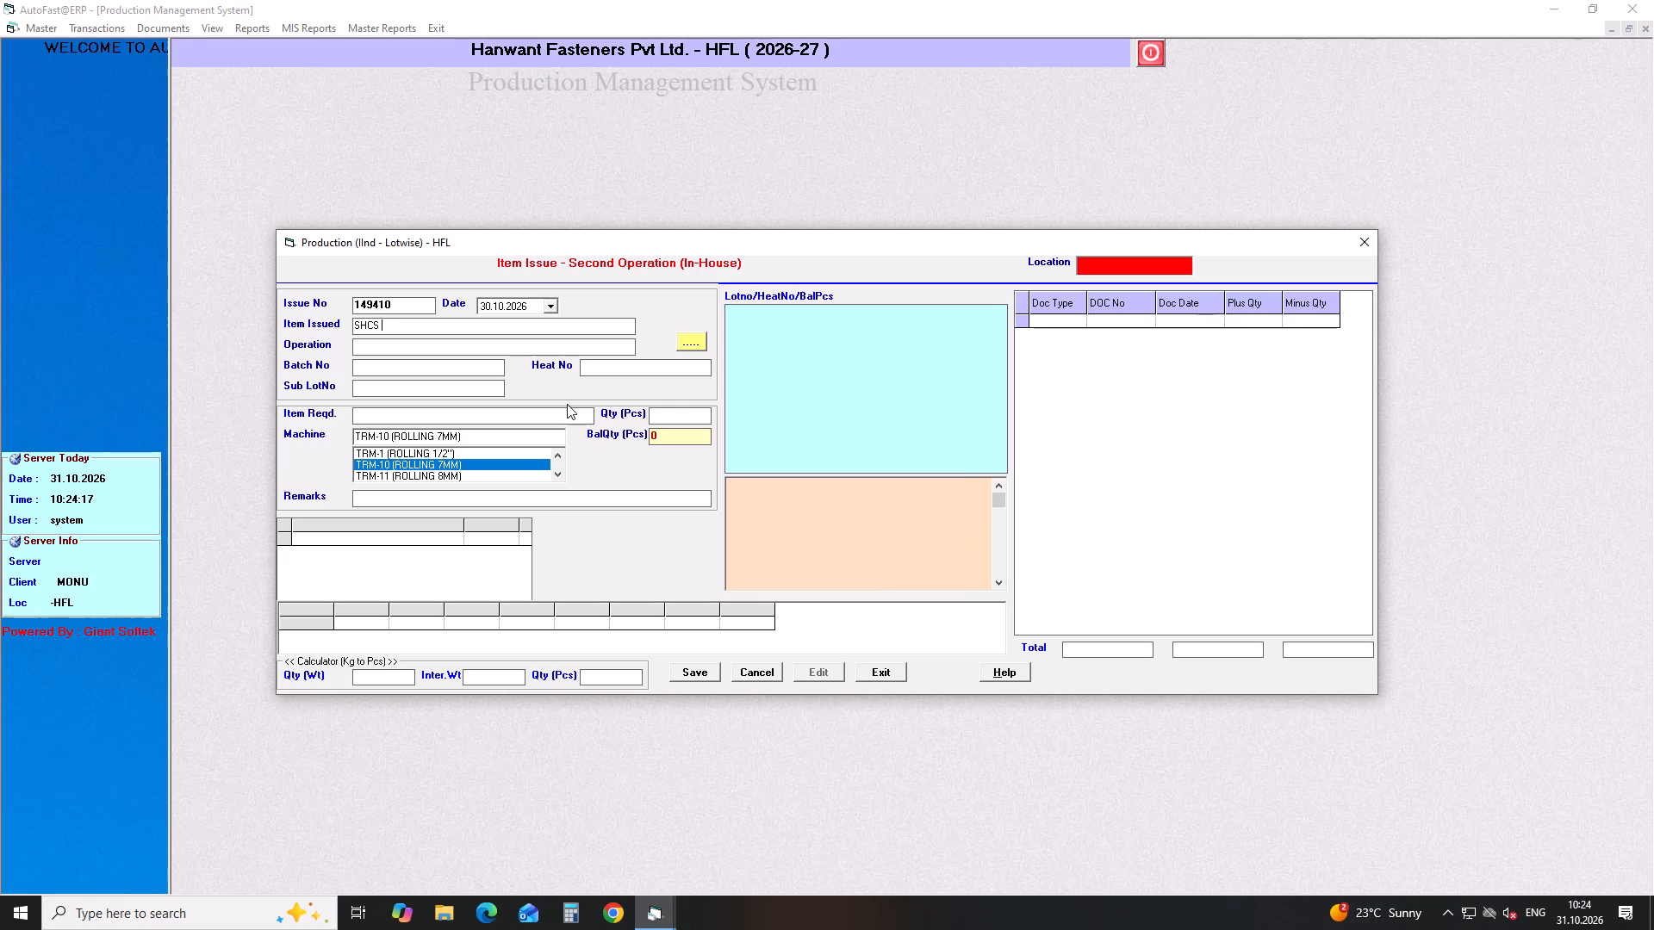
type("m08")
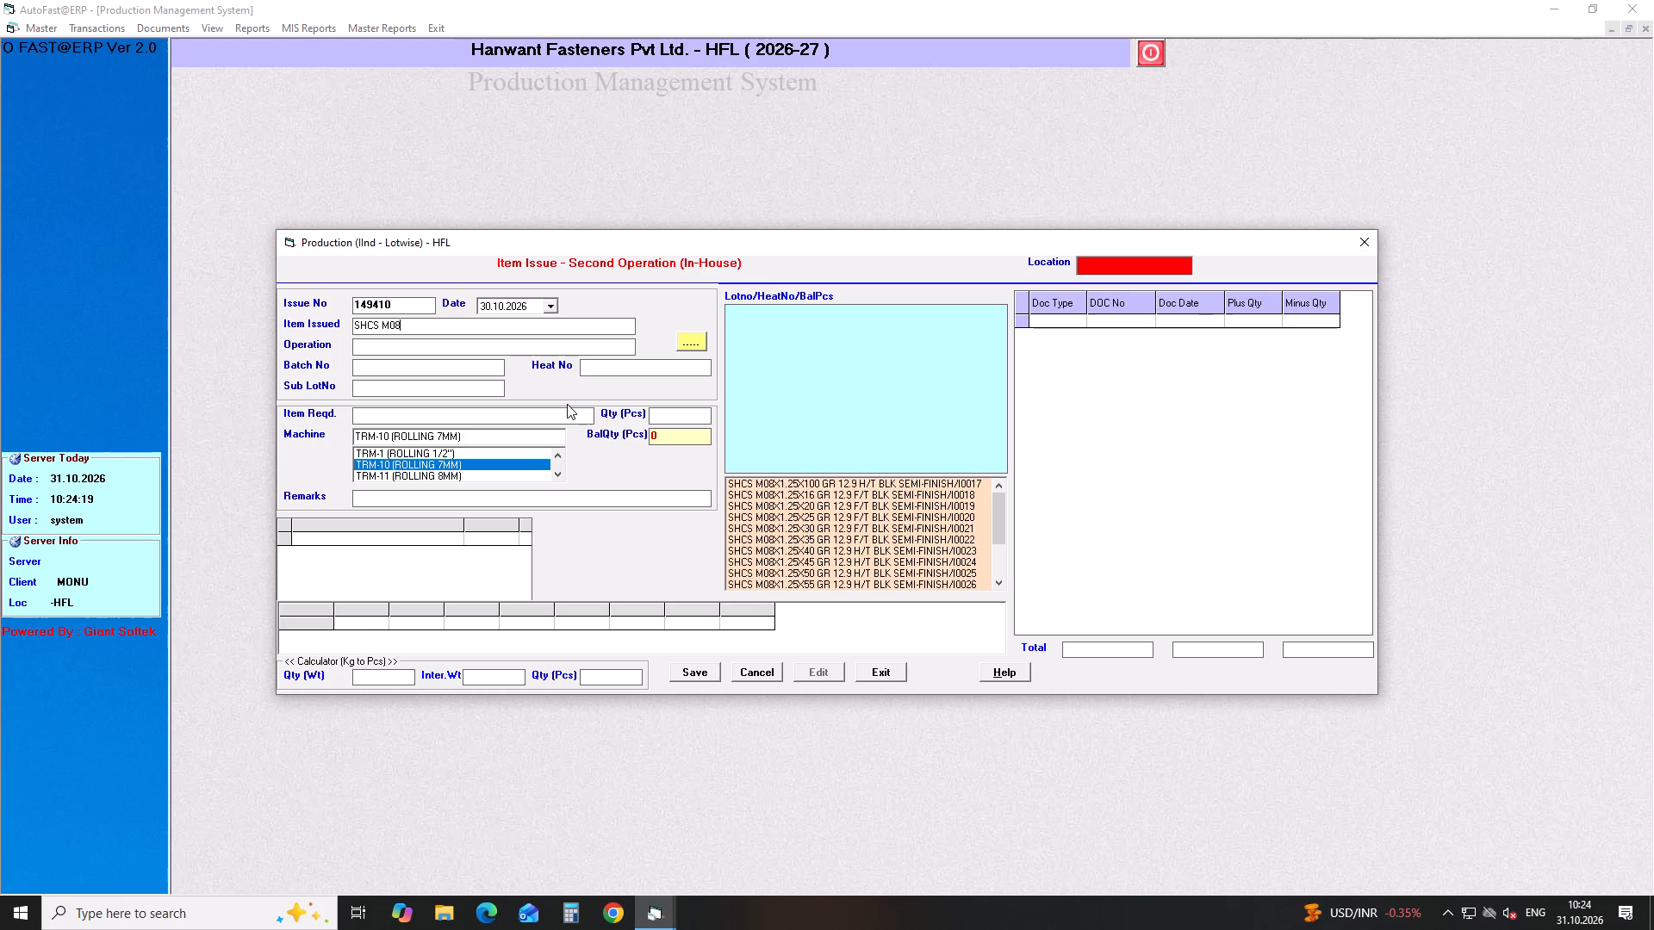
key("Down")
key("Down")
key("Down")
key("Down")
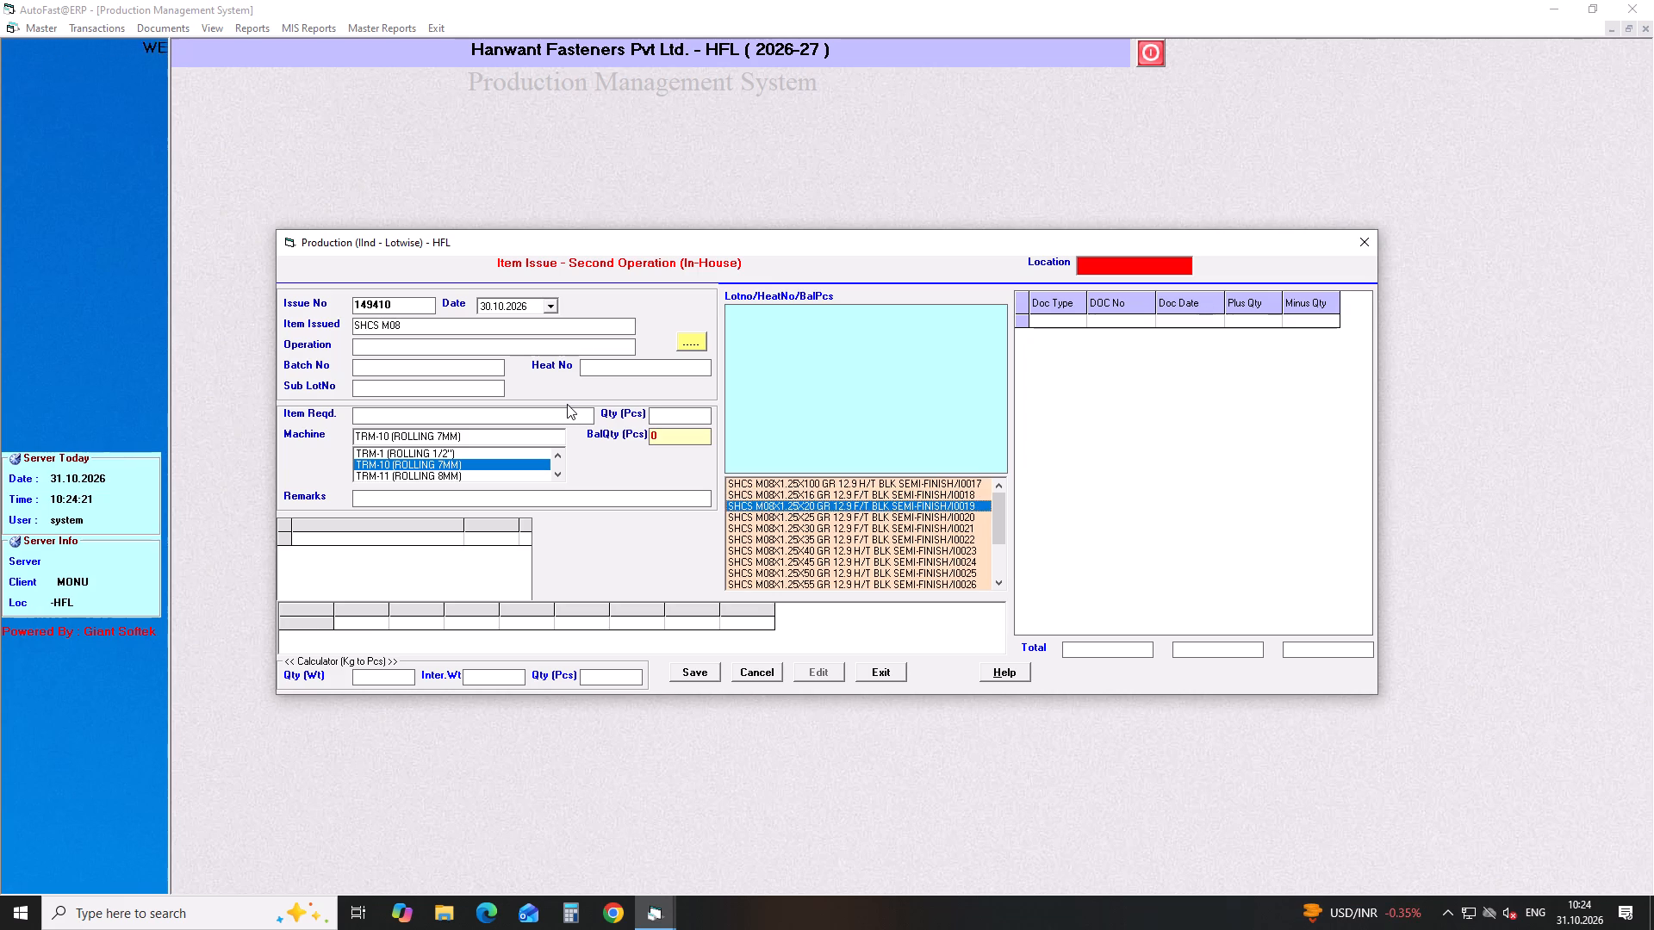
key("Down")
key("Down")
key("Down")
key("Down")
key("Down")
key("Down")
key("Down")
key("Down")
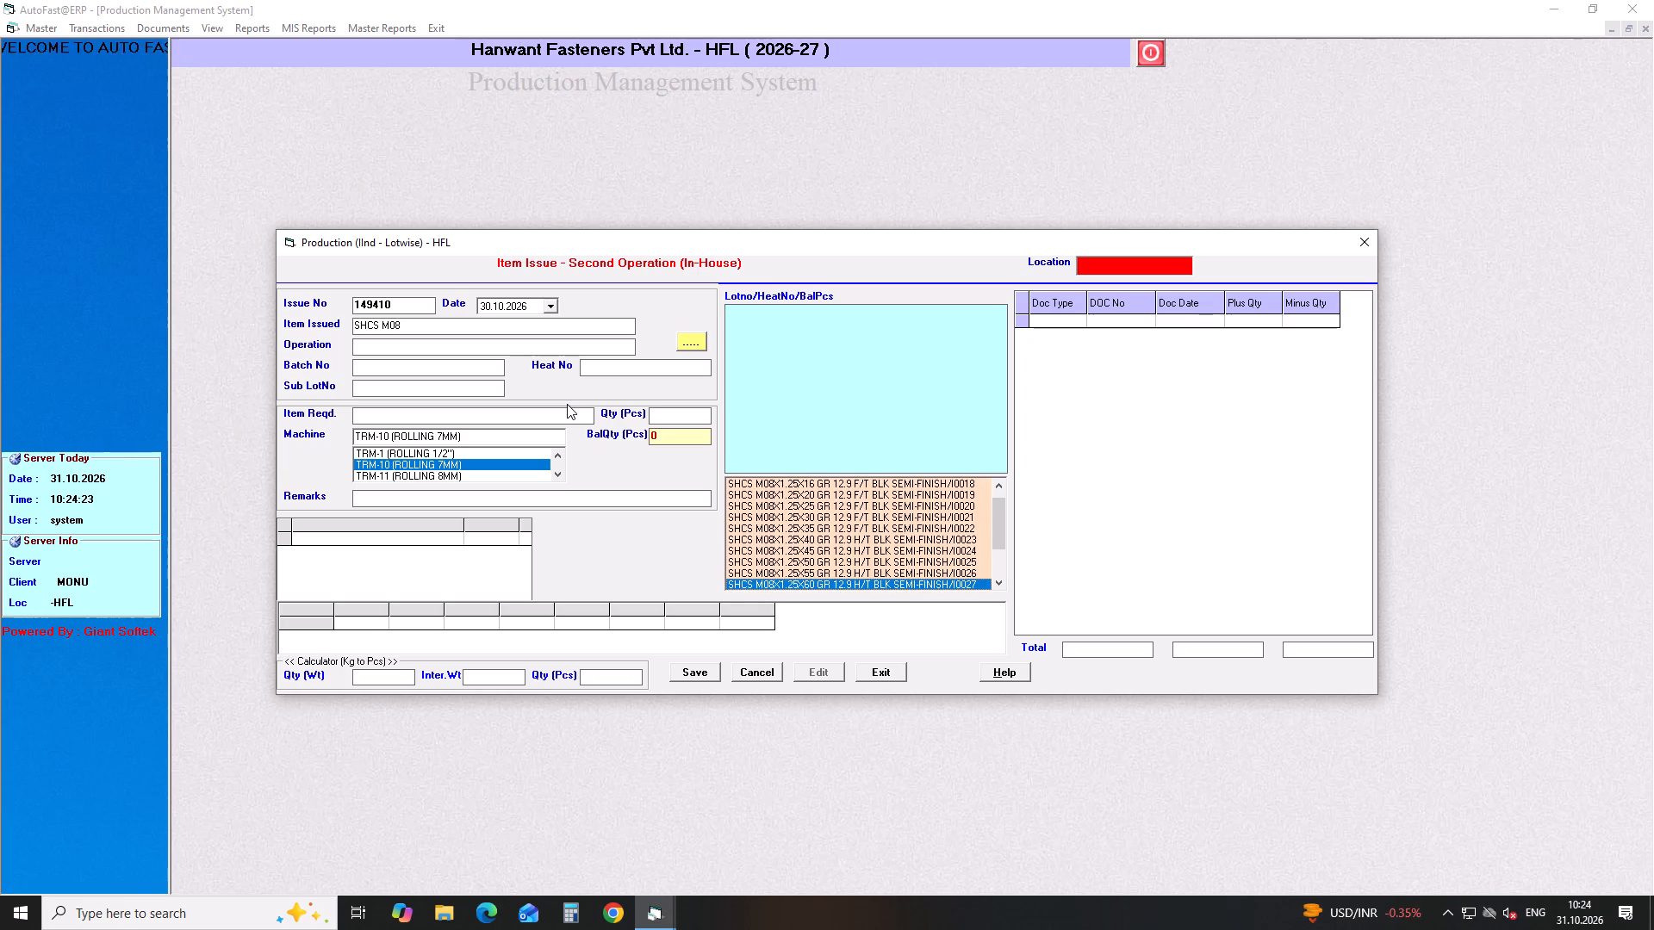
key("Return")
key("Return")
Set the operation to ROLLING and choose lot 00505226JP03, keeping the full 27310 pcs as the issue quantity.
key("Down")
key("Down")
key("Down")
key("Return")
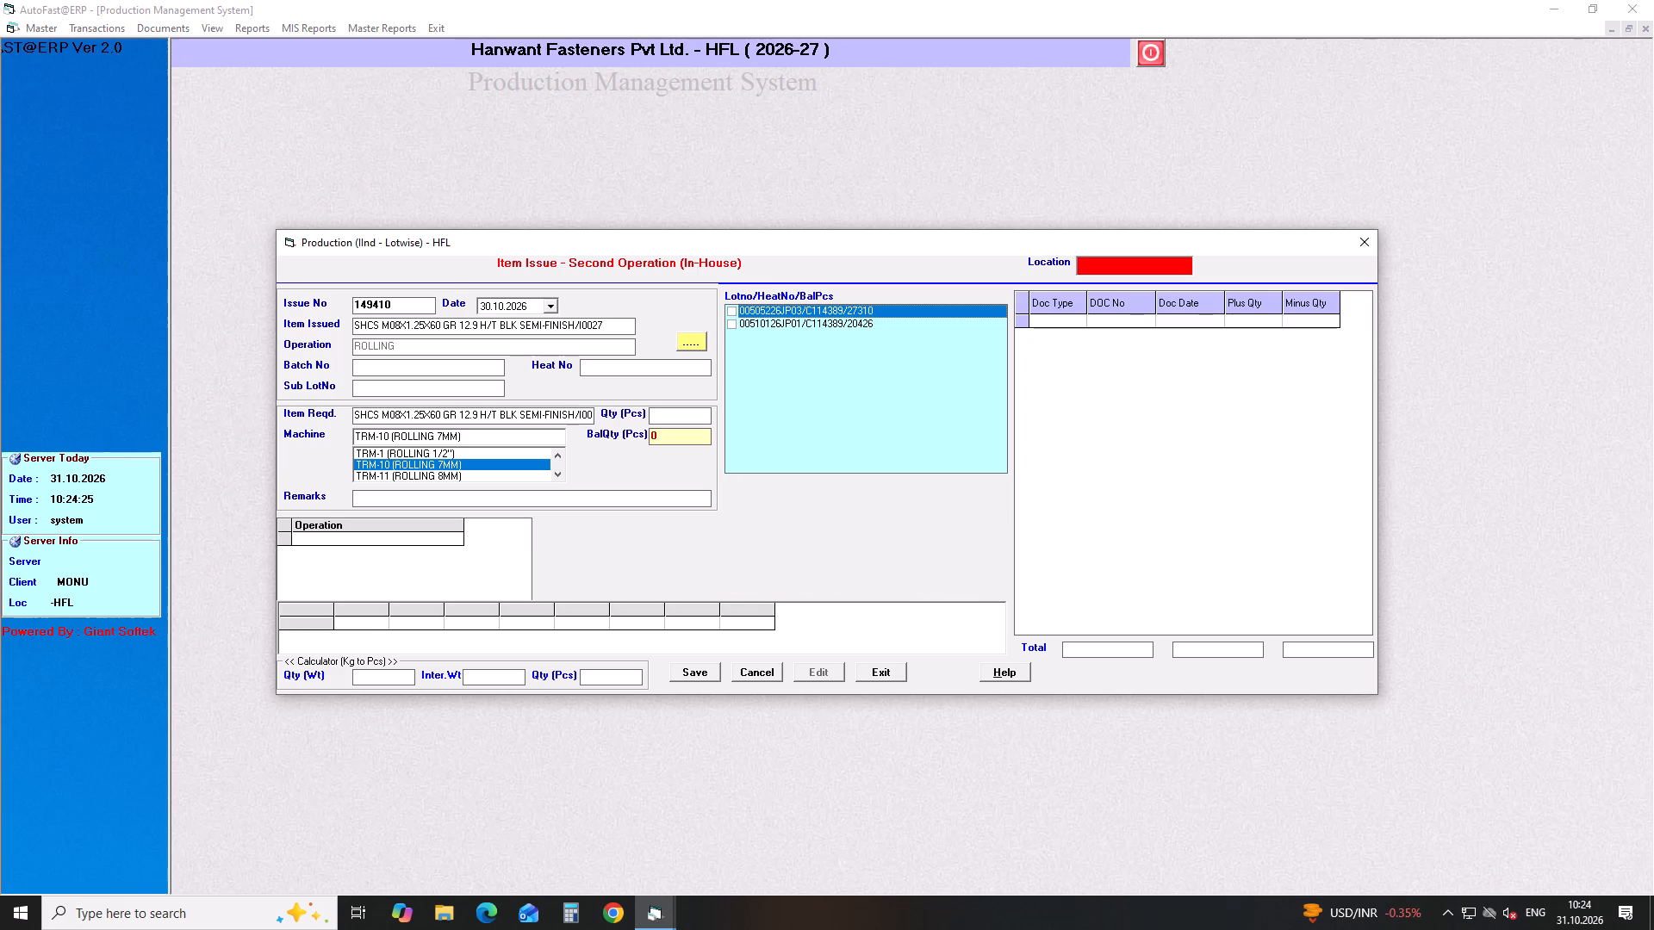
left_click(736, 313)
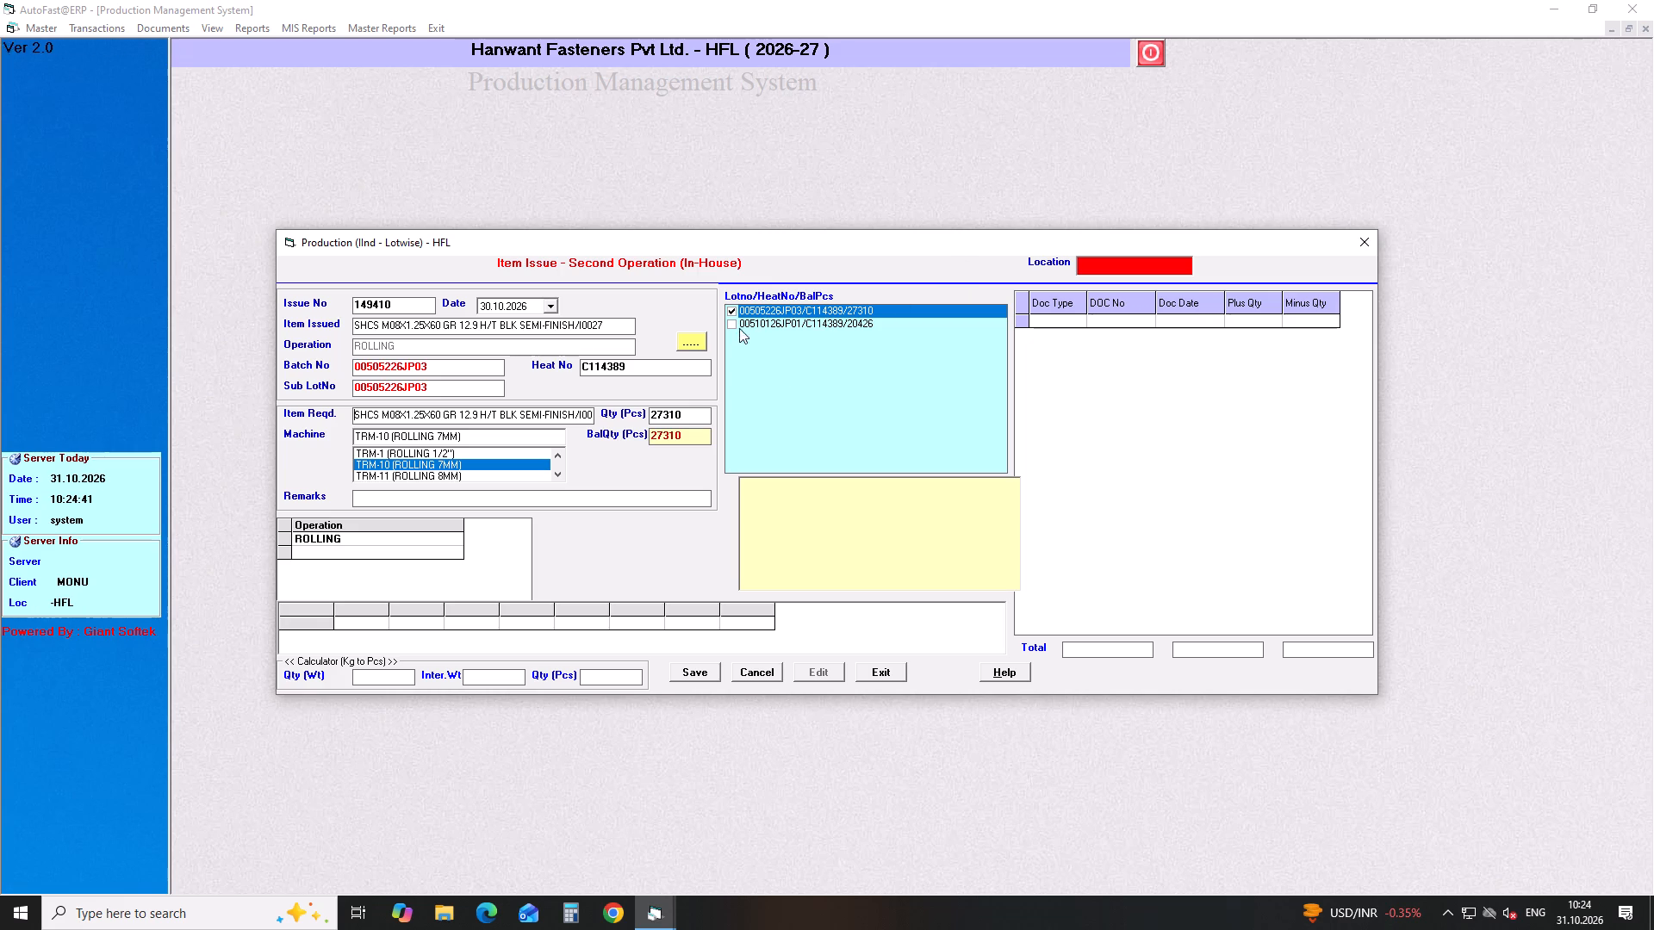
left_click(691, 410)
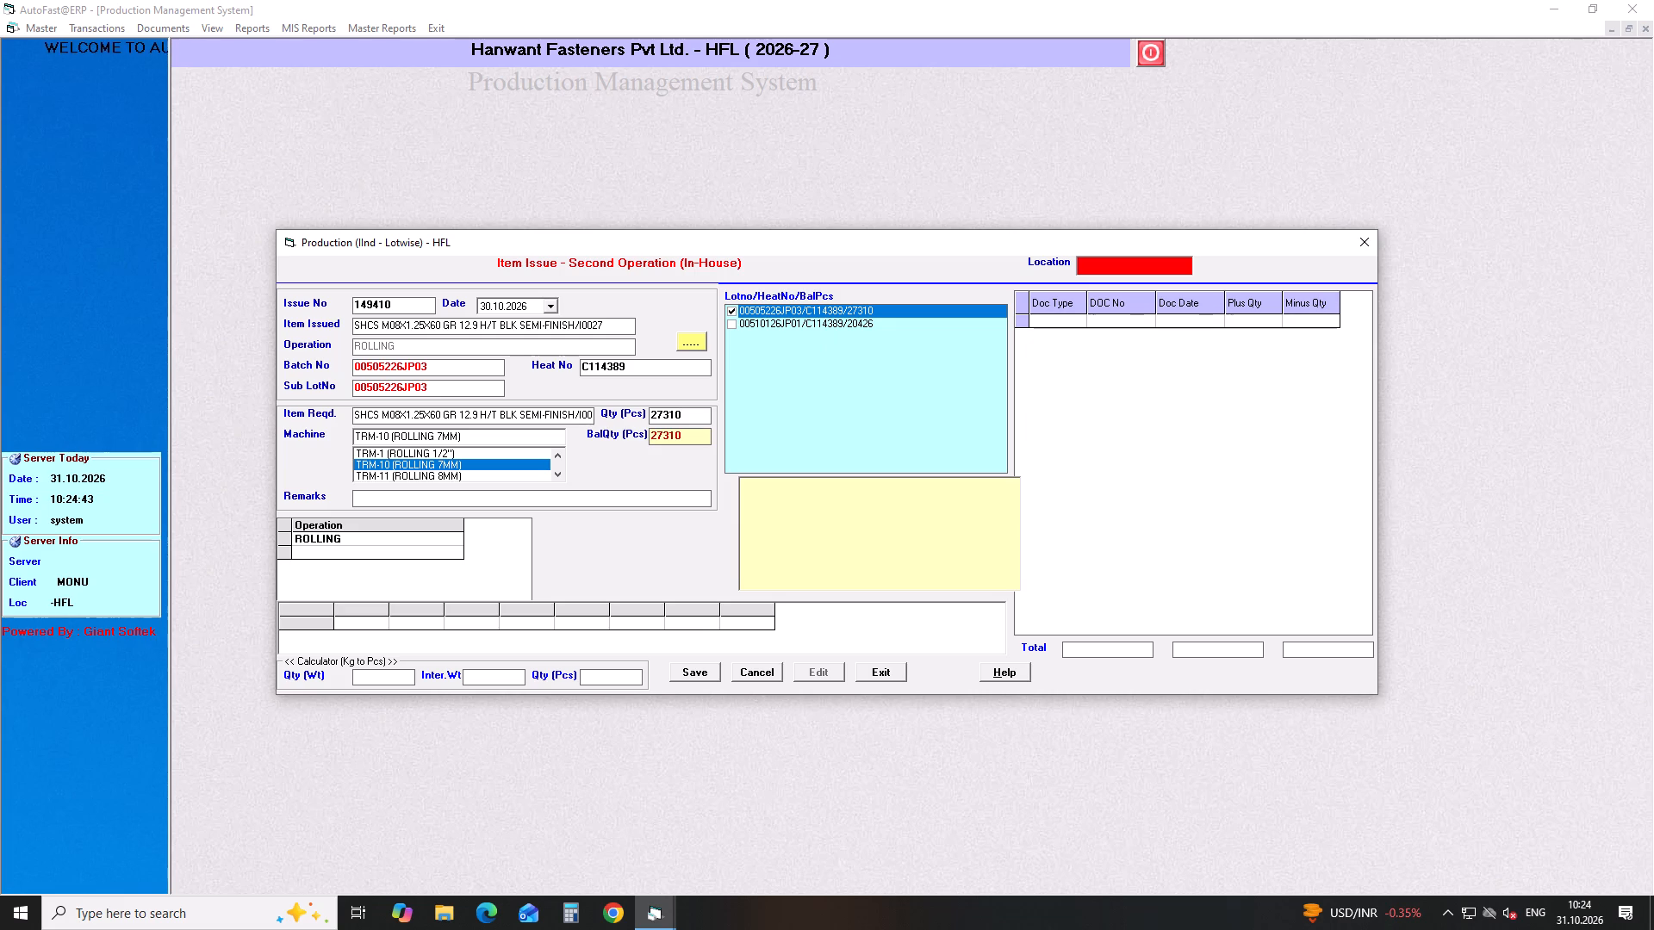
Assign machine TRM-13 (ROLLING 3/8") and save the issue for lot 00505226JP03.
key("Return")
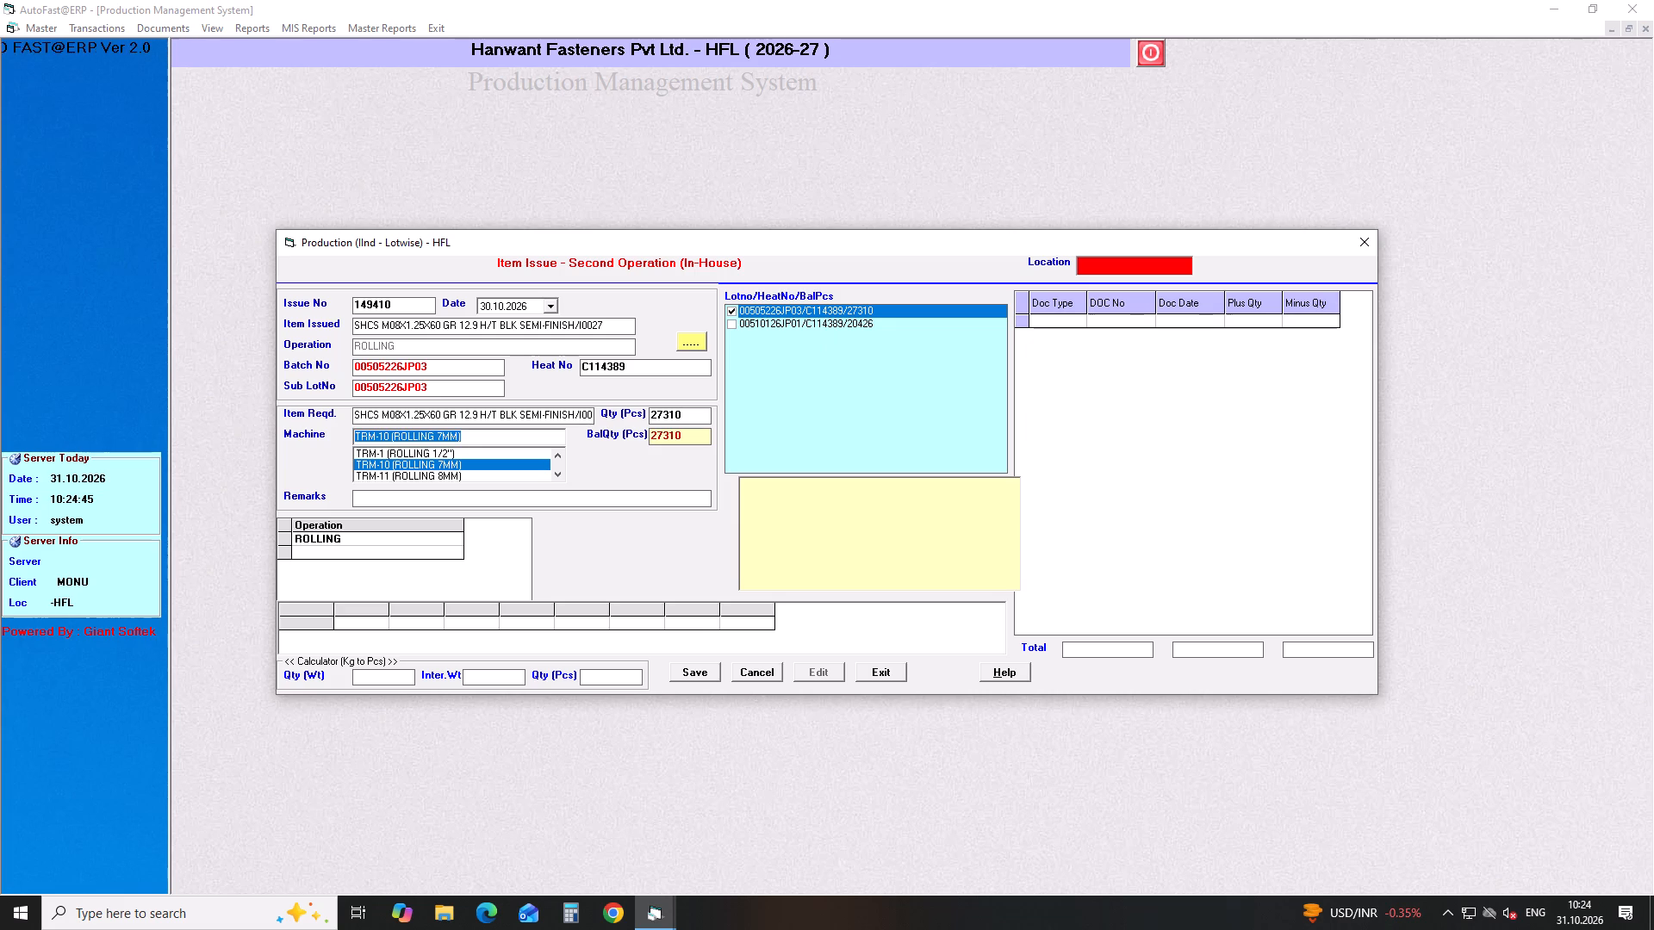
key("Down")
key("Down")
key("Down")
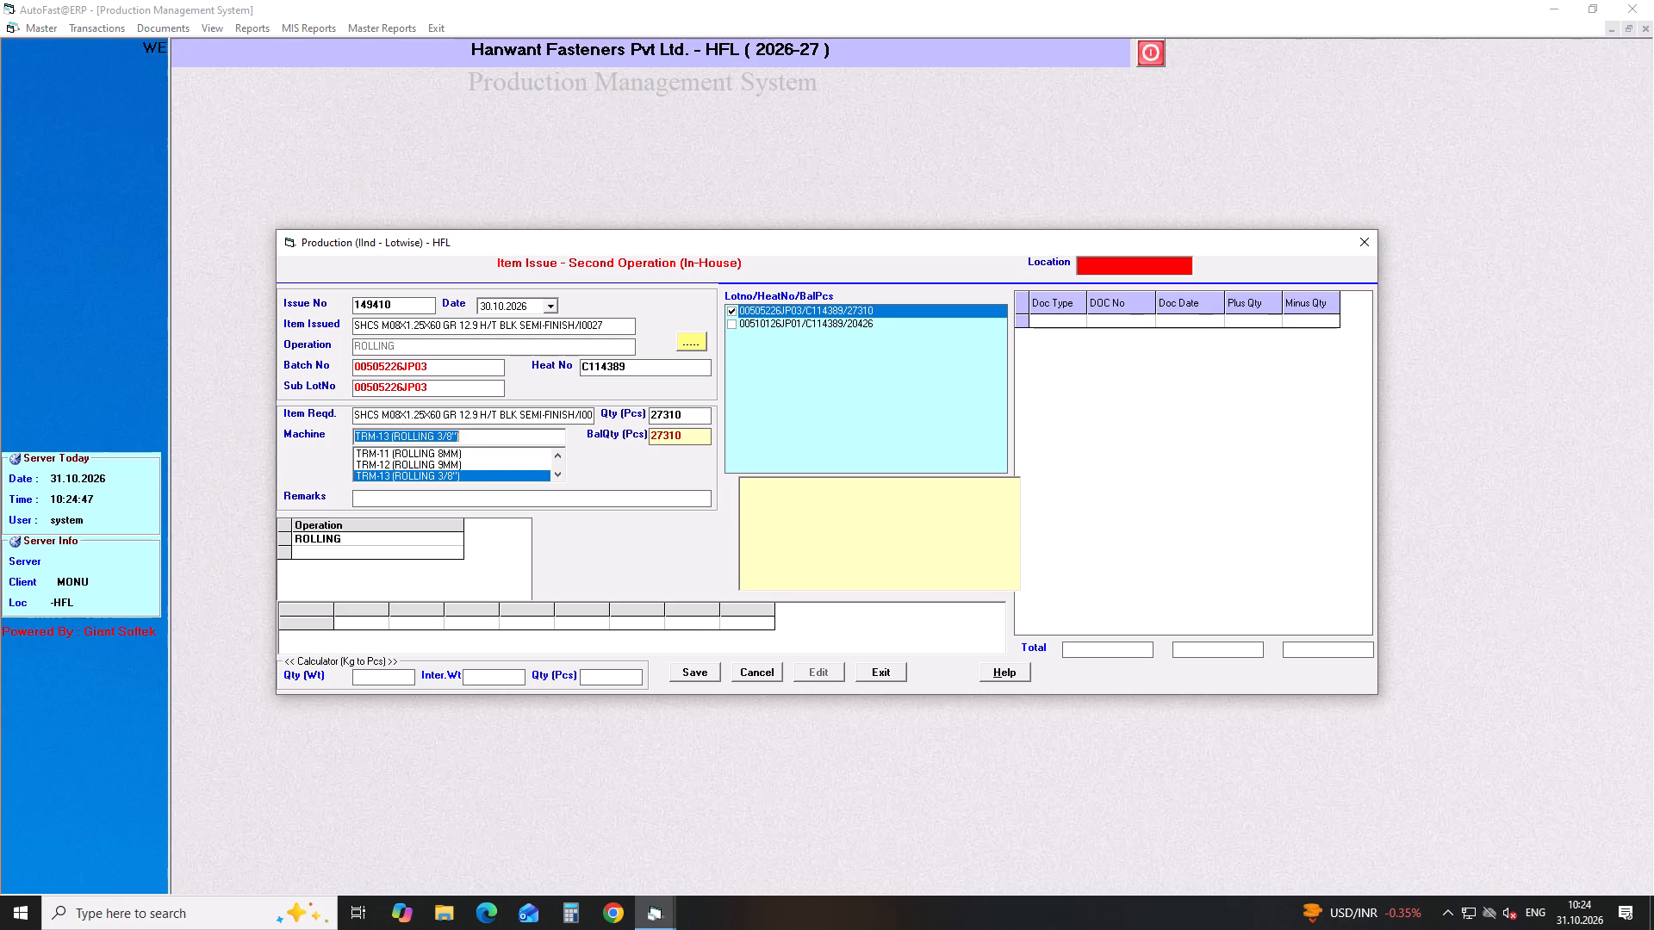
key("Return")
key("Return")
key("Return")
key("Return")
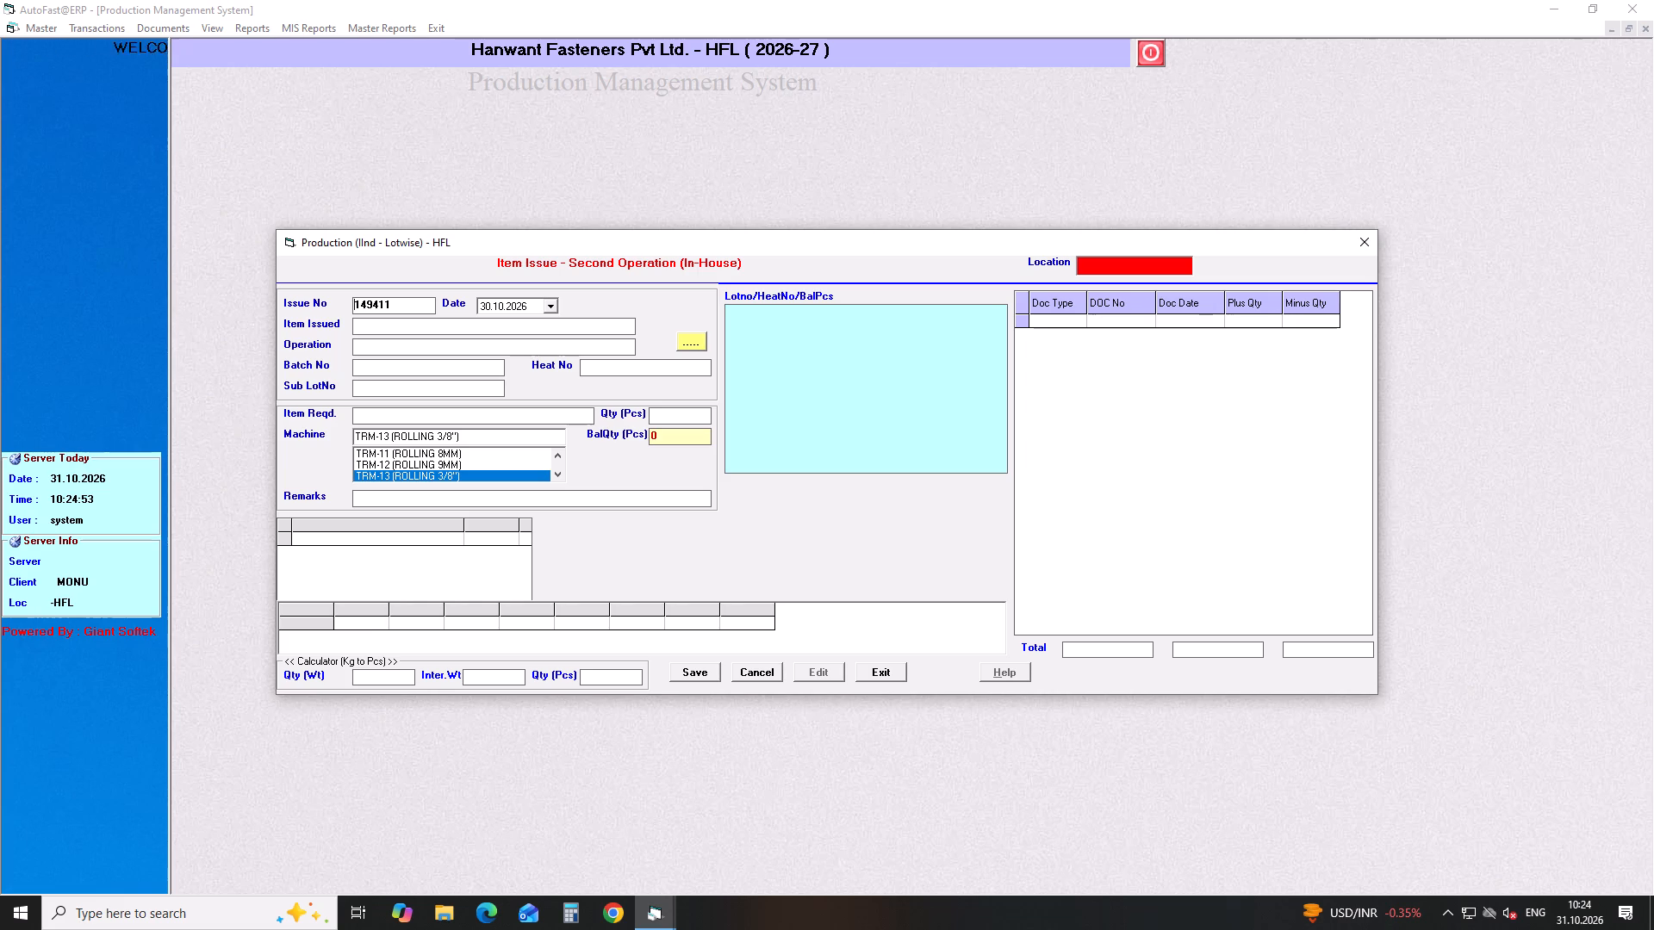
Start another item issue dated 30.10.2026 for SHCS M08X1.25X60 GR 12.9 H/T BLK SEMI-FINISH/I0027.
key("Return")
key("Return")
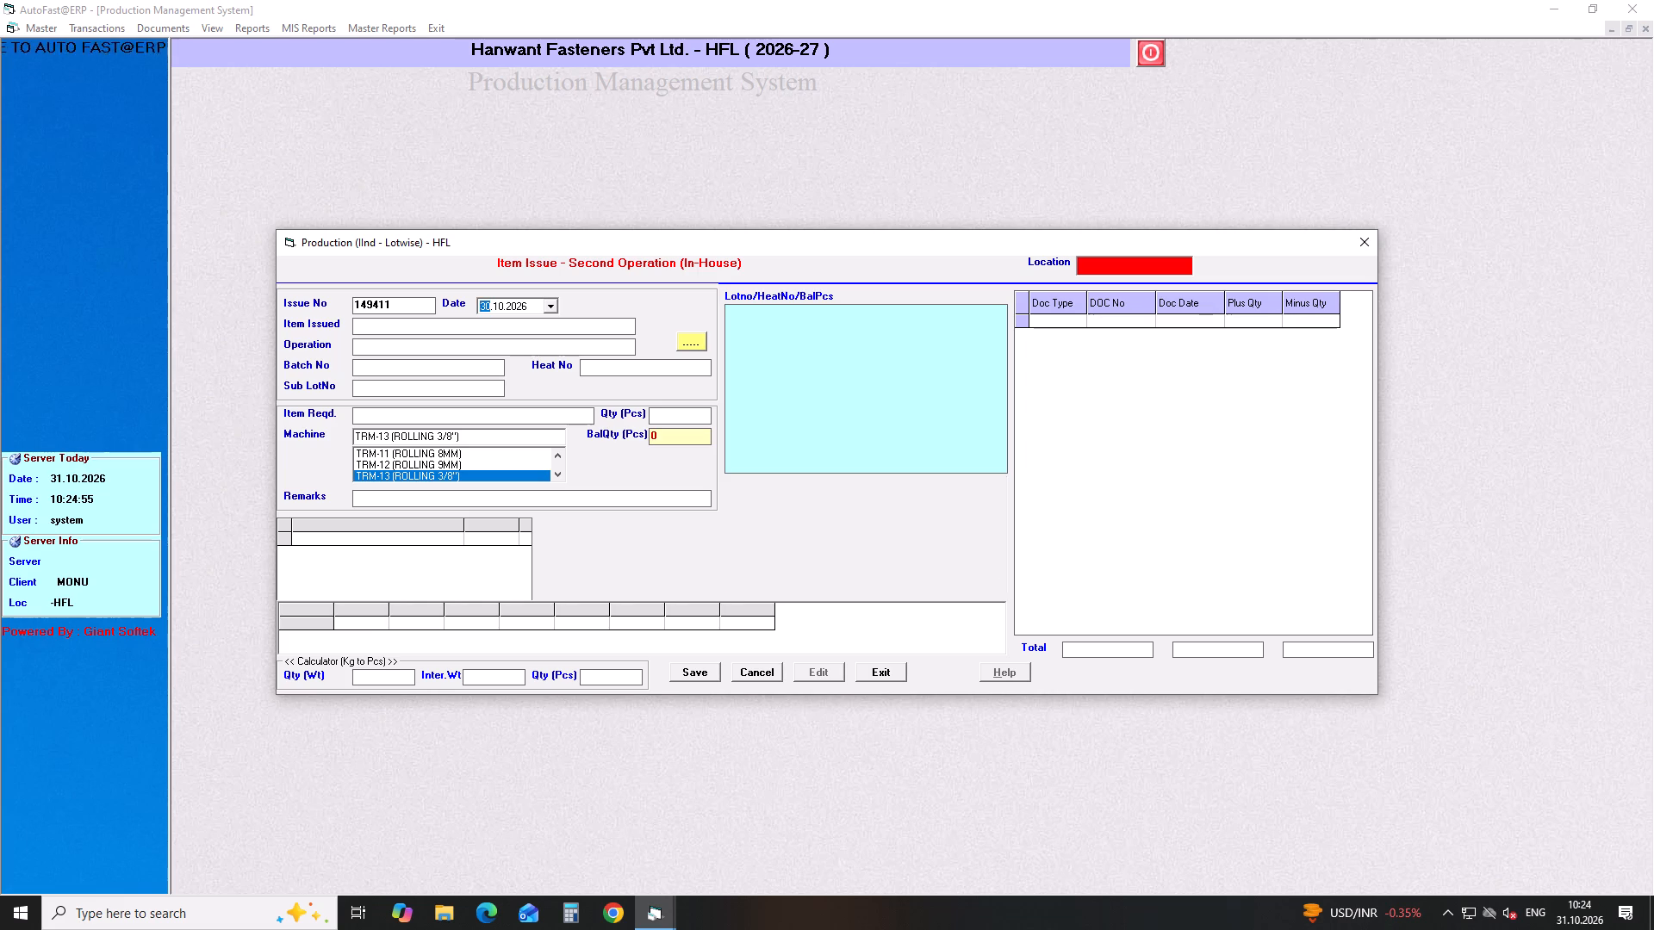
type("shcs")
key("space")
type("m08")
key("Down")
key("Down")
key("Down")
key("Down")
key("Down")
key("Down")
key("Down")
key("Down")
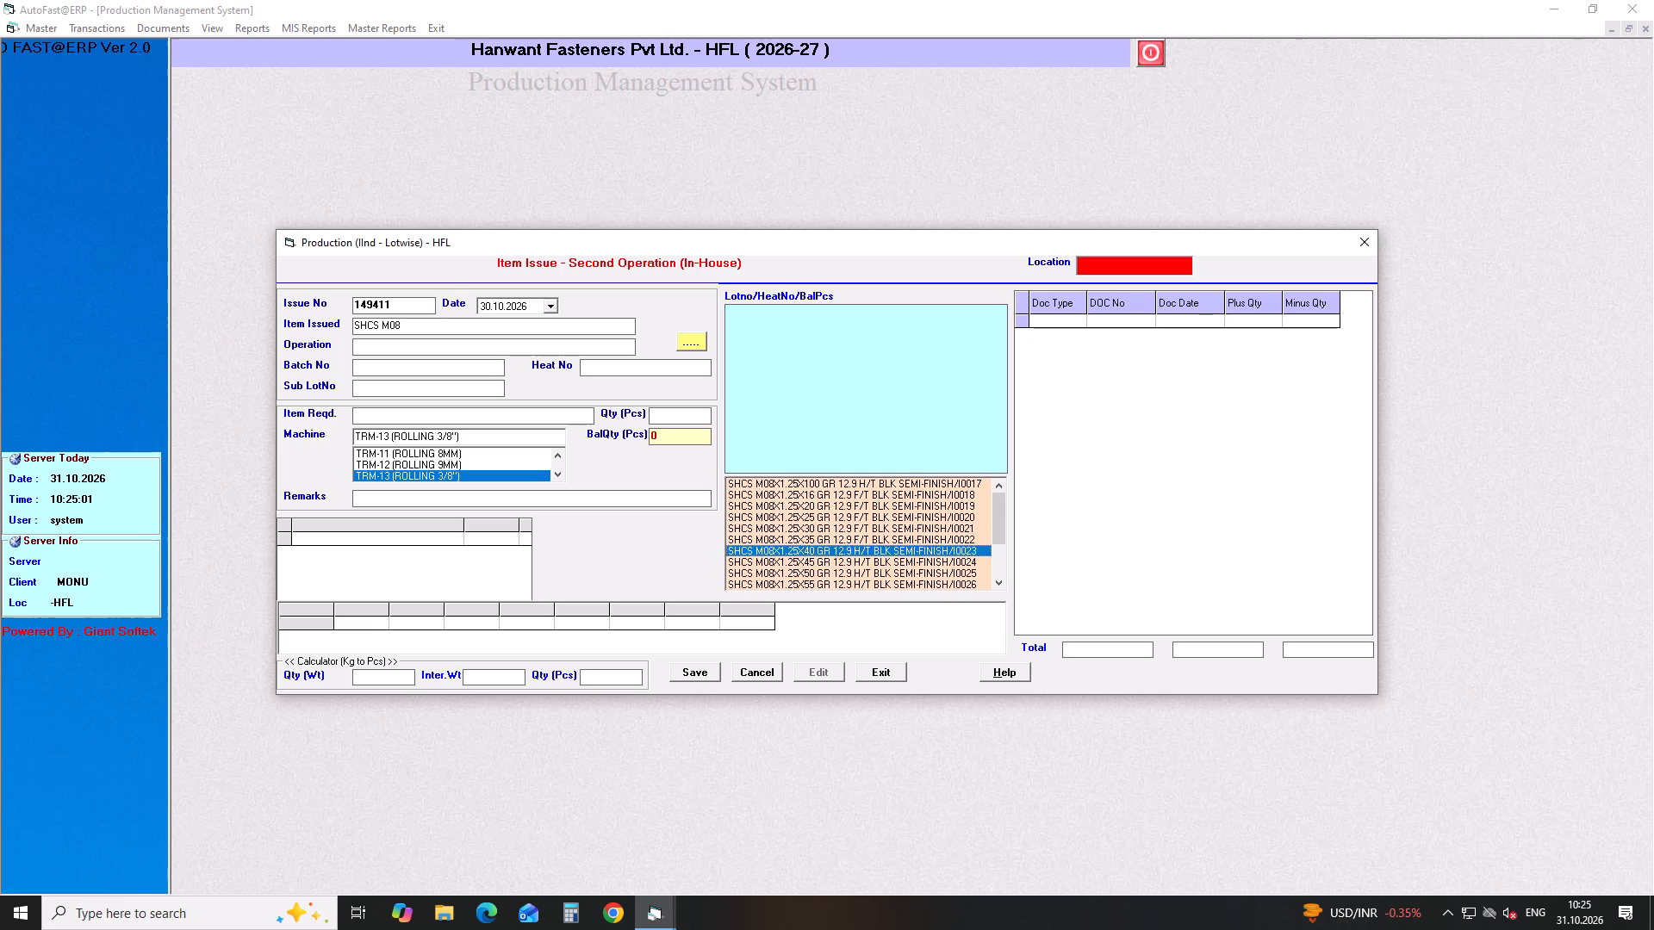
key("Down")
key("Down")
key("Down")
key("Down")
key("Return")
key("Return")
Set the operation to ROLLING and choose lot 00510126JP01, keeping the full 20426 pcs as the issue quantity.
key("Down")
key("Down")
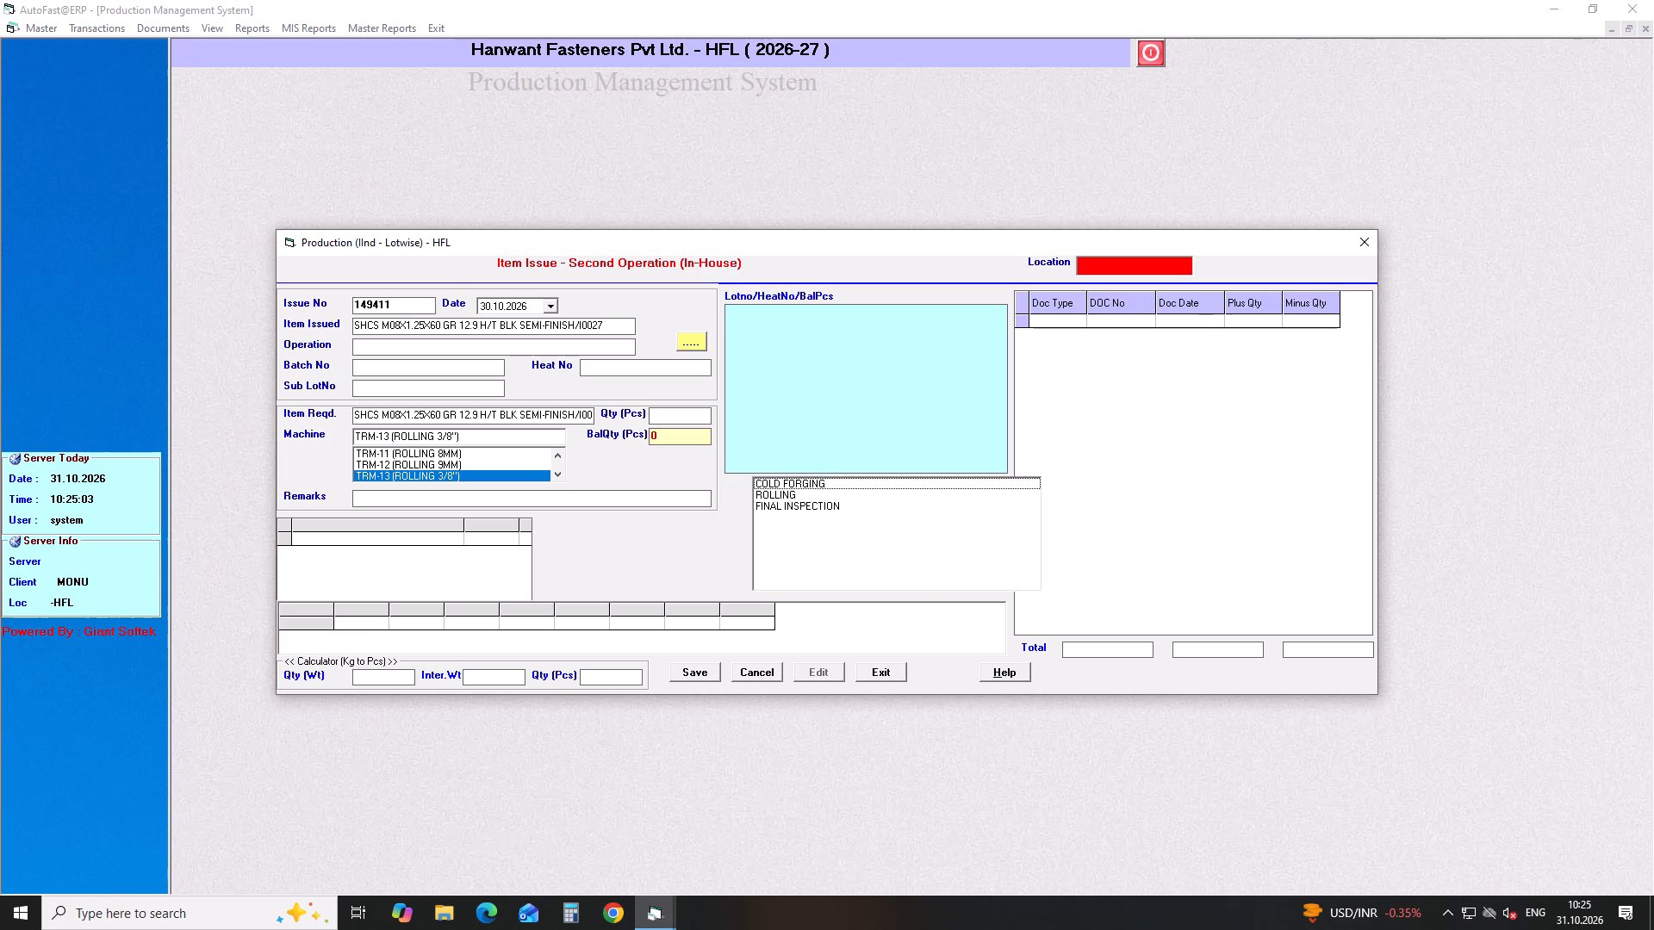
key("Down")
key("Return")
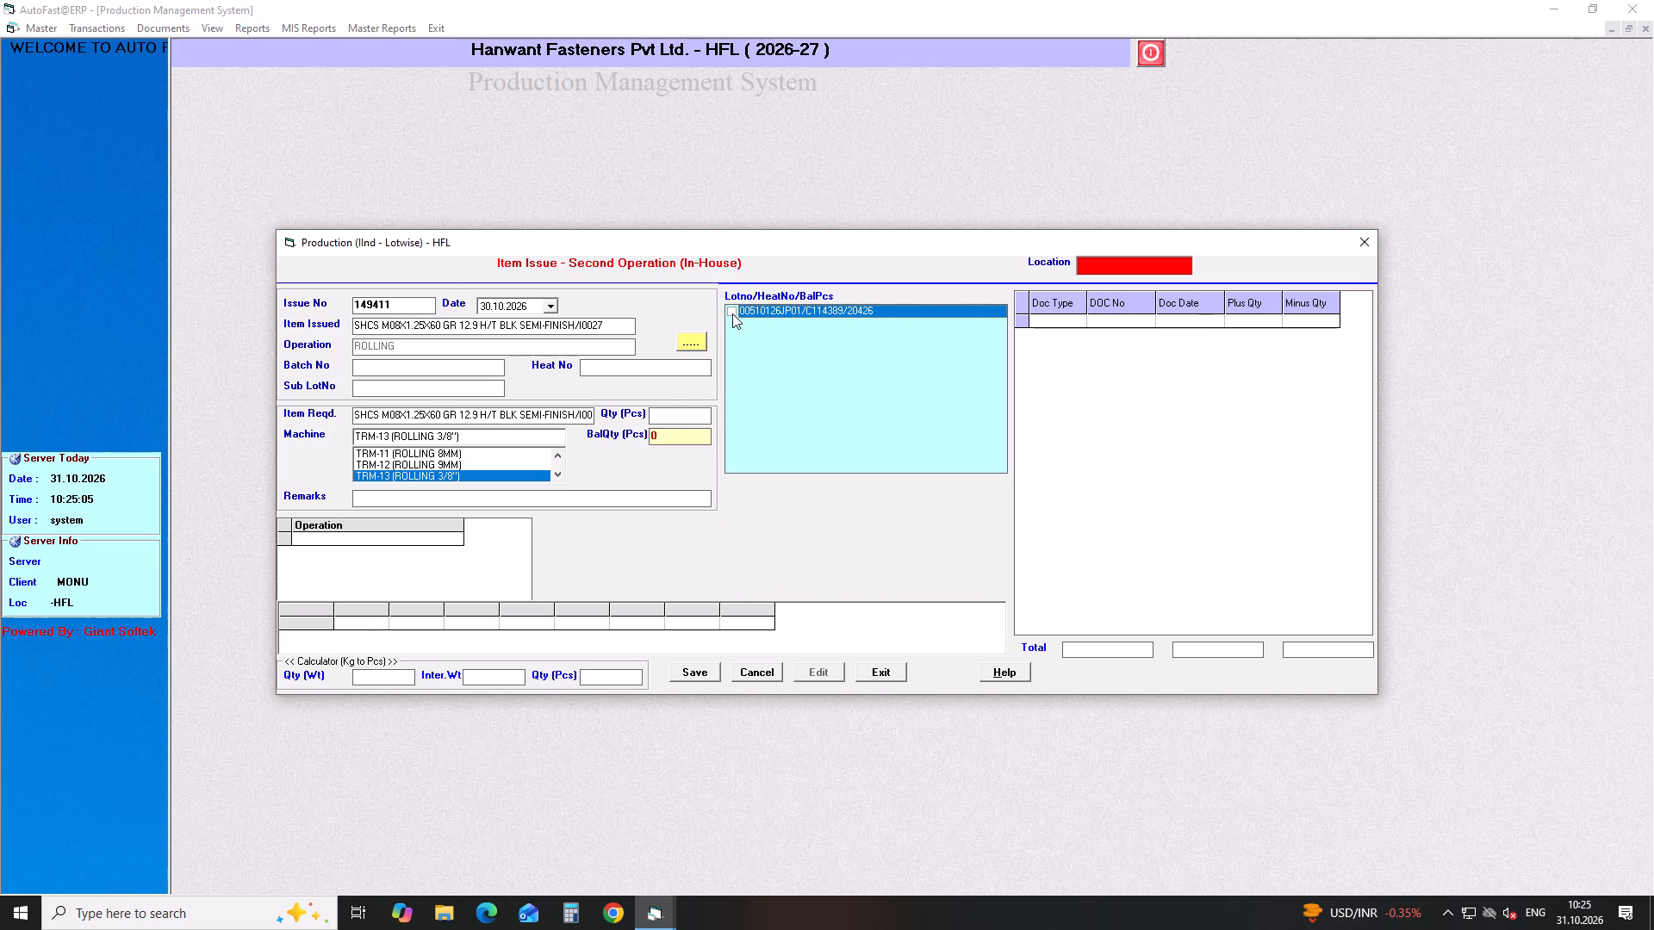
left_click(731, 313)
left_click(692, 421)
Keep machine TRM-13 (ROLLING 3/8") and save the issue for lot 00510126JP01.
key("Return")
key("Return")
key("Return")
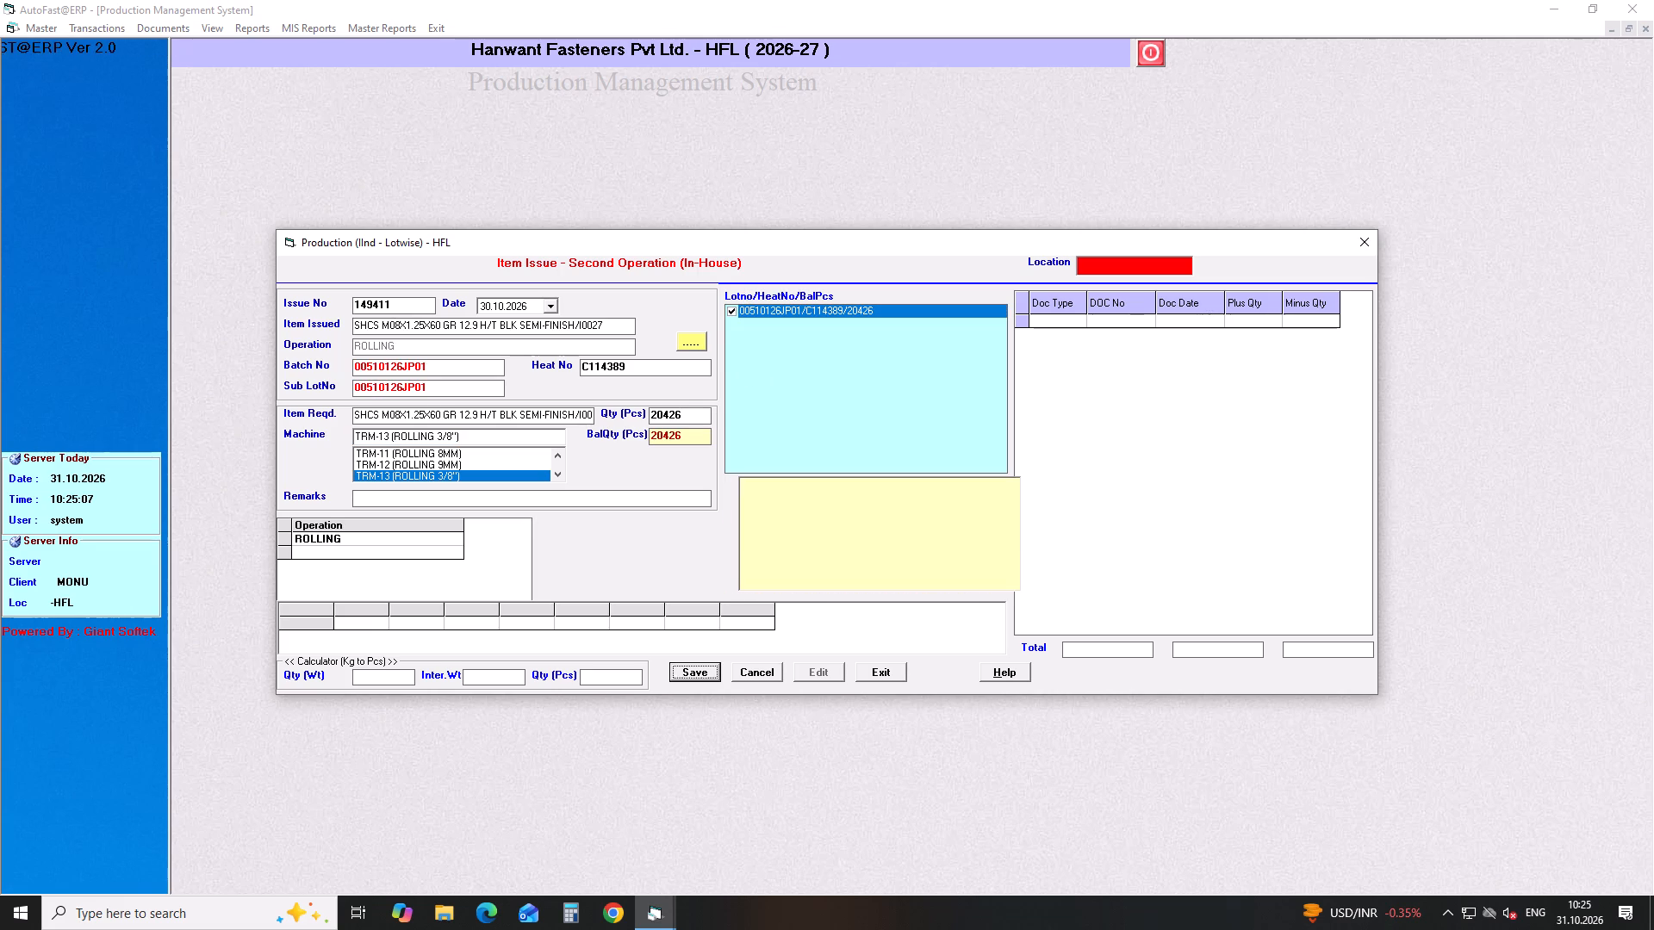
key("Return")
key("Return")
Start a new item issue dated 30.10.2026 for SCREW WASHER 5X16 (93893-AAE-3000)/I0434.
key("Return")
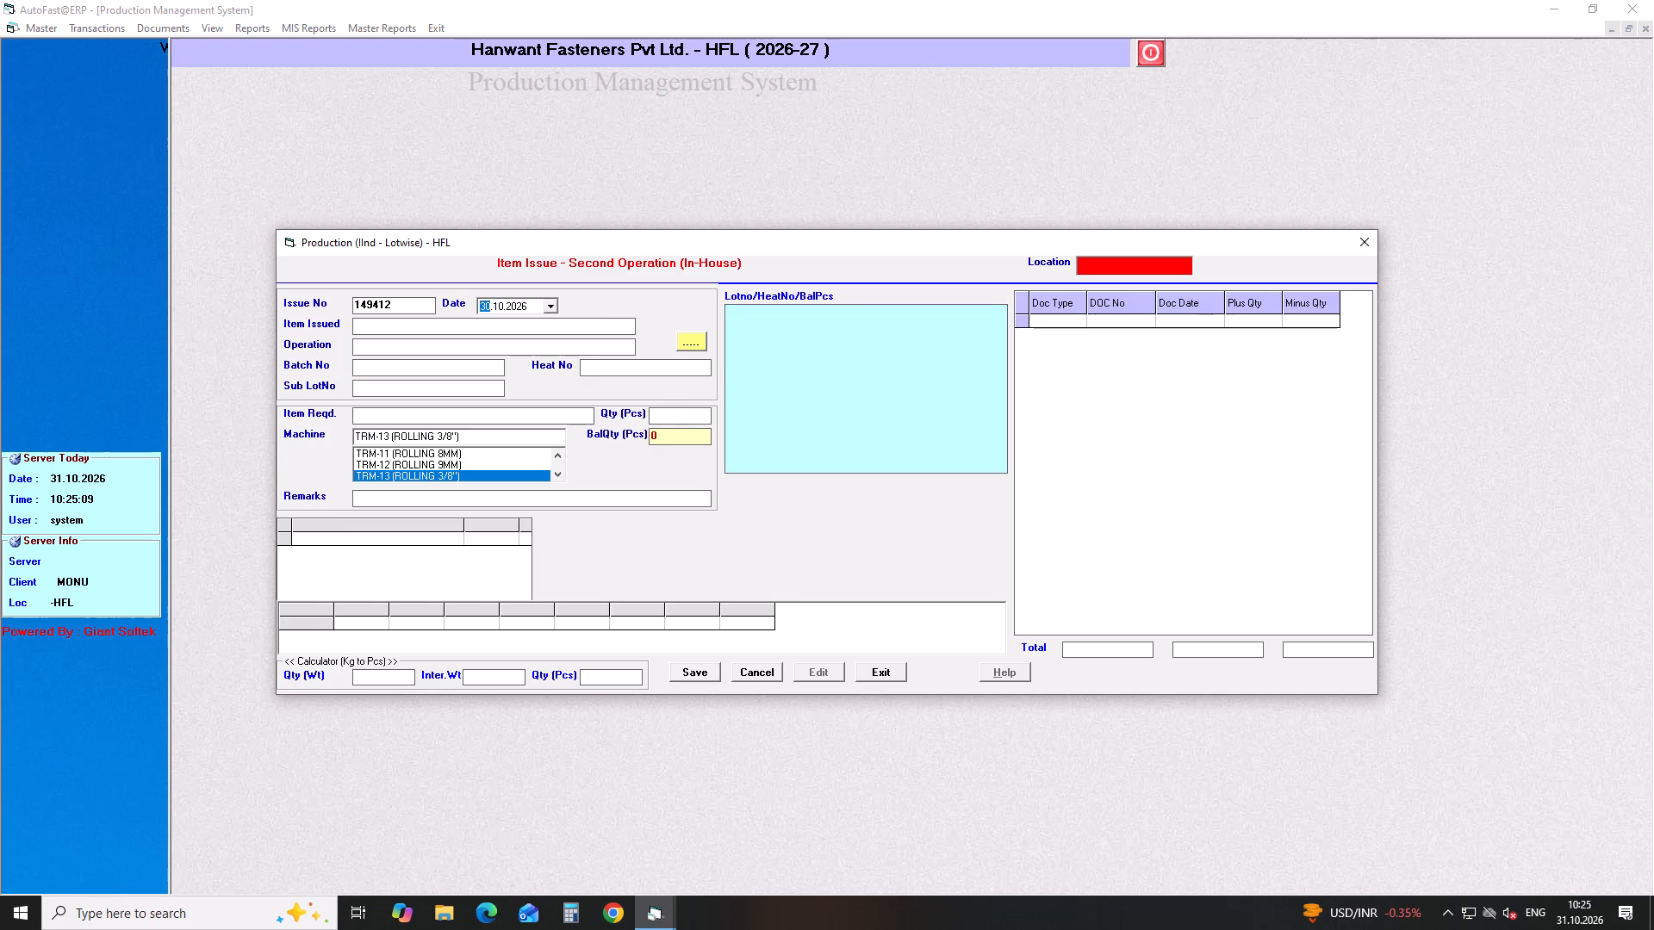
key("Return")
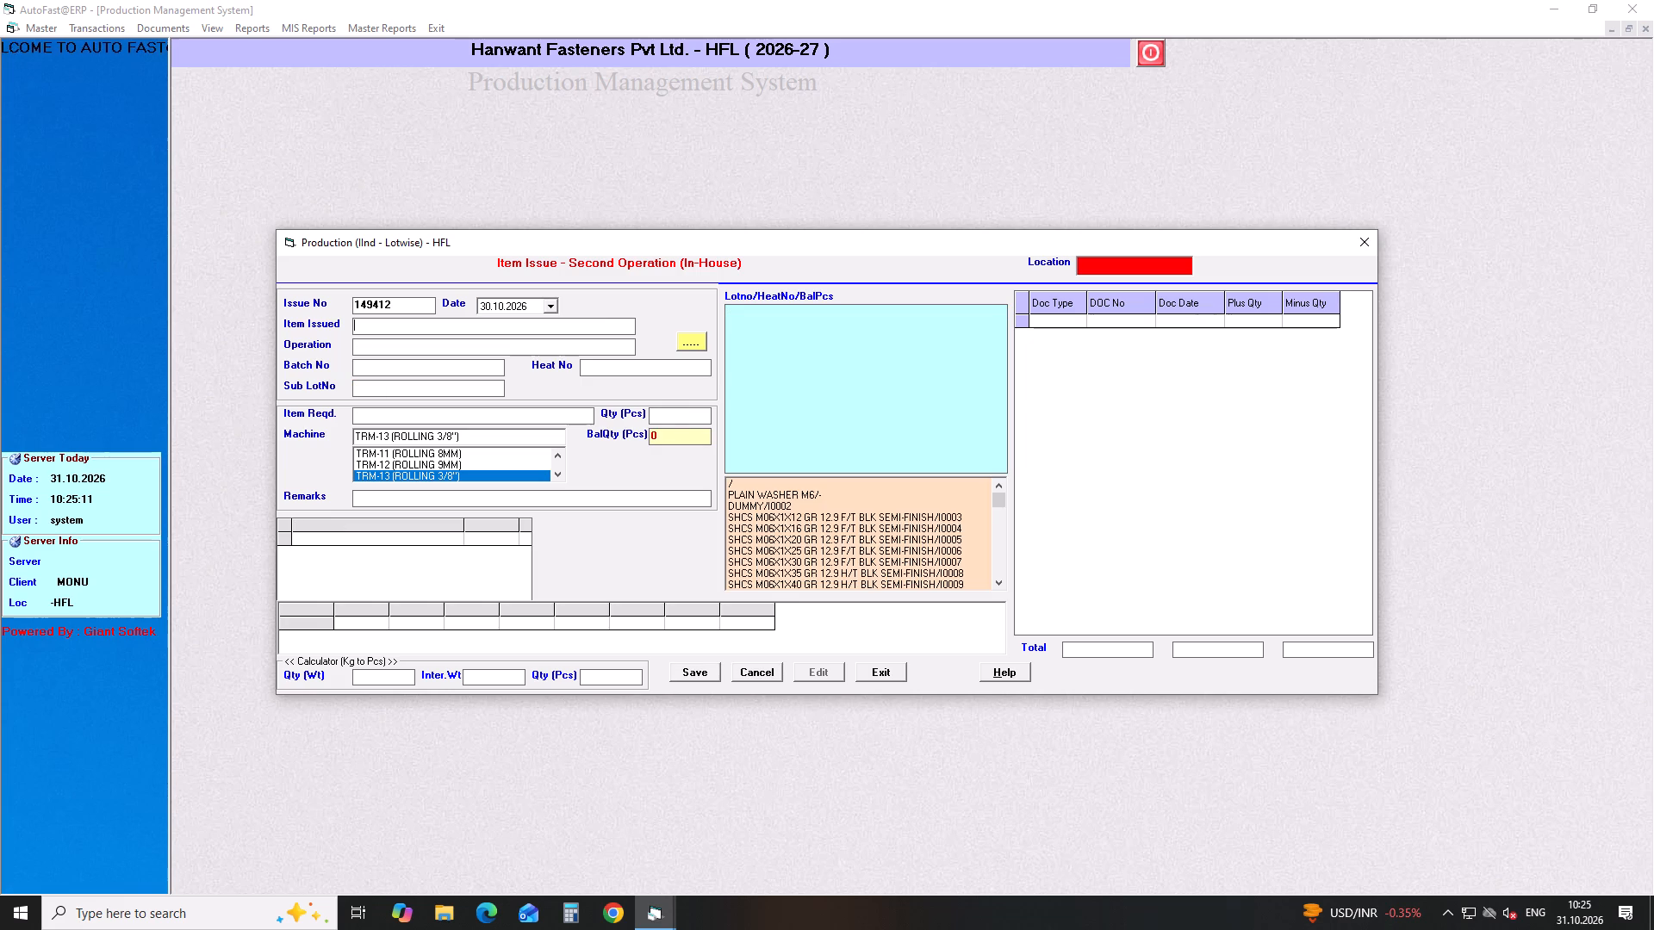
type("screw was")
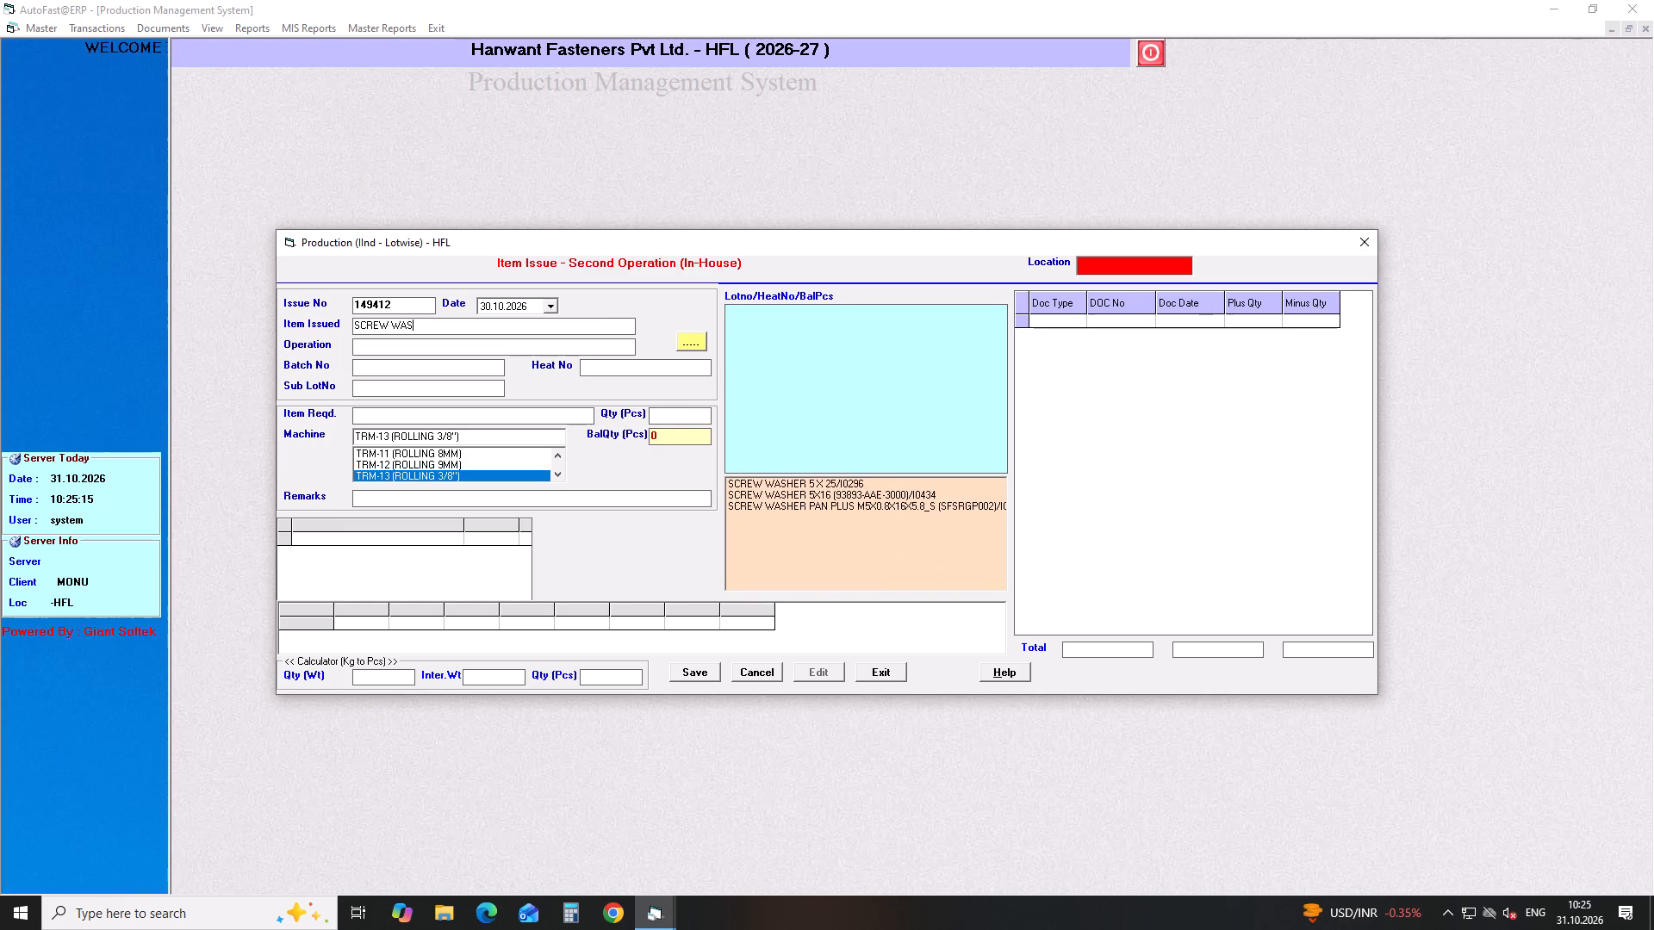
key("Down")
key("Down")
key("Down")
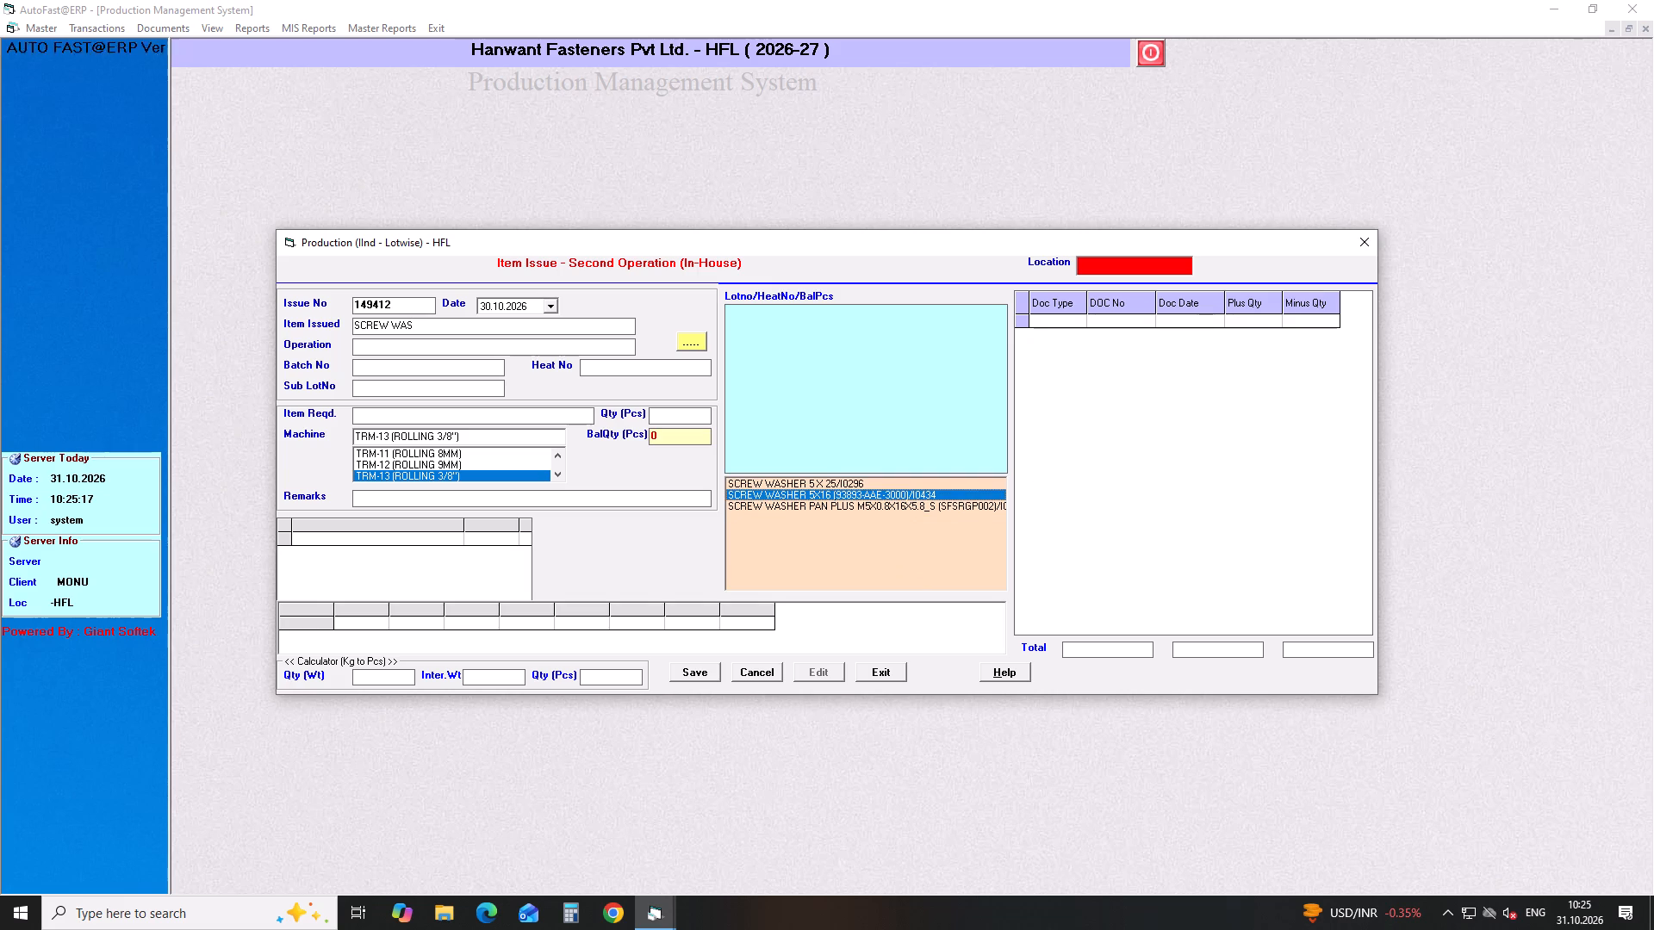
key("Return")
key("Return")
Set the operation to ROLLING, choose lot 00499426JP01 and enter 33120 pcs as the issue quantity.
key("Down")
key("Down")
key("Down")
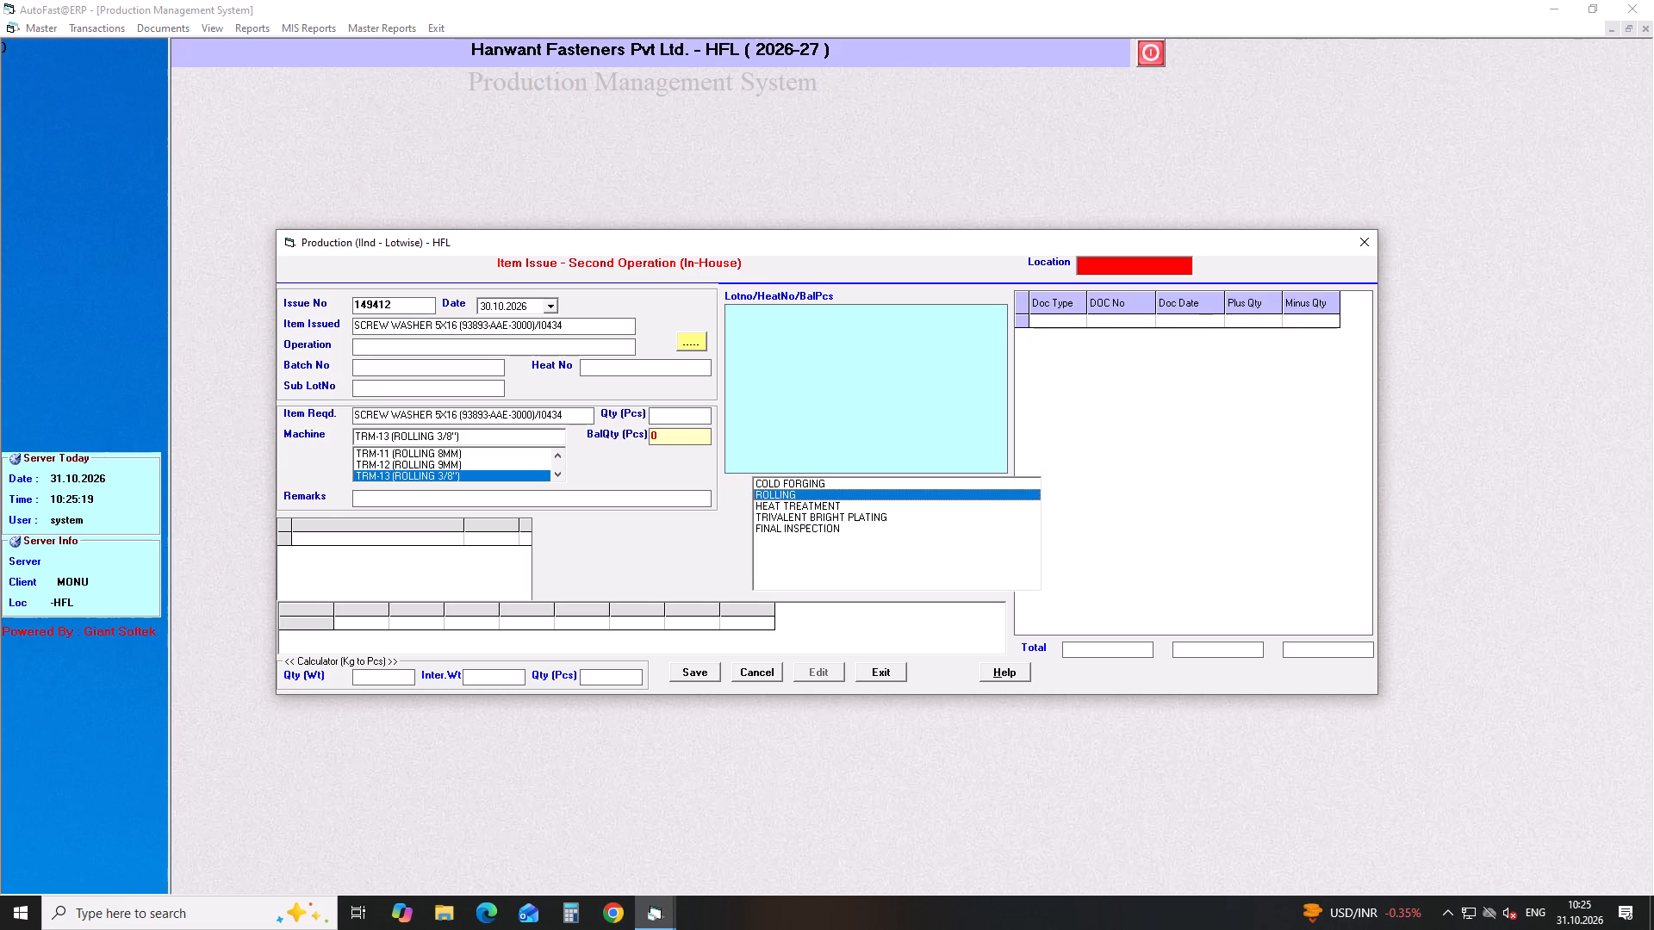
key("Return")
left_click(743, 313)
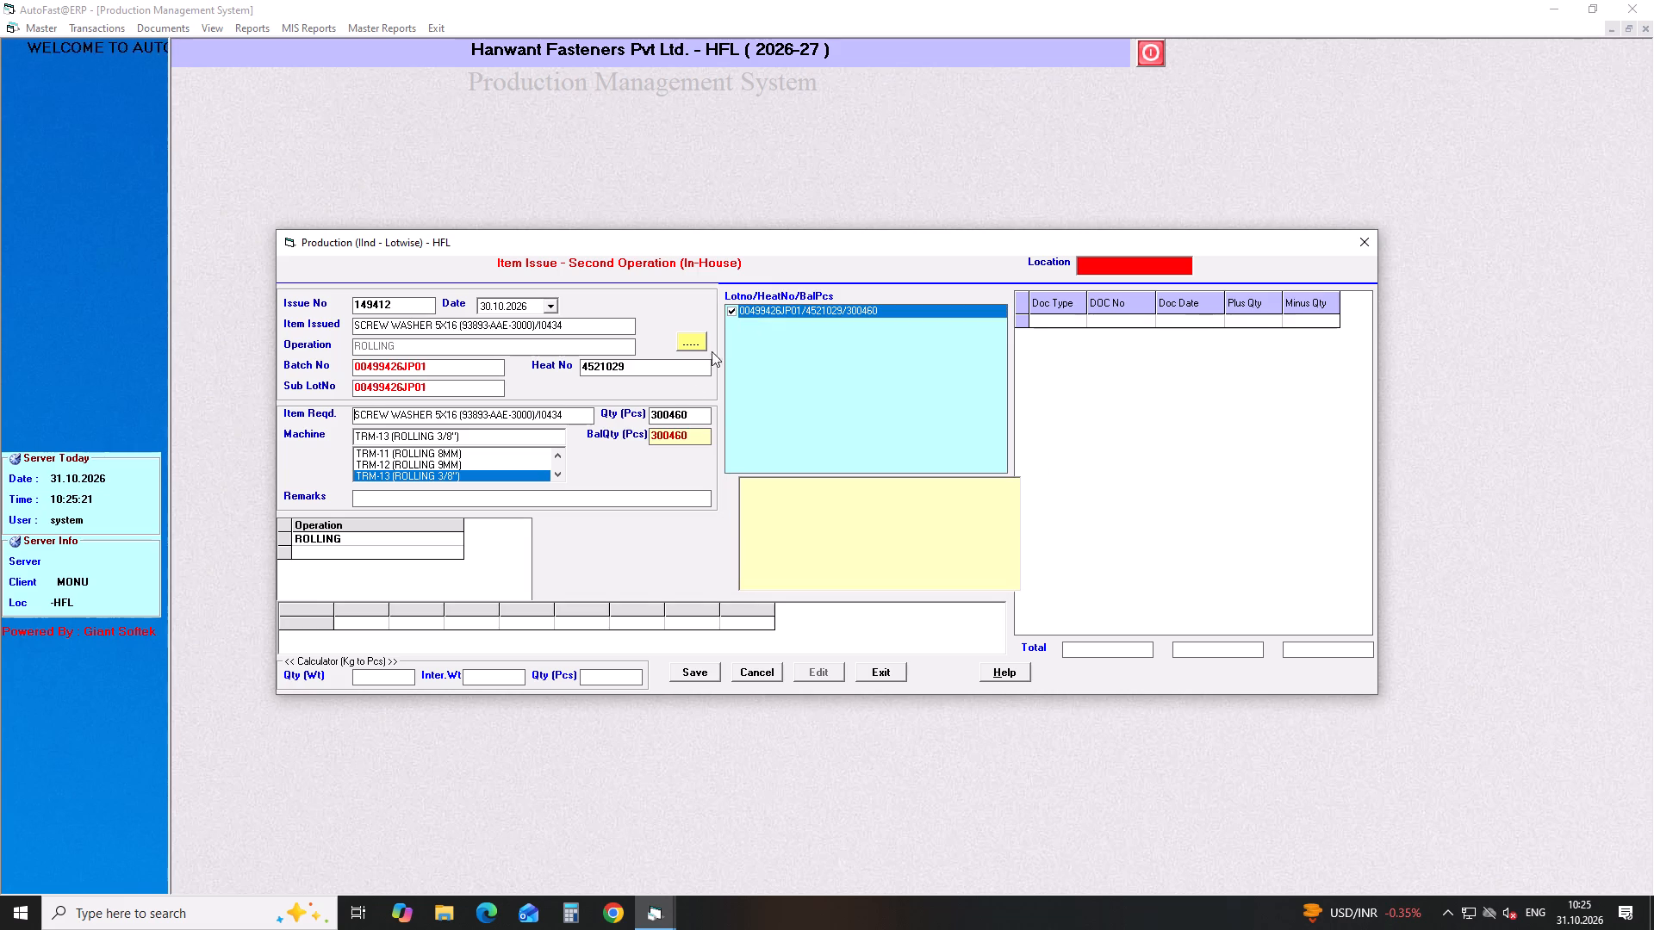
left_click_drag(693, 411, 518, 412)
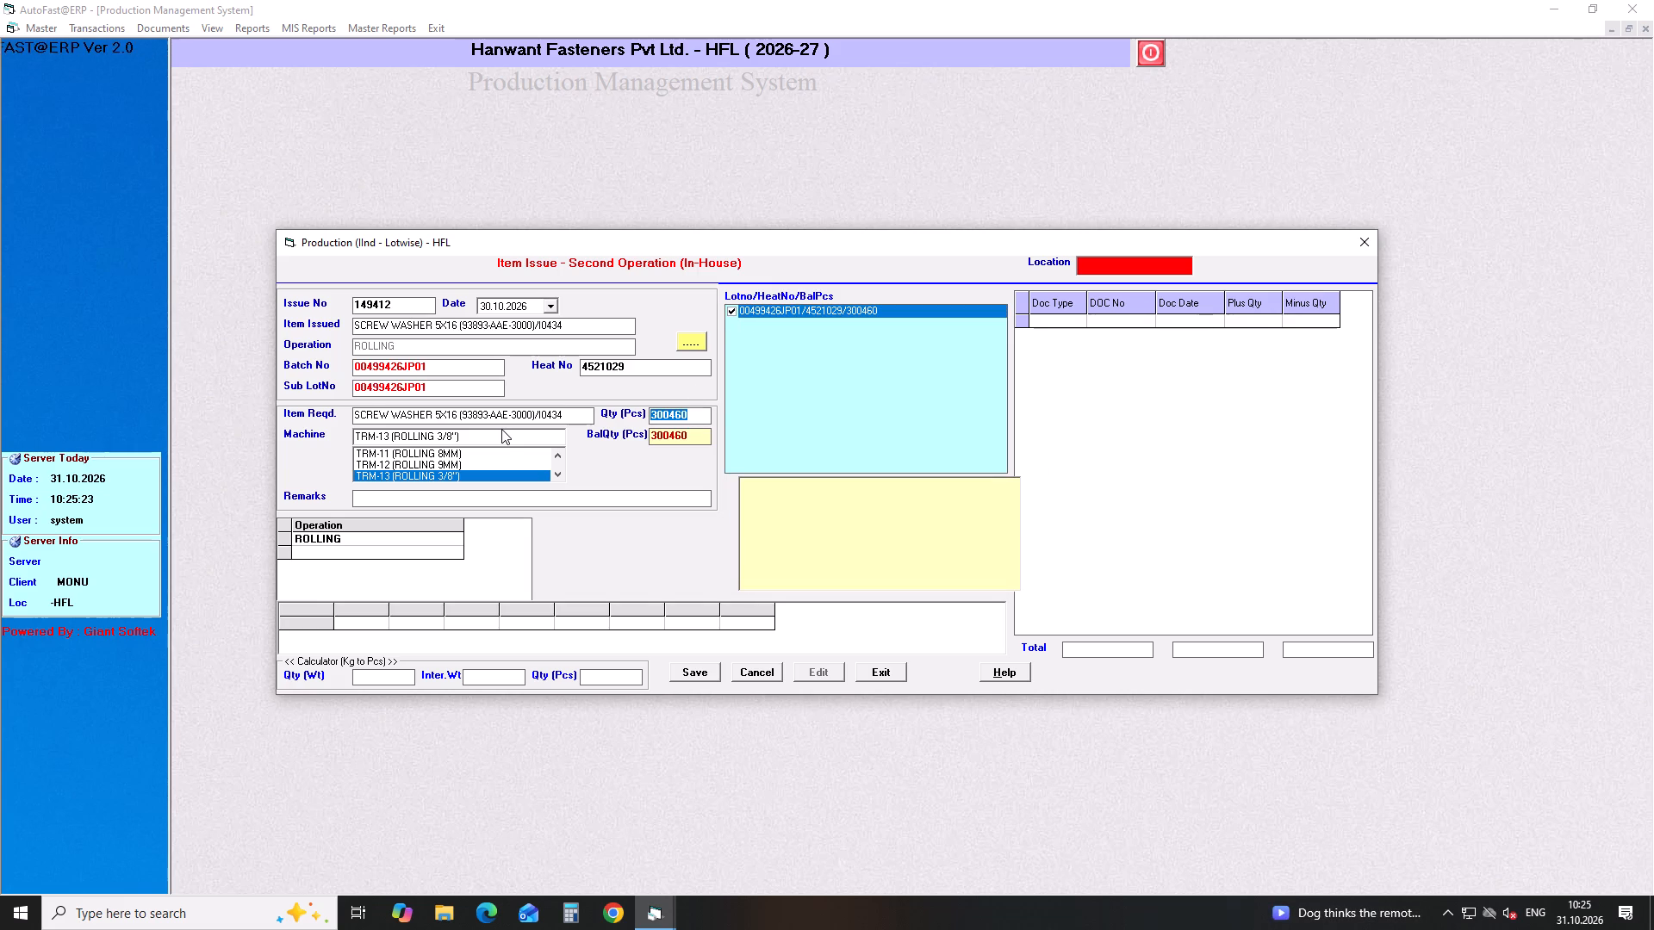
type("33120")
Assign machine TRM-14 ROLLING Special Purpose 6MM and save the 5X16 washer screw issue.
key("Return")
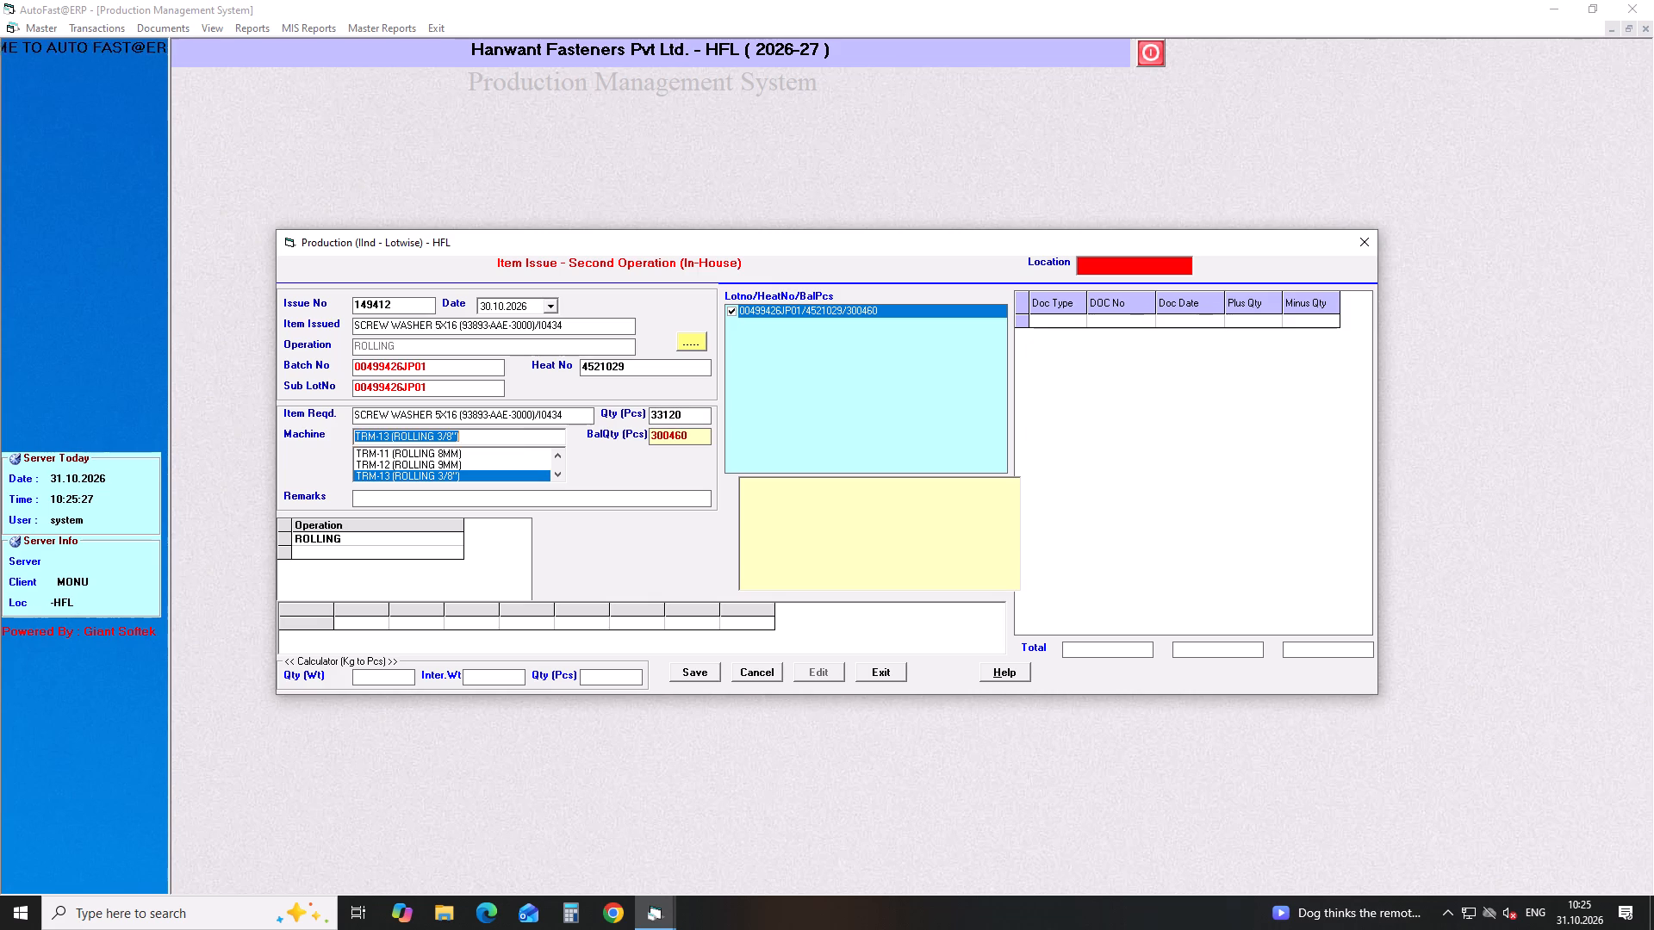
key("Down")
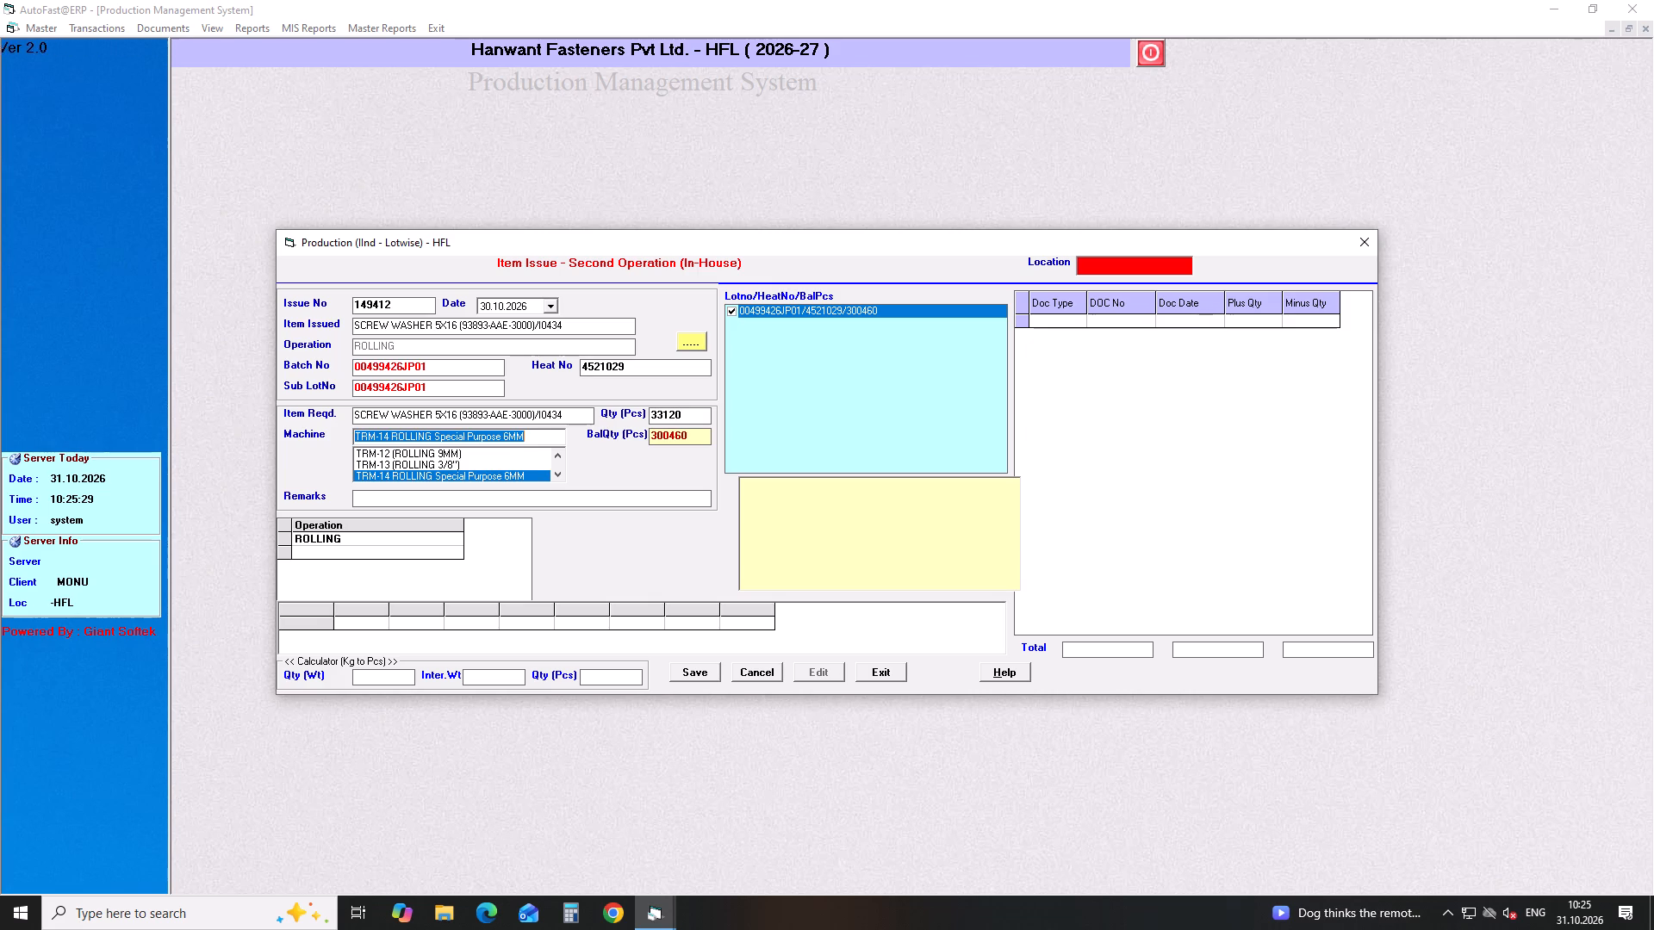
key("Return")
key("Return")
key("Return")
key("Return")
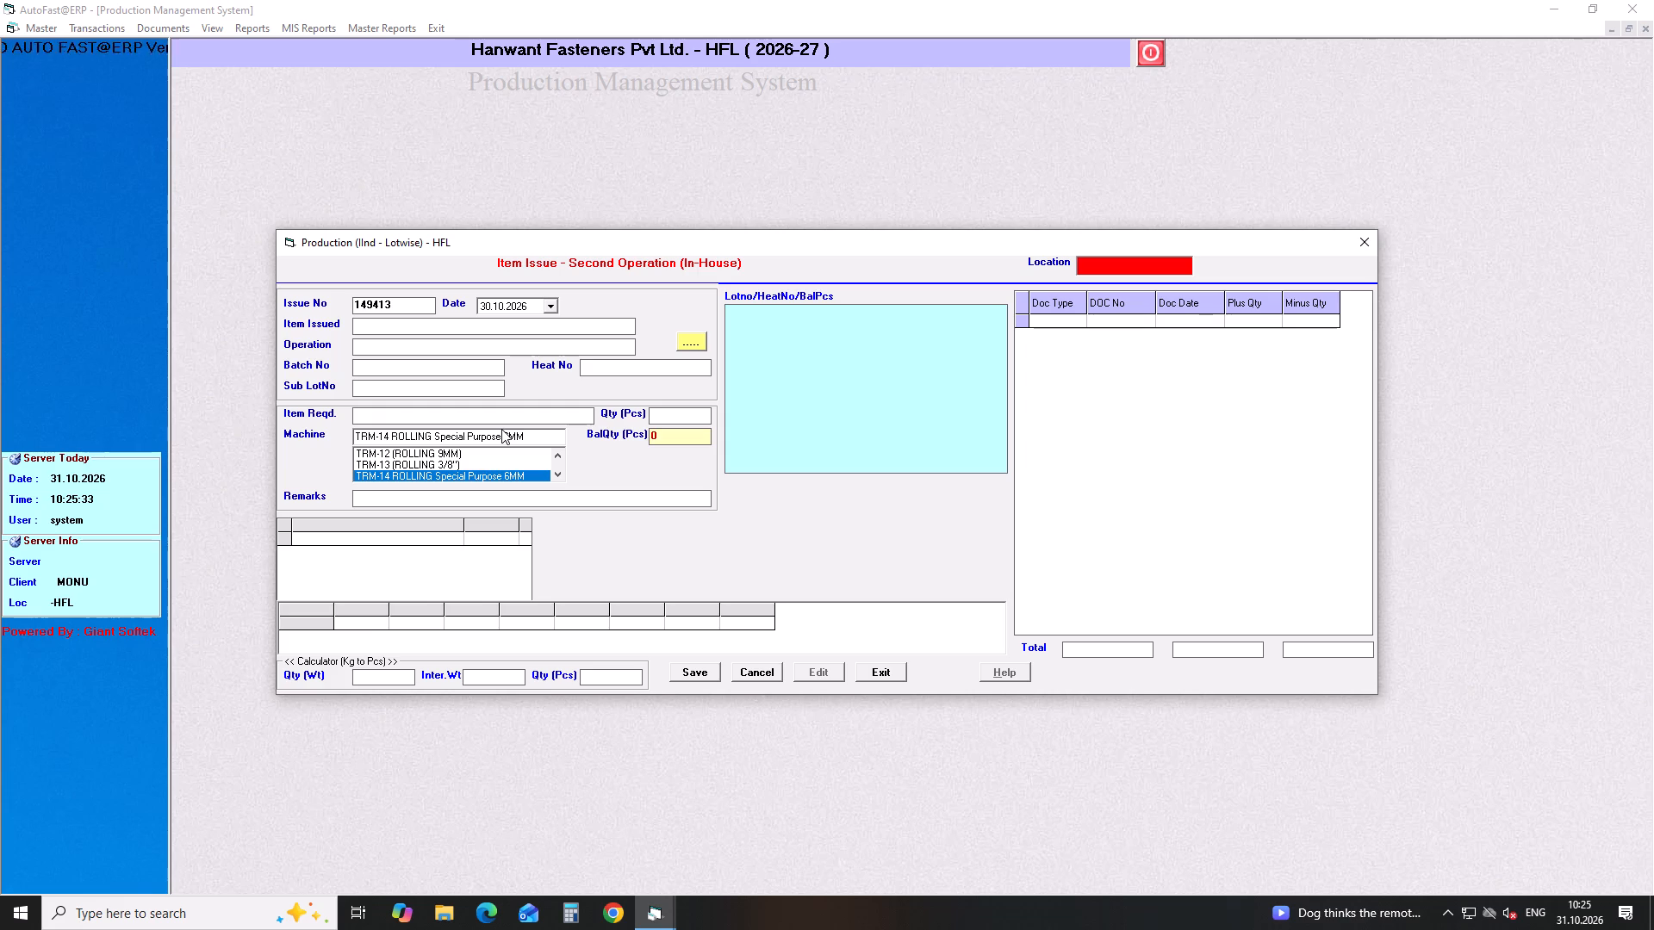
Start a new item issue dated 30.10.2026 for SCREW WASHER 5 X 25/I0296.
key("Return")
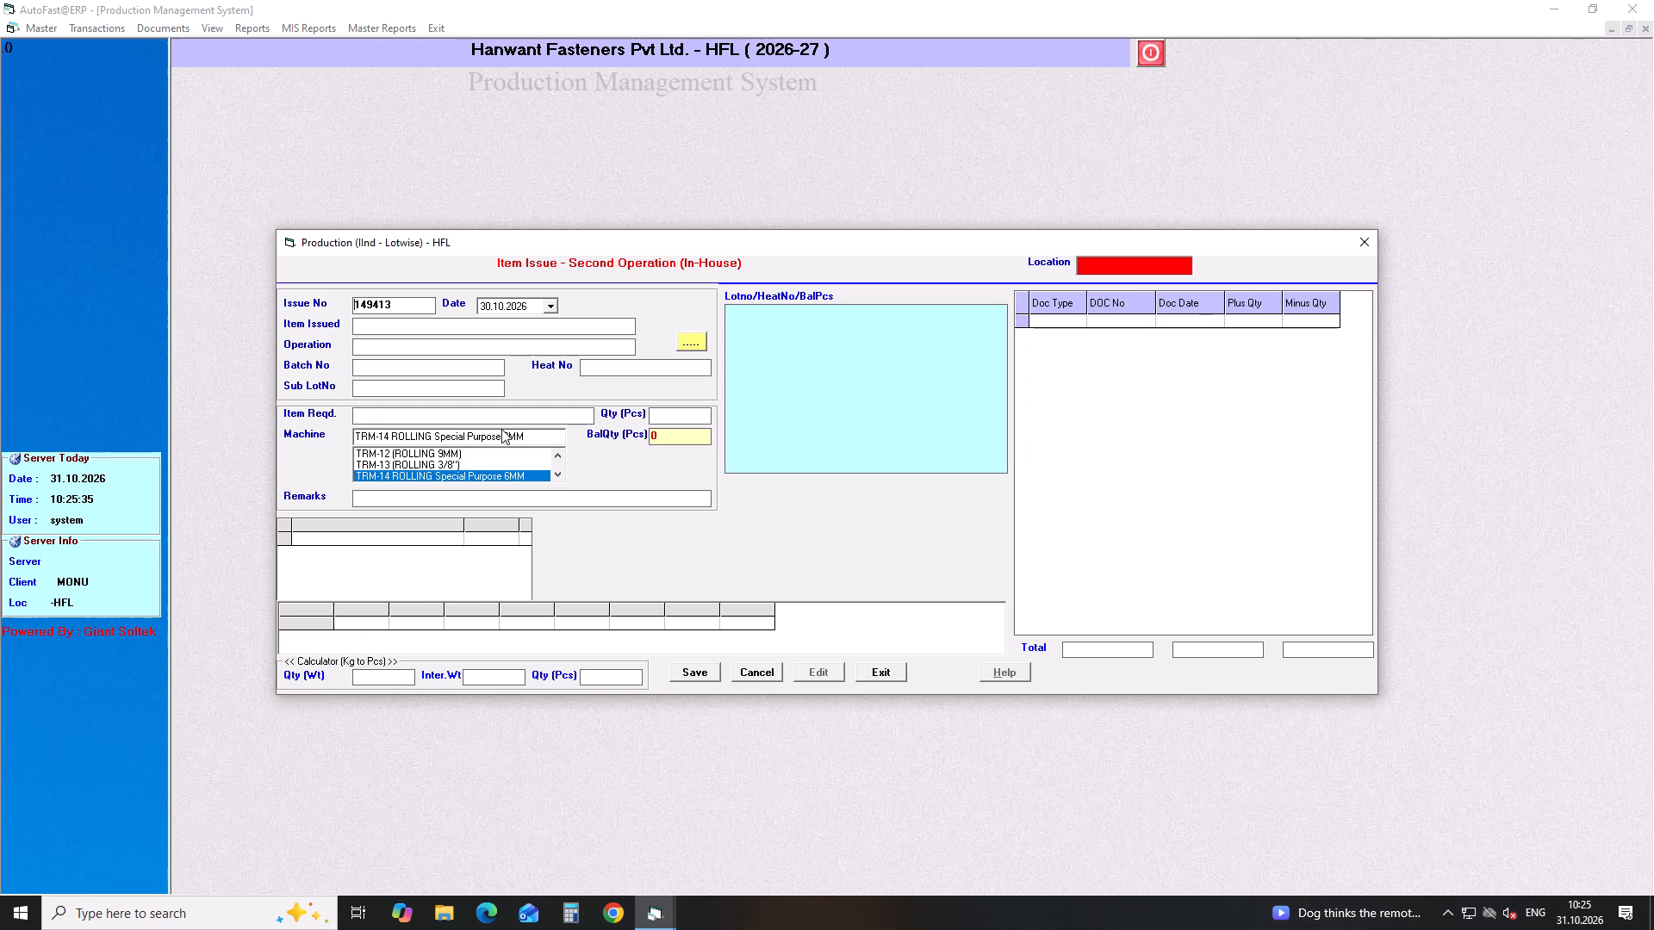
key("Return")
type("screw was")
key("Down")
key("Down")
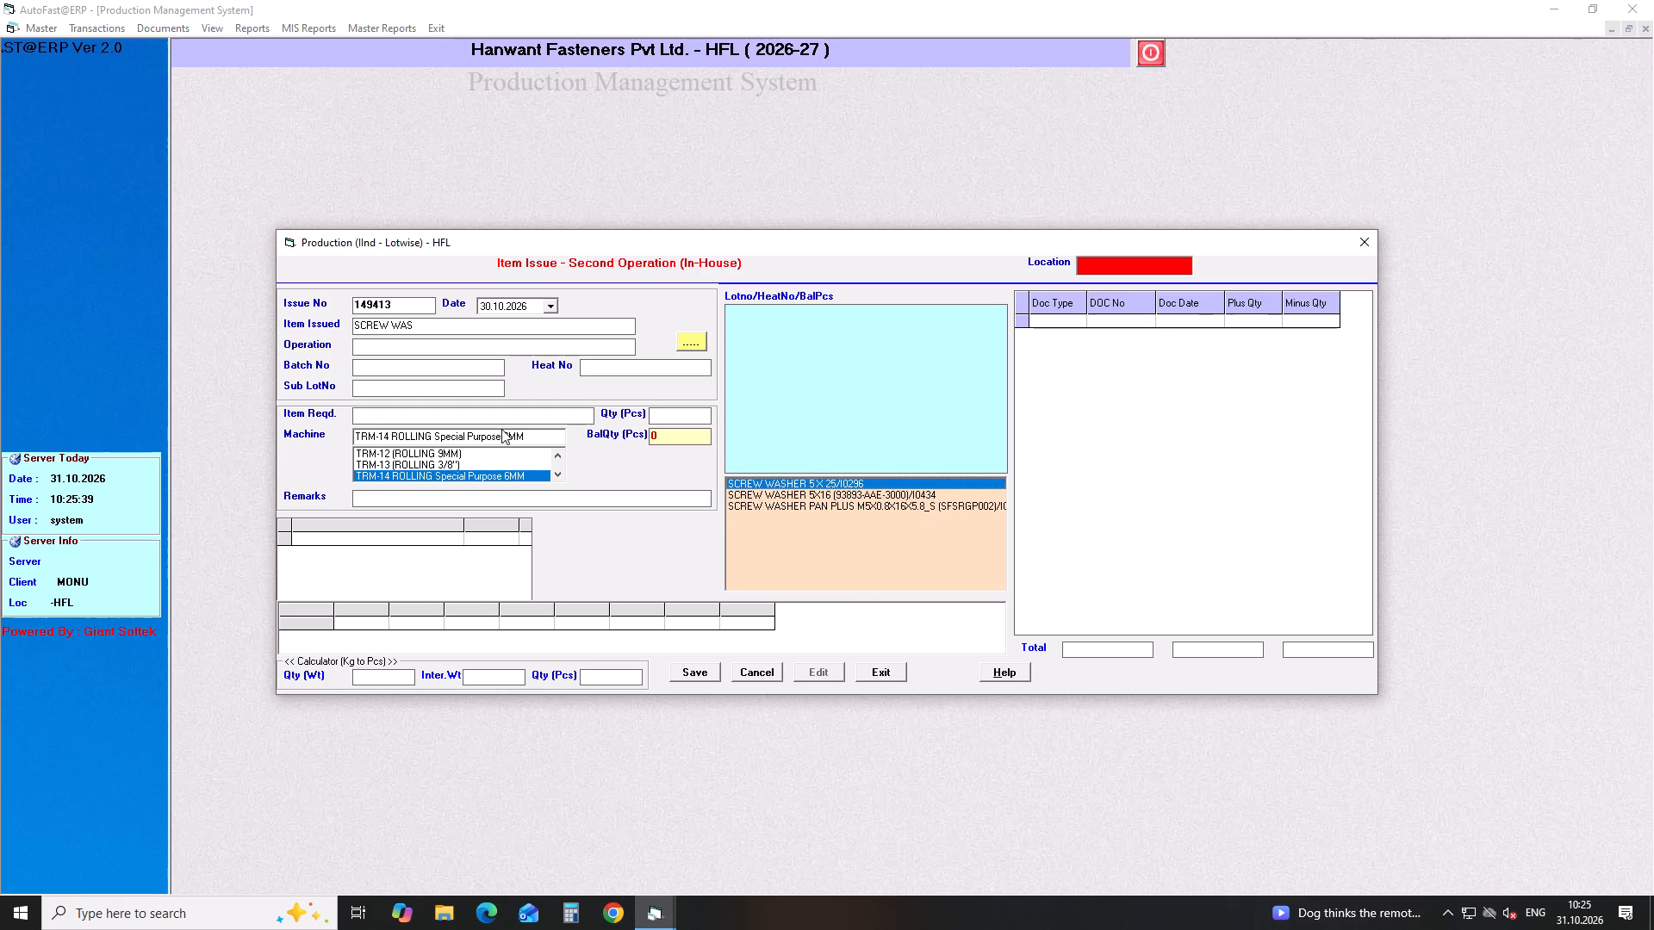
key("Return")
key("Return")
Set the operation to WASHER + ROLLING, choose lot 00498526JJ01 and enter 44350 pcs as the issue quantity.
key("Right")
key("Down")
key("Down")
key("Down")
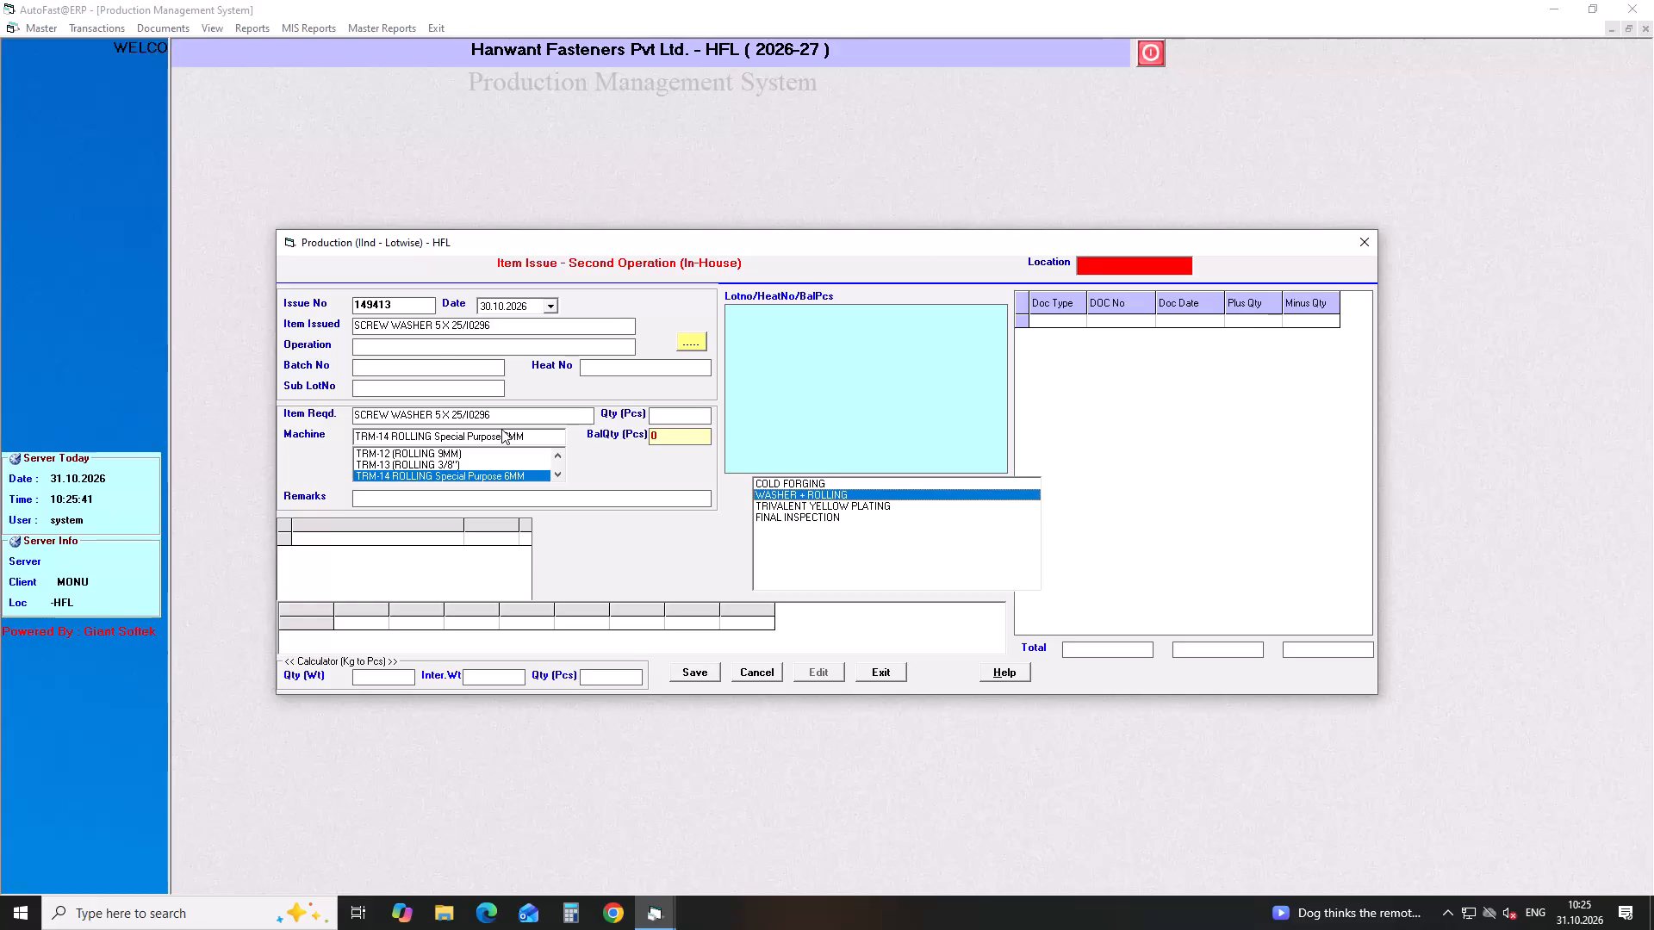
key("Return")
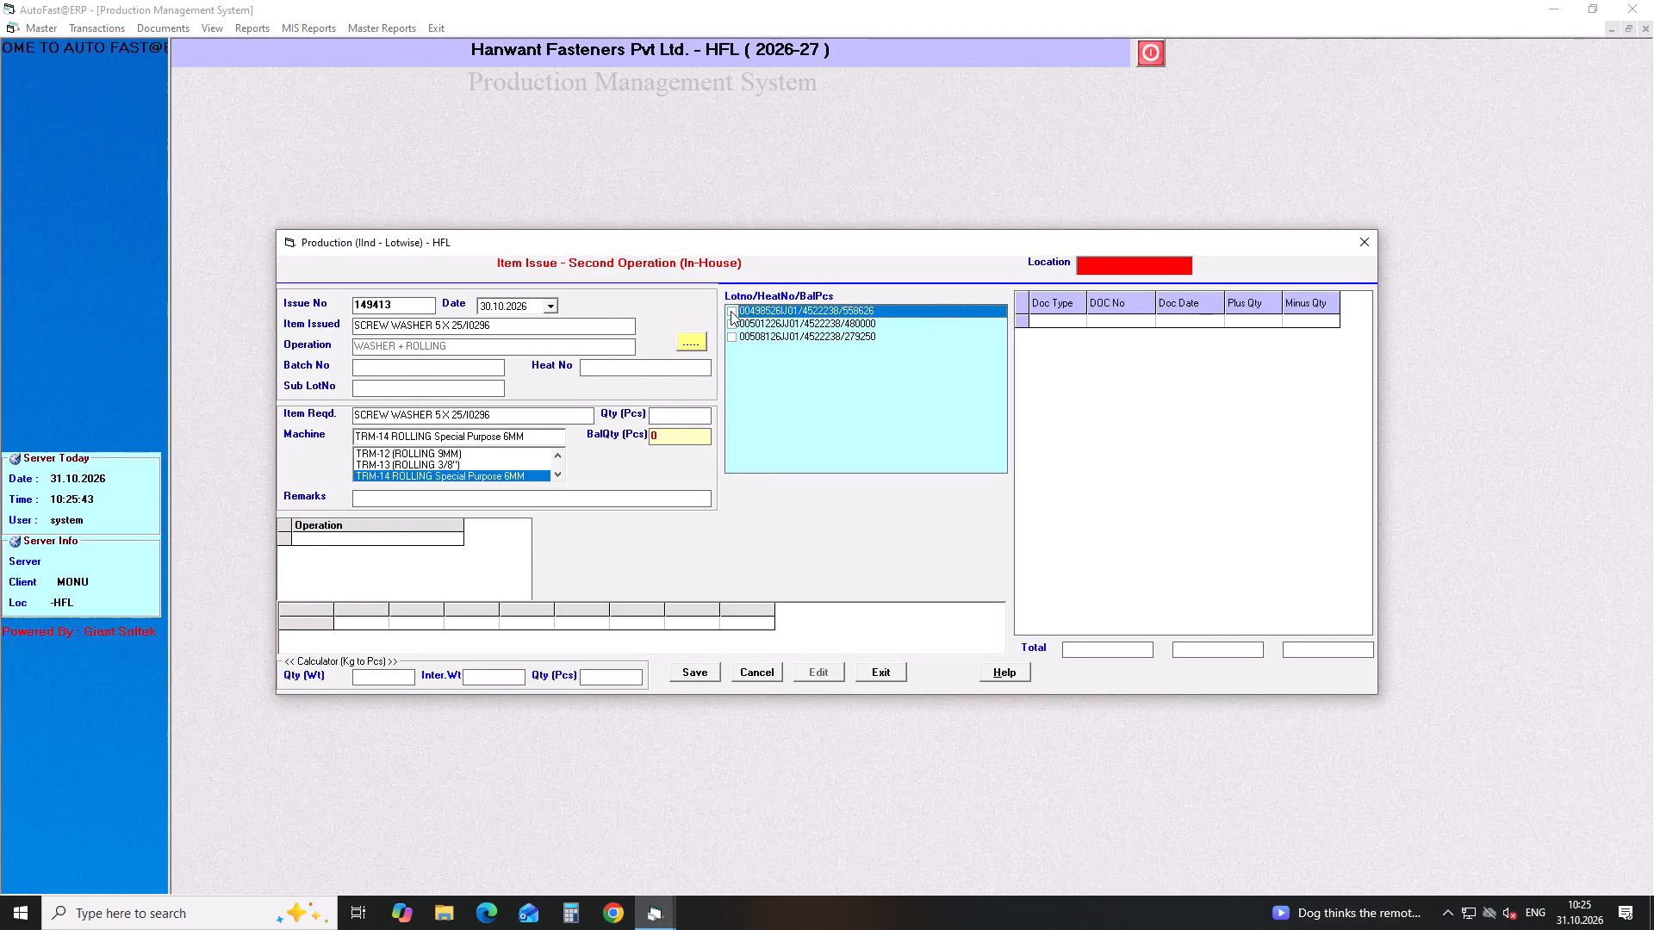
left_click(731, 311)
left_click_drag(703, 413, 613, 413)
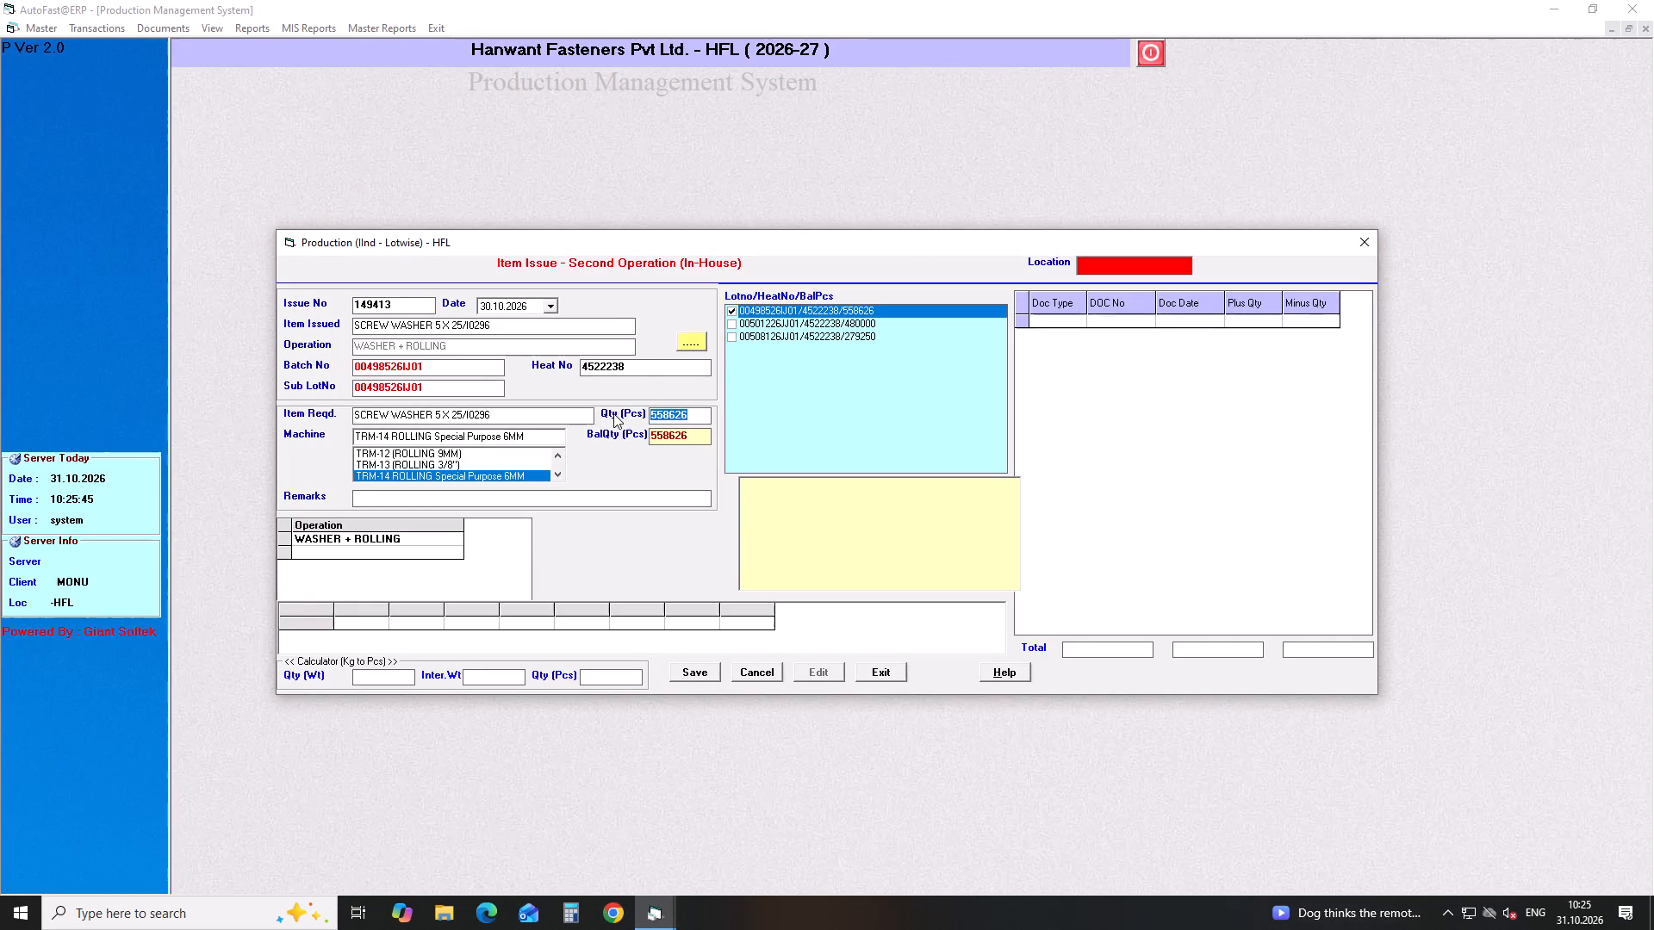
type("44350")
Assign machine TRM-15 ROLLING Special Purpose 6MM and save the 5 X 25 washer screw issue.
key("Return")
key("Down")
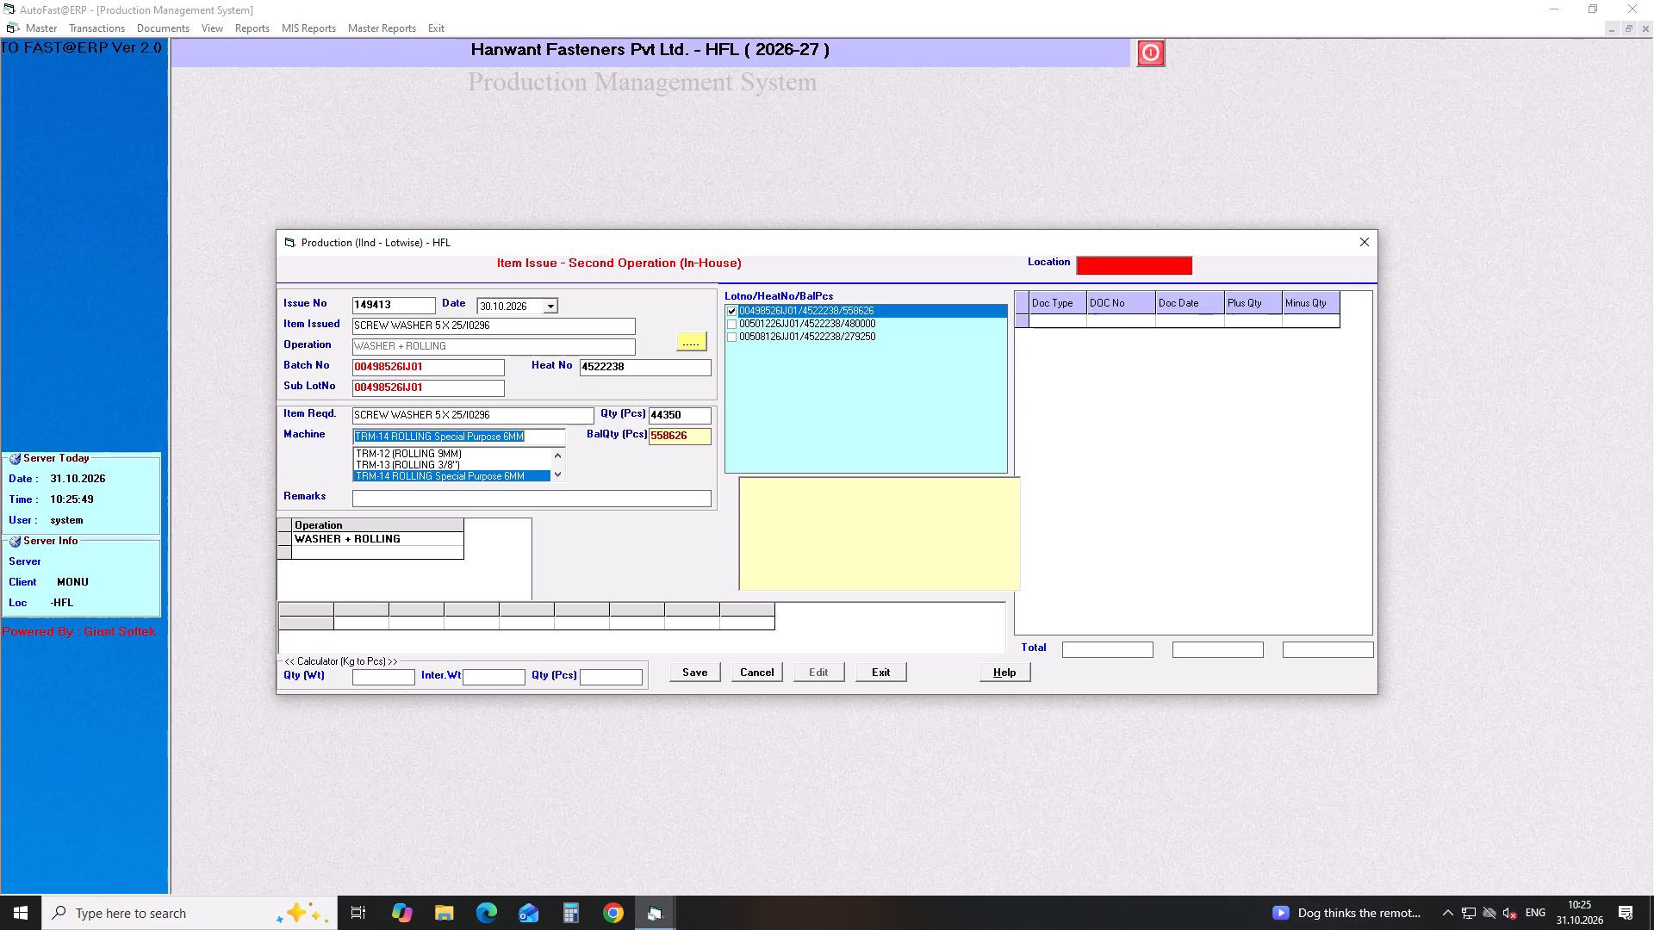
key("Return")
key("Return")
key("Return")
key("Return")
Start a new item issue dated 30.10.2026 for BOLT M6X10X1.0MM (AAGG)/I0219.
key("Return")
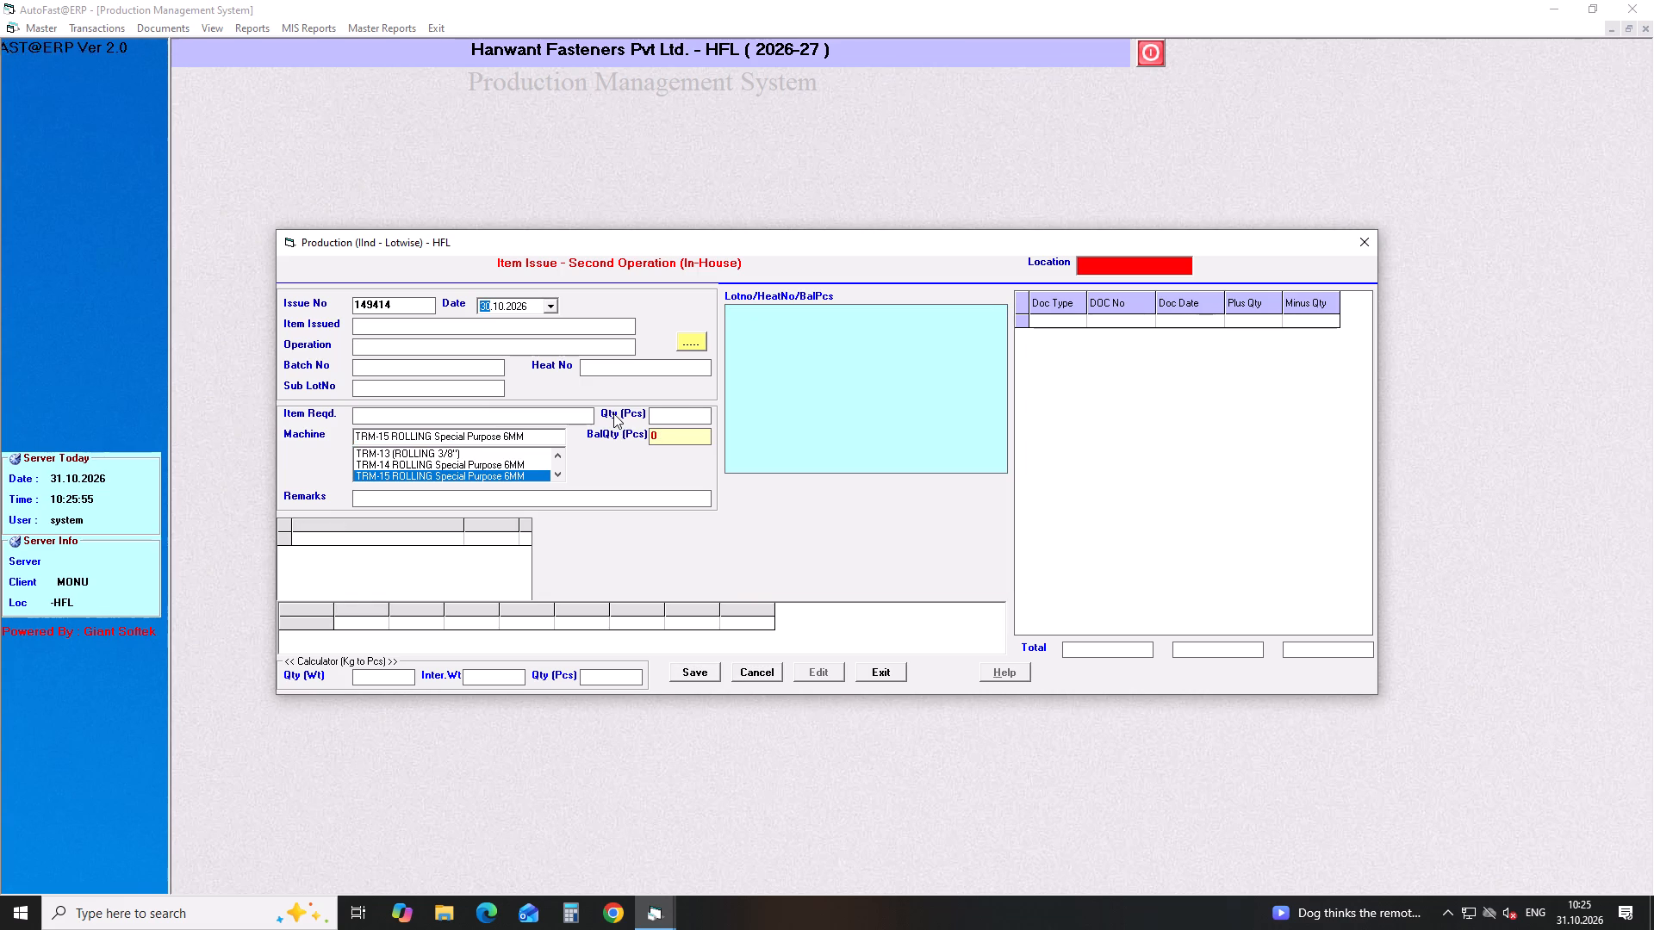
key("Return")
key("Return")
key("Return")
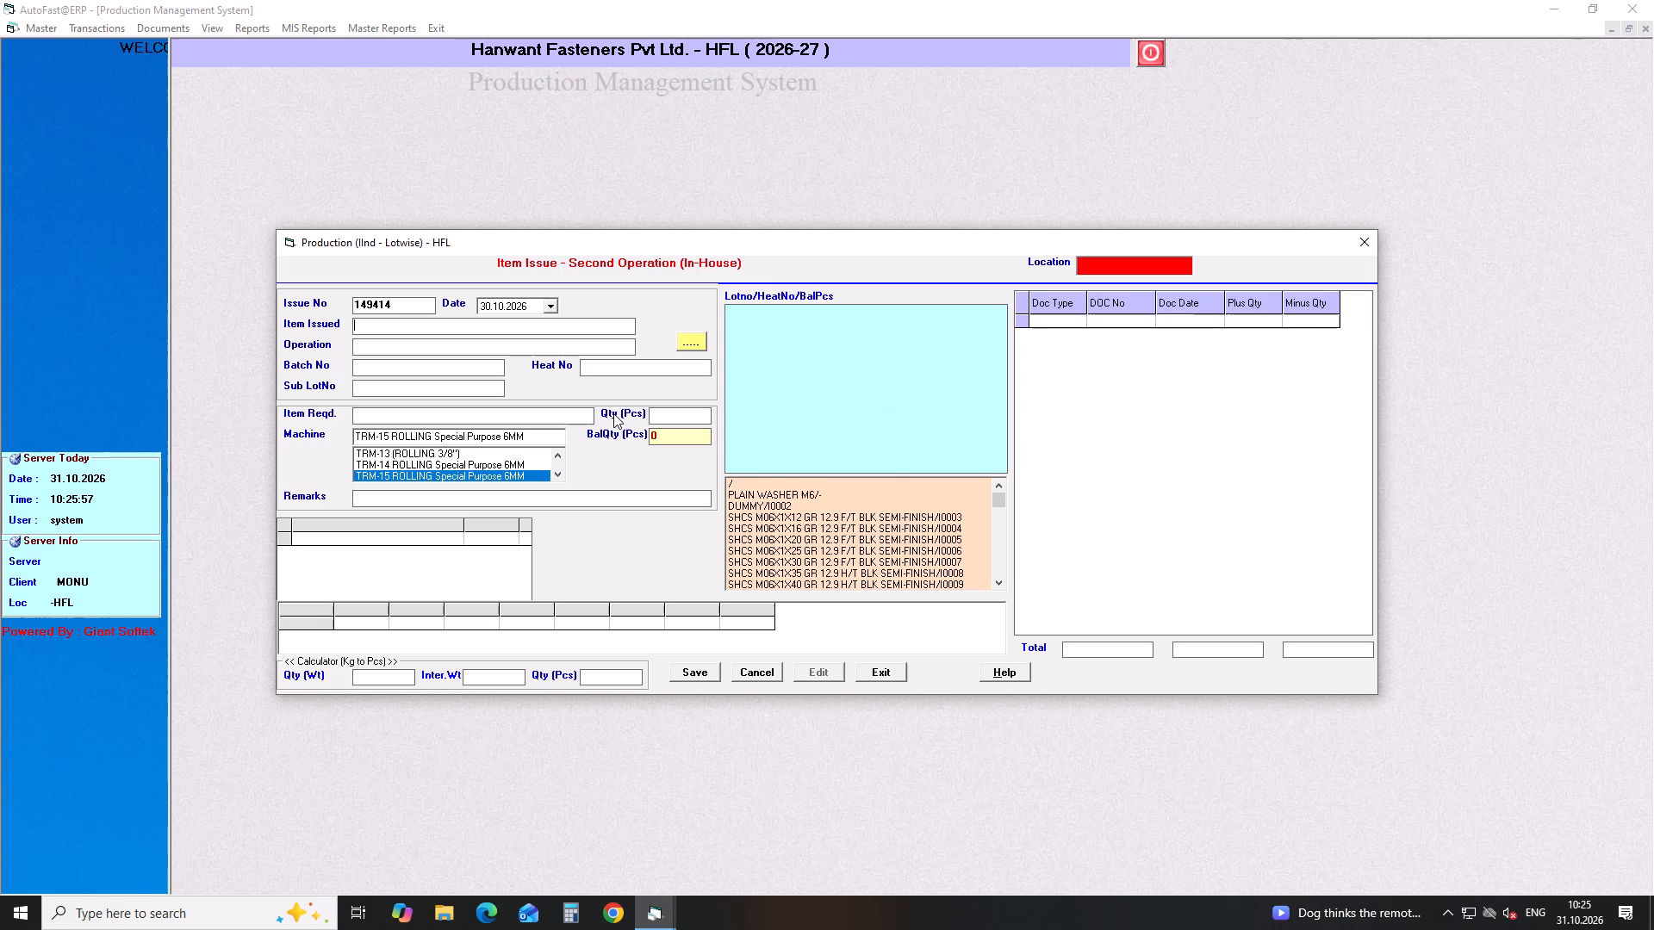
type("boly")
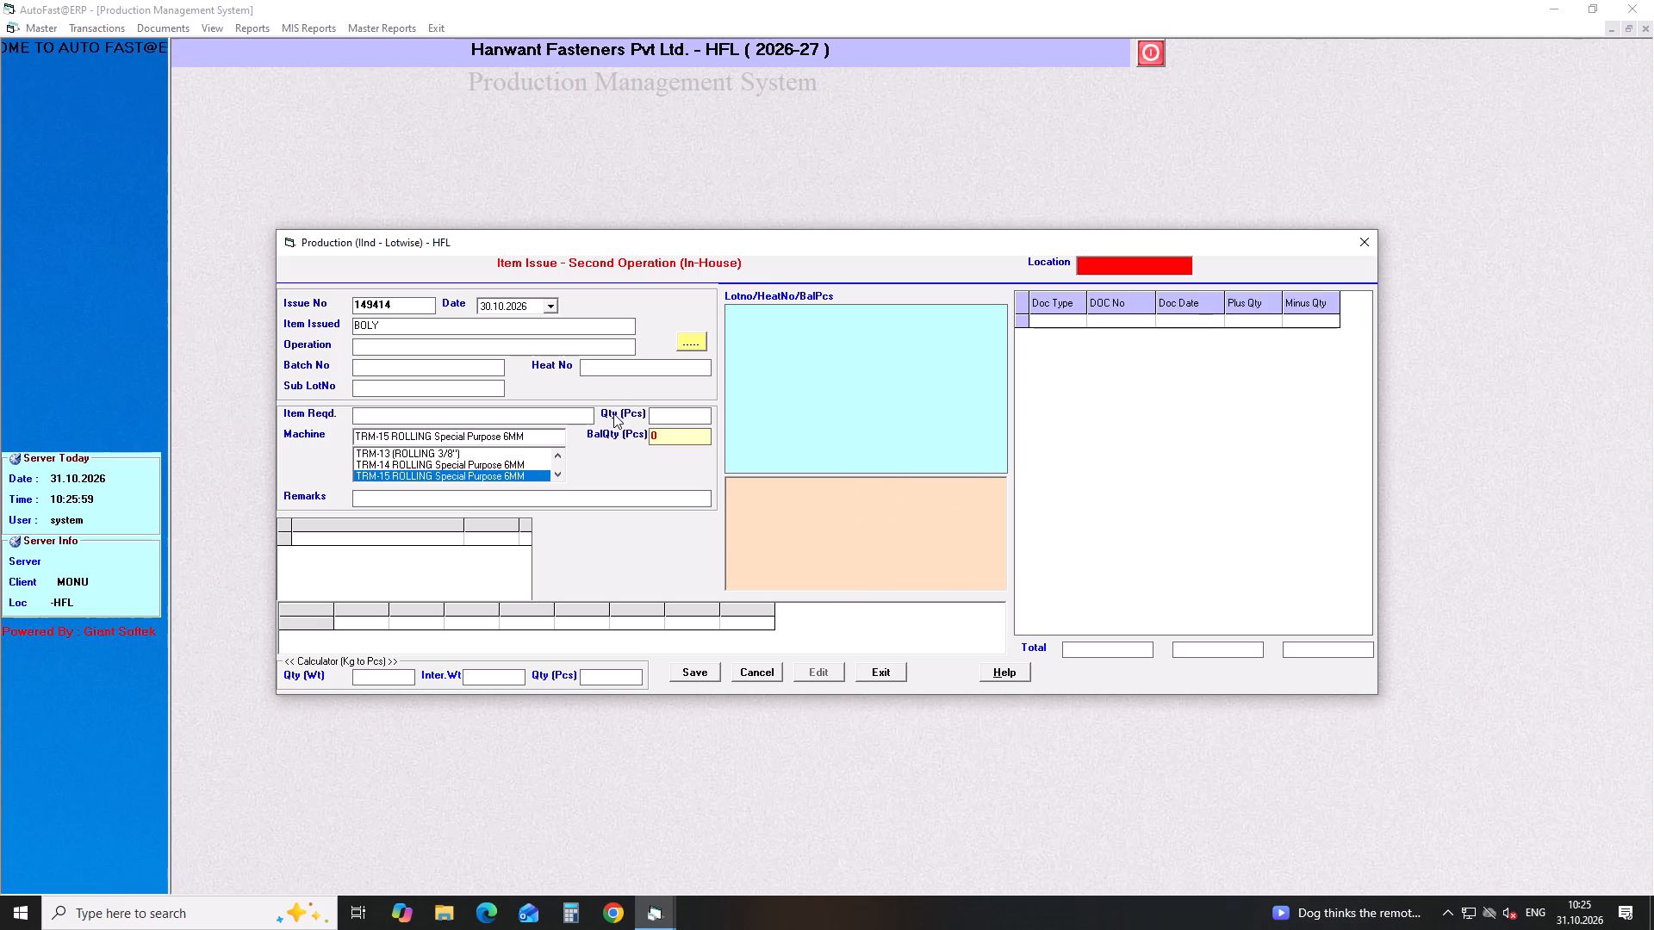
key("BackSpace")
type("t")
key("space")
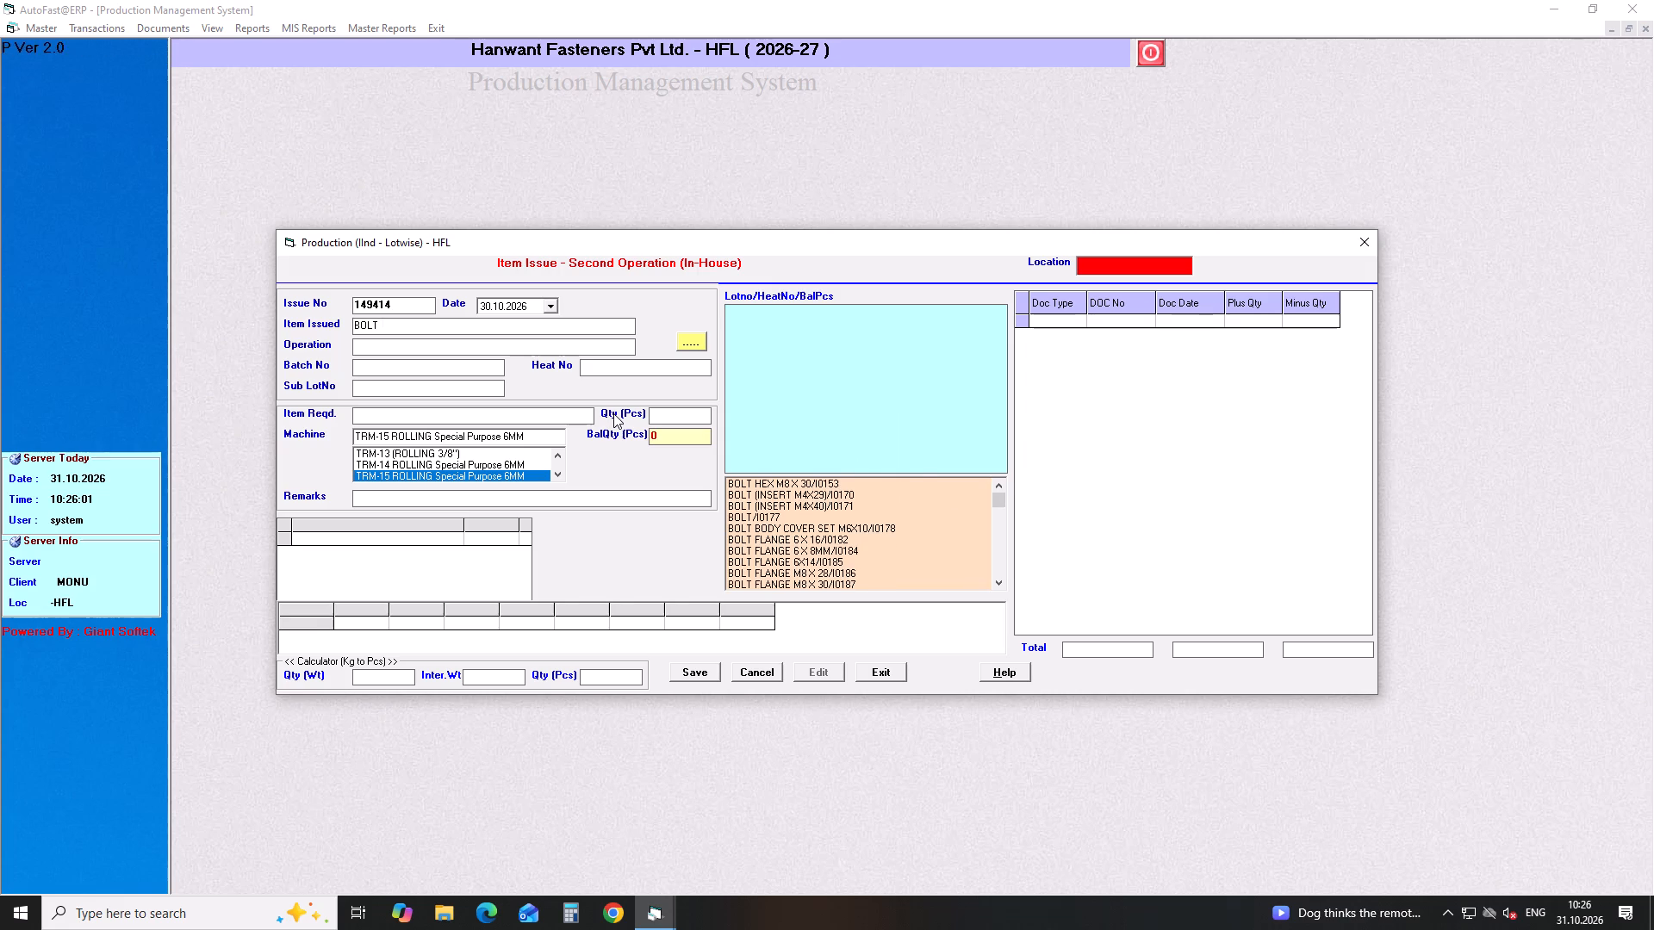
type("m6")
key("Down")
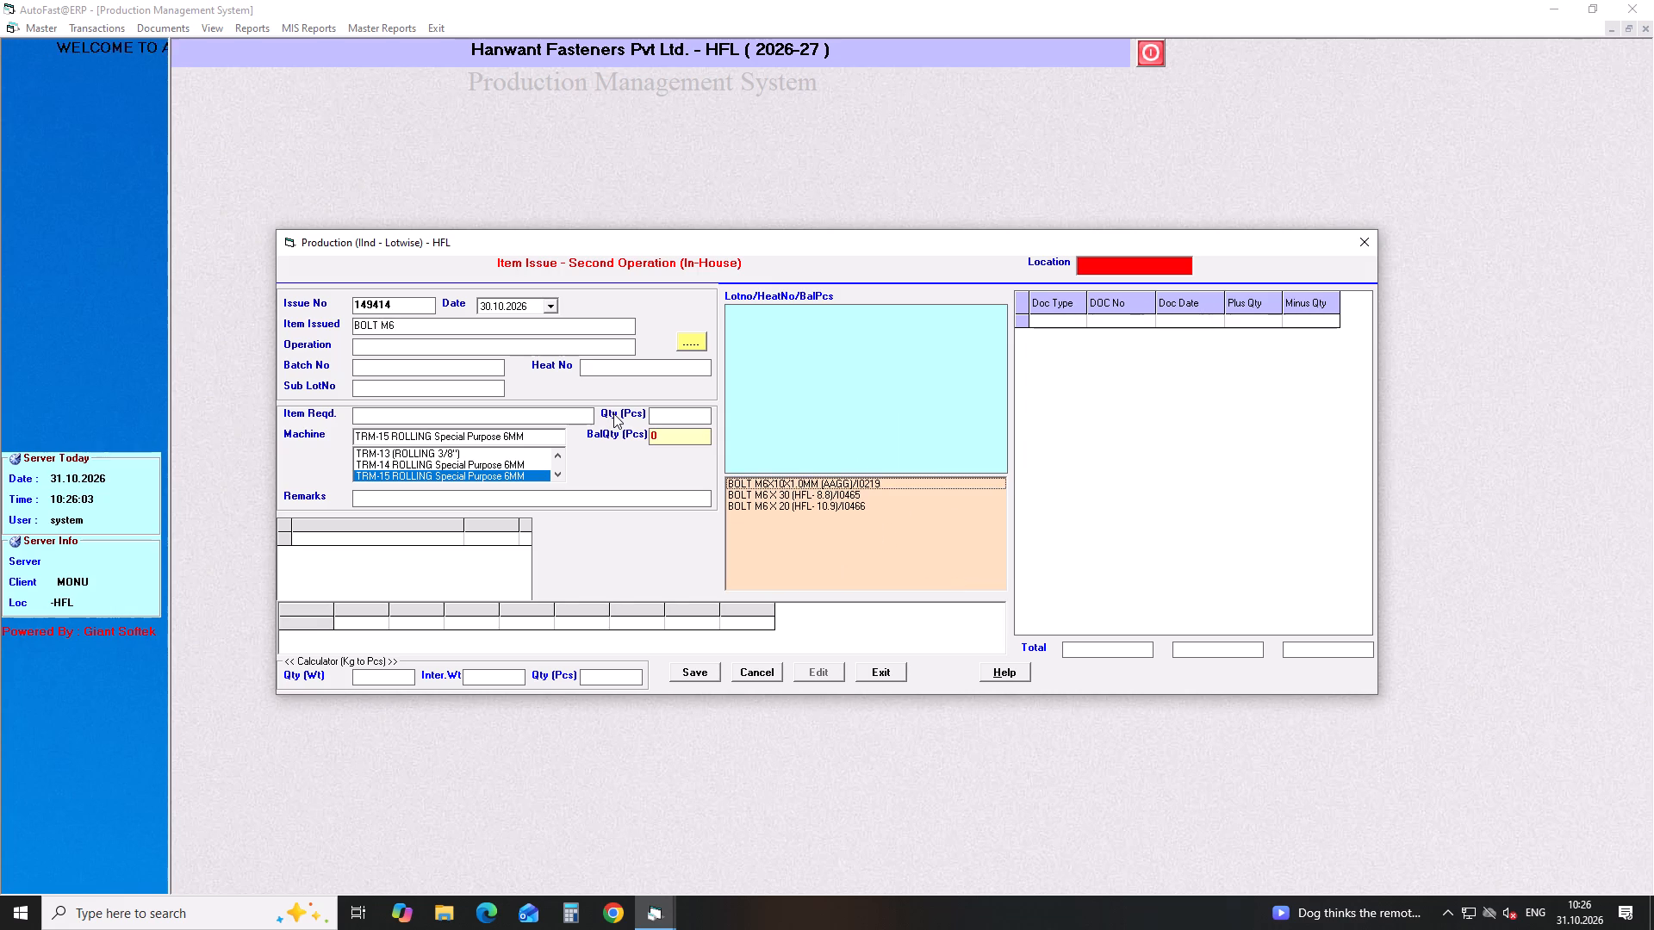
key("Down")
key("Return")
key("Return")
Set the operation to ROLLING, choose lot 00496626JP02 and enter 17222 pcs as the issue quantity.
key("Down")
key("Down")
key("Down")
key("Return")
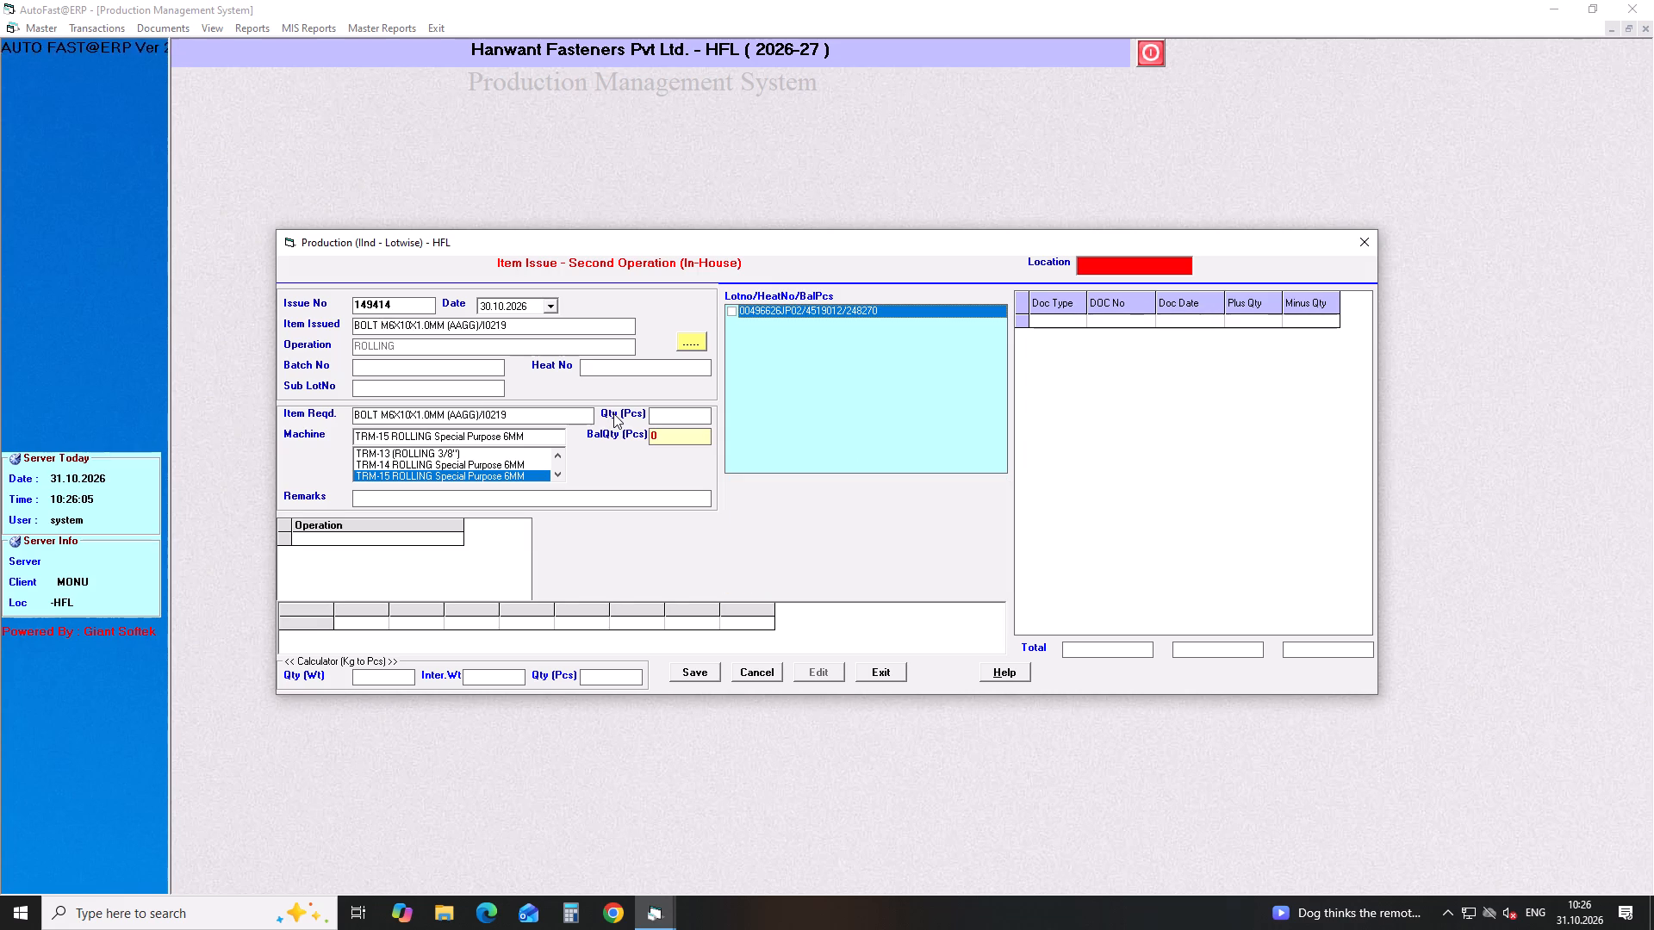
left_click(732, 309)
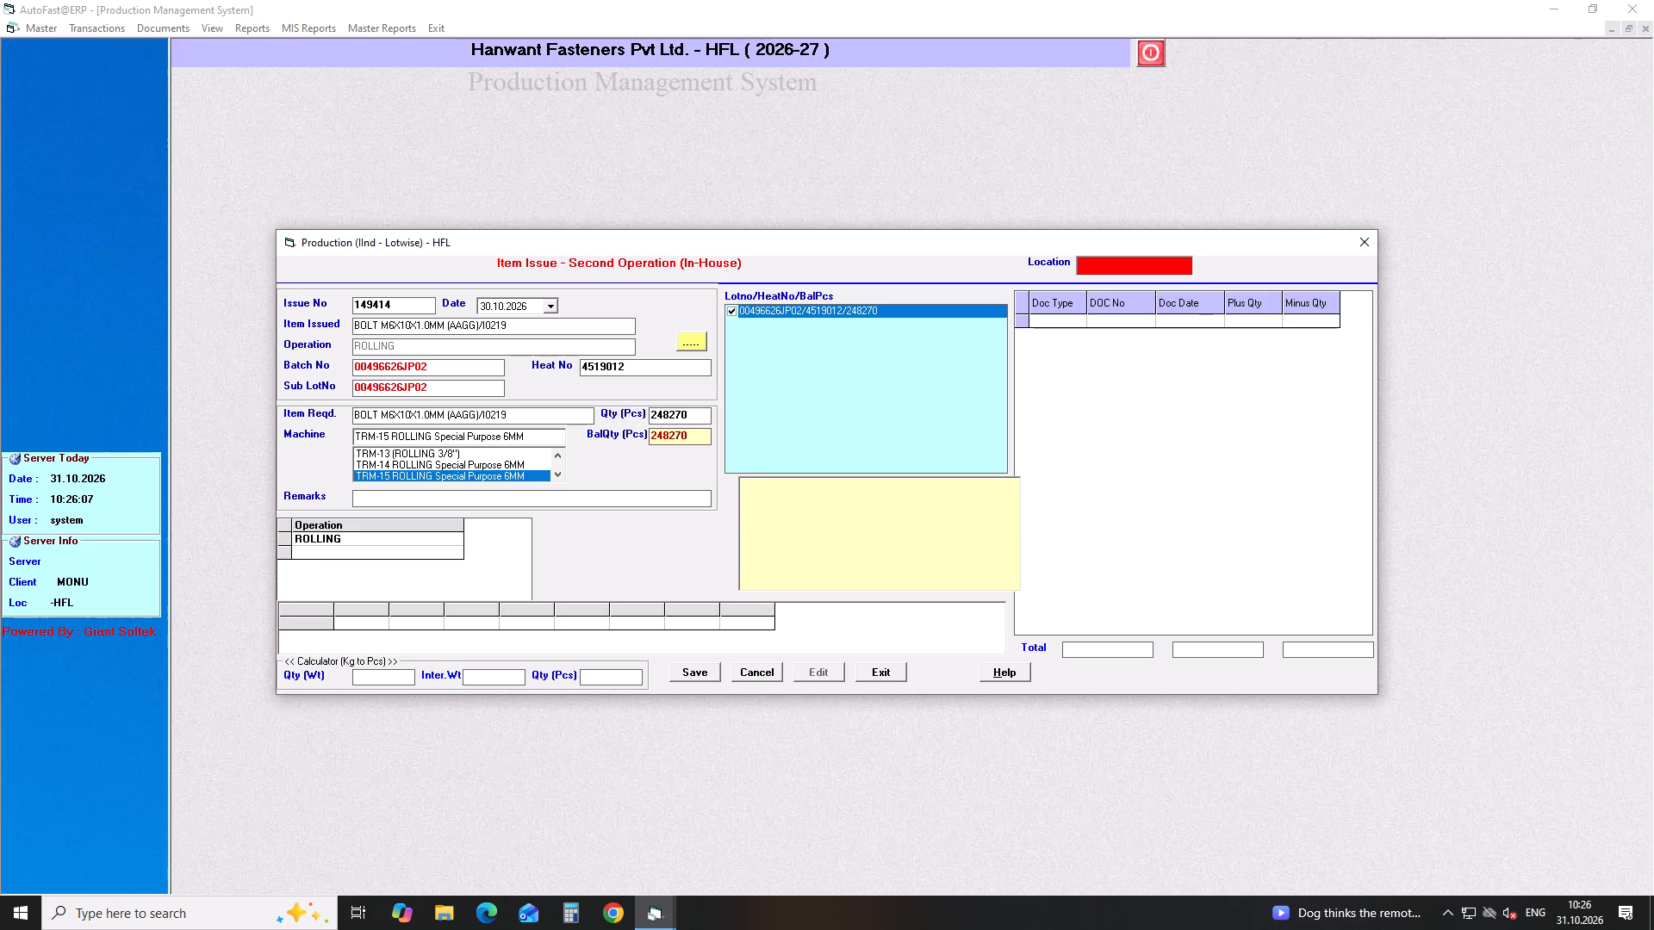
left_click_drag(692, 420, 619, 421)
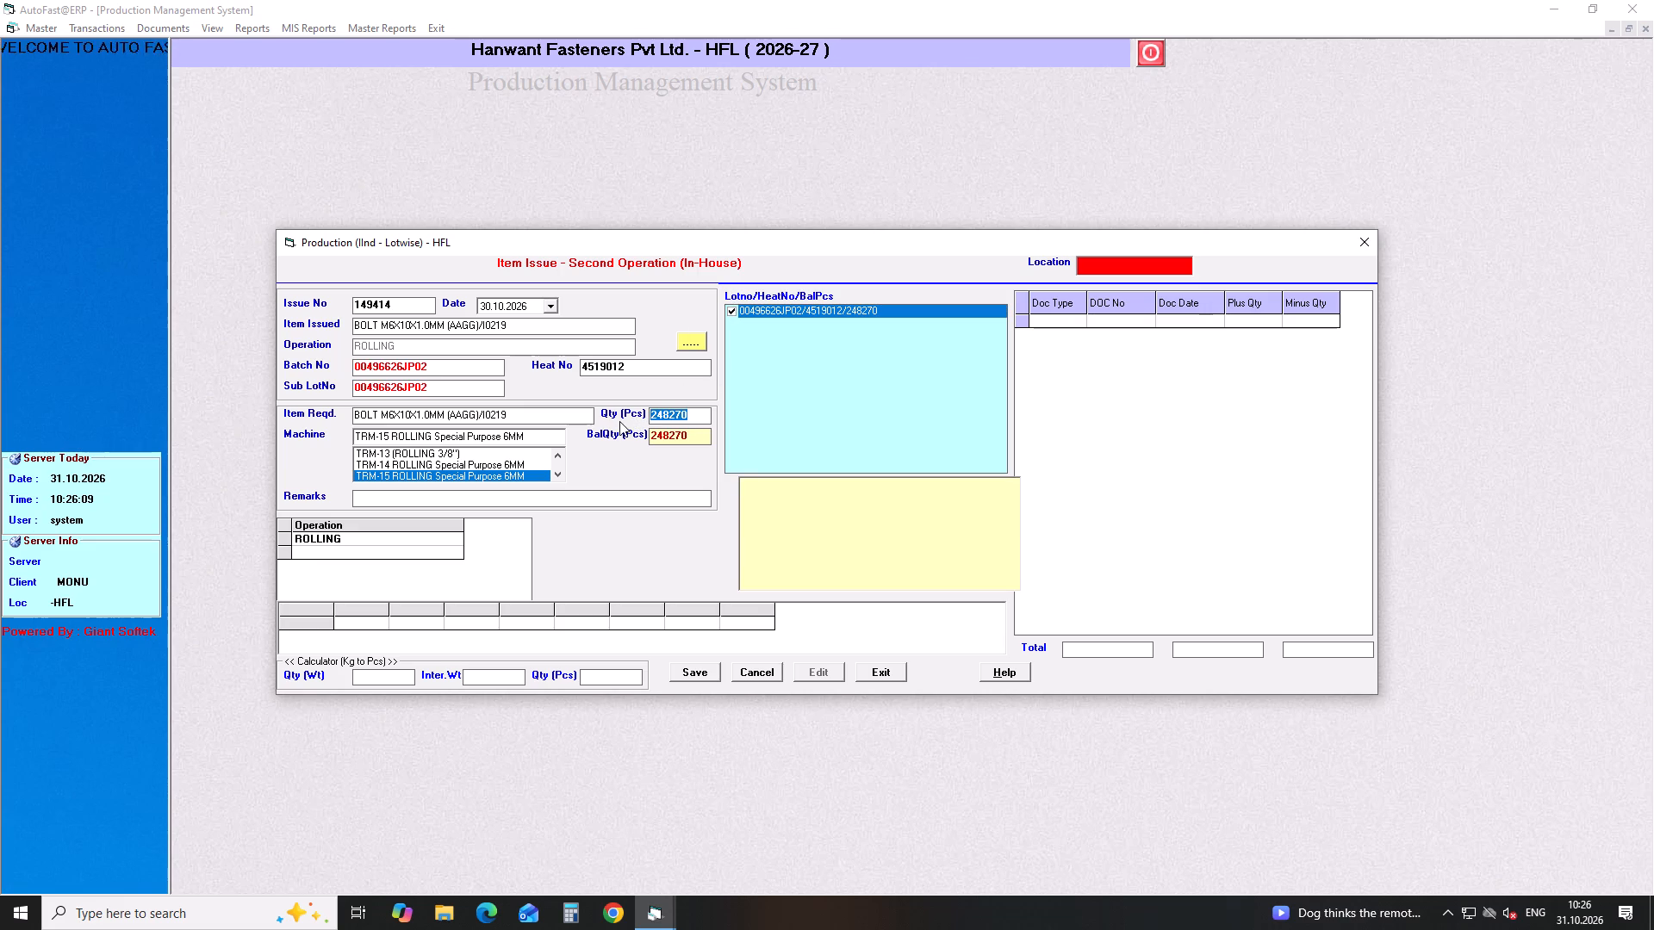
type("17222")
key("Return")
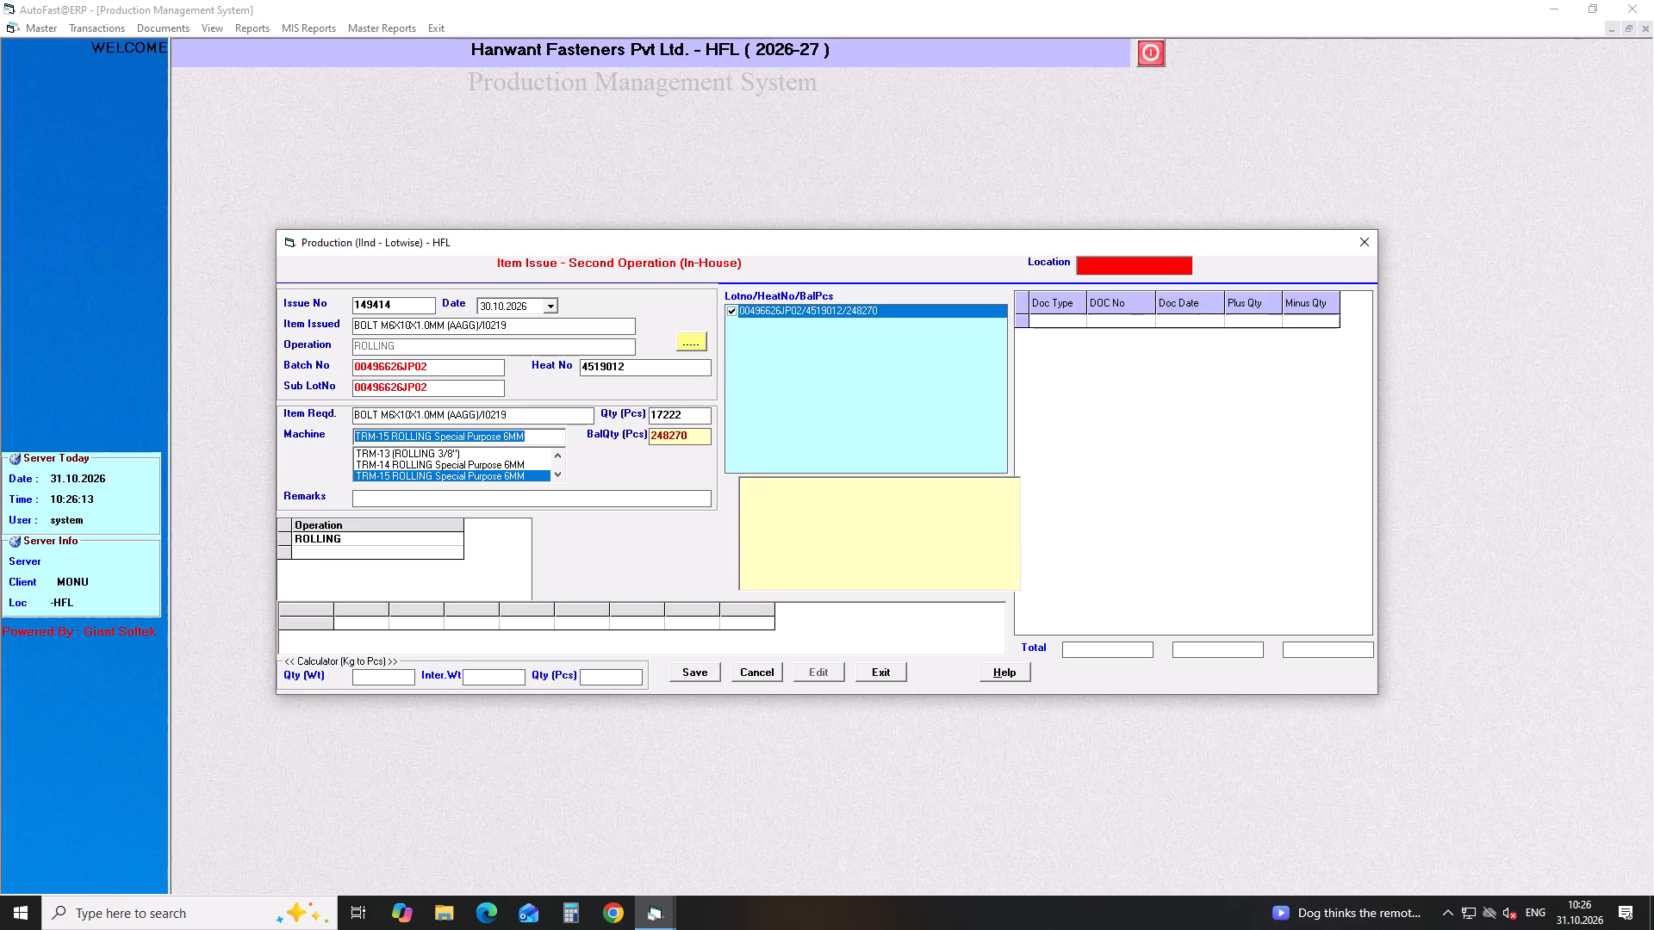
Assign machine TRM-16 (ROLLING 6MM) and save the BOLT M6X10X1.0MM issue.
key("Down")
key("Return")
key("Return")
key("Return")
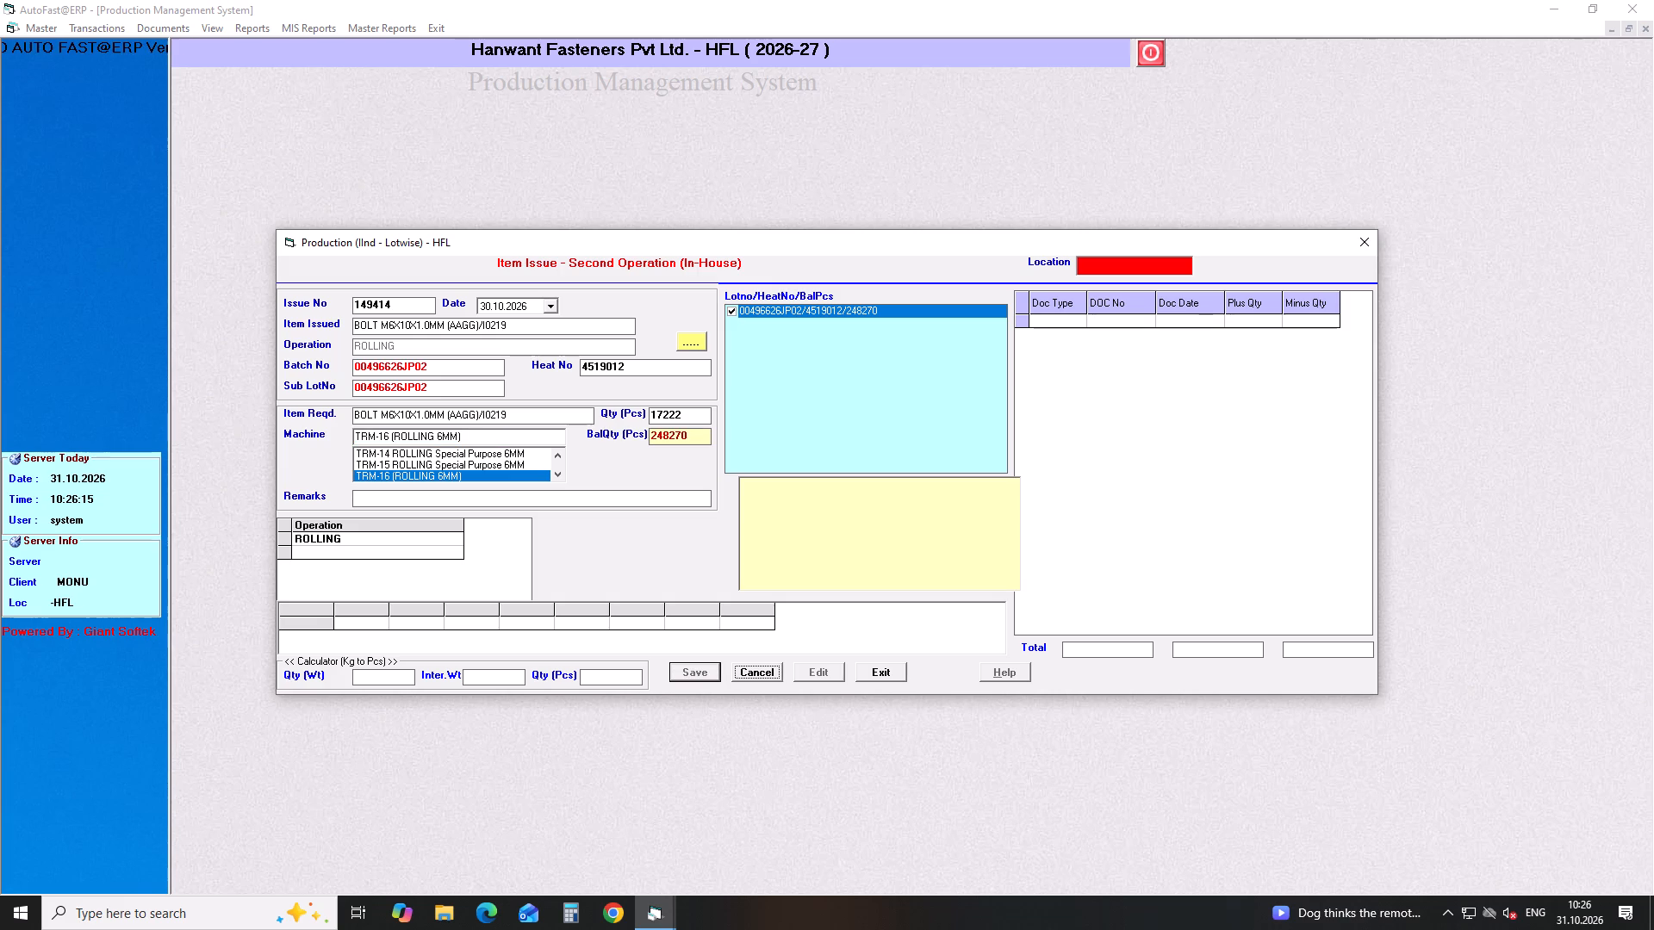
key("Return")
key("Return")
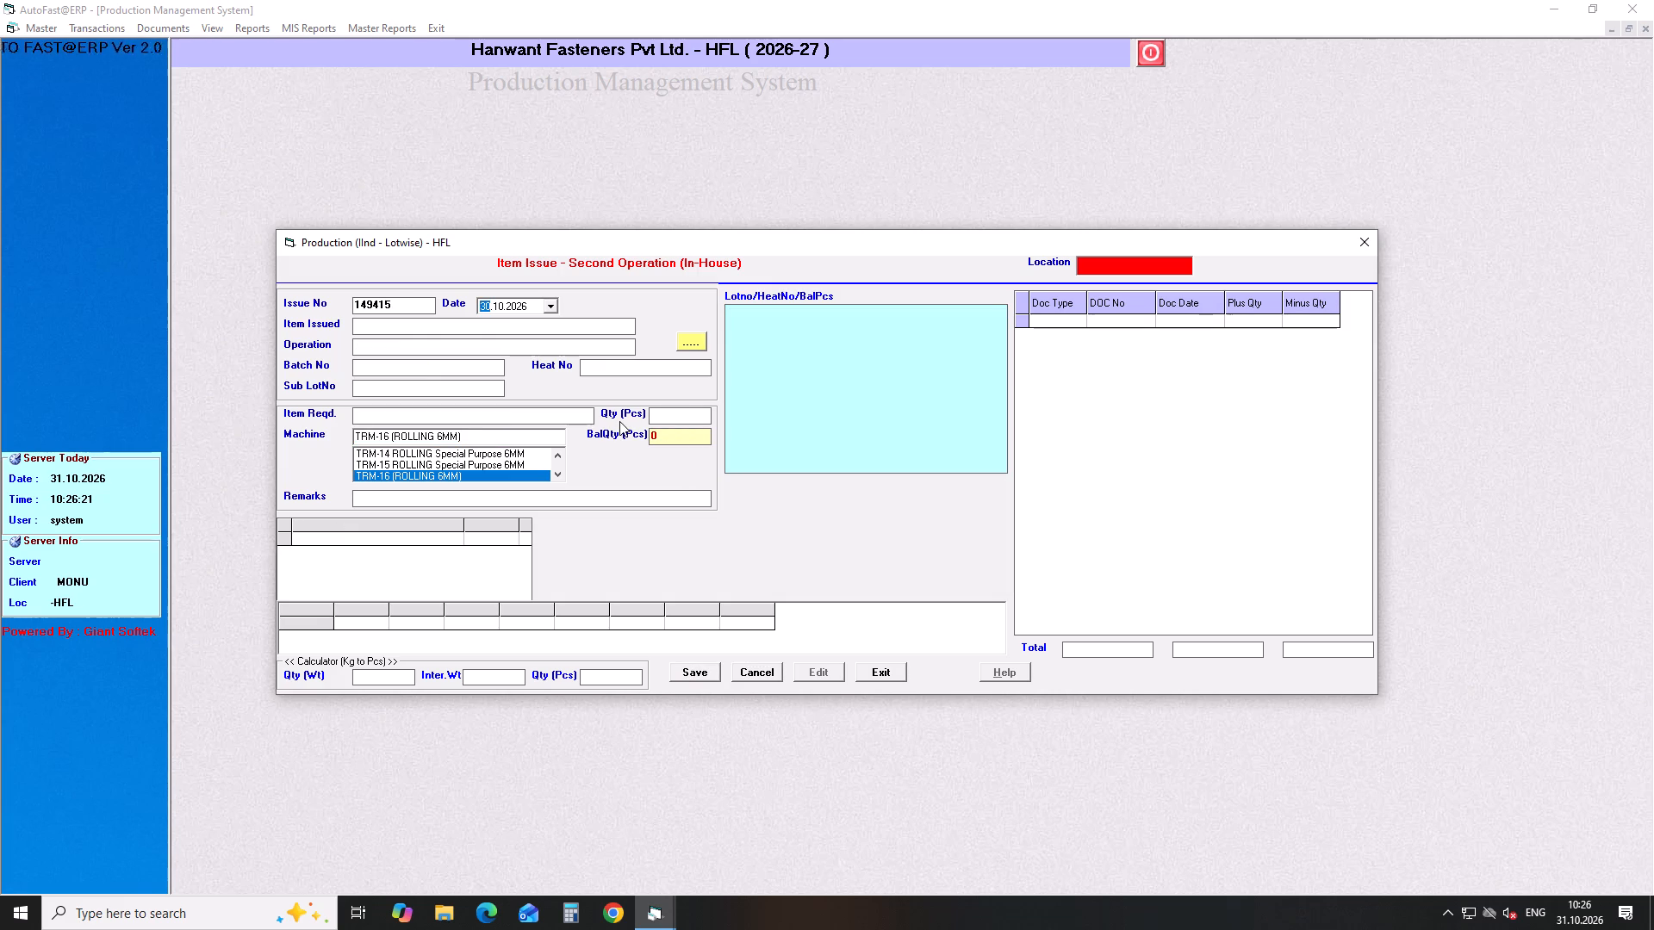
Start a new item issue dated 30.10.2026 for CLAMP SCREW/I0491.
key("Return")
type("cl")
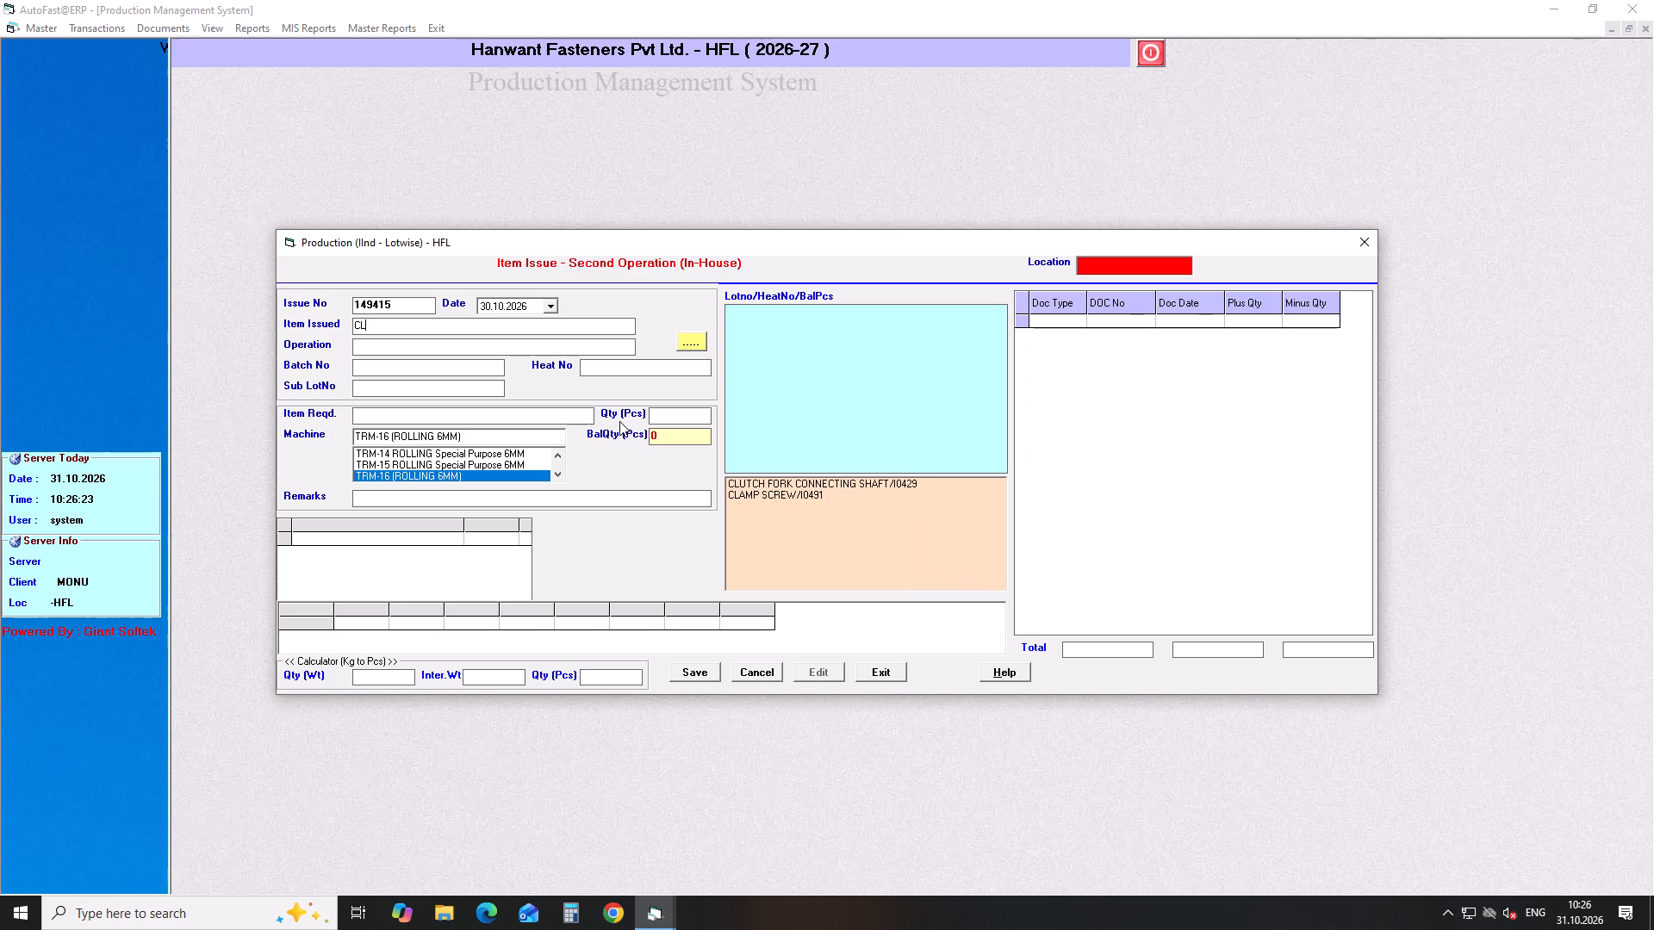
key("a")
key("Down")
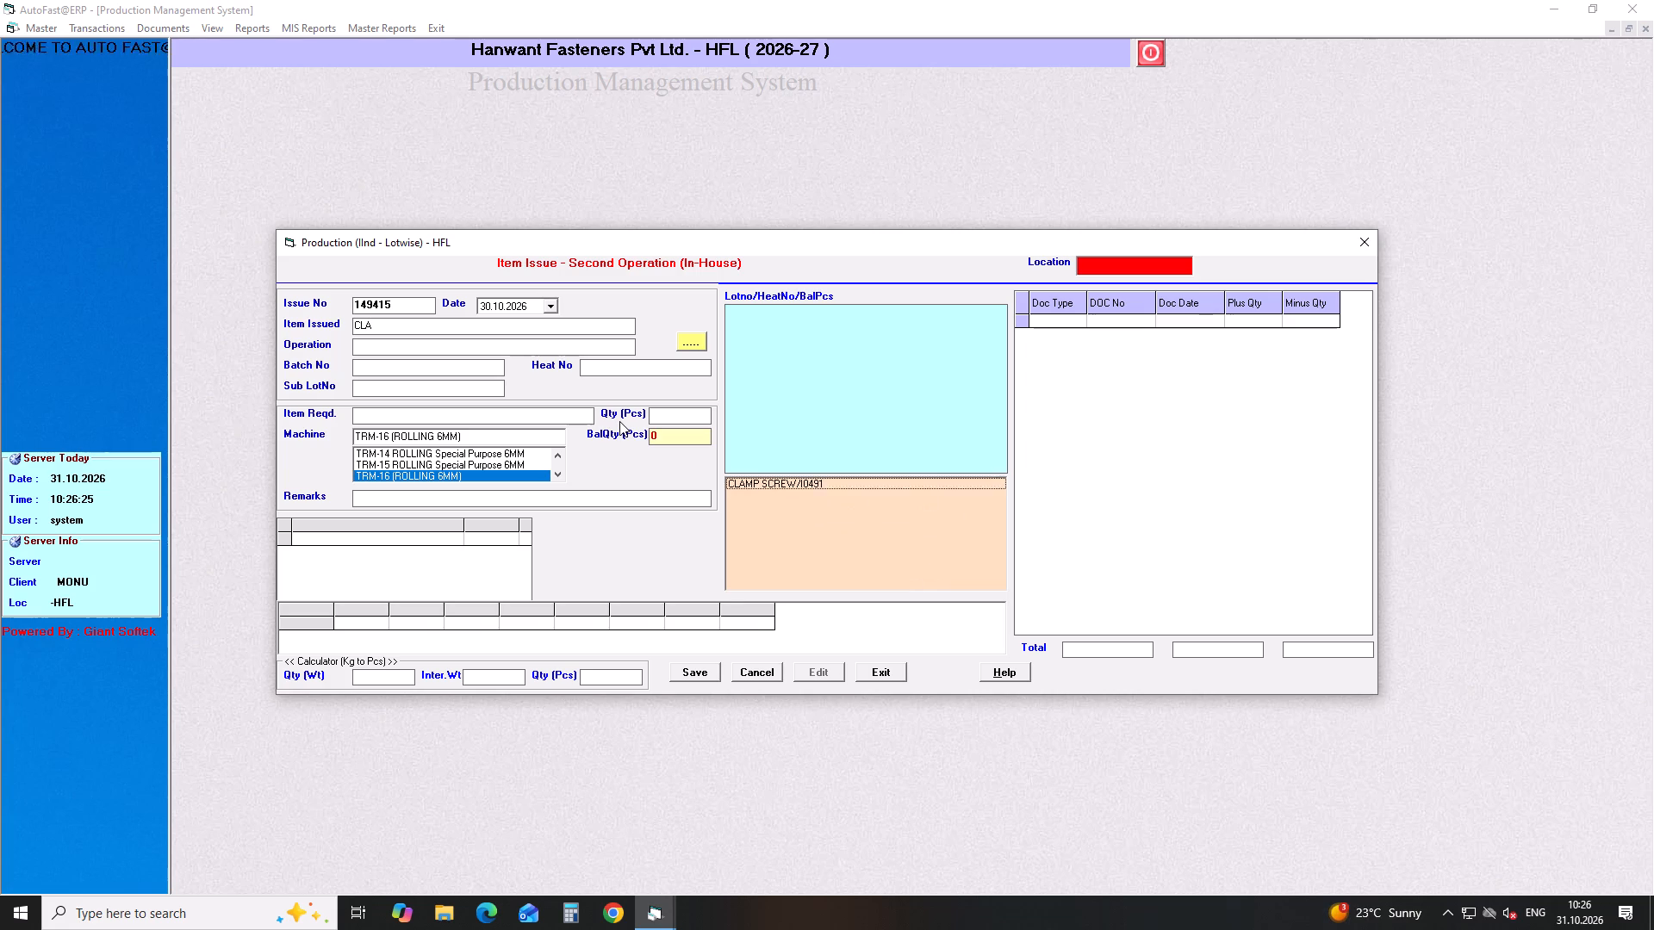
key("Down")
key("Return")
Set the operation to ROLLING, choose lot 00501826JP02 and enter 37572 pcs as the issue quantity.
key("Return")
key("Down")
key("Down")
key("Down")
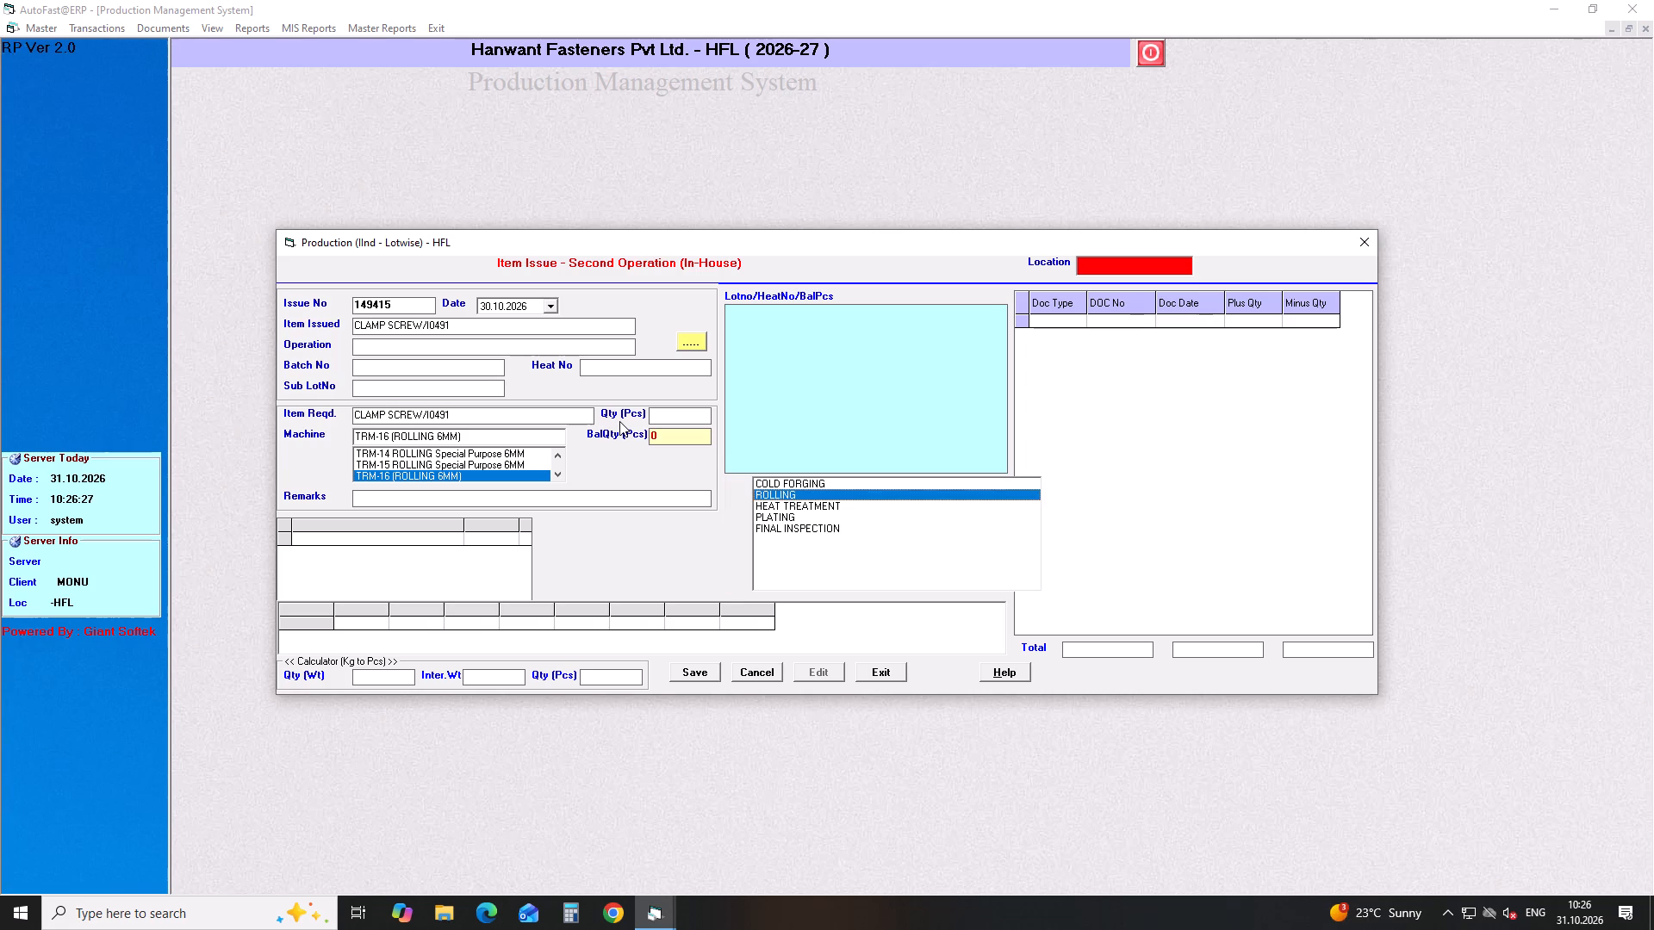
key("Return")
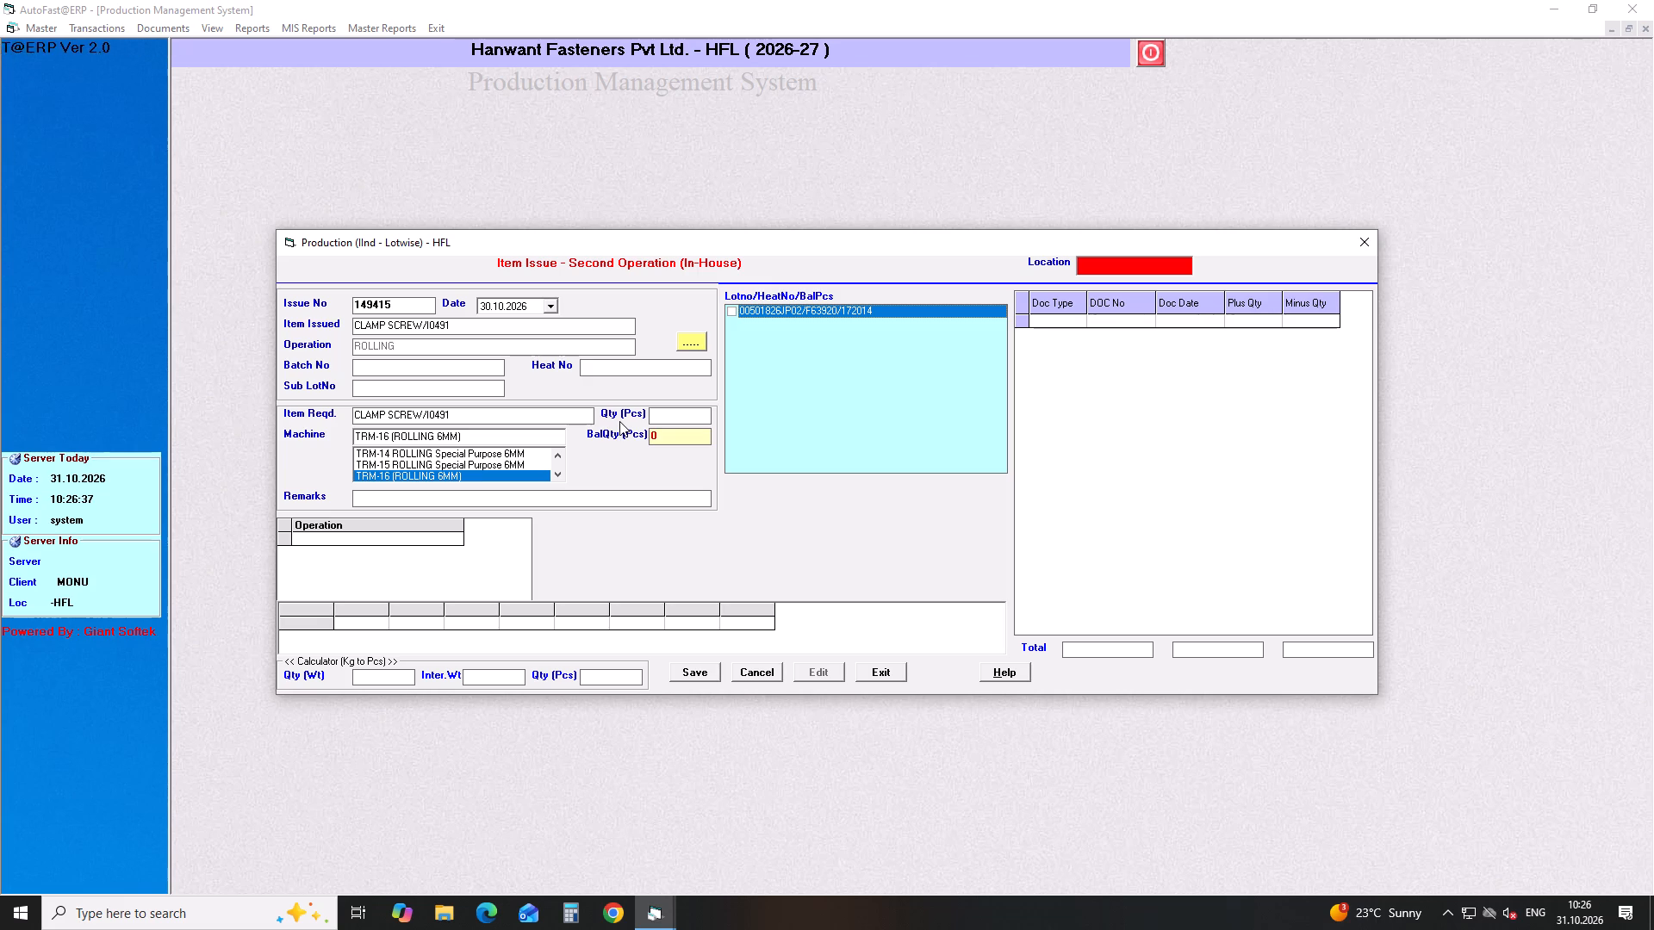
left_click(735, 308)
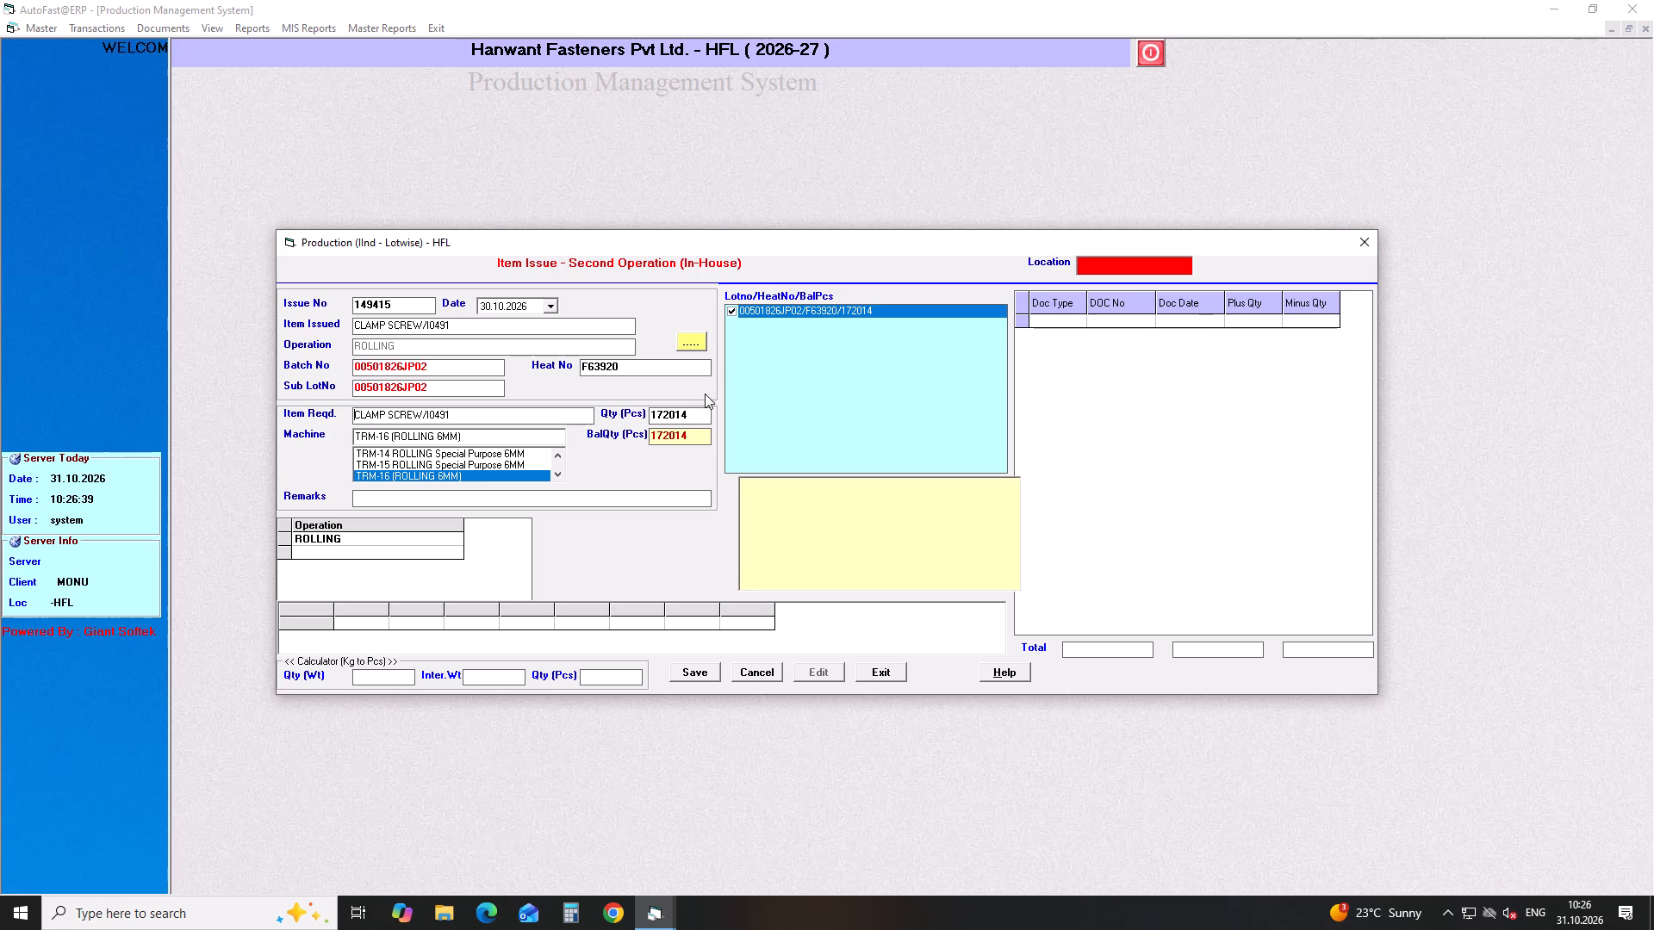
left_click_drag(693, 413, 596, 434)
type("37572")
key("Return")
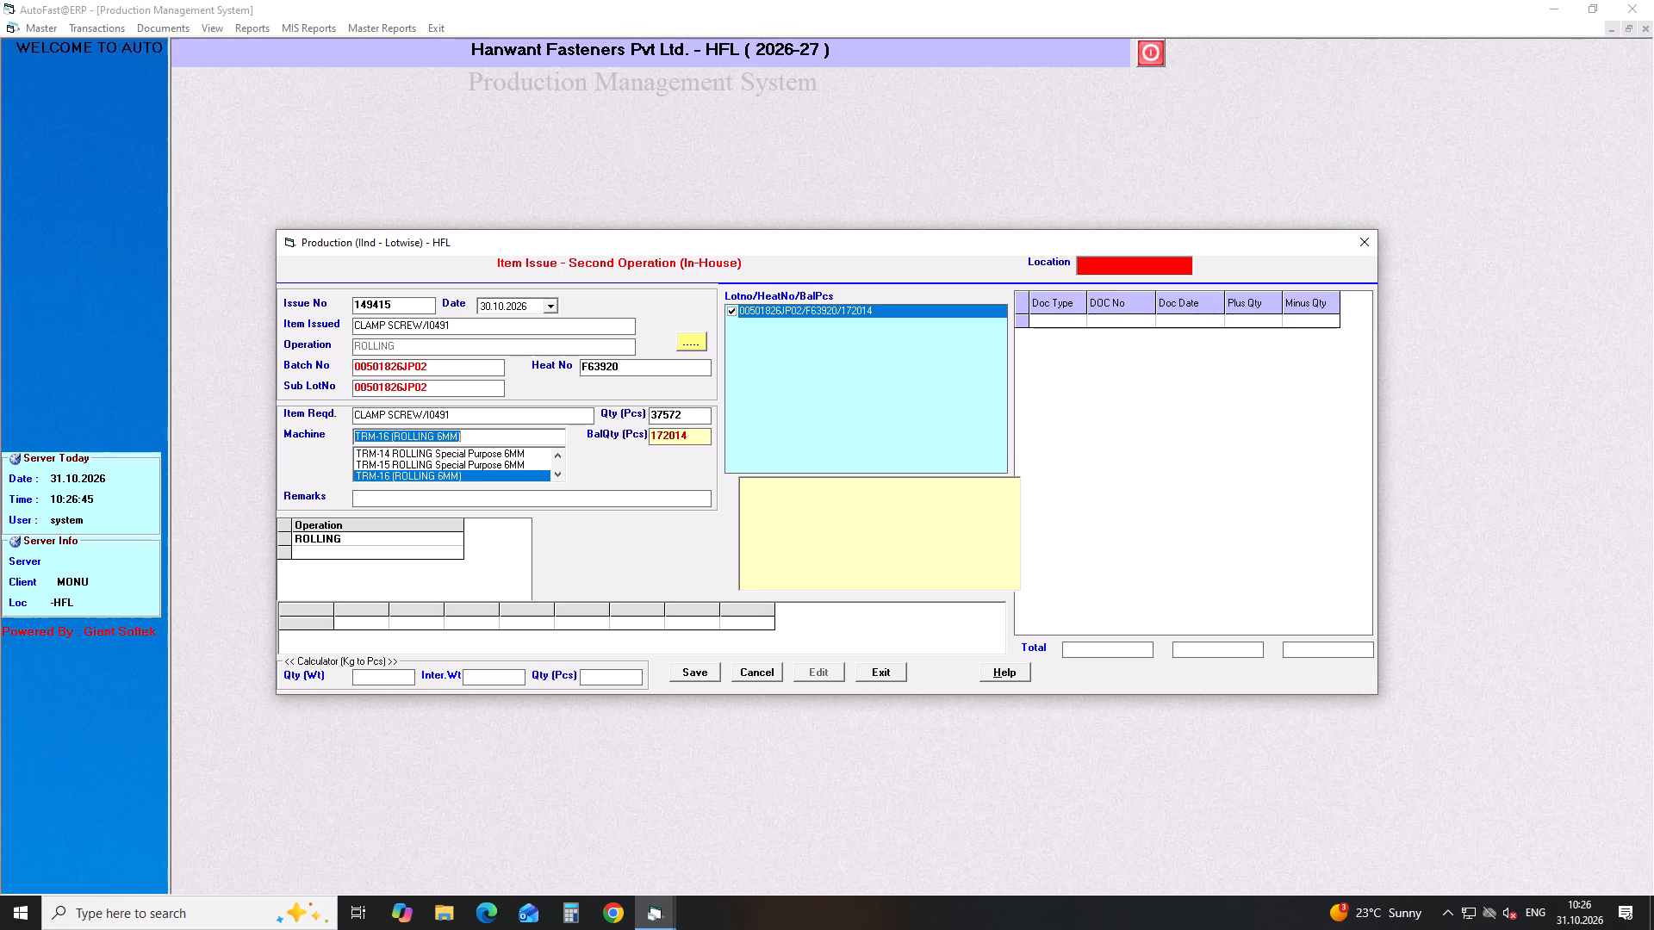
Accept machine TRM-16 (ROLLING 6MM) and save the clamp screw issue.
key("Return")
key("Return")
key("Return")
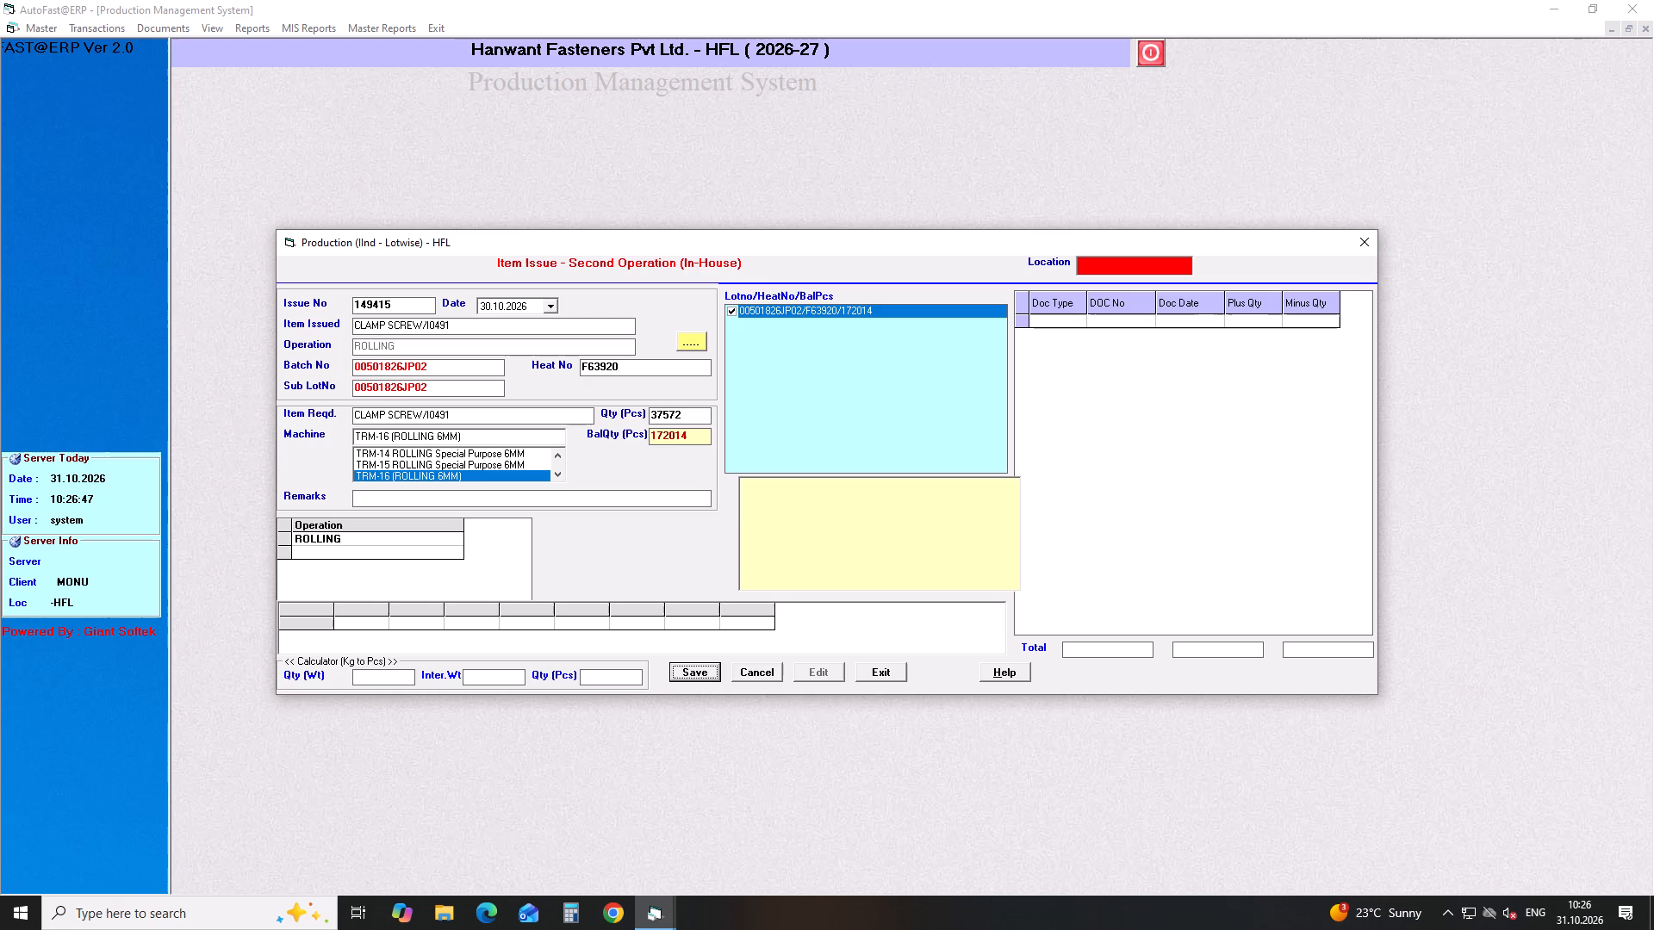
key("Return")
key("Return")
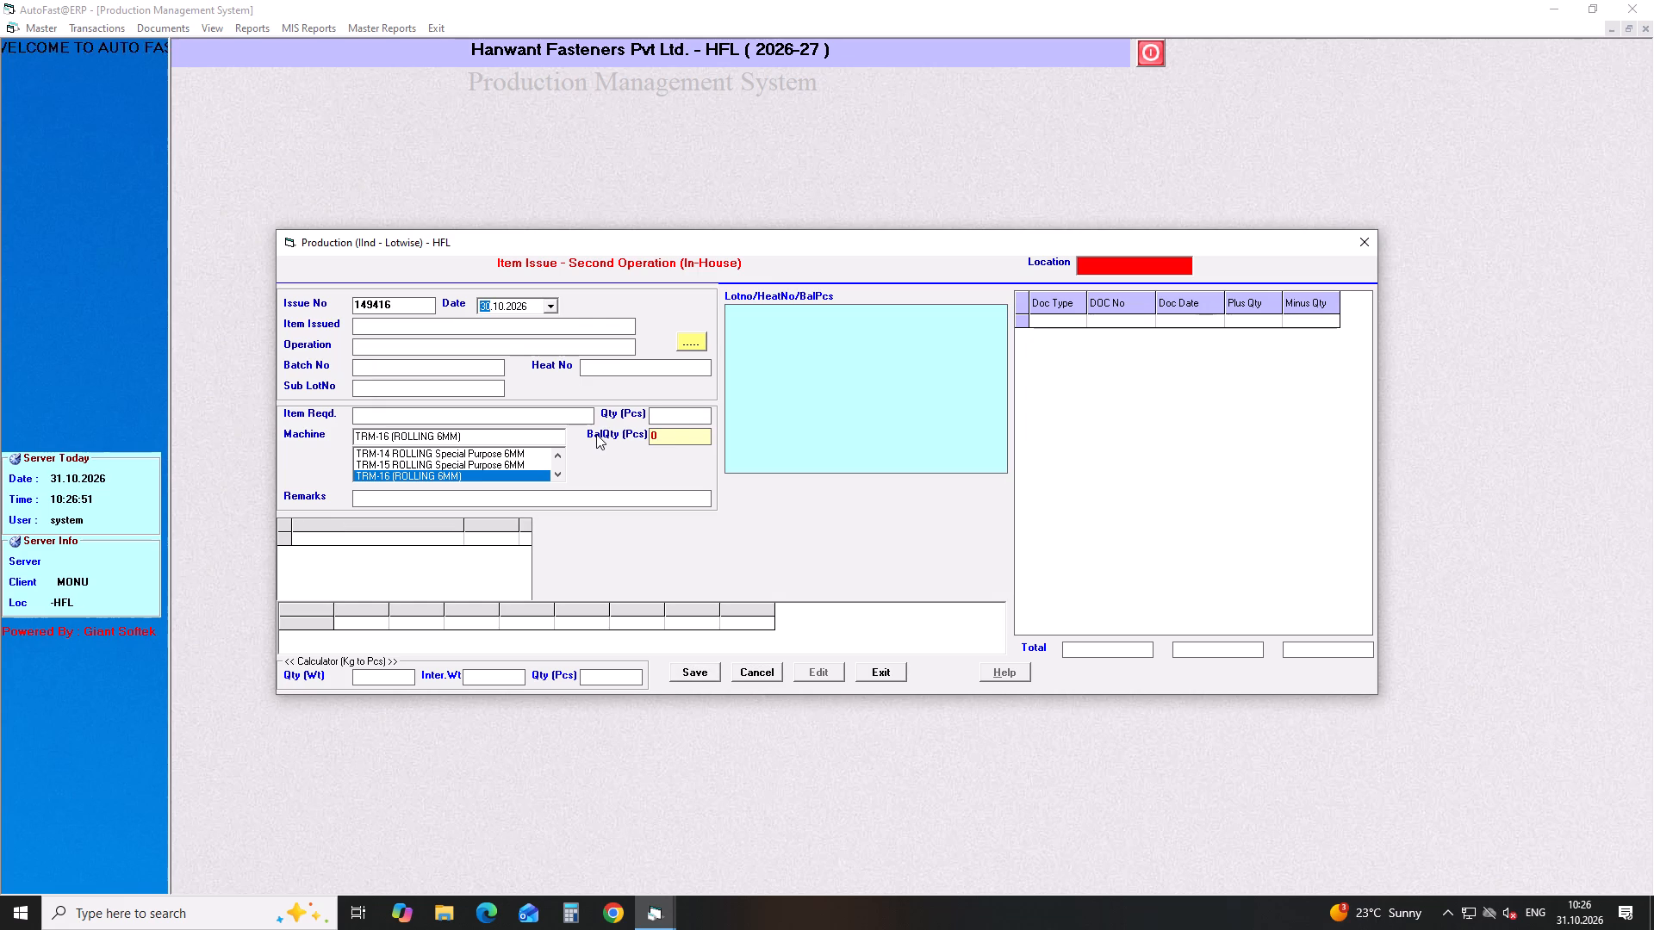
Start a new item issue dated 30.10.2026 for SHCS M10X1.5X100 GR 12.9 H/T BLK SEMI-FINISH/I0033 with operation ROLLING.
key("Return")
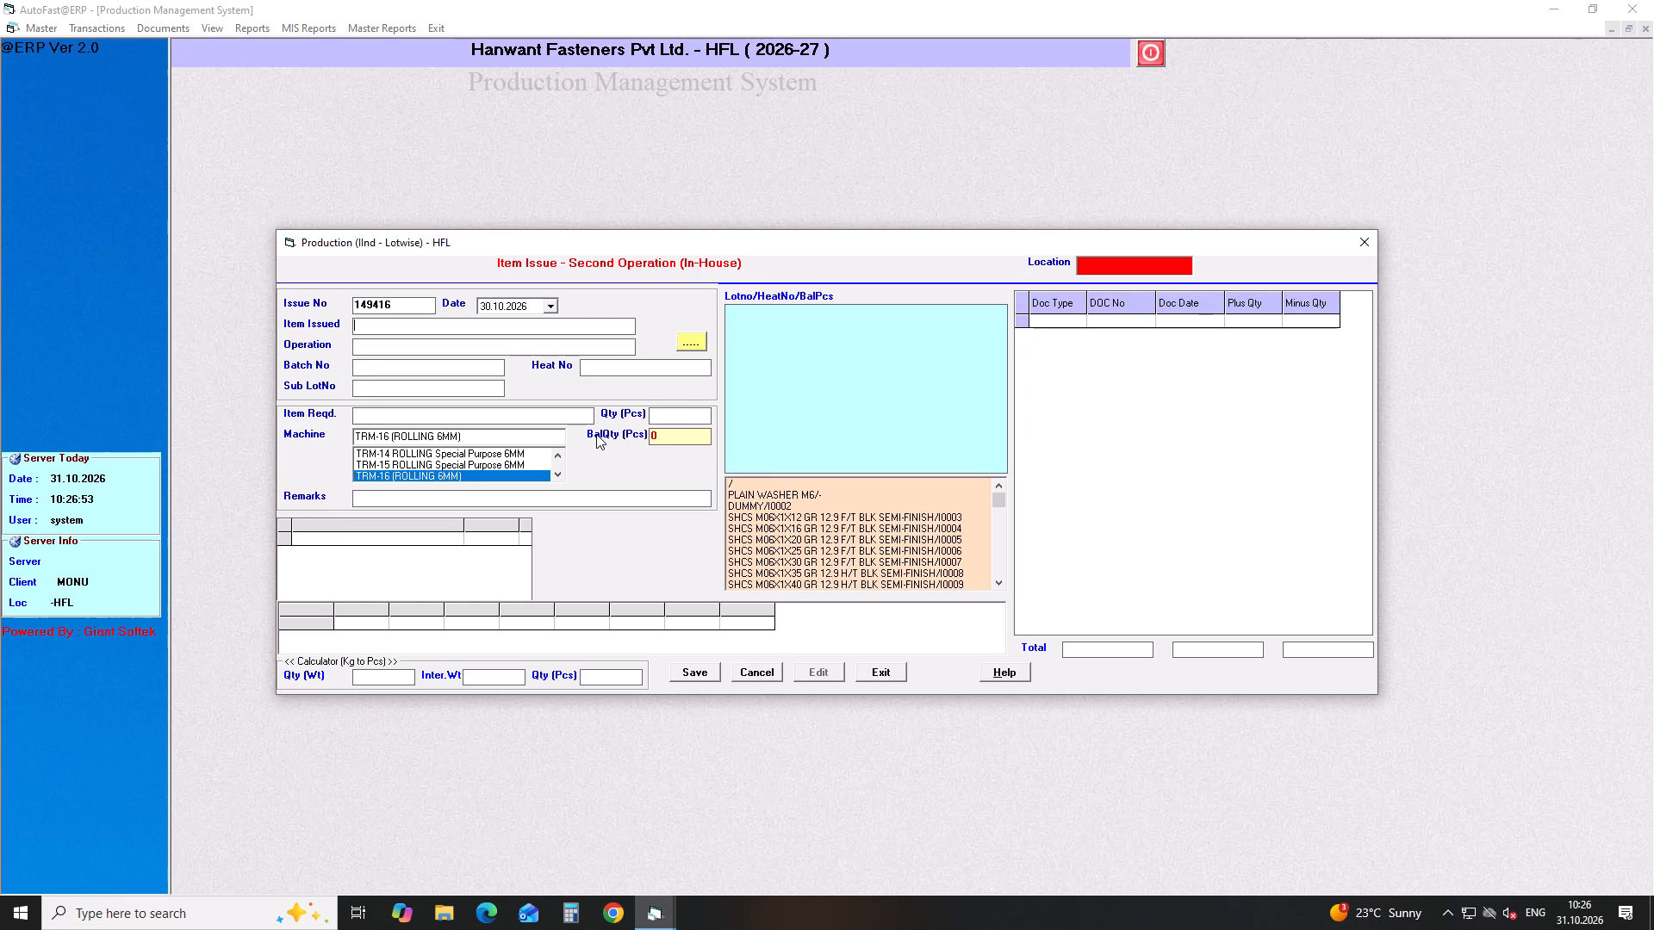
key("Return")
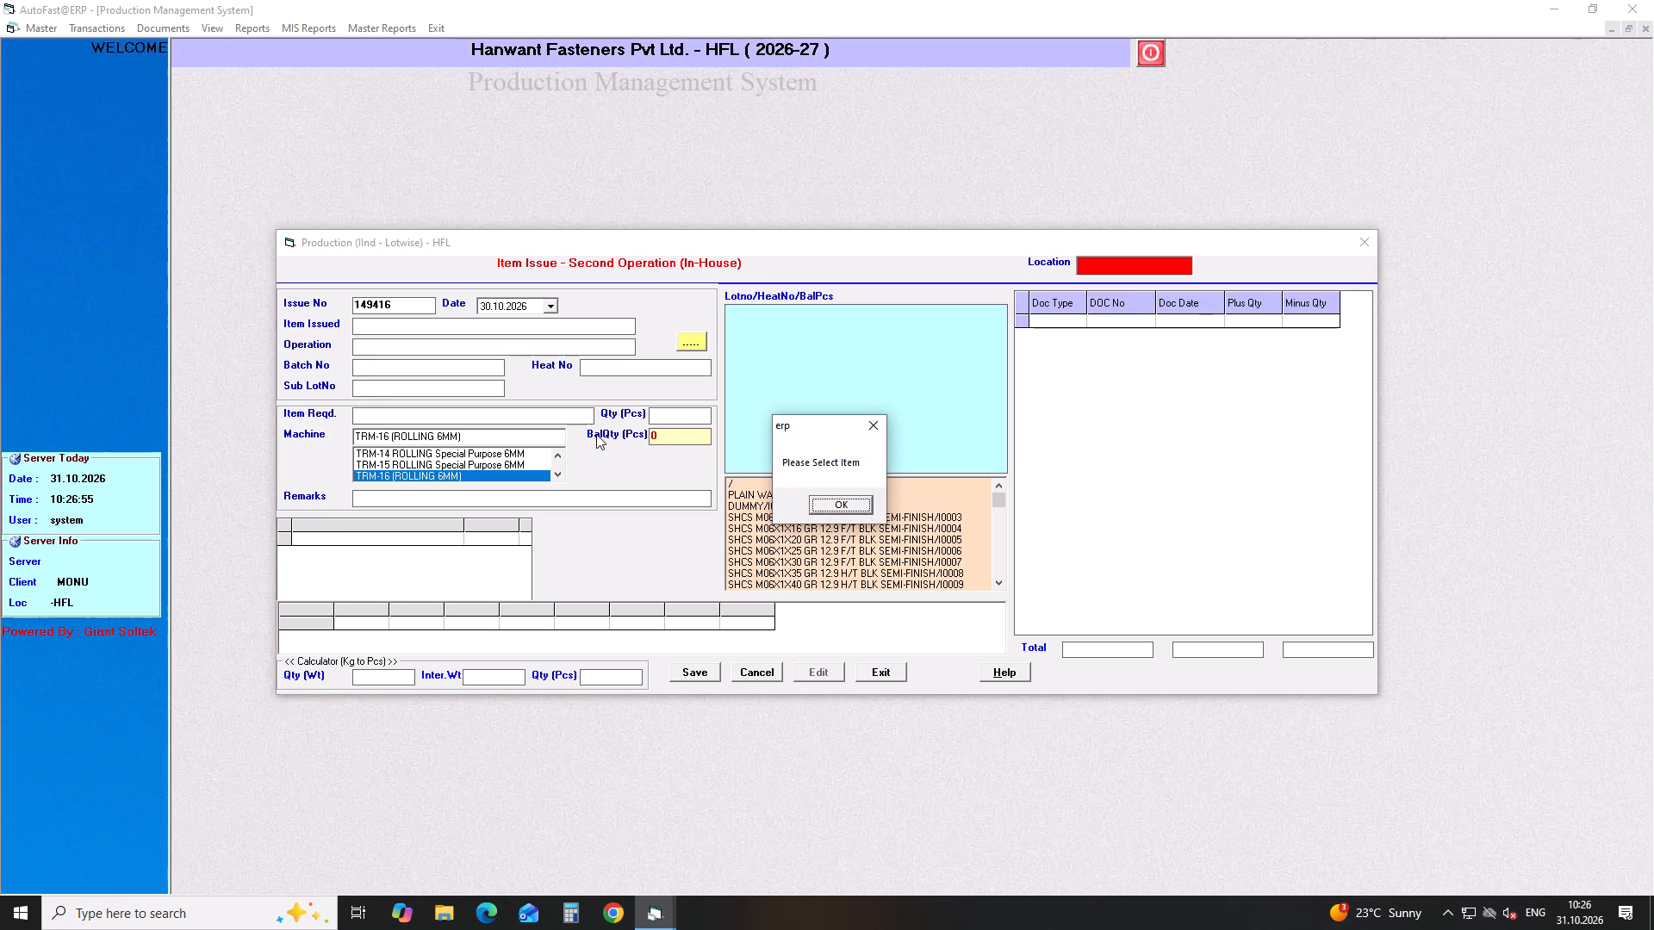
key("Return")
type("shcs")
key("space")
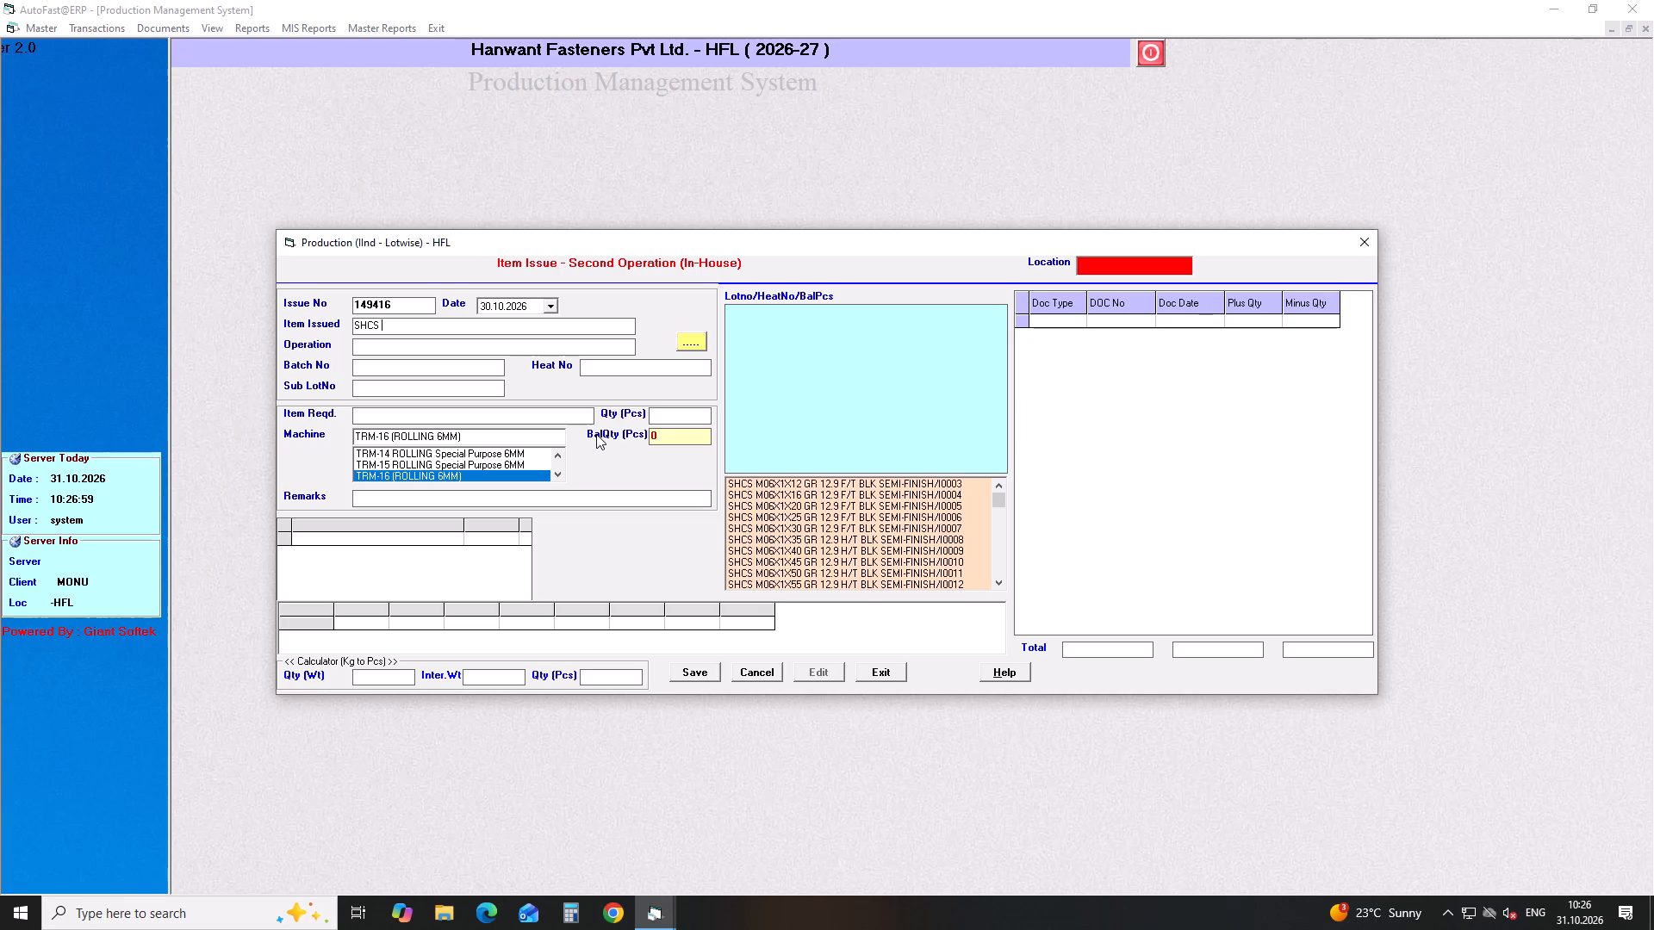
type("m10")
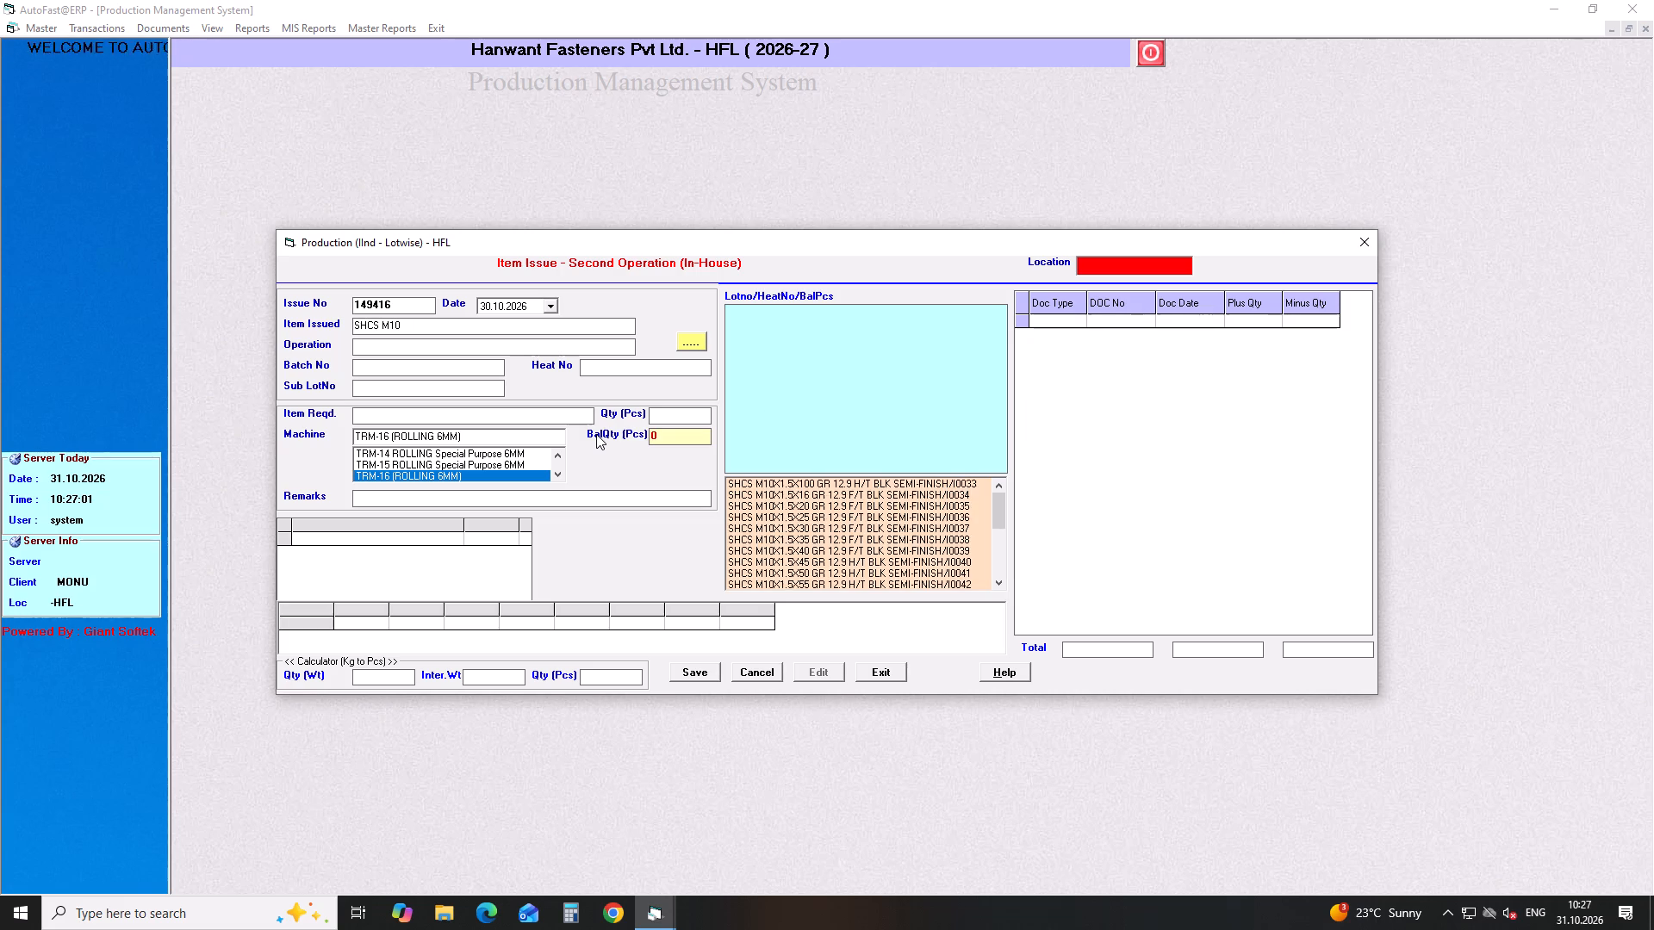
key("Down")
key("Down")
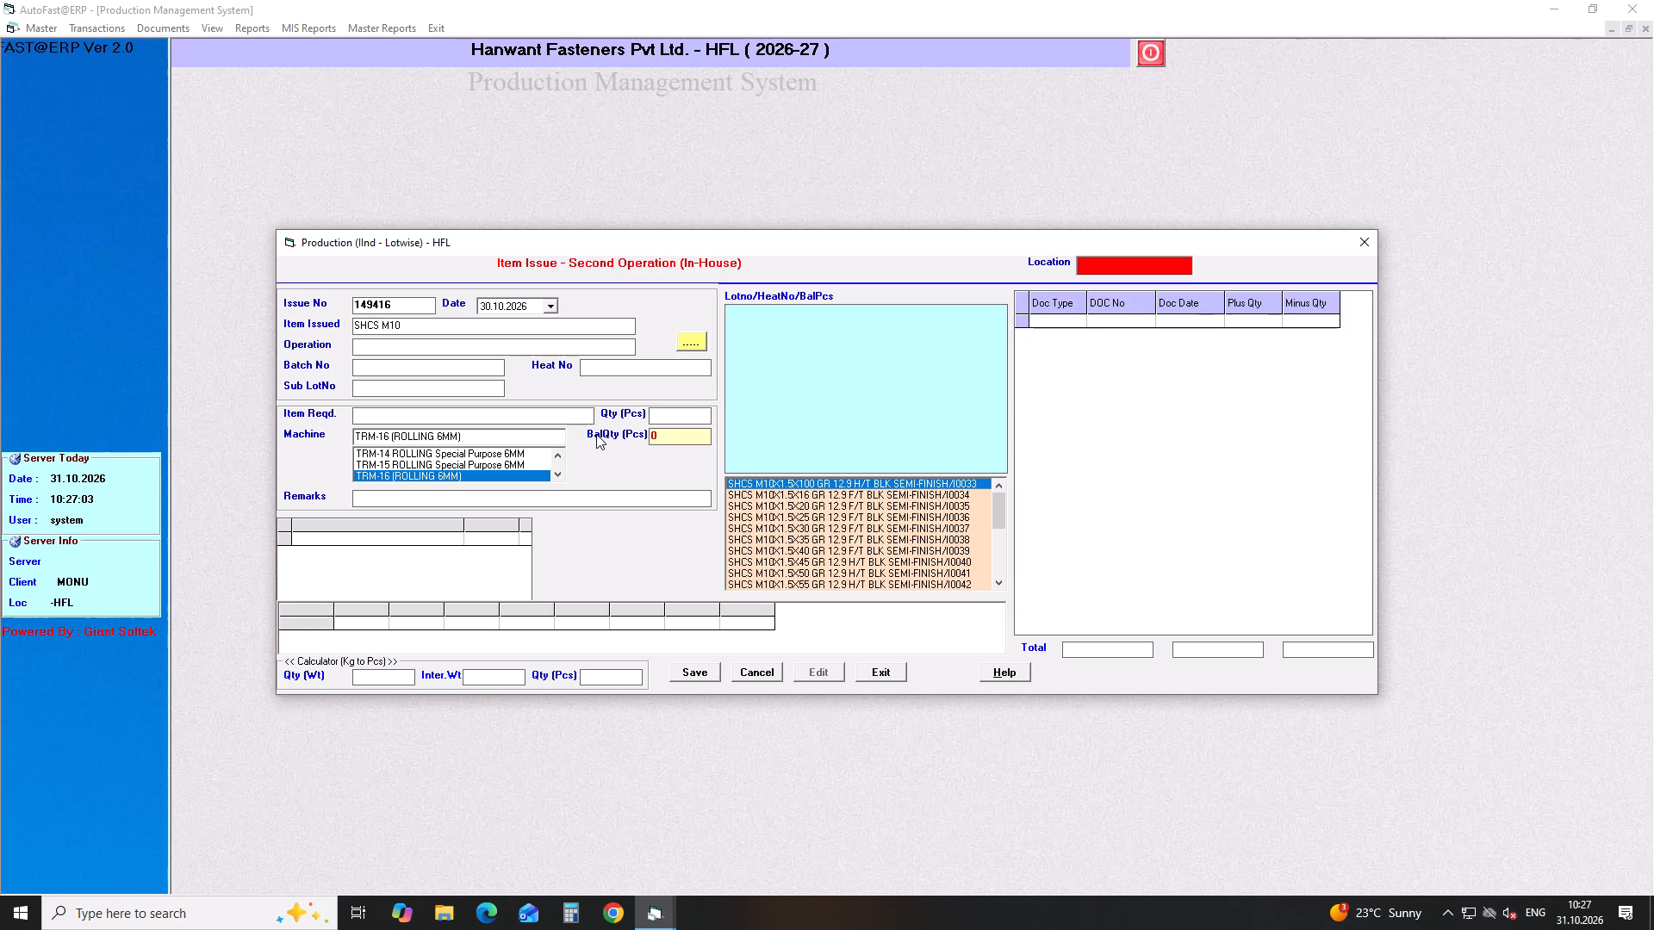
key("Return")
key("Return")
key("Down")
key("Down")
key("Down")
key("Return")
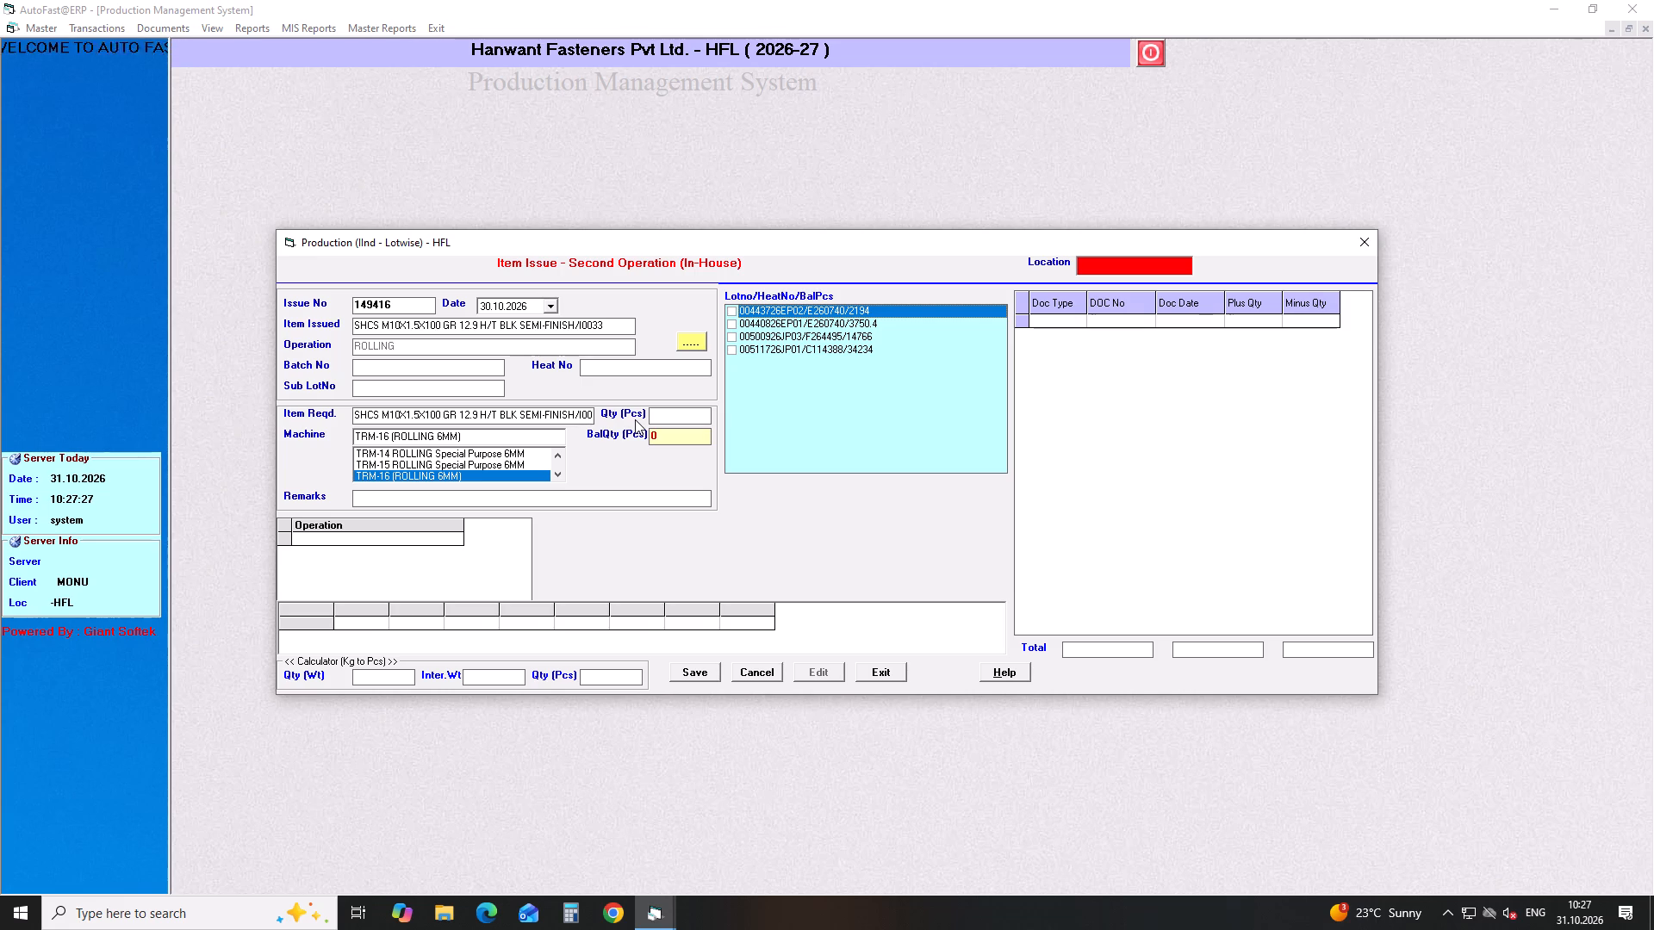
Copy the text SHCS M10X1.5X100 from the issued item's name.
left_click_drag(443, 329, 338, 319)
key("ctrl+c")
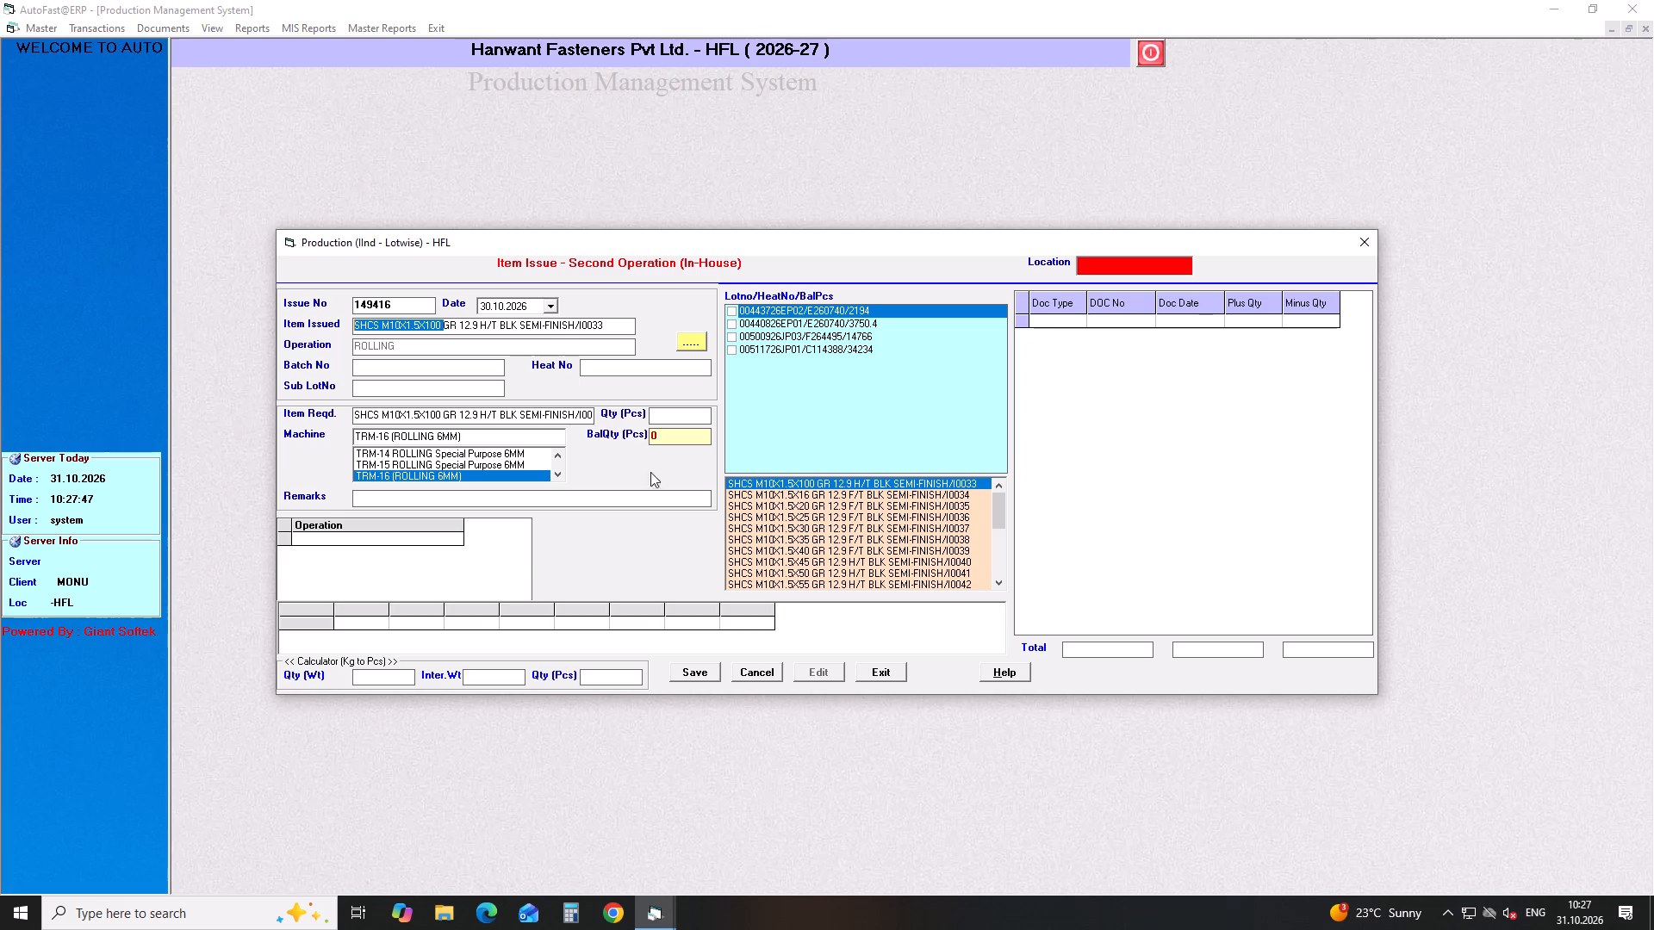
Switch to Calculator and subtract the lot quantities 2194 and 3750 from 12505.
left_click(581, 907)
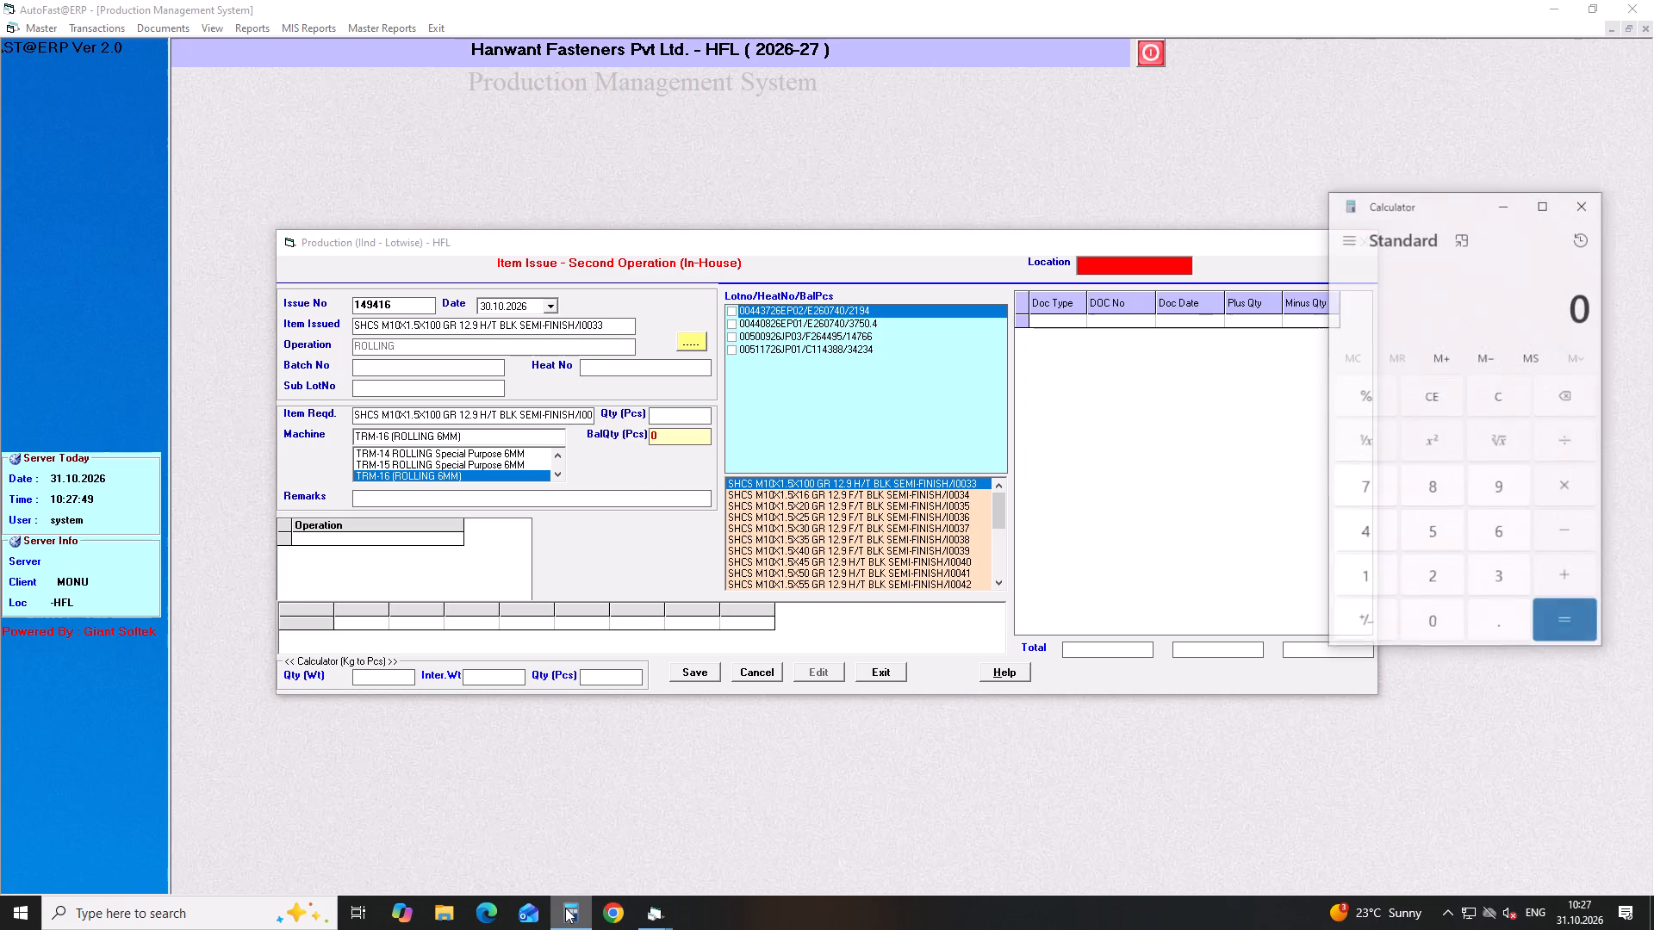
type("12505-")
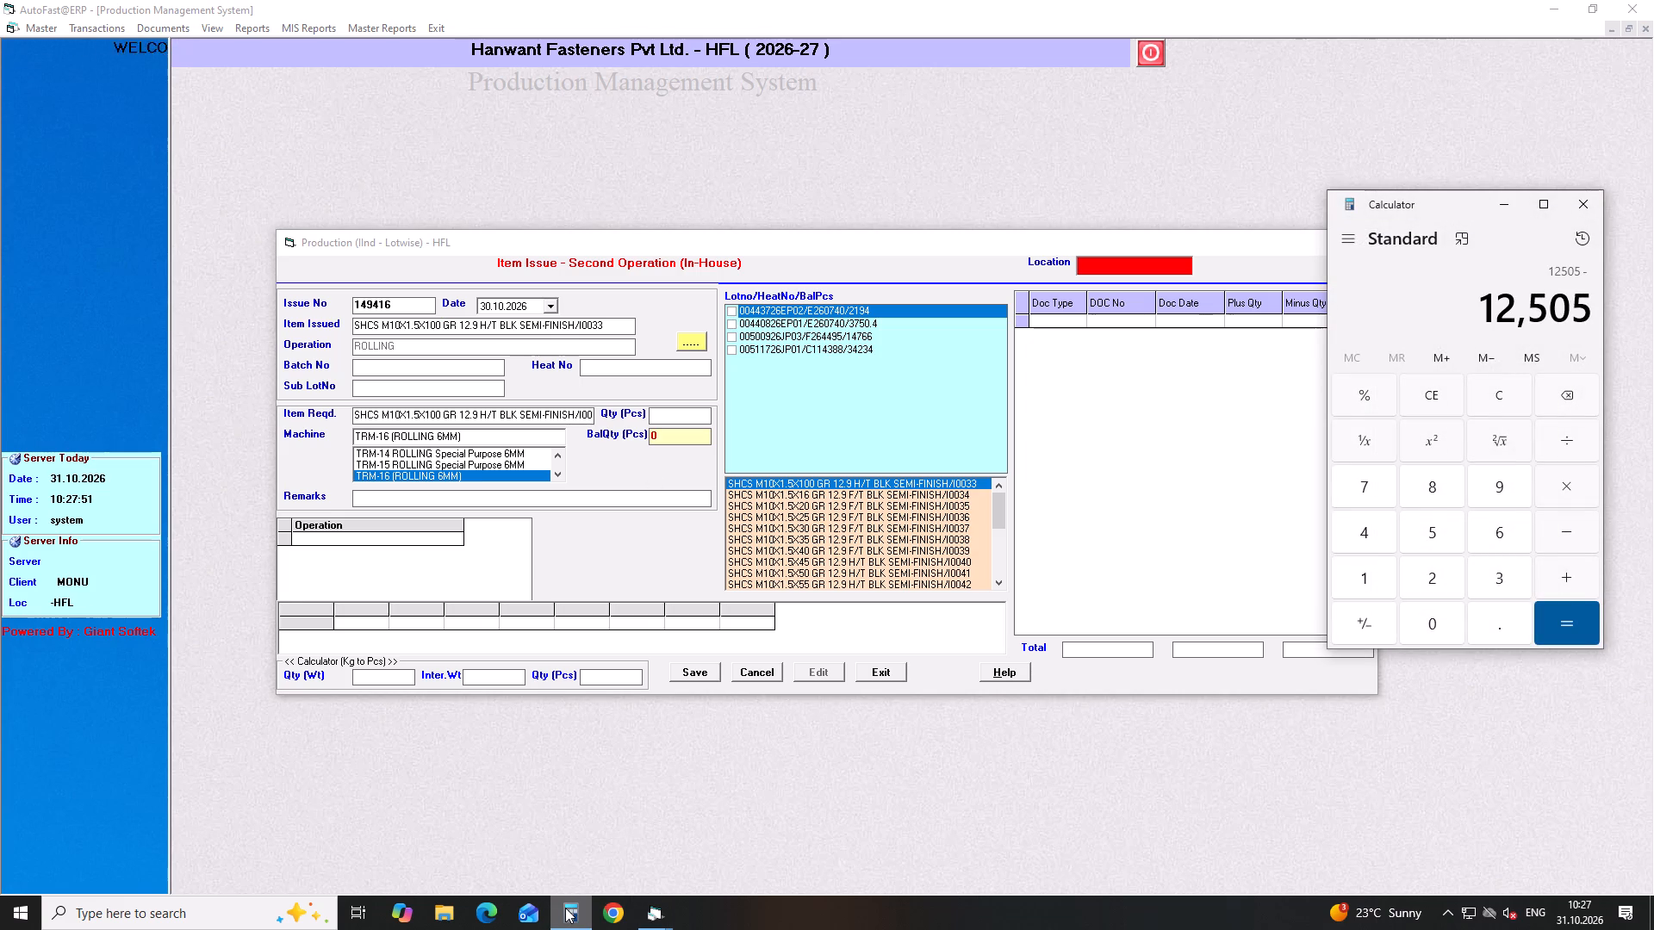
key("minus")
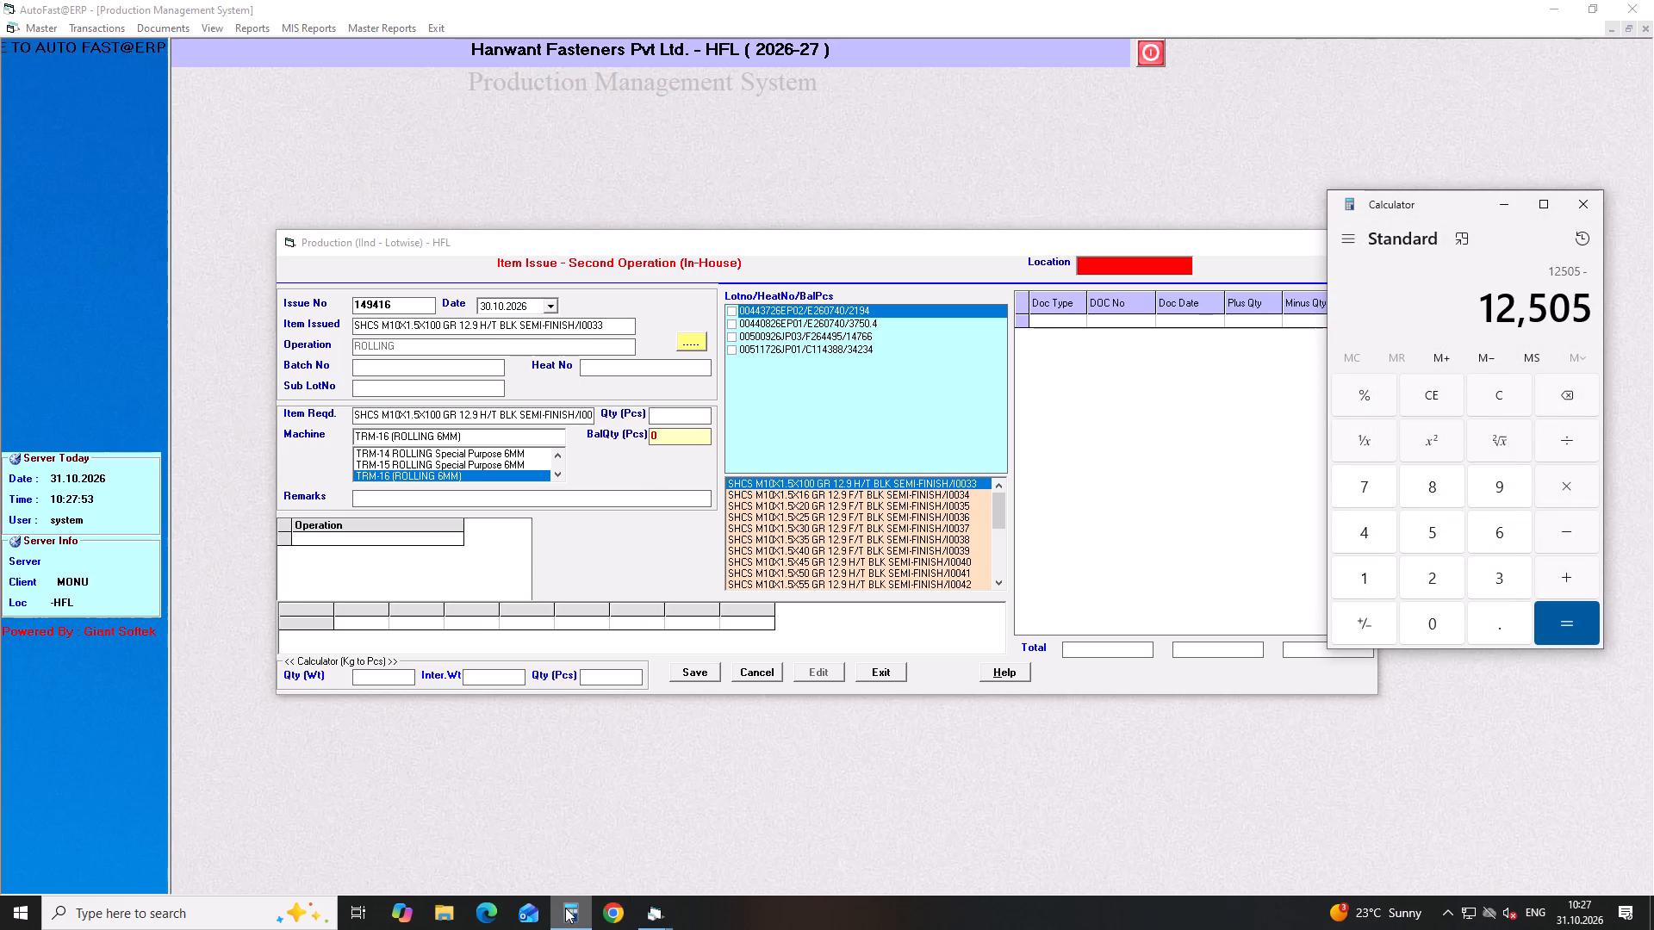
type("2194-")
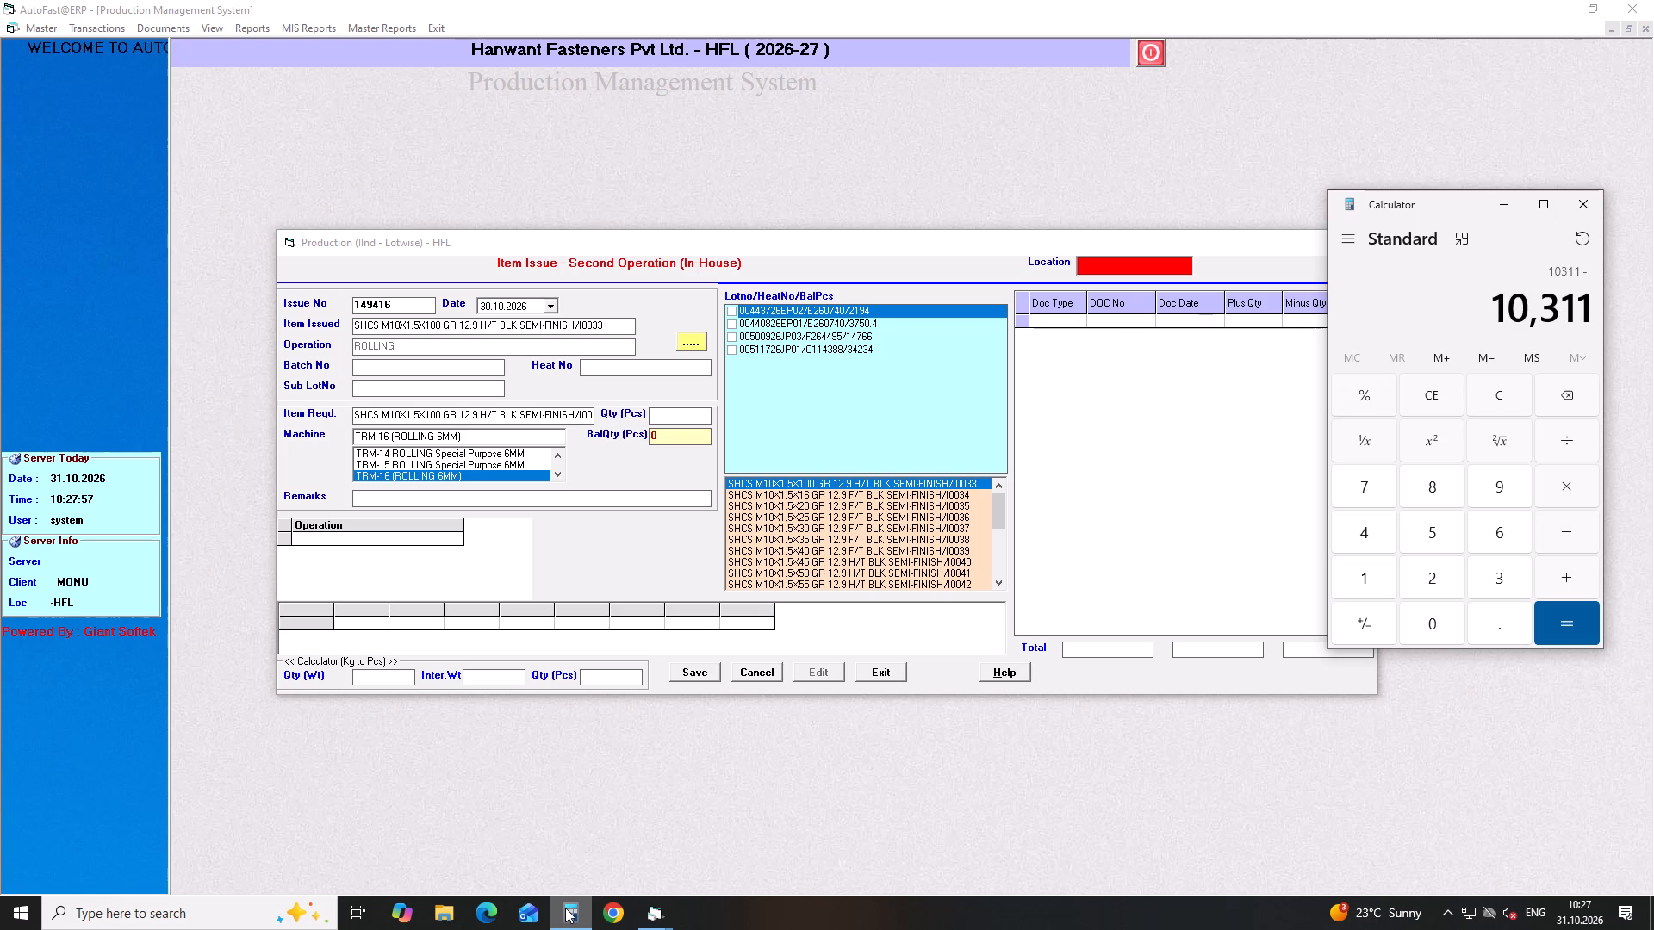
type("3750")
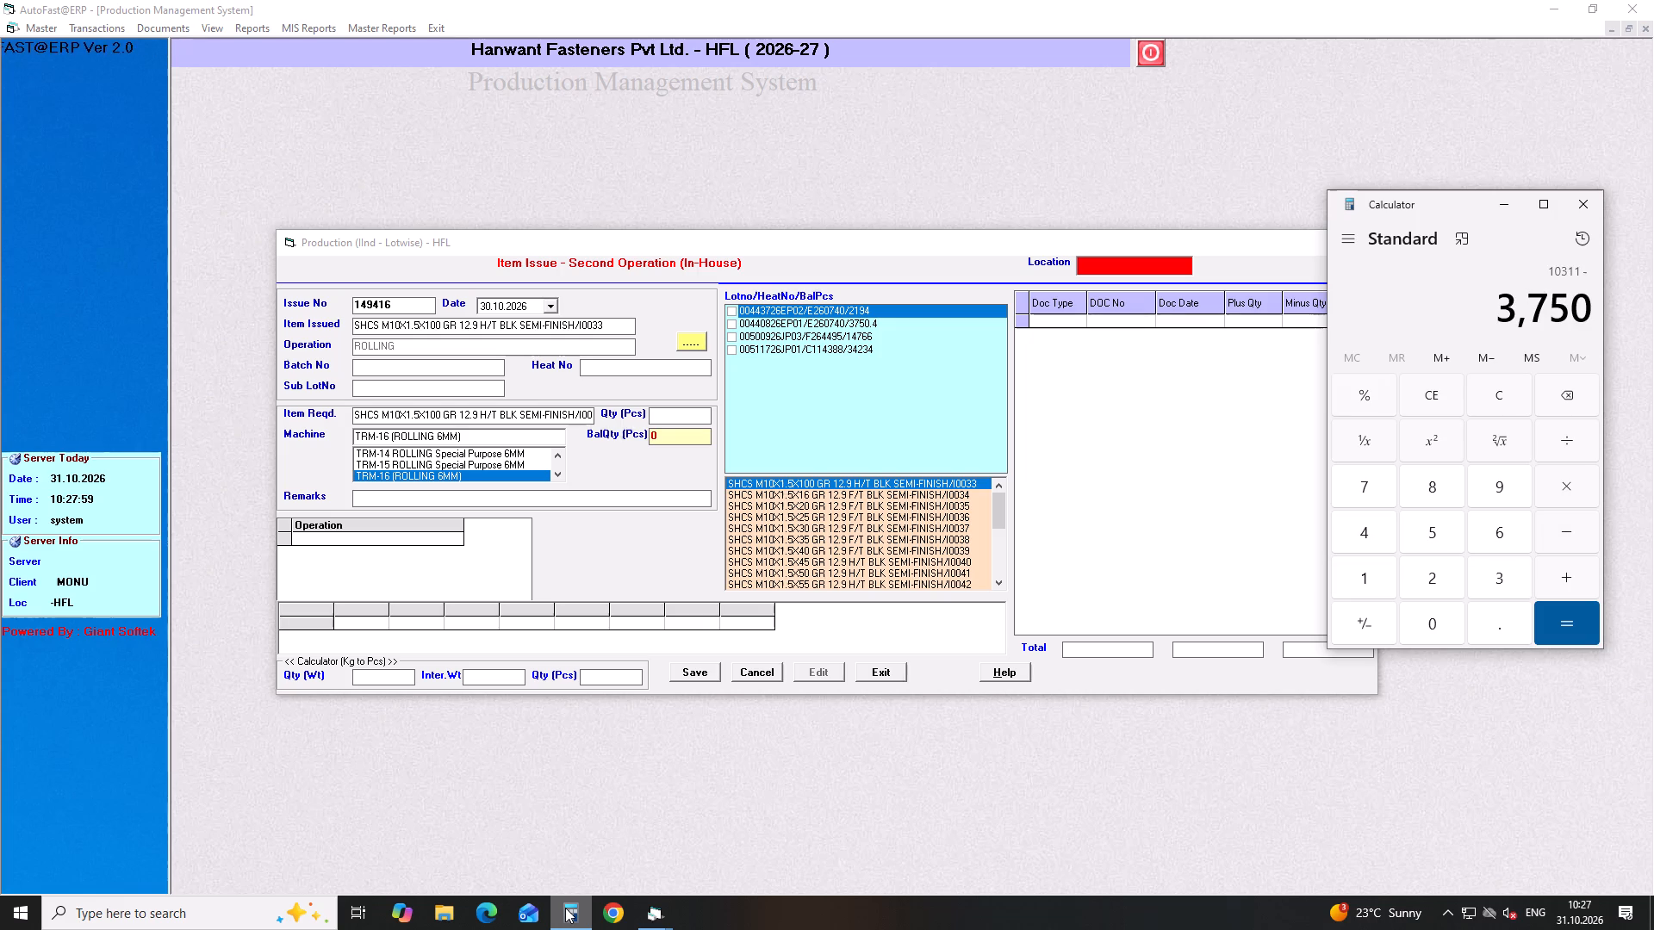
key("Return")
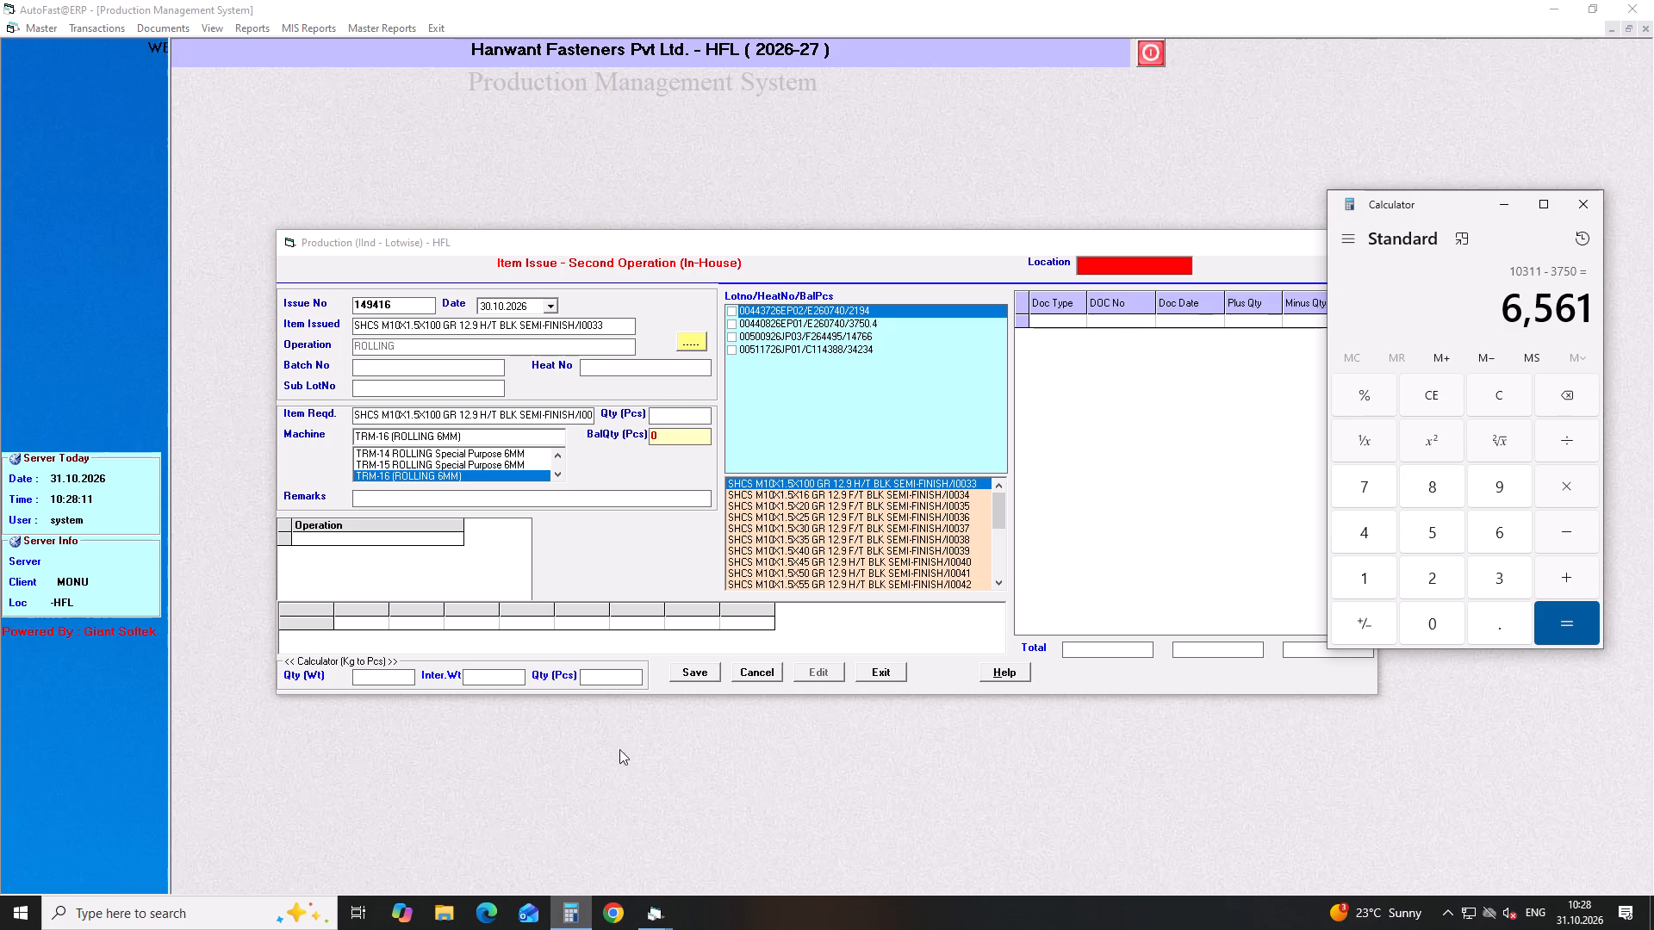
Clear the calculation, subtract 2194 and 3750 from 12540 instead, and close Calculator.
left_click(1495, 387)
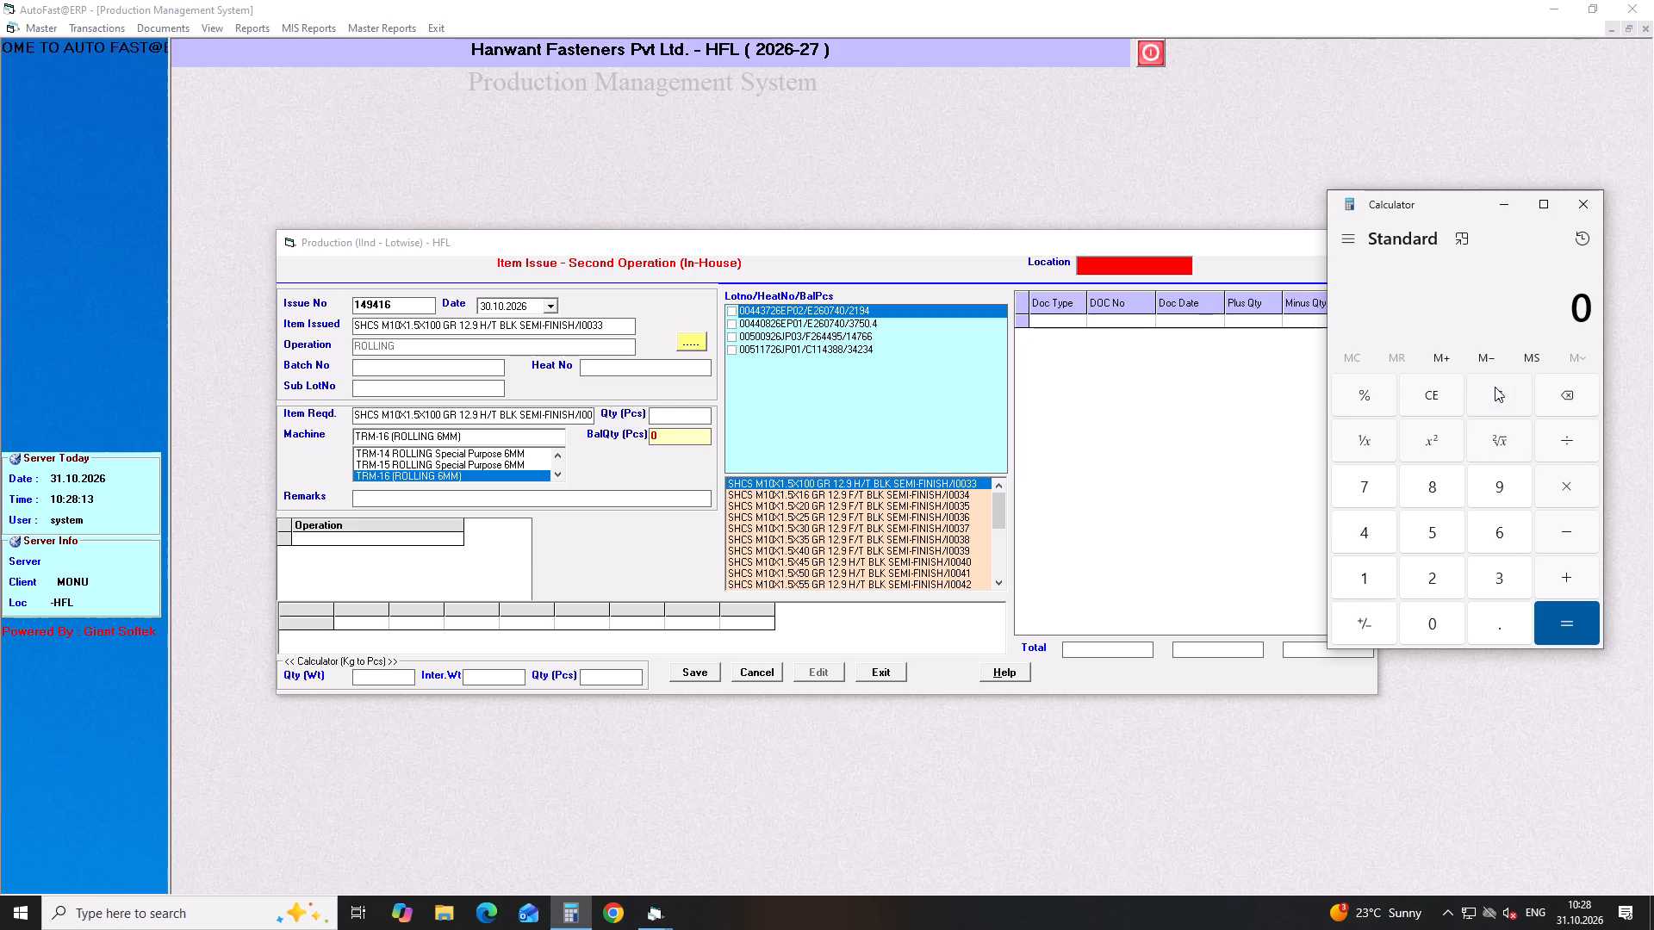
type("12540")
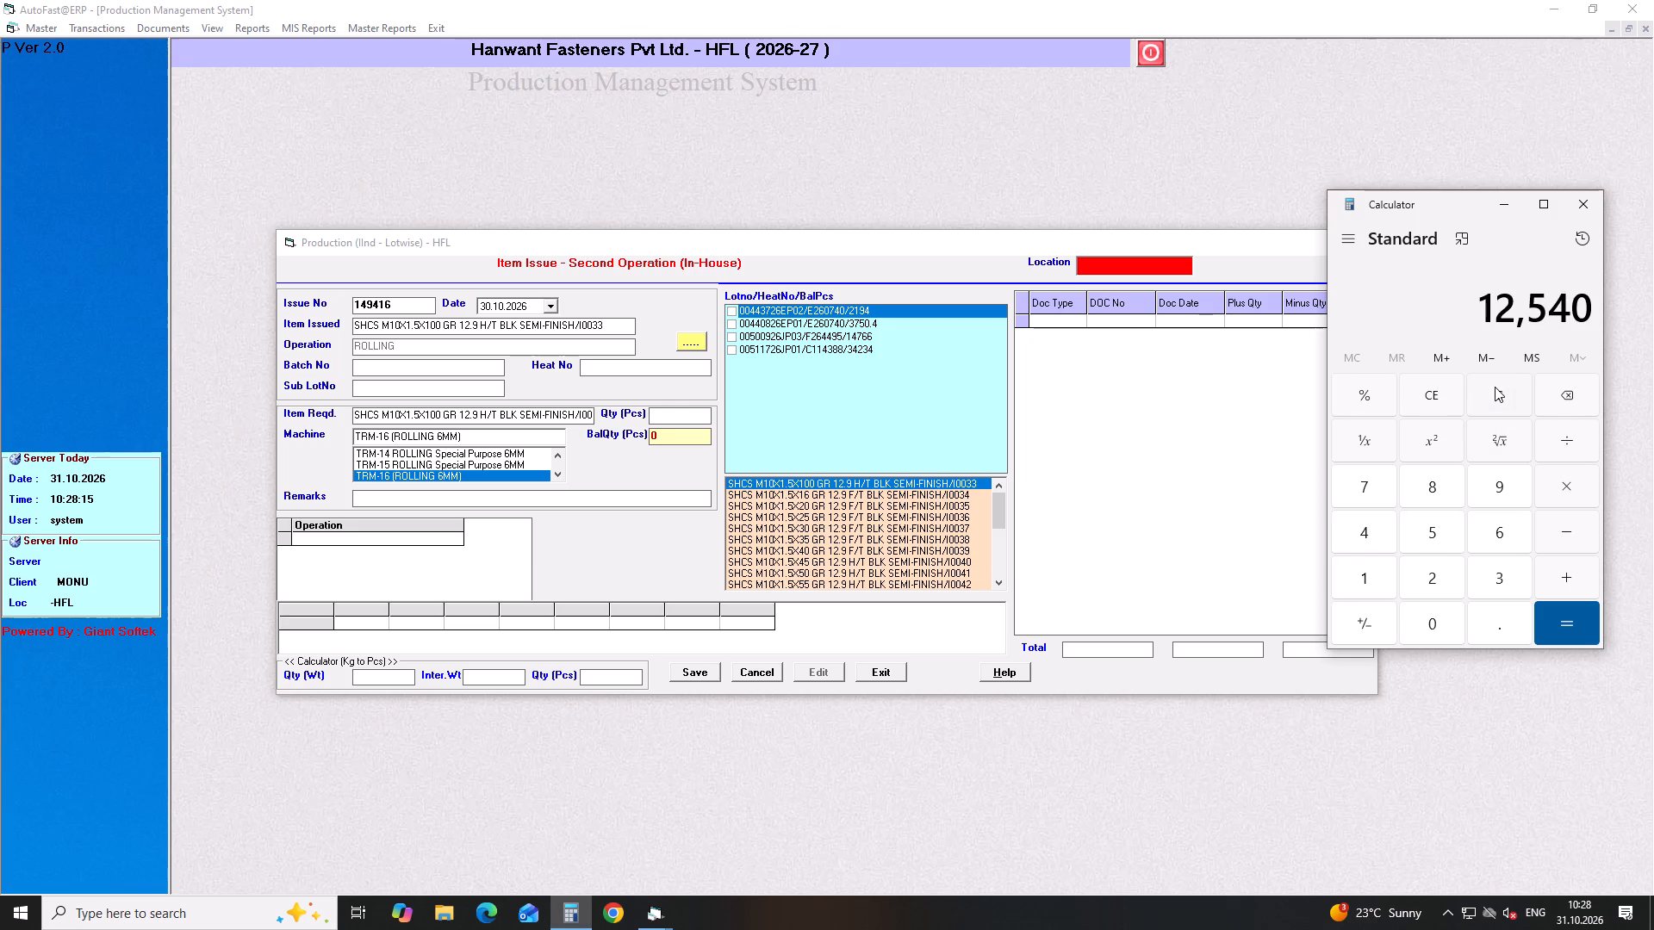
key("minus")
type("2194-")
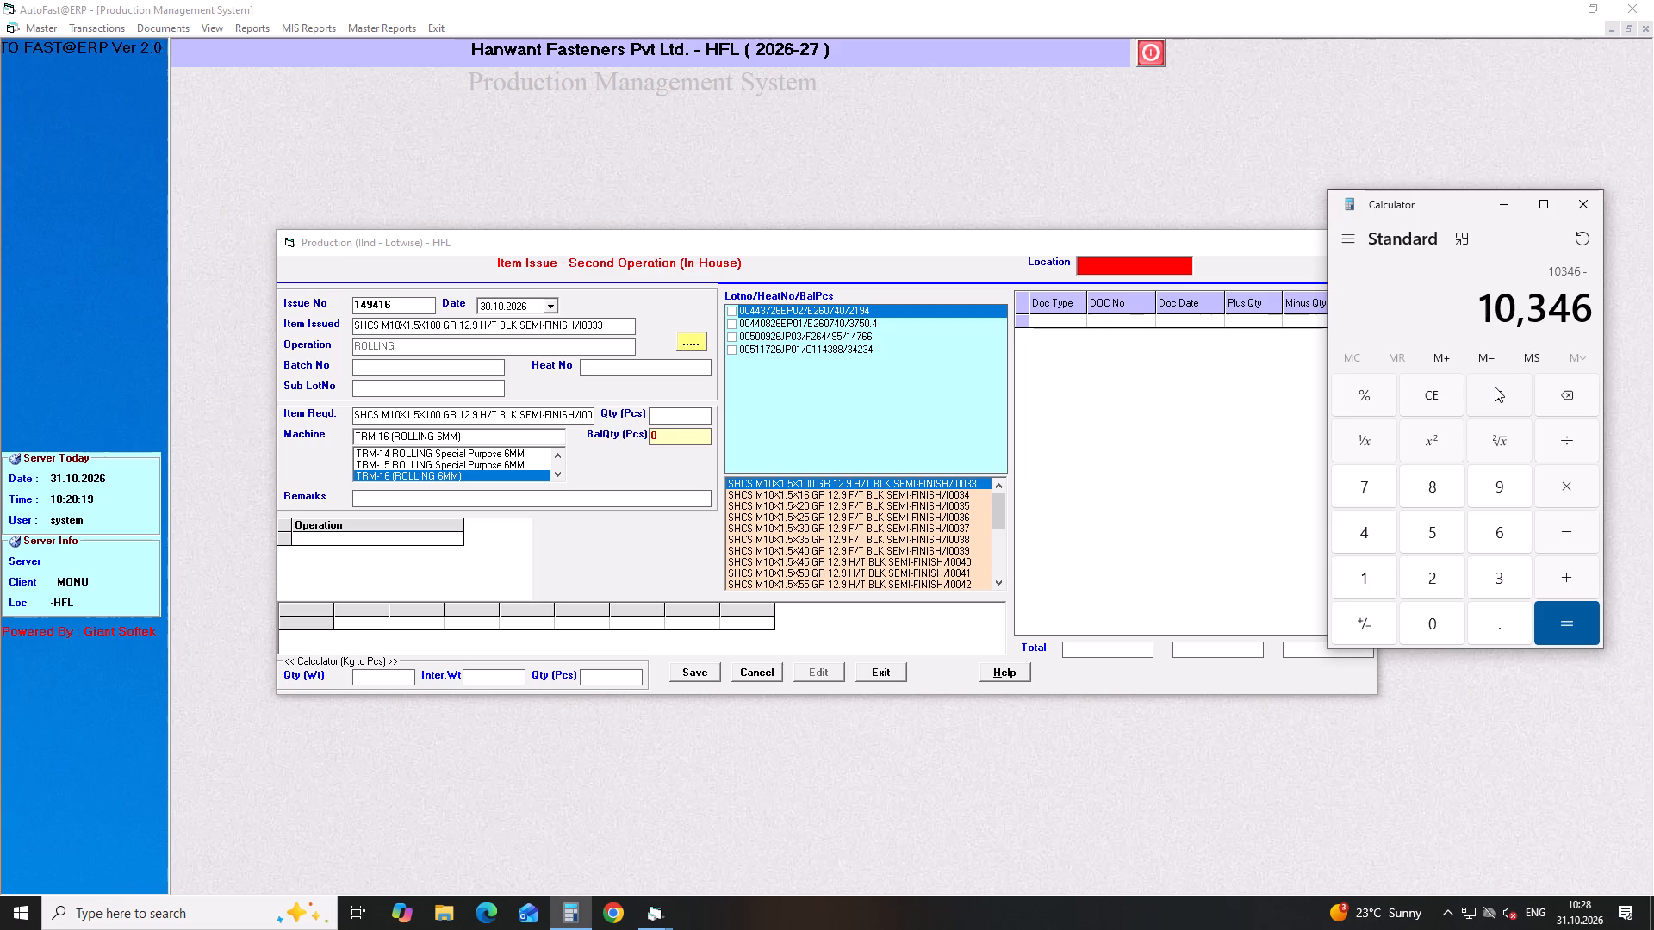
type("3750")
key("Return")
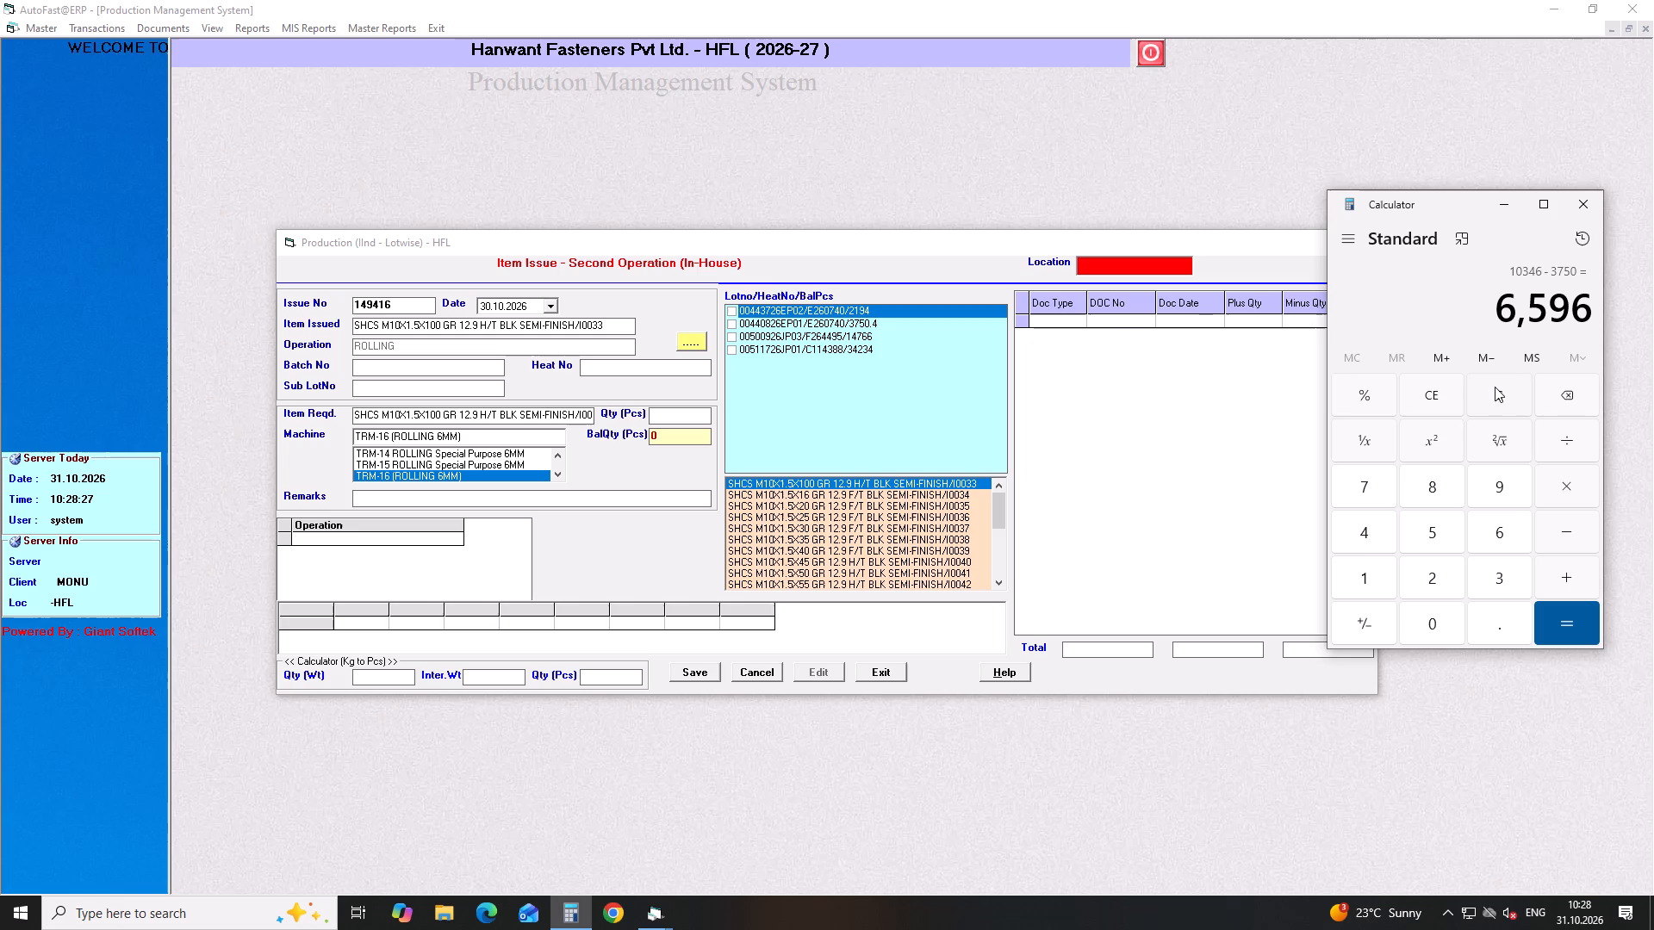
left_click(1573, 206)
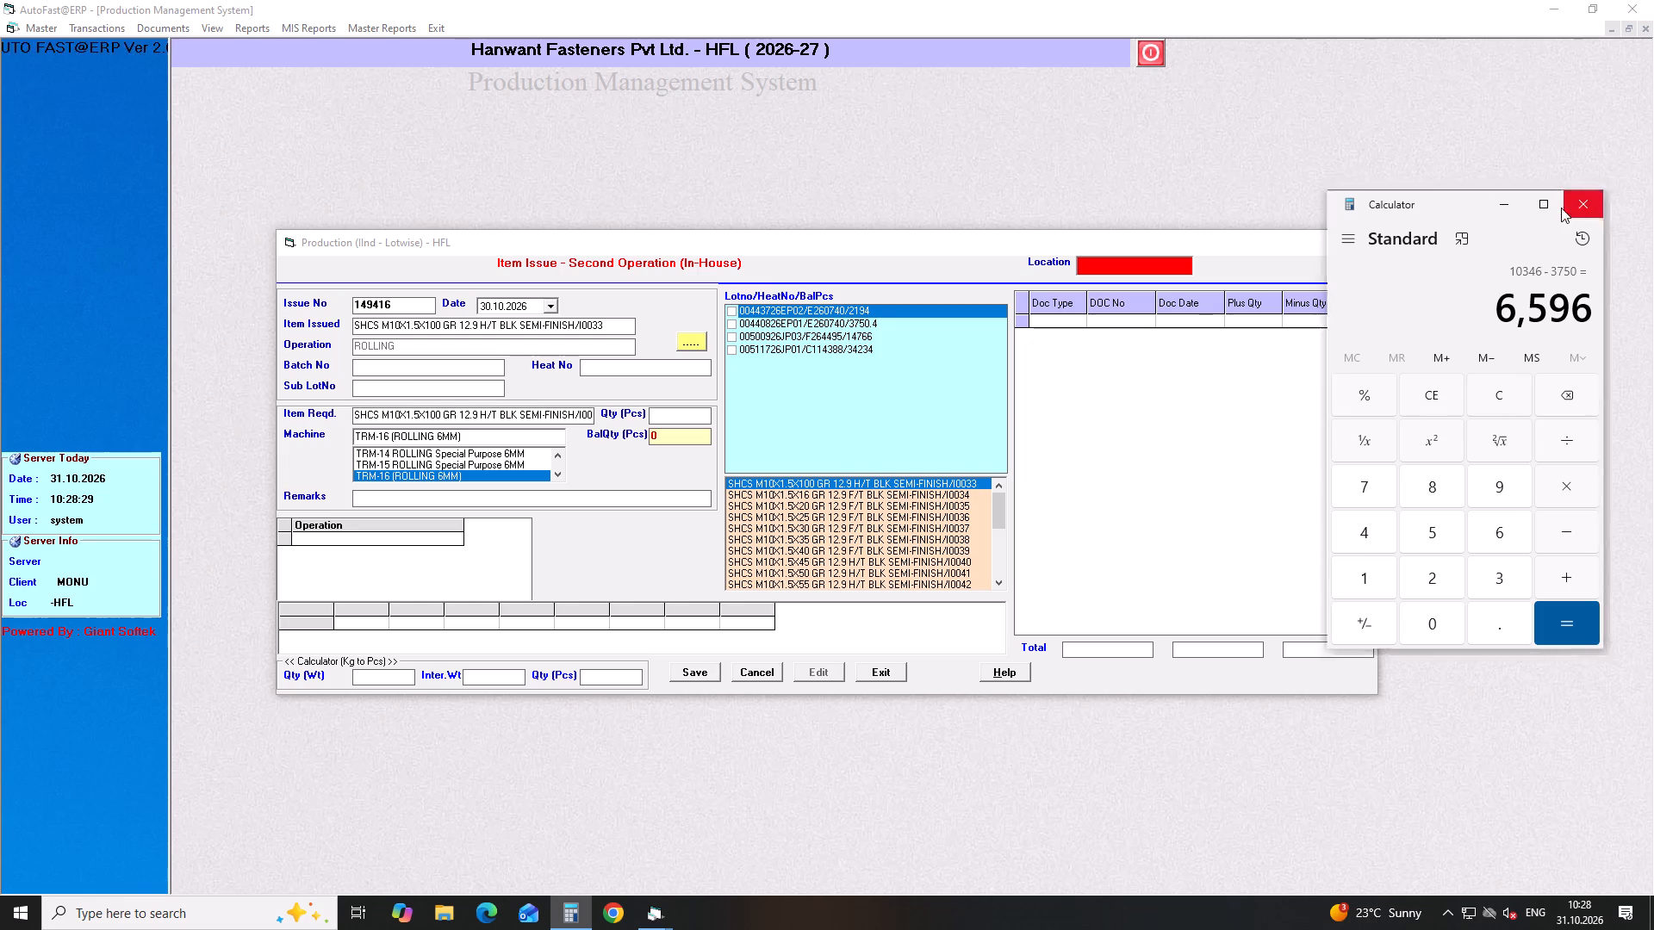
Issue lot 00443726EP02 with quantity 2194 to machine TRM-18 (ROLLING 12.7 MM) and save the item issue.
left_click(731, 311)
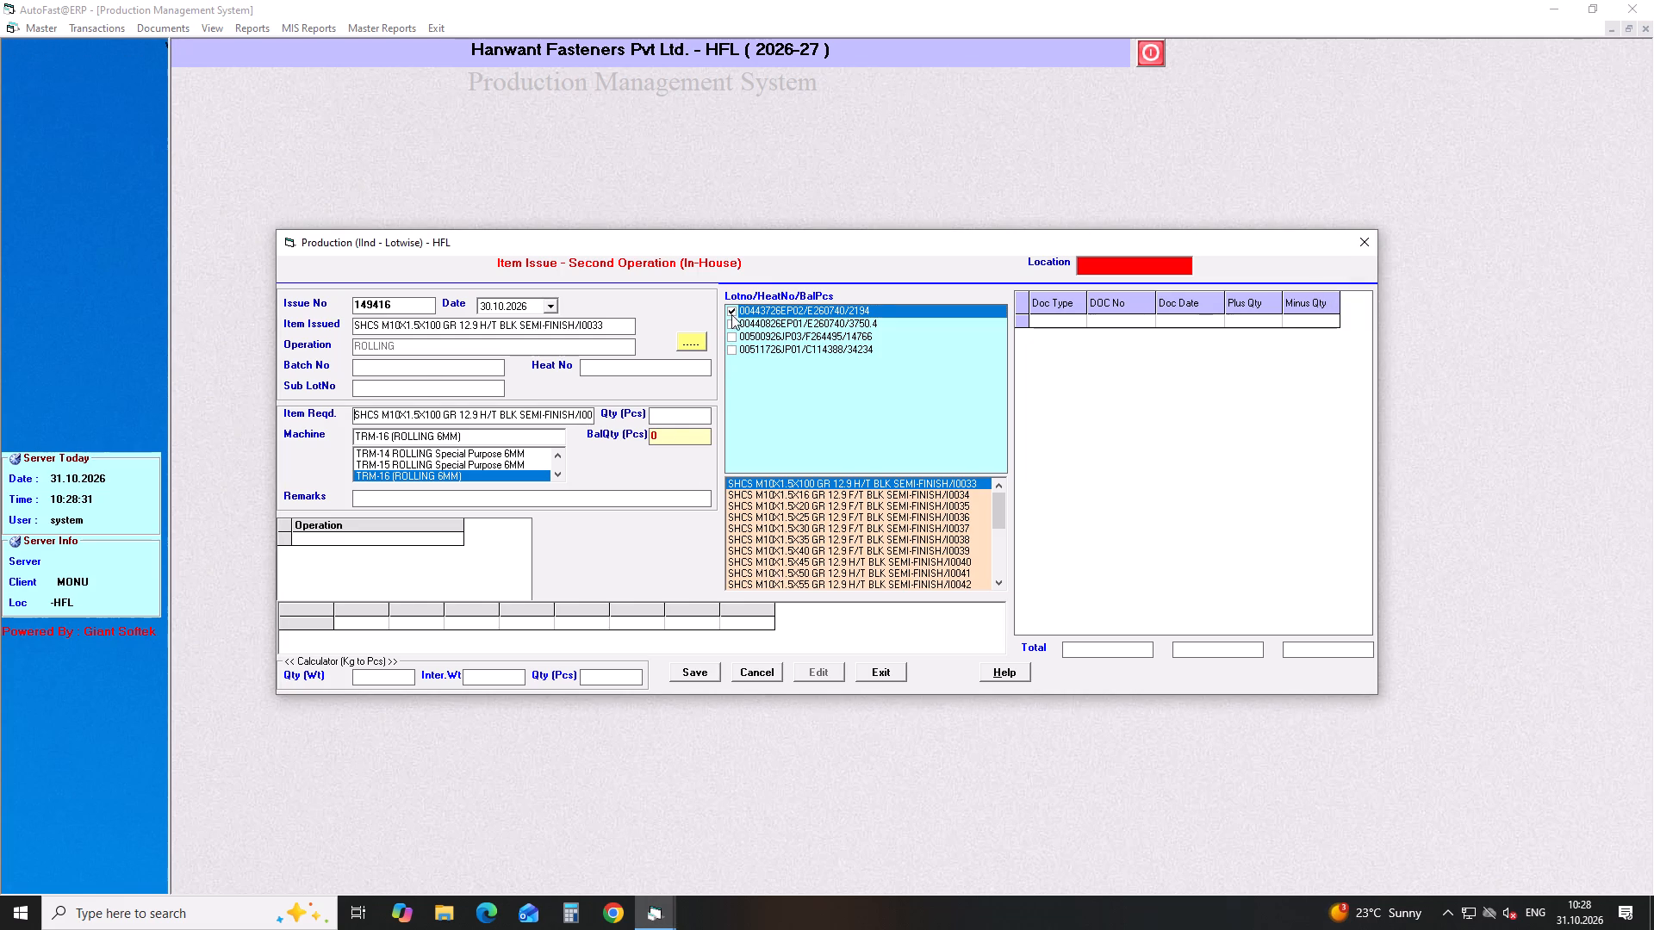
left_click(696, 416)
key("Return")
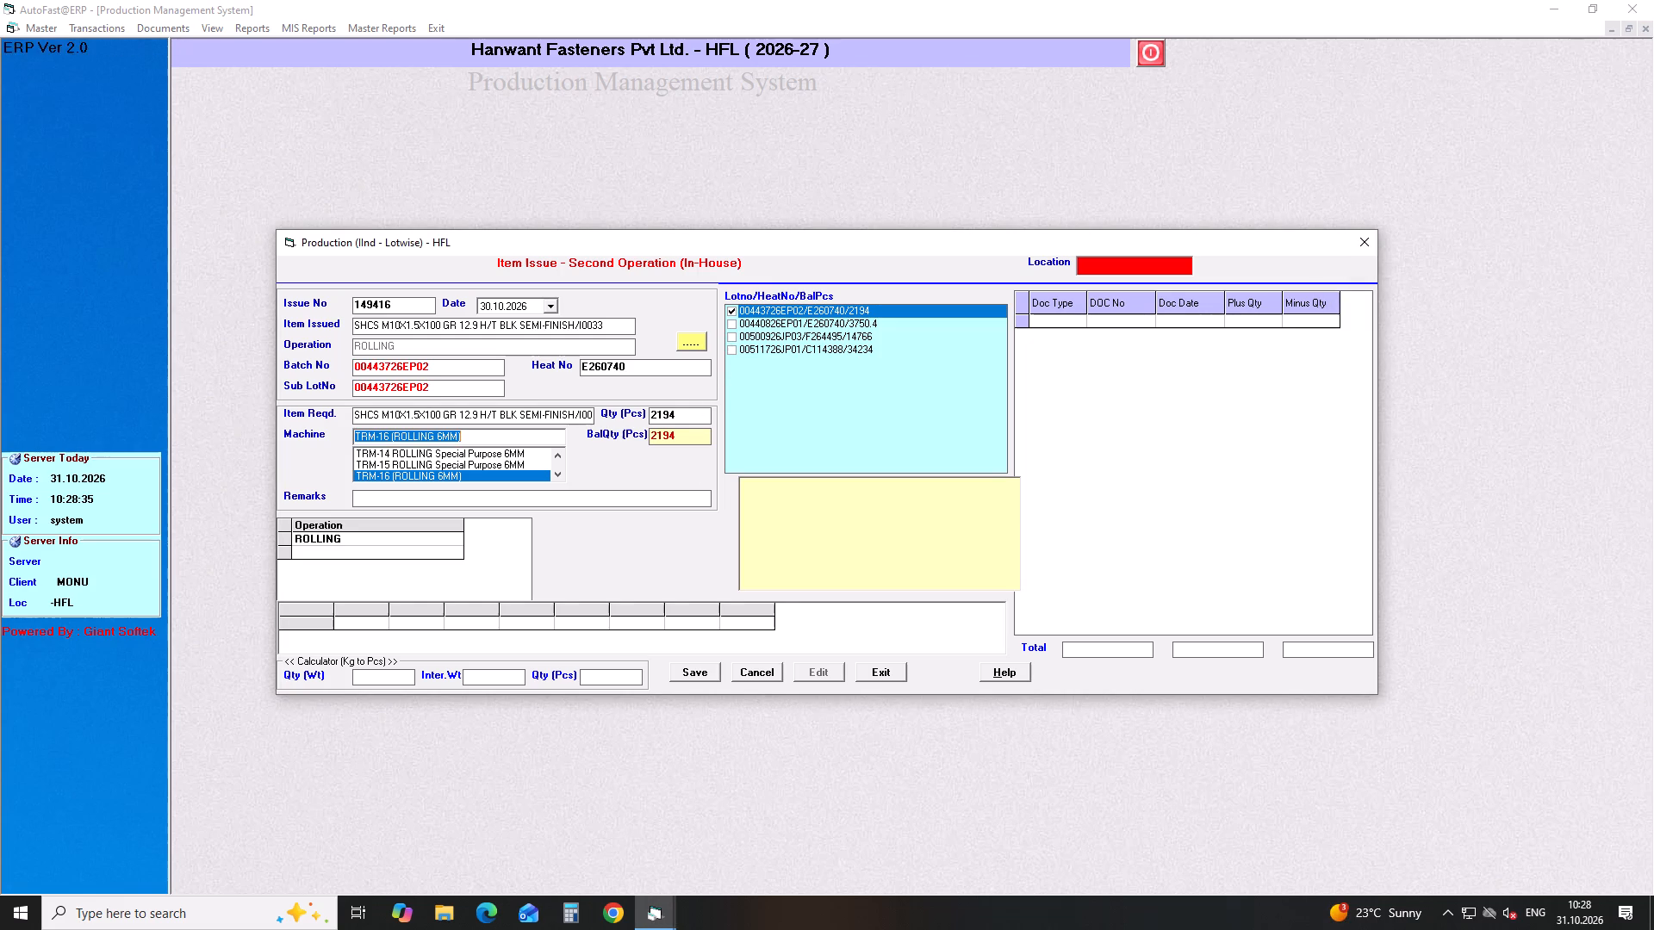
key("Down")
key("Down")
key("Return")
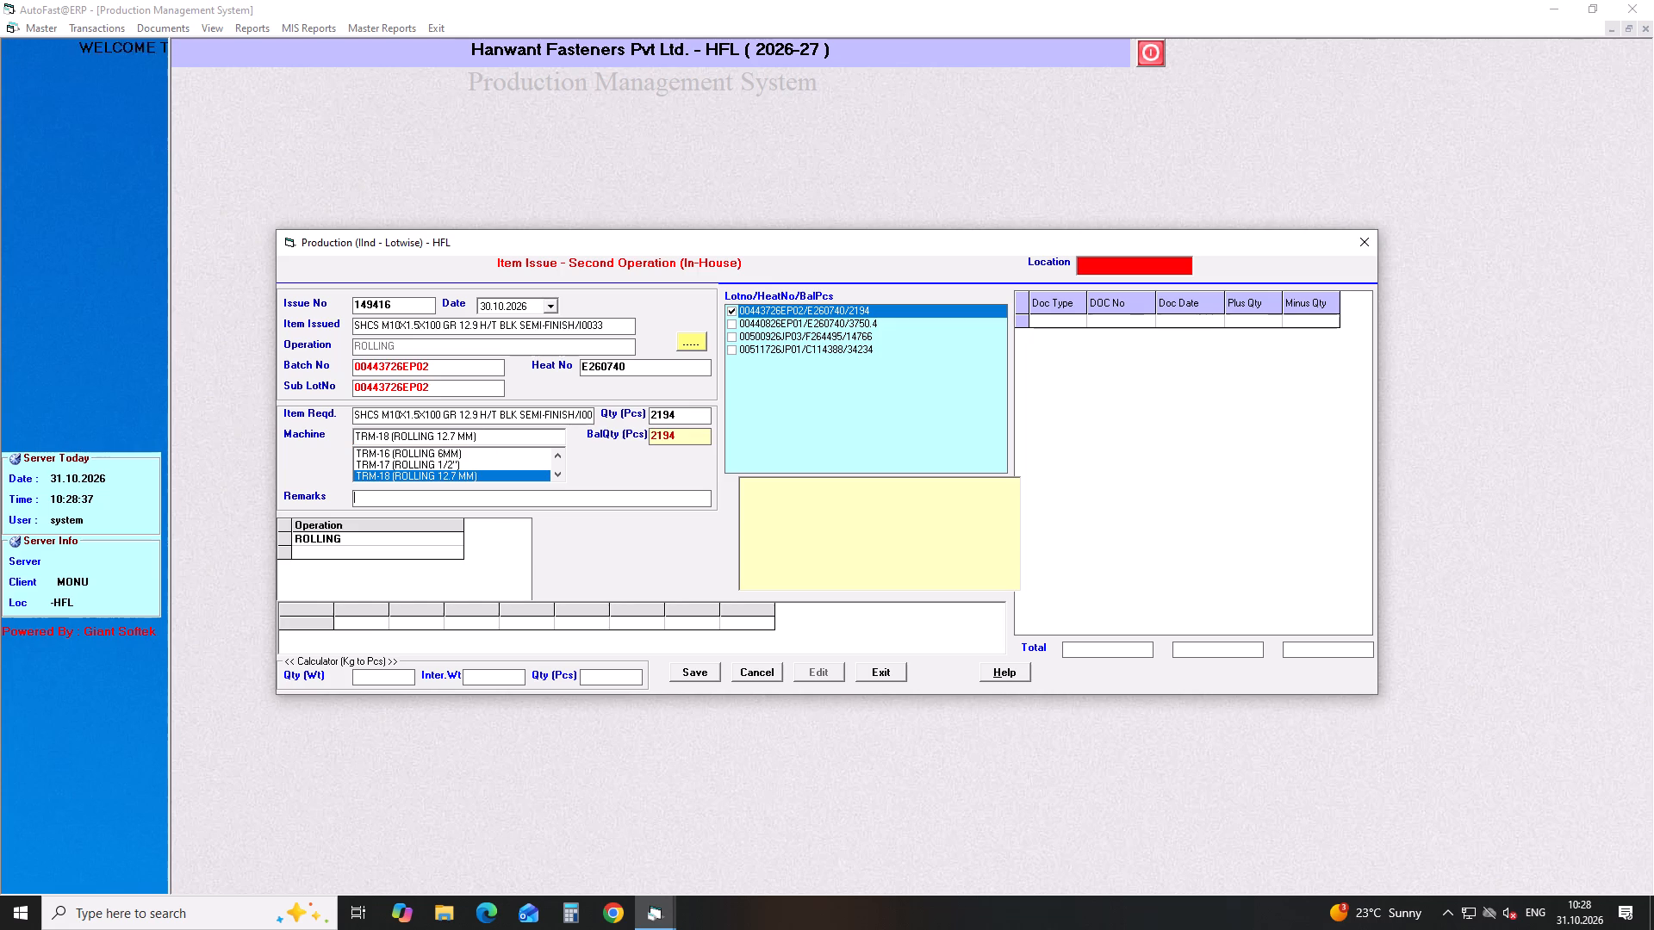
key("Return")
key("Return")
key("Return")
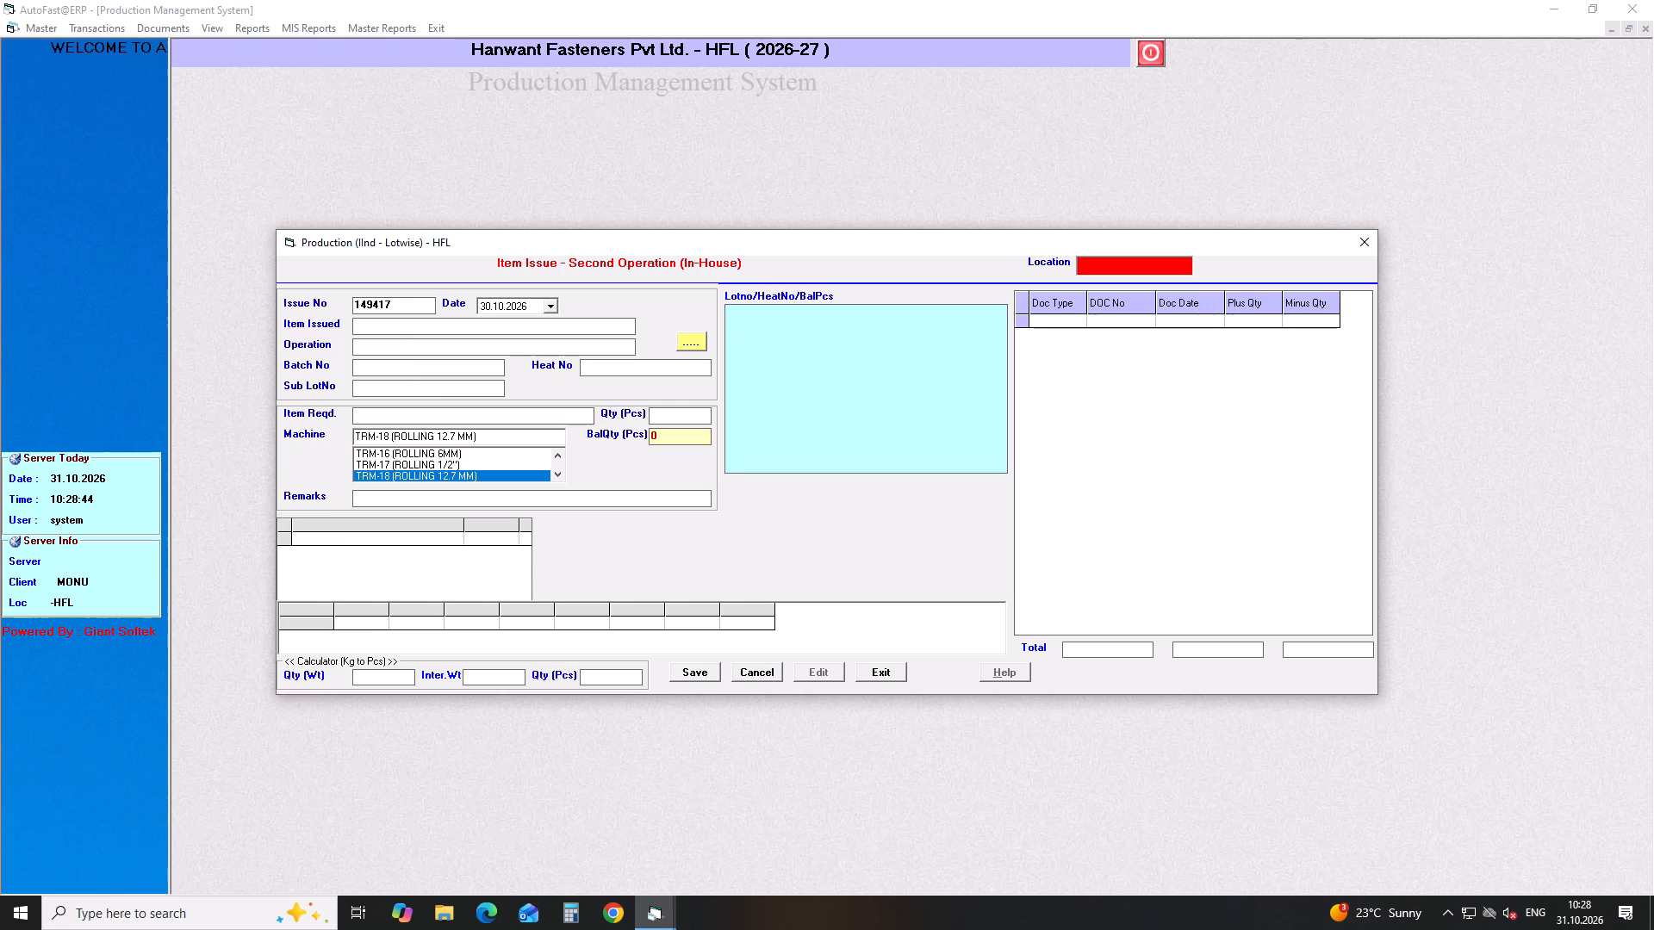
Start another item issue dated 30.10.2026 for the copied item SHCS M10X1.5X100 GR 12.9 H/T BLK SEMI-FINISH/I0033 with operation ROLLING.
key("Return")
key("Return")
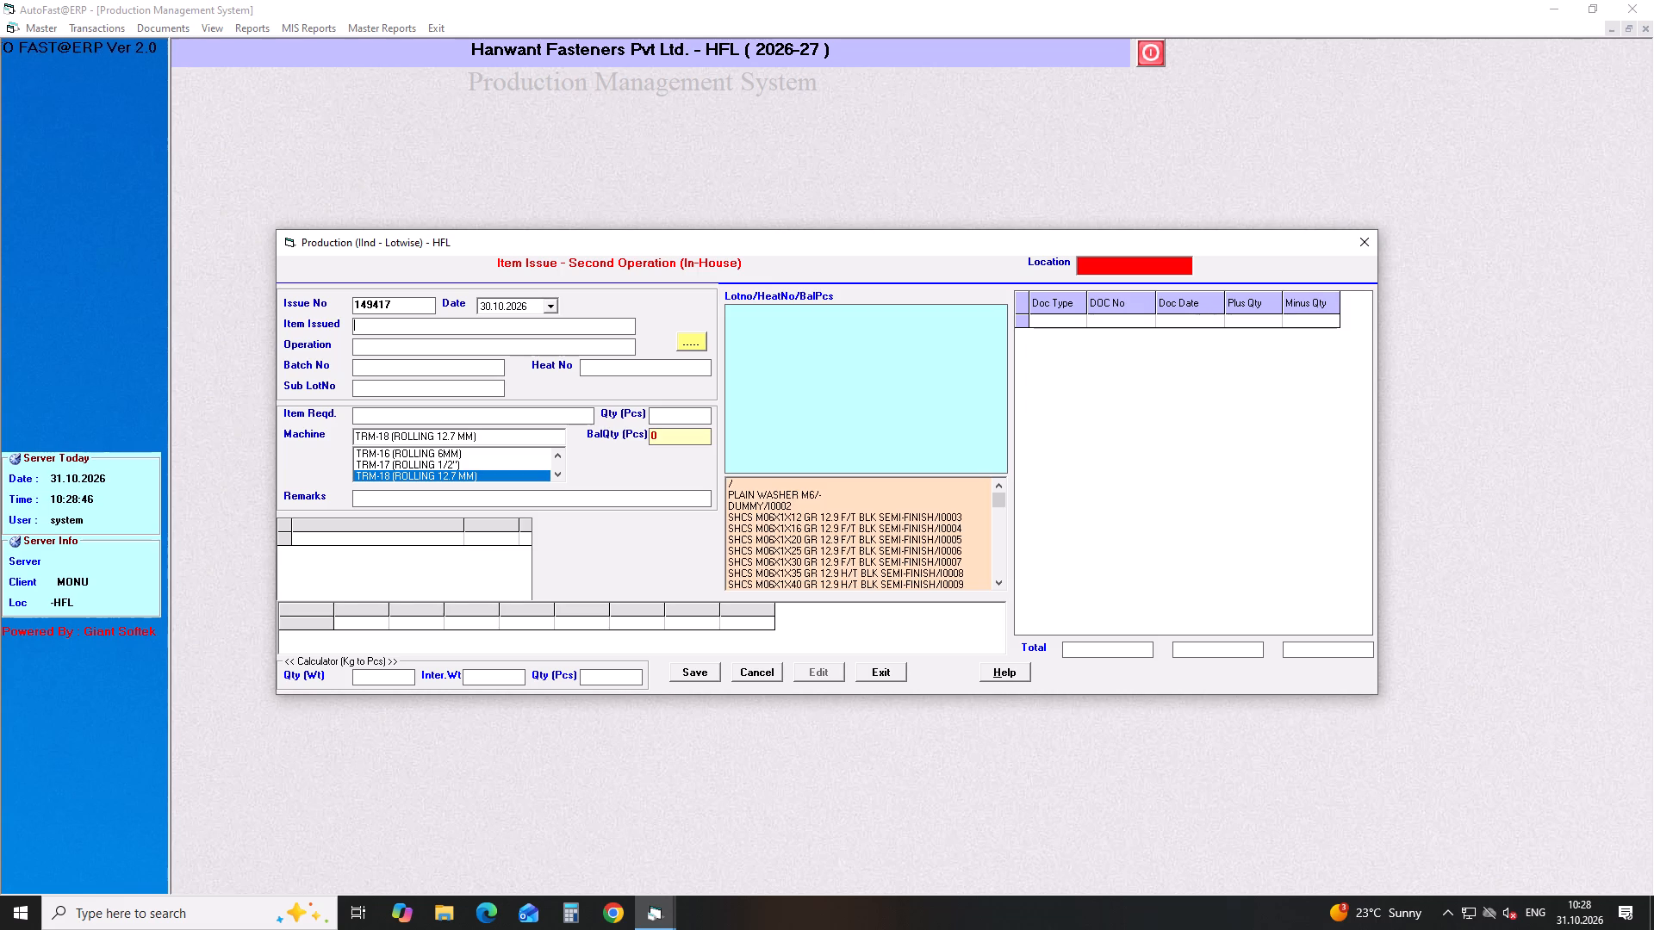
key("ctrl+v")
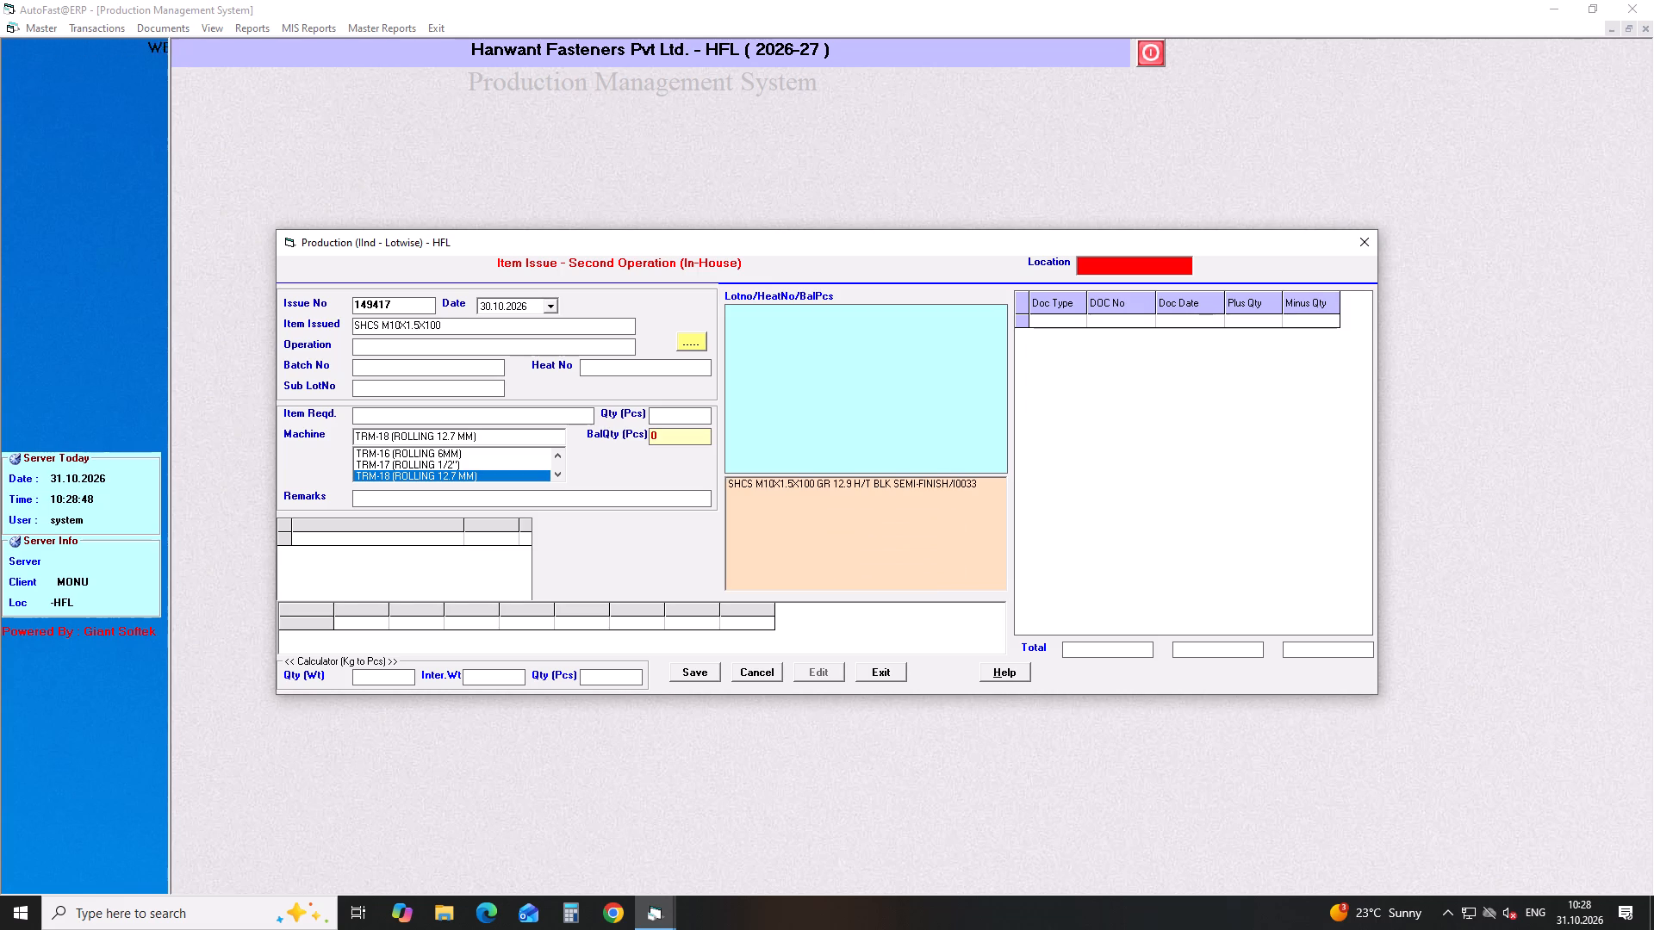
key("Down")
key("Down")
key("Return")
key("Return")
key("Down")
key("Down")
key("Down")
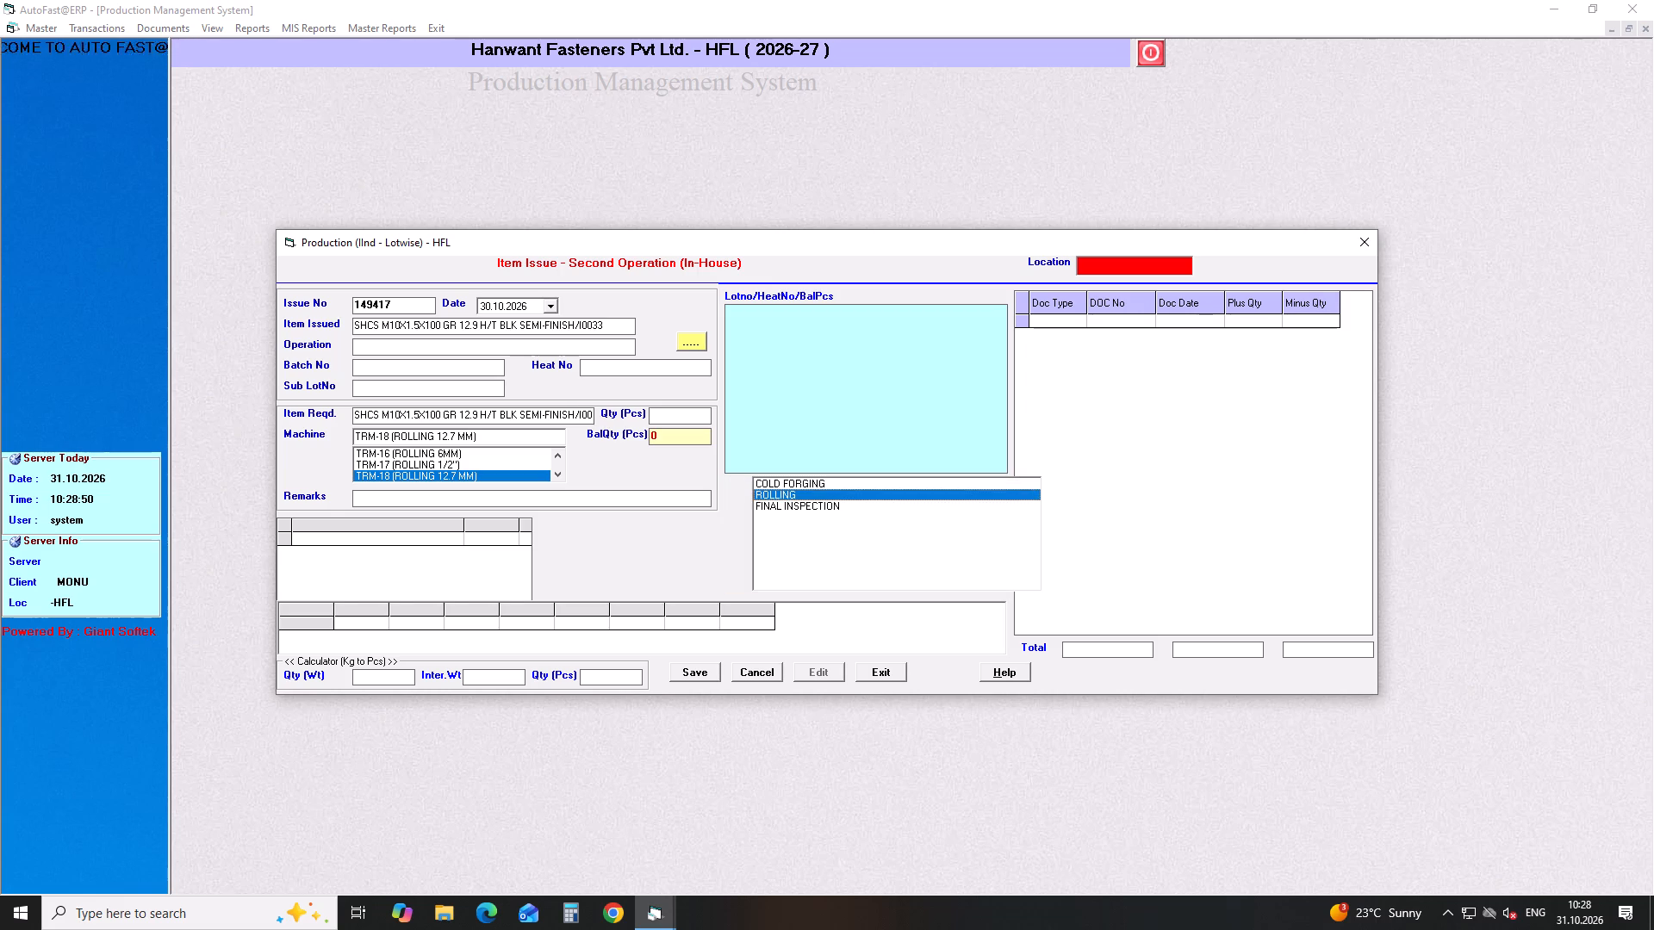
key("Return")
Issue lot 00440826EP01 with quantity 3750.4 to machine TRM-18 (ROLLING 12.7 MM) and save the item issue.
left_click(729, 310)
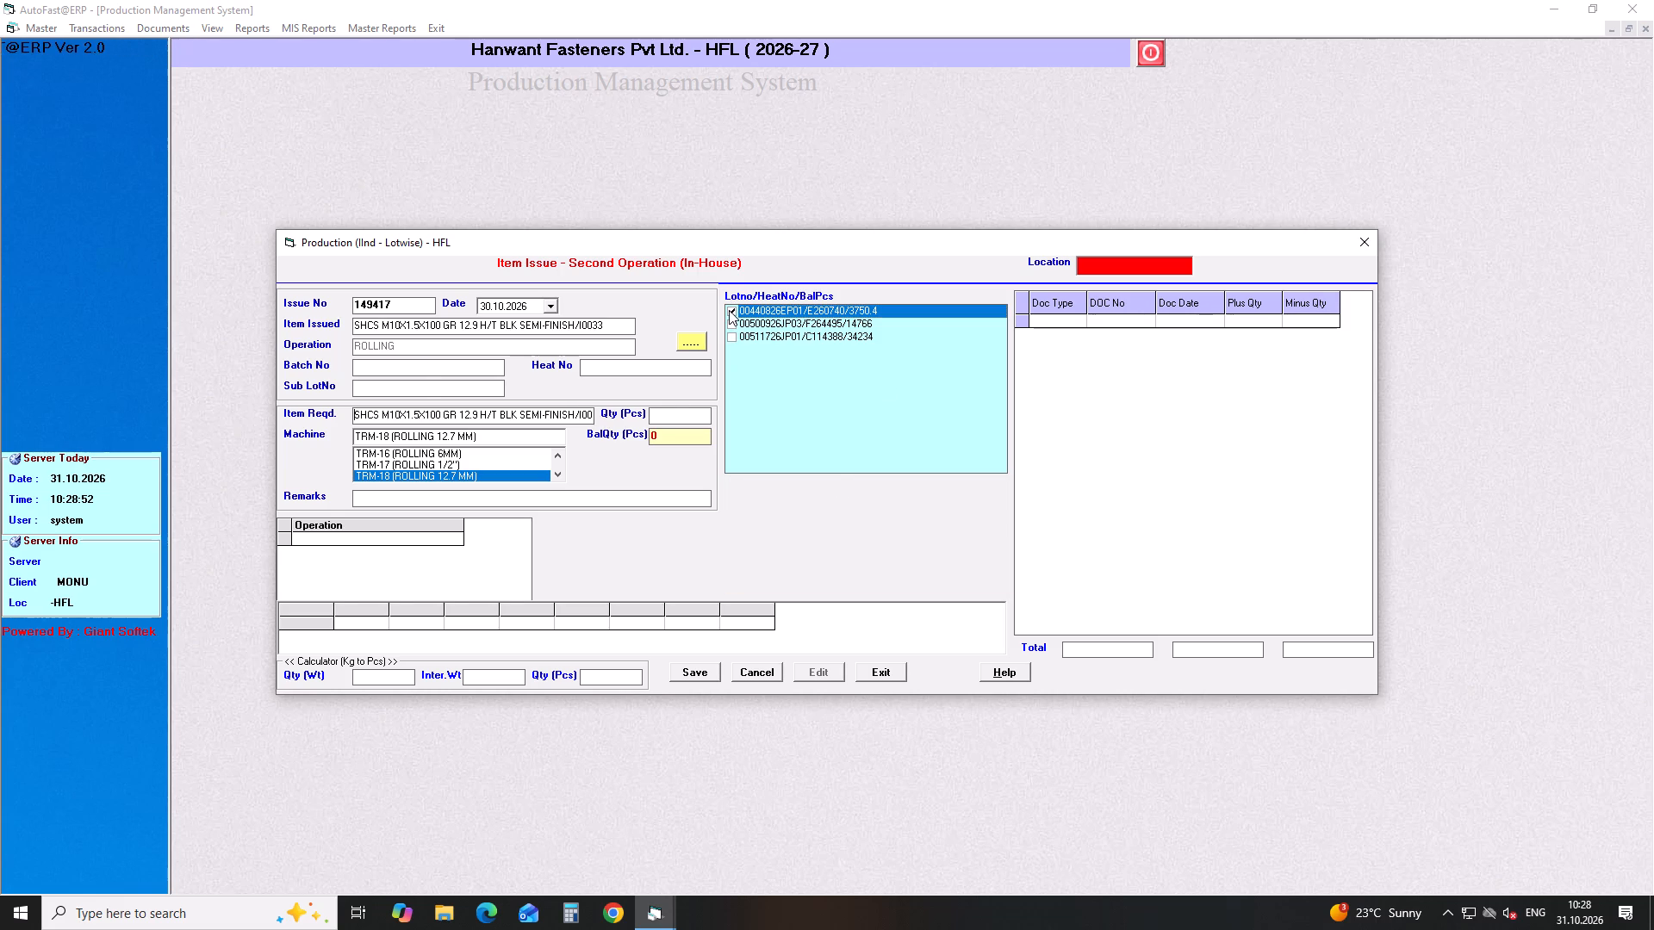
key("Return")
key("Return")
key("Return")
key("Return")
key("Return")
key("Return")
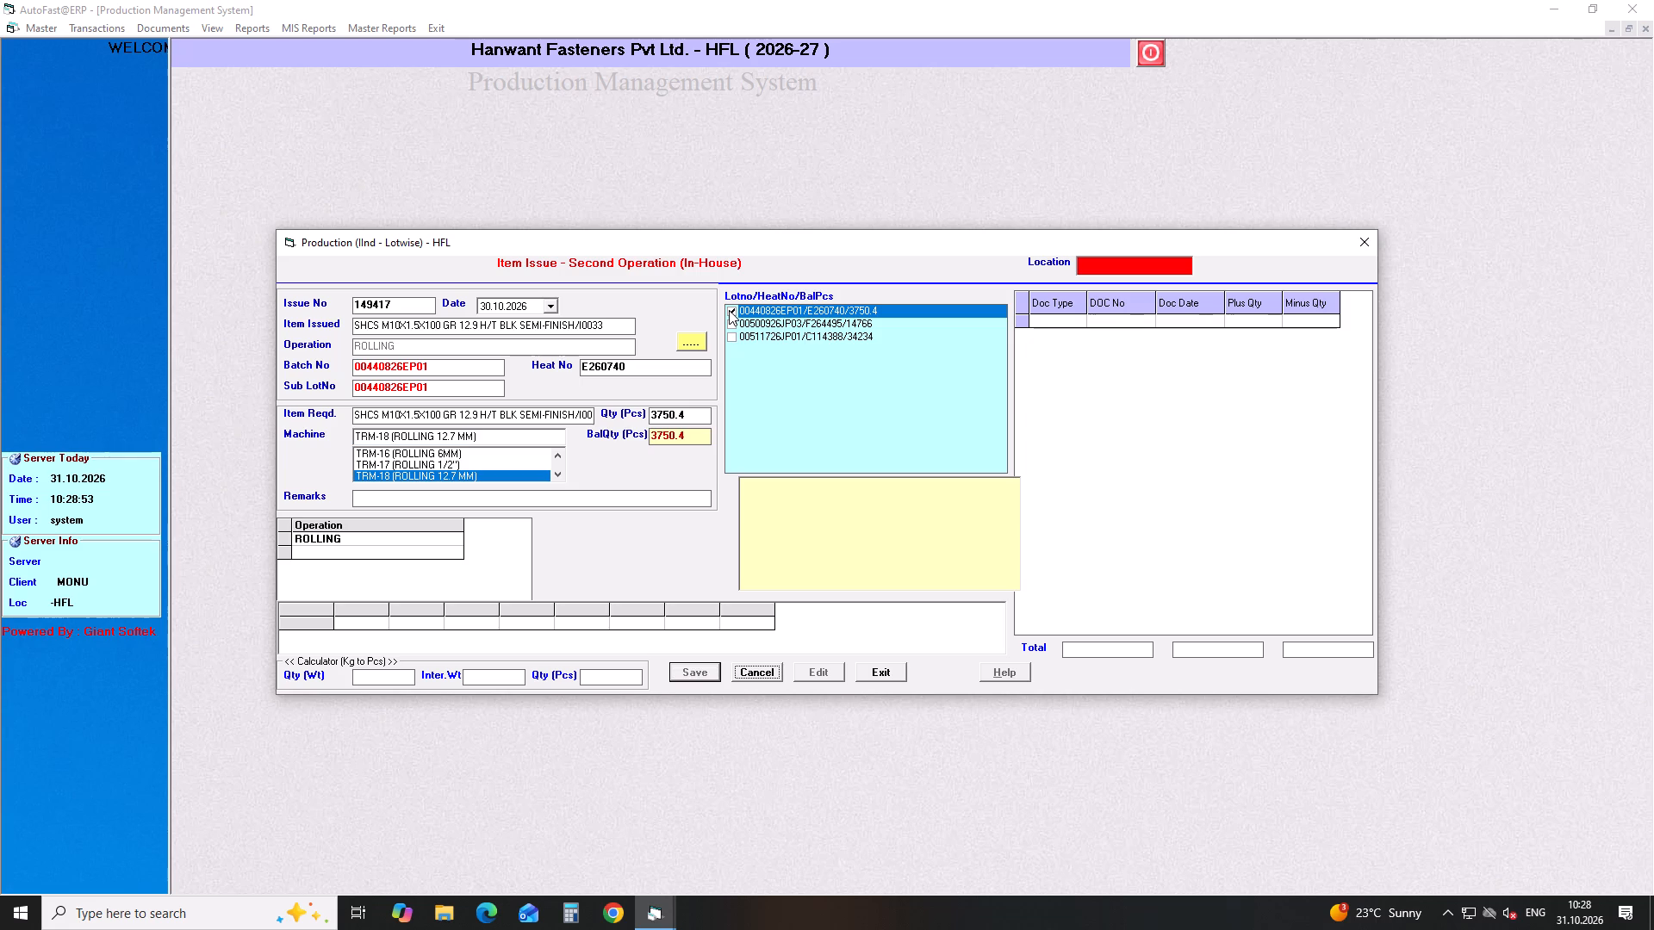
key("Return")
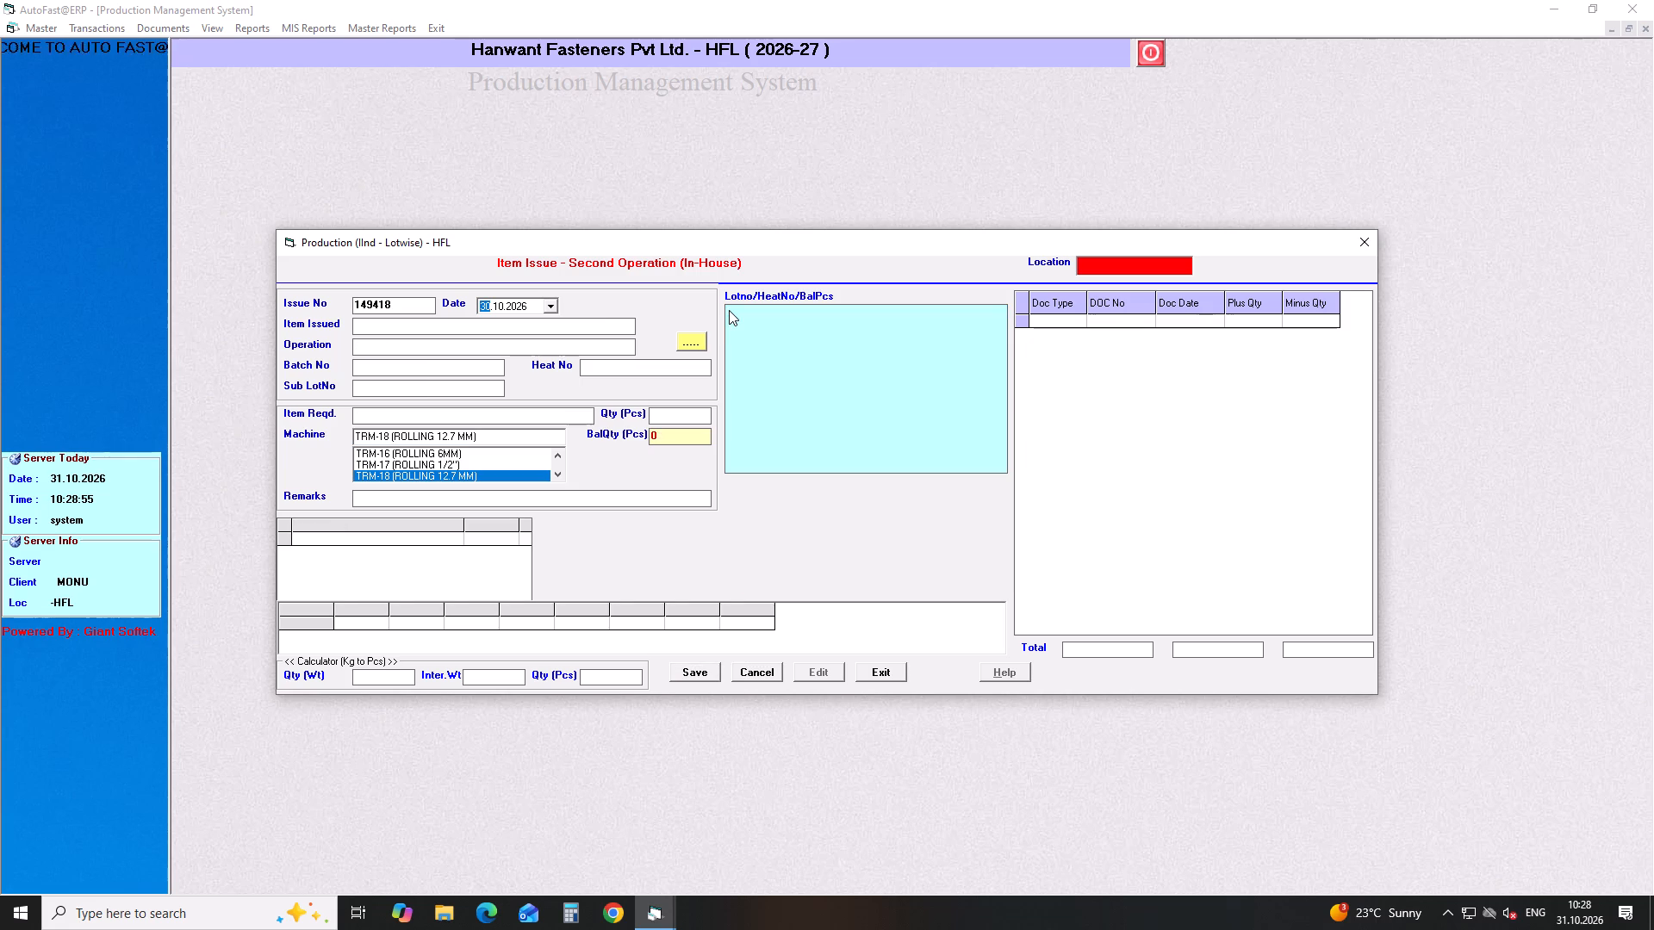
Begin the third issue of the copied item SHCS M10X1.5X100 GR 12.9 H/T BLK SEMI-FINISH/I0033 with operation ROLLING.
key("Return")
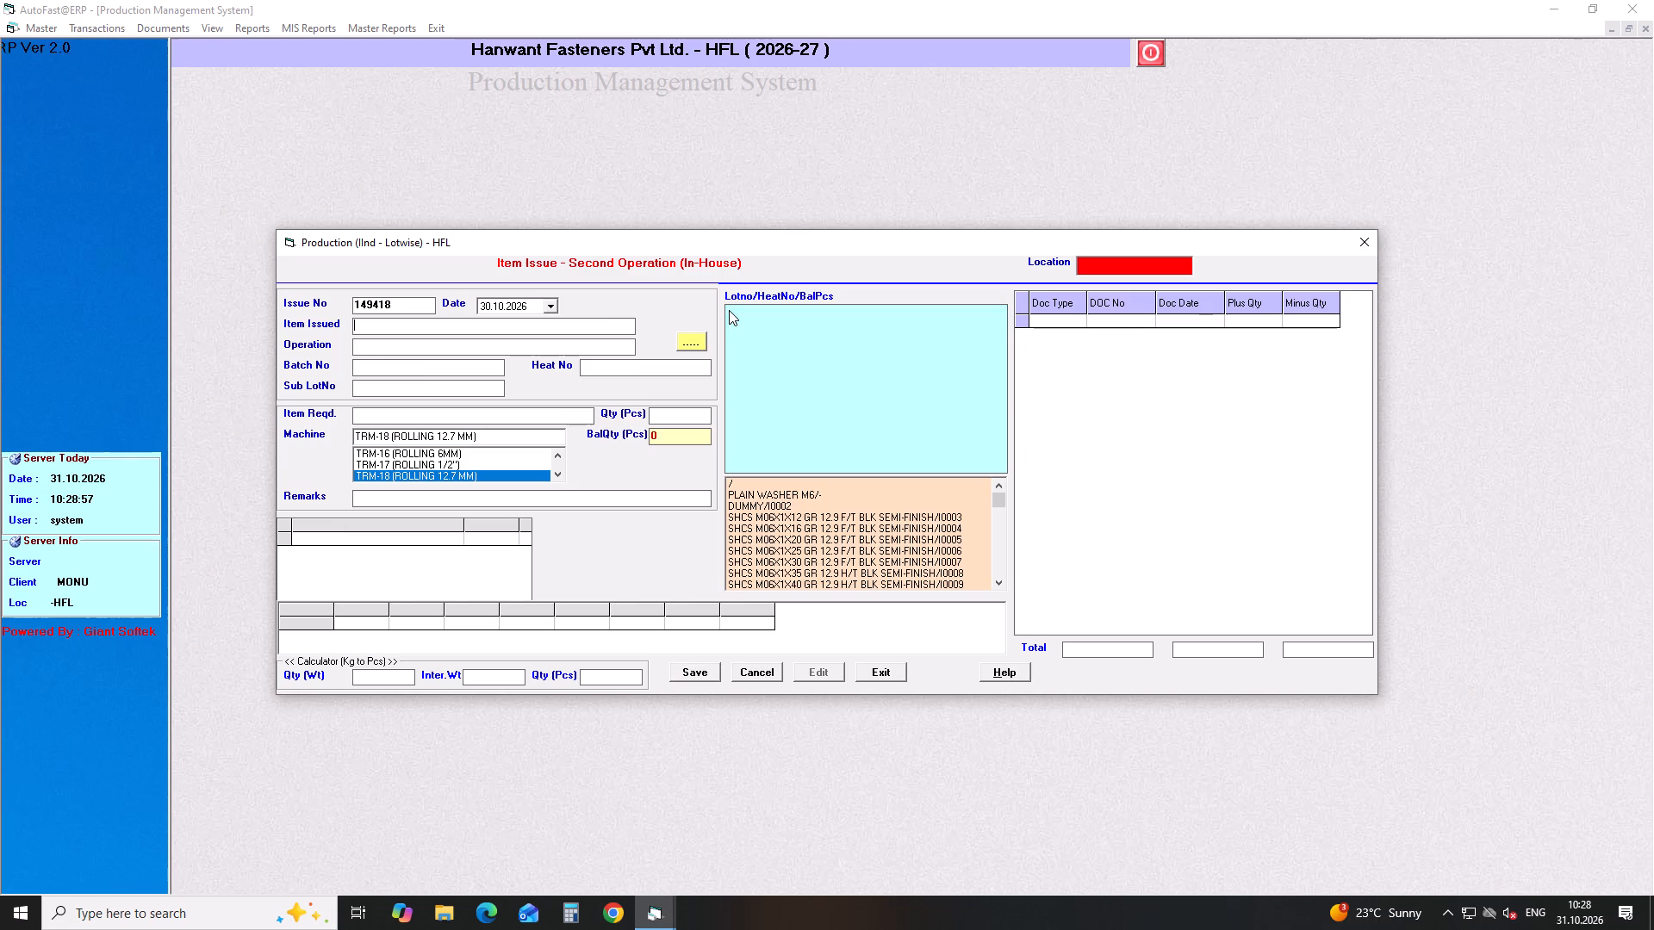
key("ctrl+v")
key("Down")
key("Down")
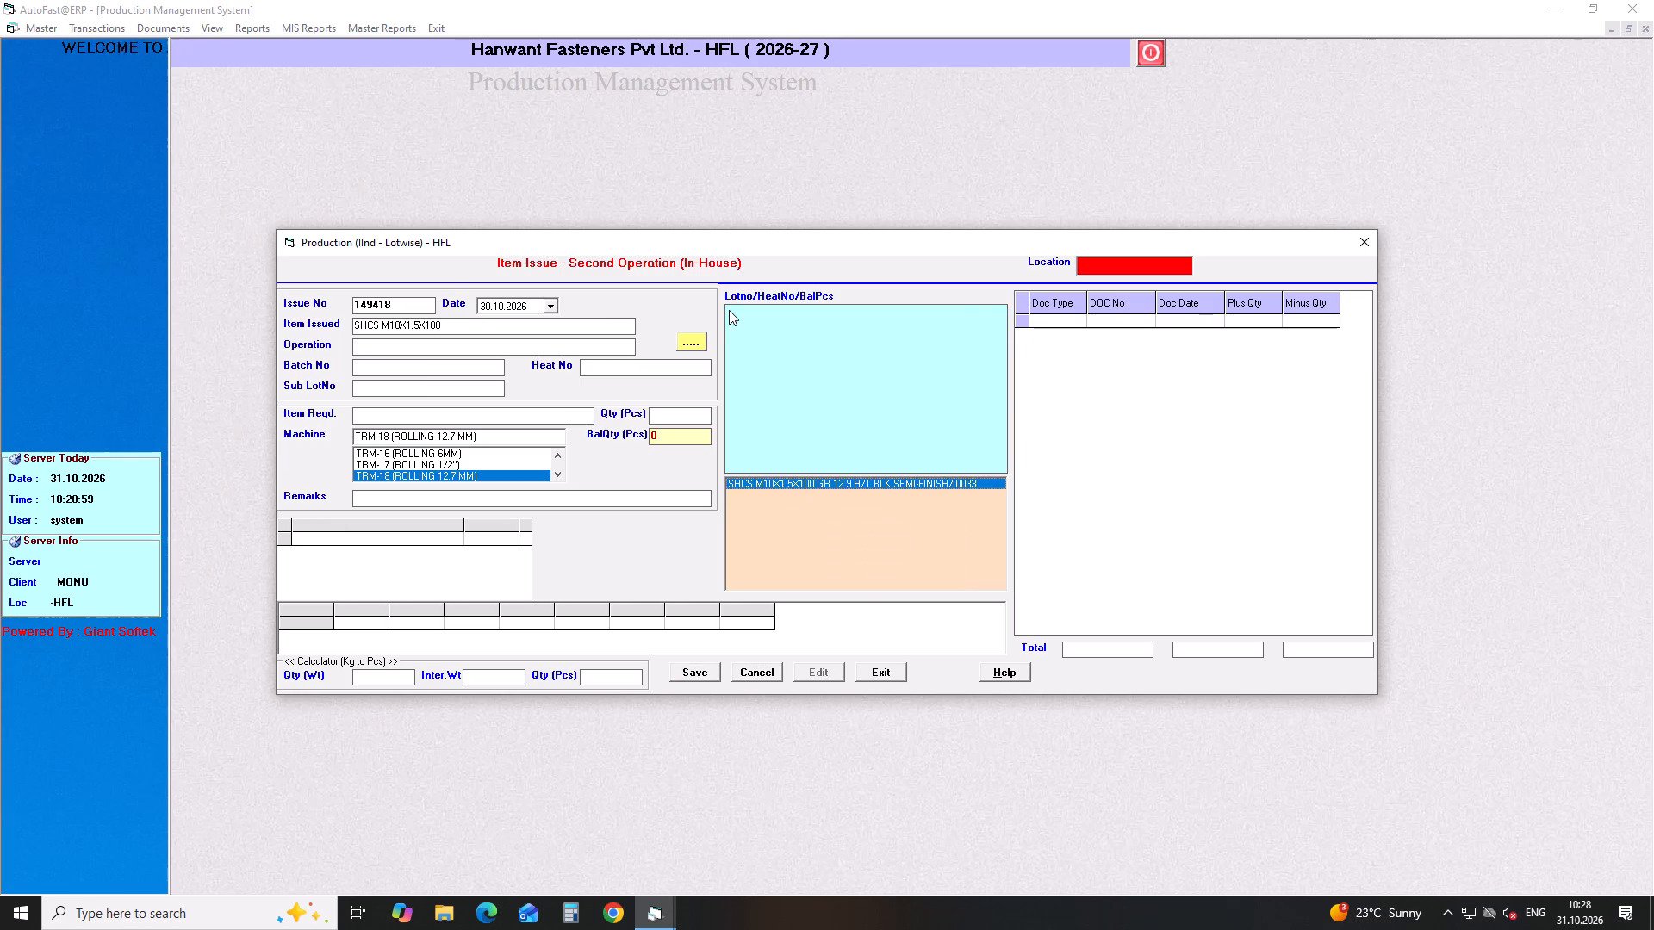
key("Return")
key("Return")
key("Down")
key("Down")
key("Down")
key("Return")
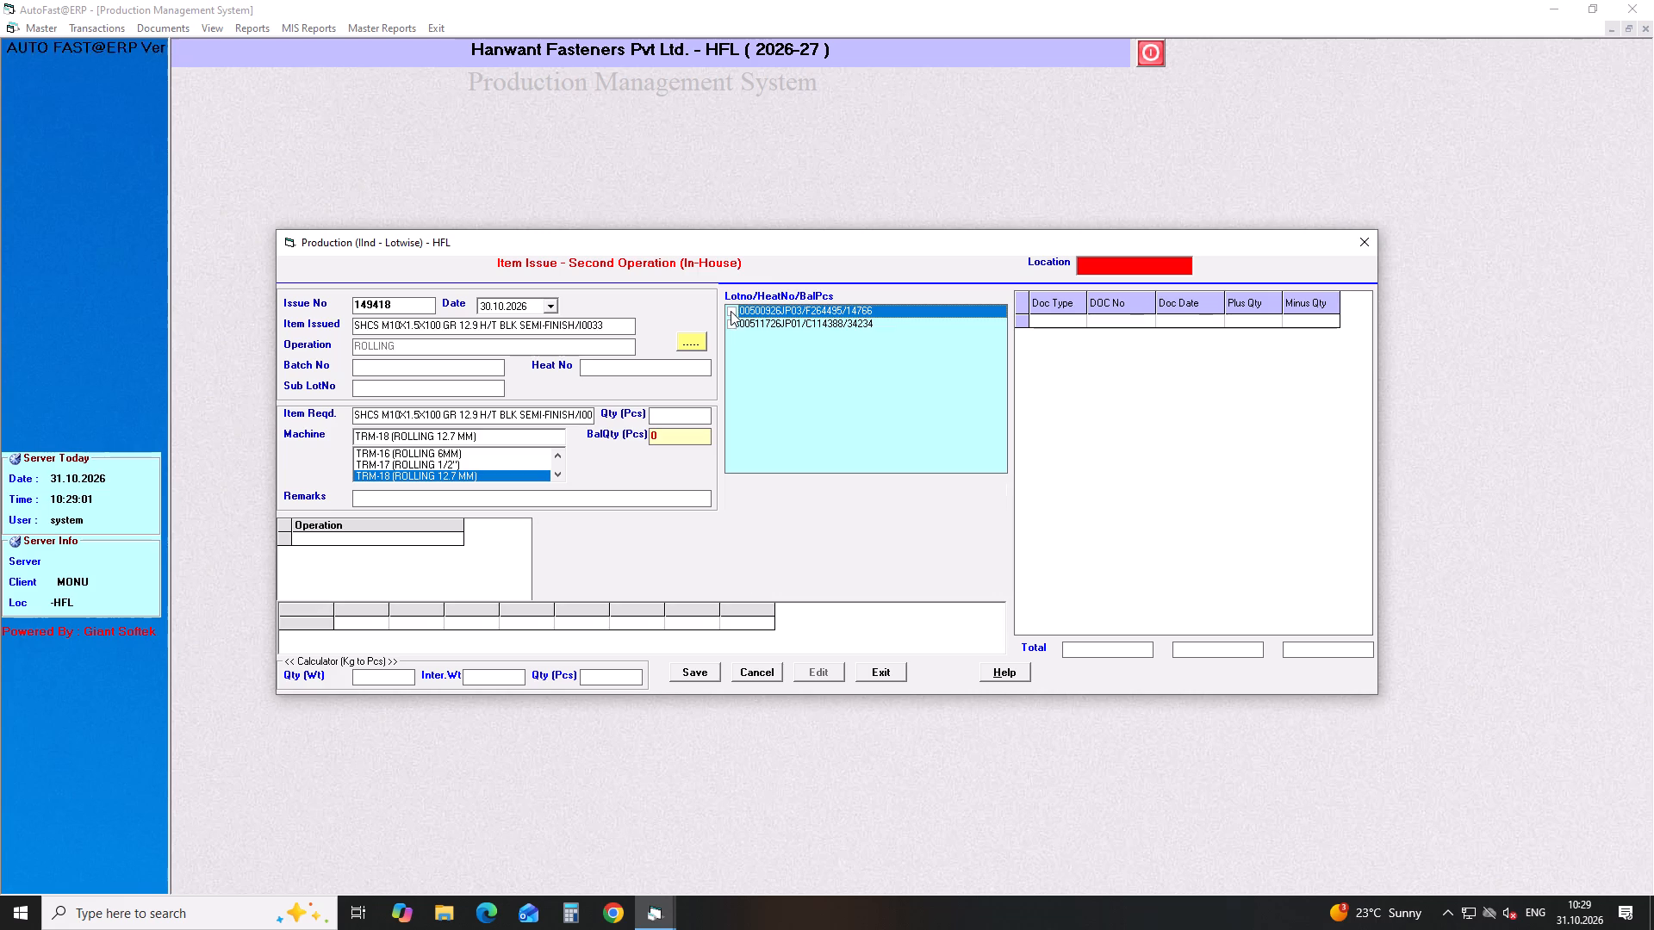
Issue 6596 pieces of lot 00500926JP03 to machine TRM-18 (ROLLING 12.7 MM) and save the item issue.
left_click(733, 311)
left_click_drag(687, 418, 601, 420)
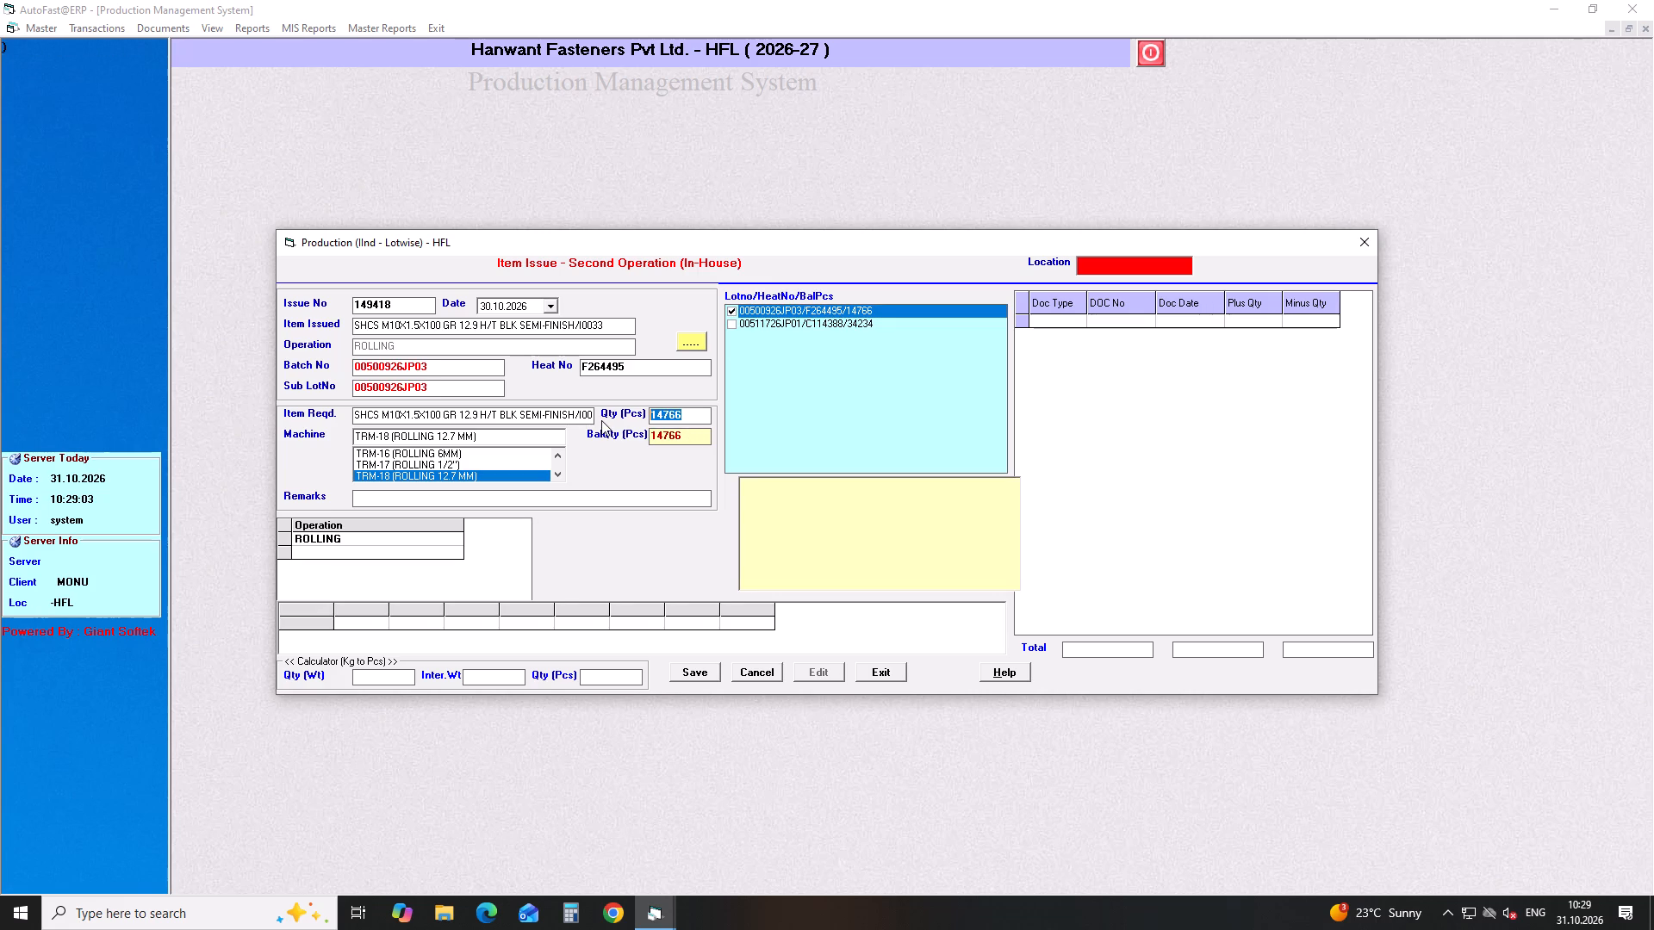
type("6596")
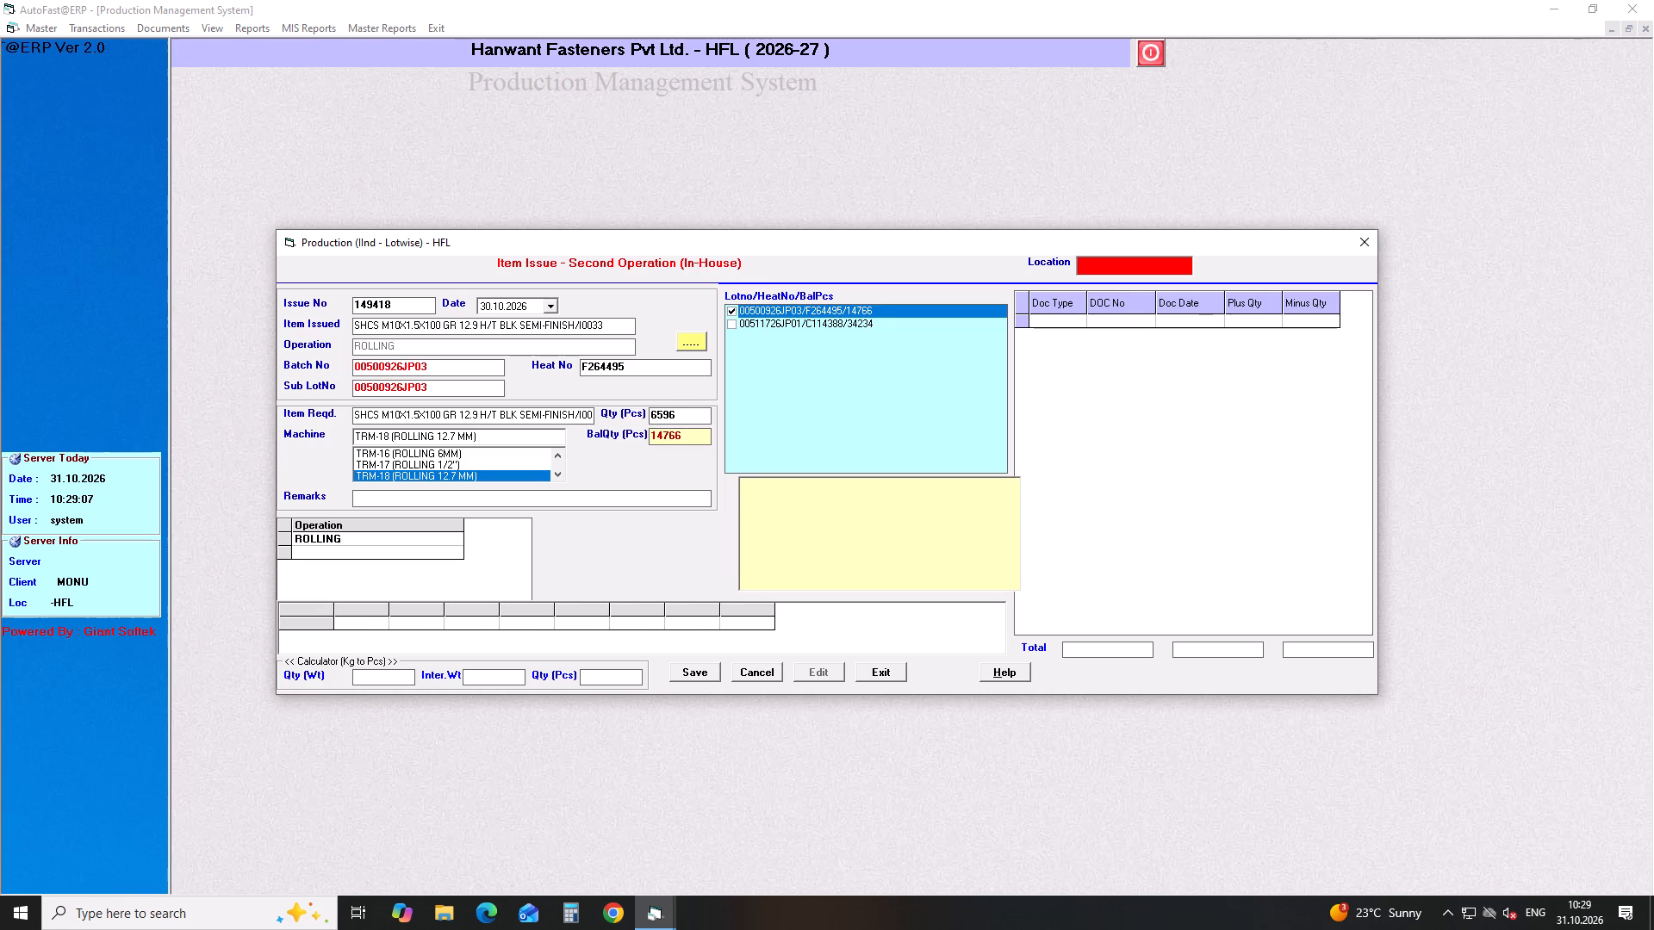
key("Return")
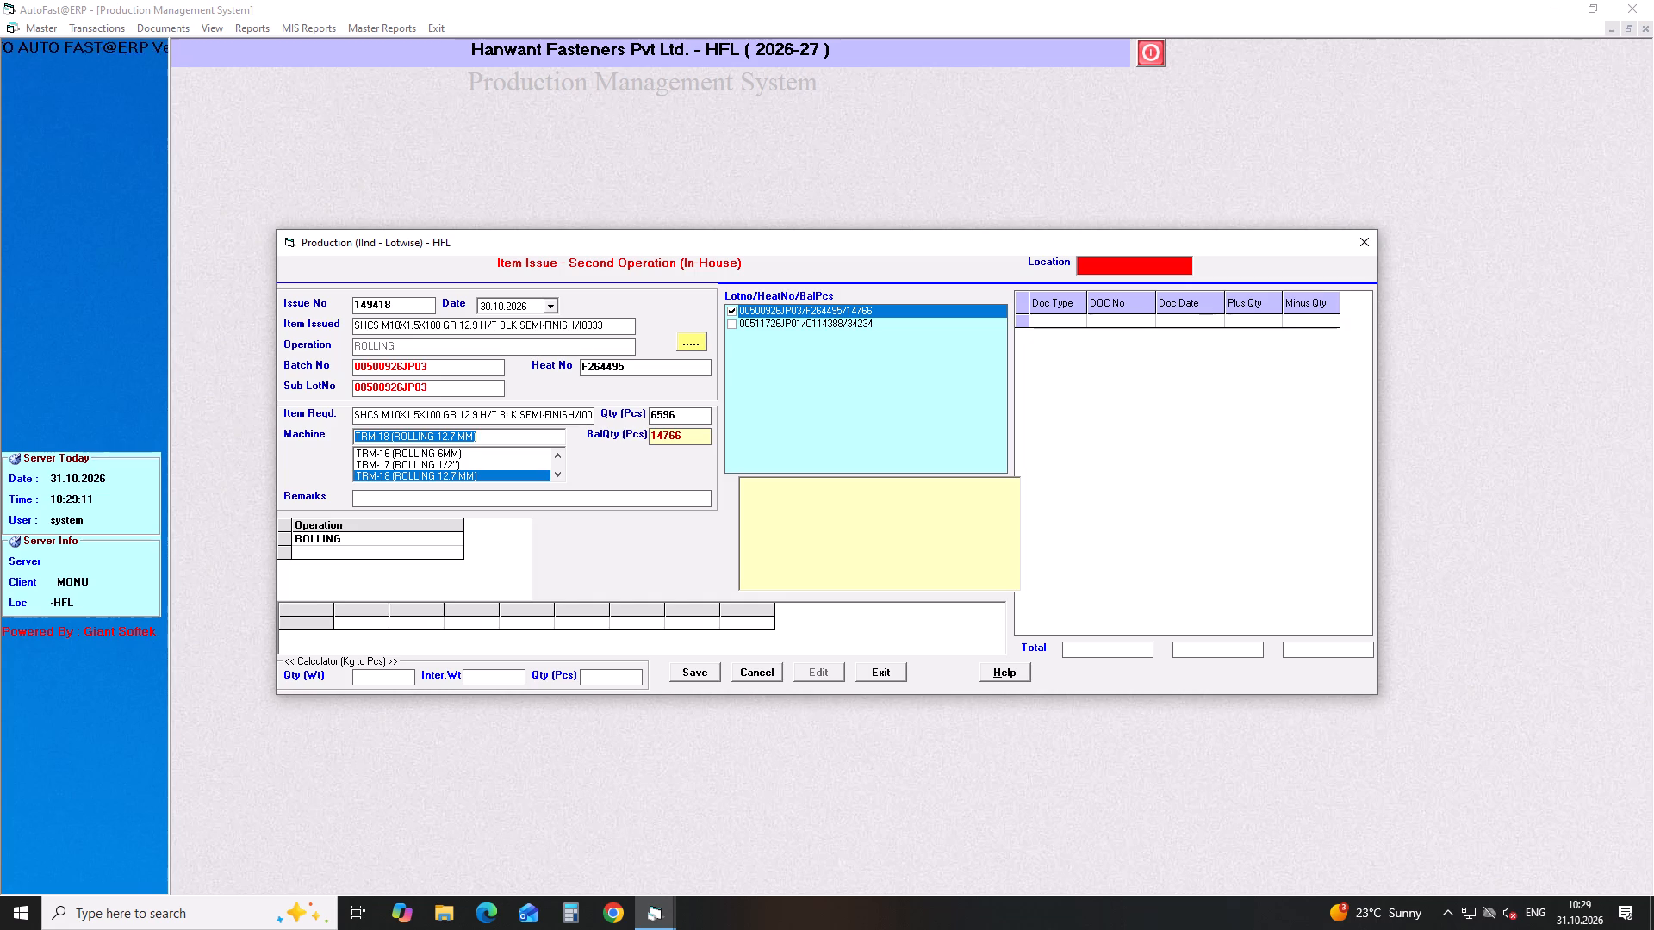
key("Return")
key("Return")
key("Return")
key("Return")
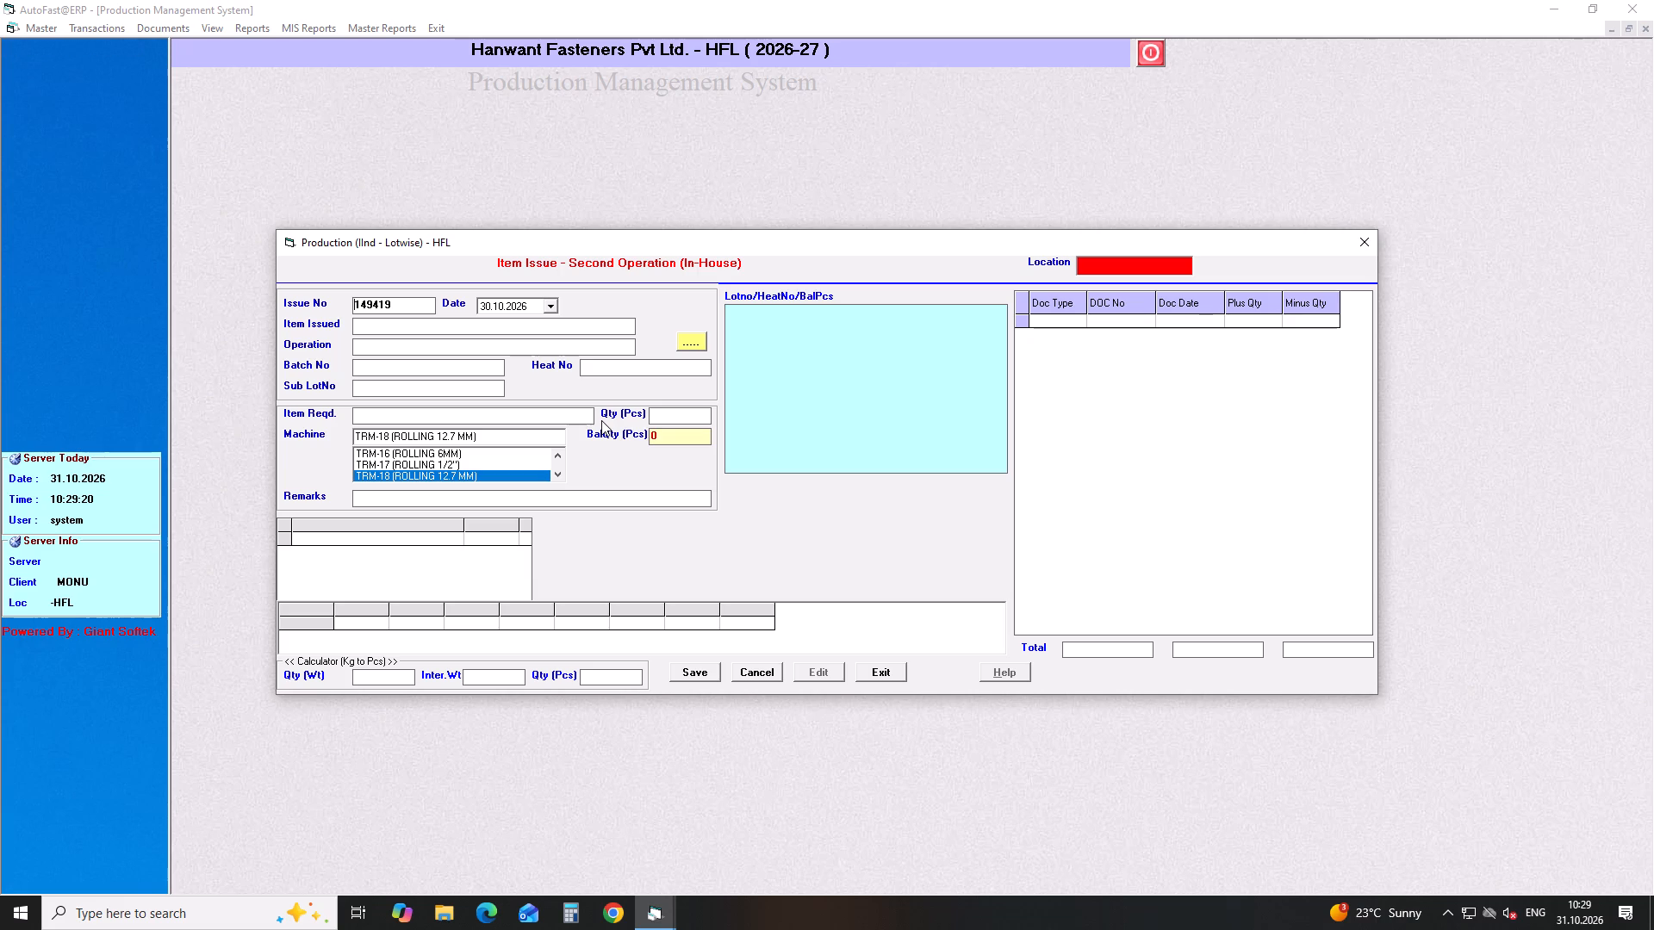
Start a new item issue dated 30.10.2026 and search the issued items for BOLT FLANGE SH L.
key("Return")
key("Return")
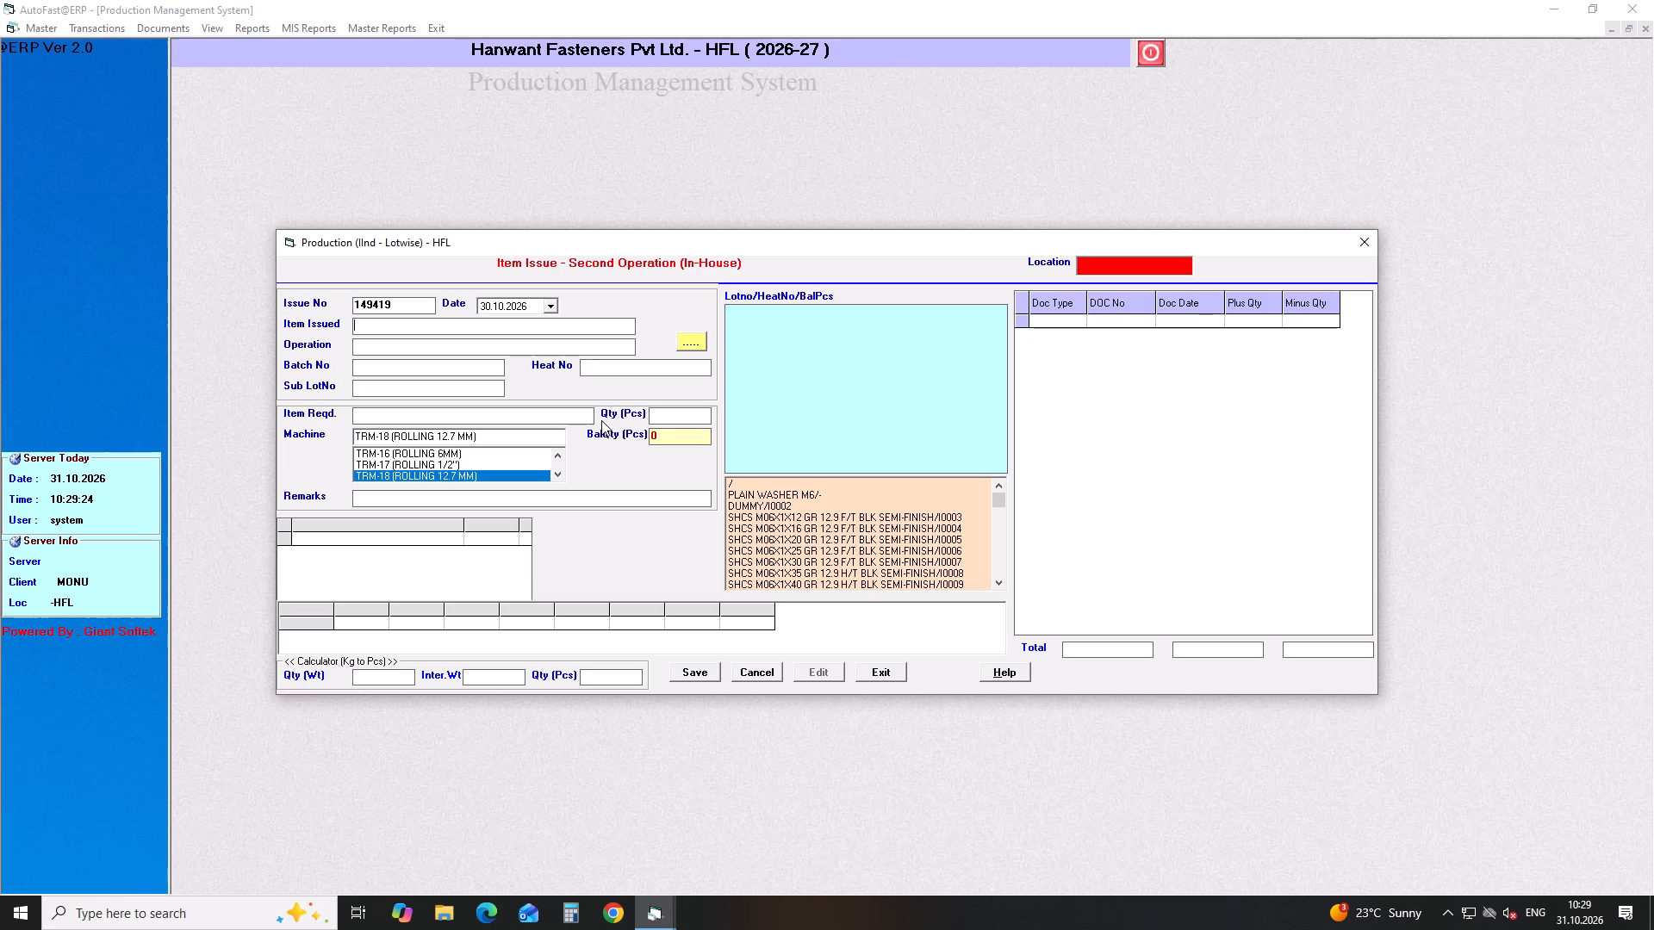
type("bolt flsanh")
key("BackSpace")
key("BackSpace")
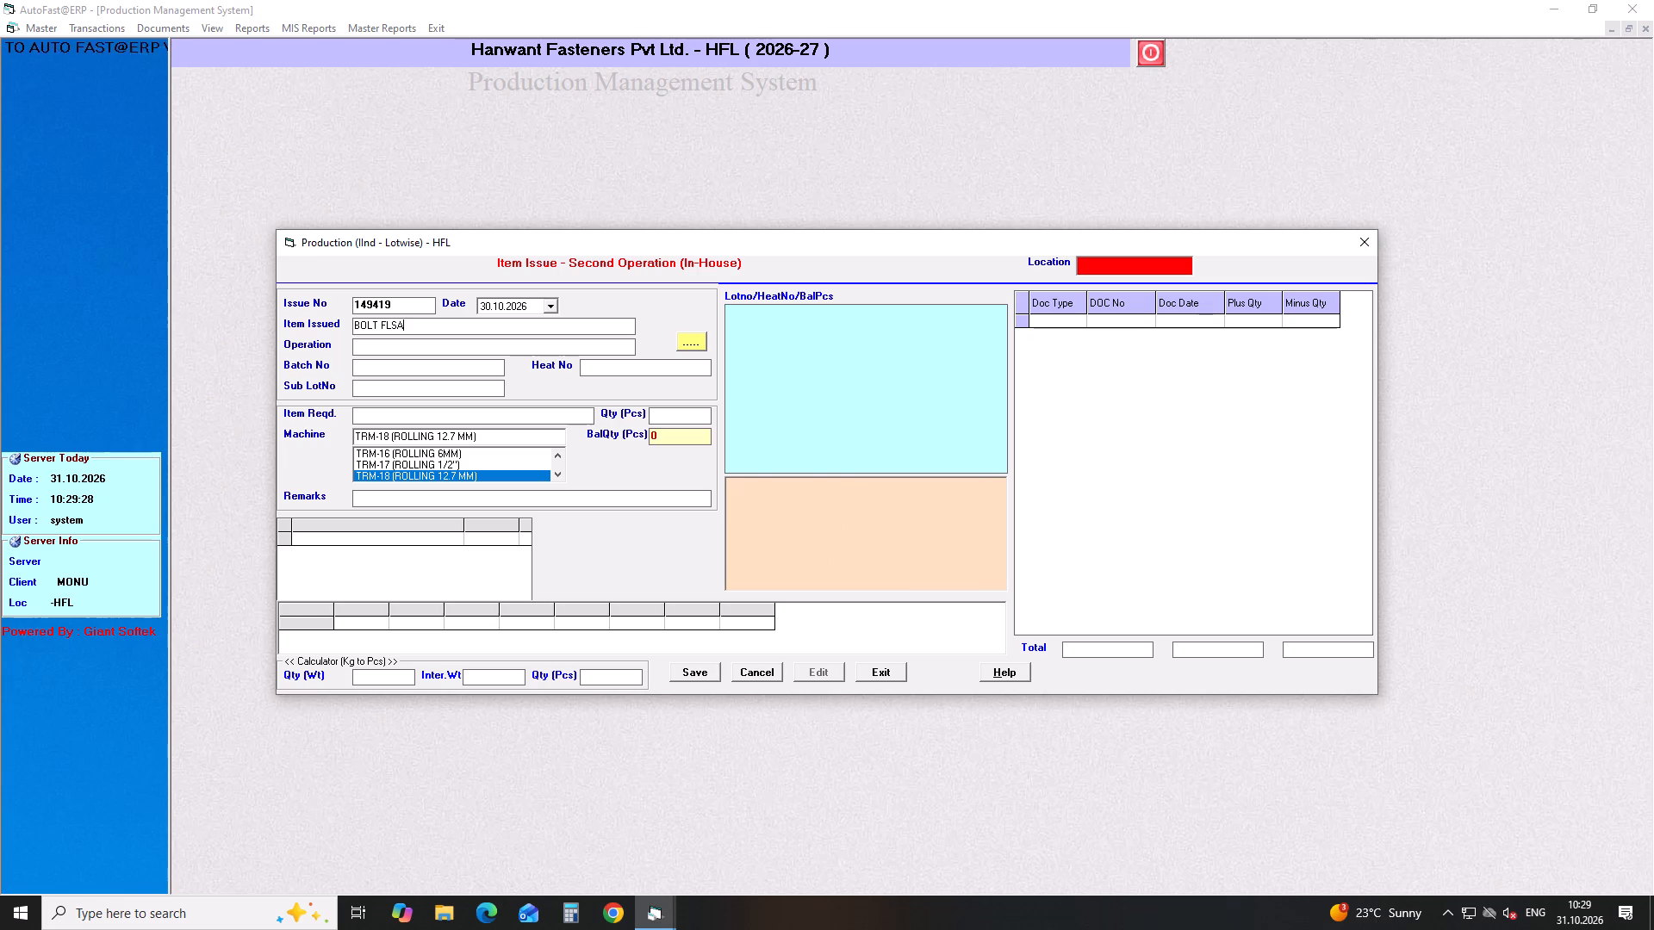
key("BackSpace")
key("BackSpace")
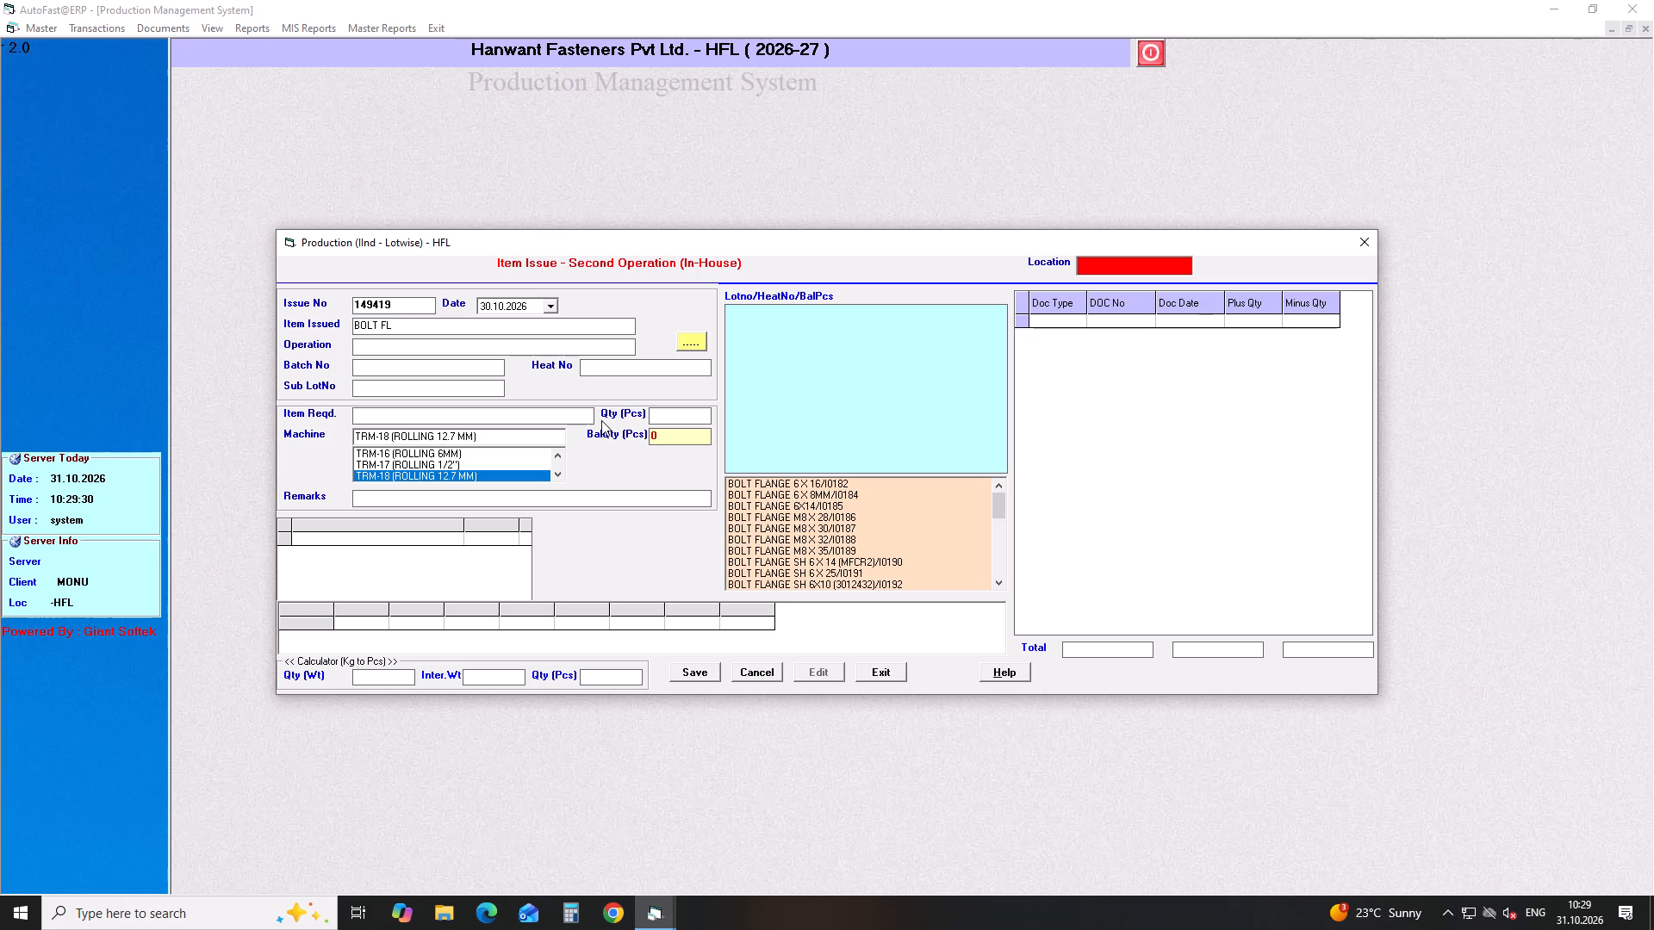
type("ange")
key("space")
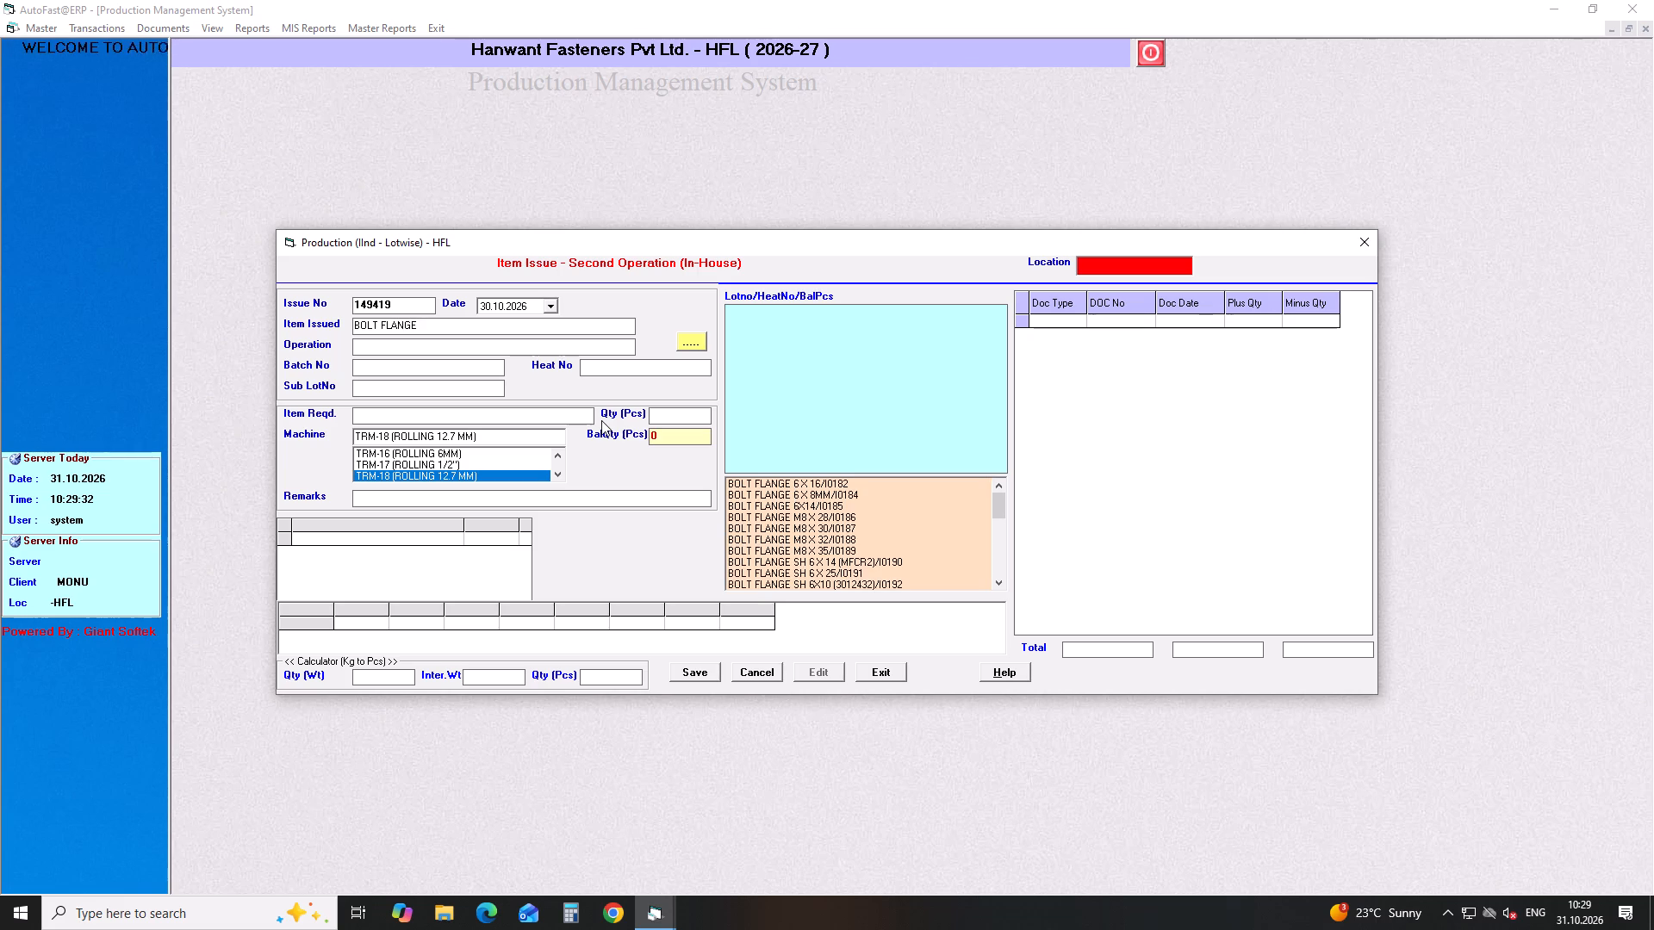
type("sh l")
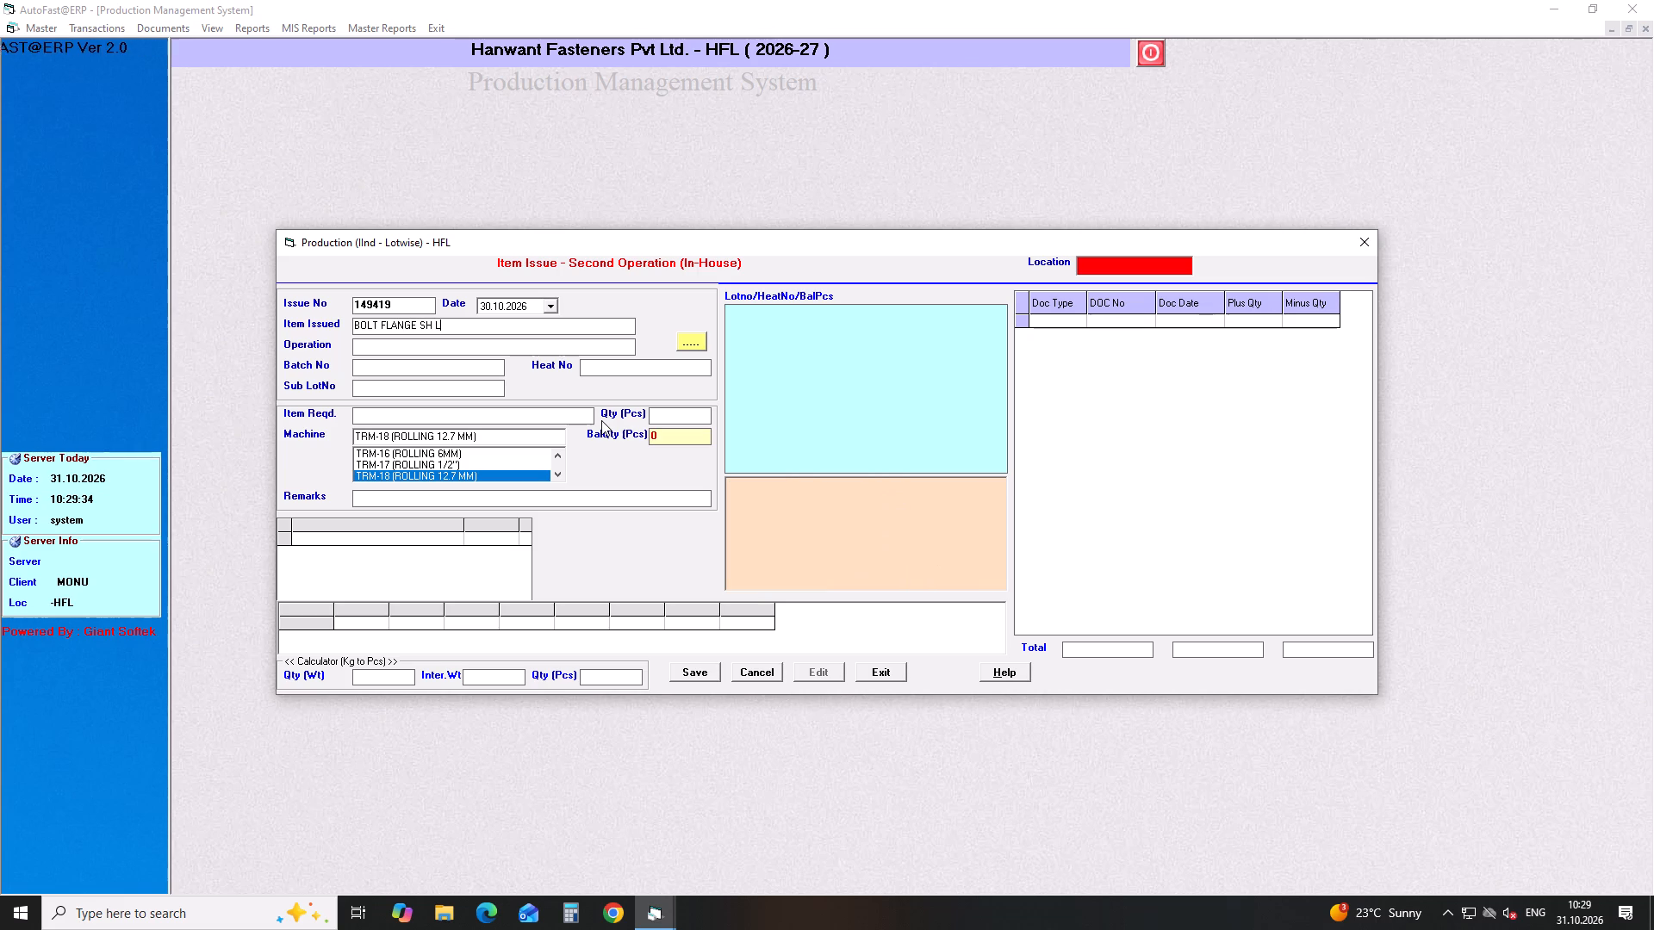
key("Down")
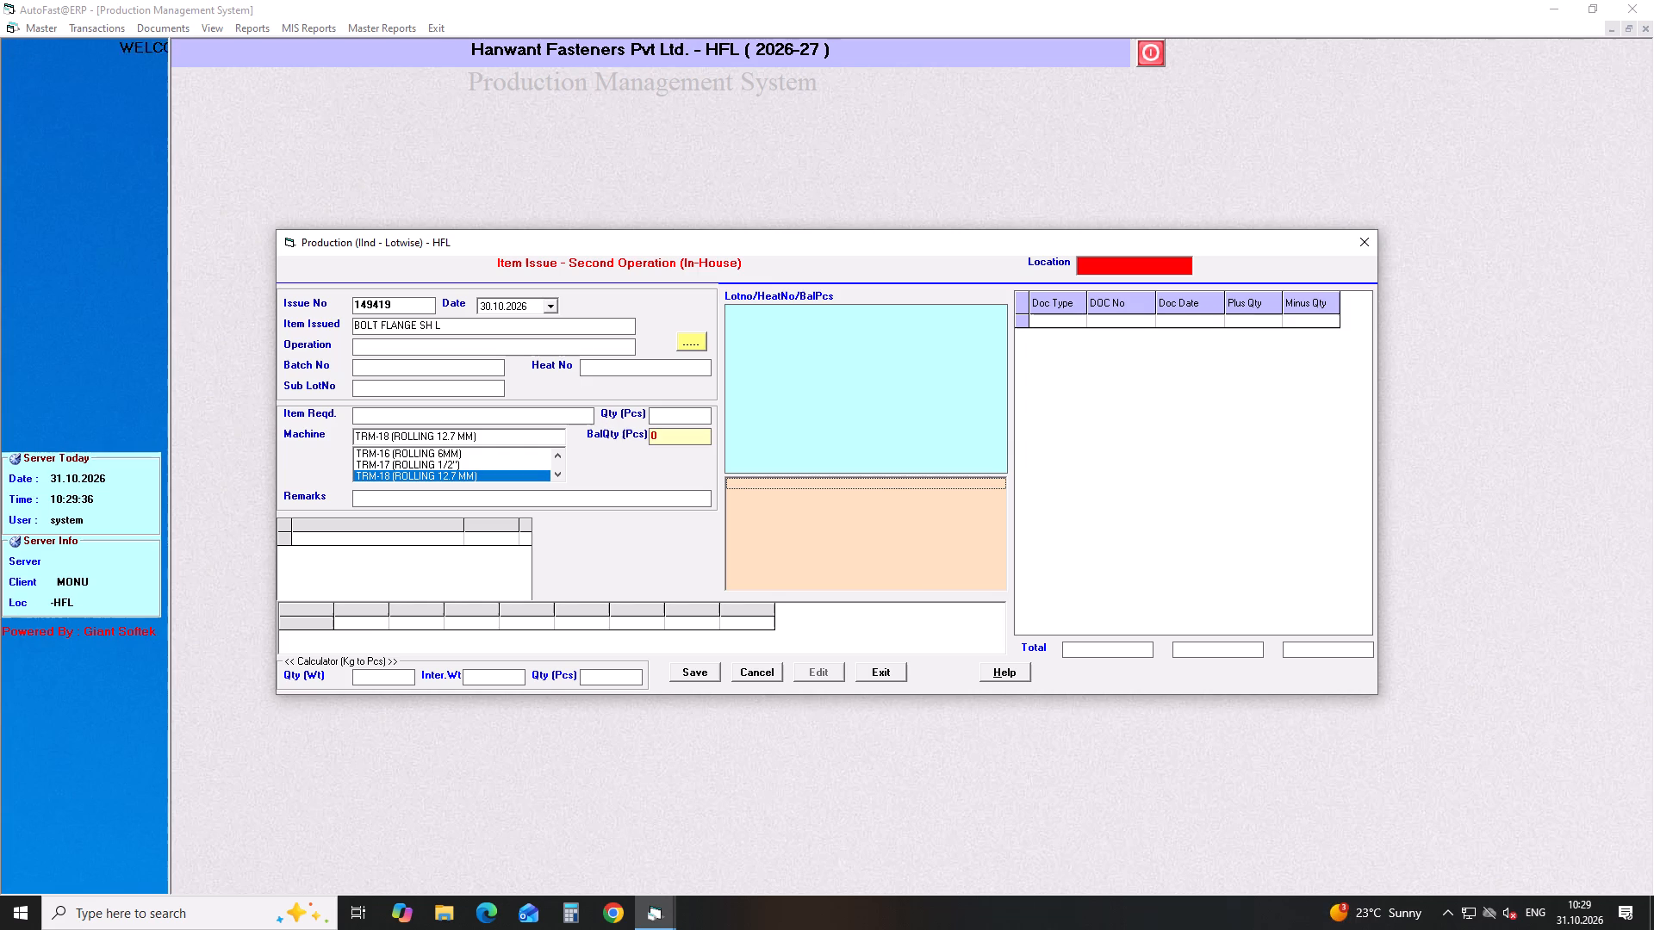
left_click(463, 316)
left_click(457, 323)
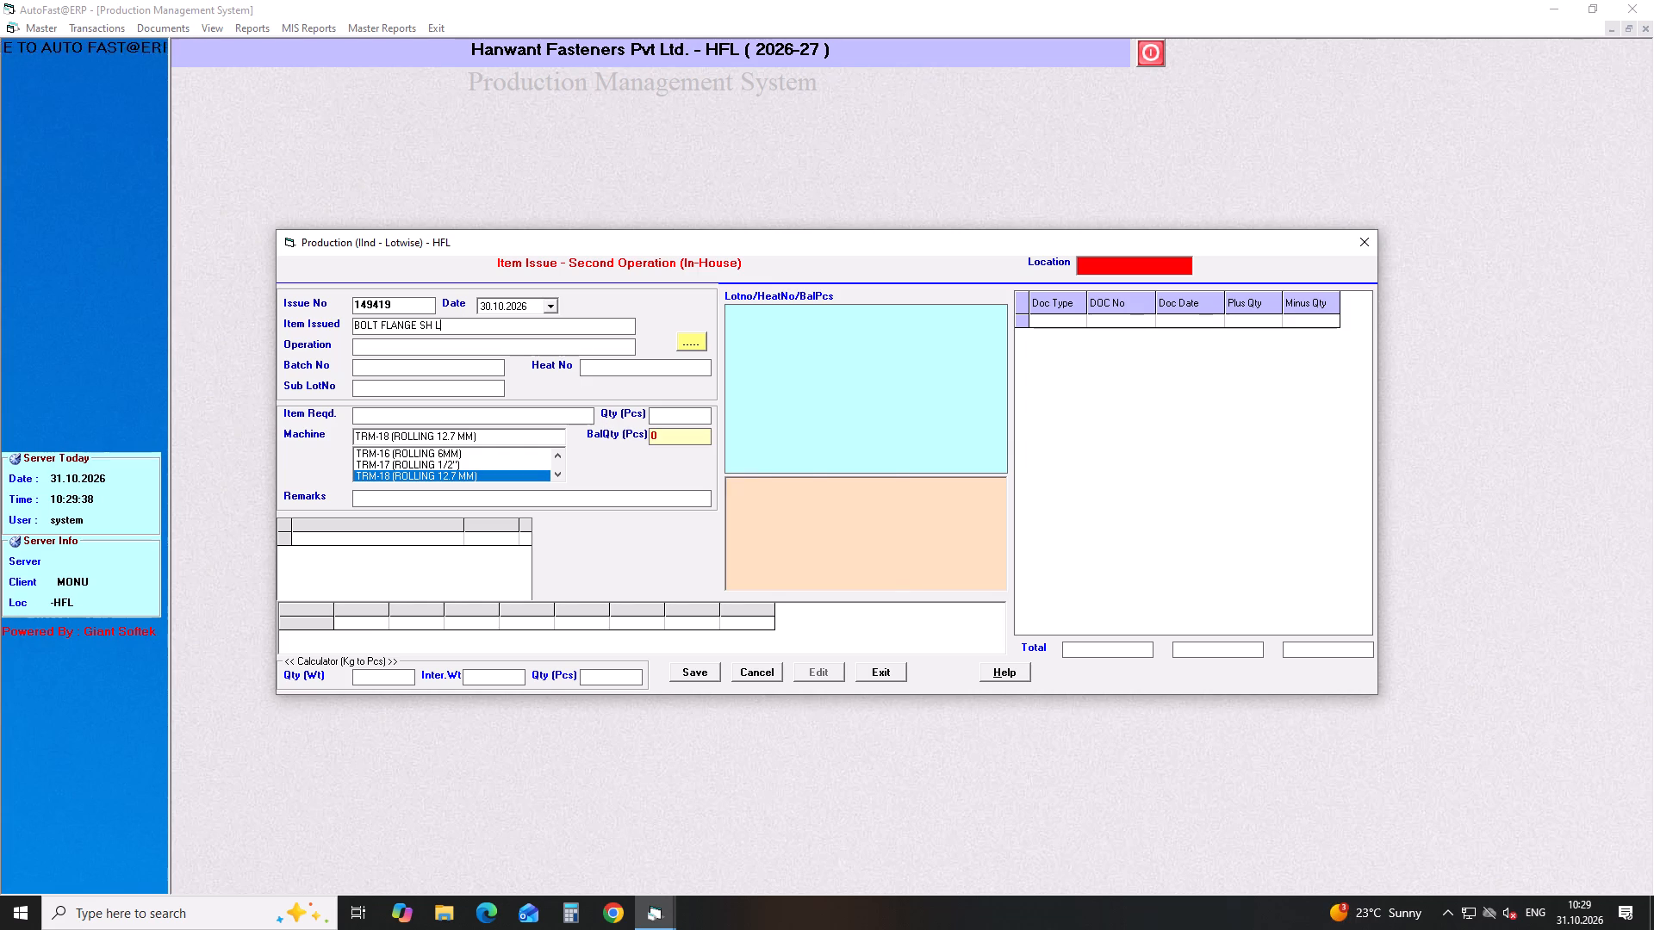
Change the item search to BOLT FLANGE SH 6 and choose BOLT FLANGE SH 6X16 (P-17)/I0195 with operation ROLLING.
key("BackSpace")
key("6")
key("Down")
key("Down")
key("Down")
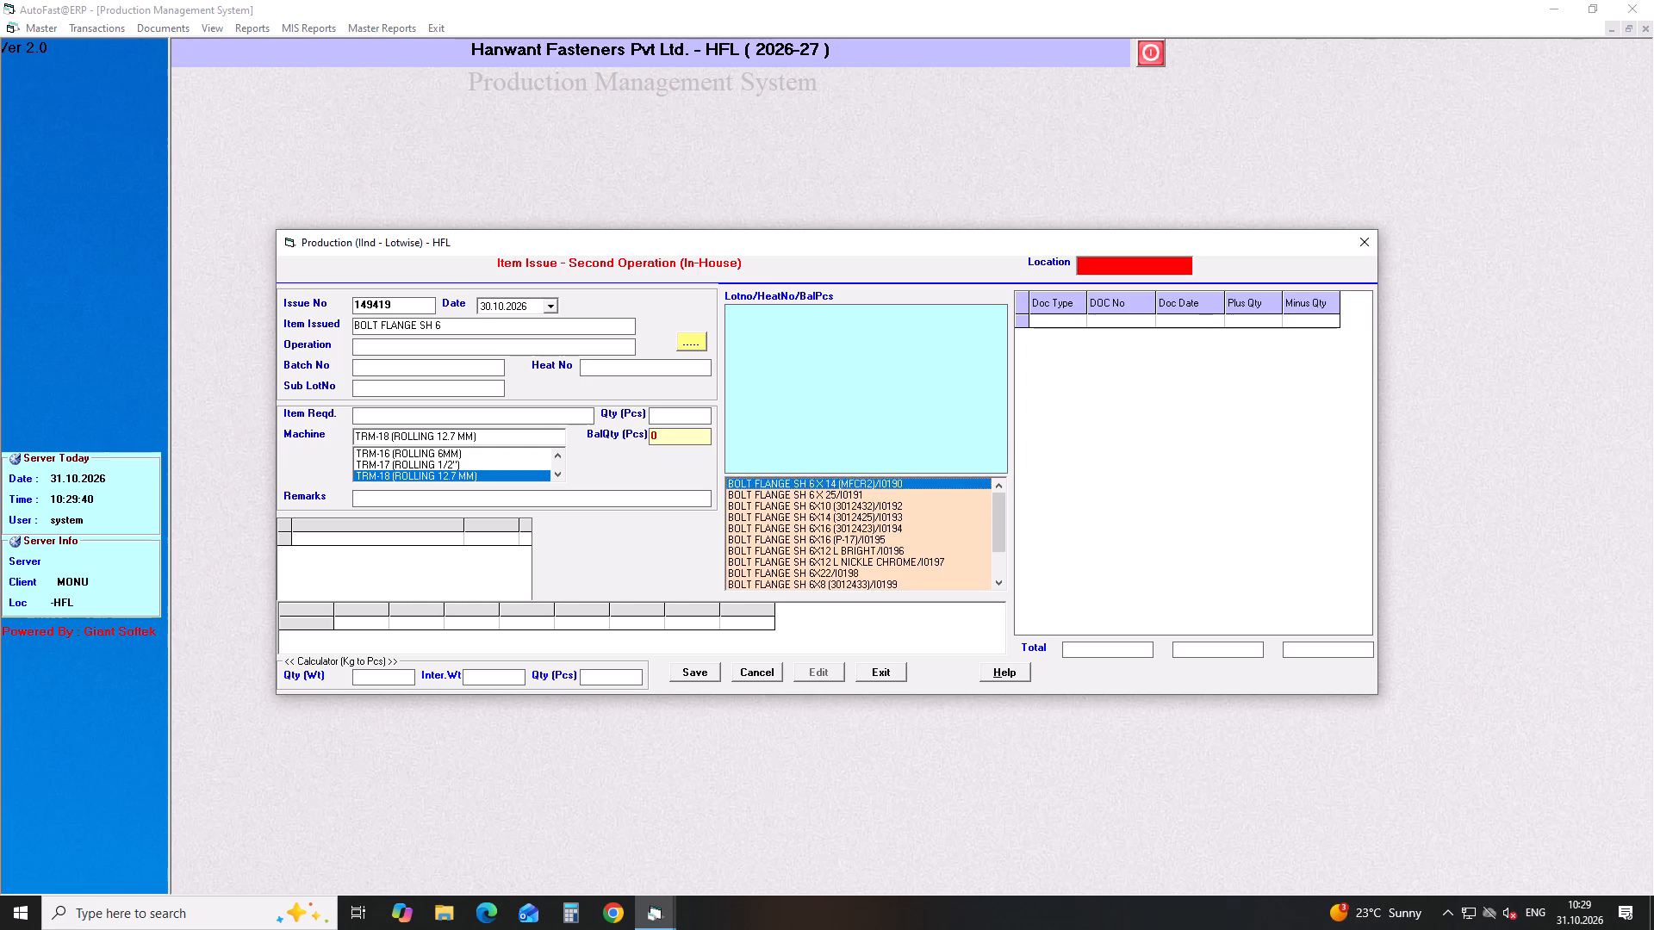
key("Down")
key("Down")
key("Down")
key("Down")
key("Return")
key("Return")
key("Down")
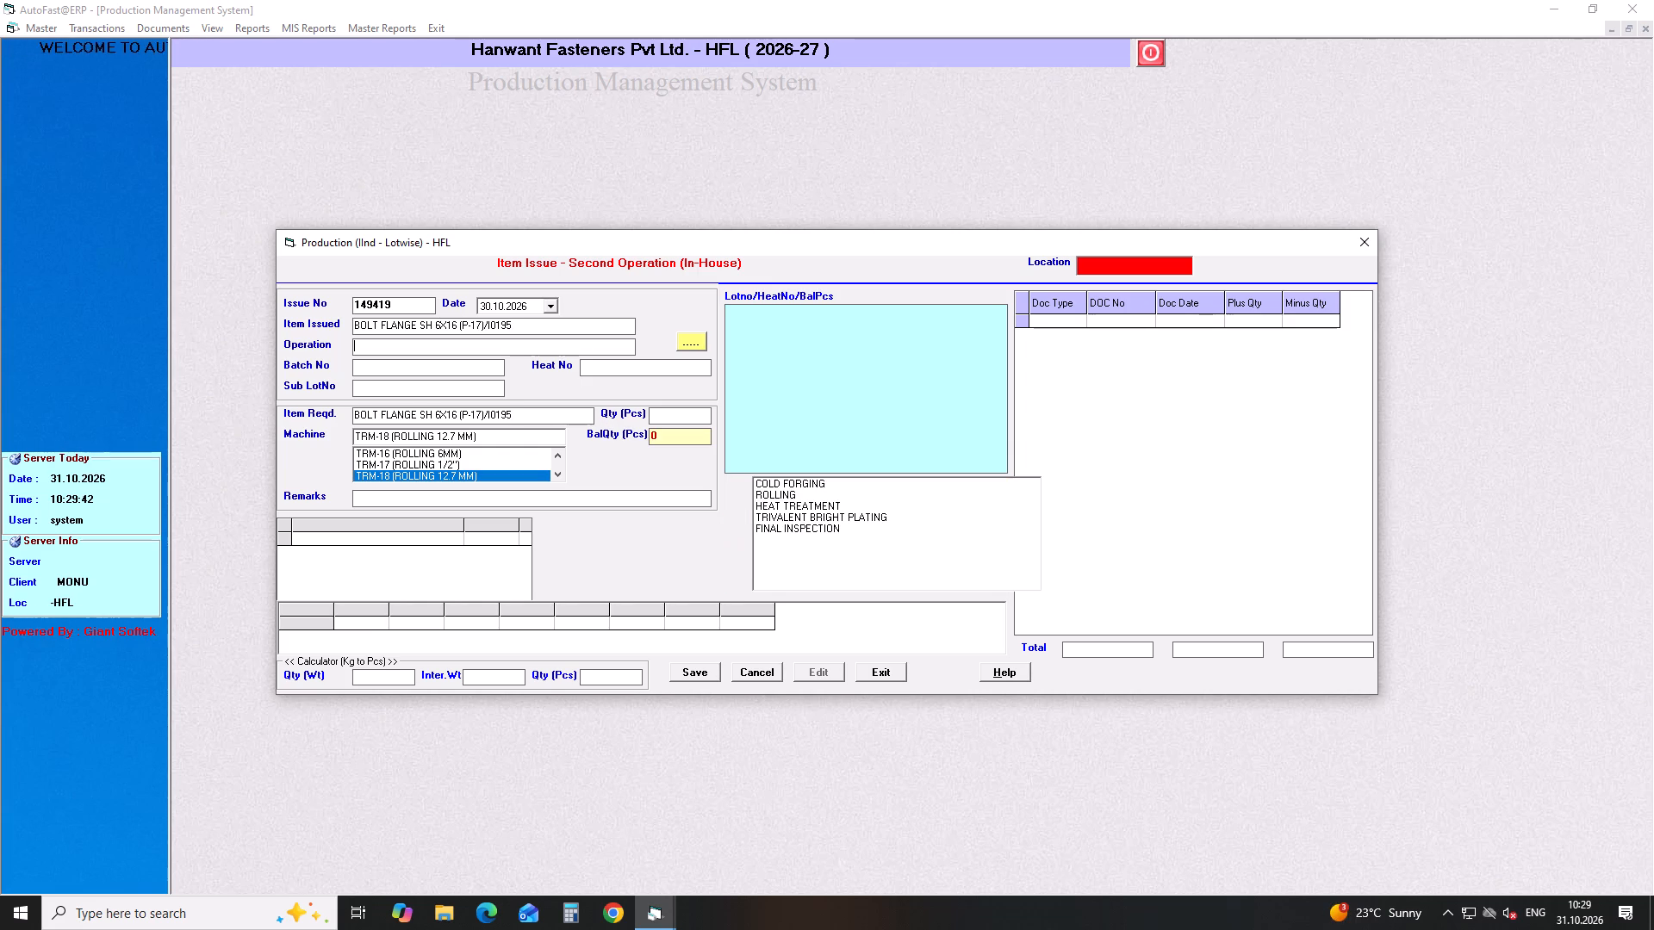
key("Down")
key("Down")
key("Return")
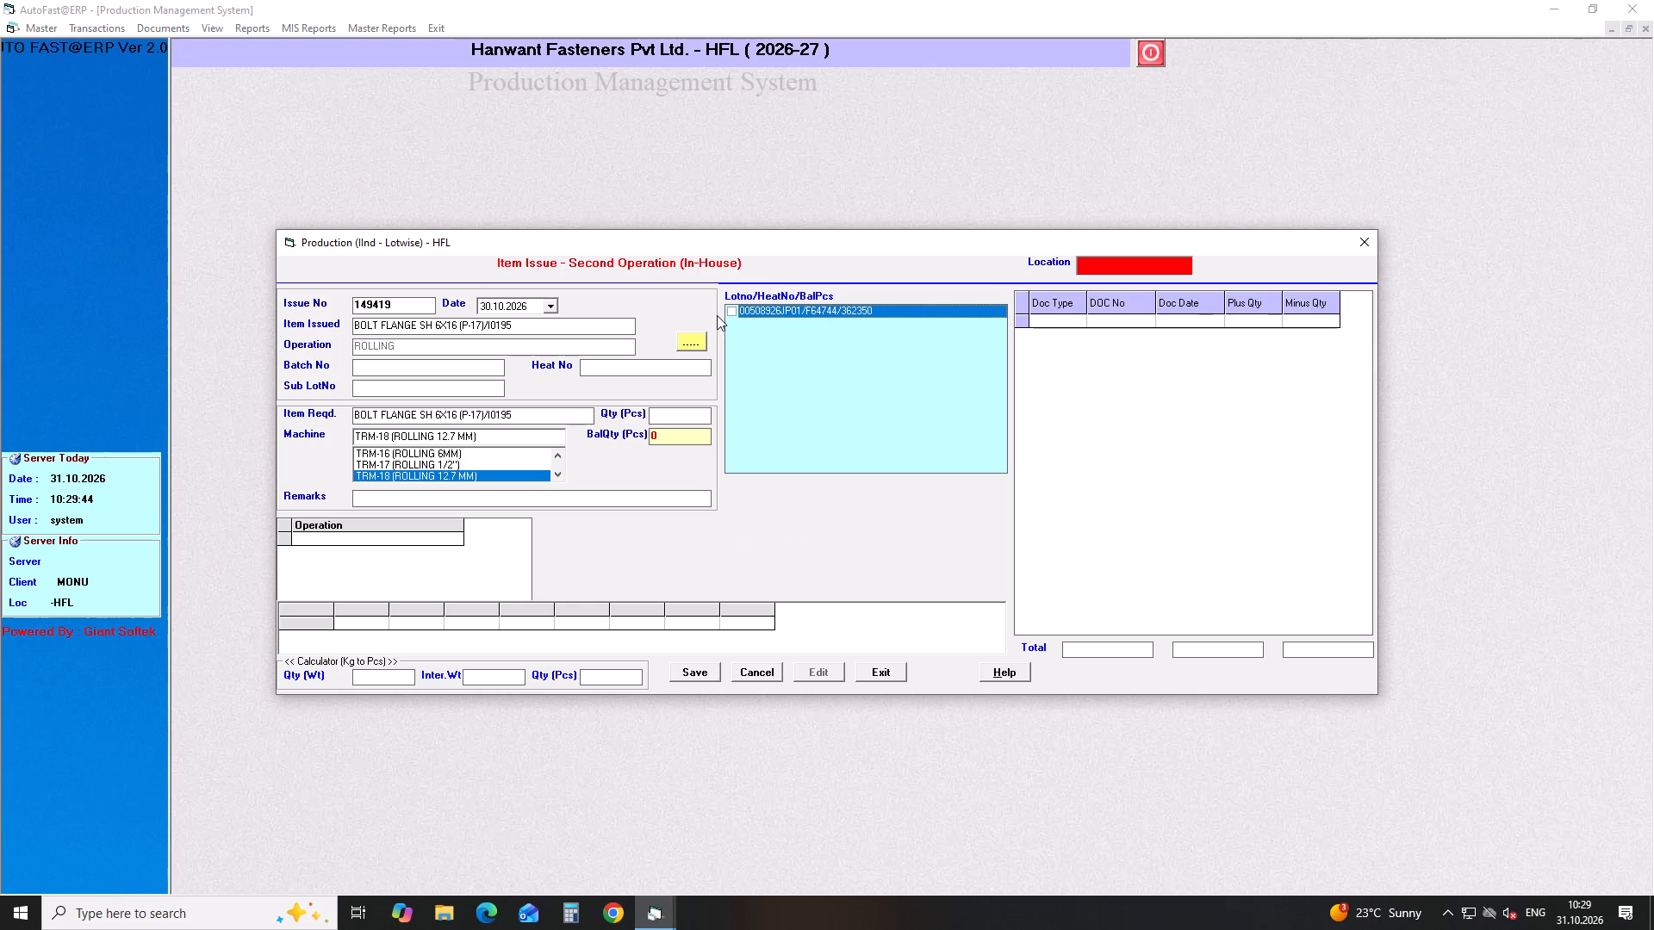
Issue 52116 pieces of lot 00508926JP01 to machine TRM-2 (ROLLING 6 MM) and save the item issue.
left_click(731, 307)
left_click_drag(695, 409, 628, 418)
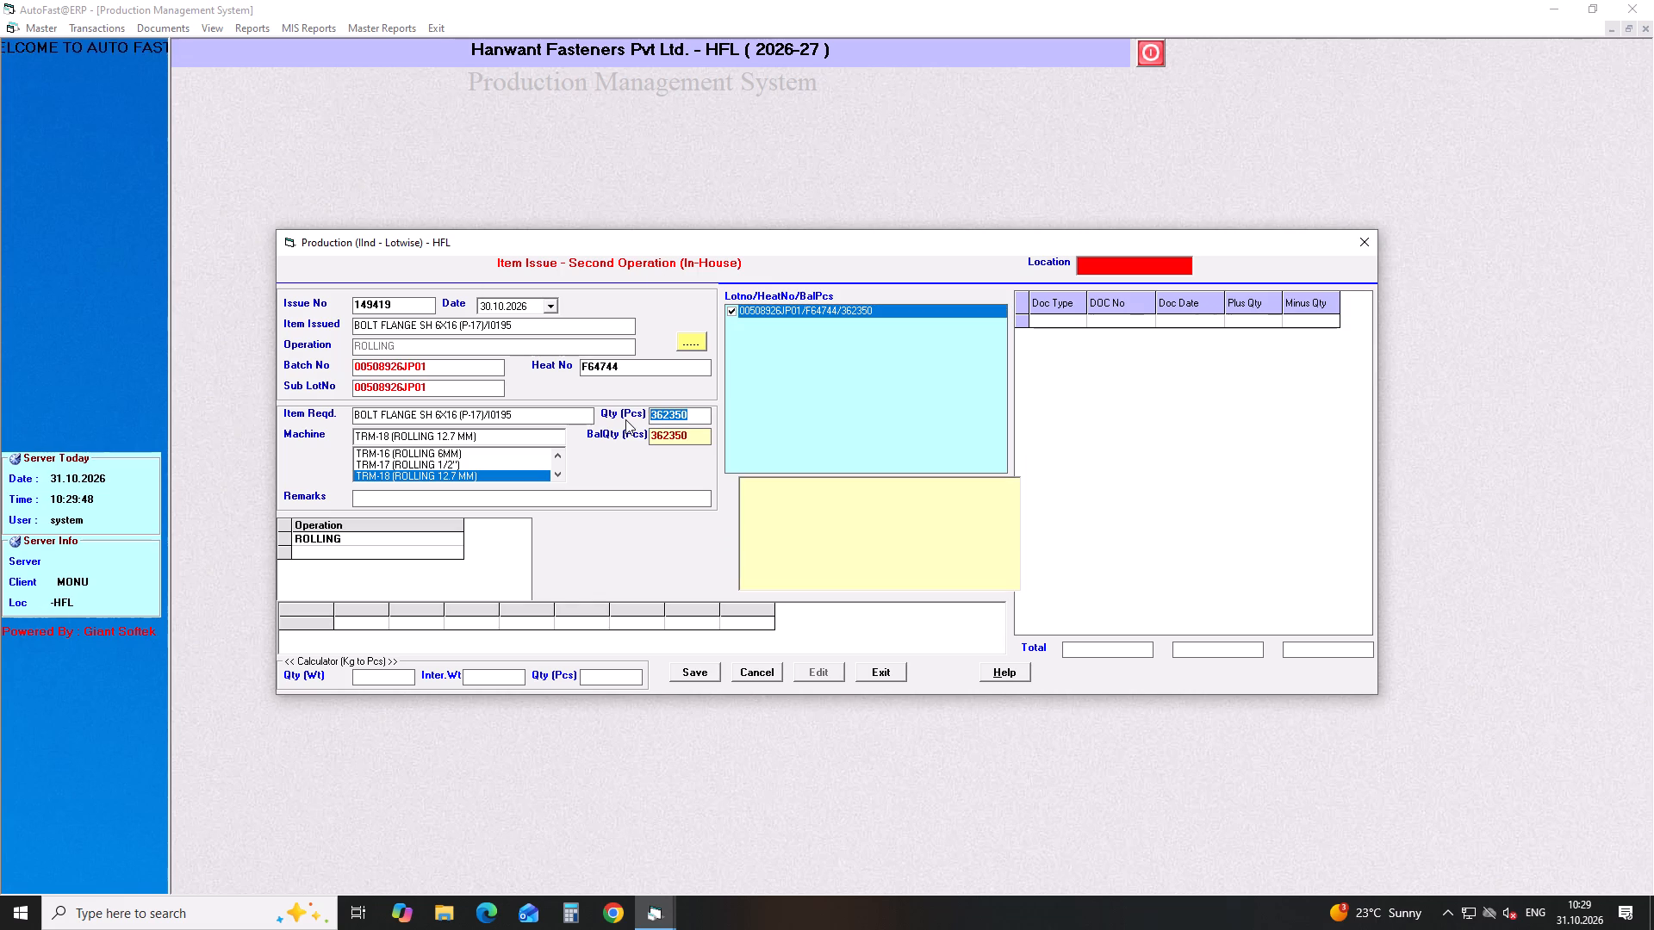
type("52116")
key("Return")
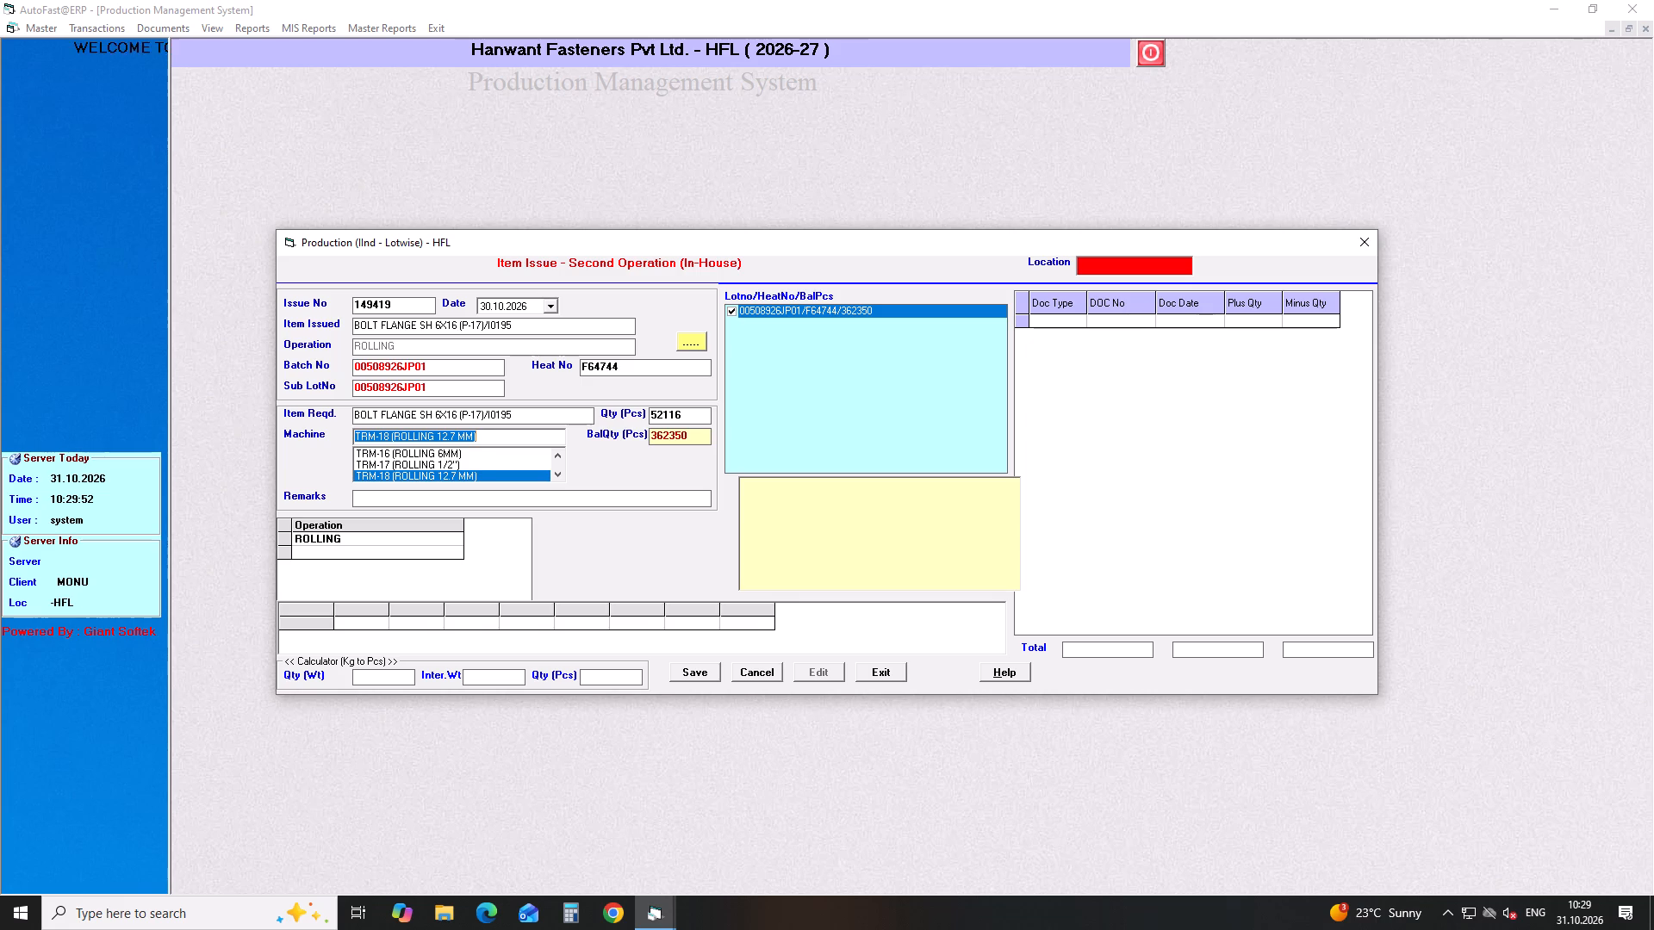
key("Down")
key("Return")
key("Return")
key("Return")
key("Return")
Start a new item issue dated 30.10.2026 for SHCS M10X1.5X35 GR 12.9 F/T BLK SEMI-FINISH/I0038 with operation ROLLING.
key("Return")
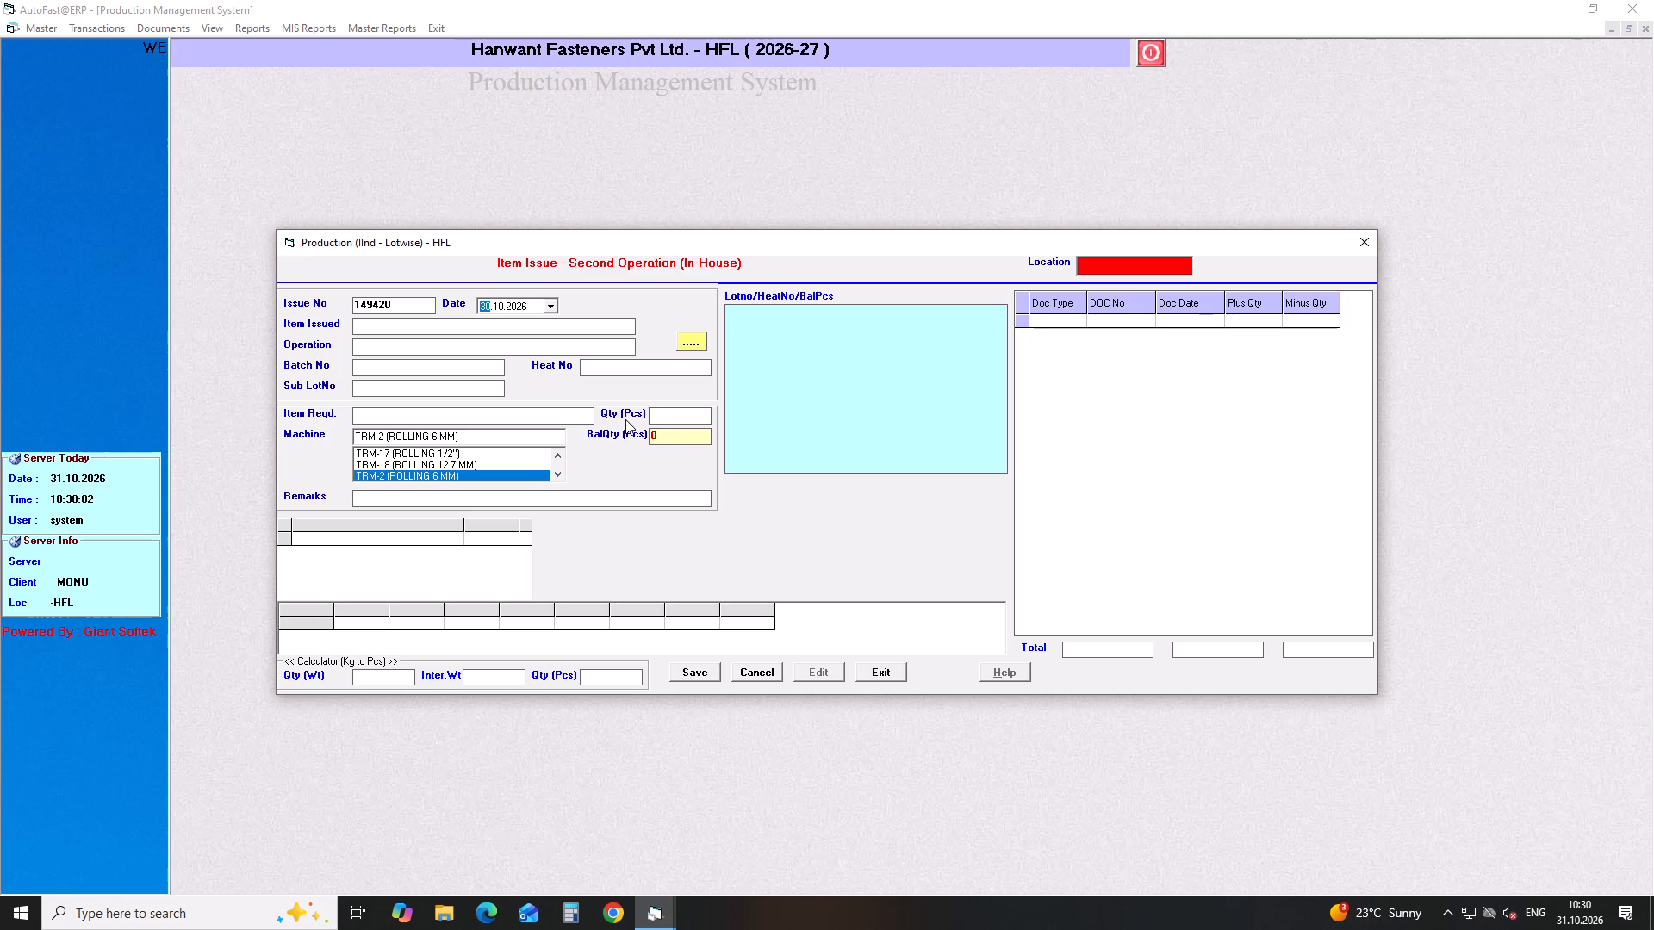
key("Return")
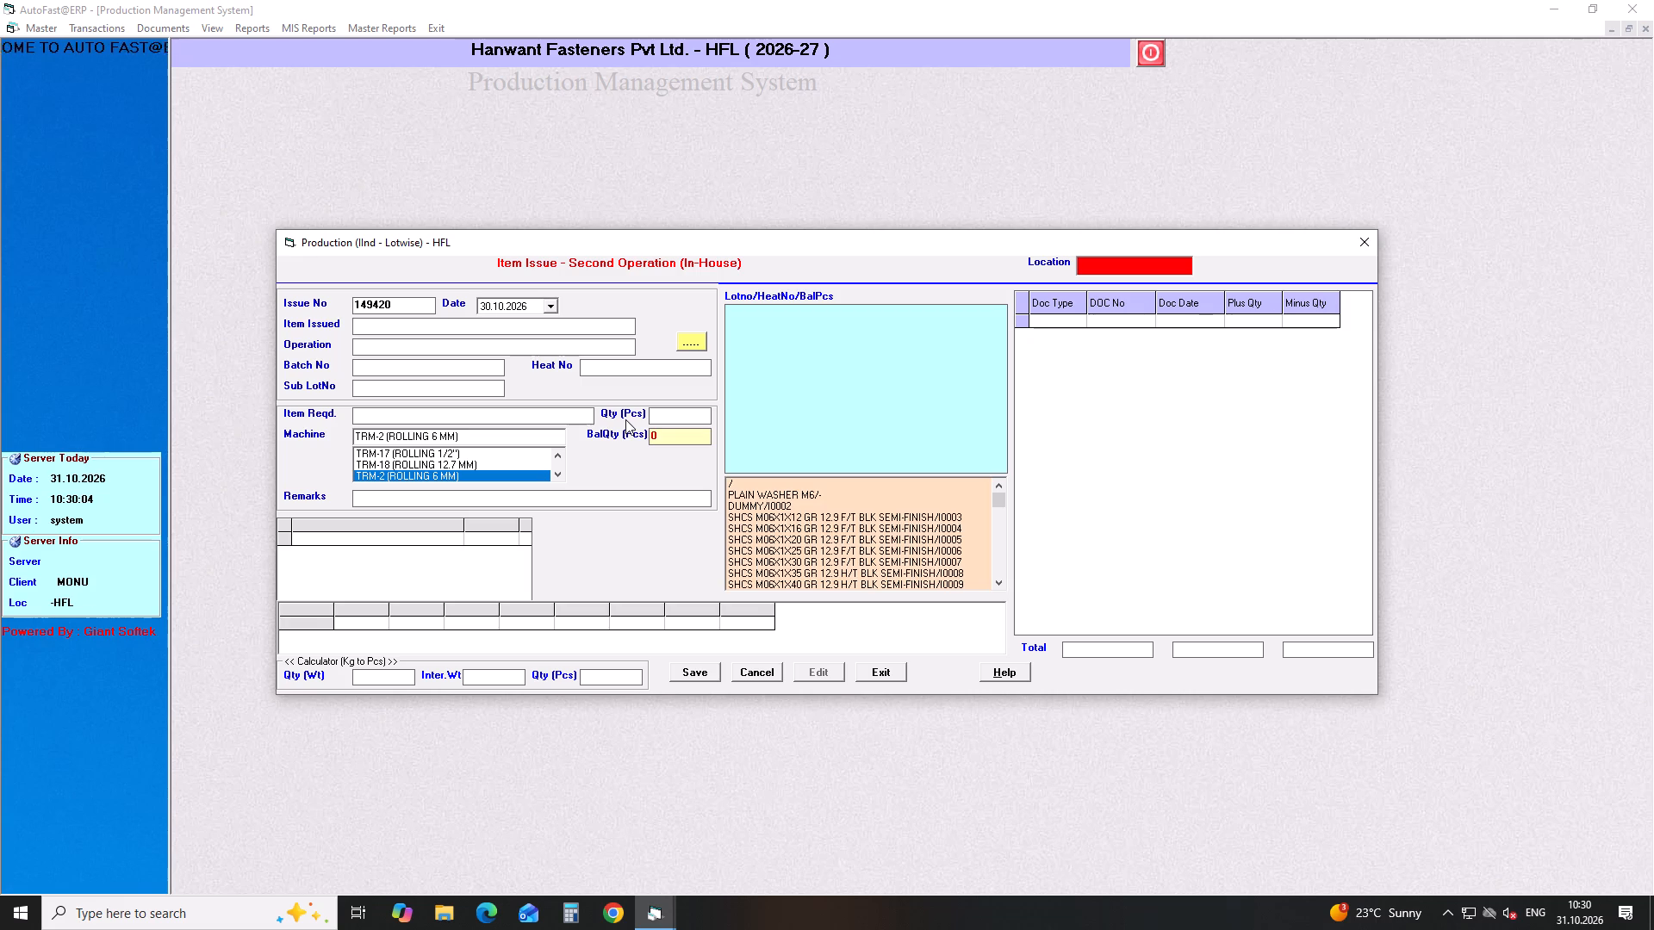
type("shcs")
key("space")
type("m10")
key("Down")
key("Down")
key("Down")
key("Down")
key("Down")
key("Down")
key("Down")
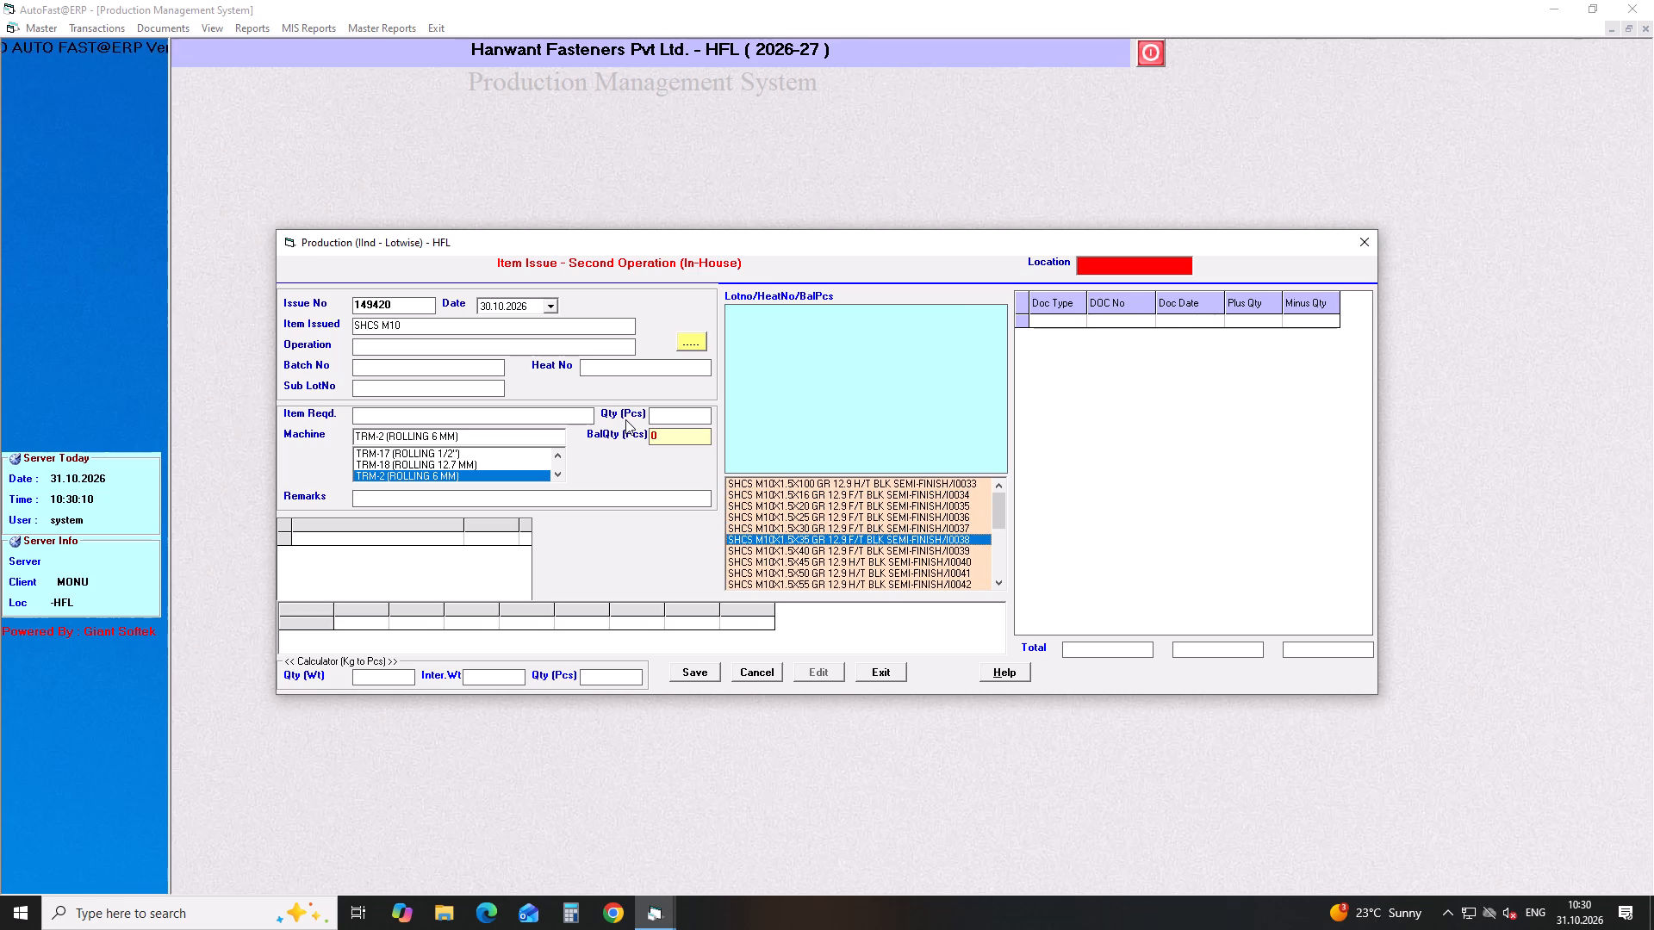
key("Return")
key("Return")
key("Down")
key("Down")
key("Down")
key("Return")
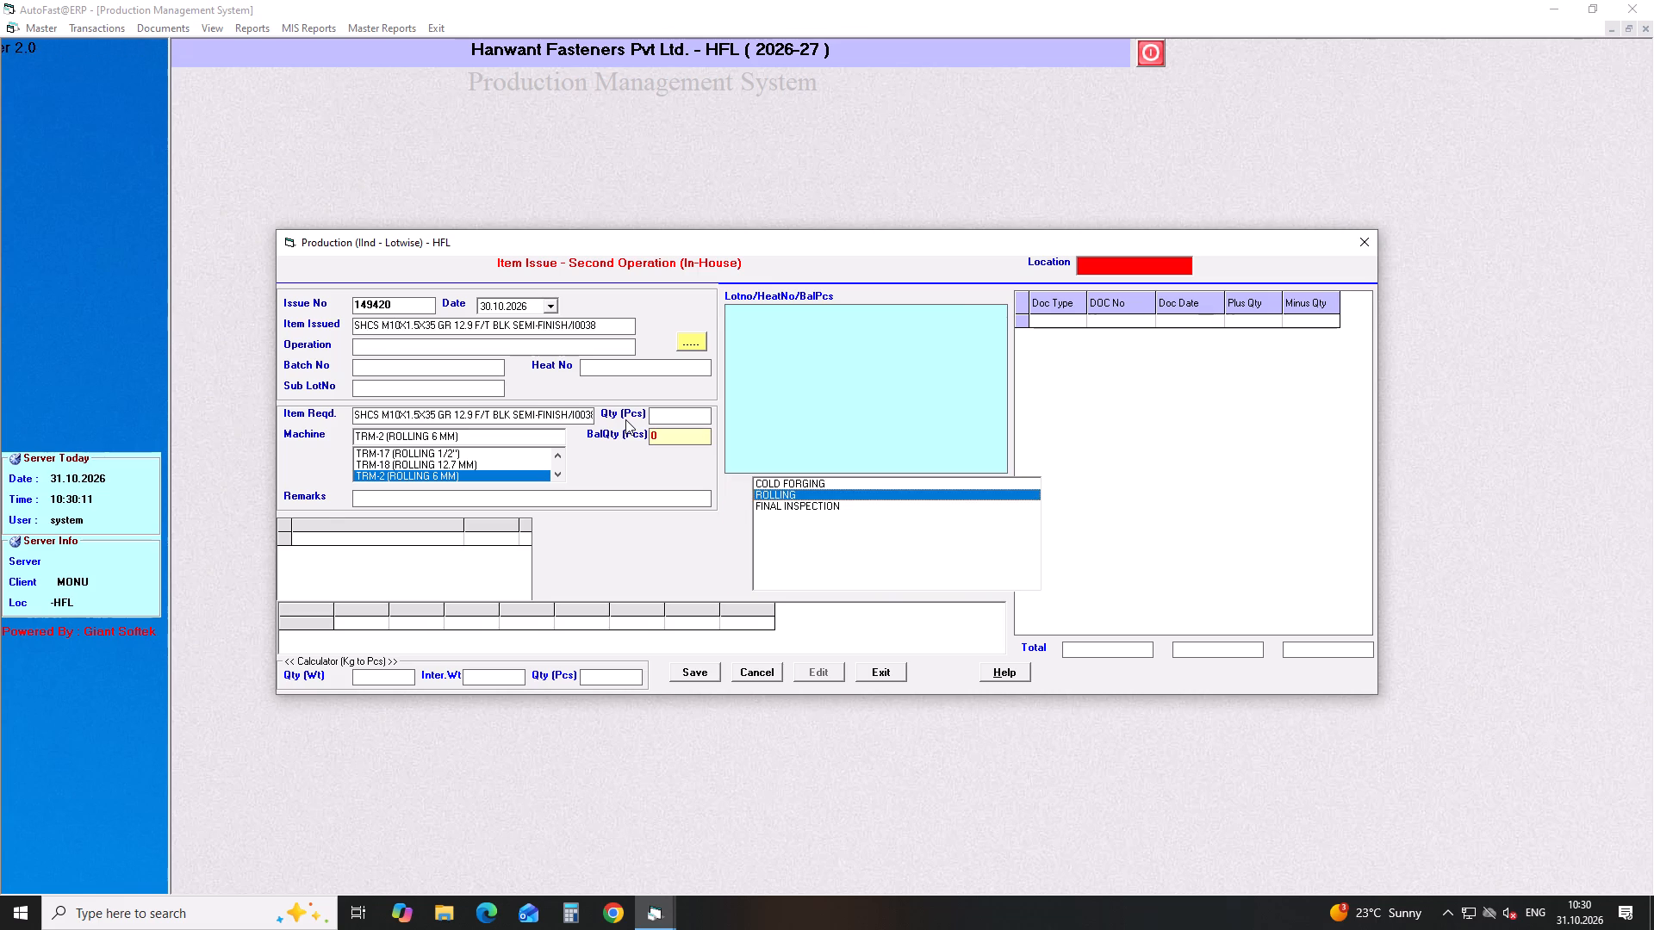
Issue 28521 pieces of lot 00496926JP02 to machine TRM-4 (ROLLING 3/8") and save the item issue.
left_click(729, 308)
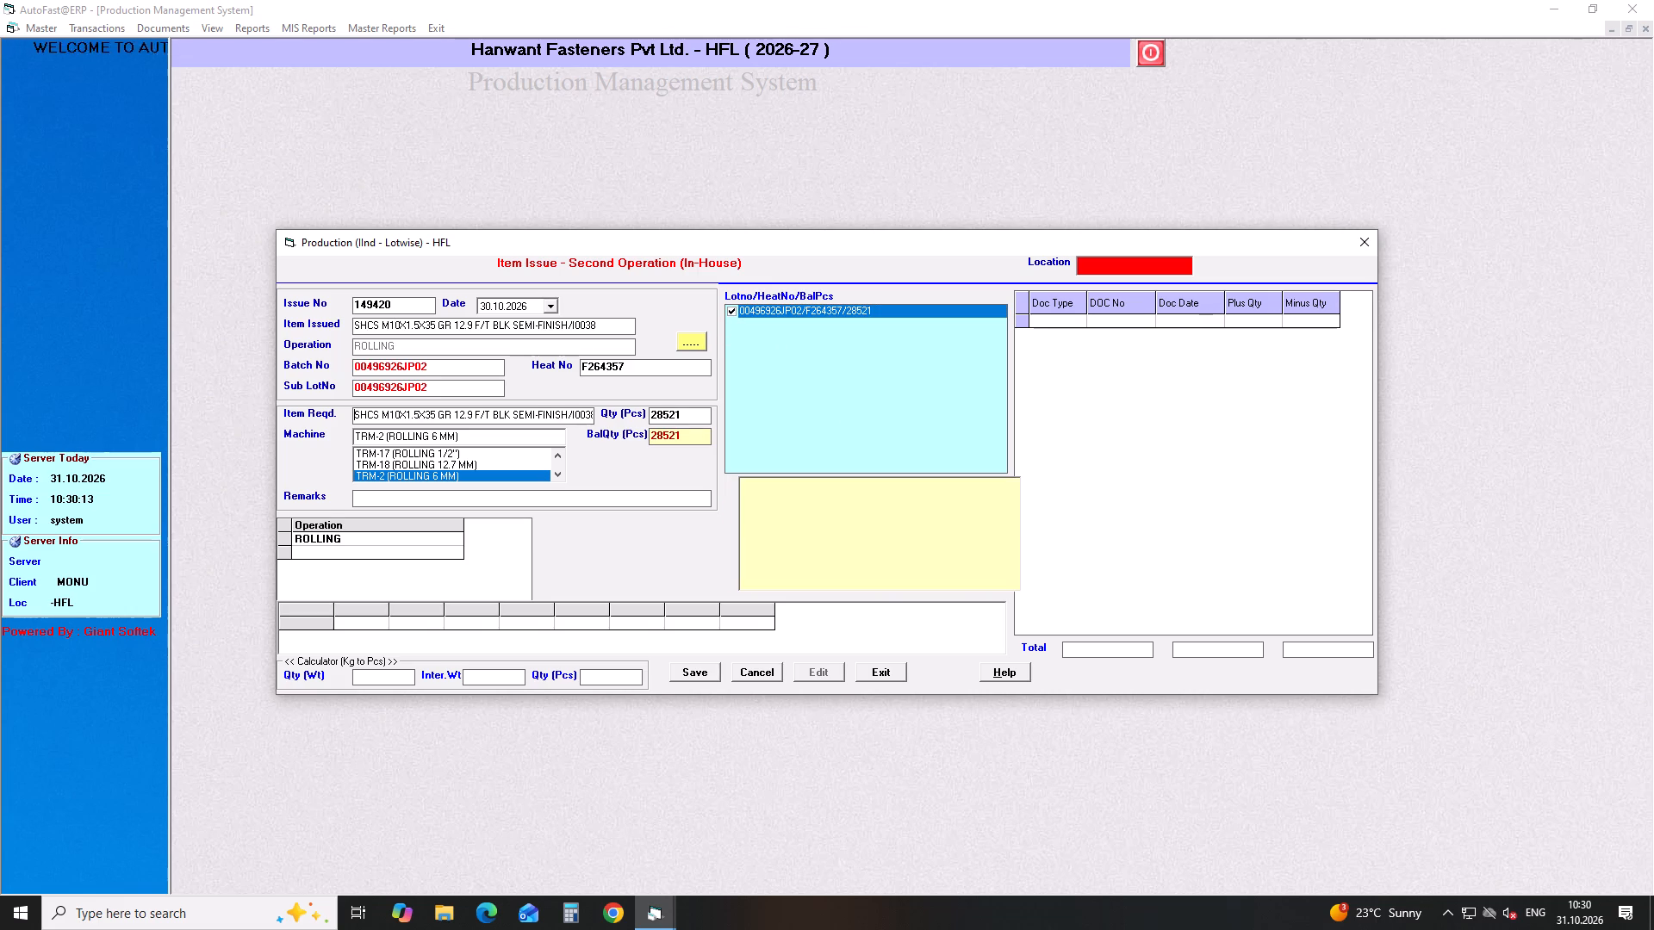
left_click_drag(691, 418, 610, 431)
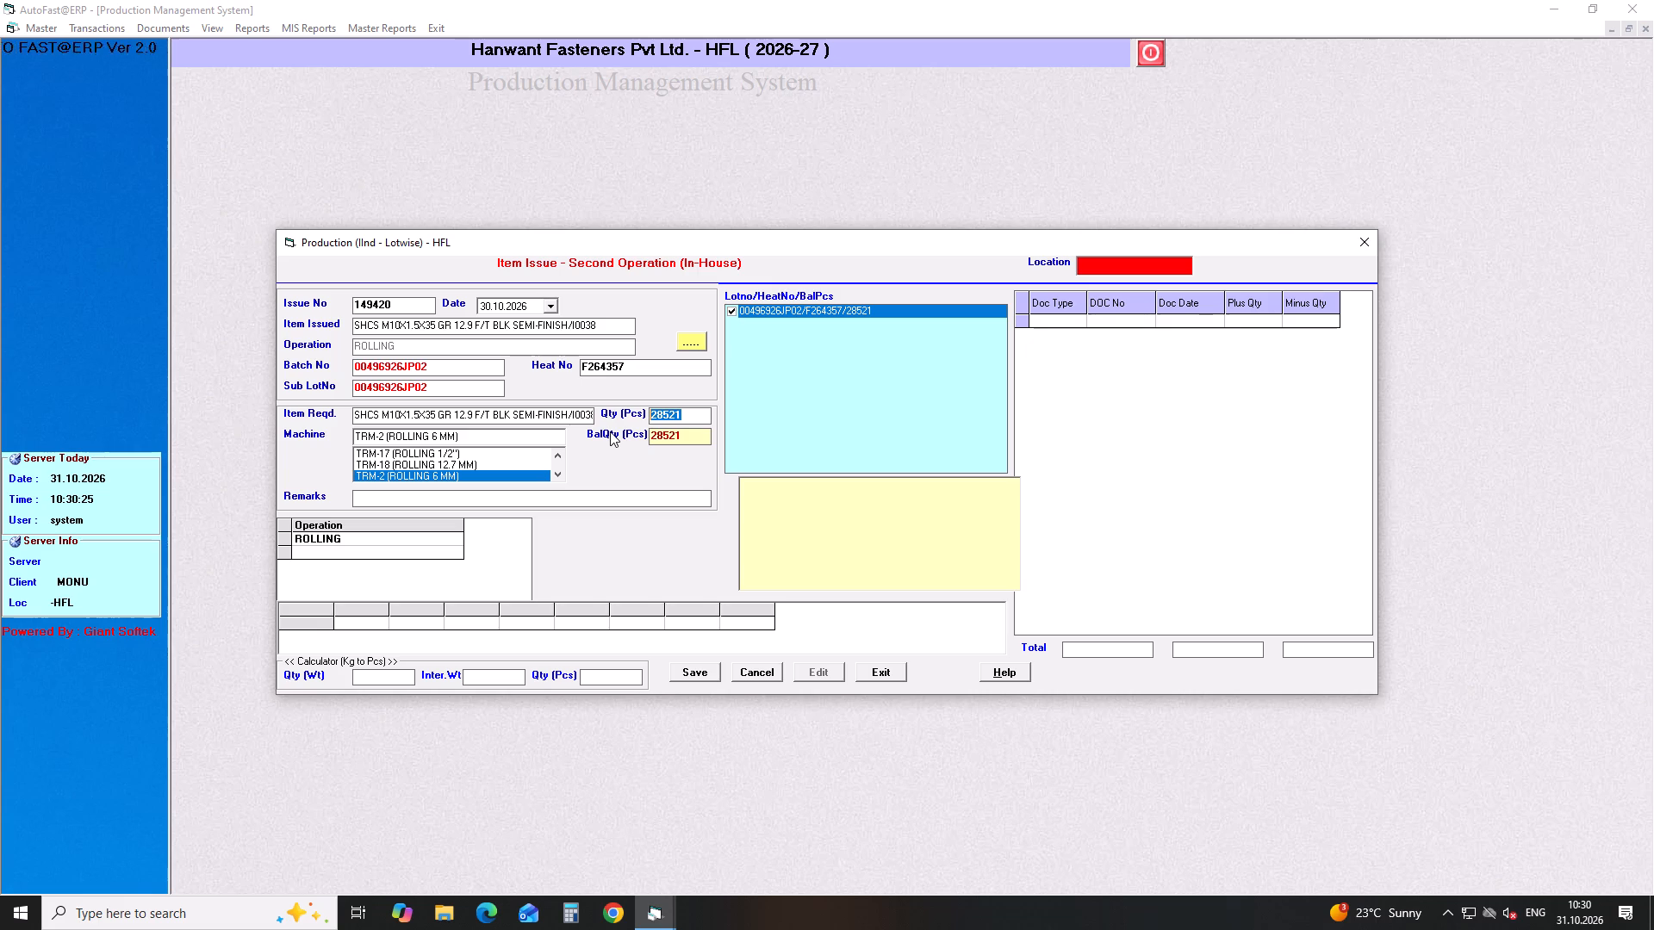
left_click(689, 415)
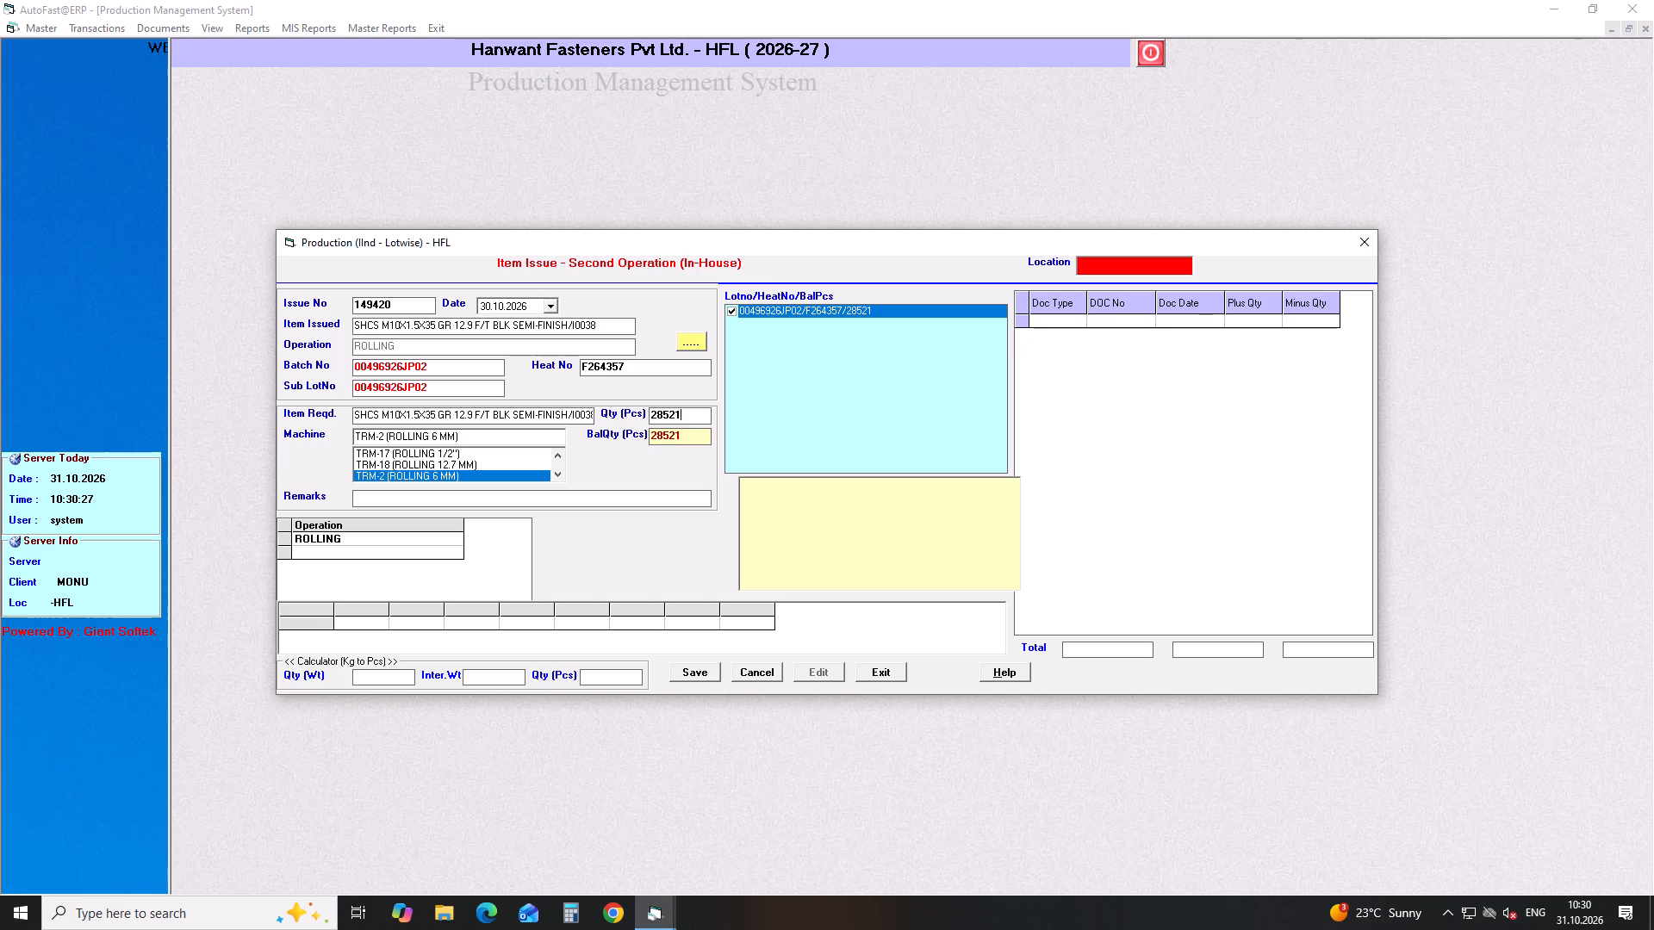
key("Return")
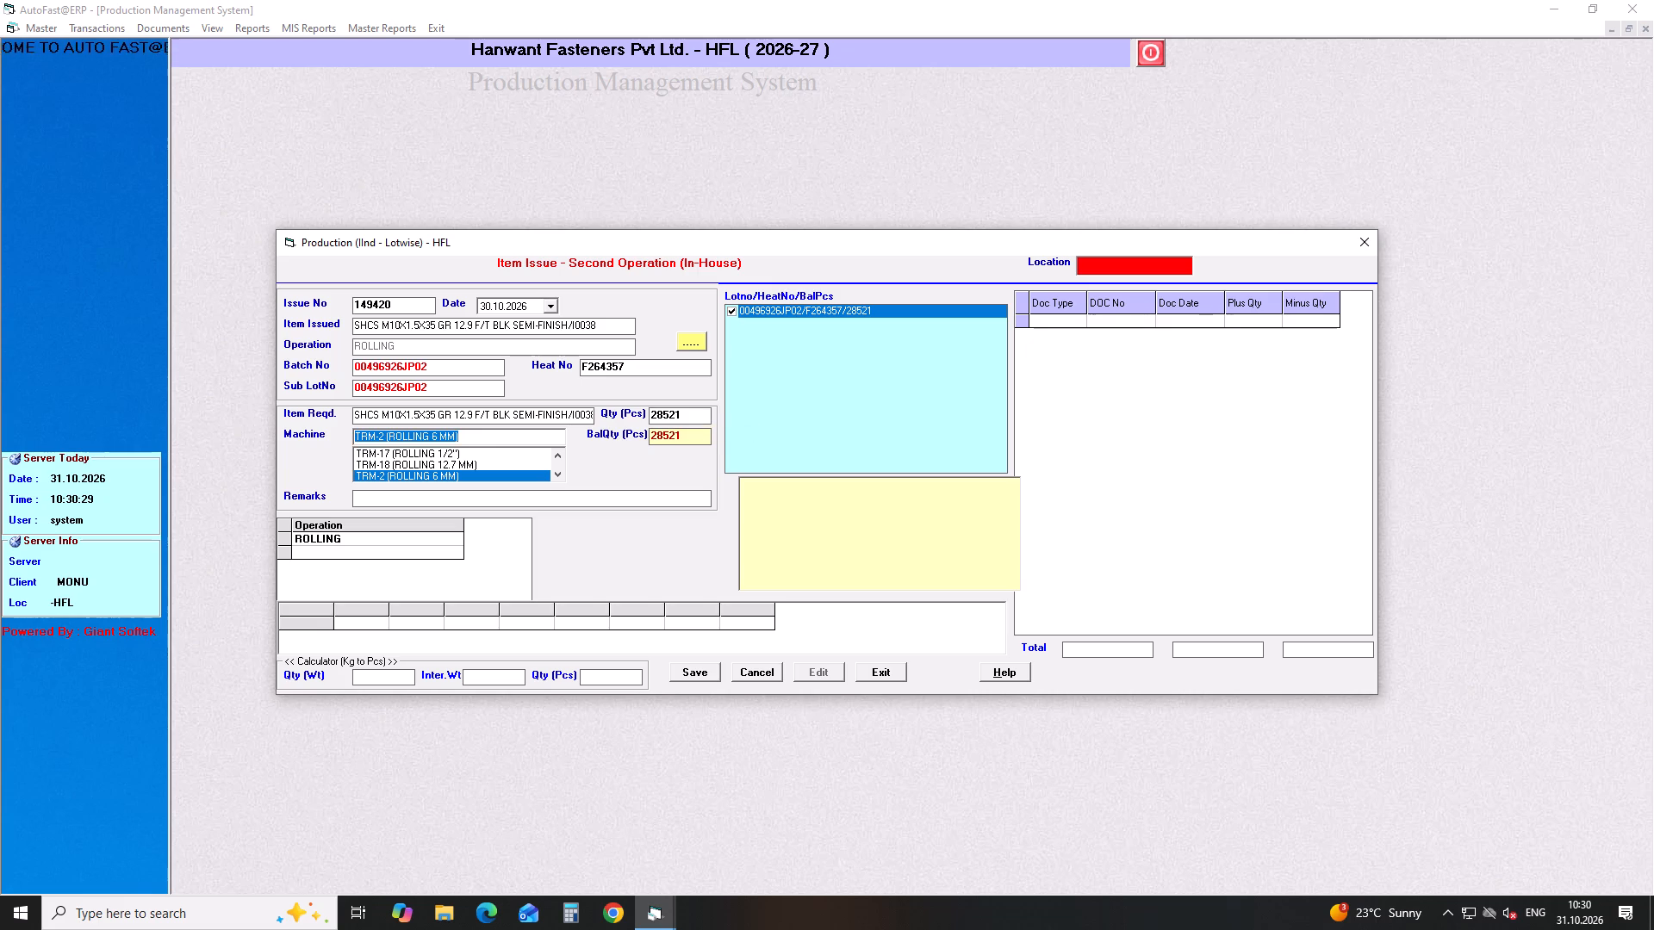
key("Down")
key("Down")
key("Return")
key("Return")
key("Return")
key("Return")
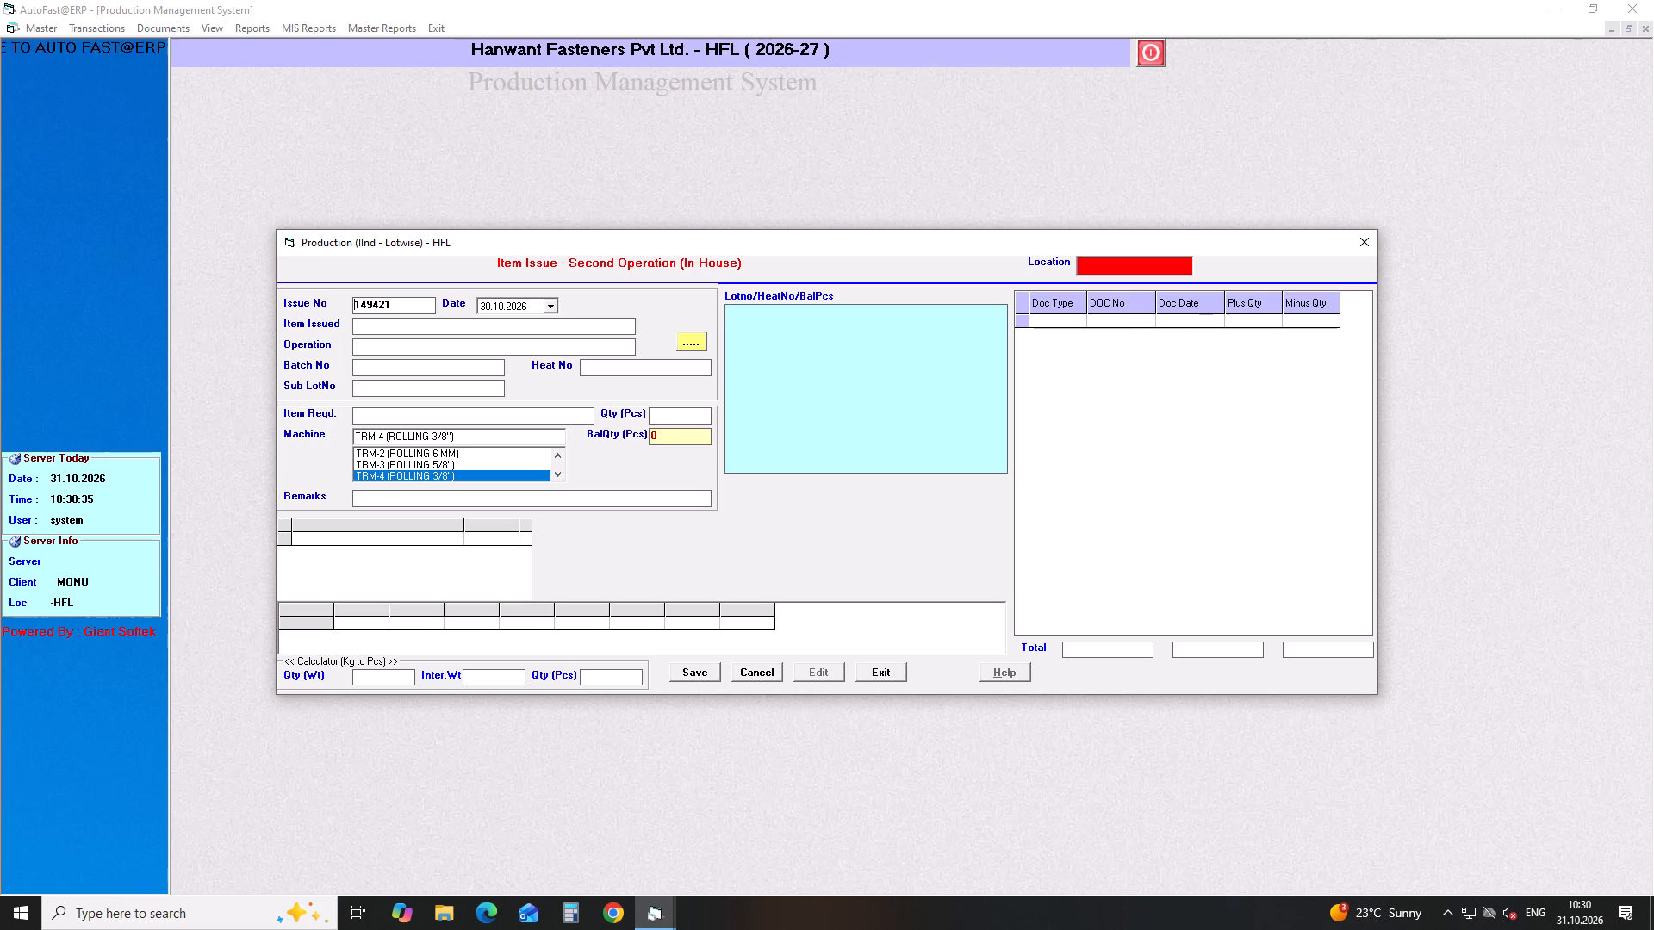
Start a new item issue dated 30.10.2026 for BOLT BODY COVER SET M6X10/I0178 with operation ROLLING.
key("Return")
key("Return")
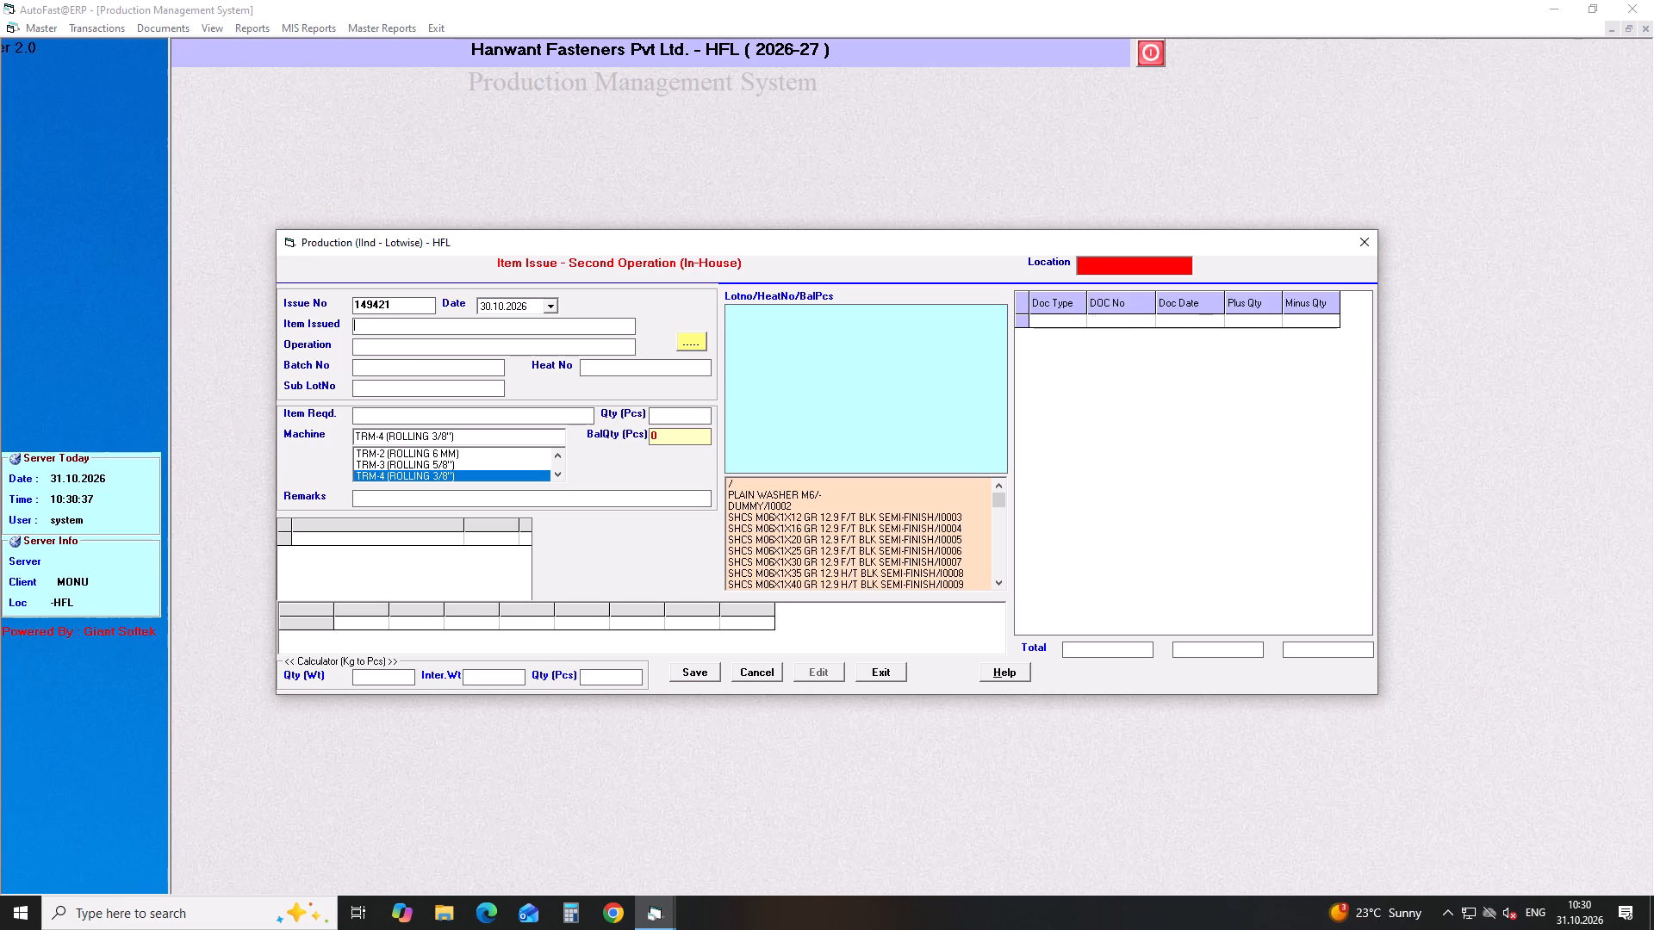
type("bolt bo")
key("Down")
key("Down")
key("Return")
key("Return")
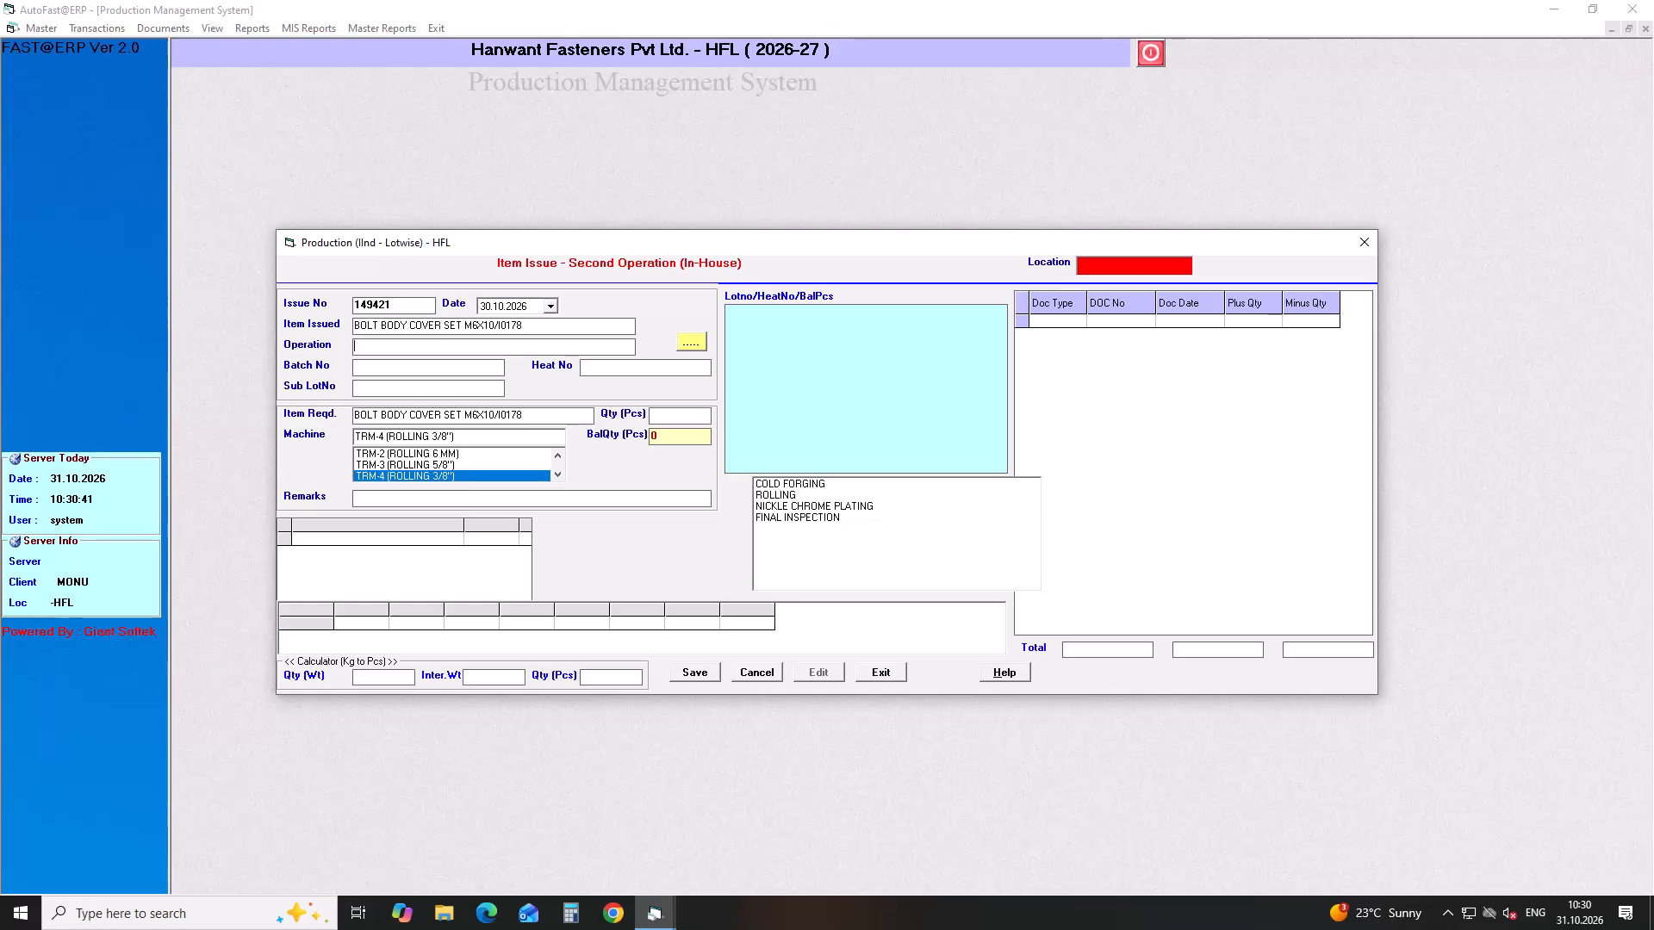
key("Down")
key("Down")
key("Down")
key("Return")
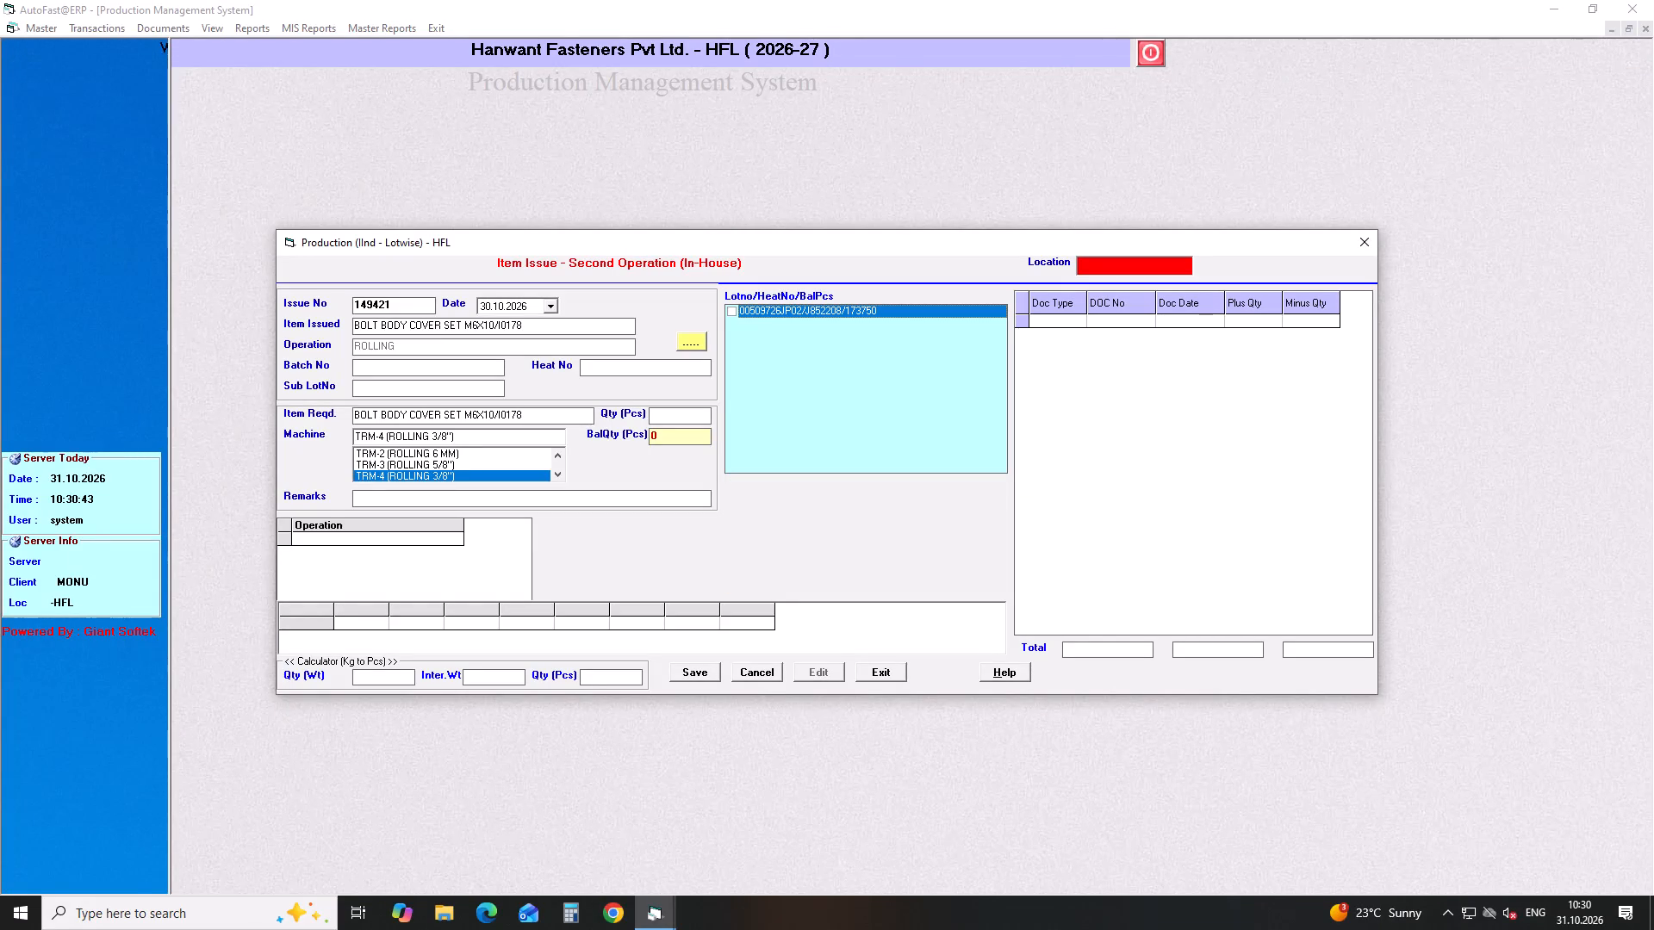
Issue 39880 pieces of lot 00509726JP02 to machine TRM-8 (ROLLING 6MM) and save the item issue.
left_click(738, 313)
left_click_drag(694, 415, 618, 415)
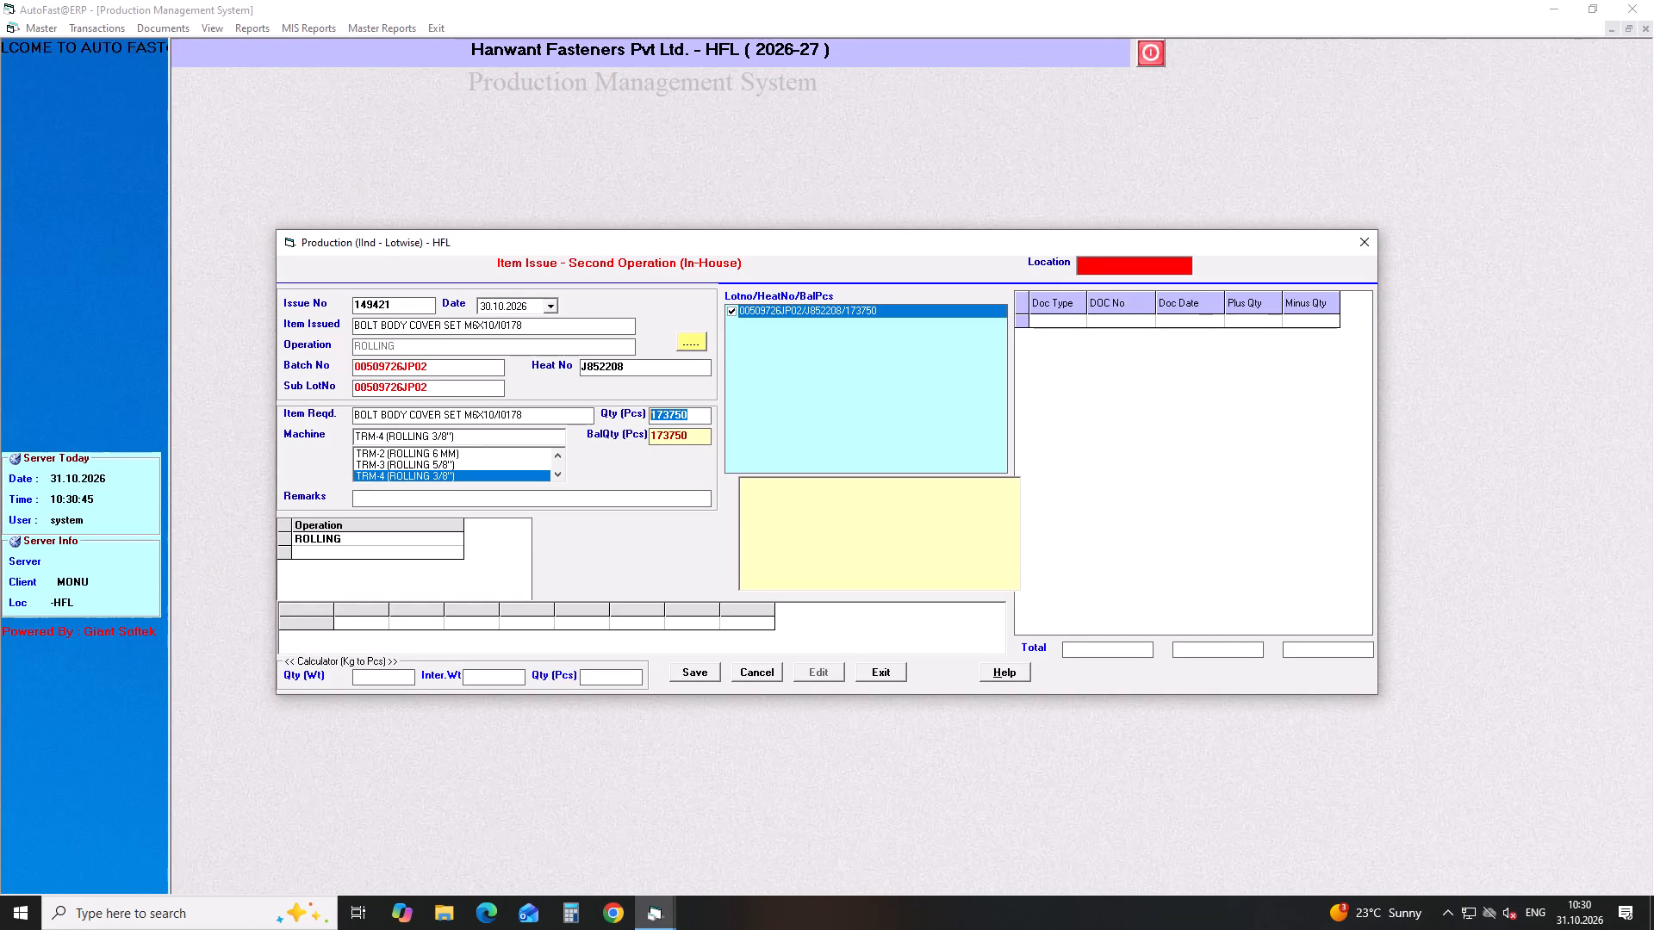
left_click_drag(618, 415, 597, 418)
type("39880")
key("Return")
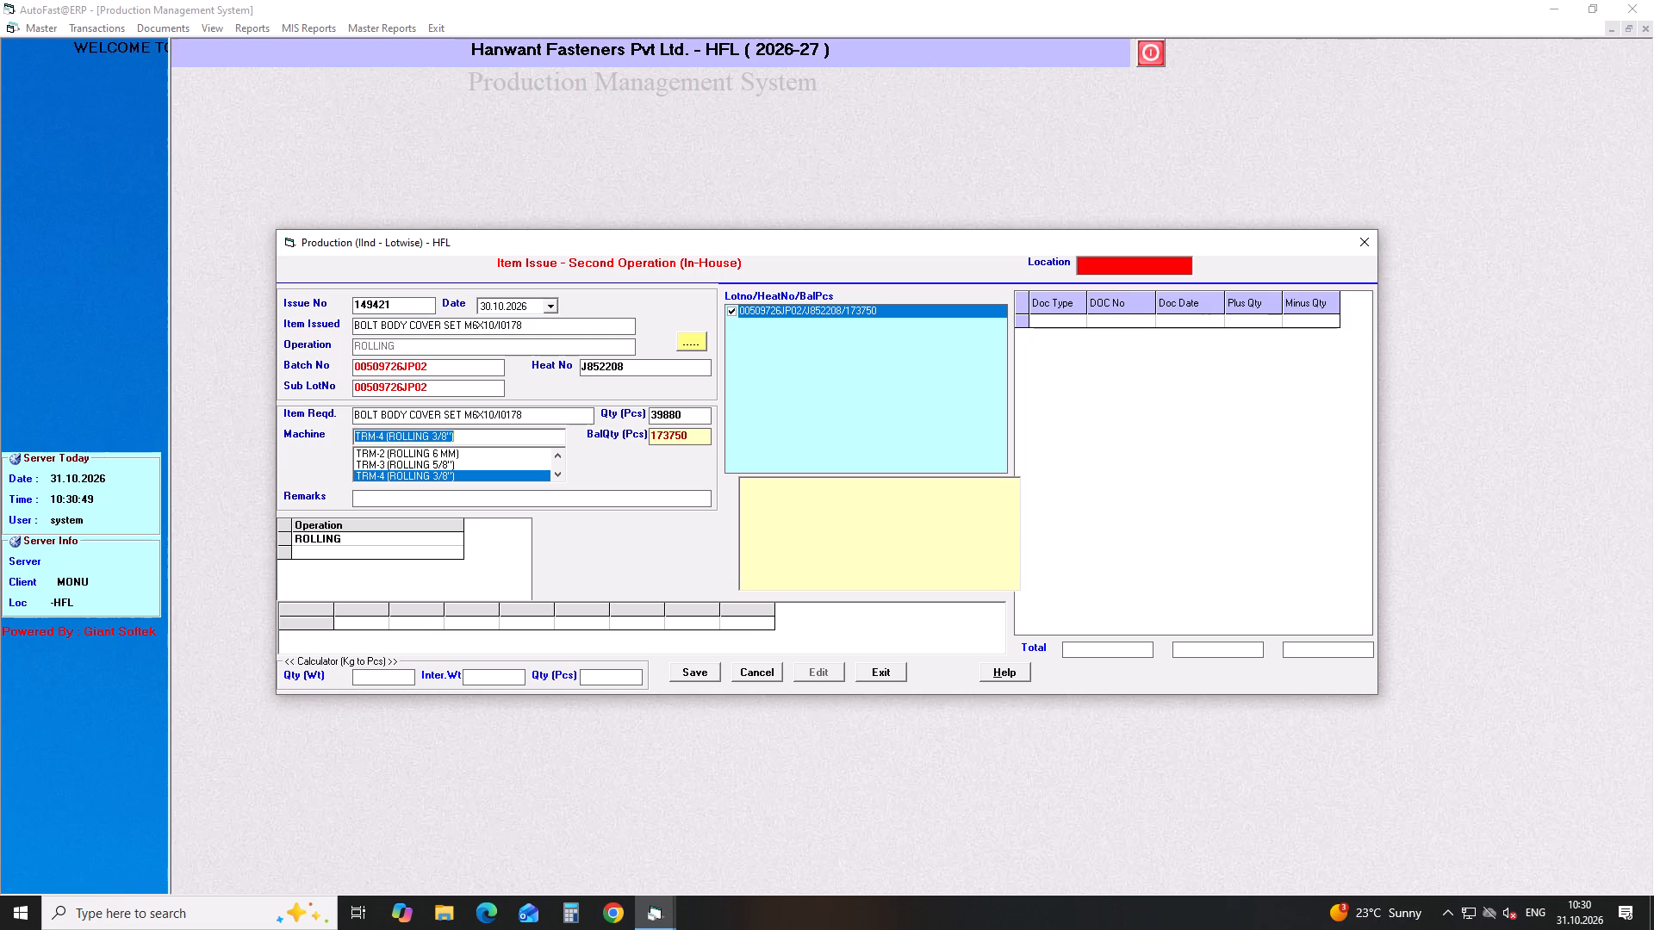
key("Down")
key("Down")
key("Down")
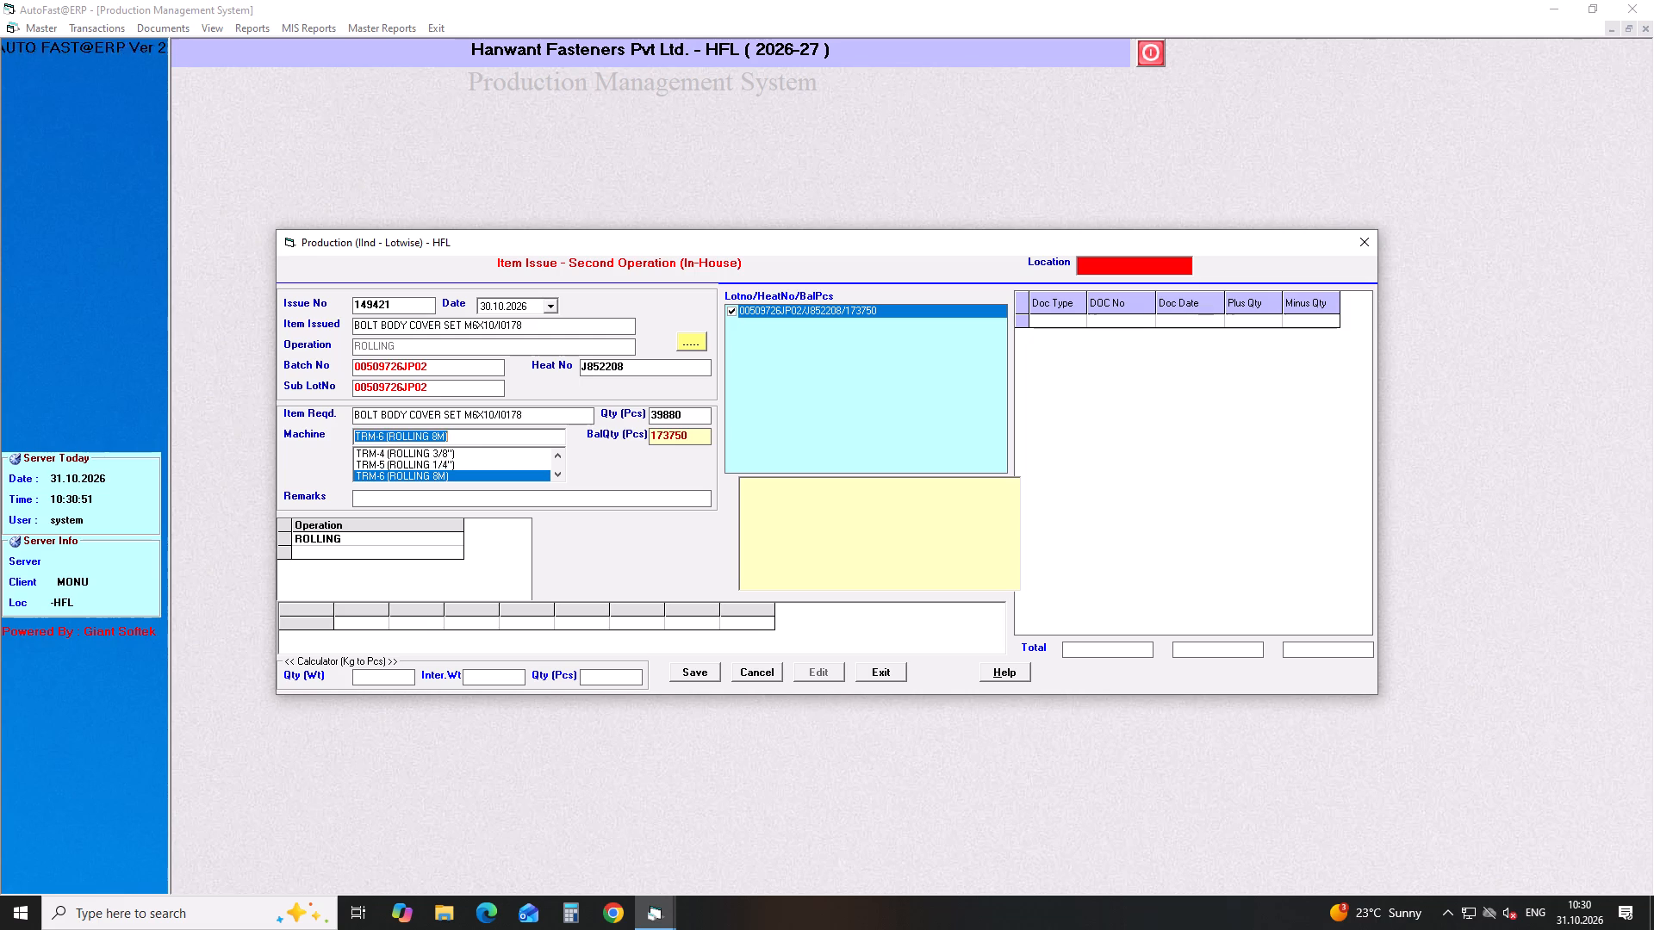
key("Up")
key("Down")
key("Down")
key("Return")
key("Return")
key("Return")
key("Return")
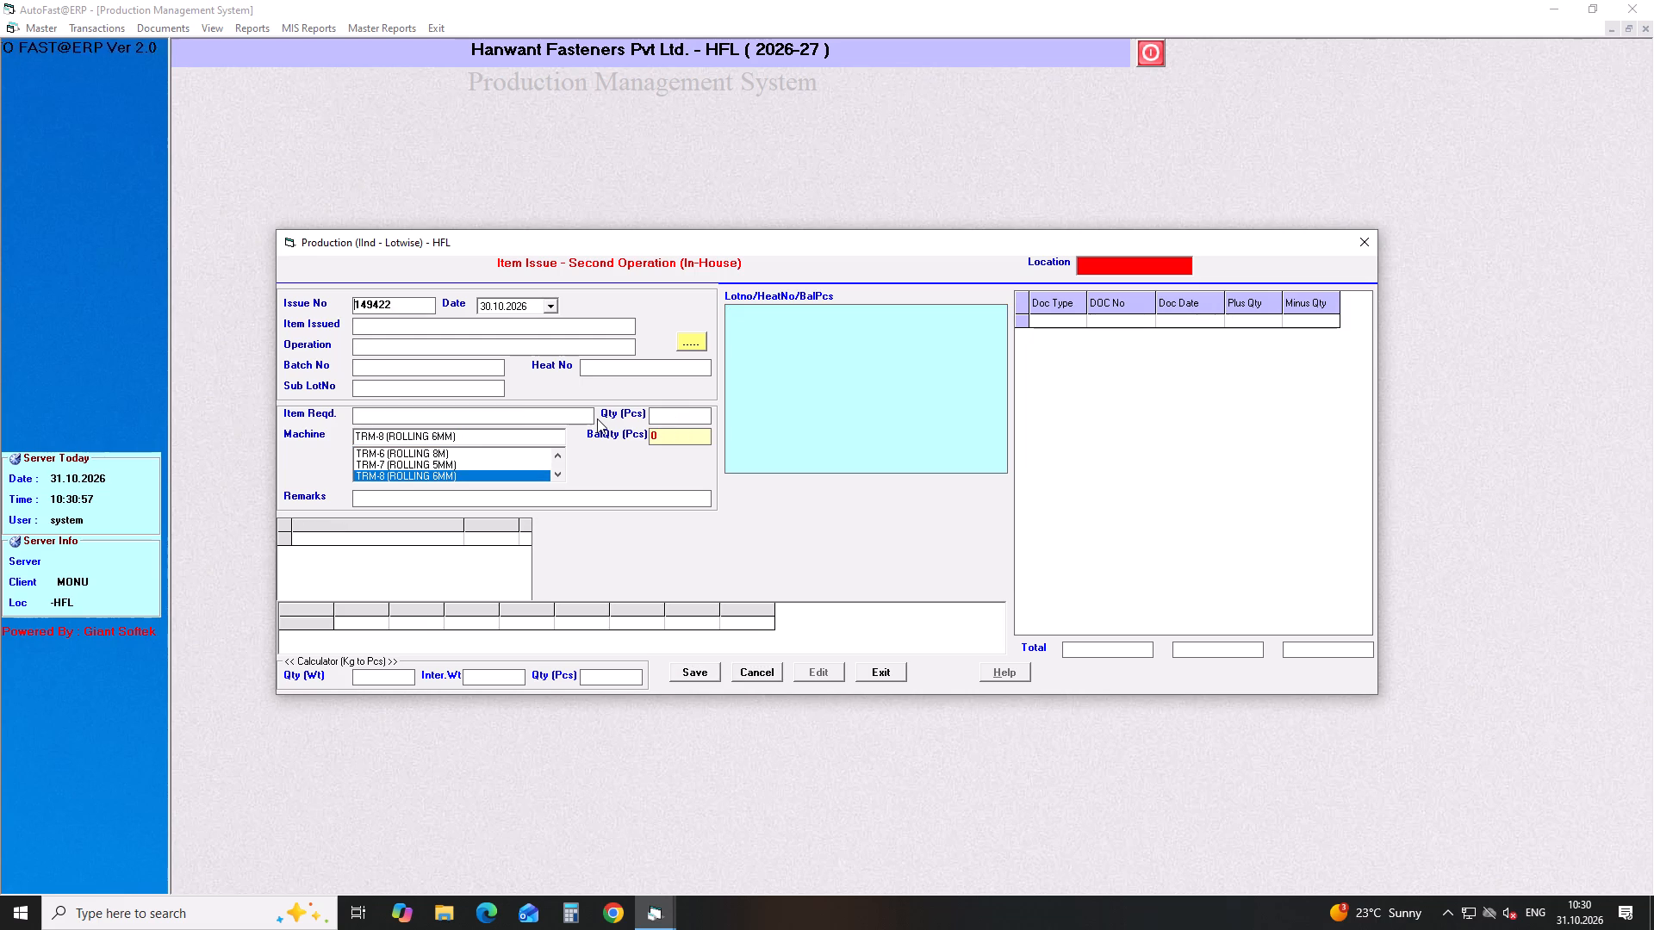
Start a new item issue dated 30.10.2026 for SCREW WASHER 5 X 25/I0296 with operation WASHER + ROLLING.
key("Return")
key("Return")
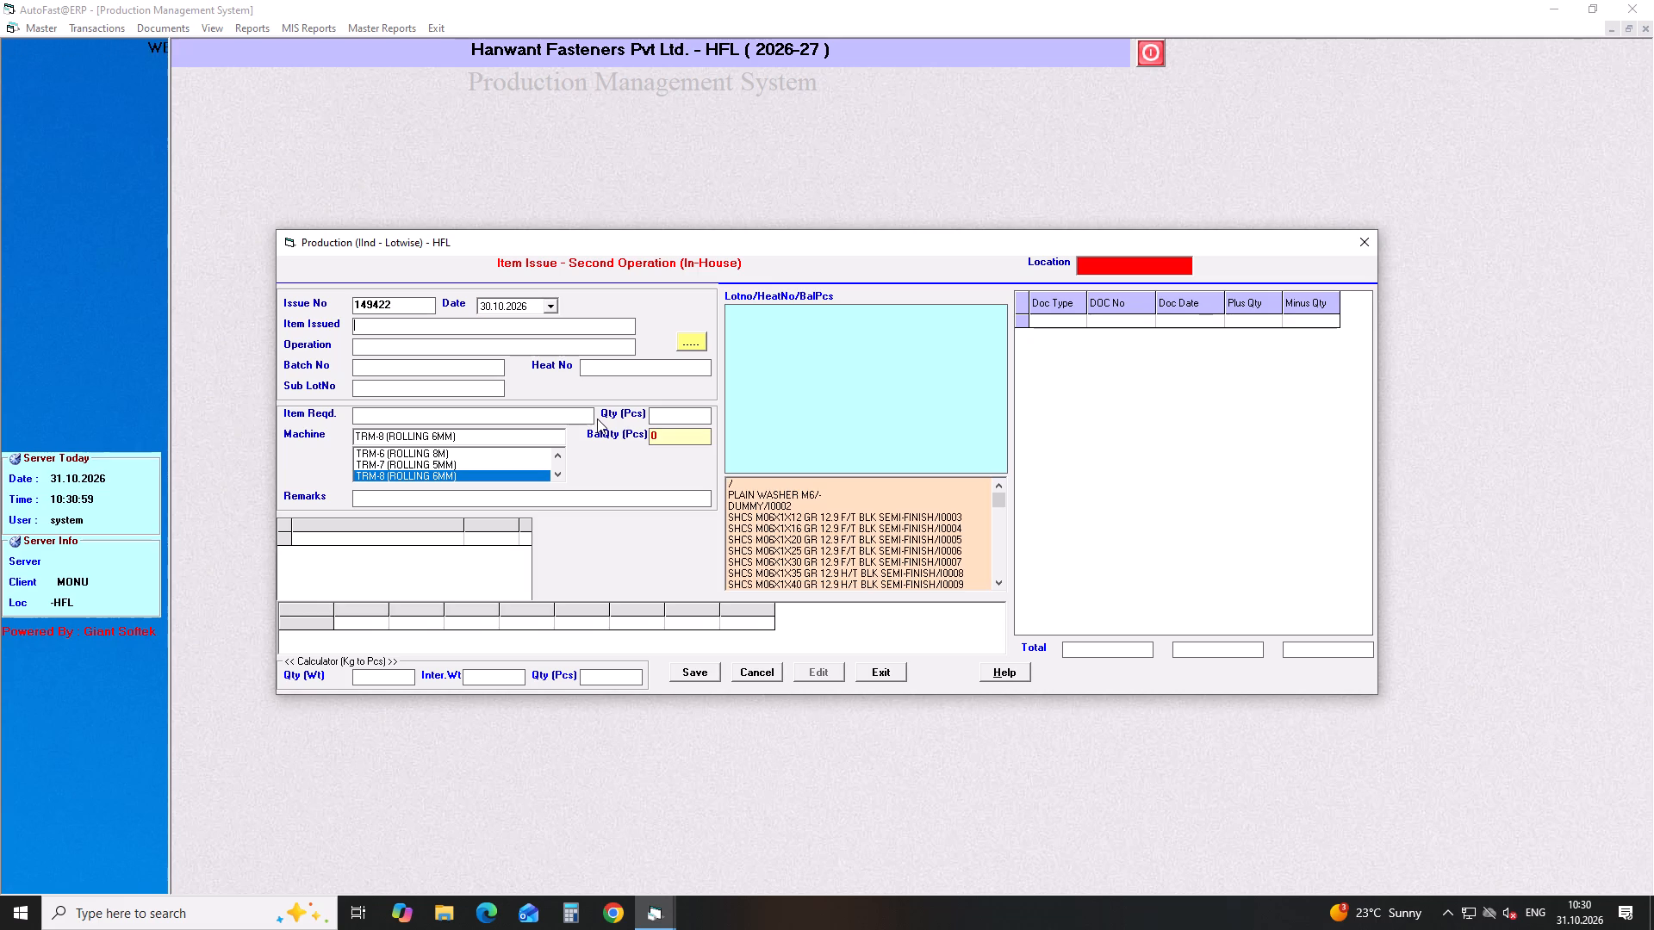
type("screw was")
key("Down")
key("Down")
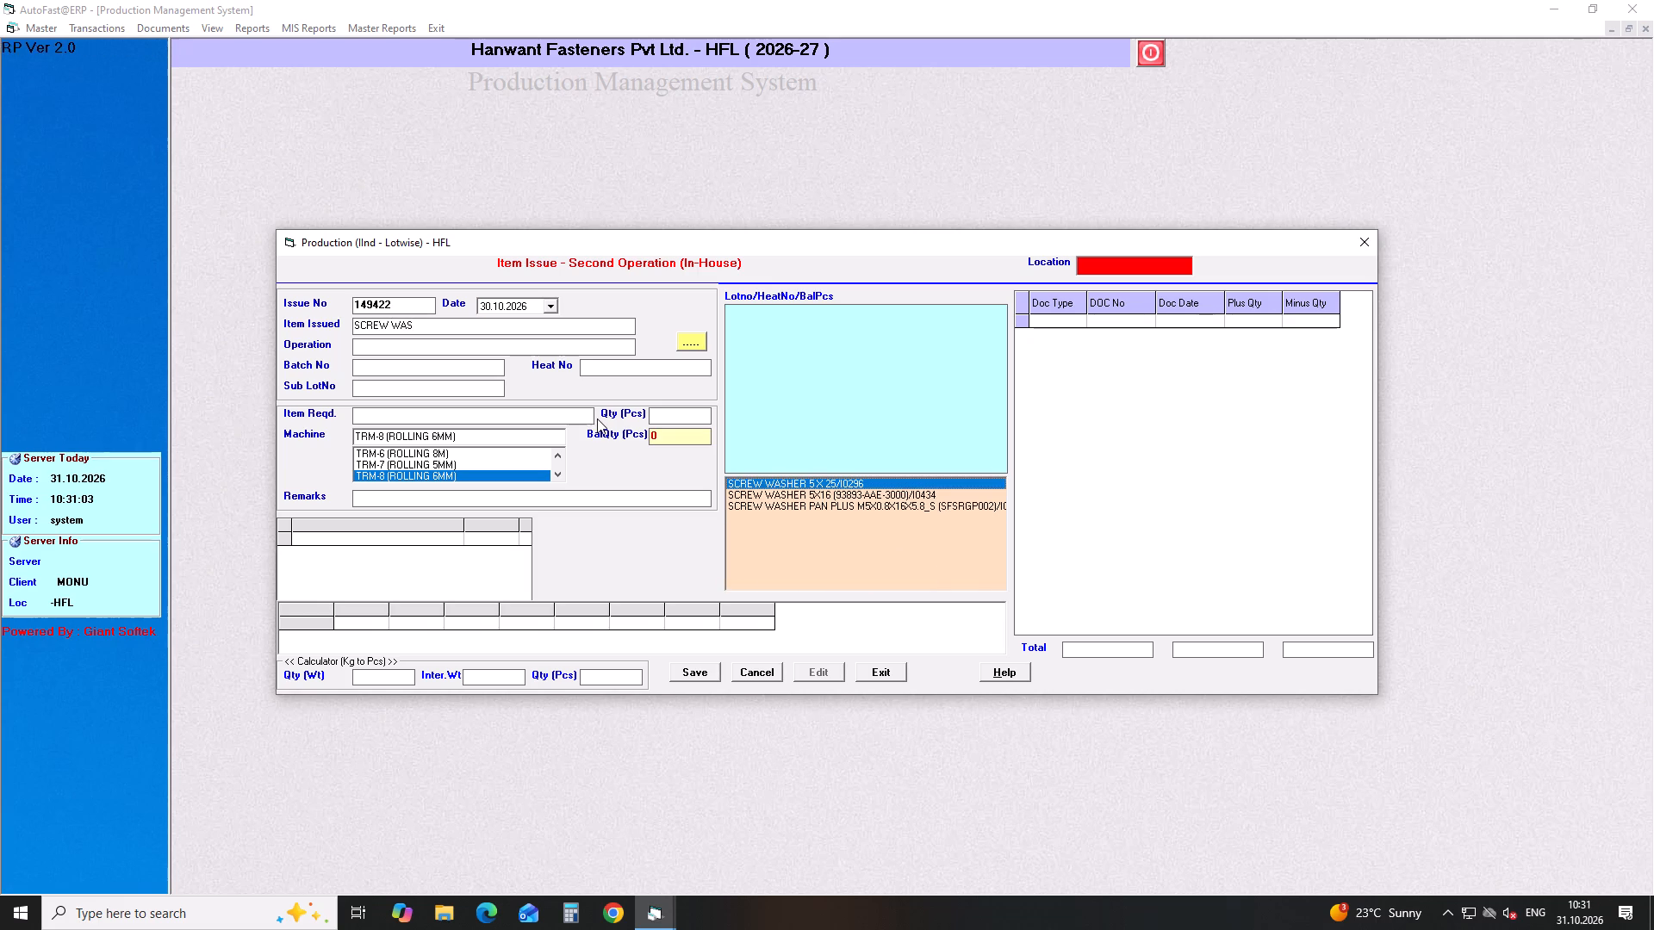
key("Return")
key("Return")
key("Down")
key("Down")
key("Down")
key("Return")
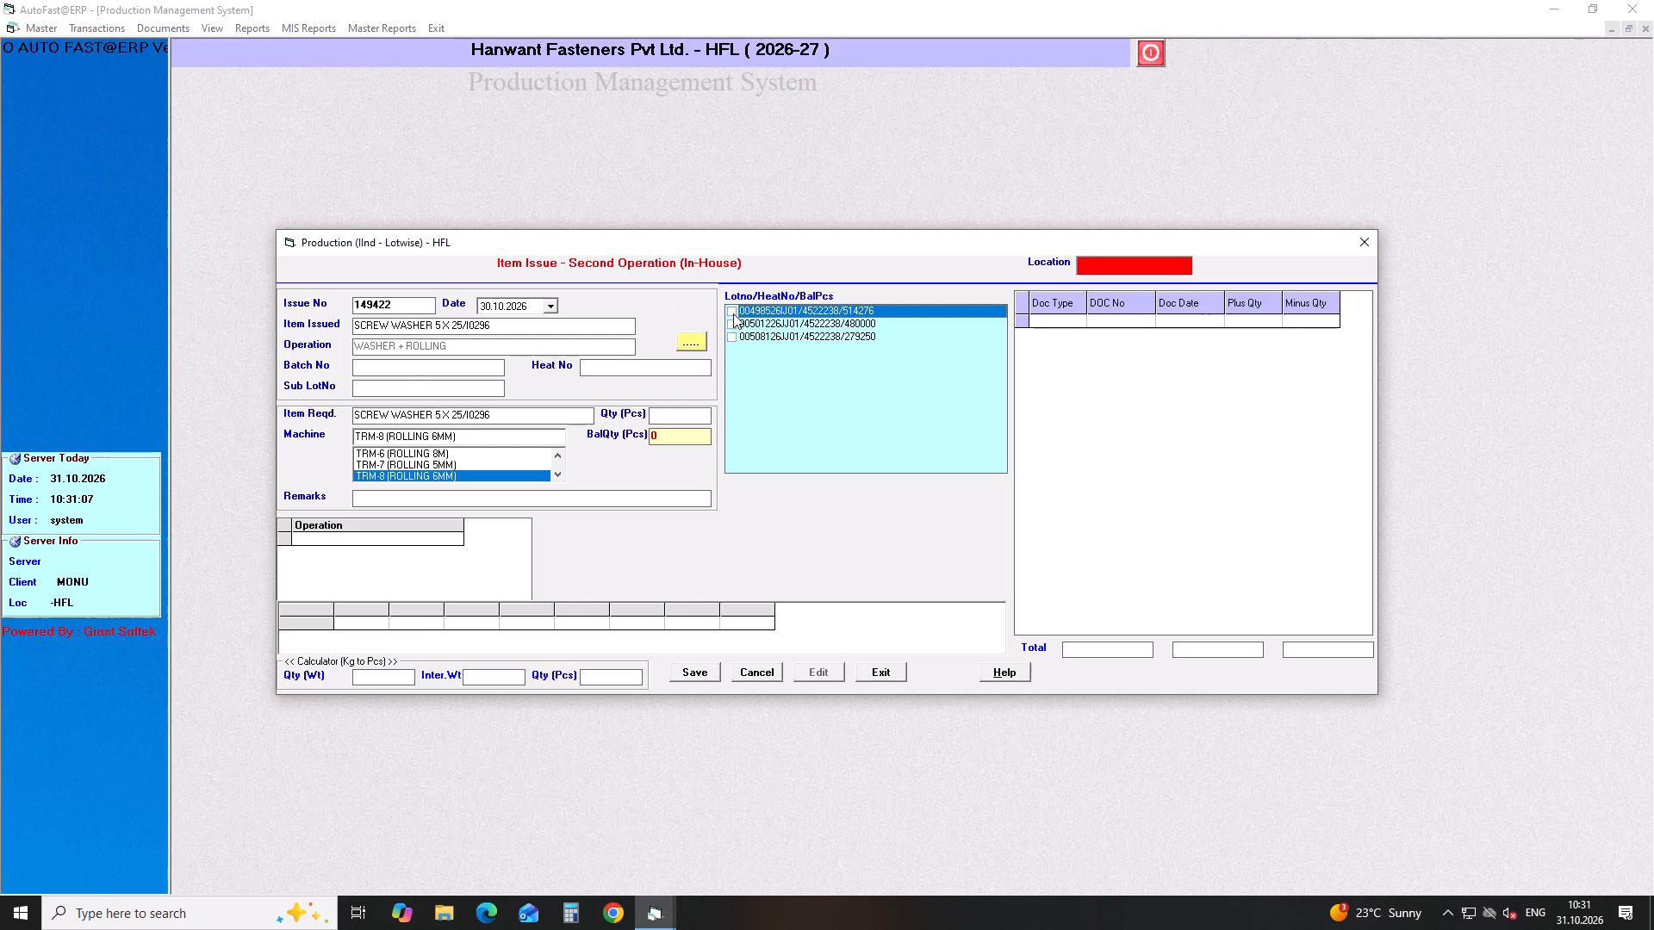
Issue 46624 pieces of lot 00498526IJ01 to machine TRM-15 ROLLING Special Purpose 6MM and save the item issue.
left_click(733, 313)
left_click_drag(694, 422, 618, 420)
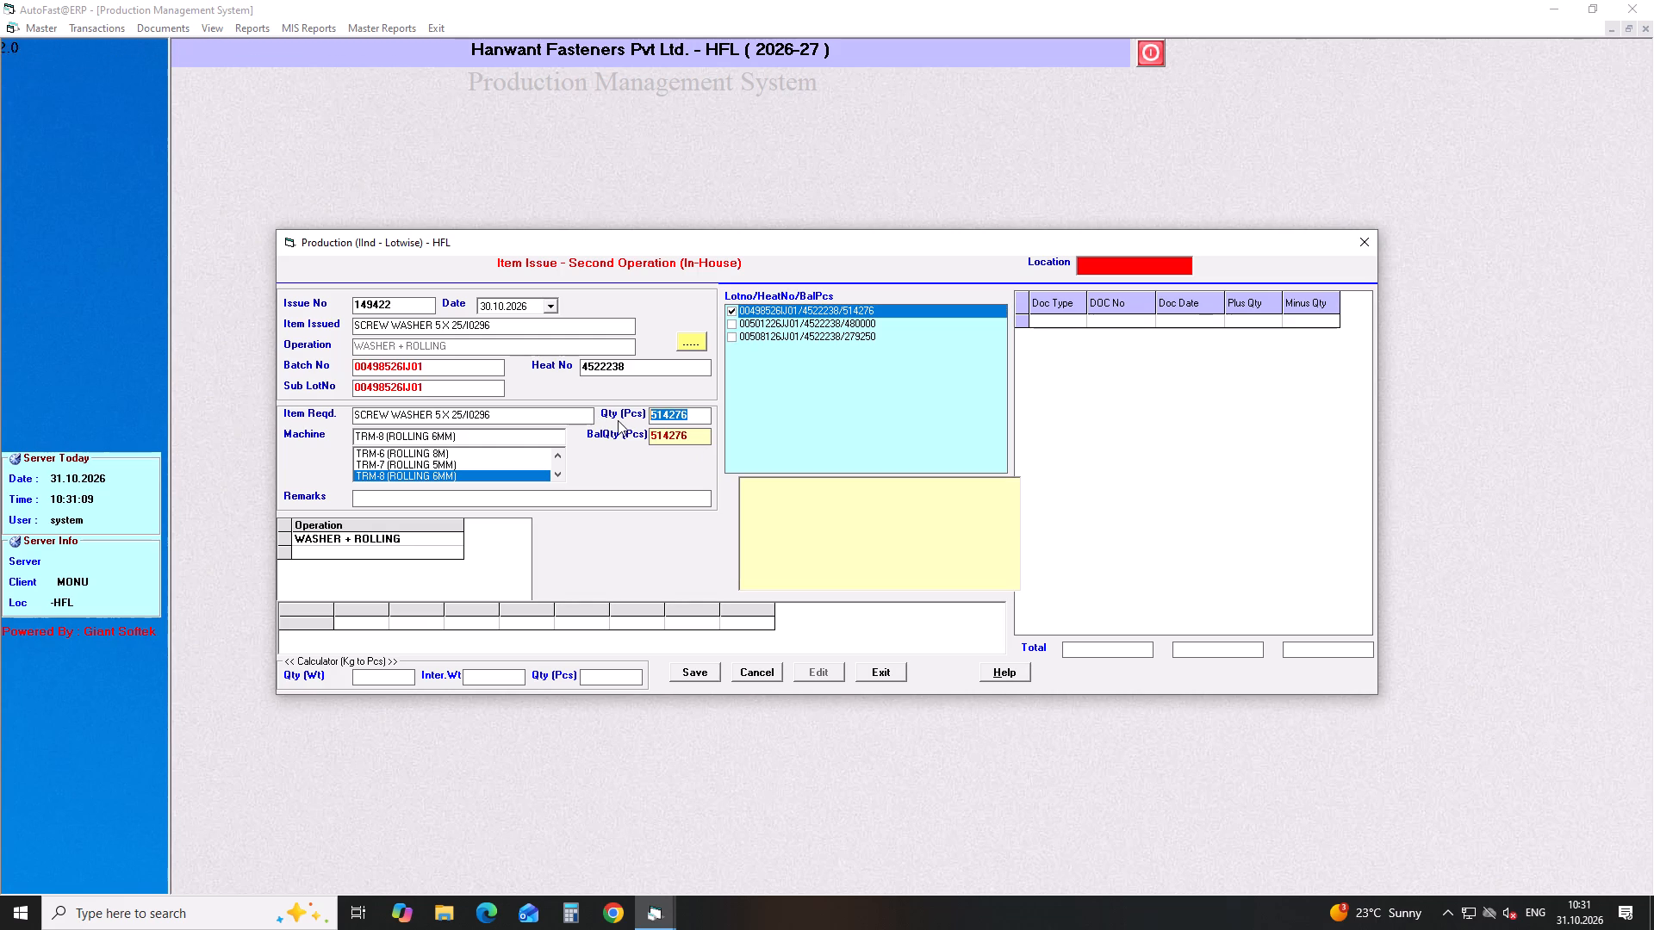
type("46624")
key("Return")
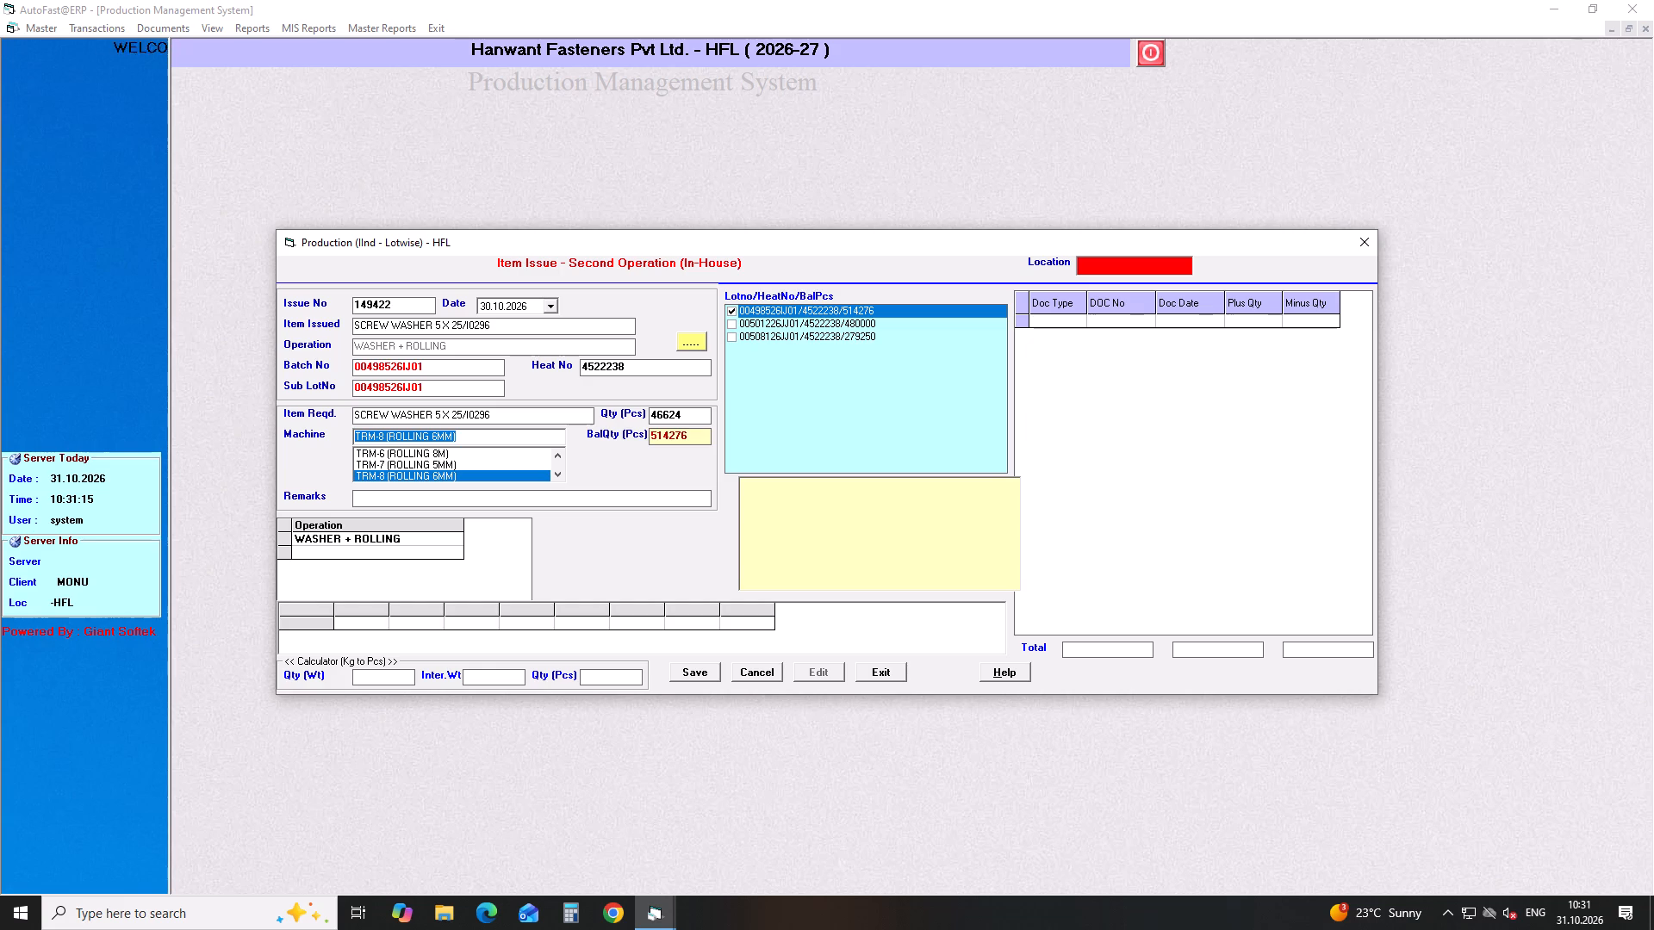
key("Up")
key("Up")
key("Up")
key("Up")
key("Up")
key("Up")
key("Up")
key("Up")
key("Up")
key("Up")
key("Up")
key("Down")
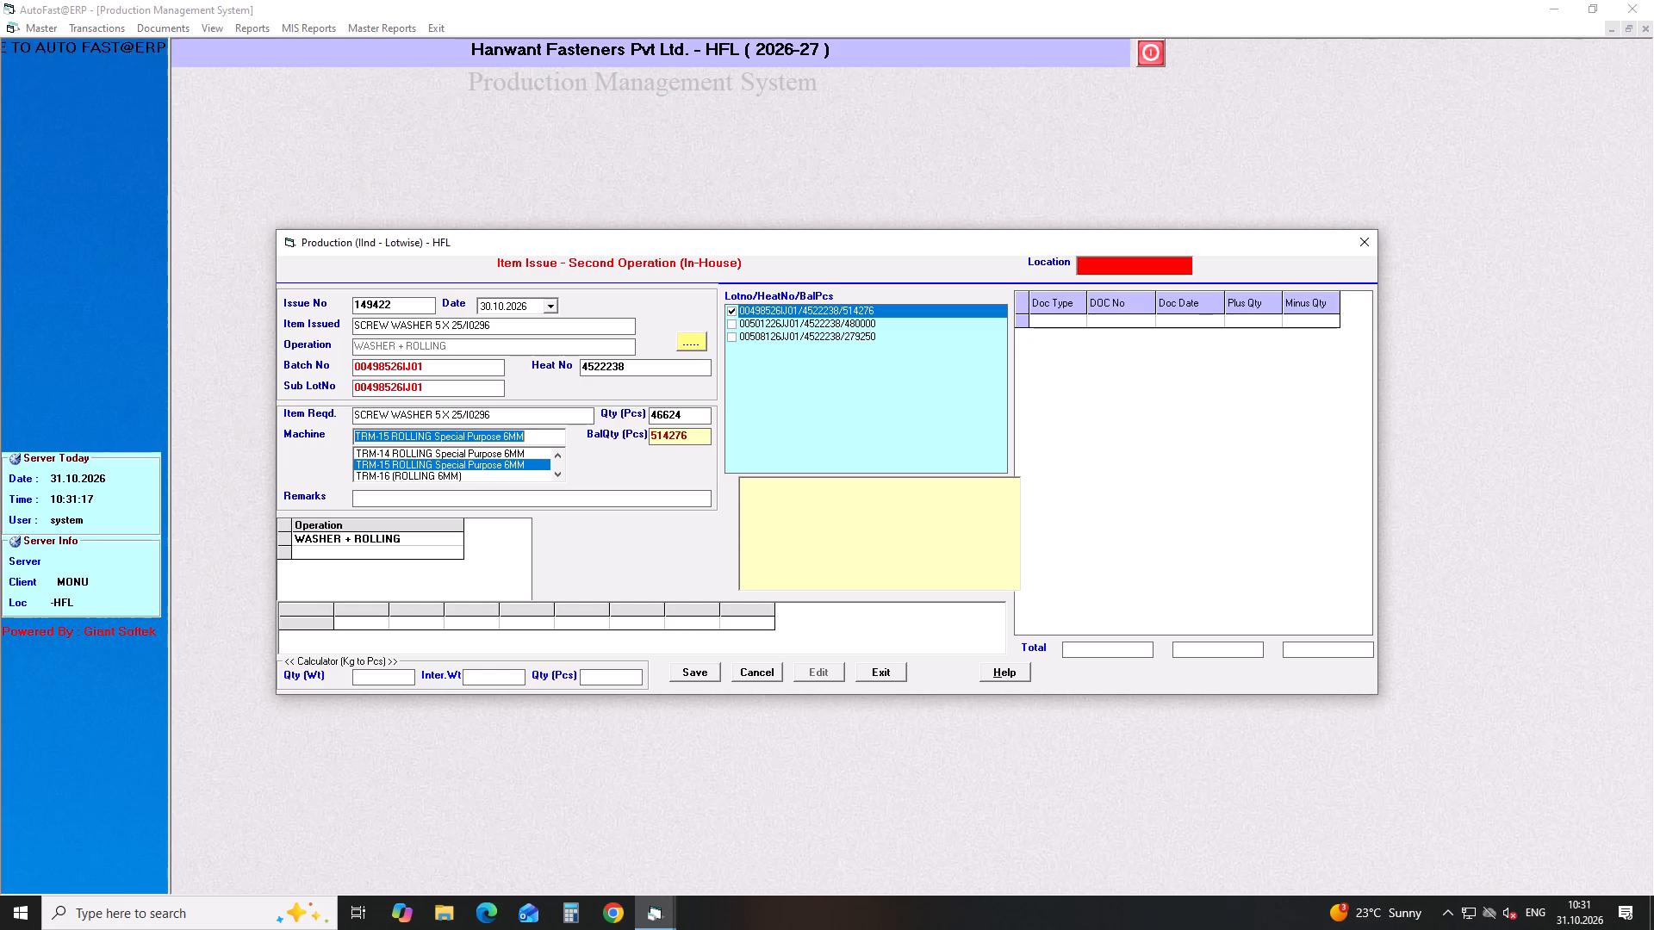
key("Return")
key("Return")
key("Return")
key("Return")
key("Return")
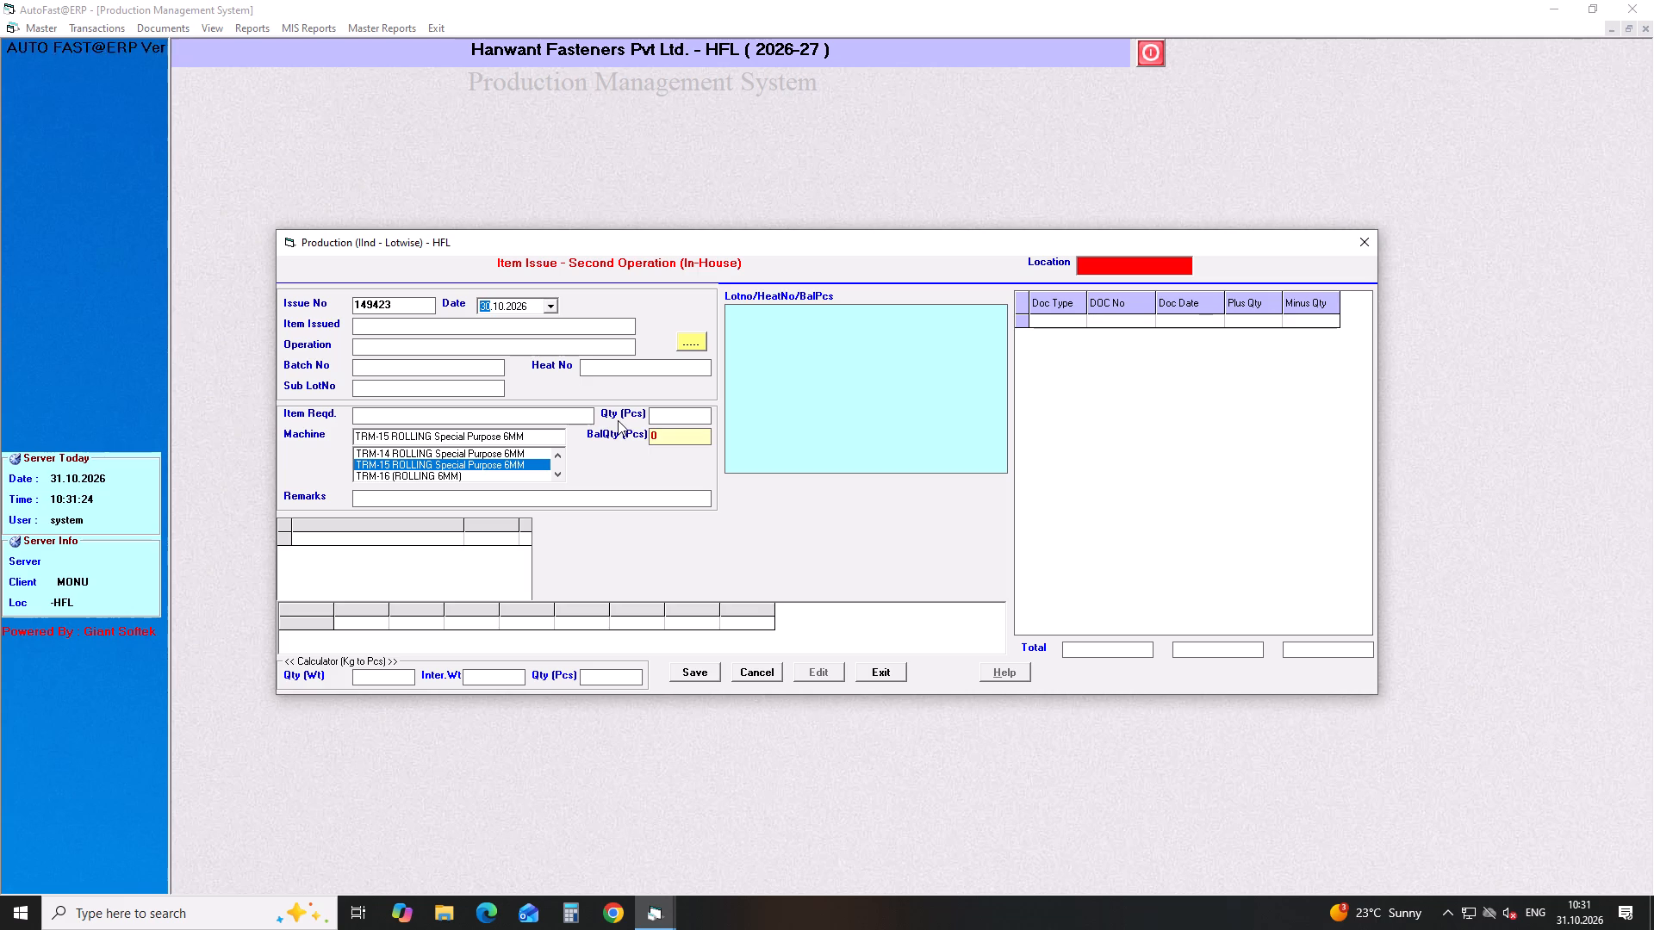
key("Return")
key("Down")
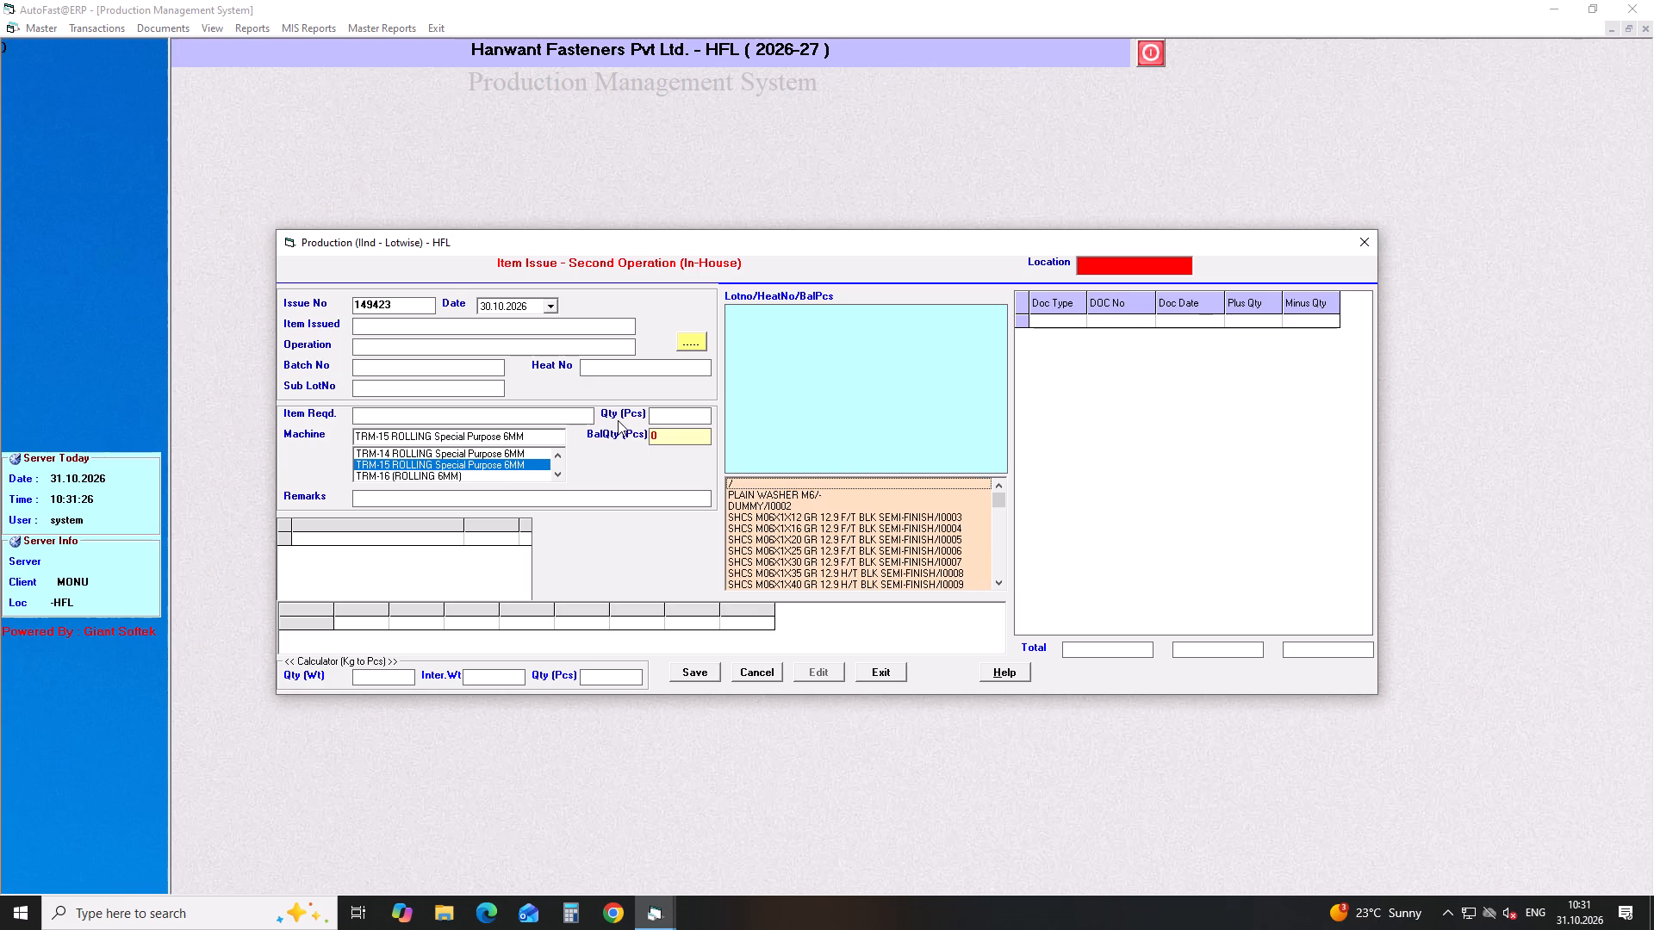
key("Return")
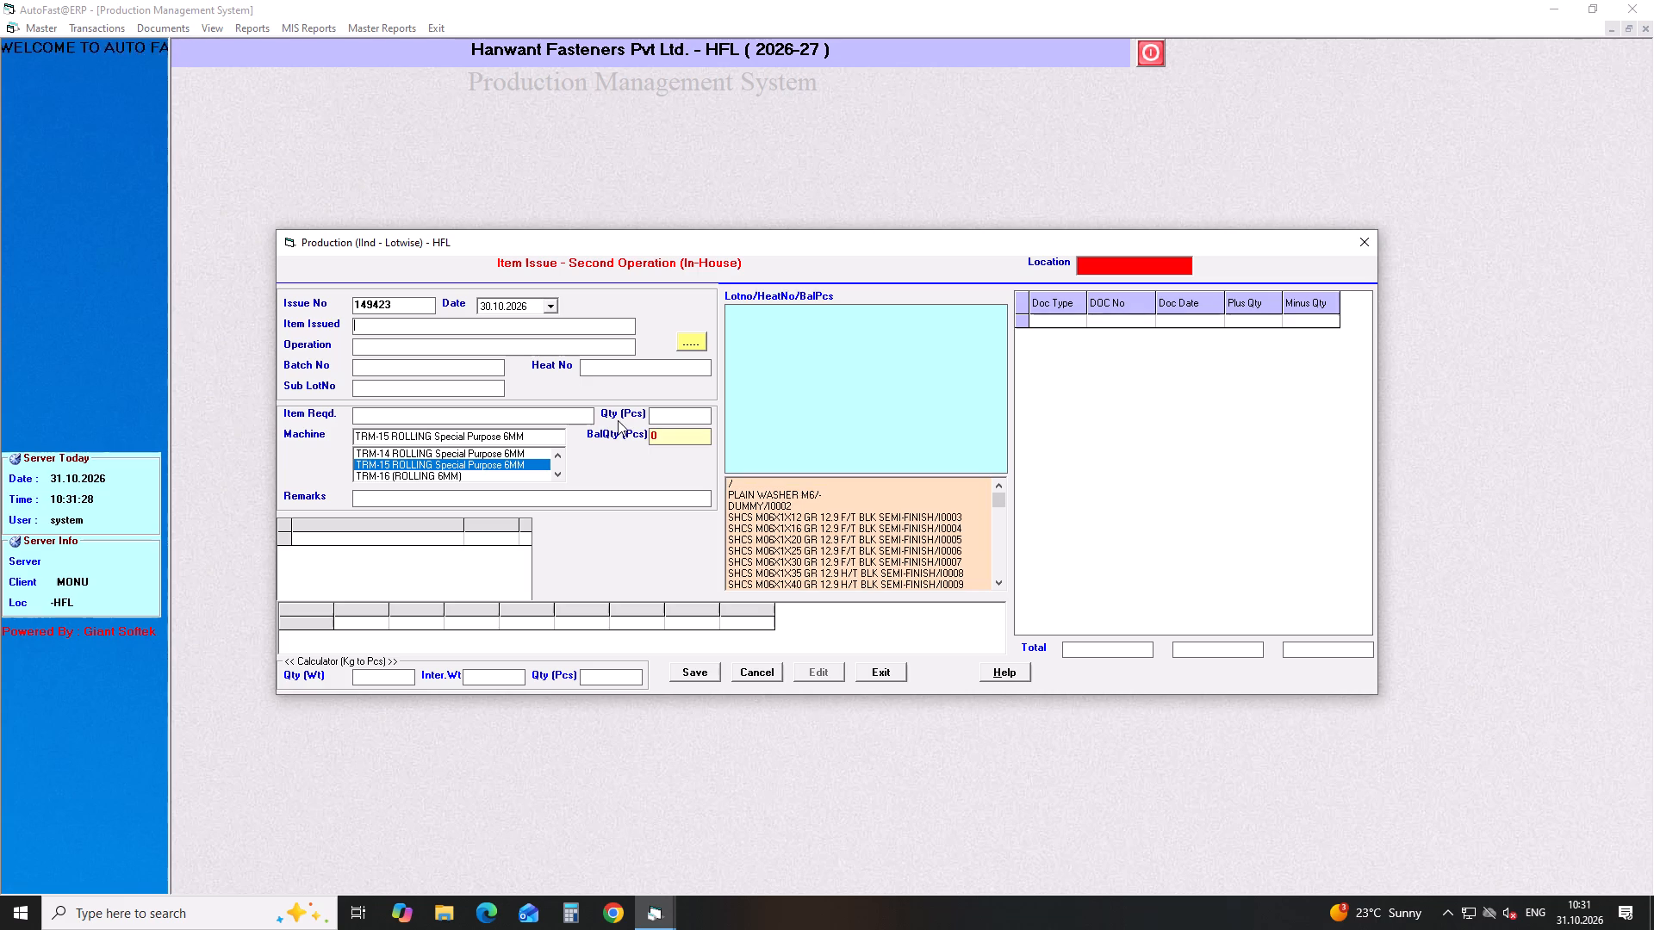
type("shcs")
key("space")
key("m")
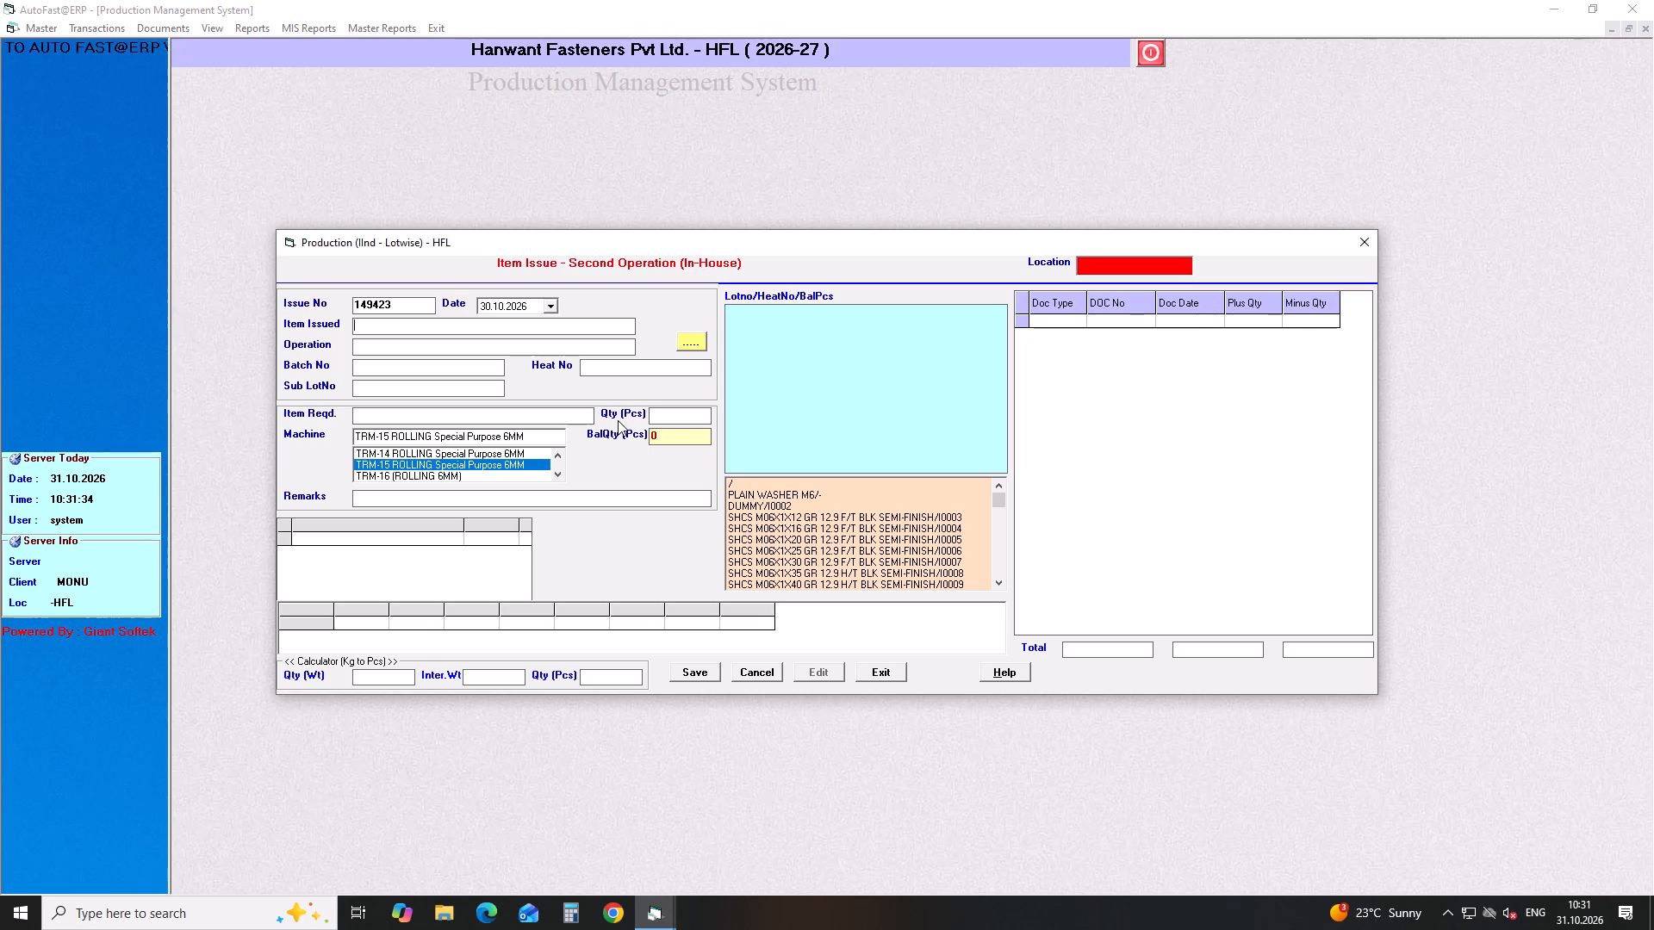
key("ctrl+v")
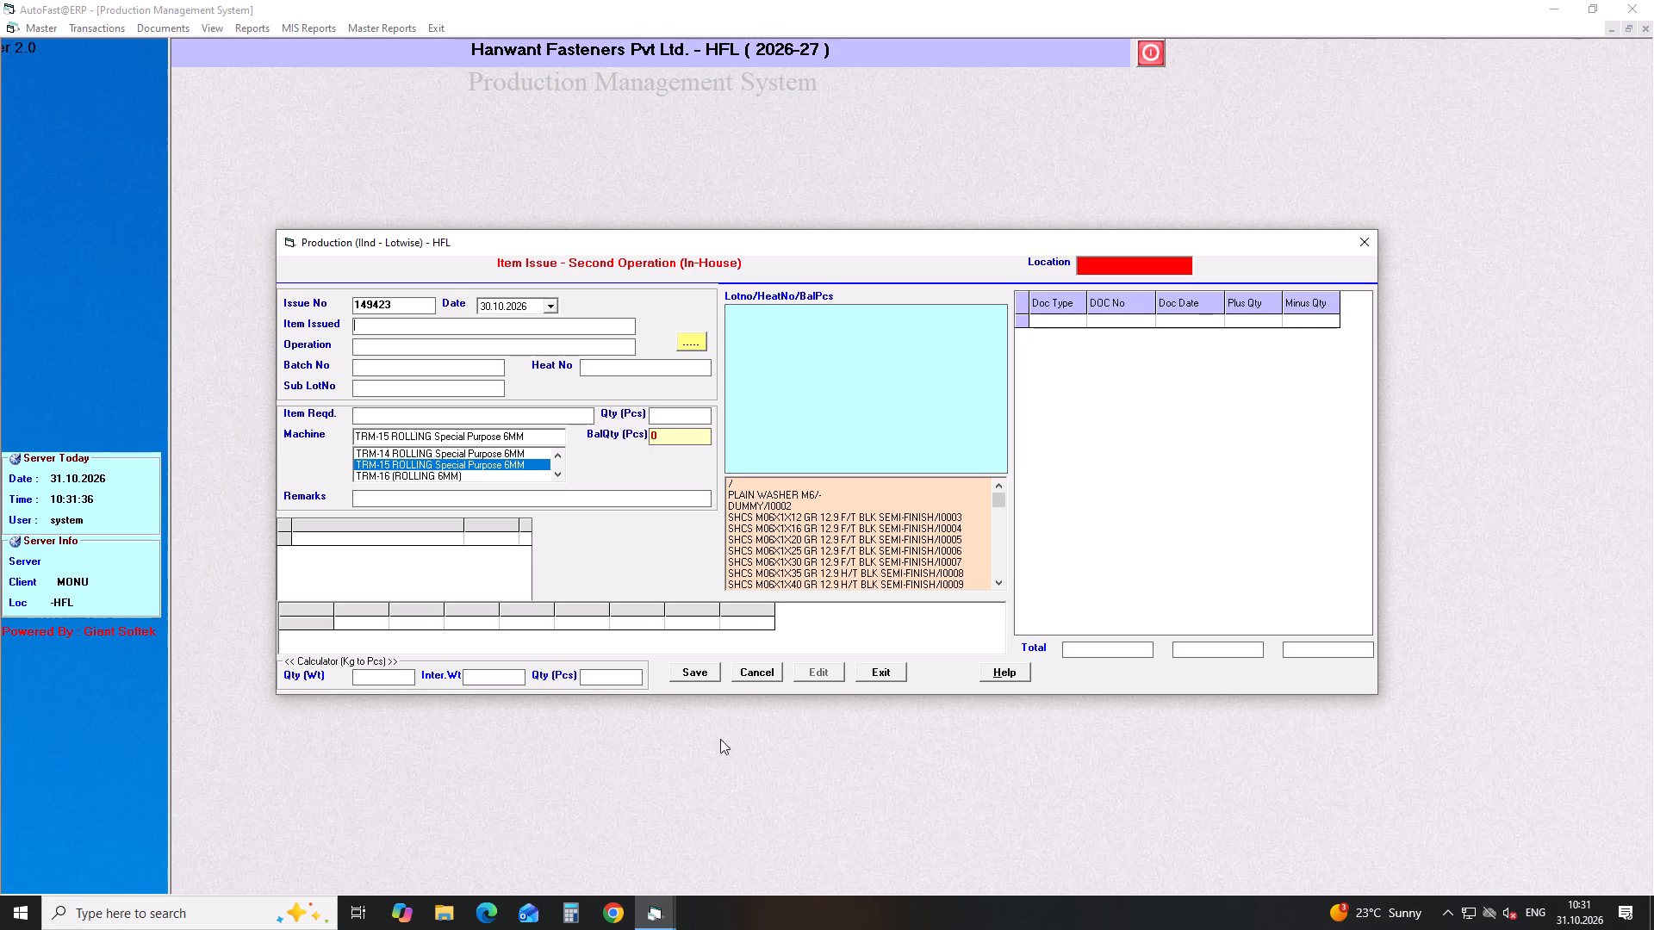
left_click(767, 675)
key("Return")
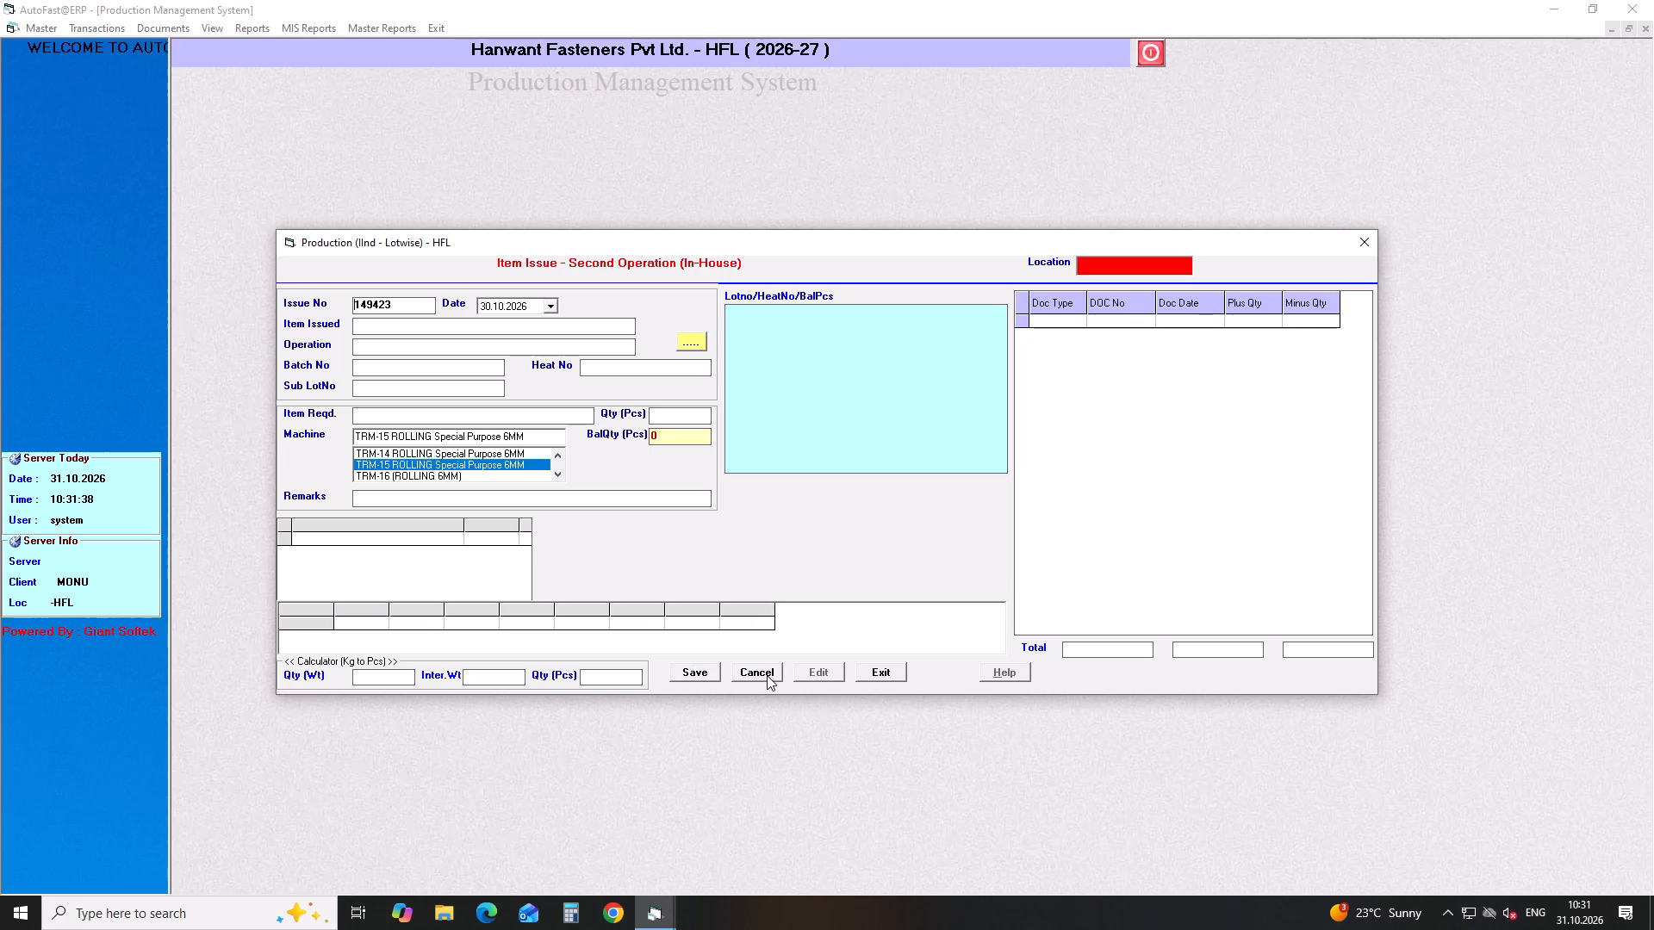
Start a new item issue dated 30.10.2026 for SHCS M10X1.5X100 GR 12.9 H/T BLK SEMI-FINISH/I0033 with operation ROLLING.
key("Return")
key("Return")
key("ctrl+v")
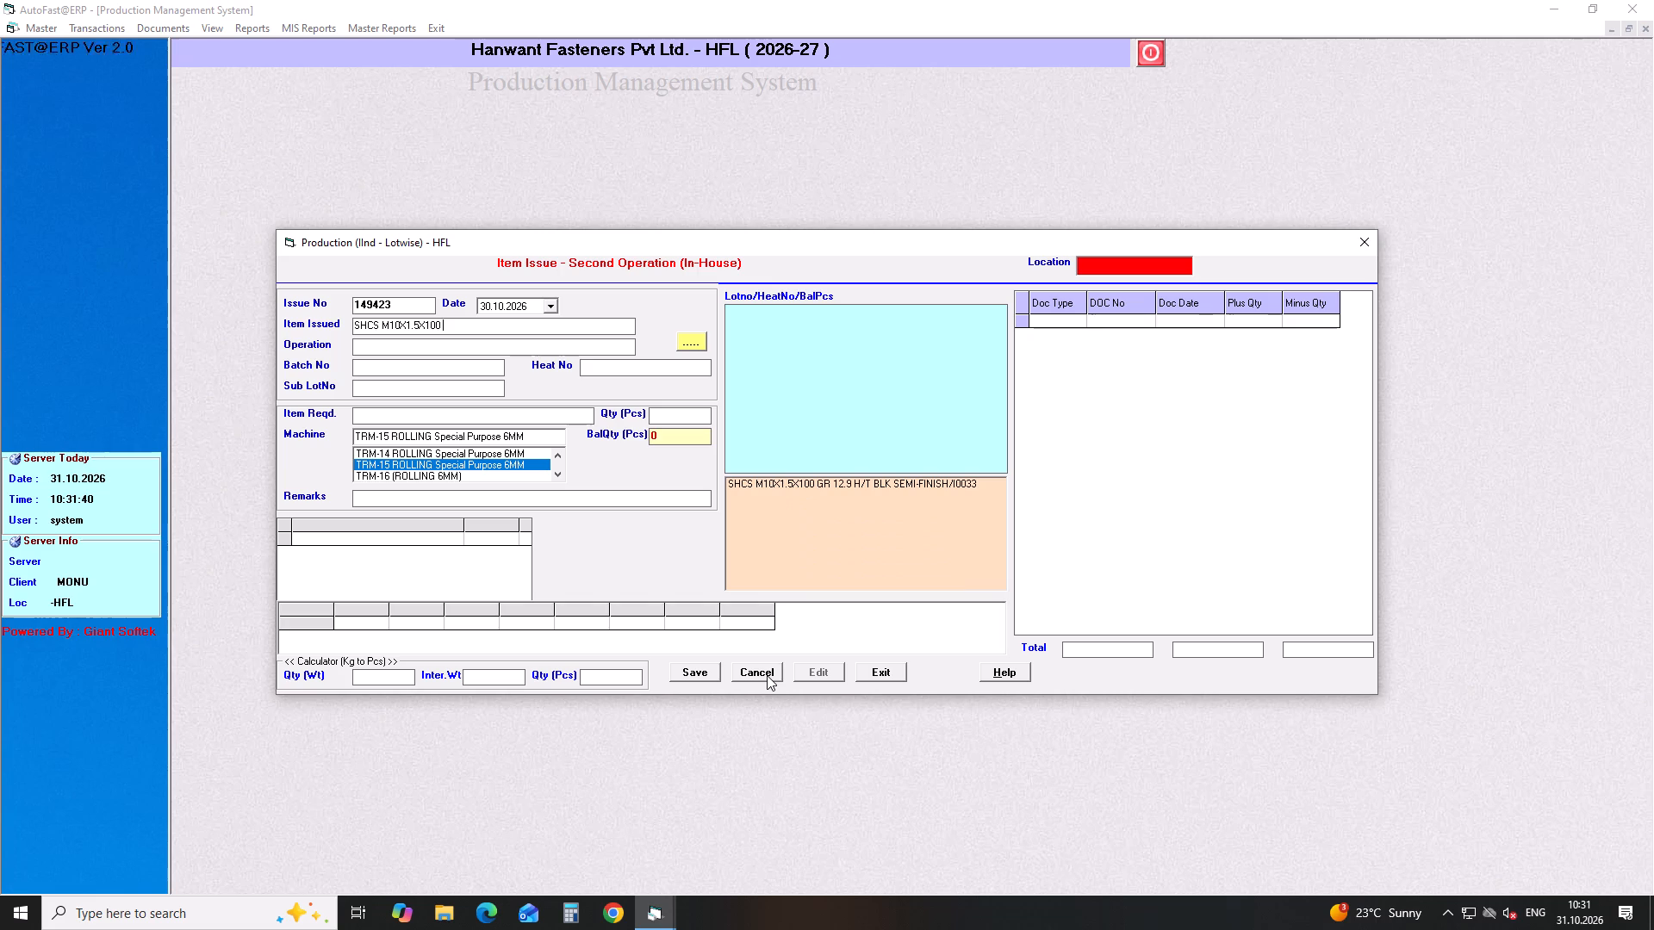
key("Down")
key("Down")
key("Return")
key("Return")
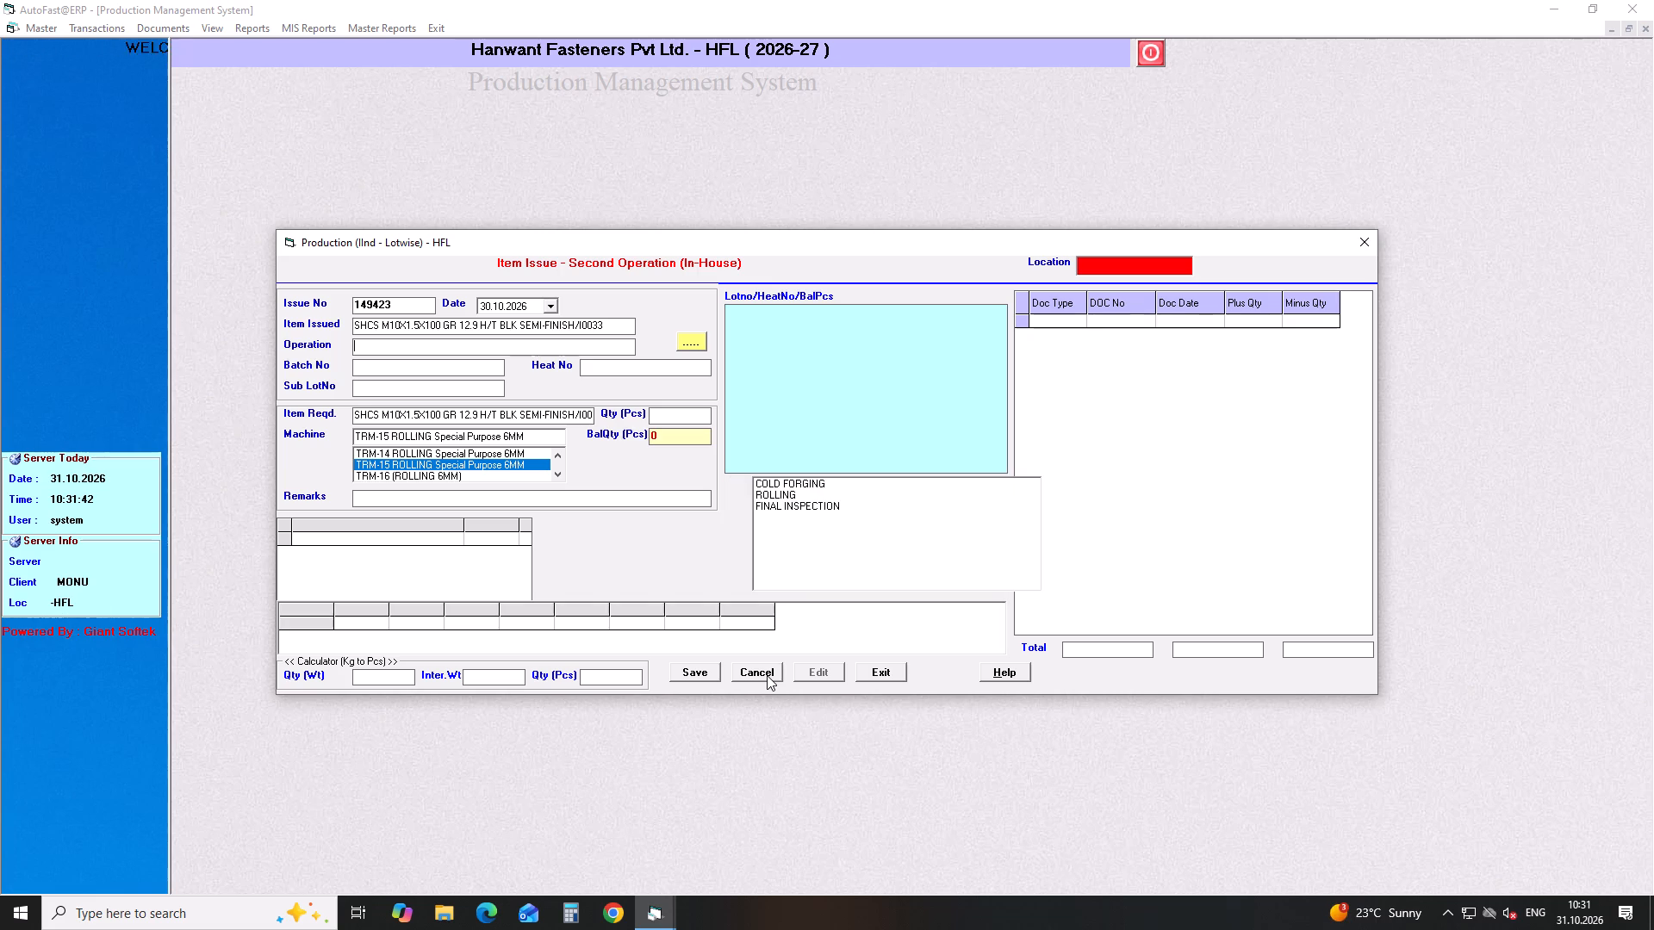
key("Down")
key("Down")
key("Down")
key("Return")
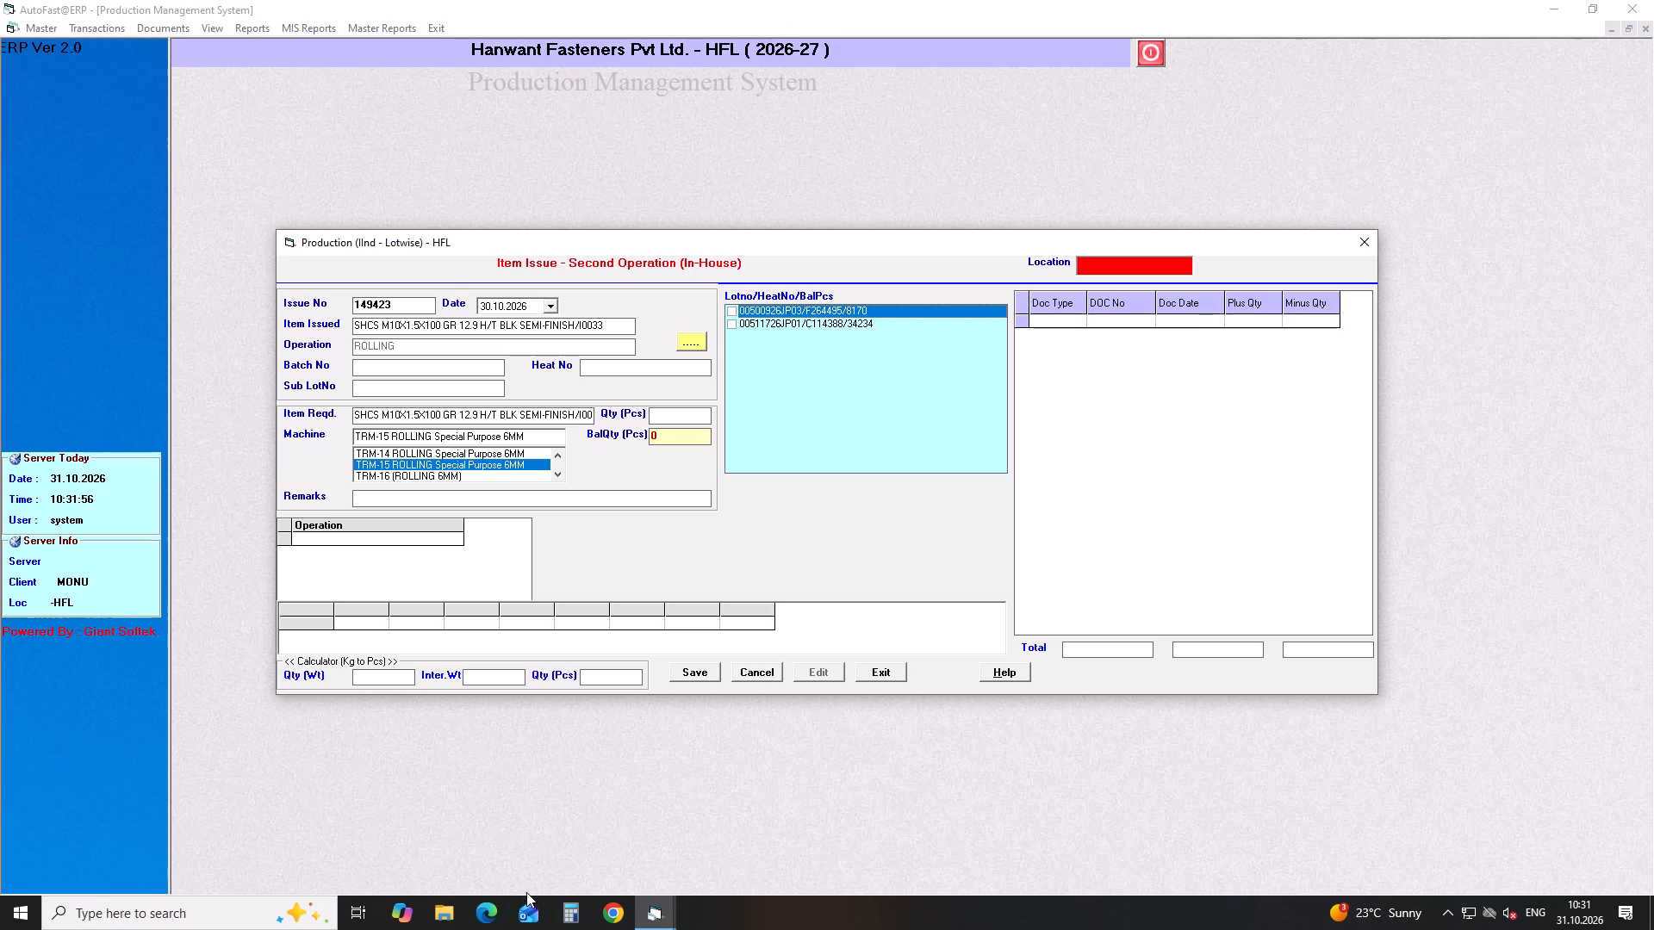
Switch to the calculator, subtract 8170 from 23684 to work out the quantity remaining beyond the first lot, and close it.
left_click(574, 921)
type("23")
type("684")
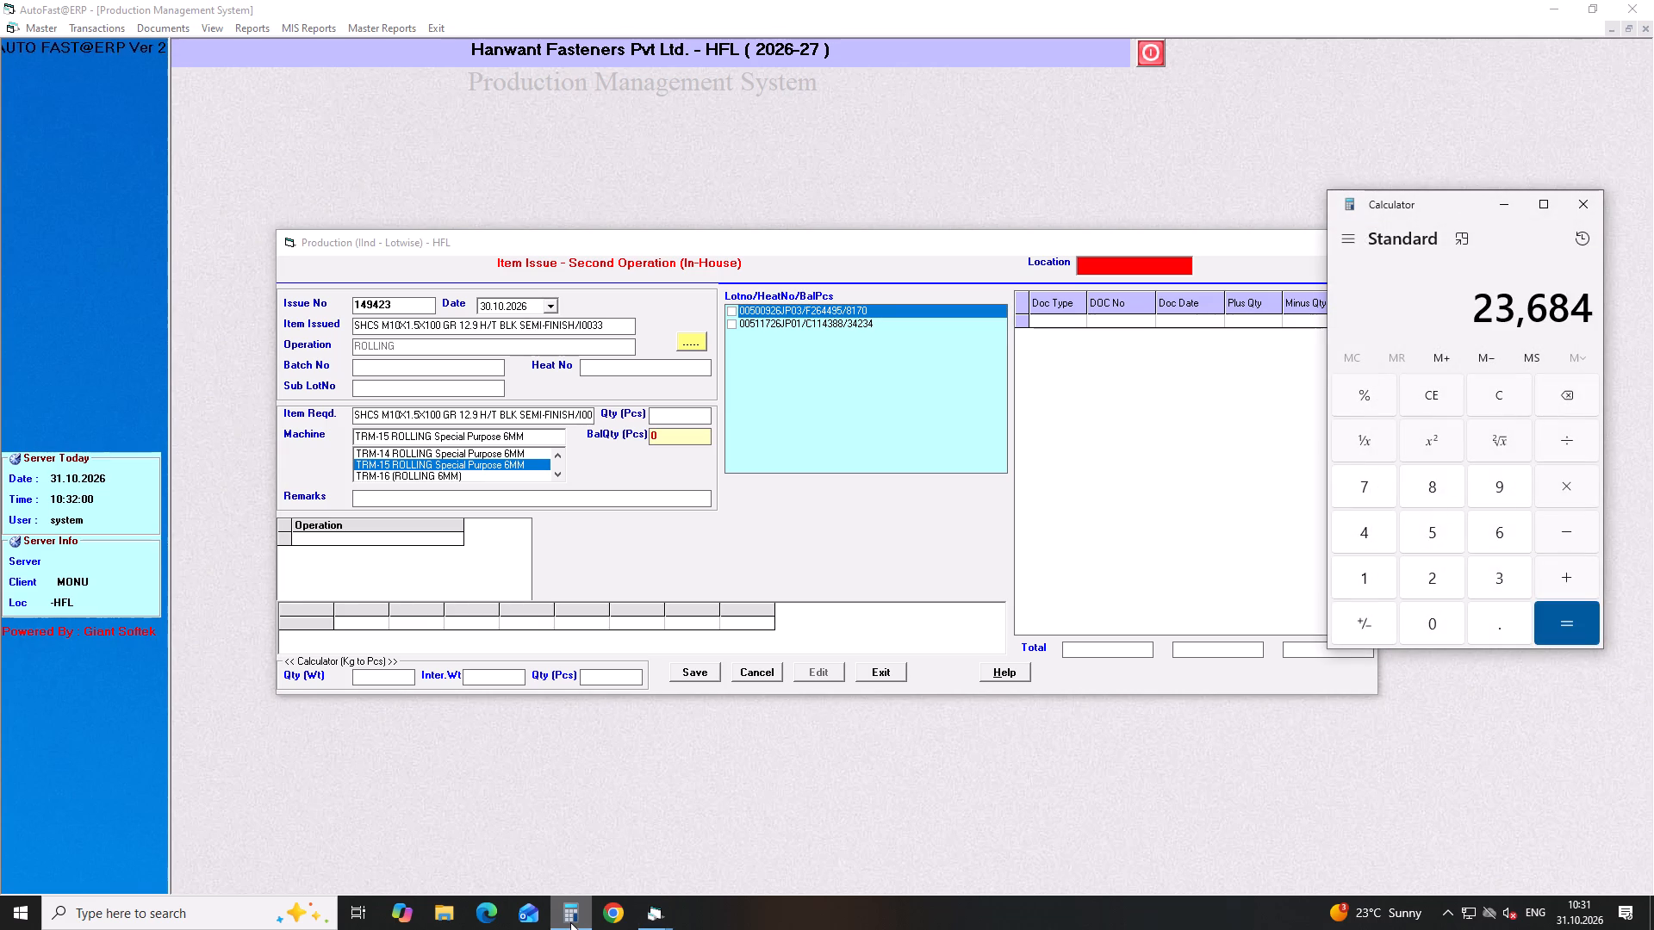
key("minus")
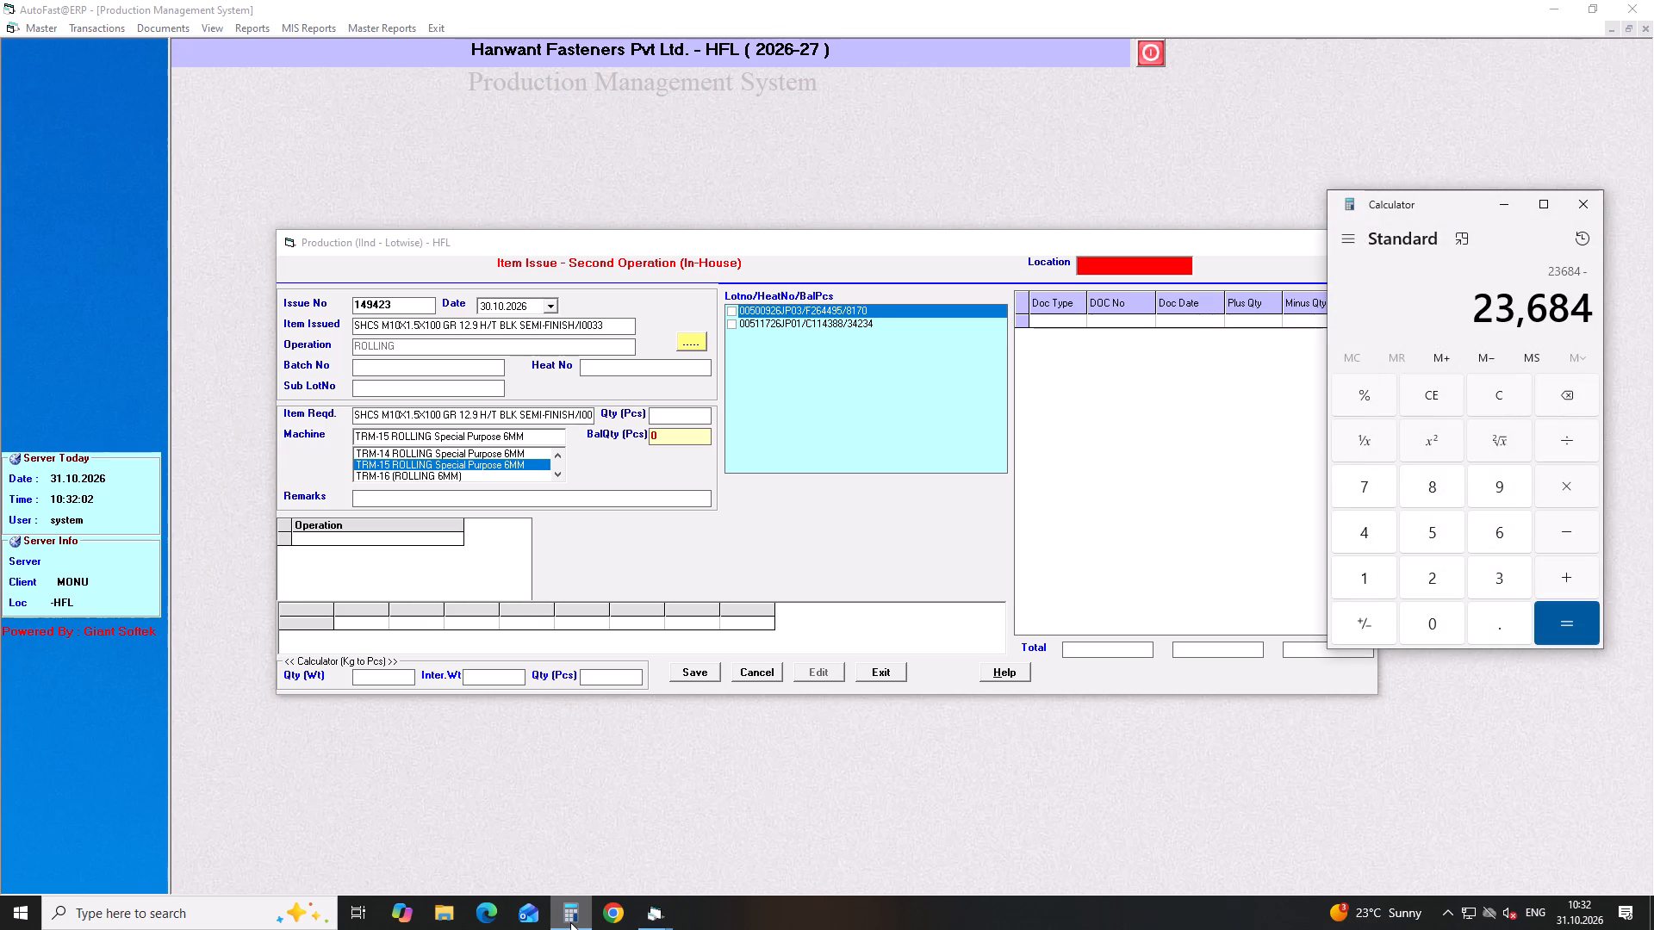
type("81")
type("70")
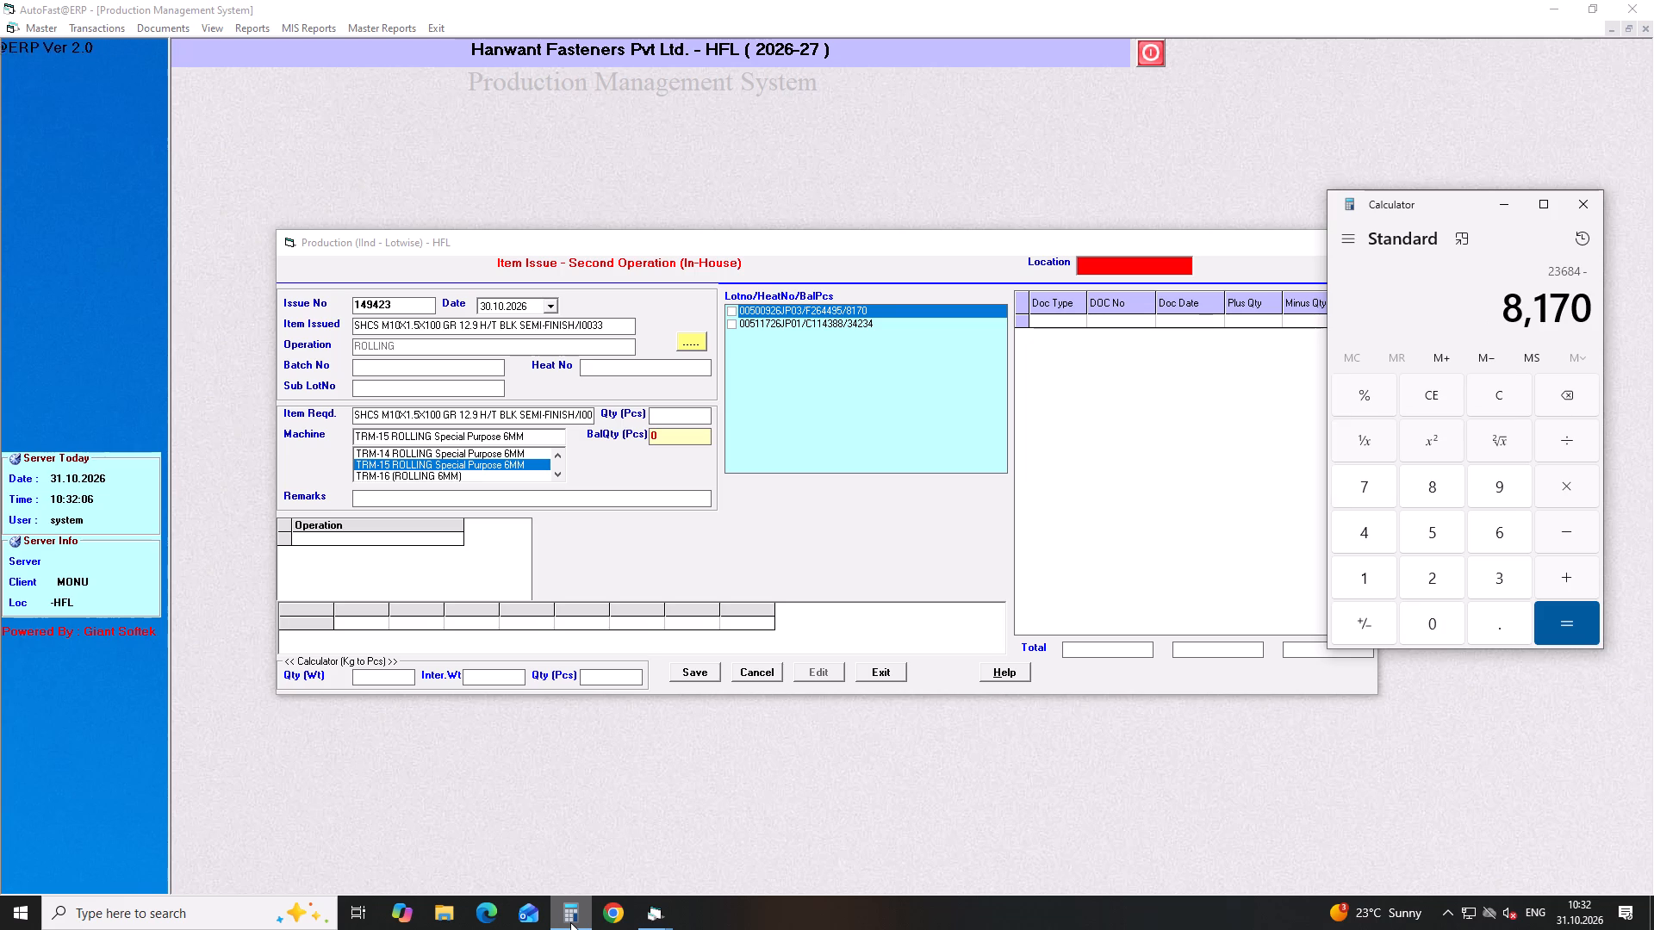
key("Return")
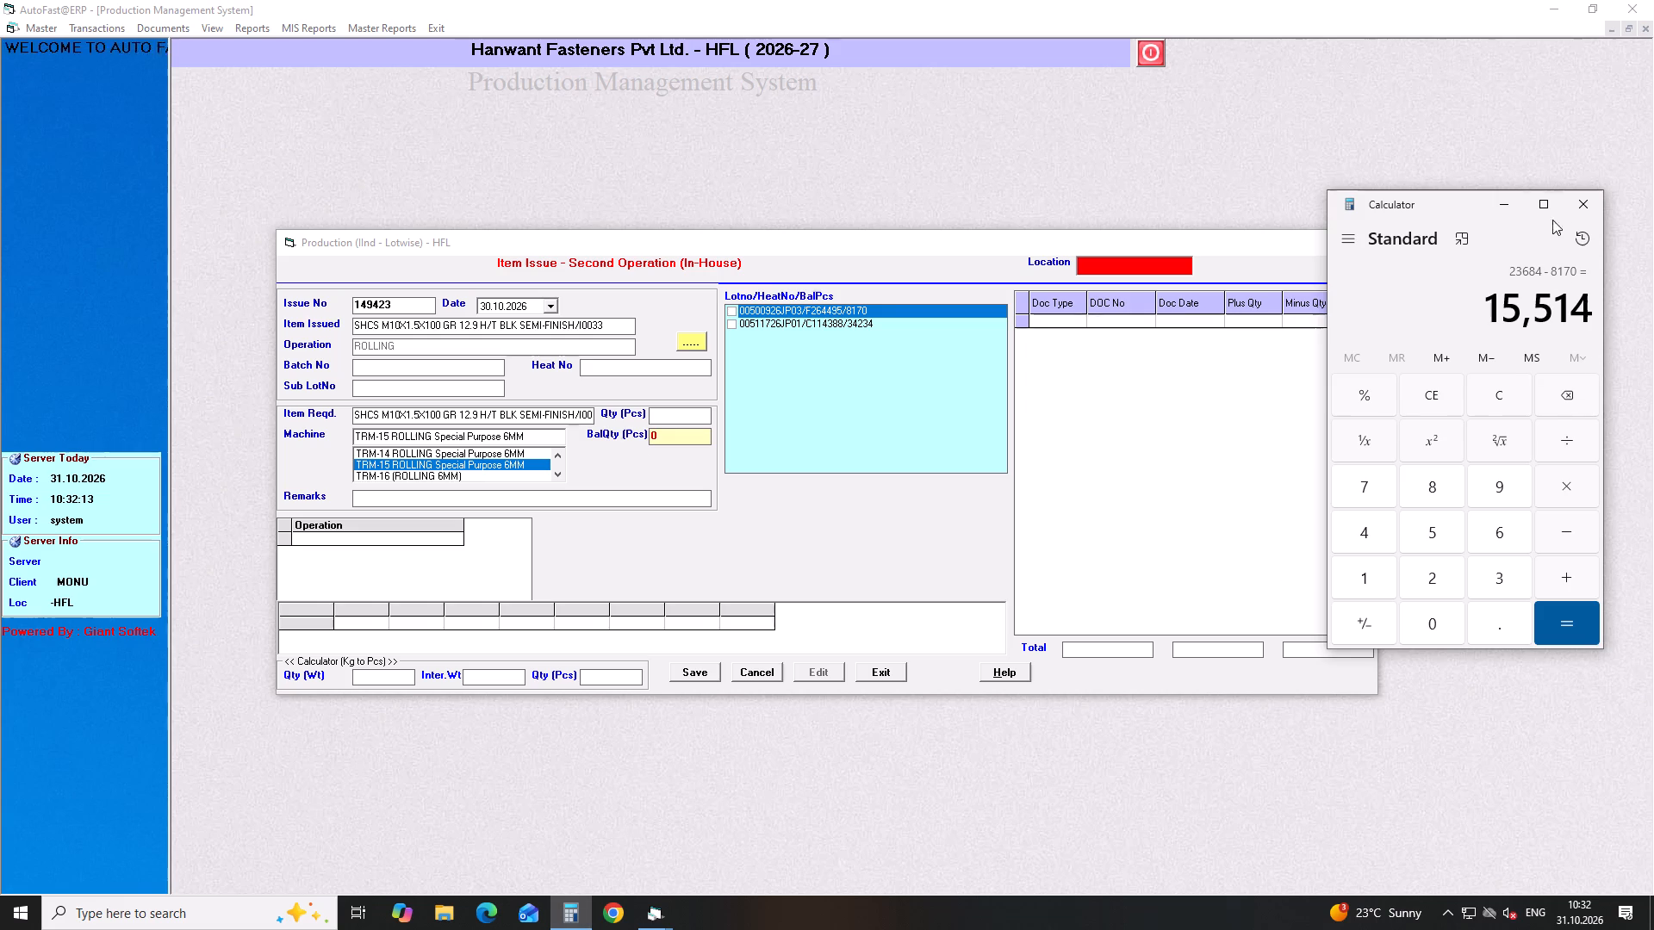
left_click(1575, 207)
Issue all 8170 pieces of lot 00500926JP03 to machine TRM-18 (ROLLING 12.7 MM) and save the item issue.
left_click(732, 307)
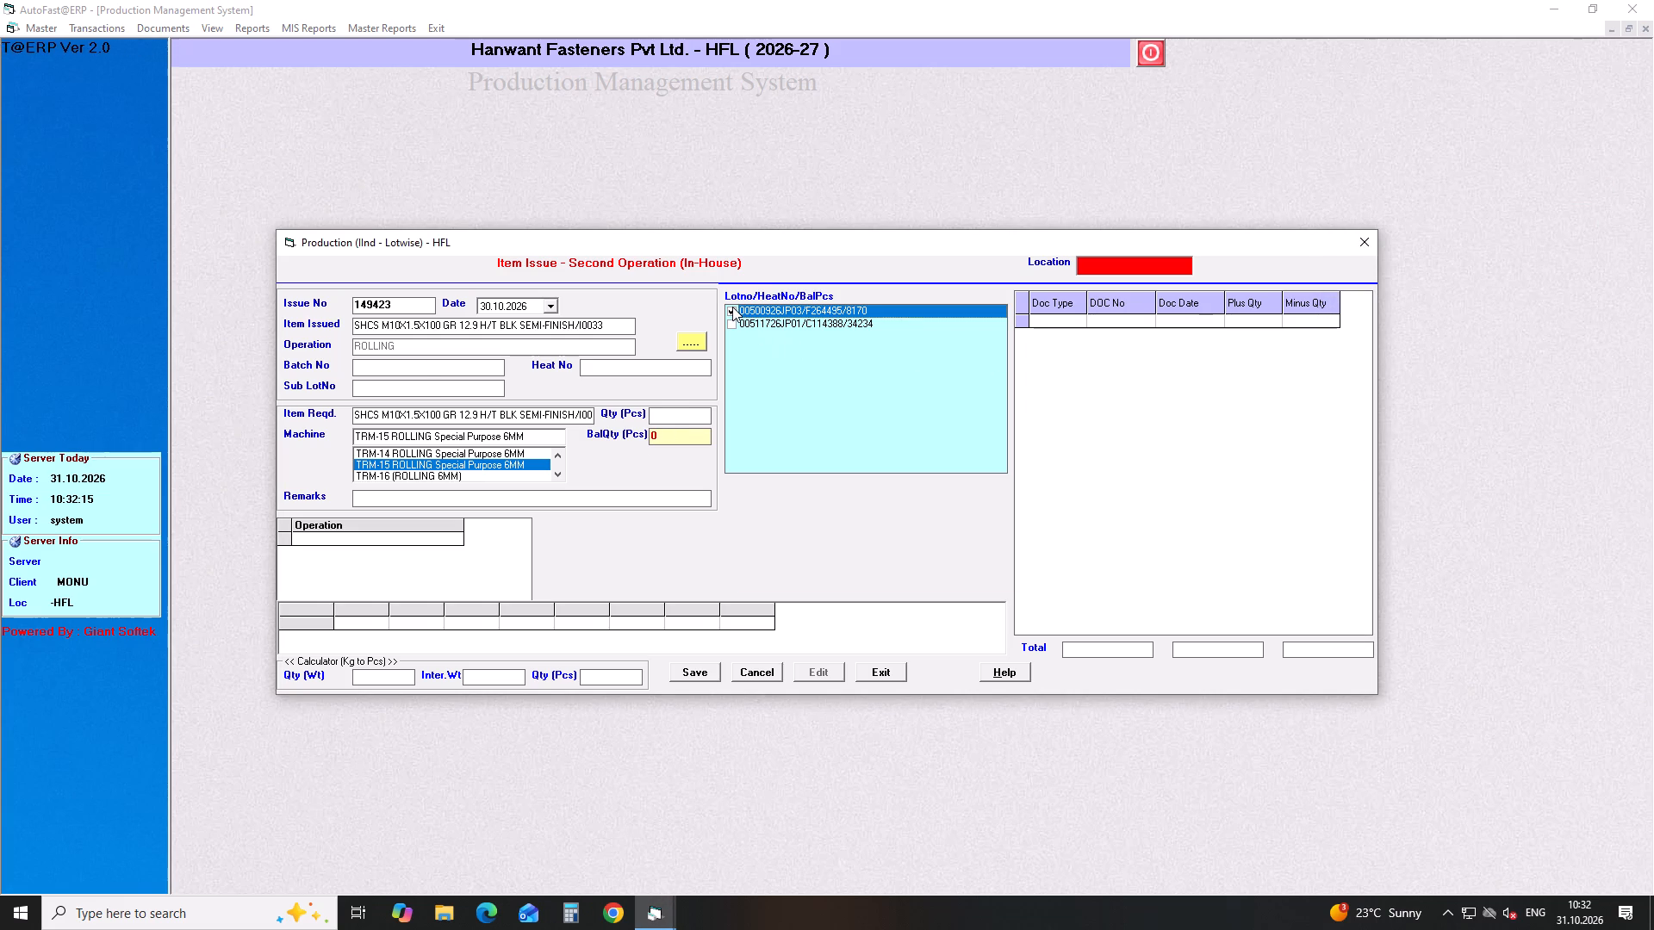
key("Return")
key("Return")
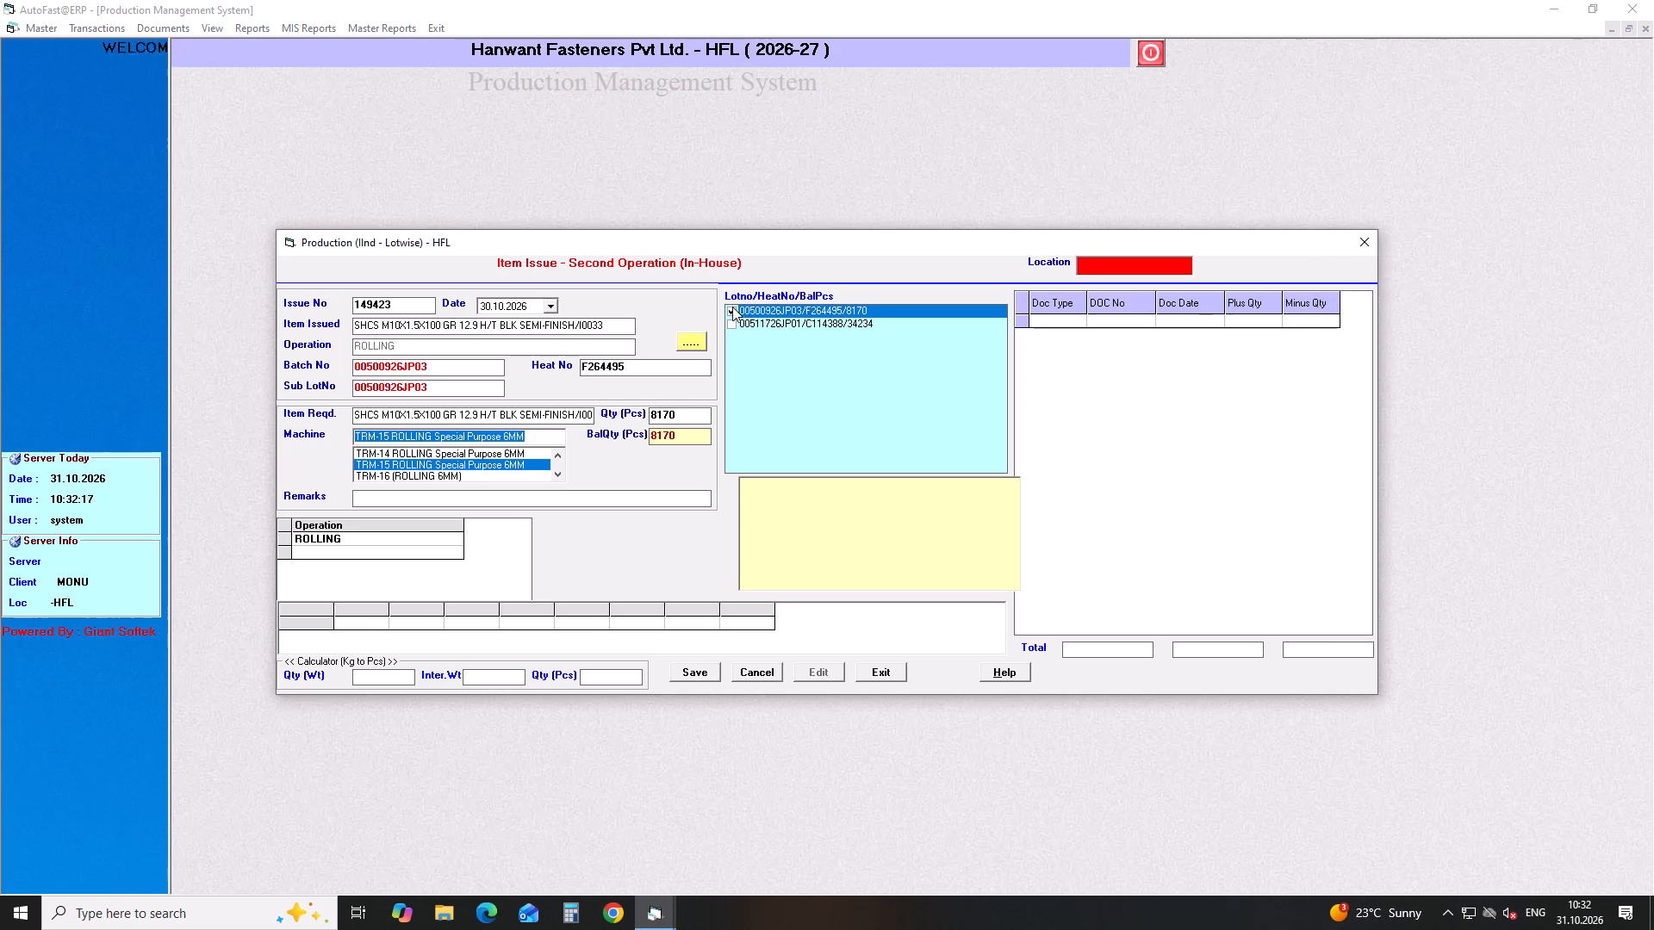
key("Down")
key("Down")
key("Down")
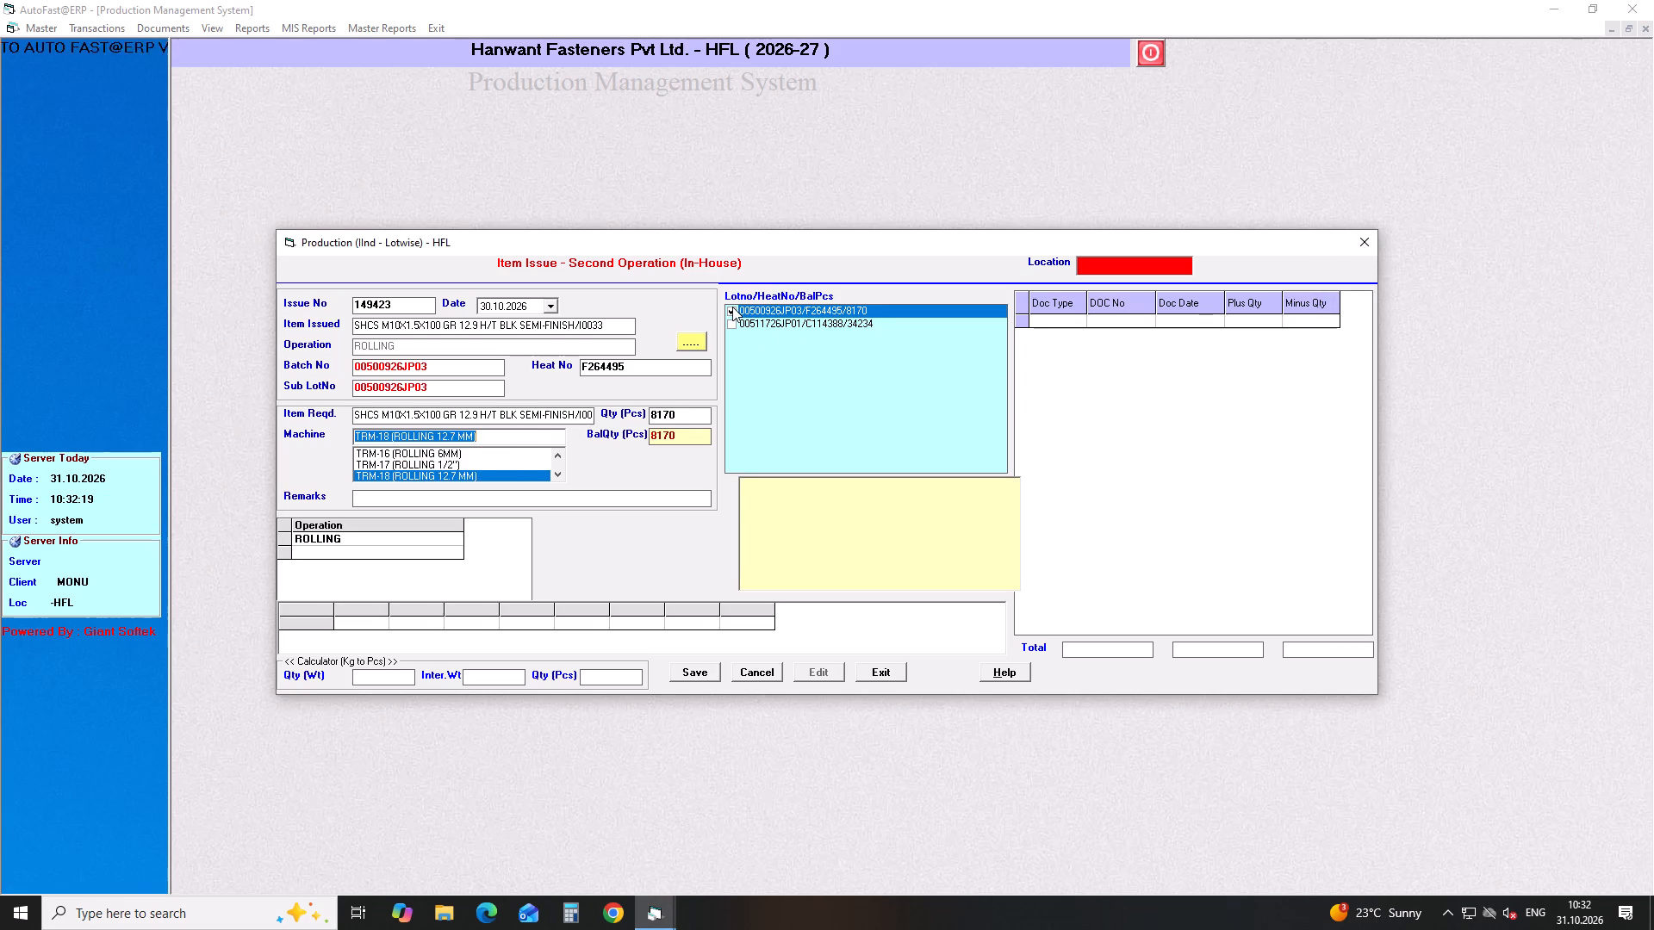
key("Return")
key("Return")
key("Return")
key("Return")
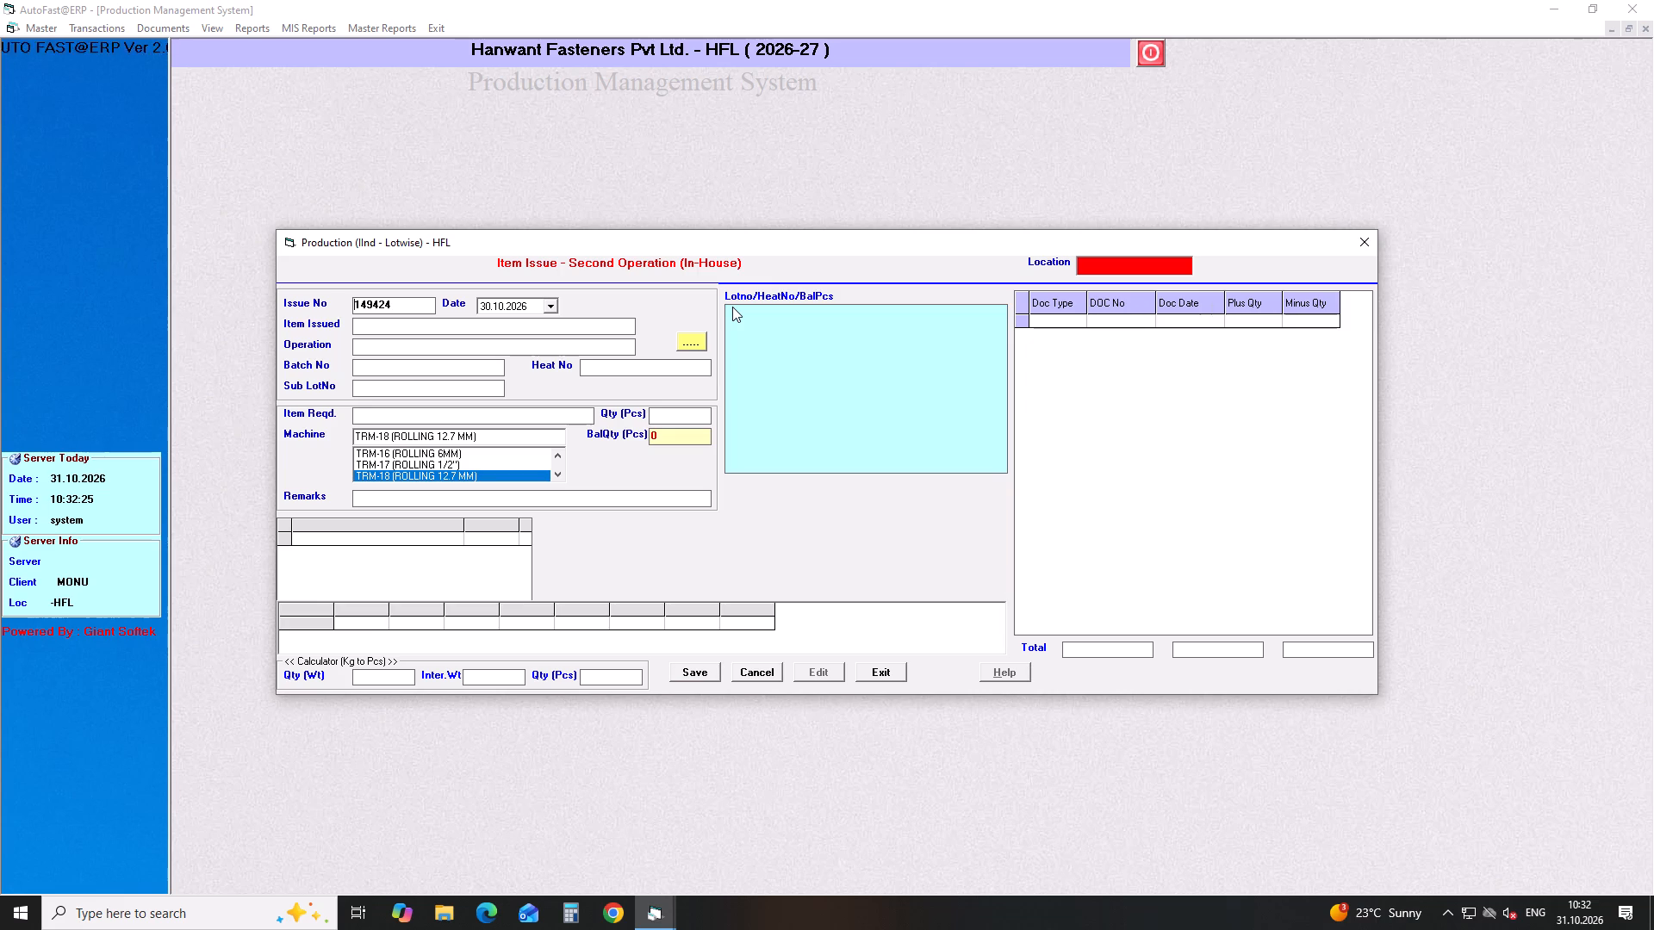
Start a new item issue dated 30.10.2026 for SHCS M10X1.5X100 GR 12.9 H/T BLK SEMI-FINISH/I0033 with operation ROLLING.
key("Return")
key("Return")
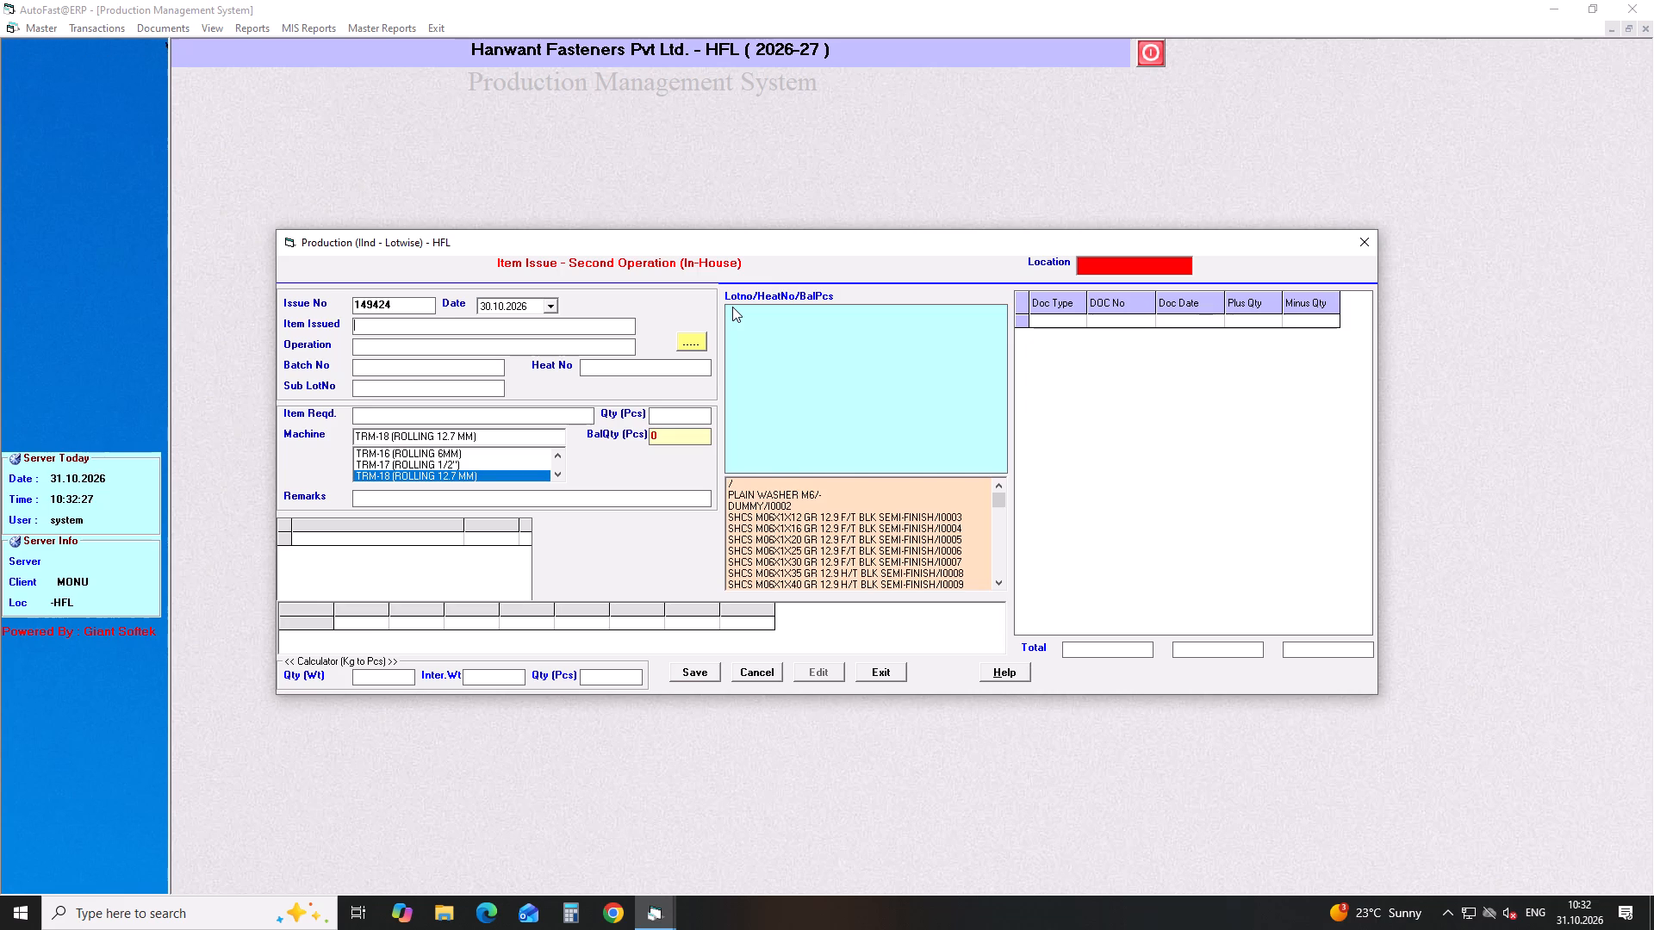
key("ctrl+v")
key("Down")
key("Down")
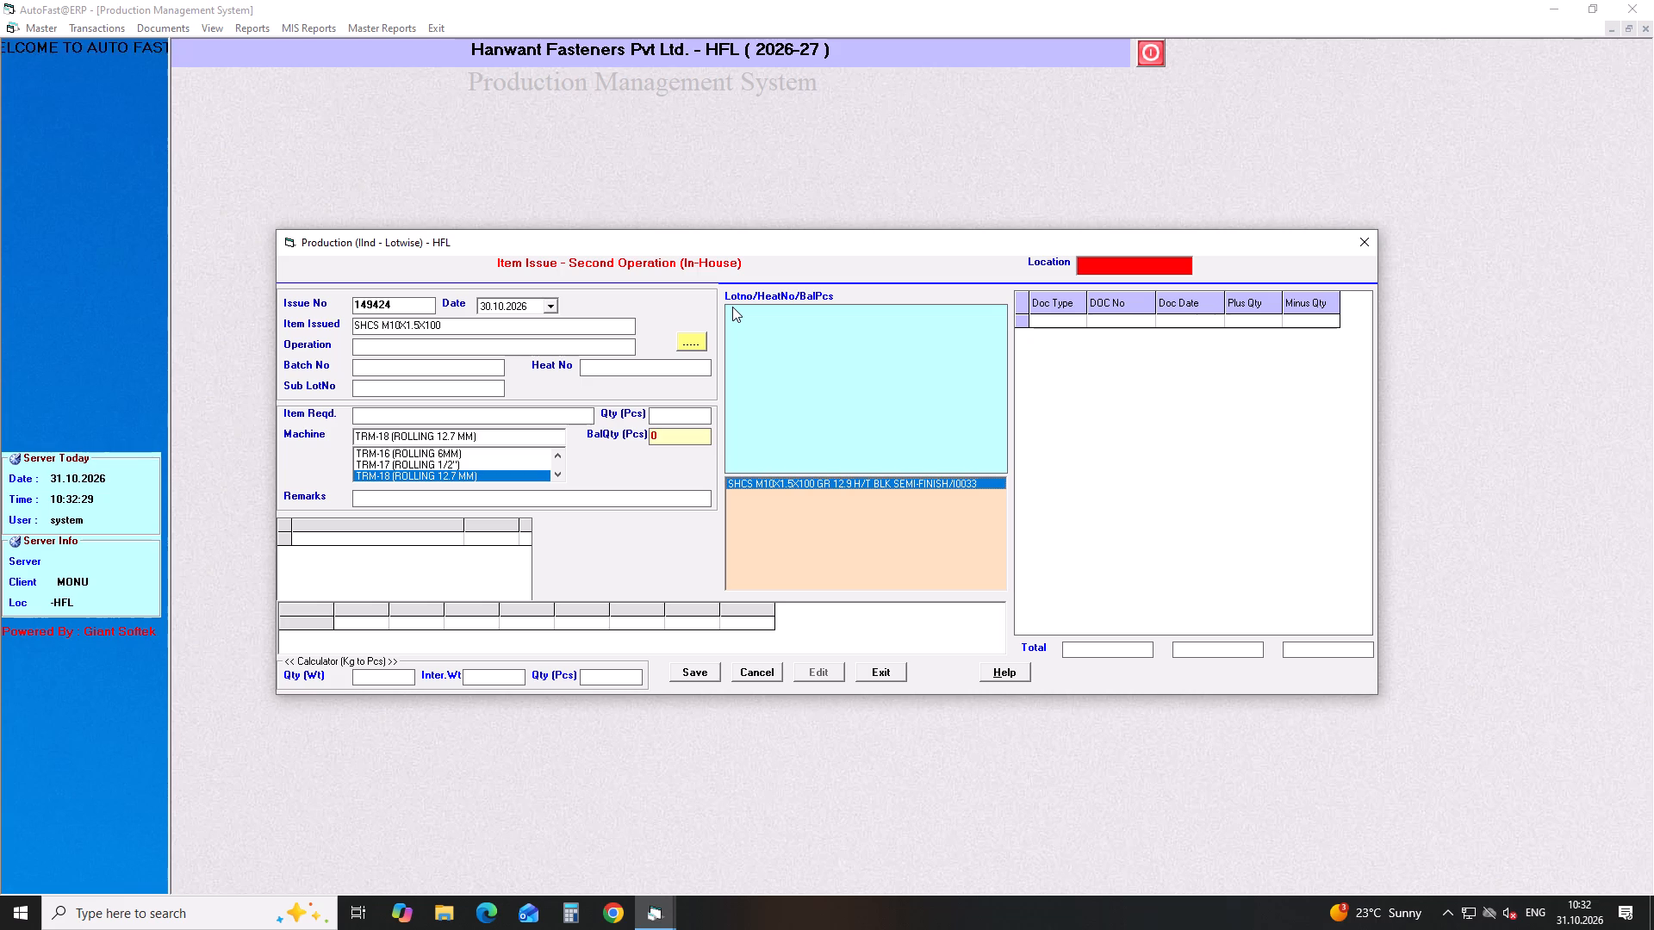
key("Return")
key("Return")
key("Down")
key("Down")
key("Down")
key("Return")
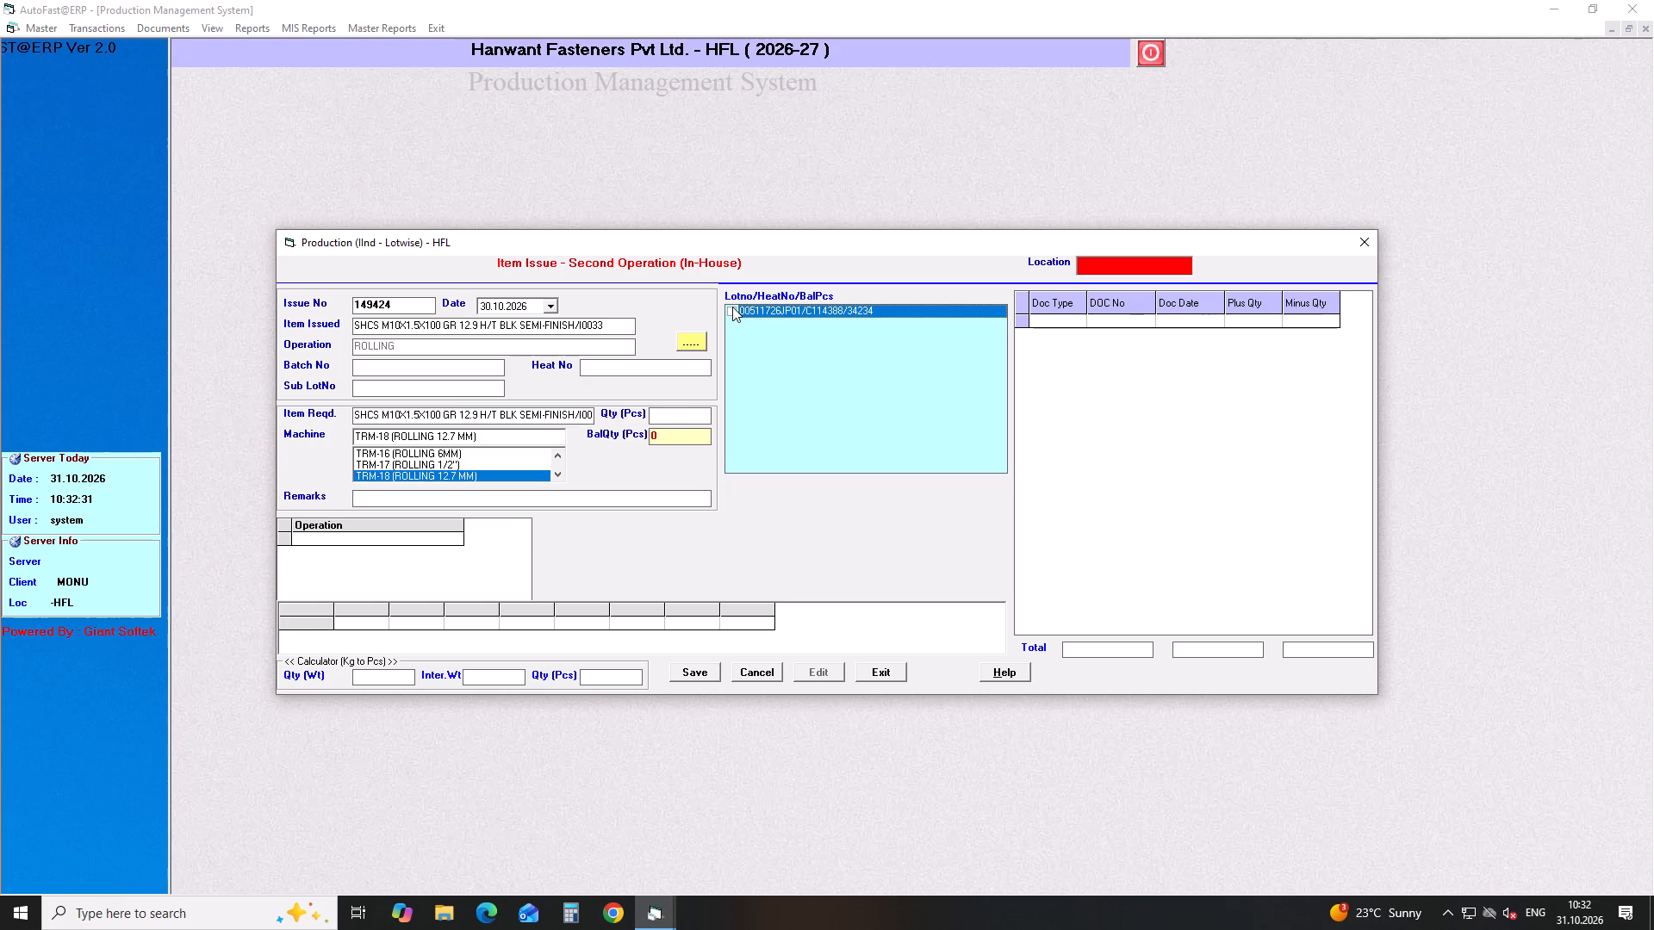
Issue 15514 pieces of lot 00511726JP01 to machine TRM-18 (ROLLING 12.7 MM) and save the item issue.
left_click(732, 307)
left_click_drag(687, 415, 608, 425)
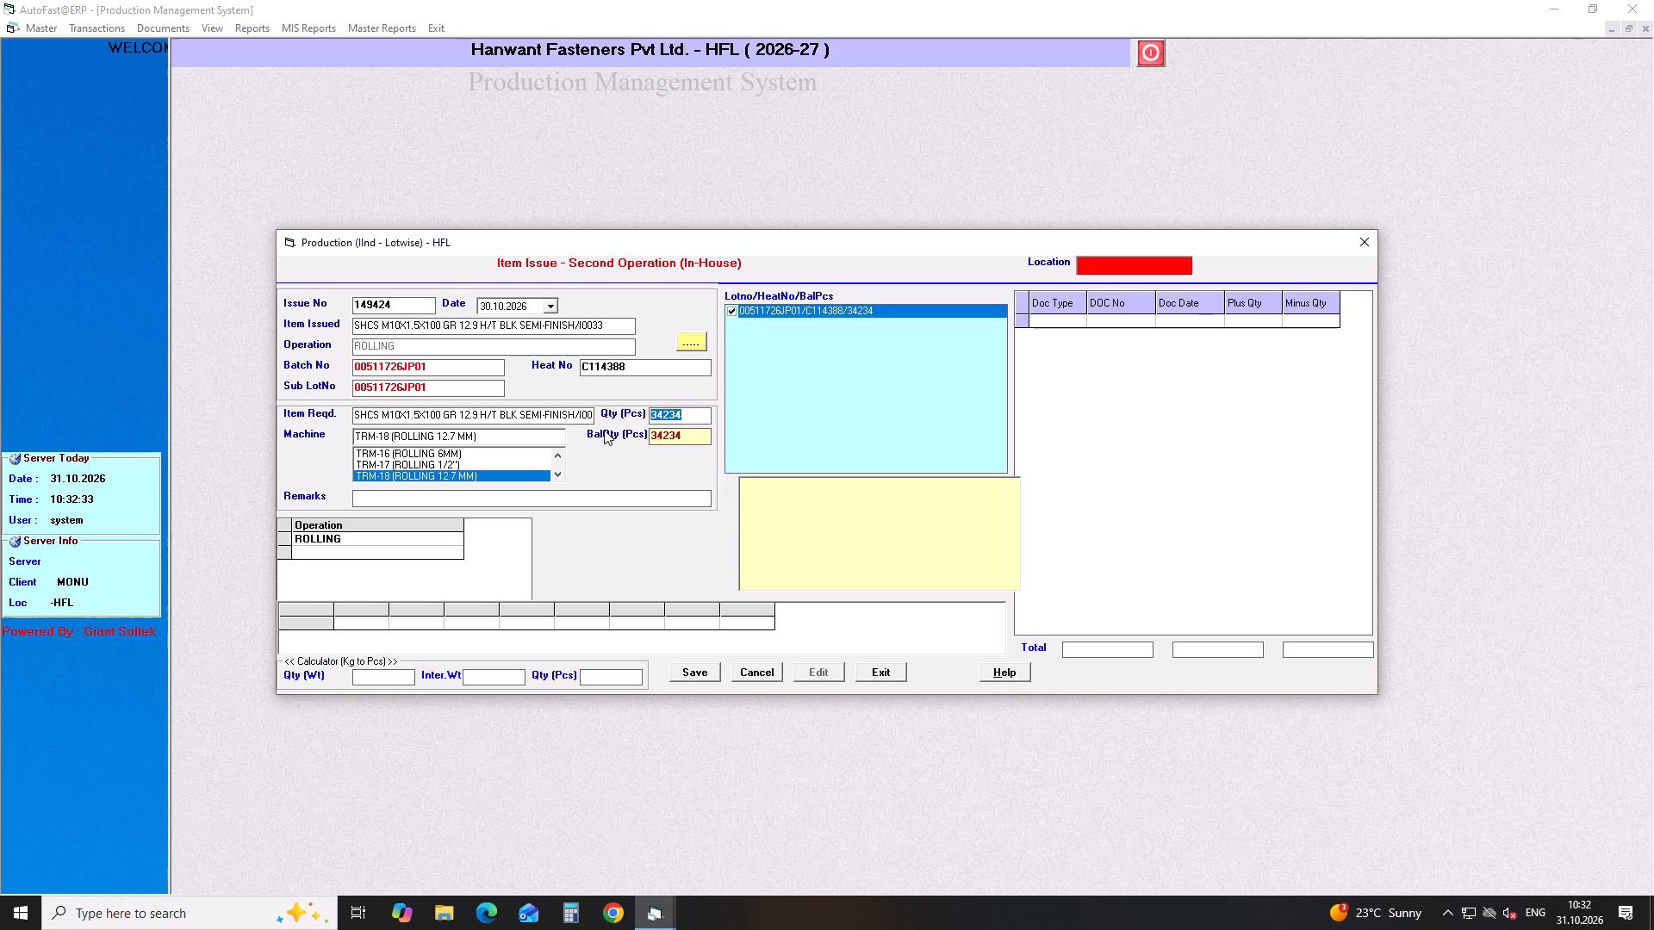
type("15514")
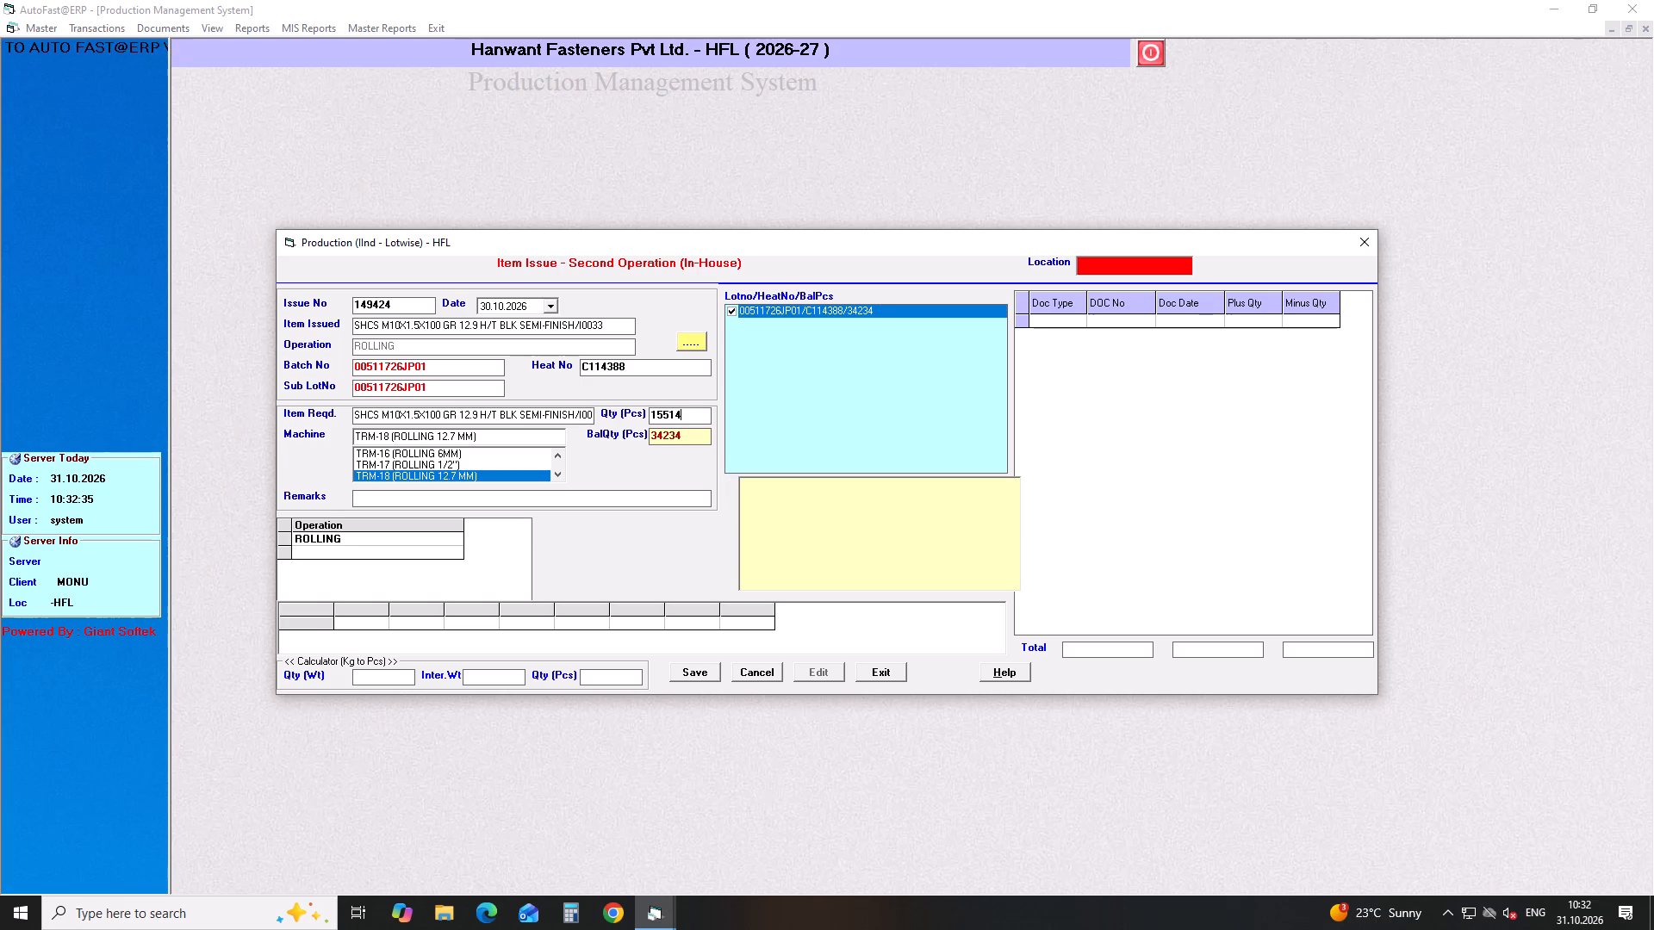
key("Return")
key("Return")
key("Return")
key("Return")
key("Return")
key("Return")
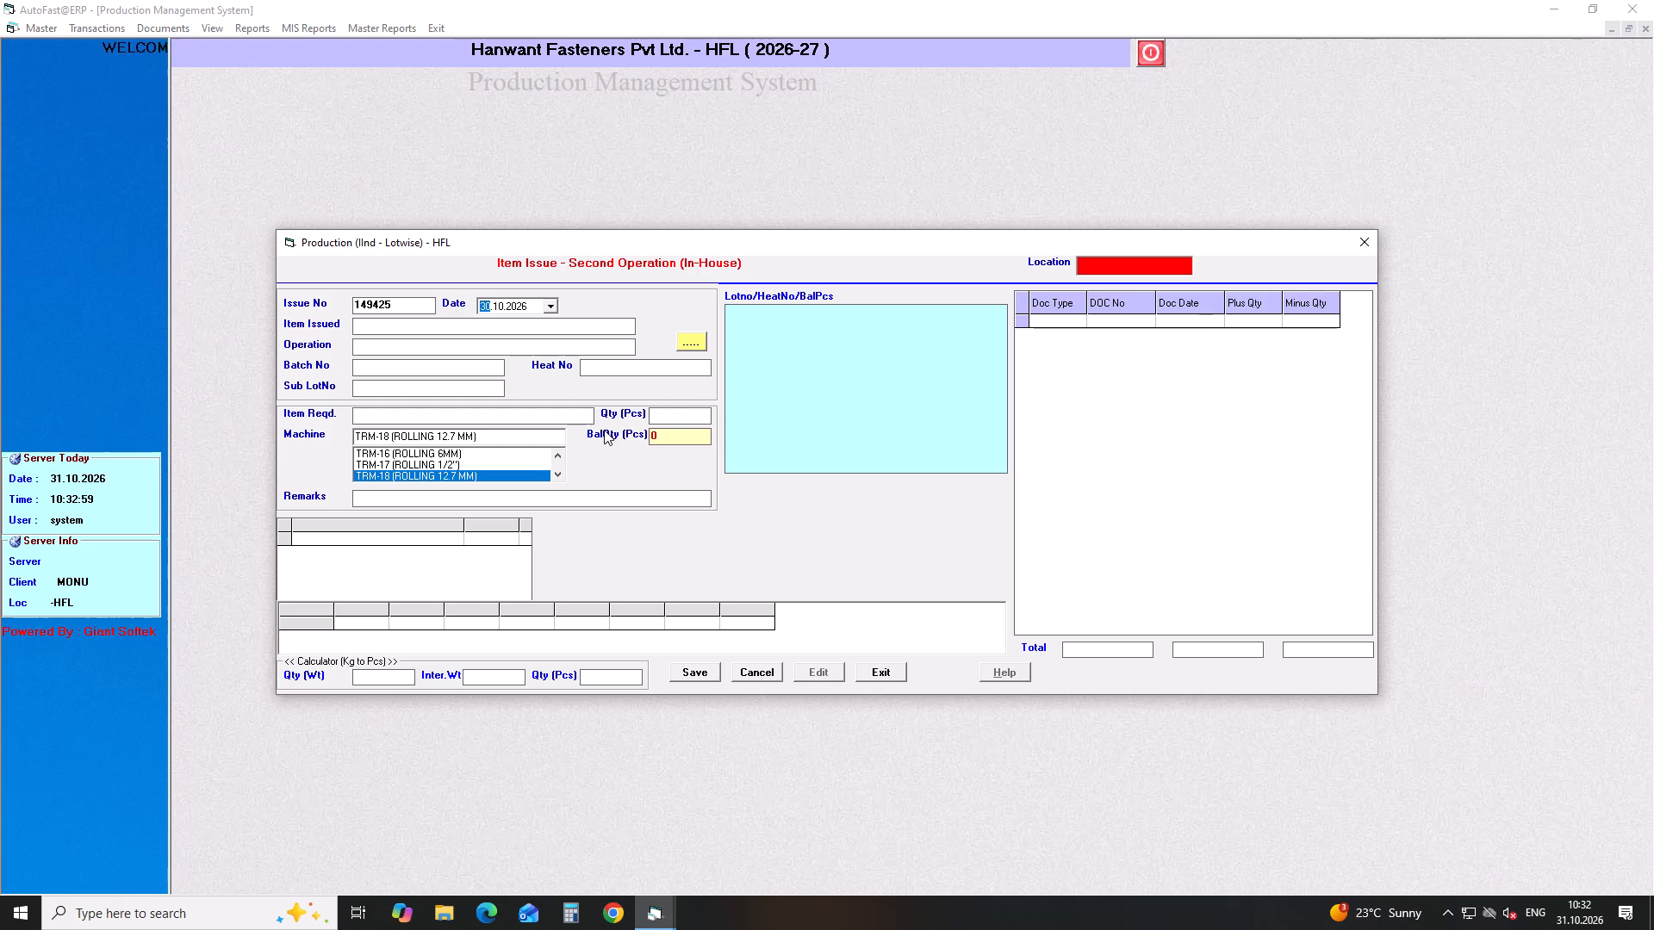
Close the production management system and its remaining second-operation item issue window.
left_click(1638, 13)
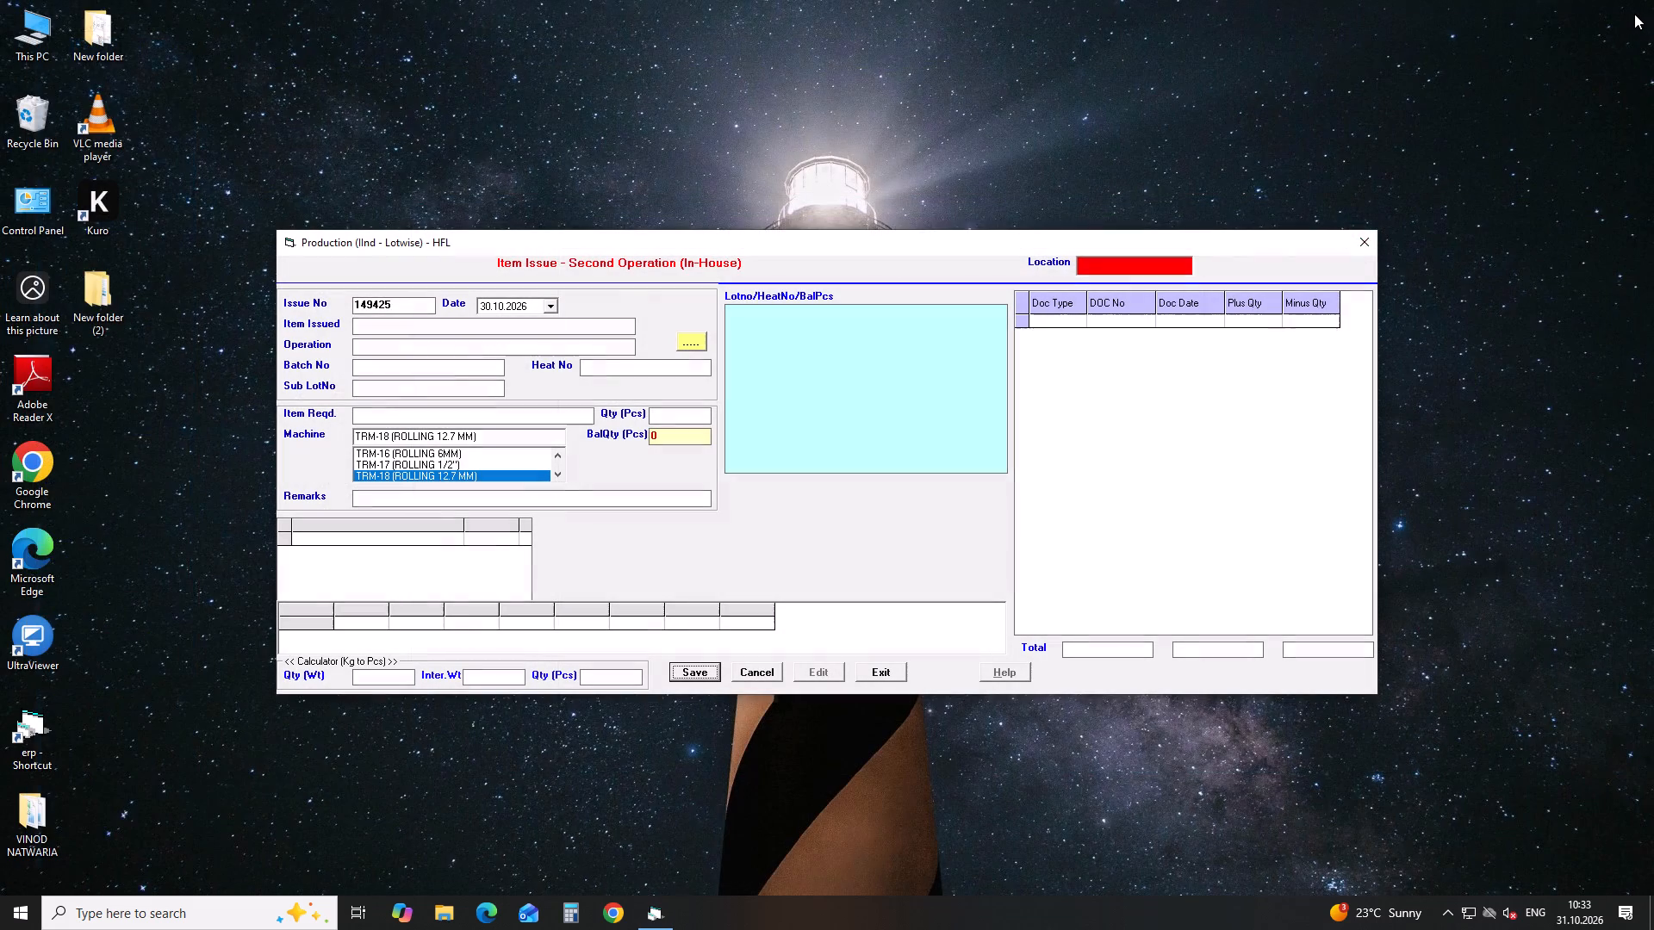
left_click(1367, 242)
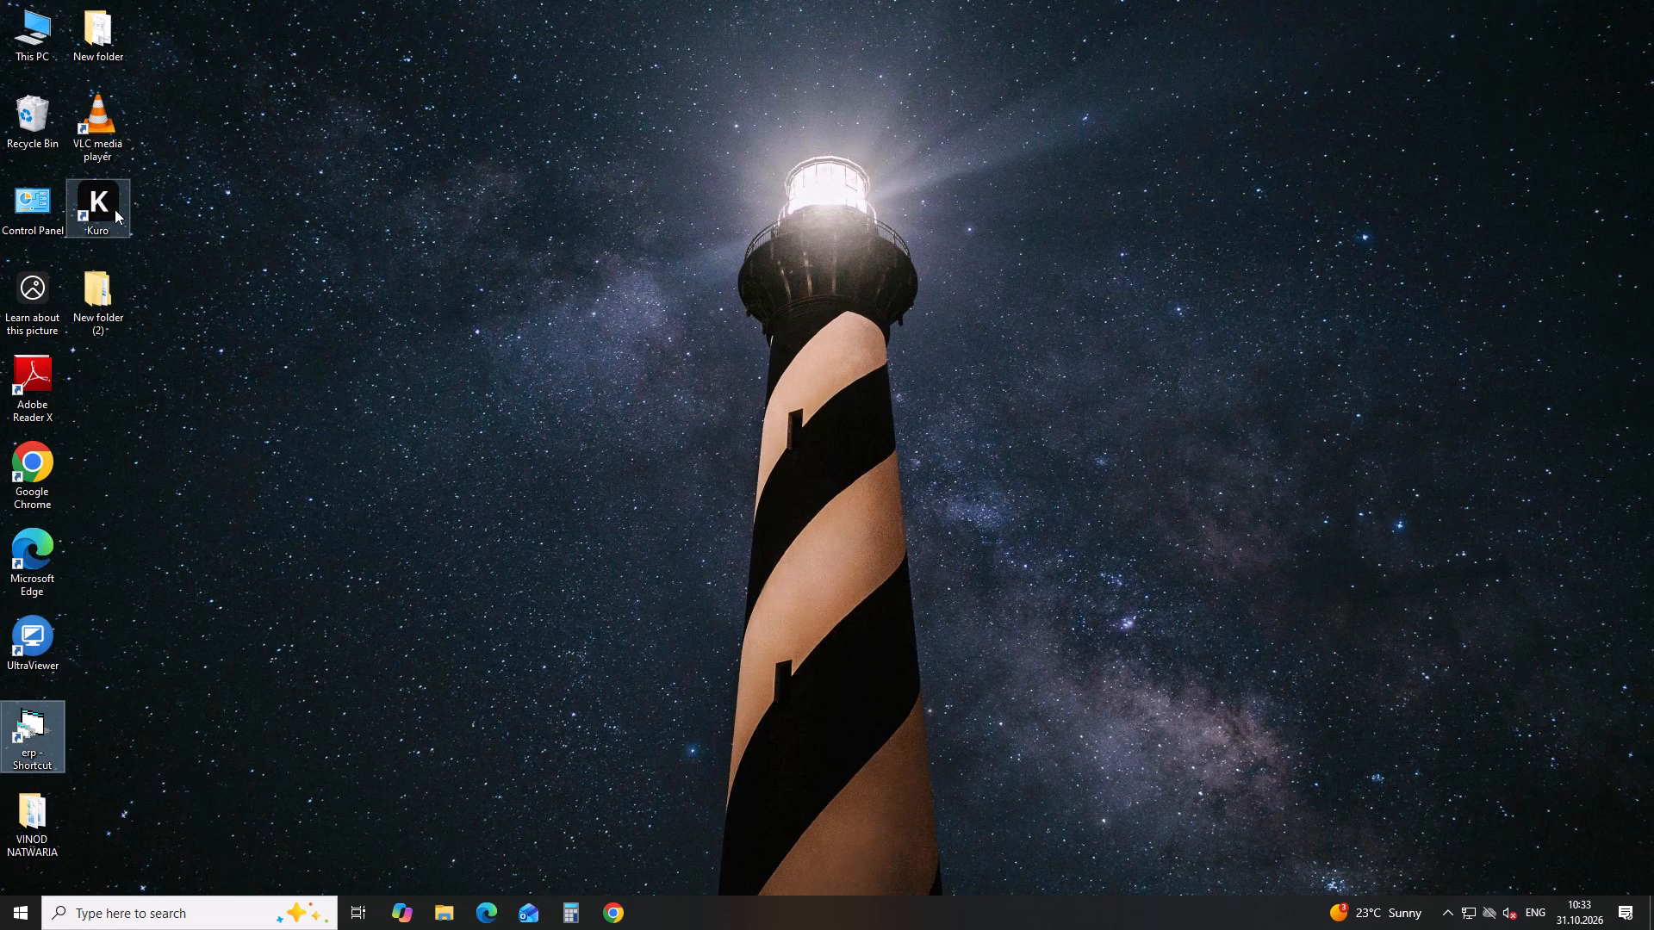
Launch Kuro from the desktop.
double_click(115, 209)
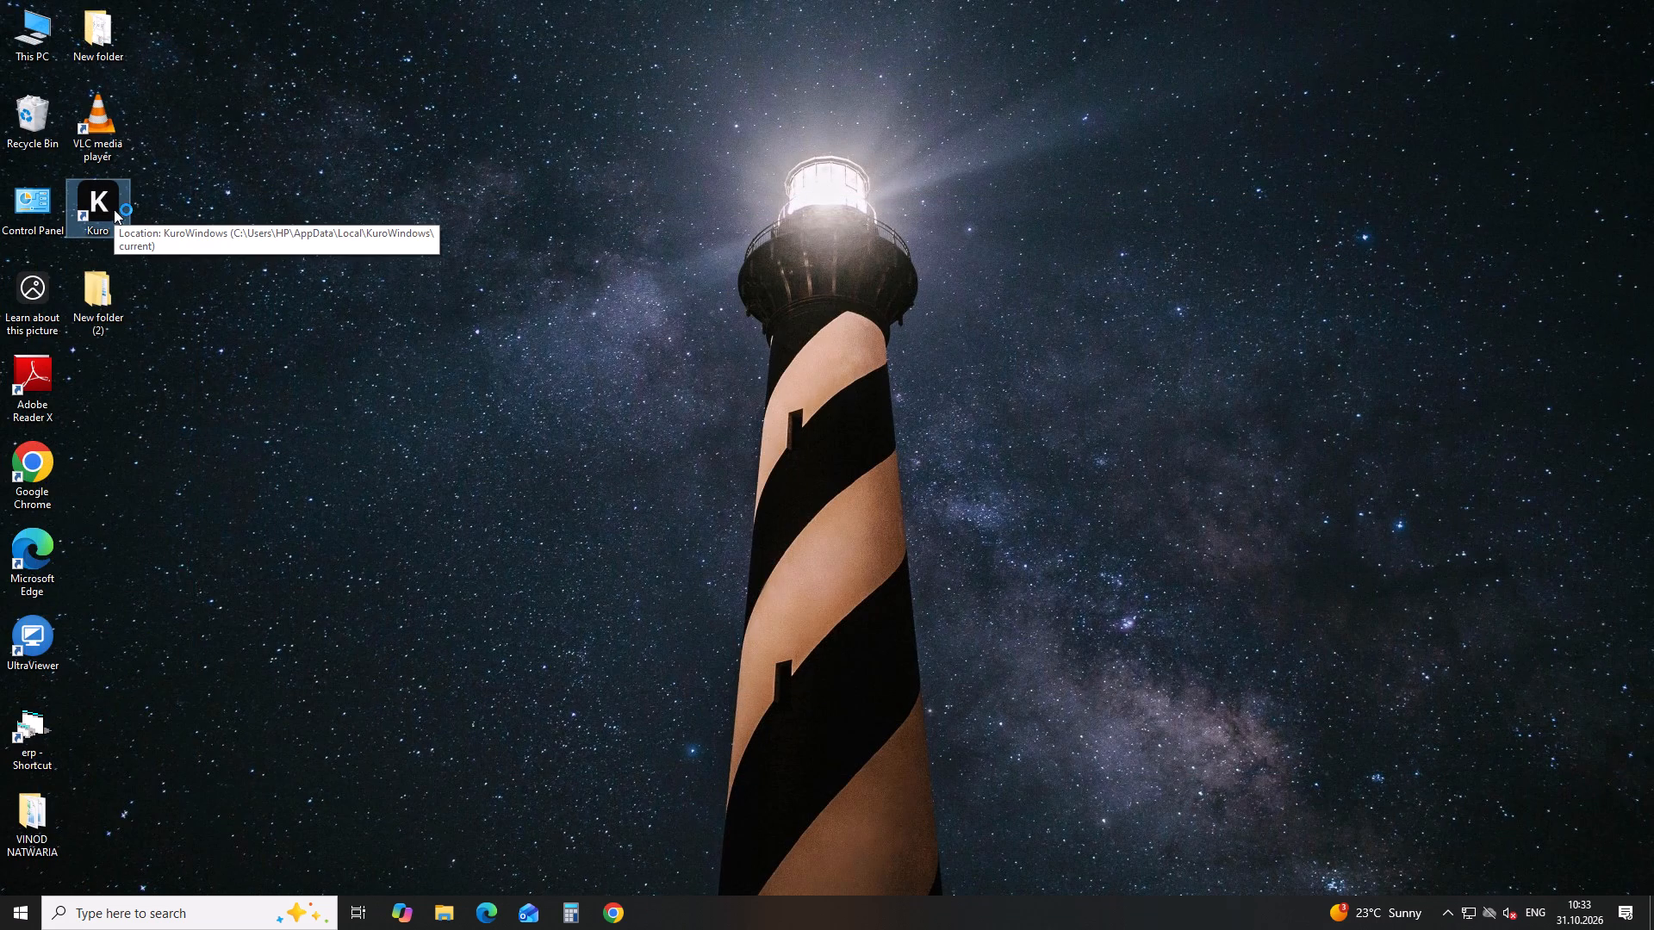
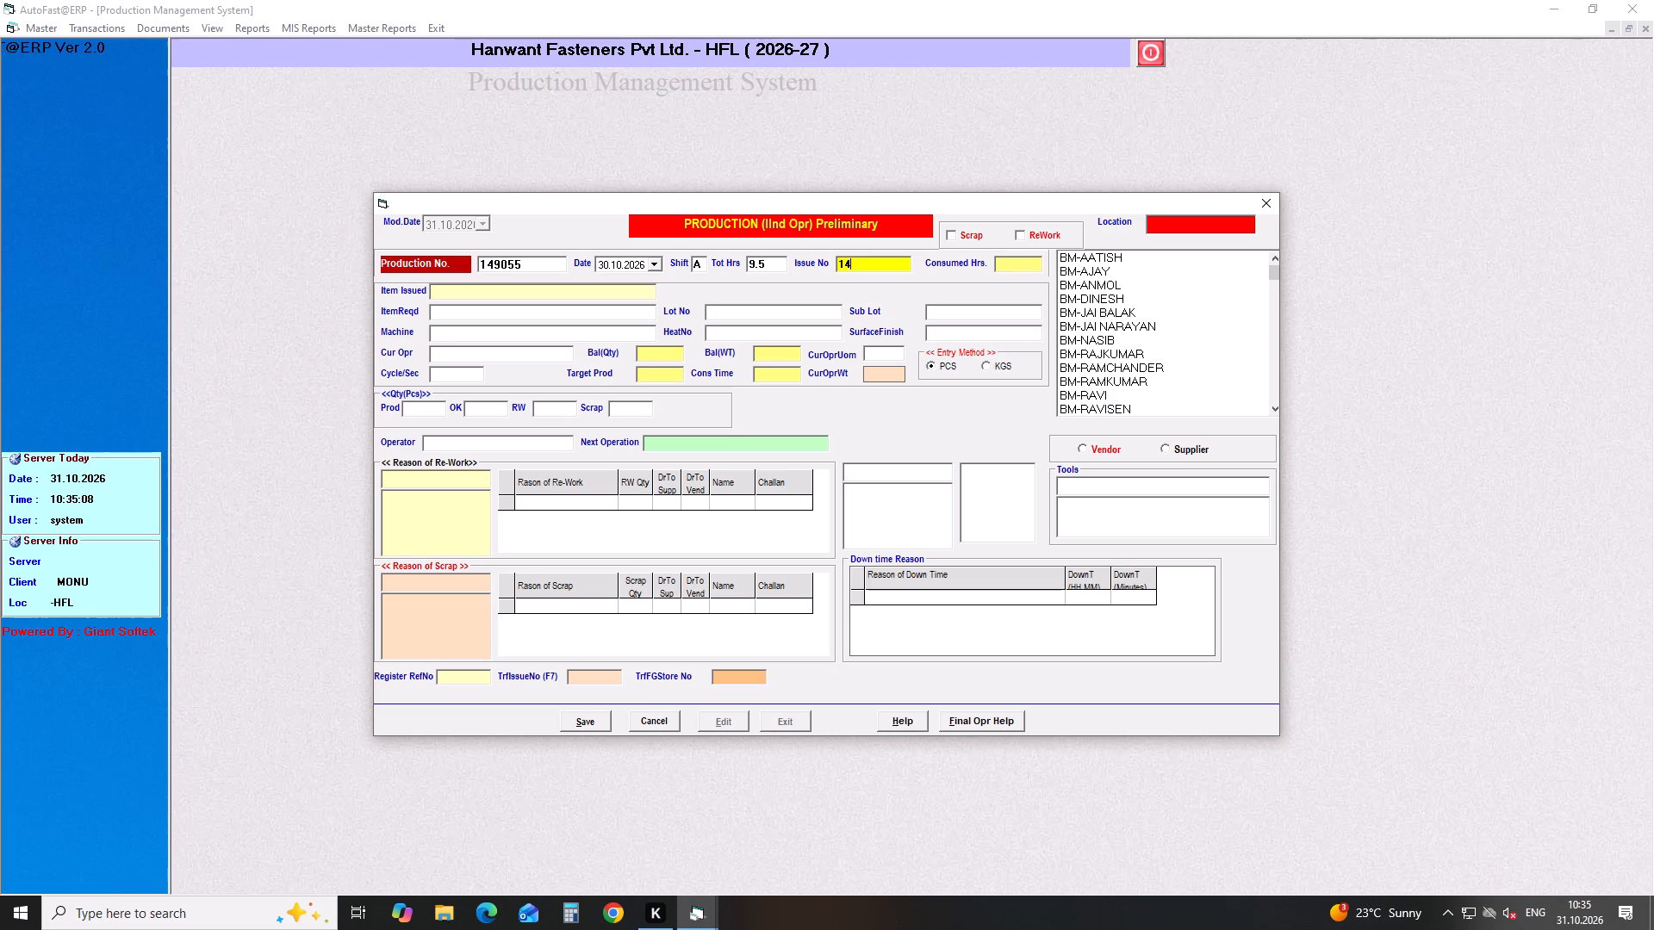
Complete issue number 149399 in the current production entry and set its cycle time to 01 seconds.
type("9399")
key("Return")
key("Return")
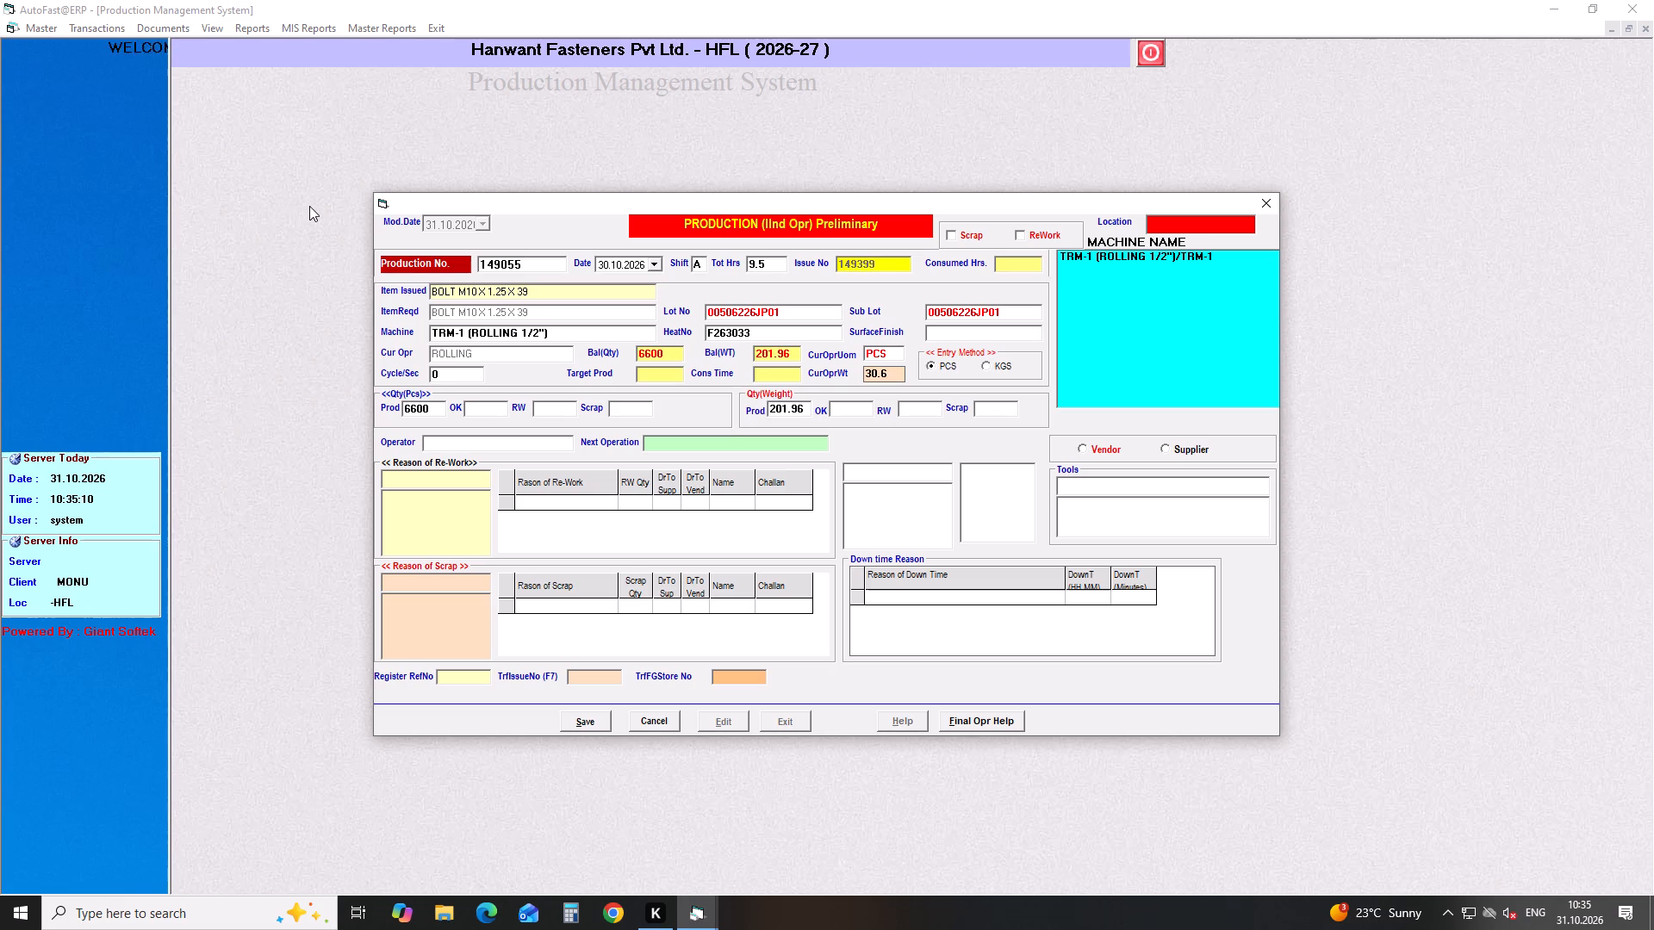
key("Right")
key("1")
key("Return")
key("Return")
Assign operator H-AAKASH to the issue 149399 production entry and save it.
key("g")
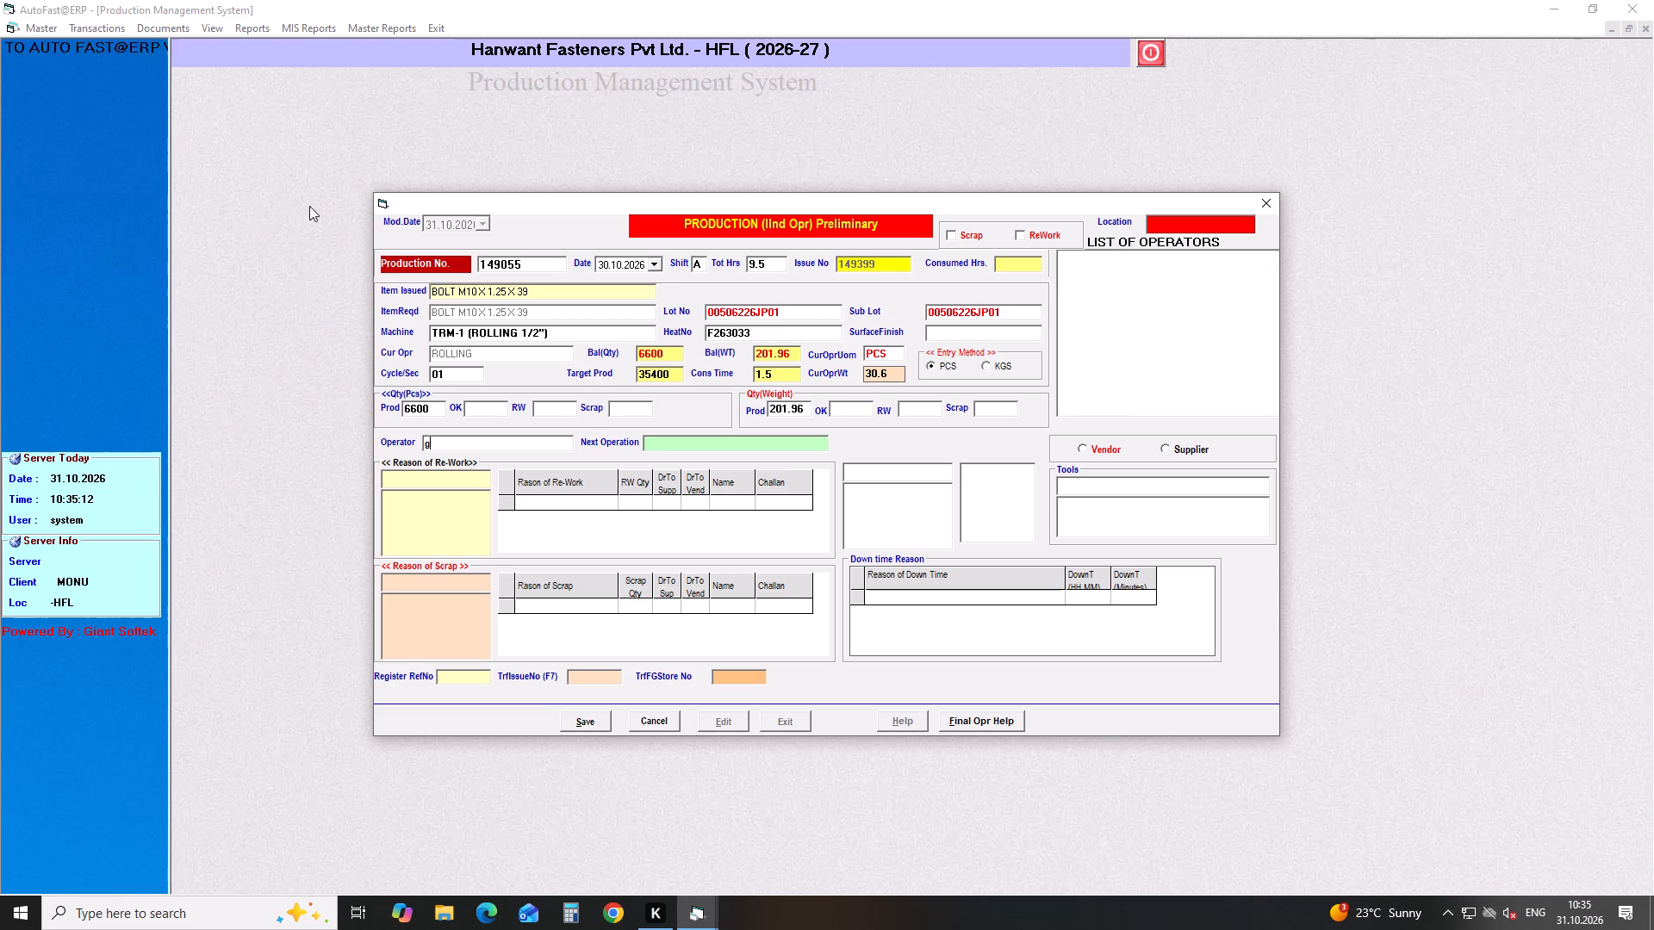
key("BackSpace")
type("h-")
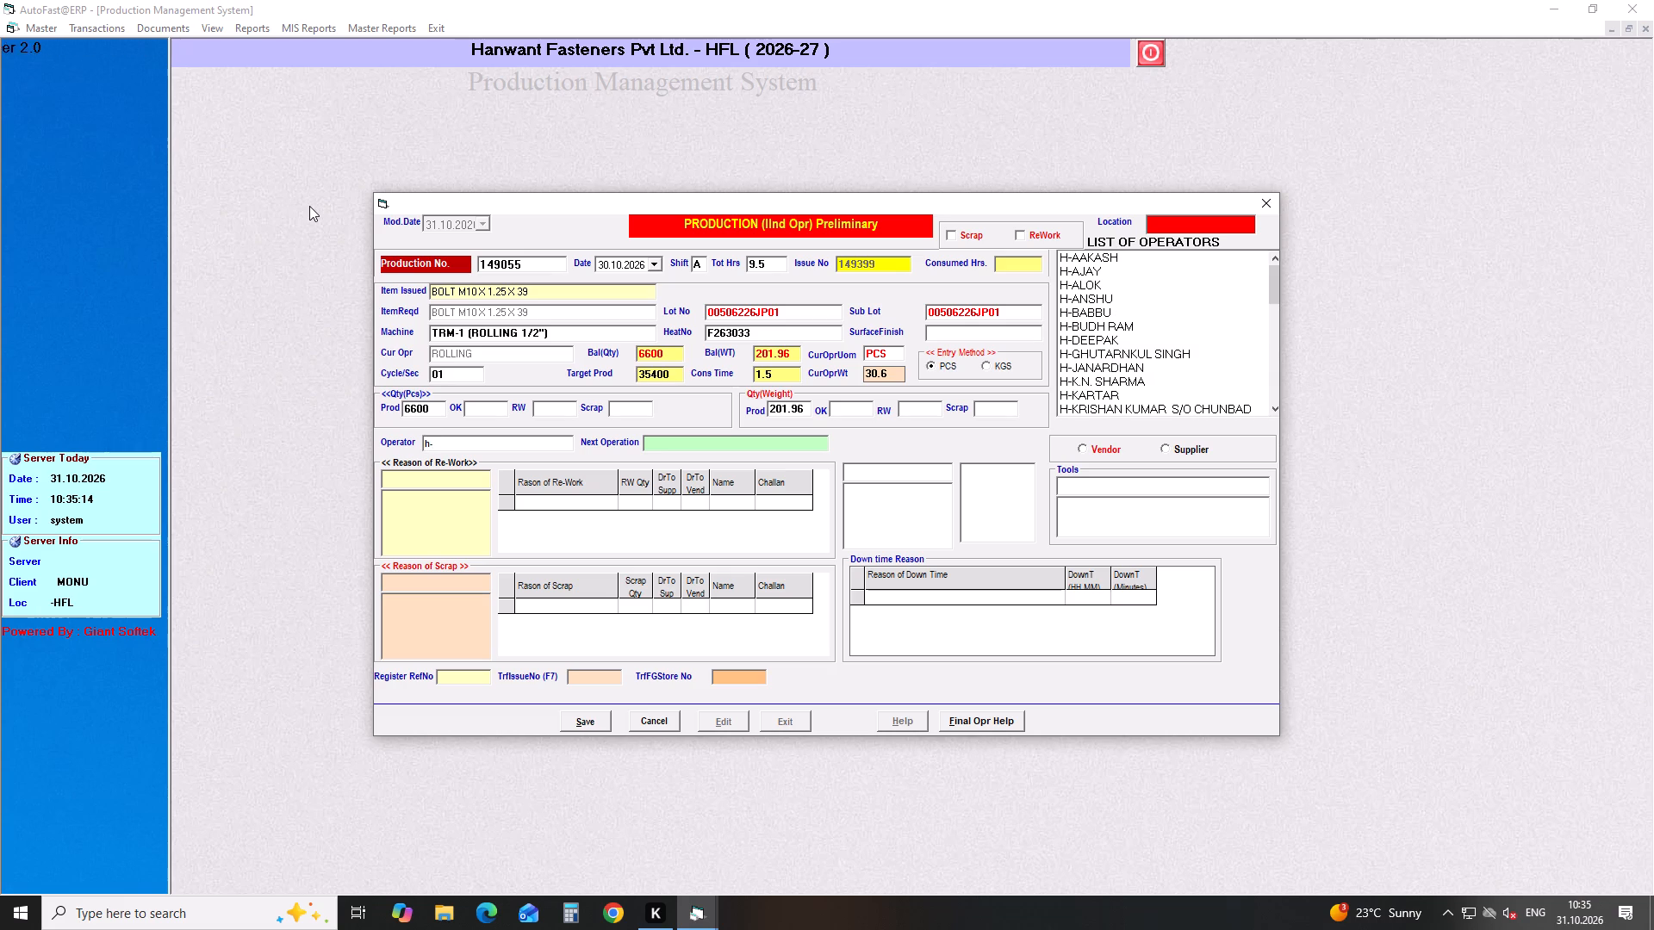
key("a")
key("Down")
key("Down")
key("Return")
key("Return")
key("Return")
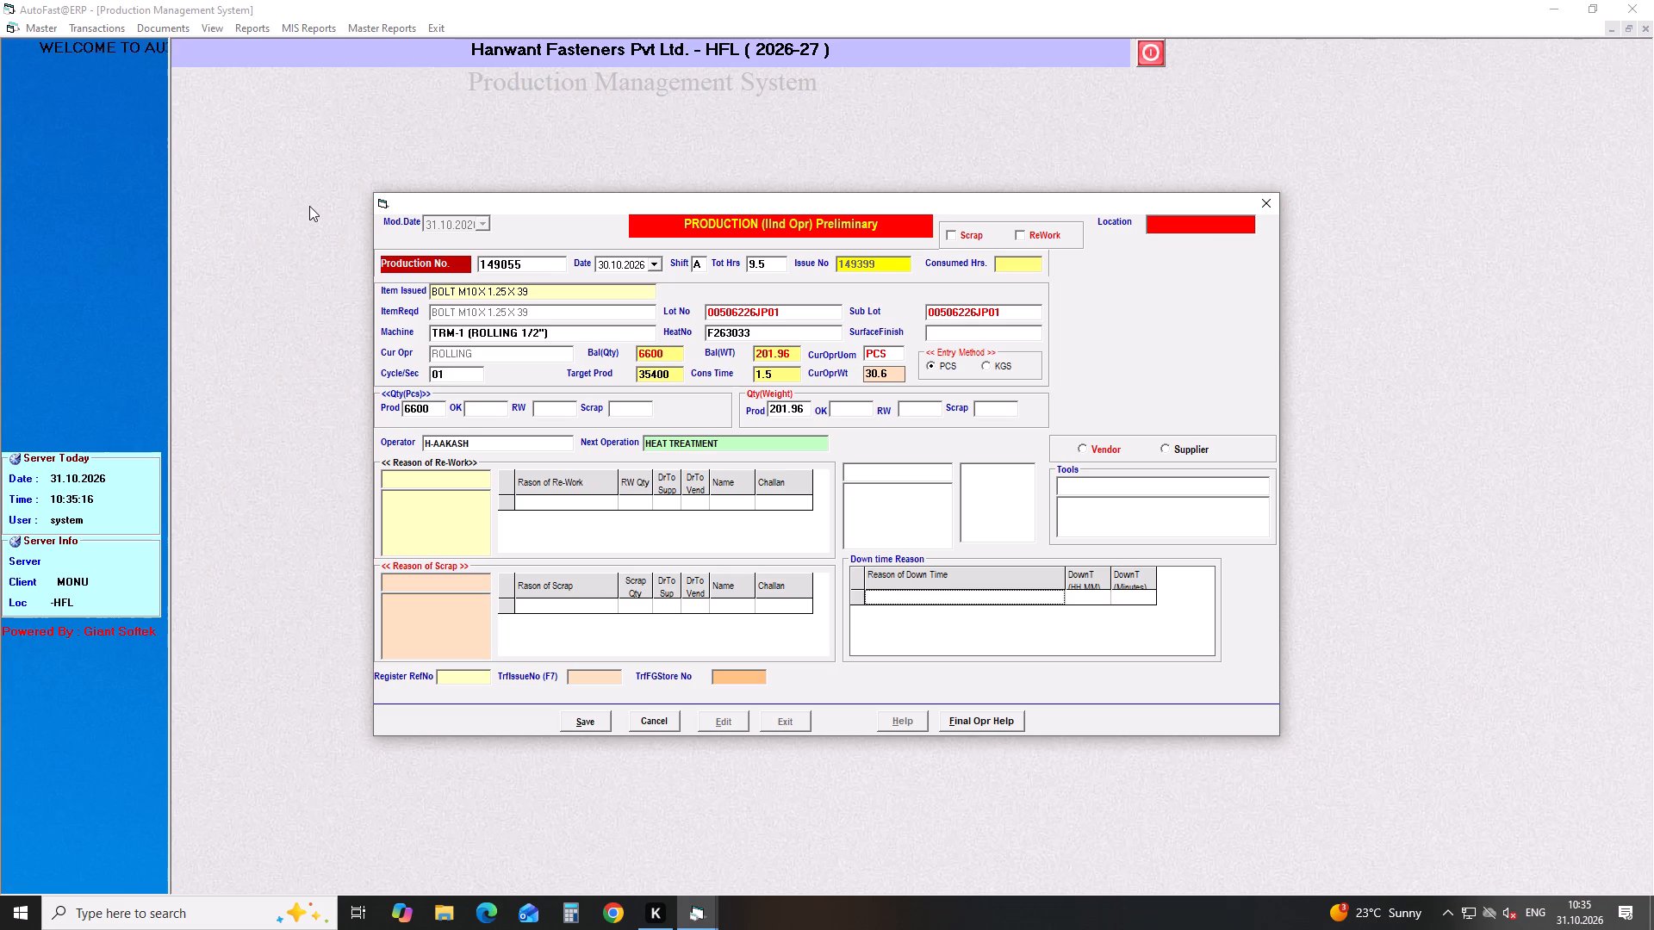
left_click(591, 719)
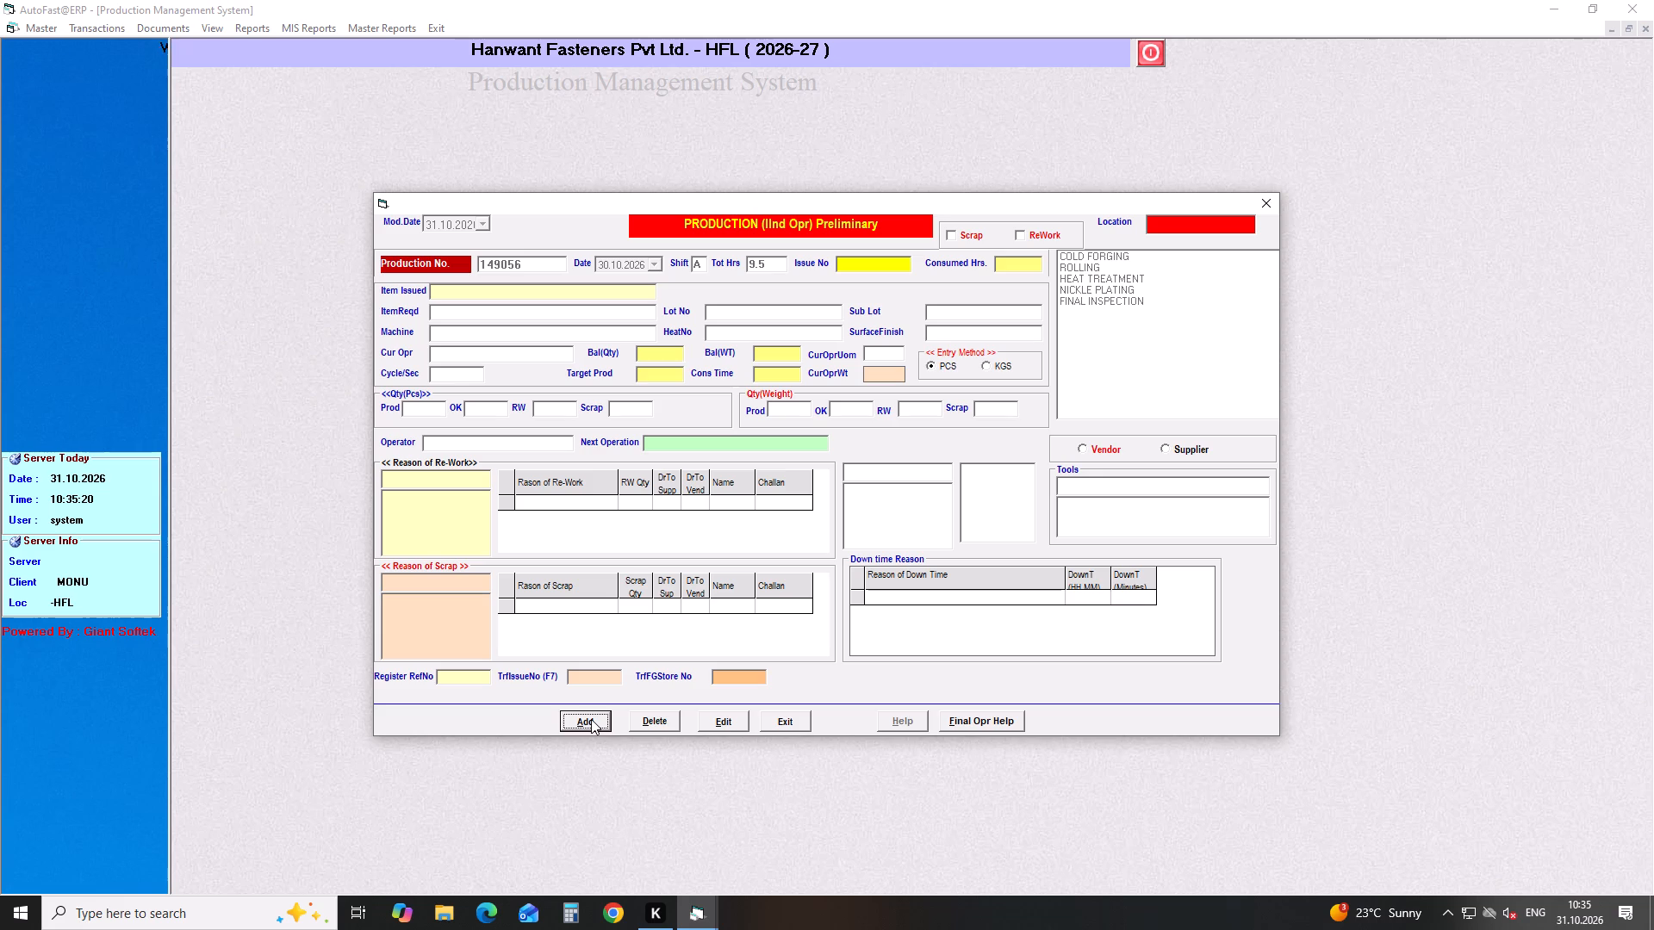
Start a new second-operation production entry dated 30.10.2026, shift A, with 1.5 total hours.
key("Return")
key("Down")
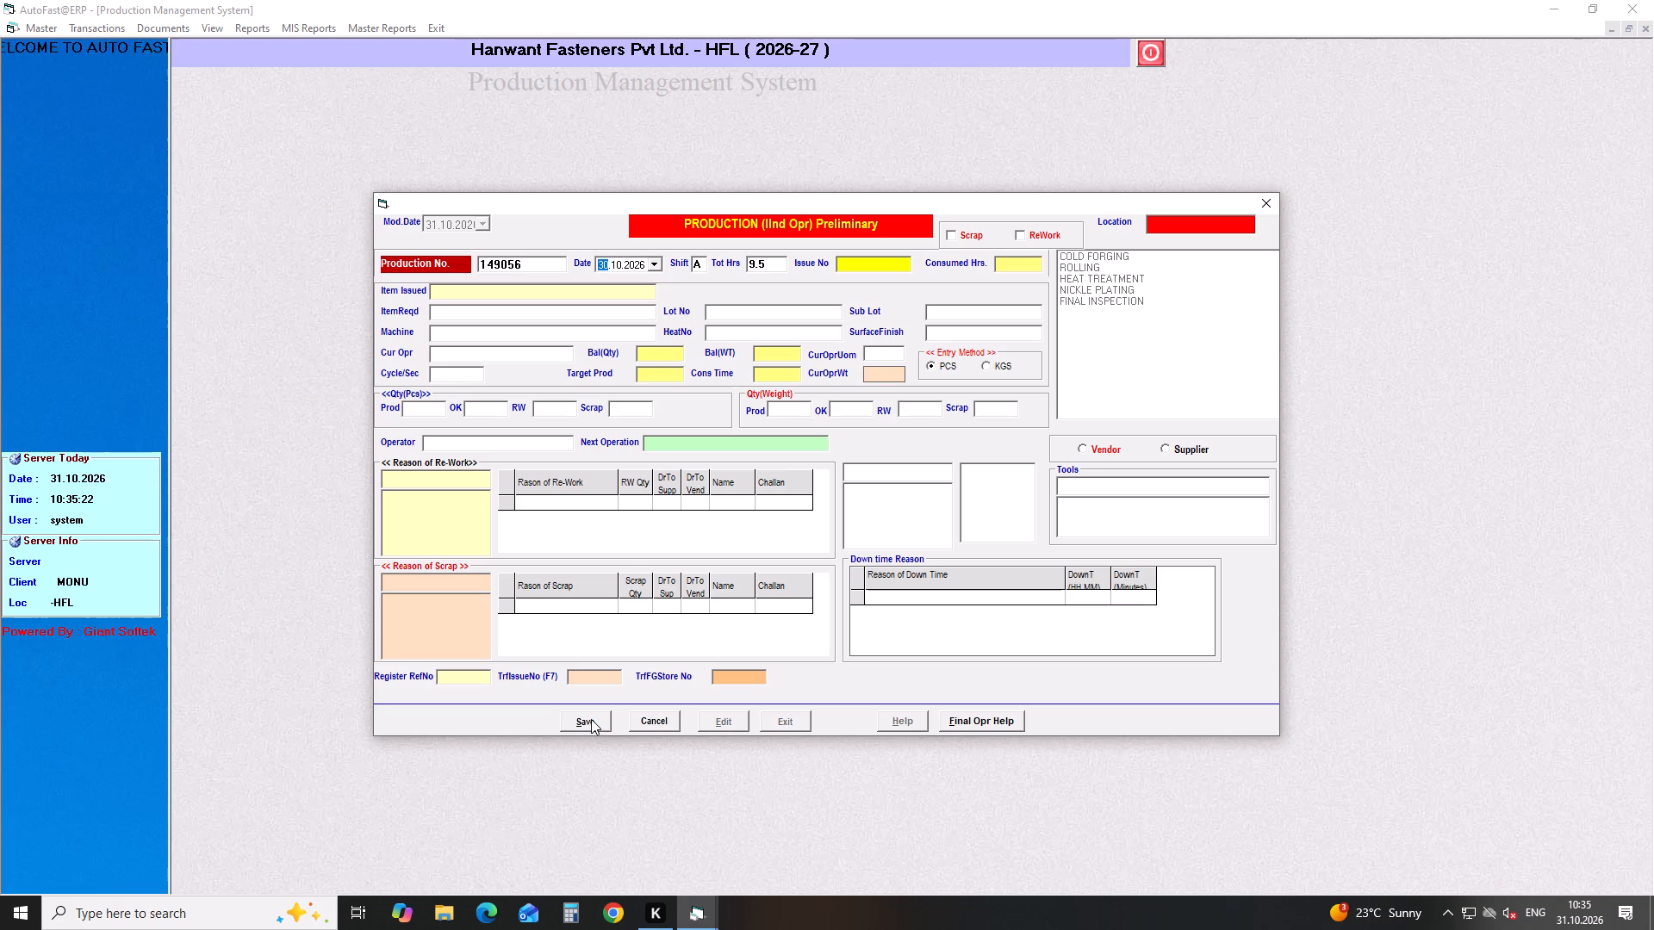
key("Return")
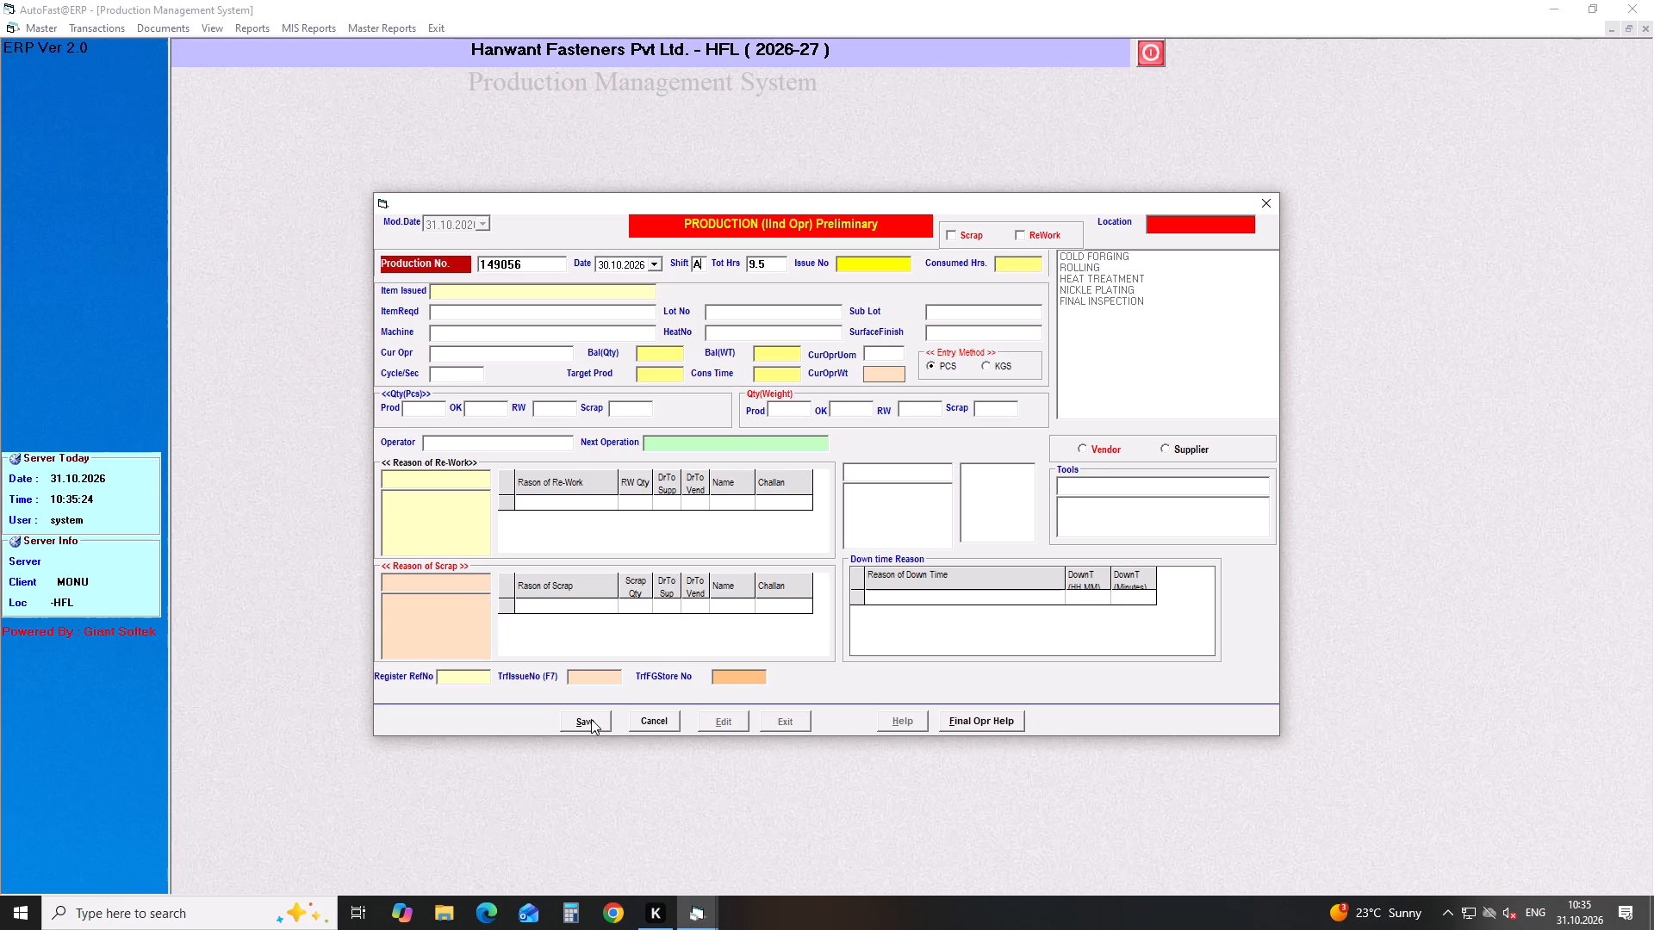
key("Return")
key("BackSpace")
key("BackSpace")
key("BackSpace")
key("BackSpace")
key("BackSpace")
key("BackSpace")
key("BackSpace")
key("BackSpace")
key("BackSpace")
key("BackSpace")
key("BackSpace")
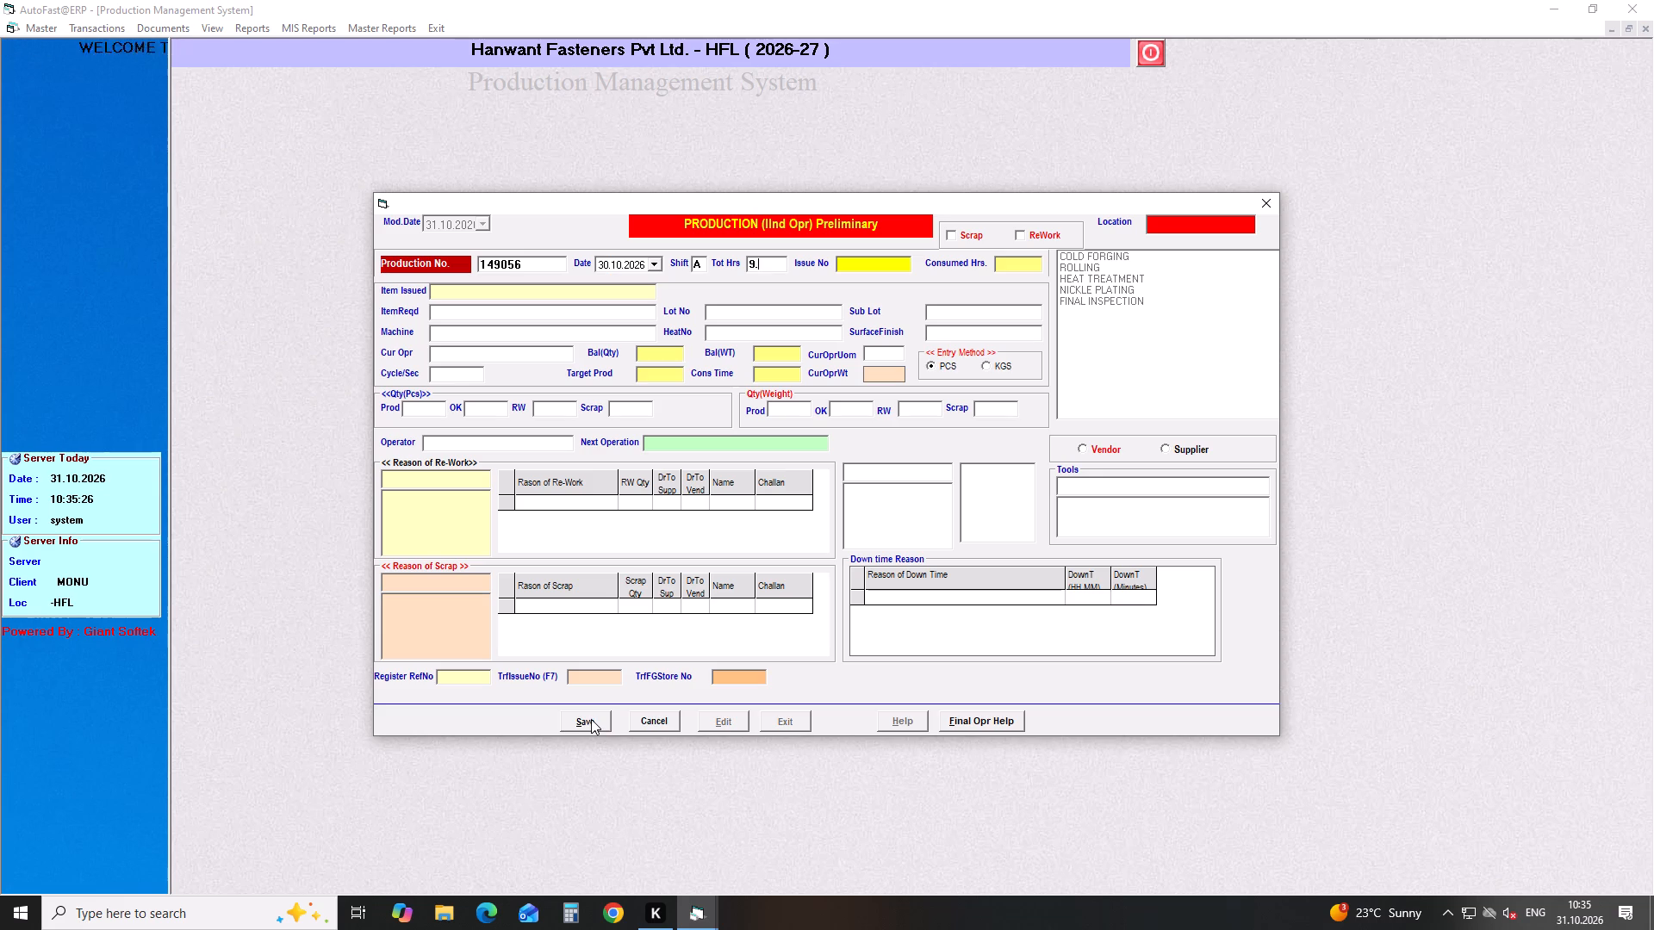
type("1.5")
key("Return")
Load issue 149400 into the production entry and set its cycle time to 01 seconds.
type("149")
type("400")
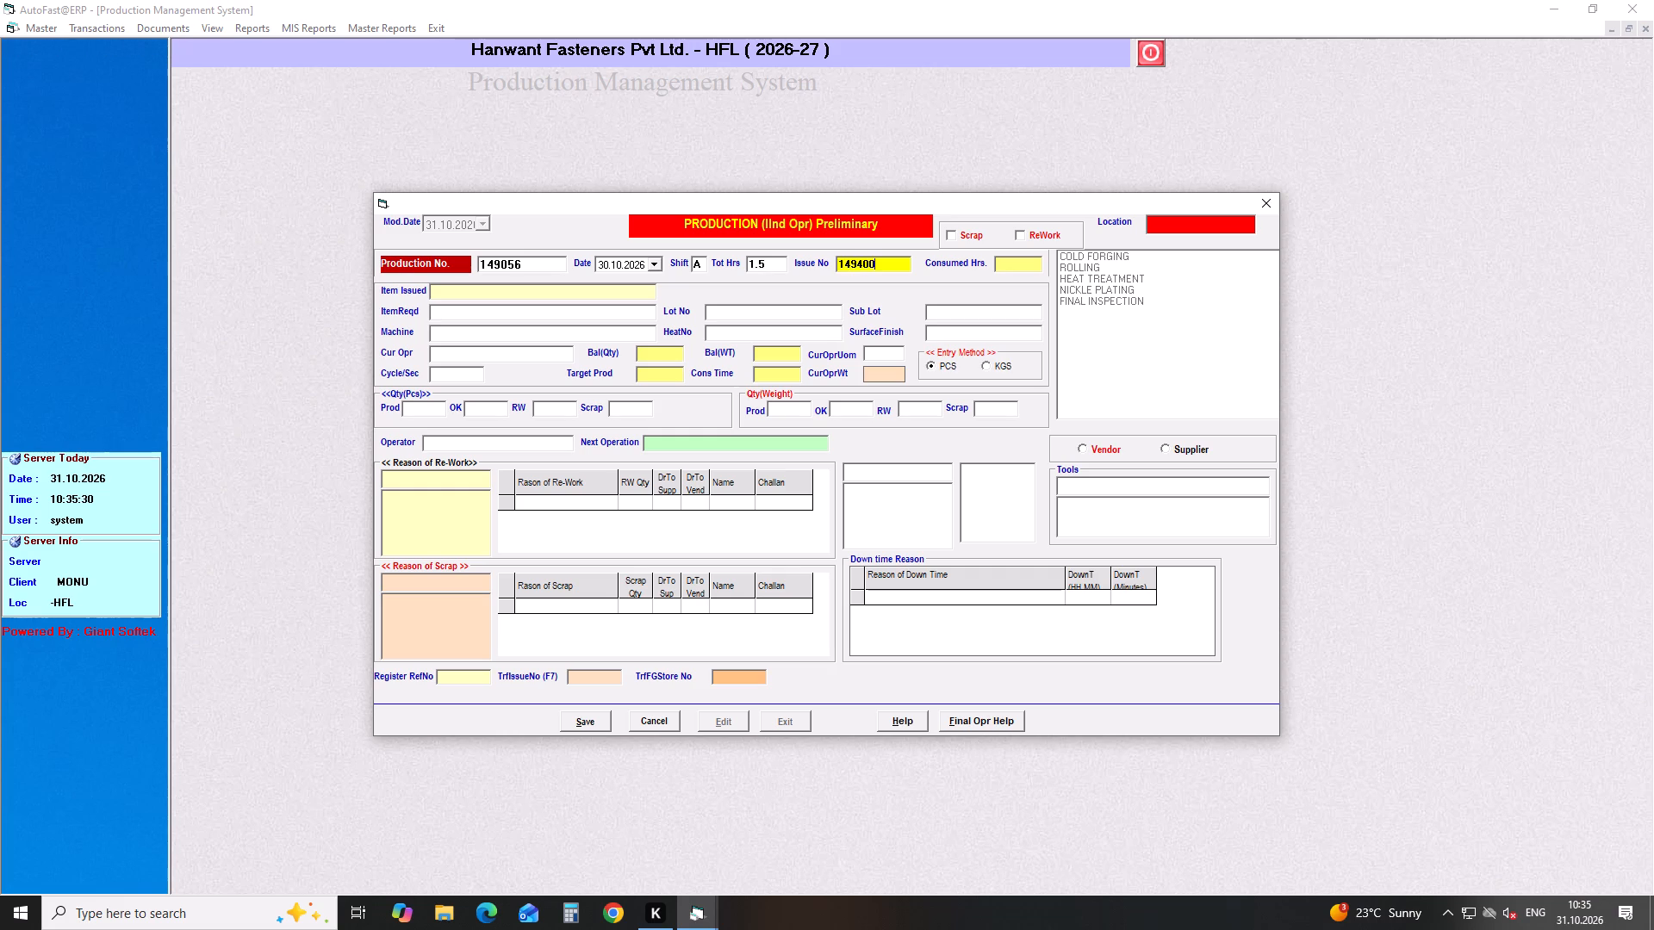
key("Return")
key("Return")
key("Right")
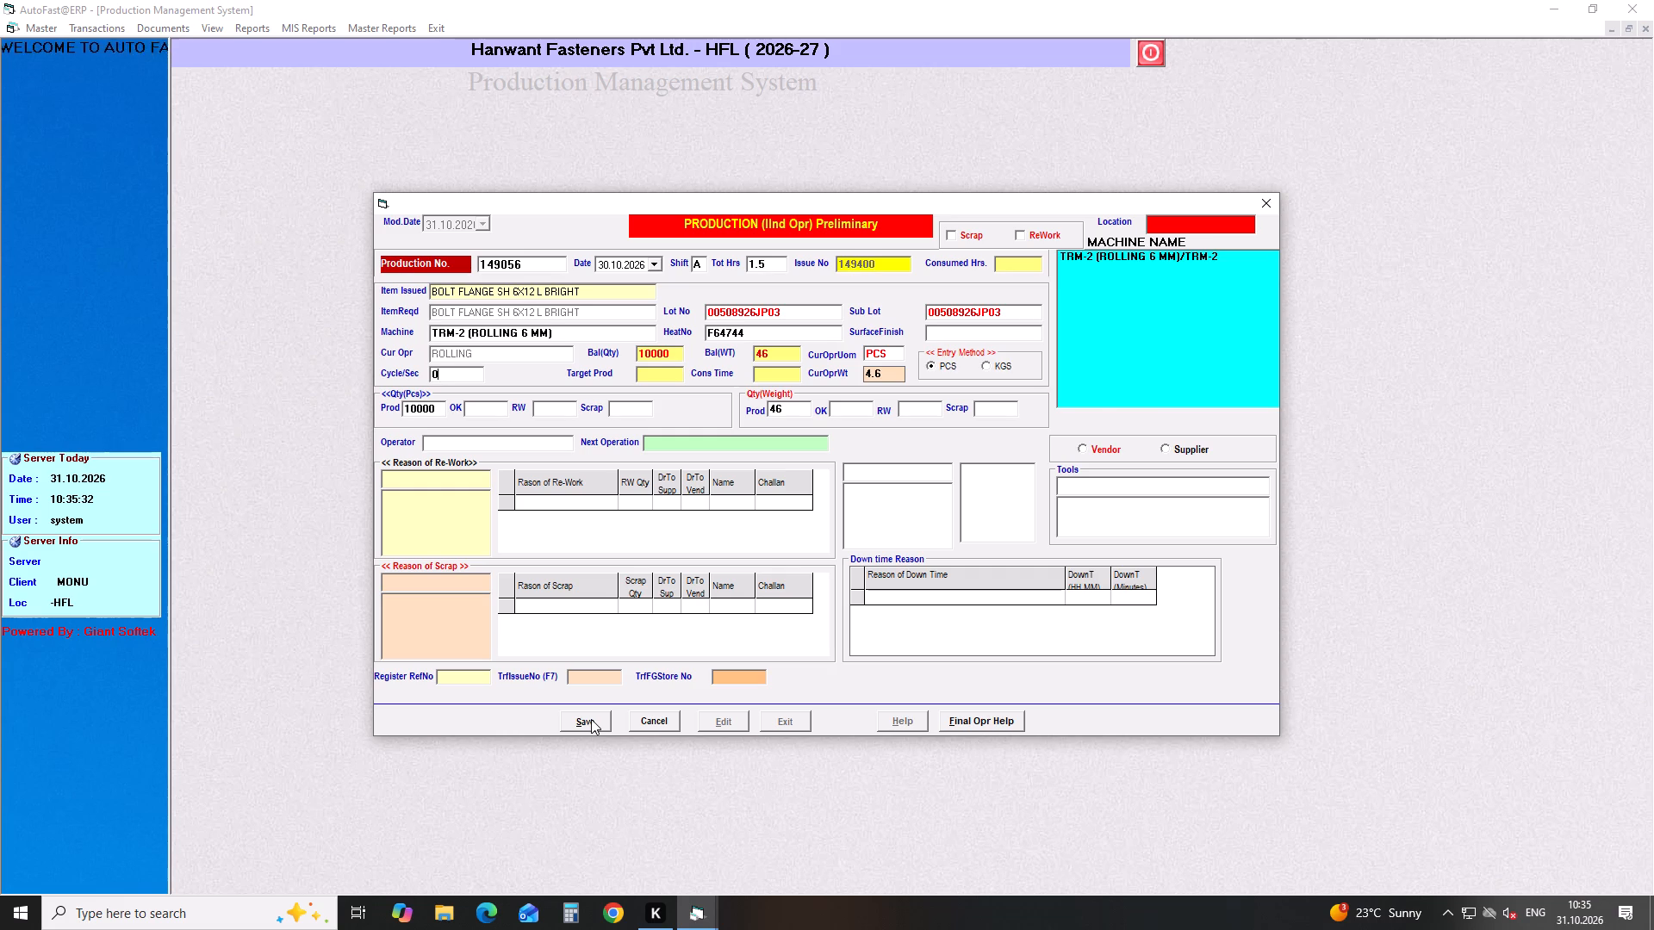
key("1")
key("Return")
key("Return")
Assign operator H-PINTU to the issue 149400 production entry and save it.
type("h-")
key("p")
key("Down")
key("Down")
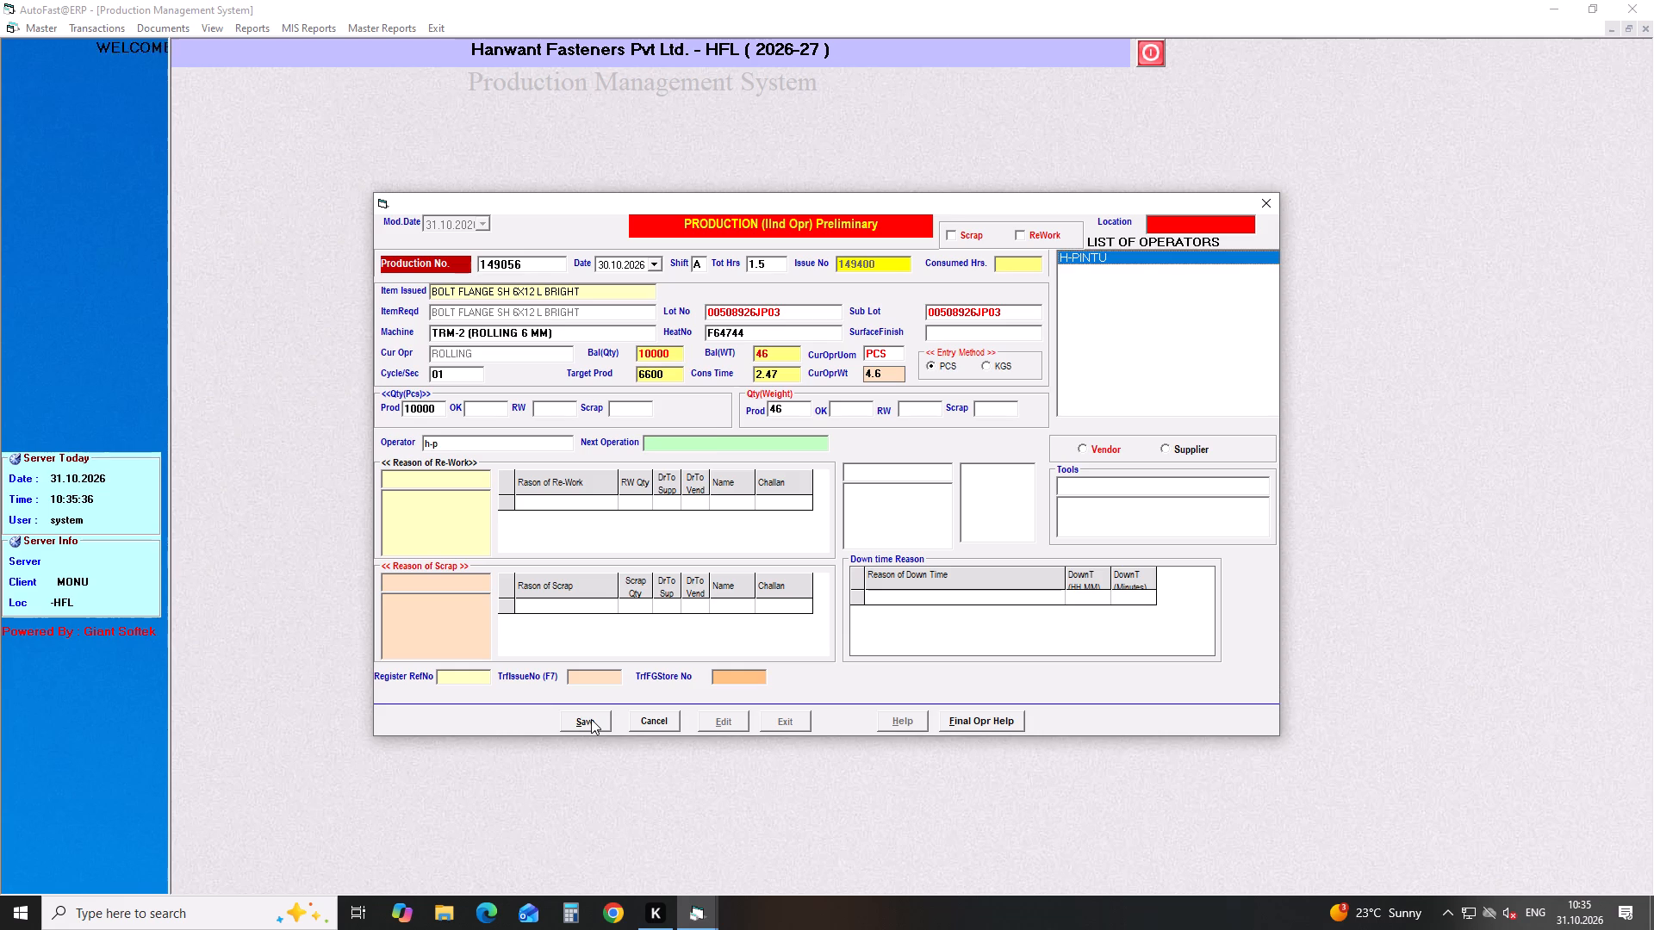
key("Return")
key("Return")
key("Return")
left_click(591, 719)
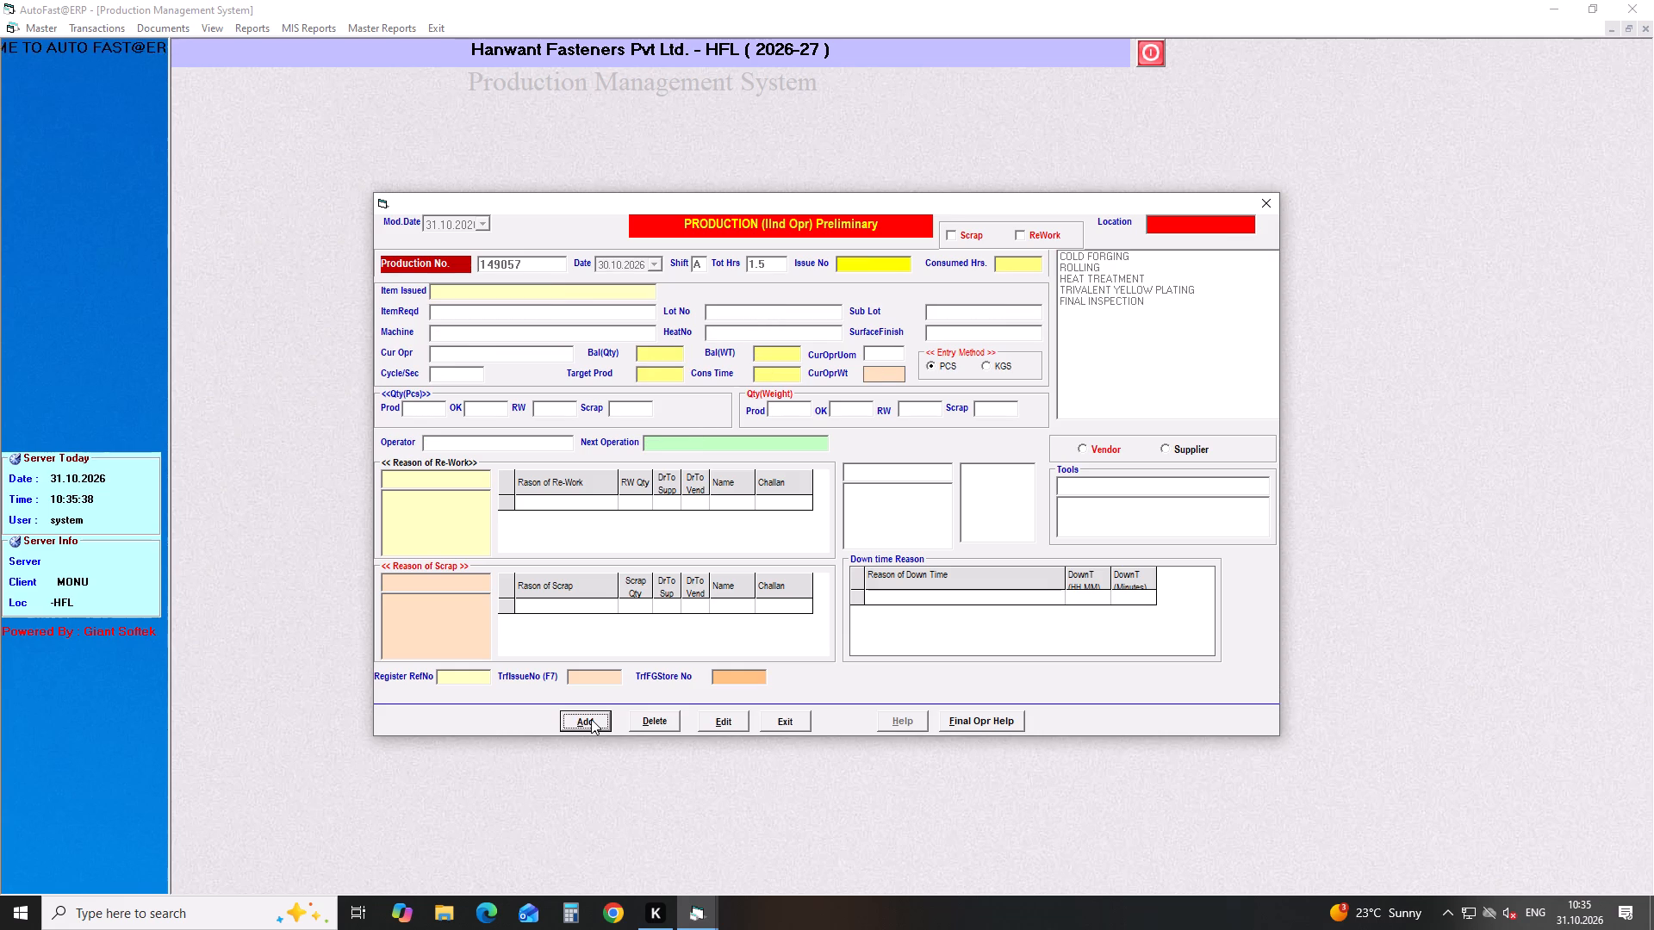
Start a new second-operation production entry dated 30.10.2026, shift A, with 8 total hours.
key("Return")
key("Down")
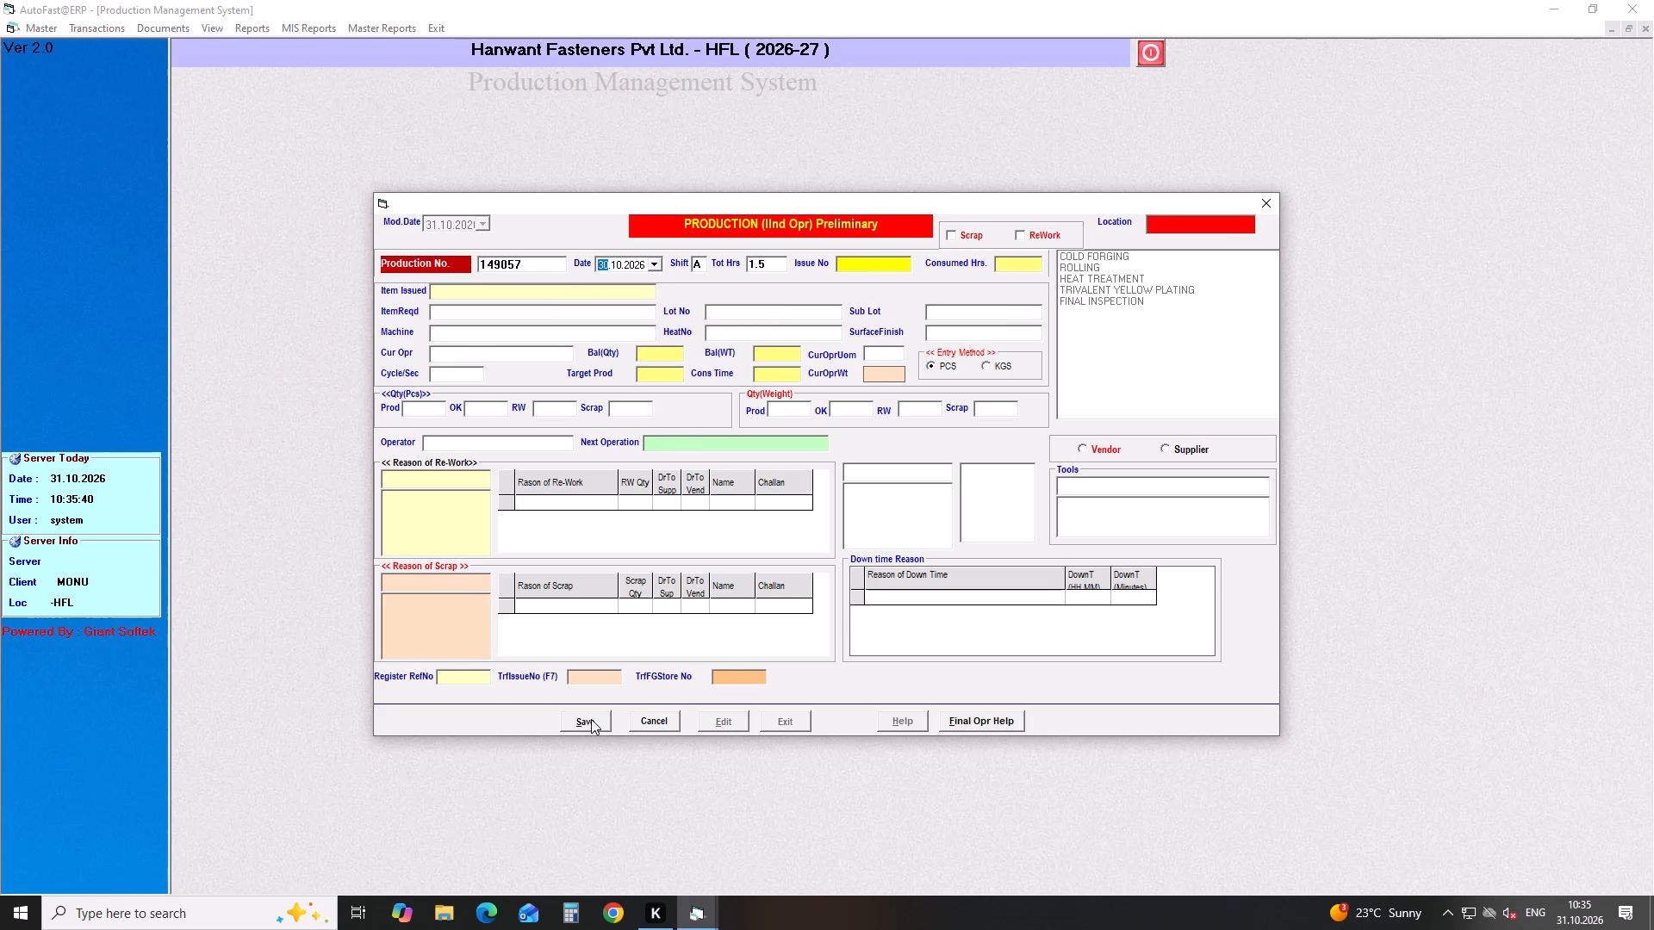
key("Return")
key("Return")
key("BackSpace")
key("BackSpace")
key("BackSpace")
key("BackSpace")
key("BackSpace")
key("BackSpace")
key("BackSpace")
key("BackSpace")
key("BackSpace")
key("BackSpace")
key("BackSpace")
key("BackSpace")
key("BackSpace")
key("BackSpace")
key("BackSpace")
key("BackSpace")
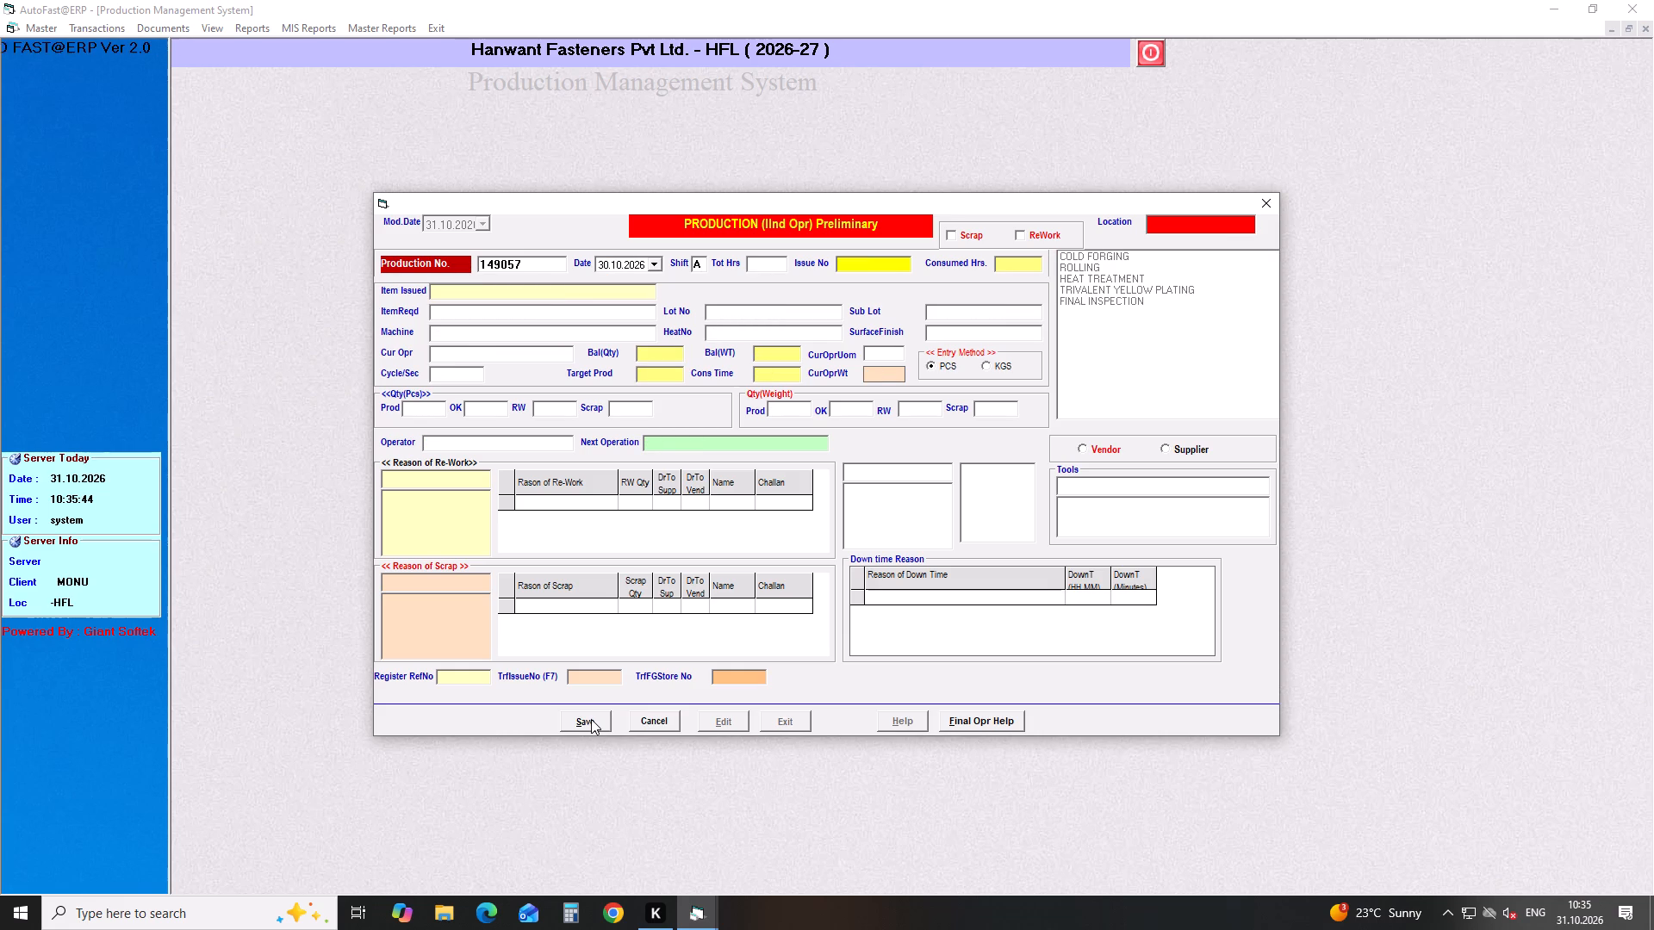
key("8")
key("Return")
Load issue 149401 into the production entry and set its cycle time to 01 seconds.
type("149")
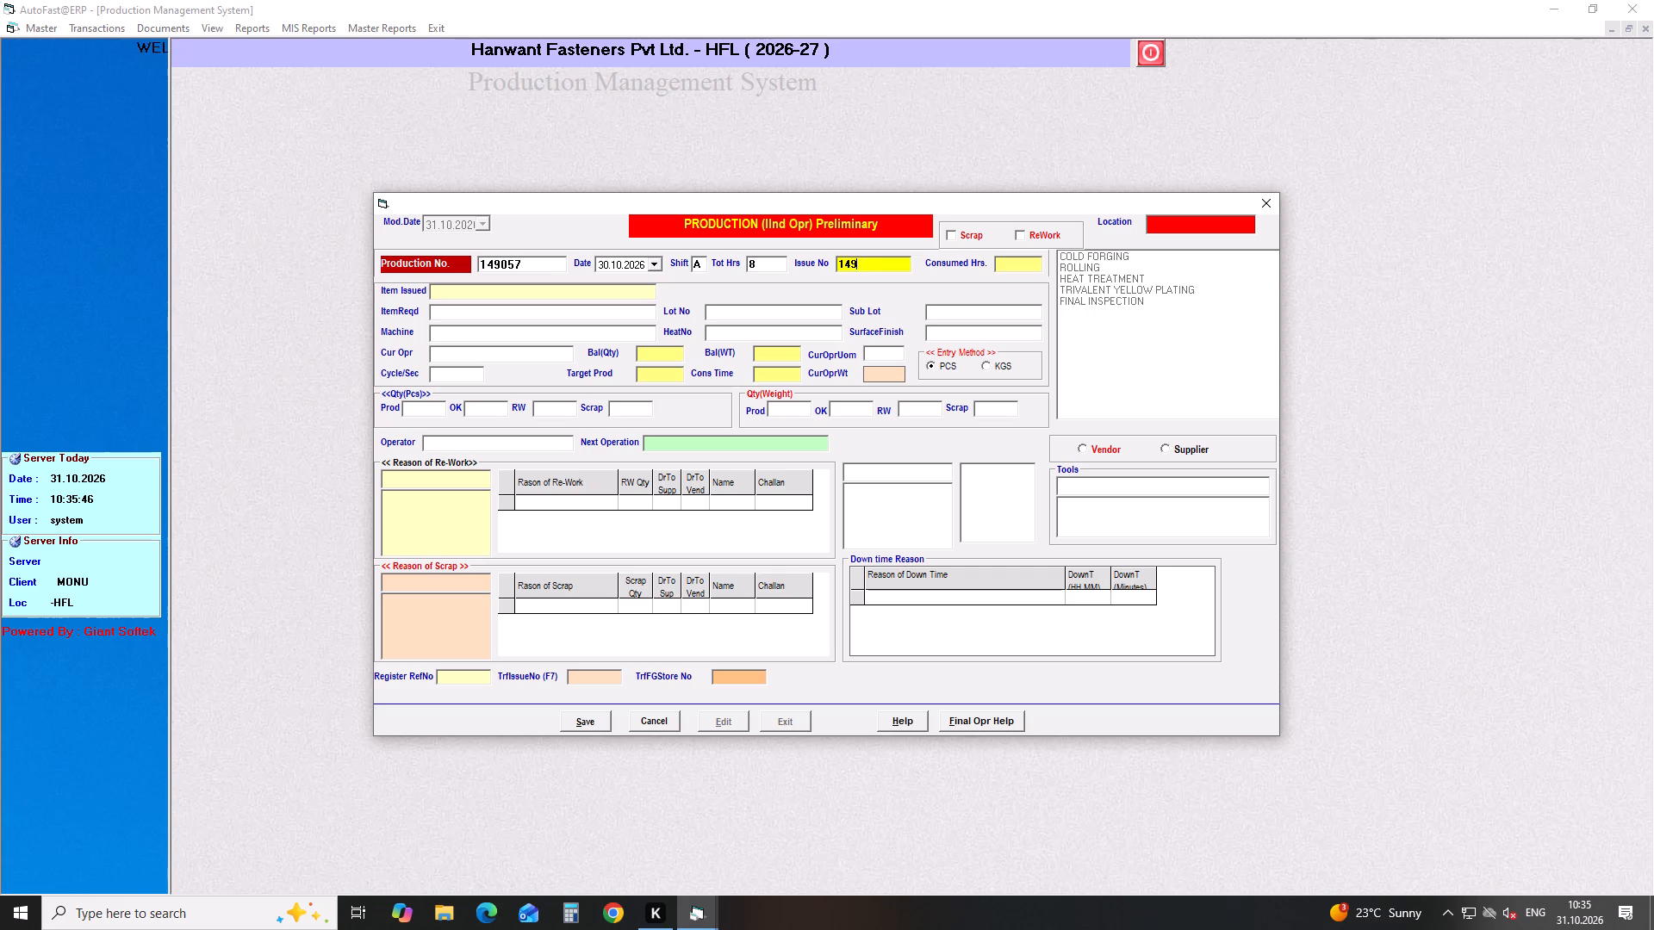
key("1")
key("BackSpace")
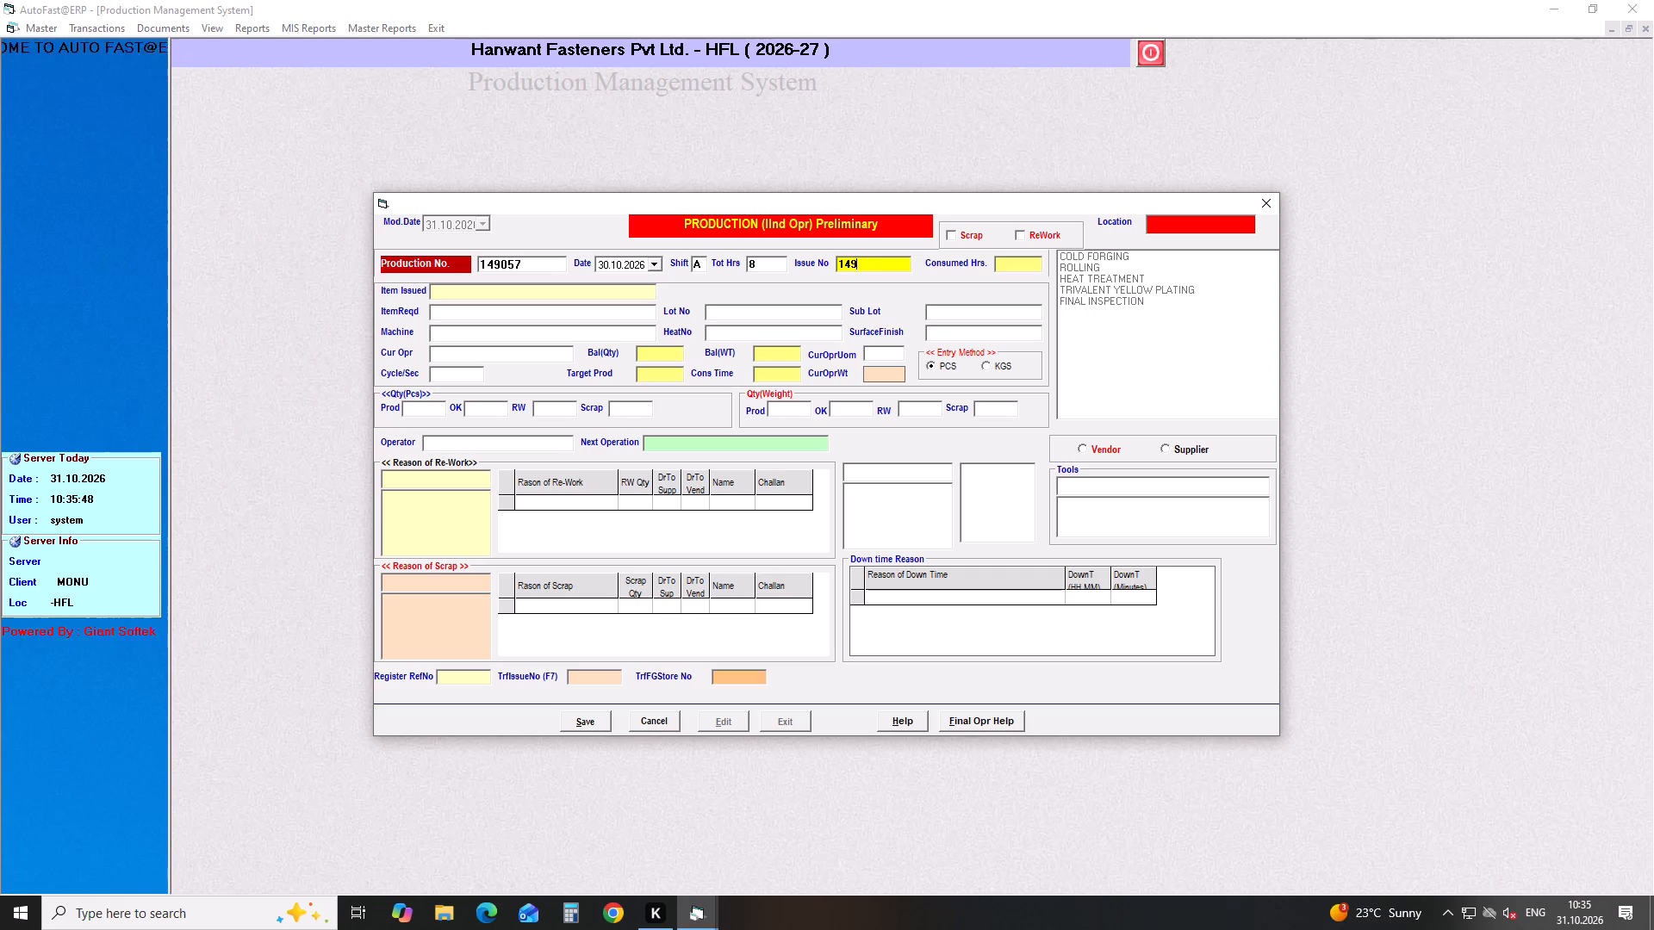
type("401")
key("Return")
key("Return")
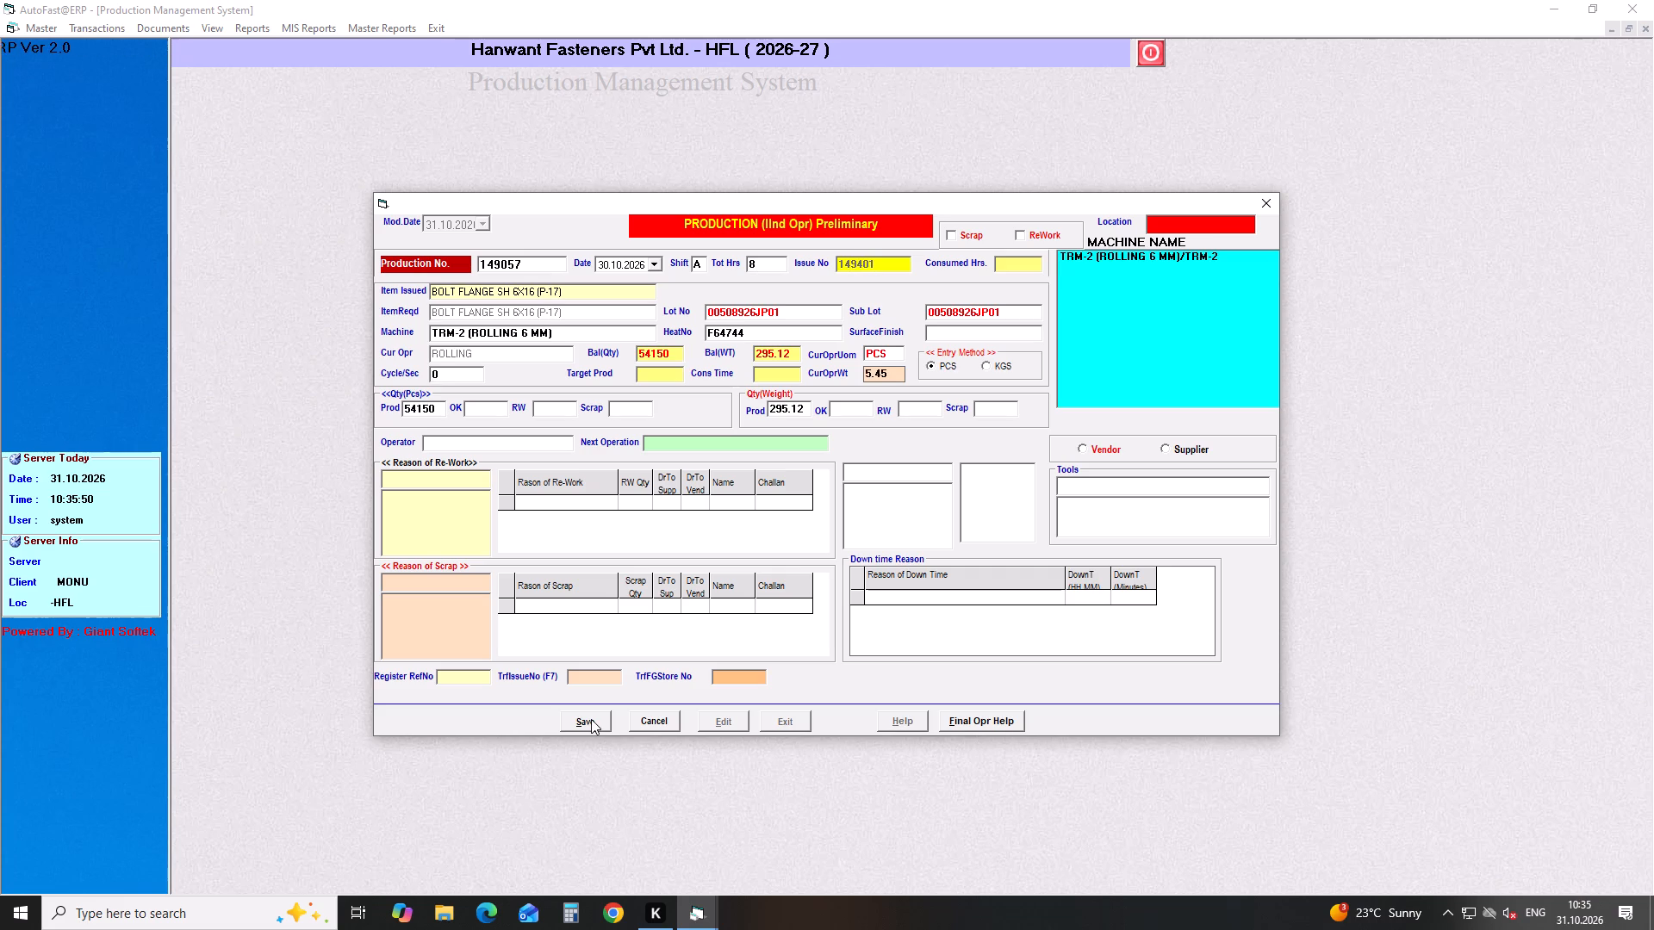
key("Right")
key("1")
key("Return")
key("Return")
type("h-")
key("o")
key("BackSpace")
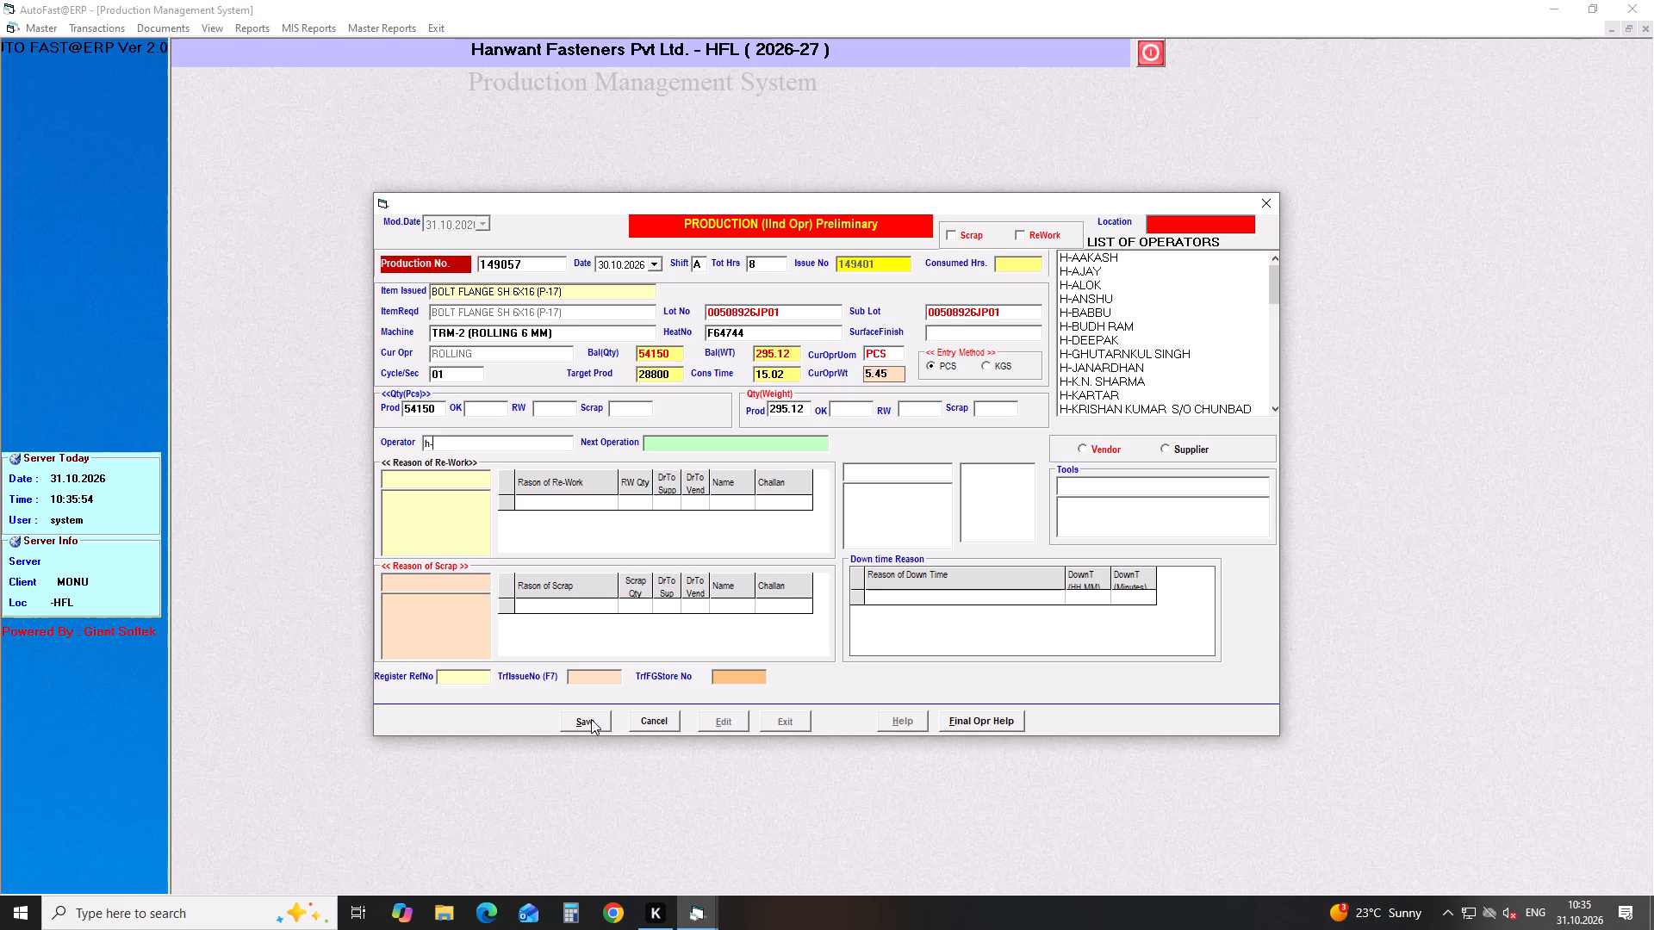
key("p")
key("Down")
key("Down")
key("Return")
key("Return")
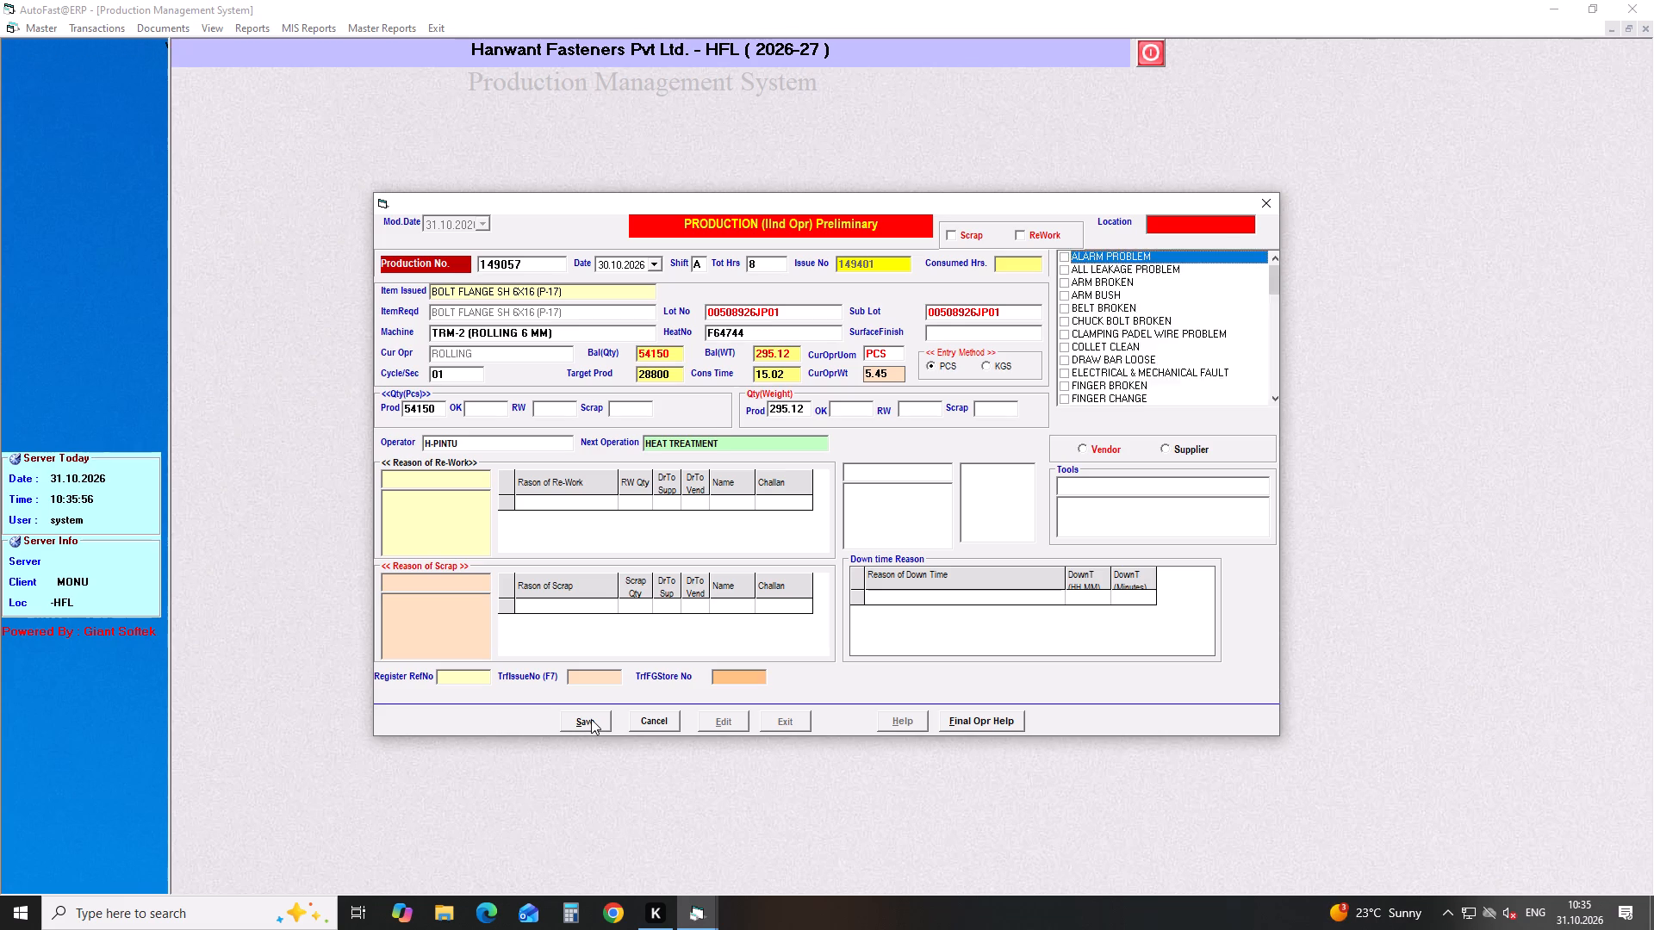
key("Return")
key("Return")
left_click(591, 719)
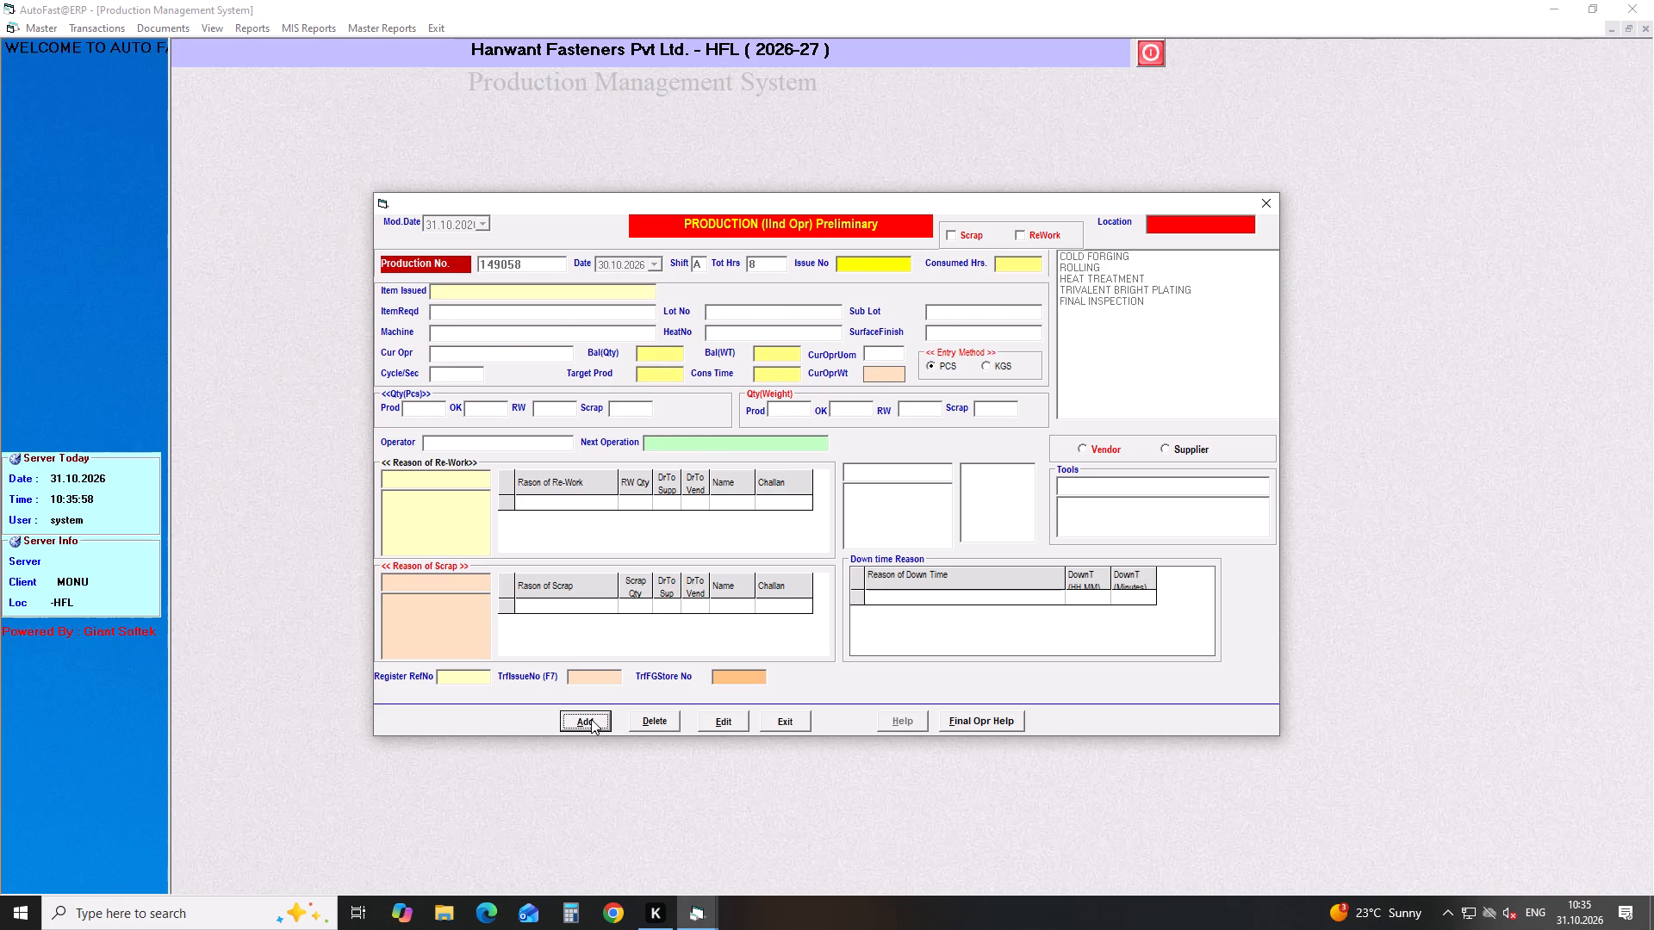
Start a new second-operation production entry dated 30.10.2026, shift A, with 4 total hours.
key("Return")
key("Down")
key("Return")
key("Return")
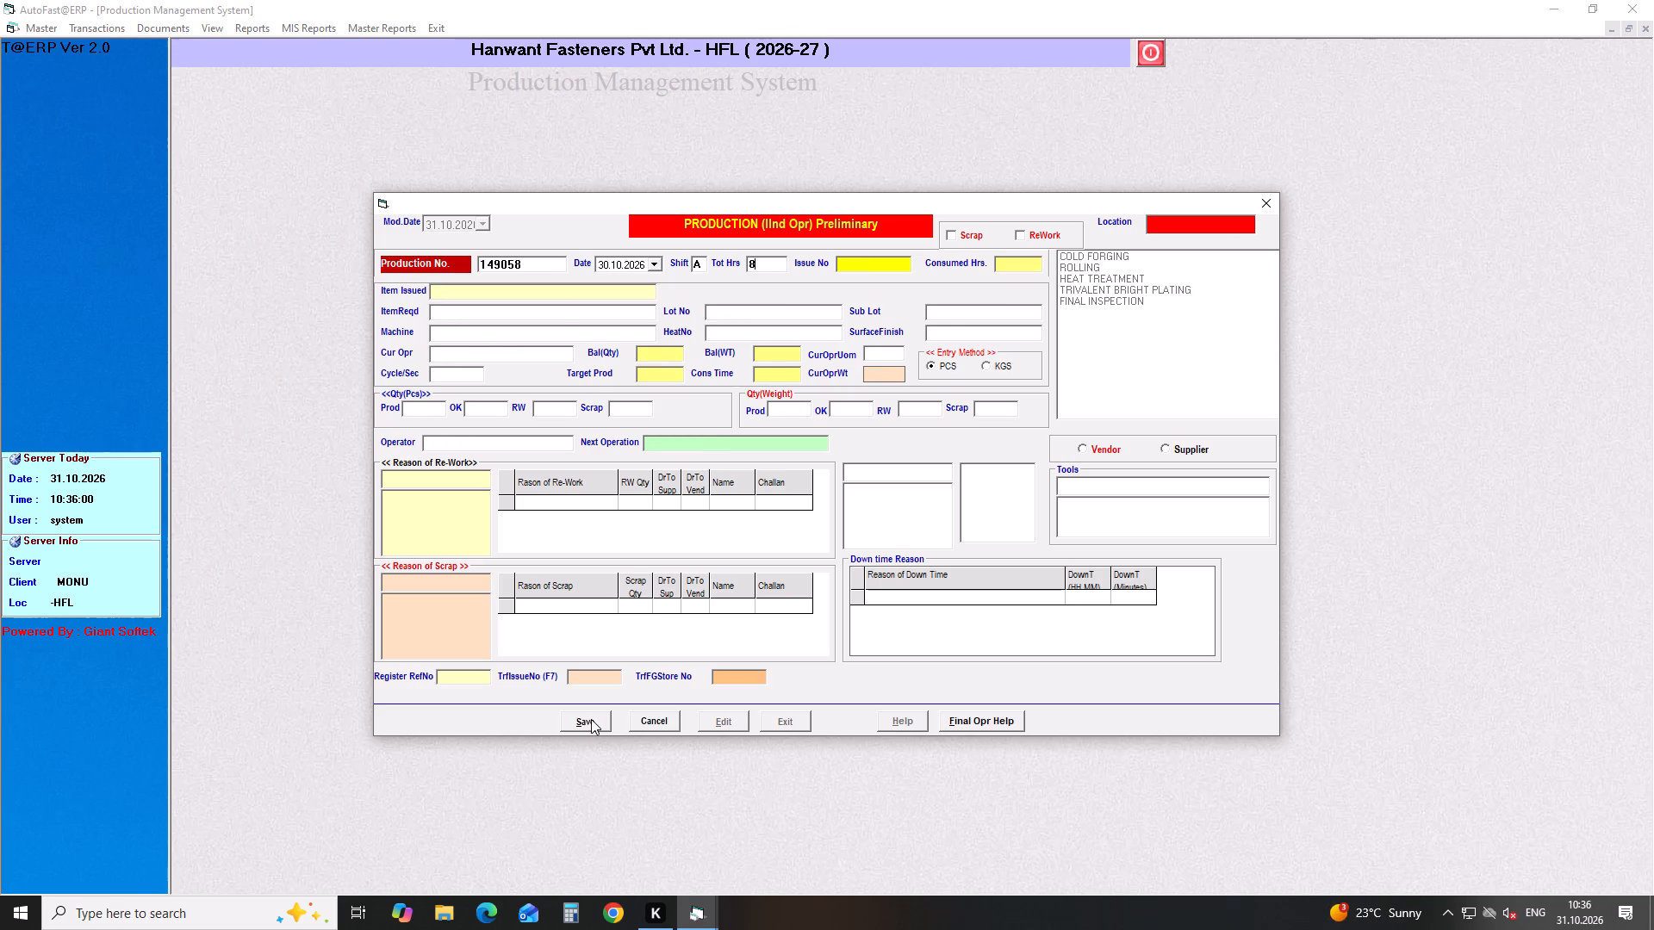
key("BackSpace")
key("BackSpace")
key("BackSpace")
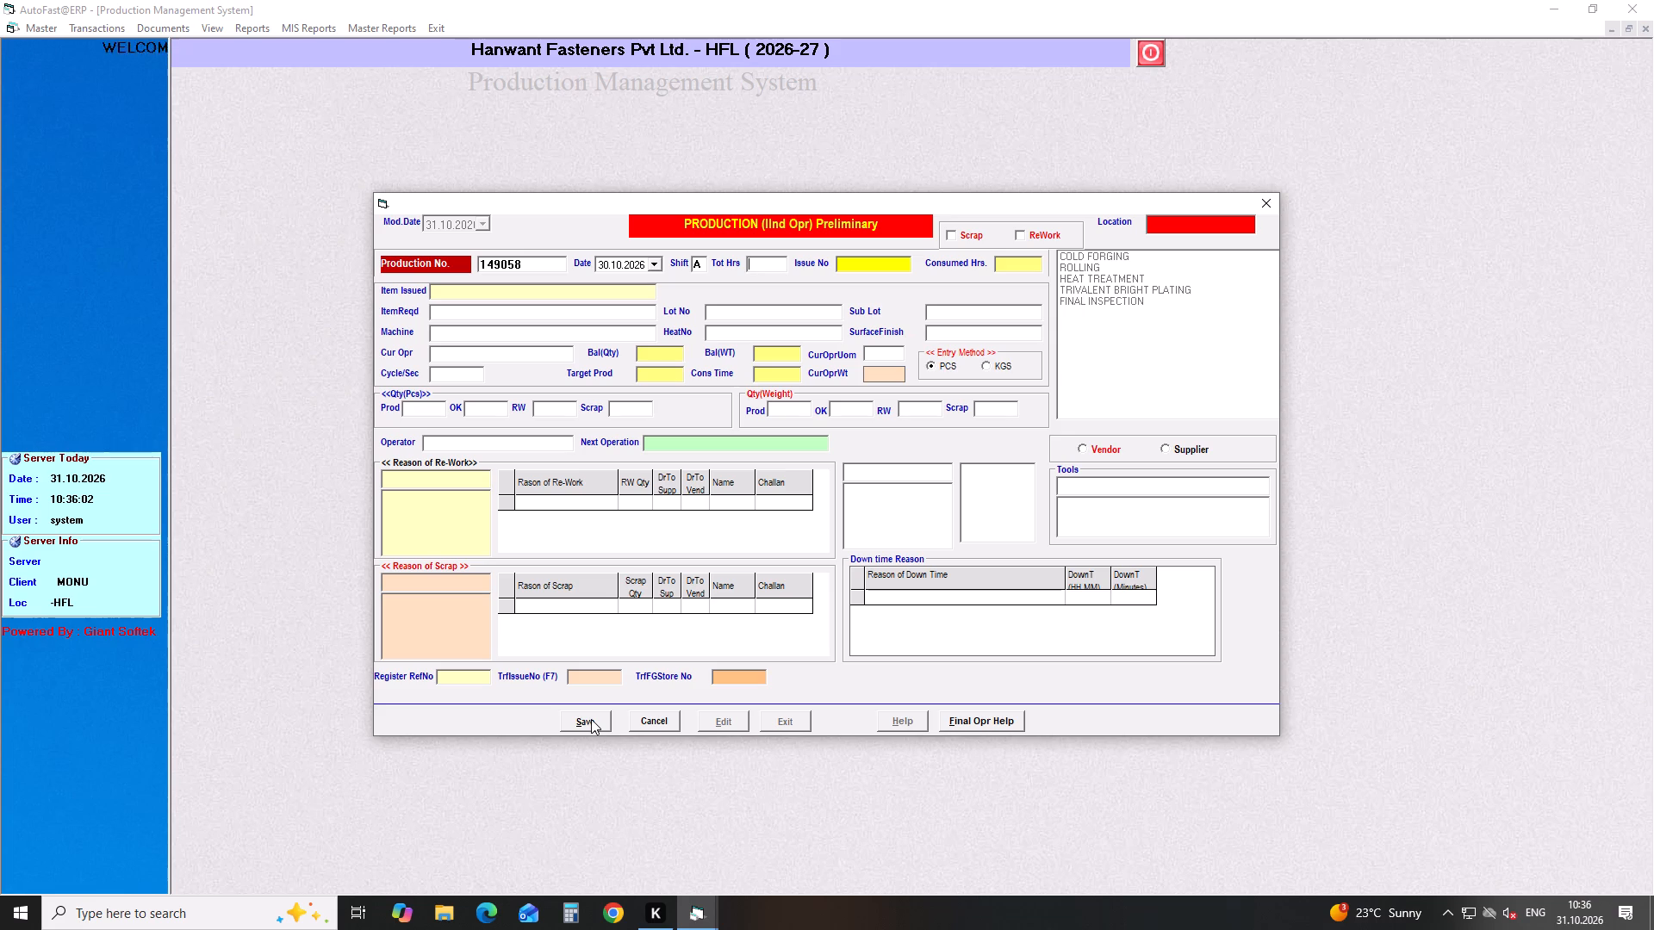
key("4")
key("Return")
Load issue 149402 into the production entry and set its cycle time to 01 seconds.
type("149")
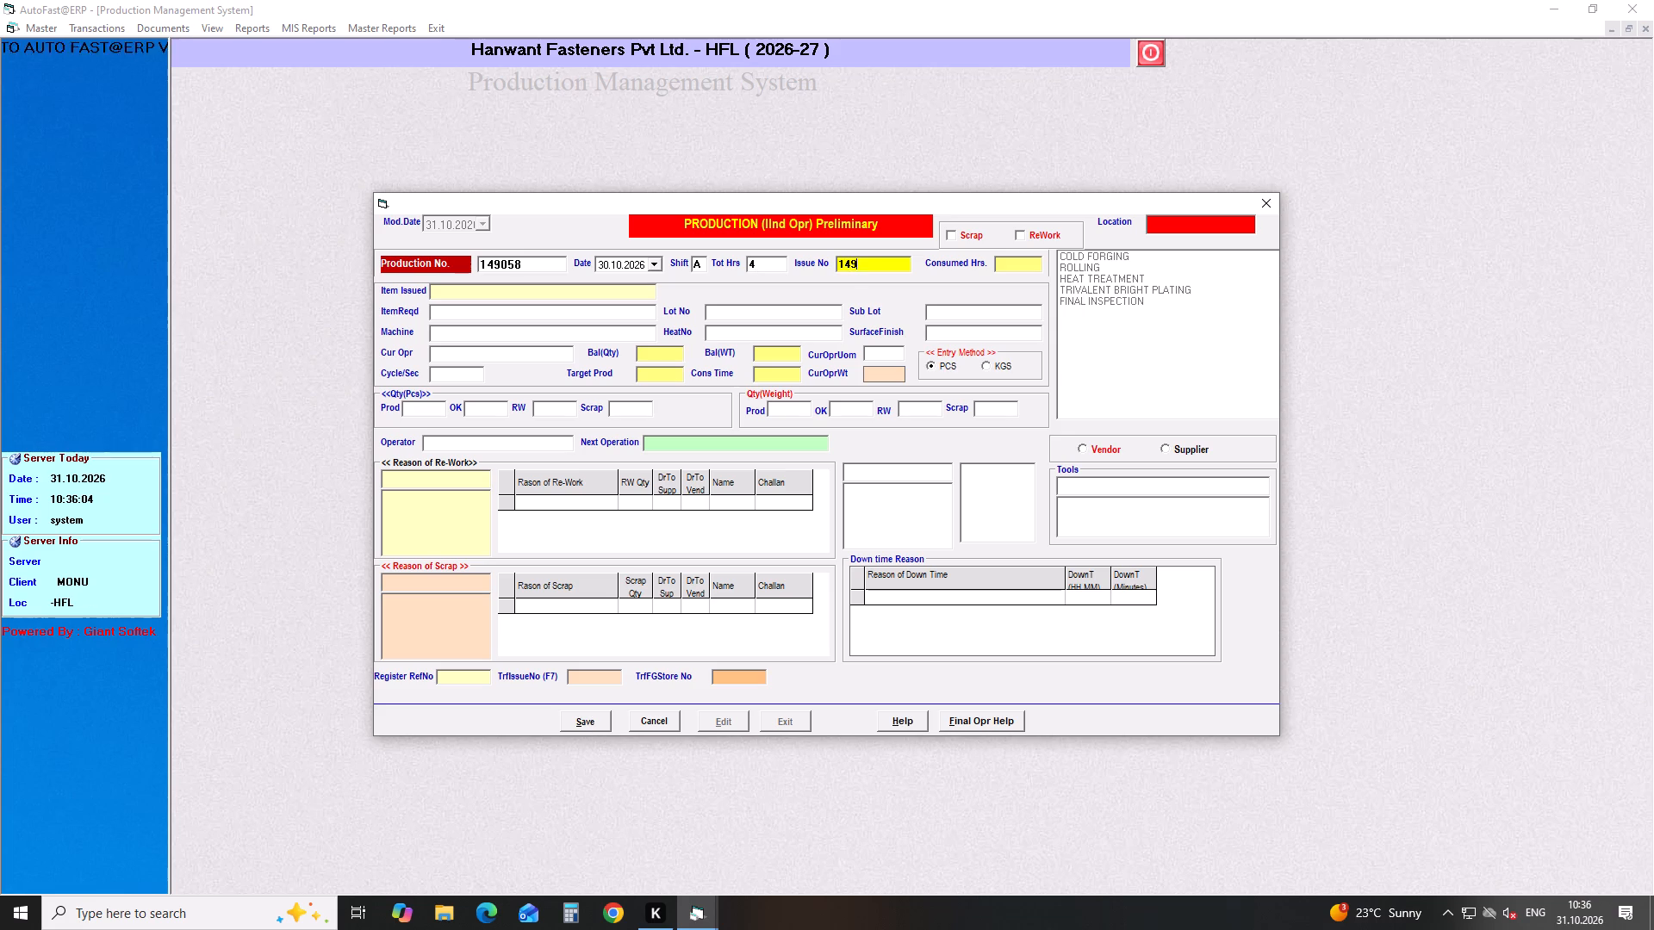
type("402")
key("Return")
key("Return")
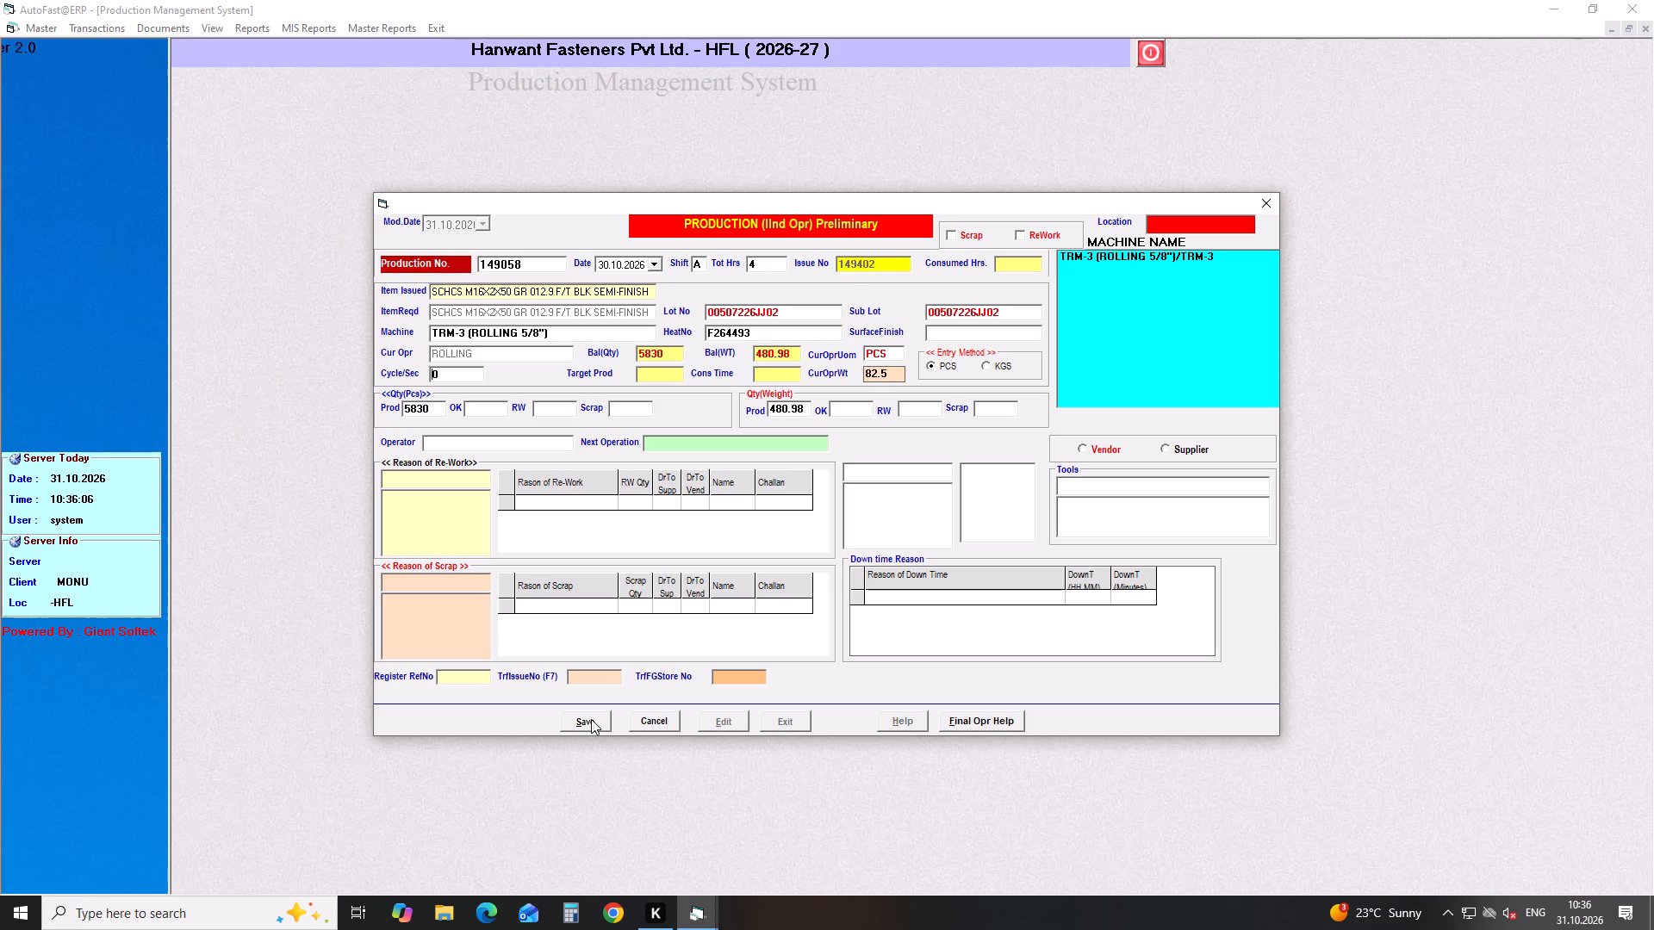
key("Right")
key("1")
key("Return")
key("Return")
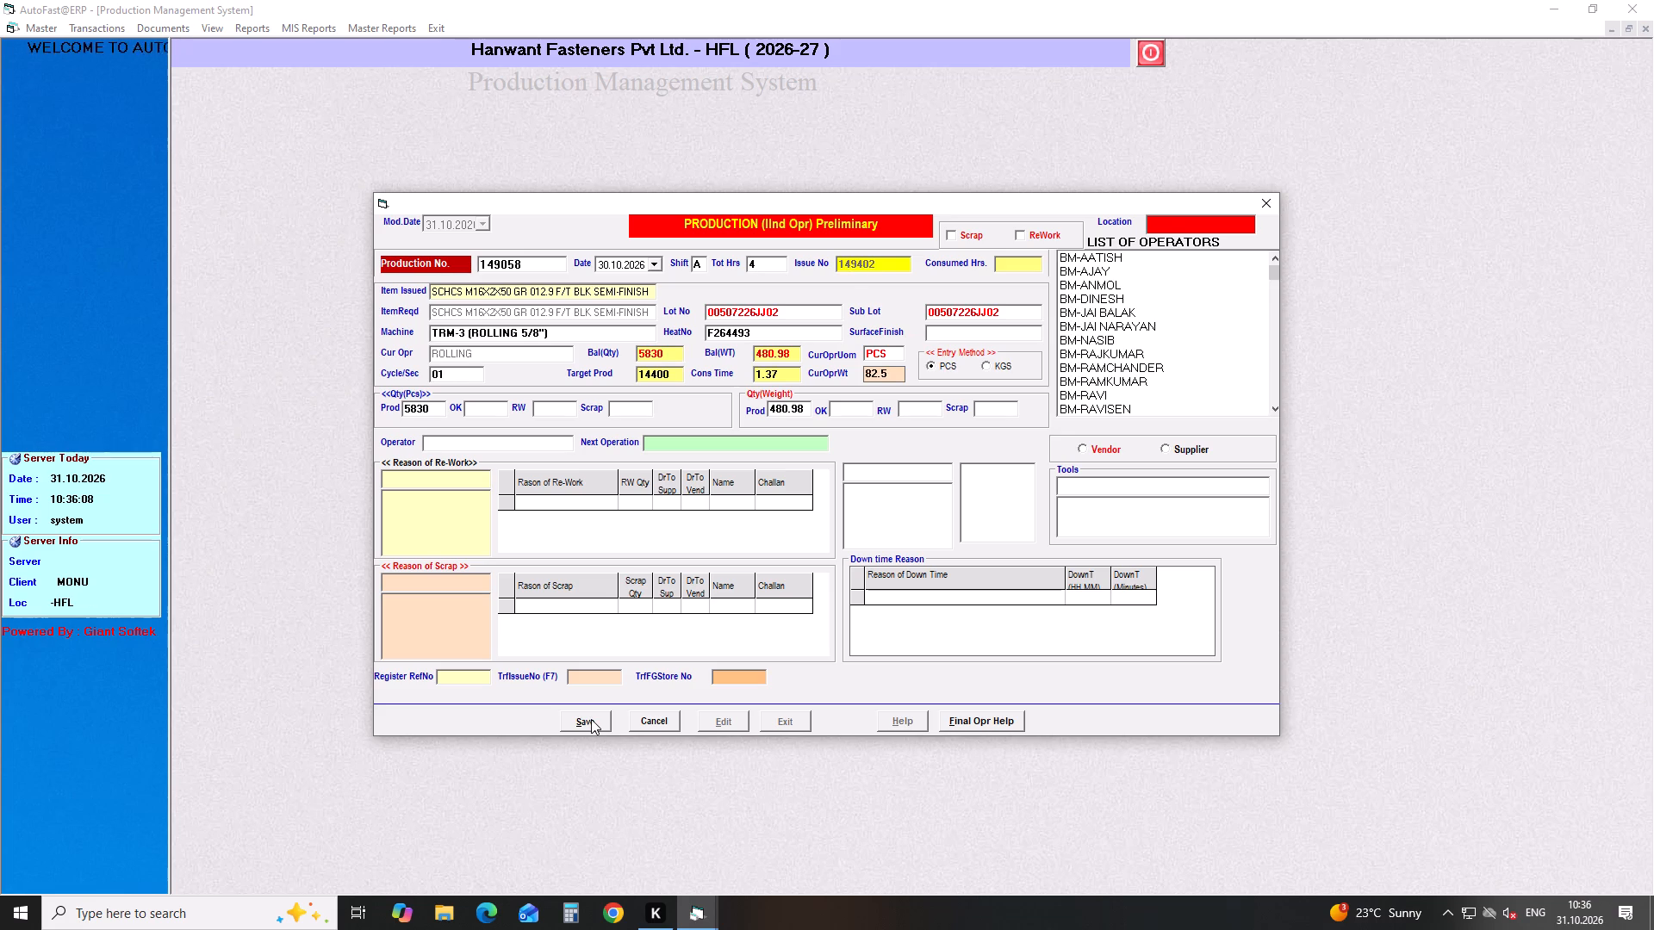
Assign operator H-SONU to the issue 149402 production entry and save it.
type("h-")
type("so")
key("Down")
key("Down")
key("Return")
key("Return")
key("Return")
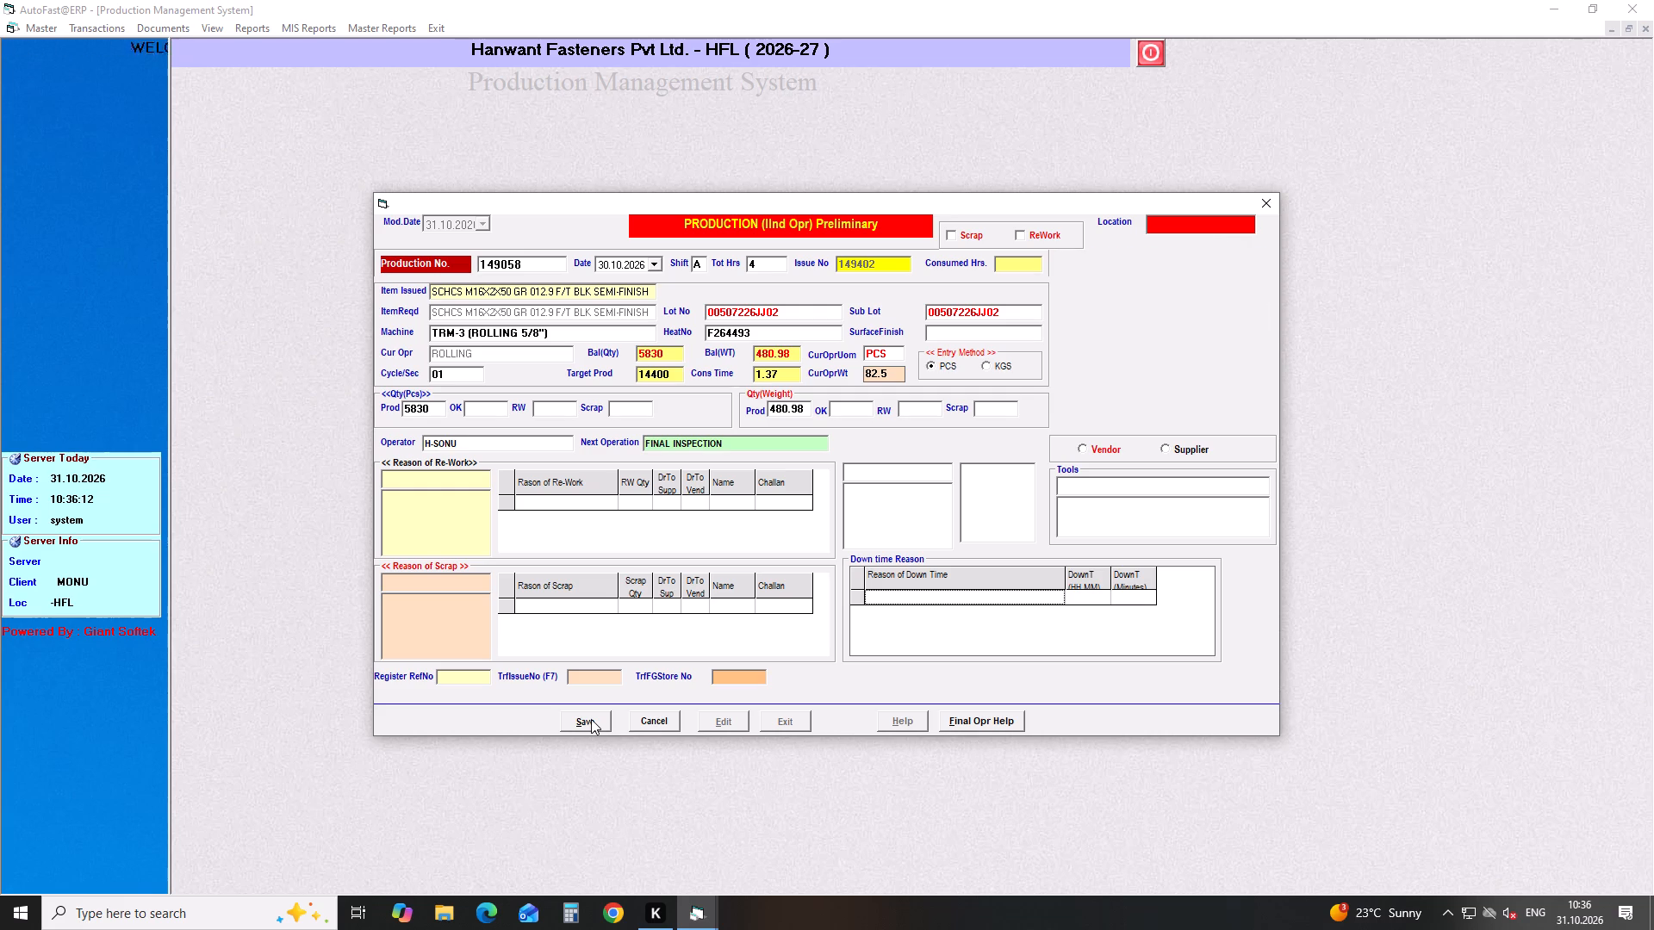
scroll(591, 719, "up", 1)
left_click(591, 719)
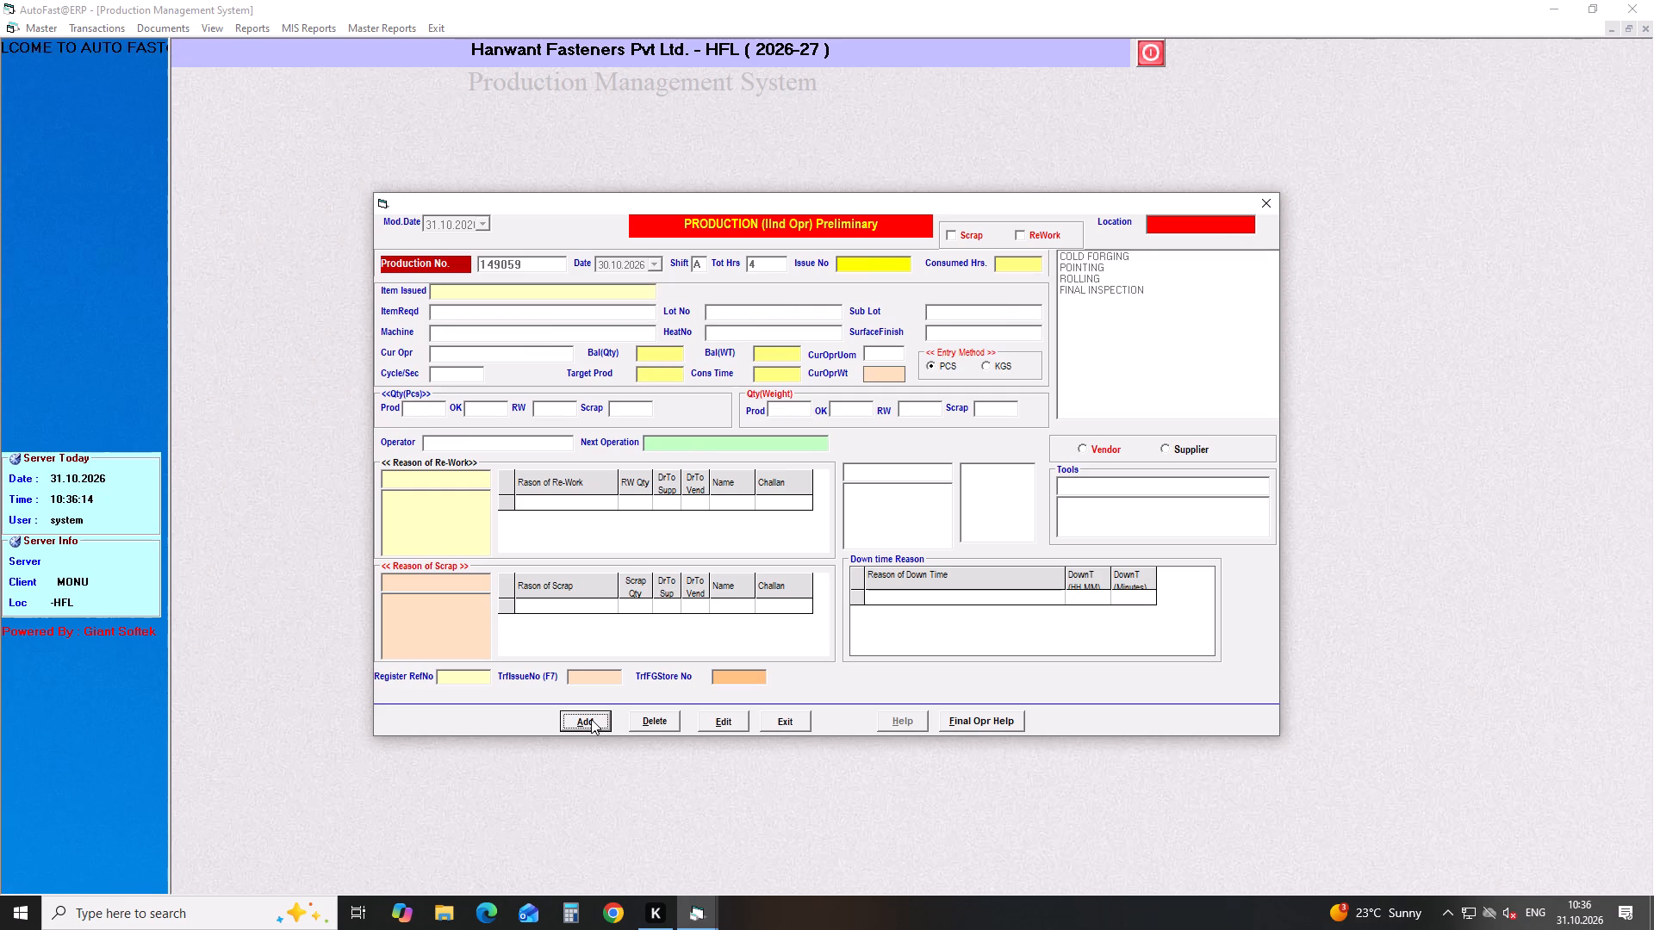
Start a new second-operation production entry dated 30.10.2026, shift A, with 9.5 total hours.
key("Return")
key("Down")
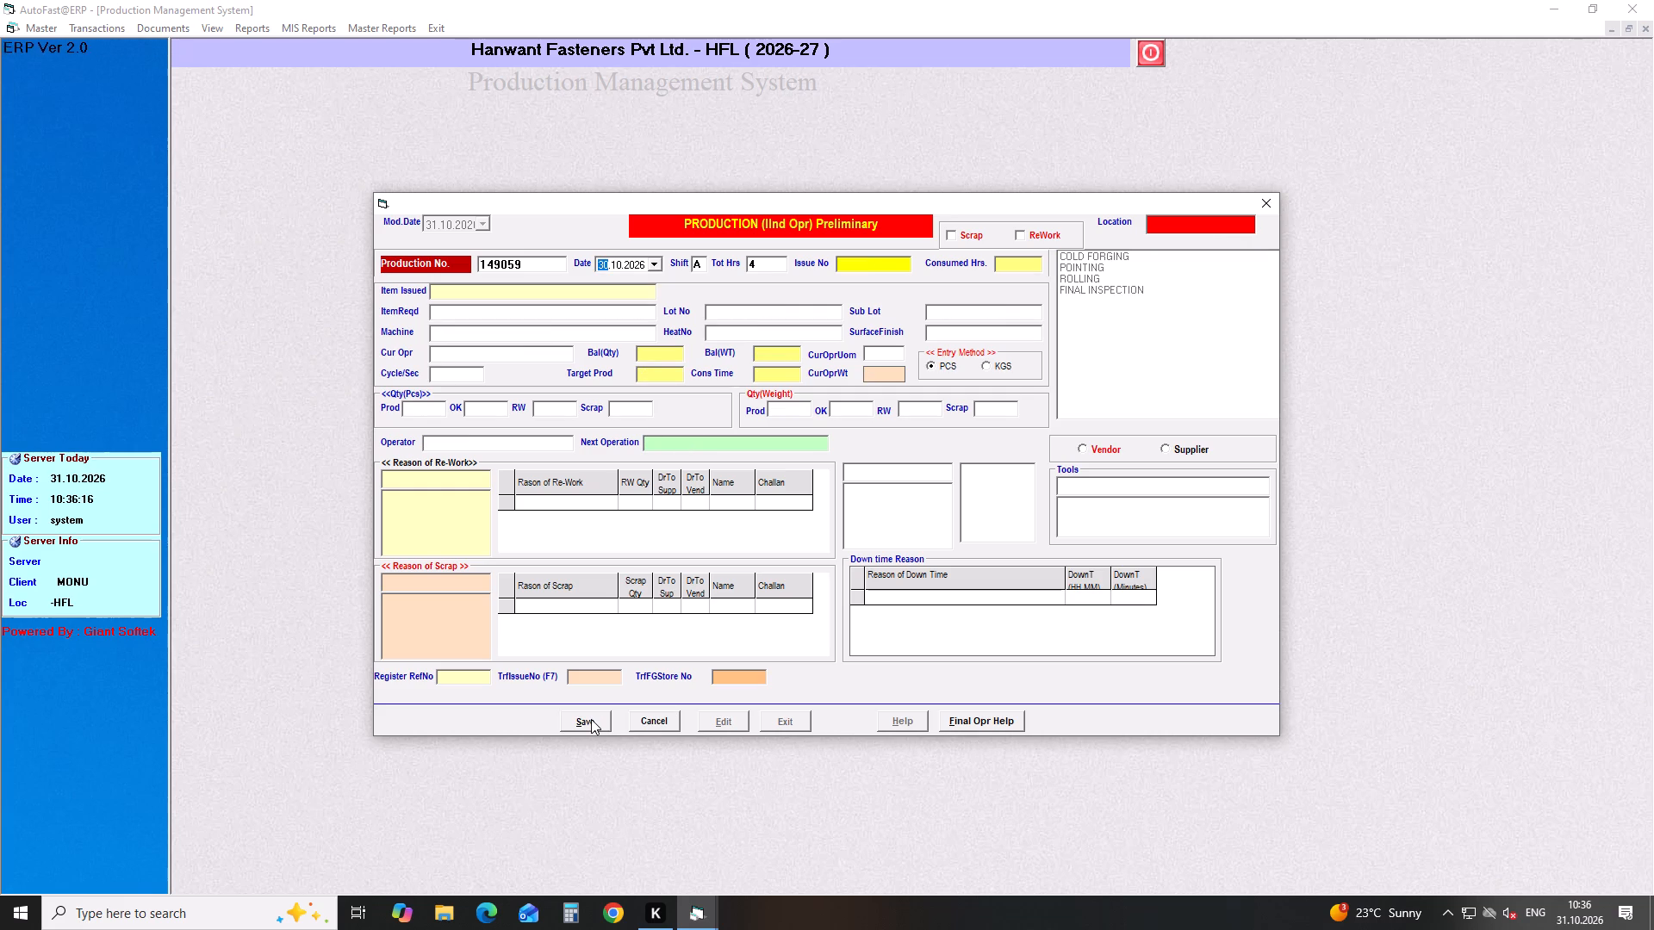
key("Return")
key("Return")
key("BackSpace")
key("BackSpace")
key("BackSpace")
key("BackSpace")
key("BackSpace")
key("BackSpace")
key("BackSpace")
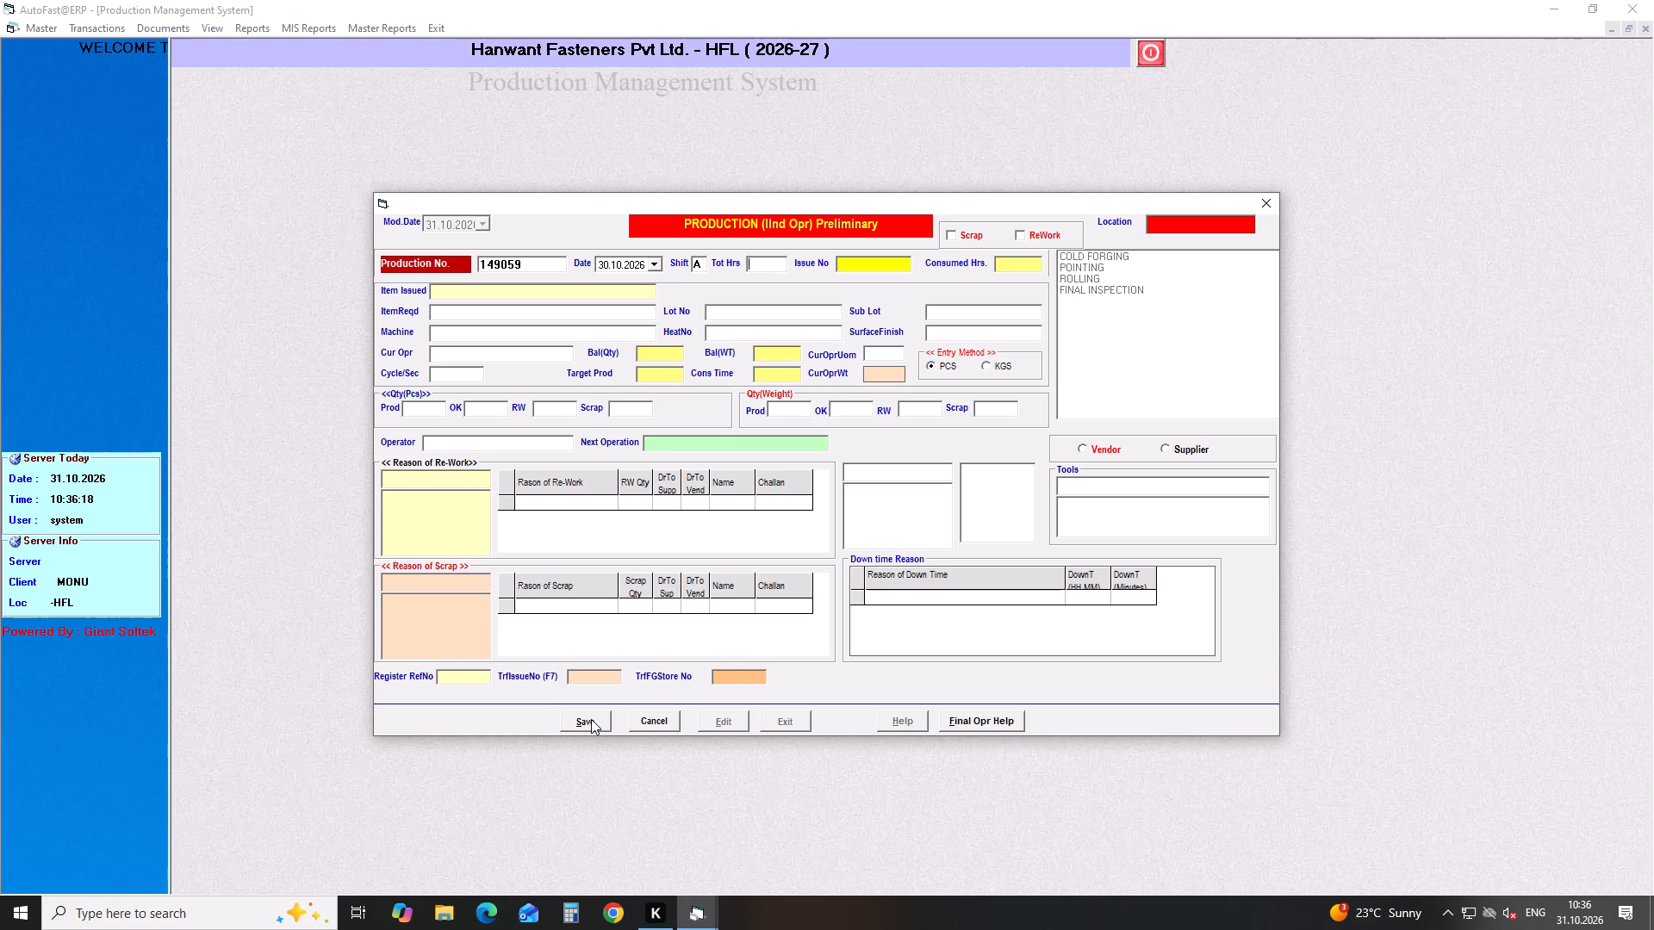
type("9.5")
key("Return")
Load issue 149403 into the production entry and set its cycle time to 01 seconds.
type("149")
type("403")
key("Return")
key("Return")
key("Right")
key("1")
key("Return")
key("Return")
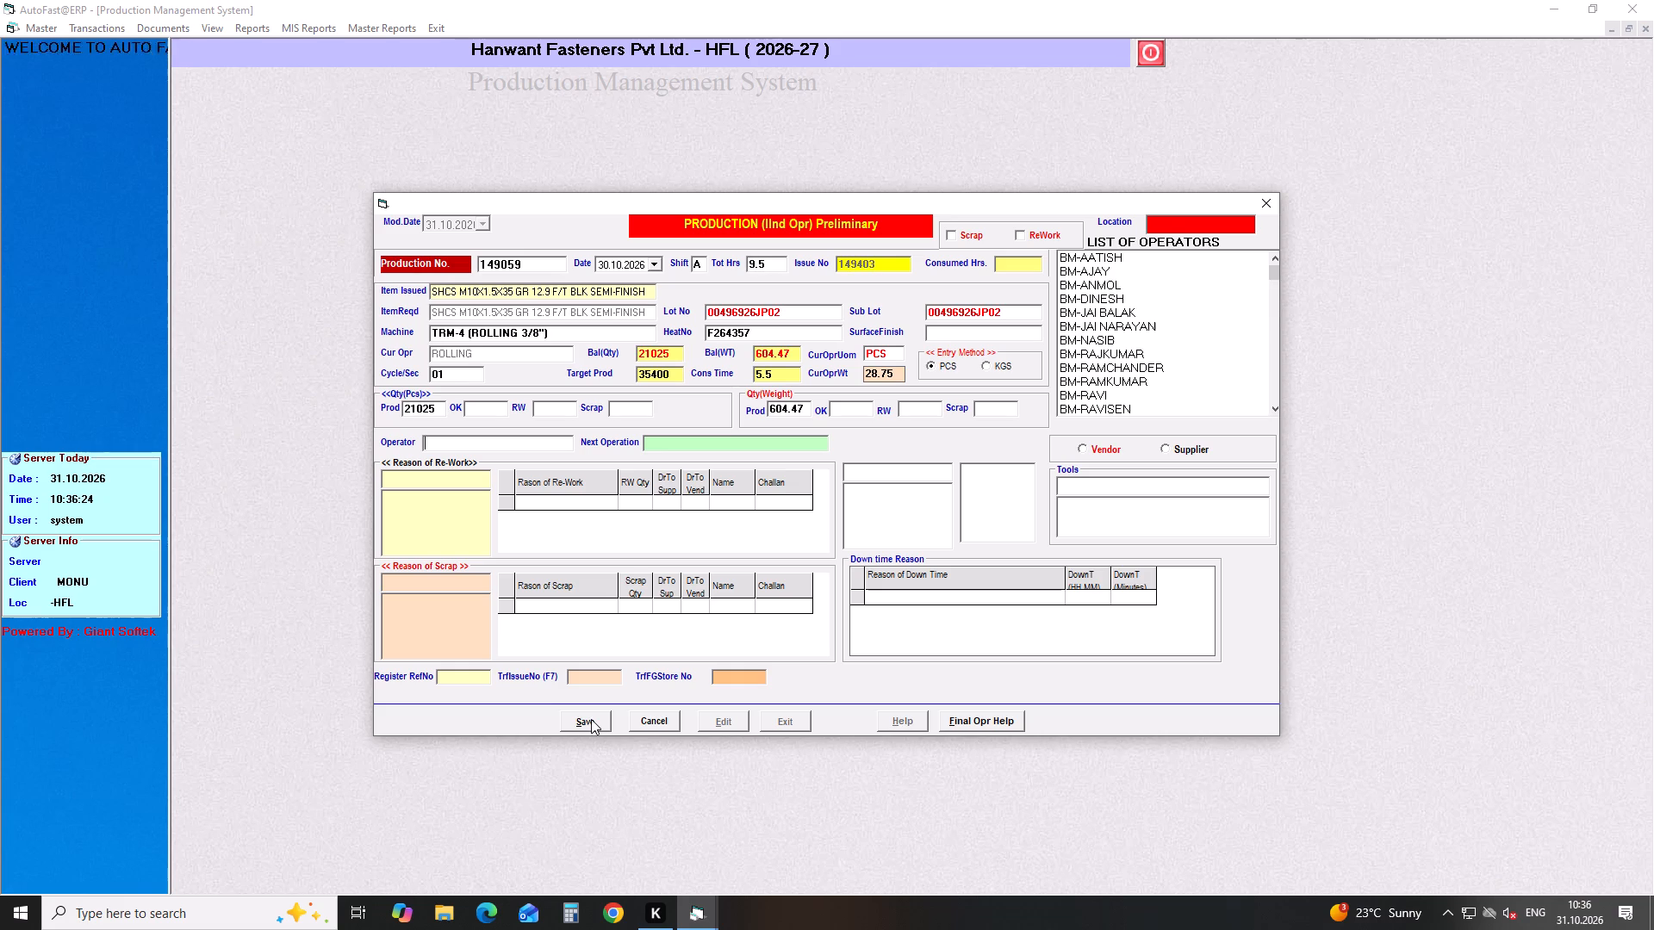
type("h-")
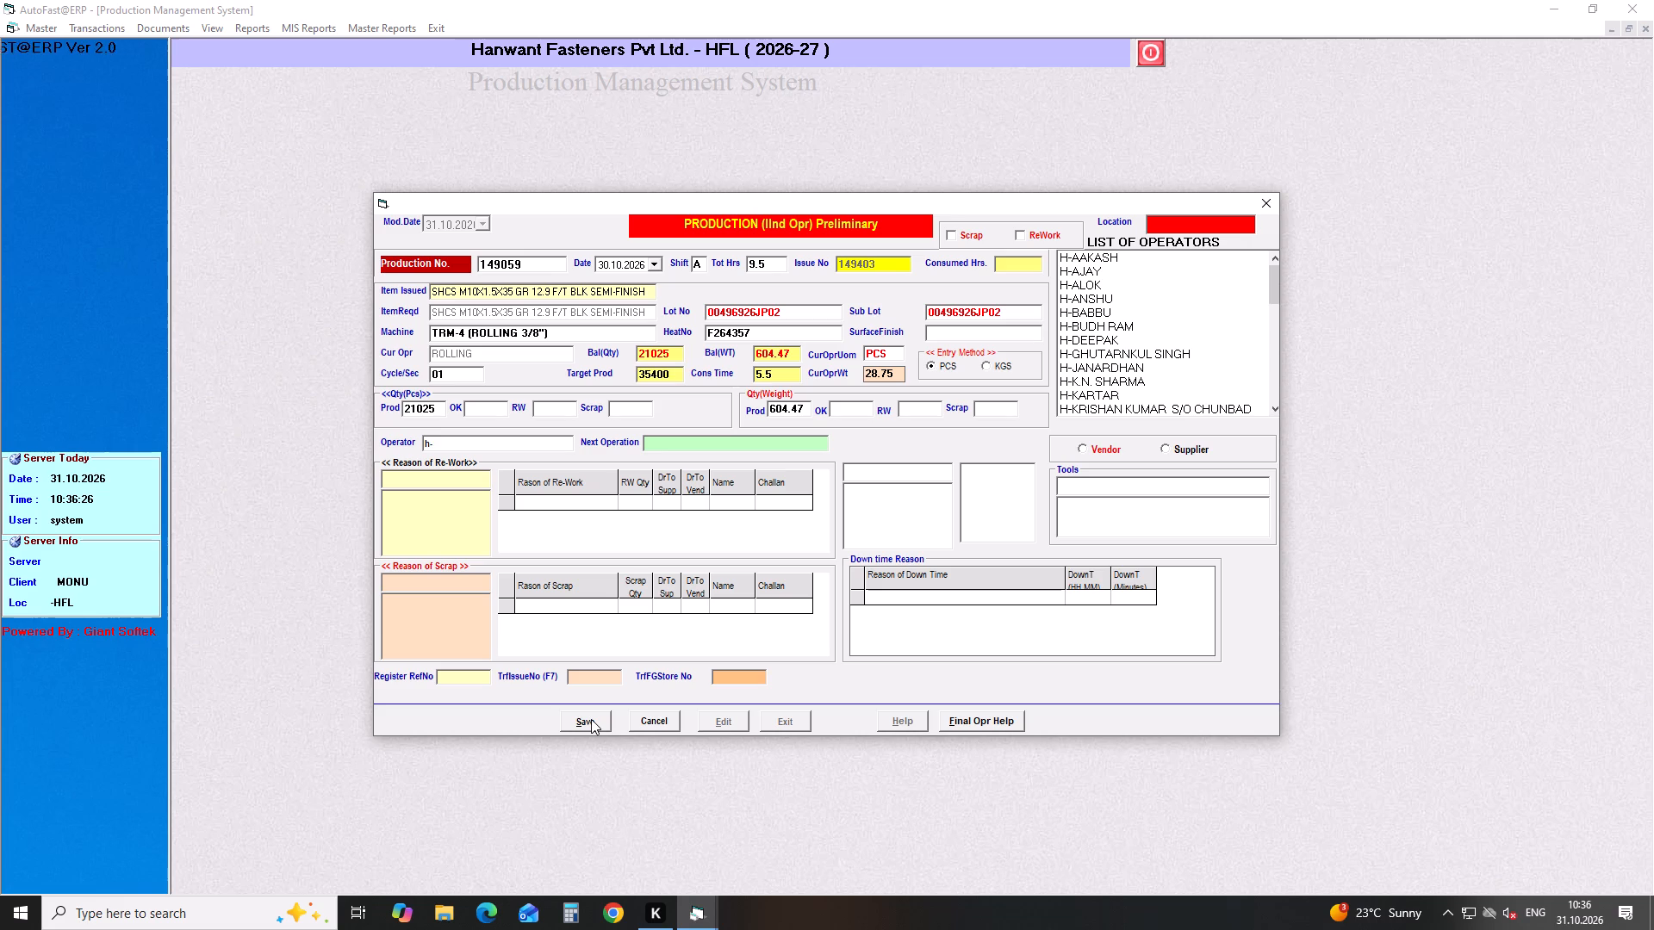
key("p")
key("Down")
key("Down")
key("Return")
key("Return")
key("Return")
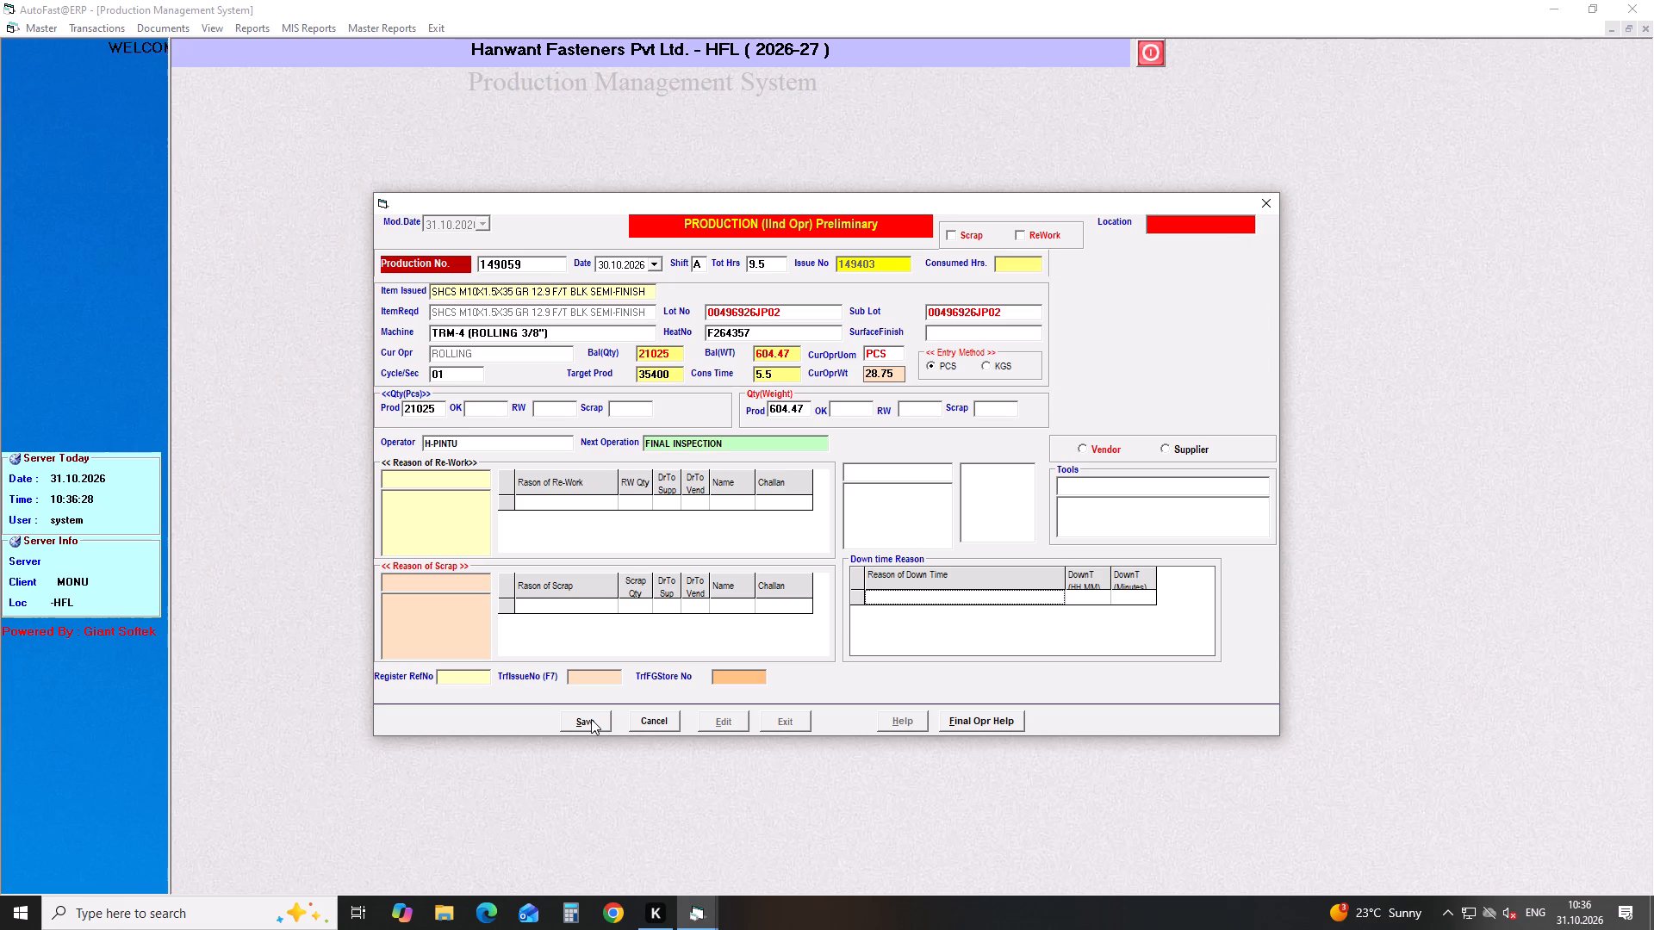
left_click(591, 719)
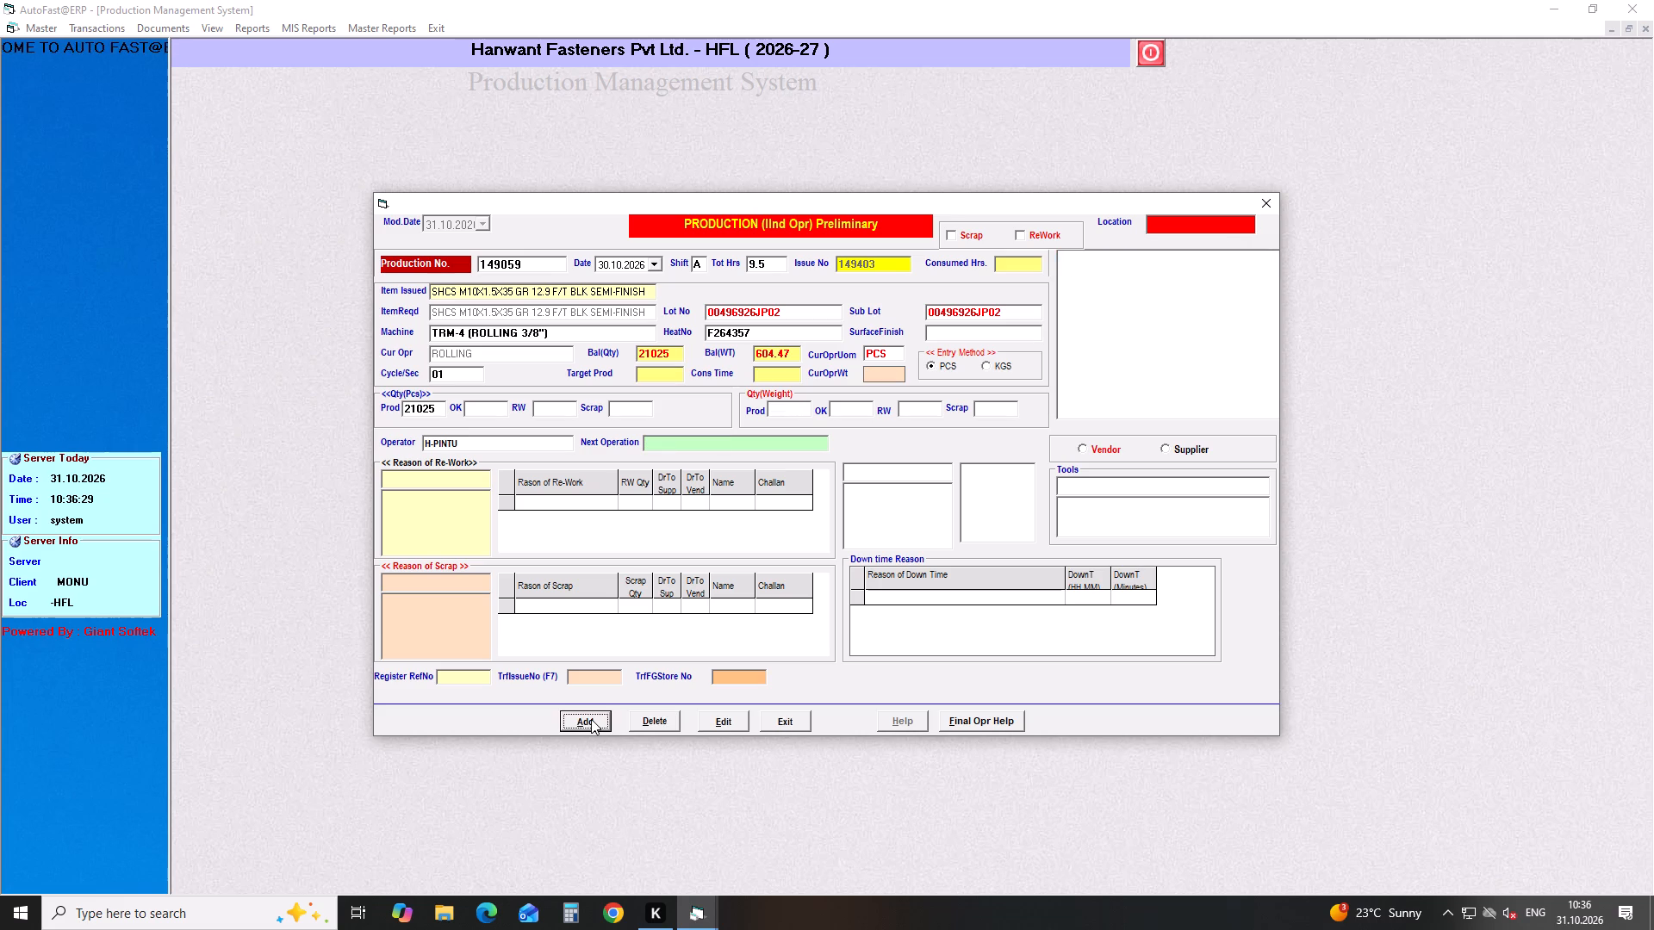
Start a new second-operation production entry dated 30.10.2026, keeping shift A and 9.5 total hours.
key("Return")
key("Down")
key("Return")
key("Return")
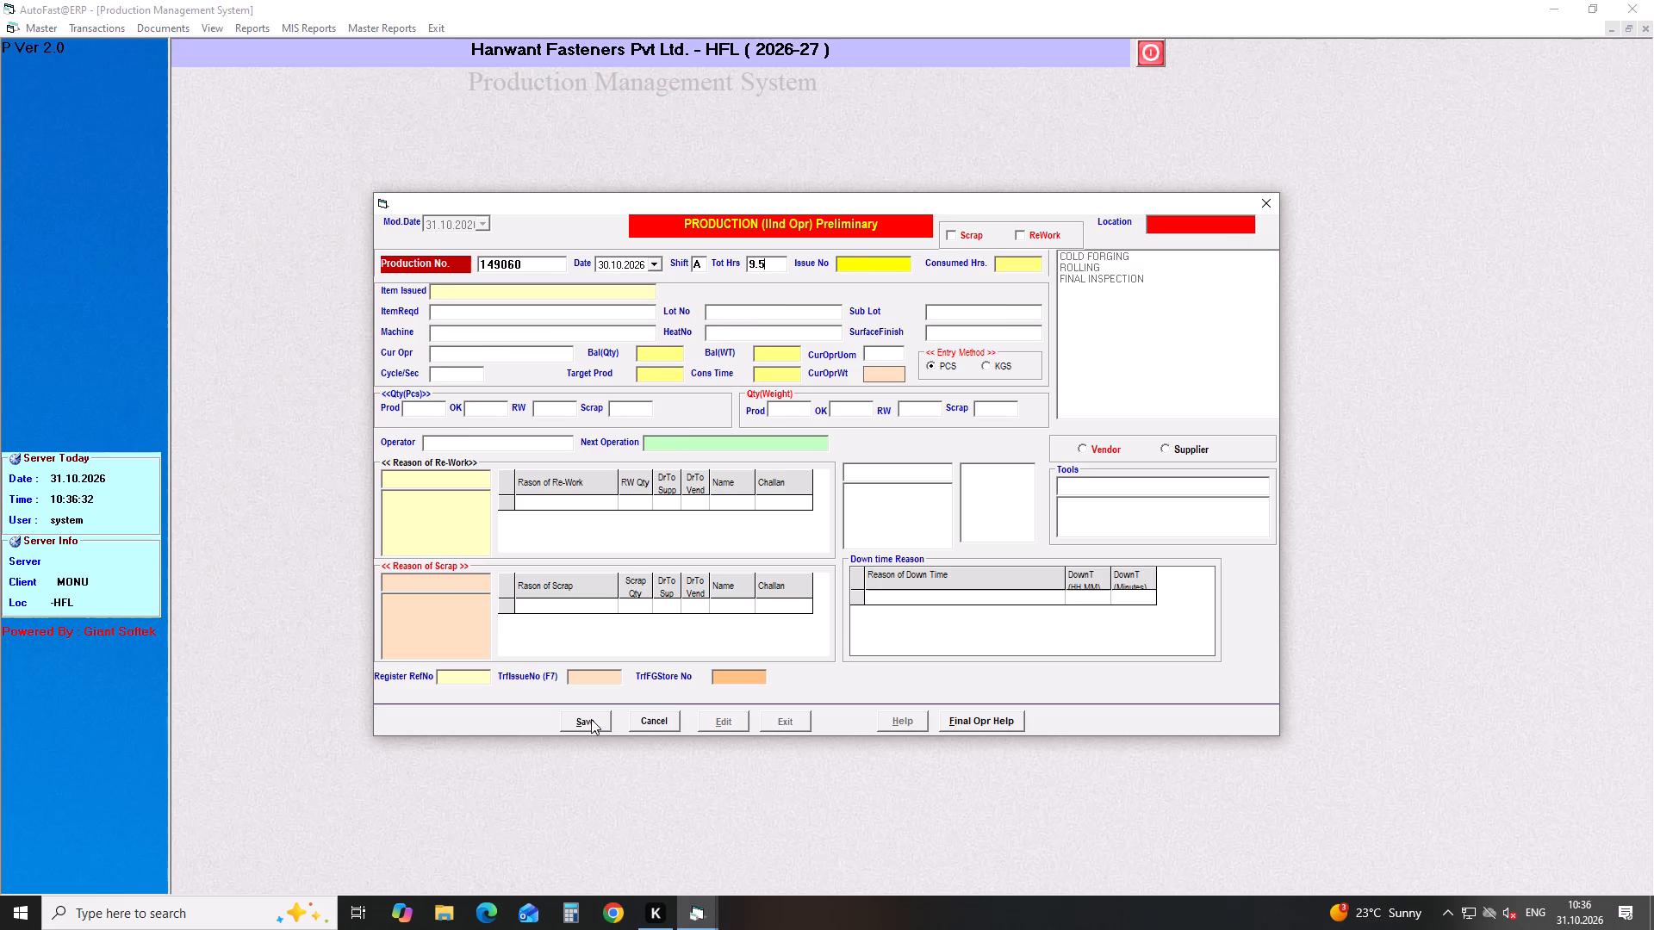
key("Return")
Load issue 149404 into the production entry and set its cycle time to 01 seconds.
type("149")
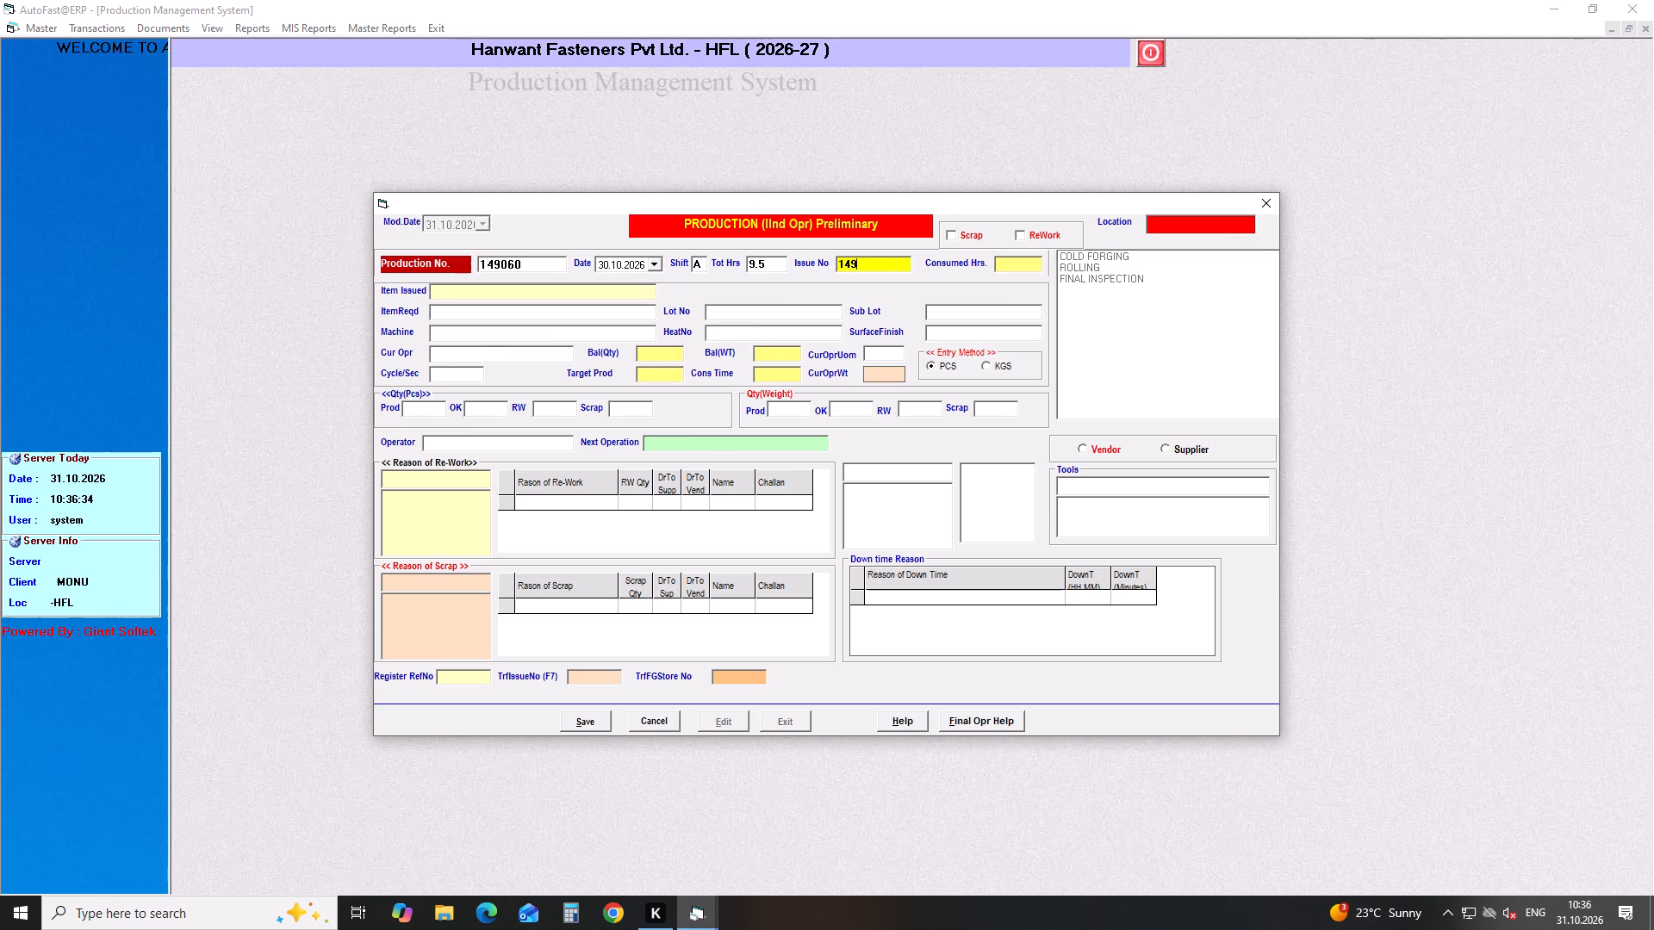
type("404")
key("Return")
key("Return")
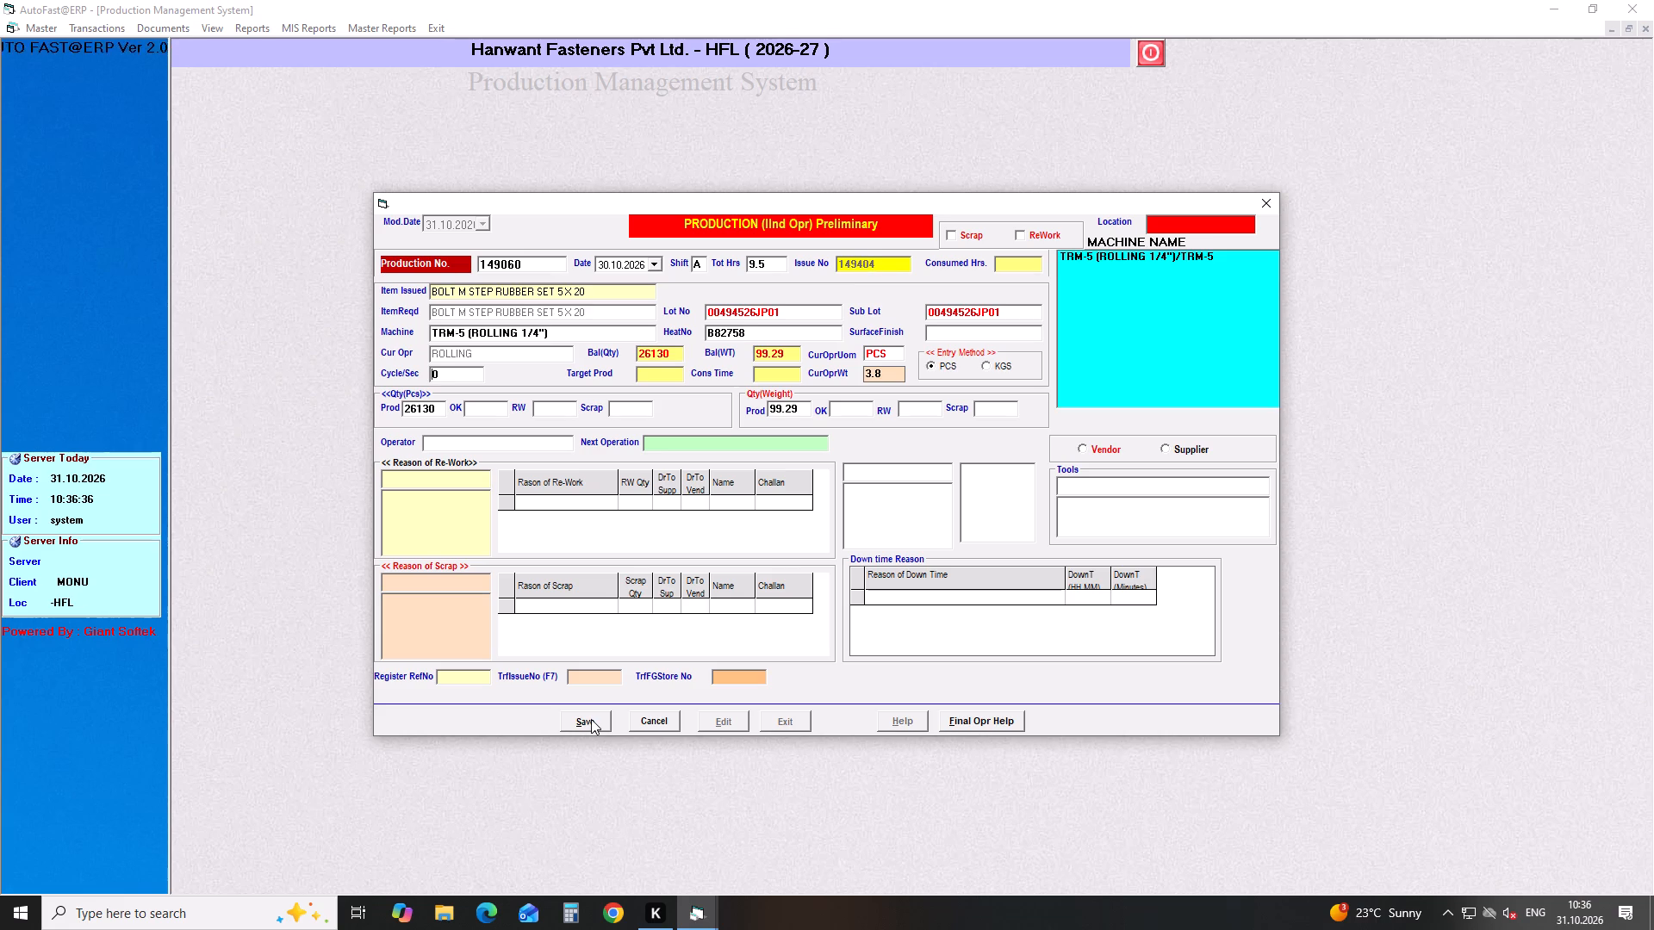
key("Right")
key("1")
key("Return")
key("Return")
Assign operator H-RANJEET to the issue 149404 production entry and save it.
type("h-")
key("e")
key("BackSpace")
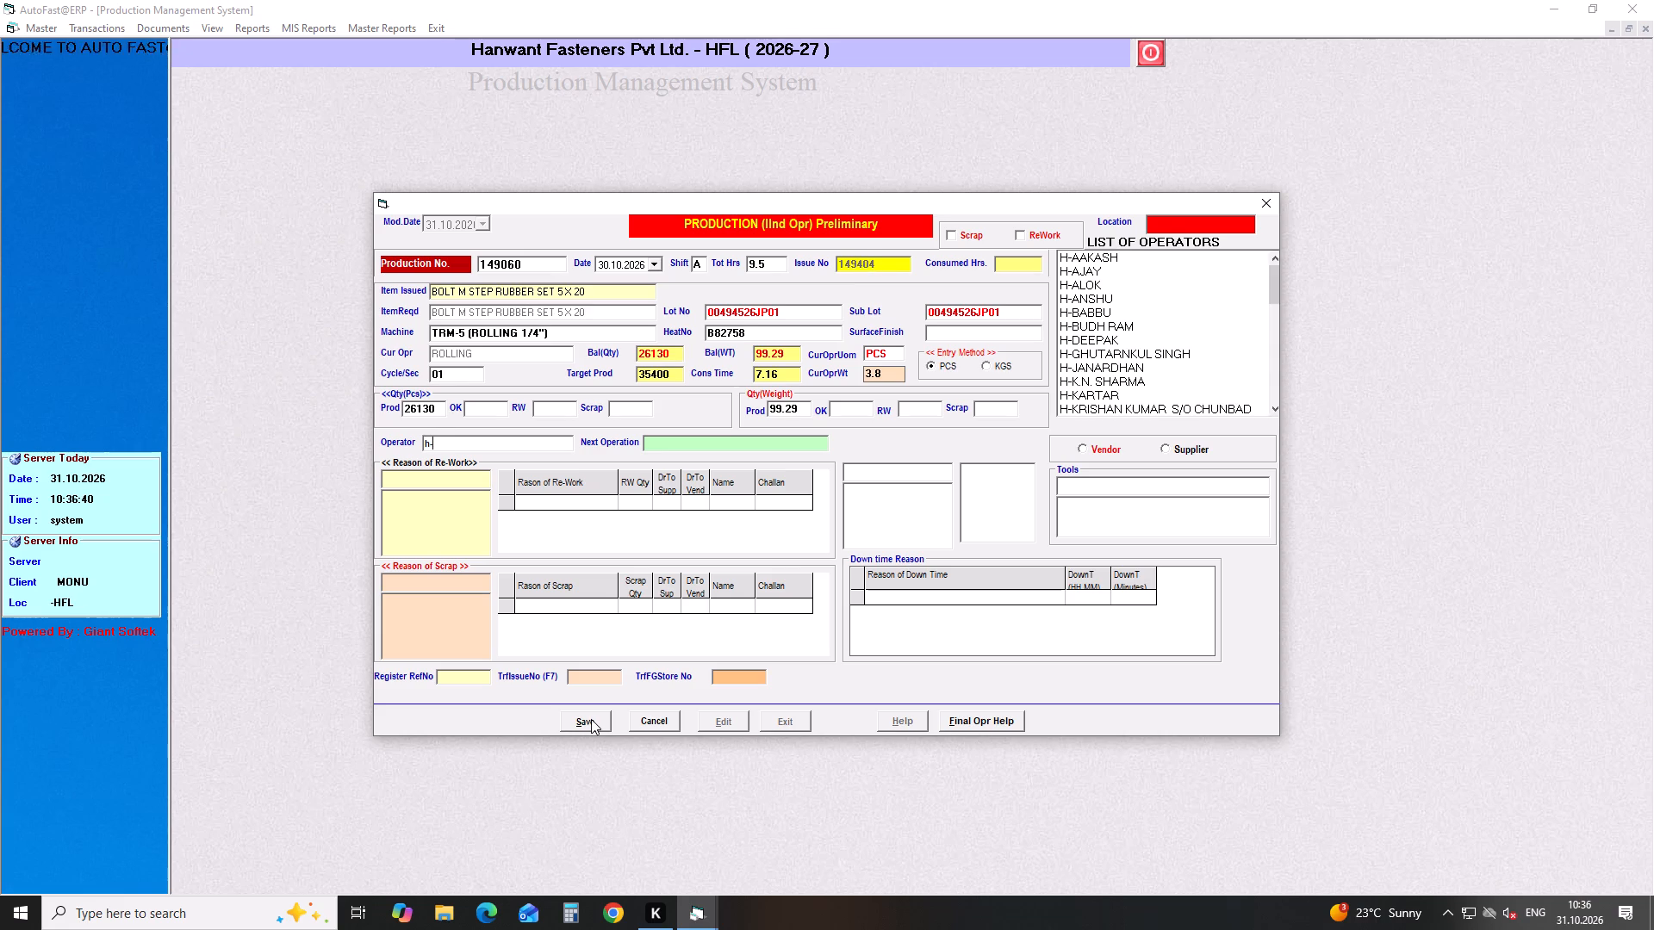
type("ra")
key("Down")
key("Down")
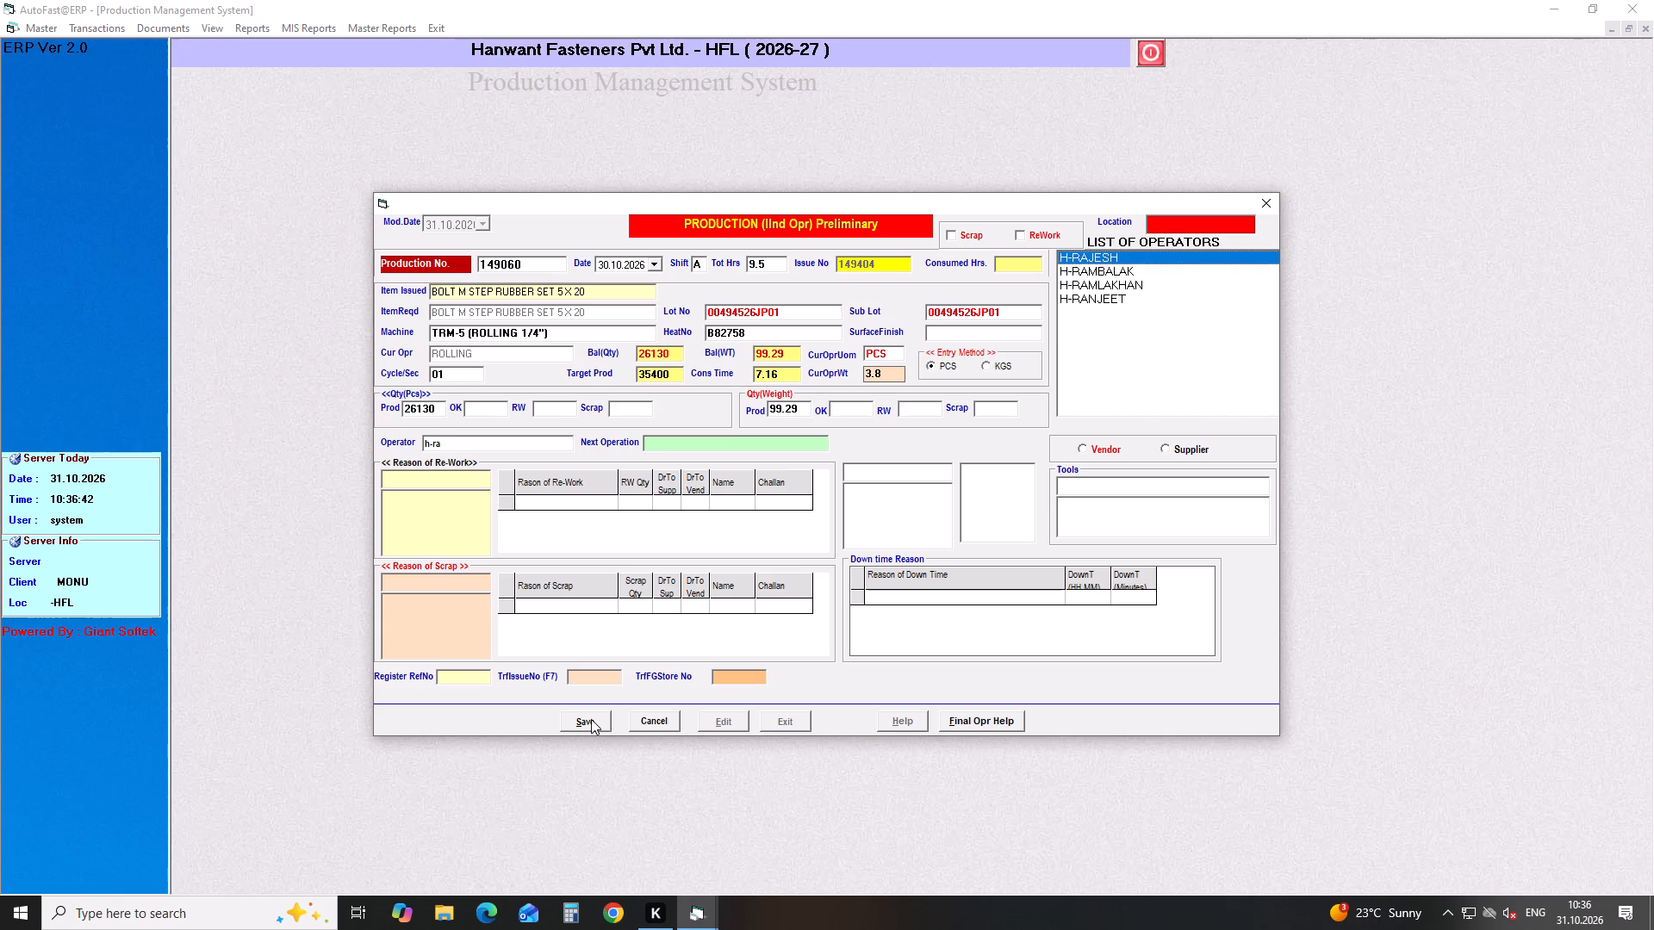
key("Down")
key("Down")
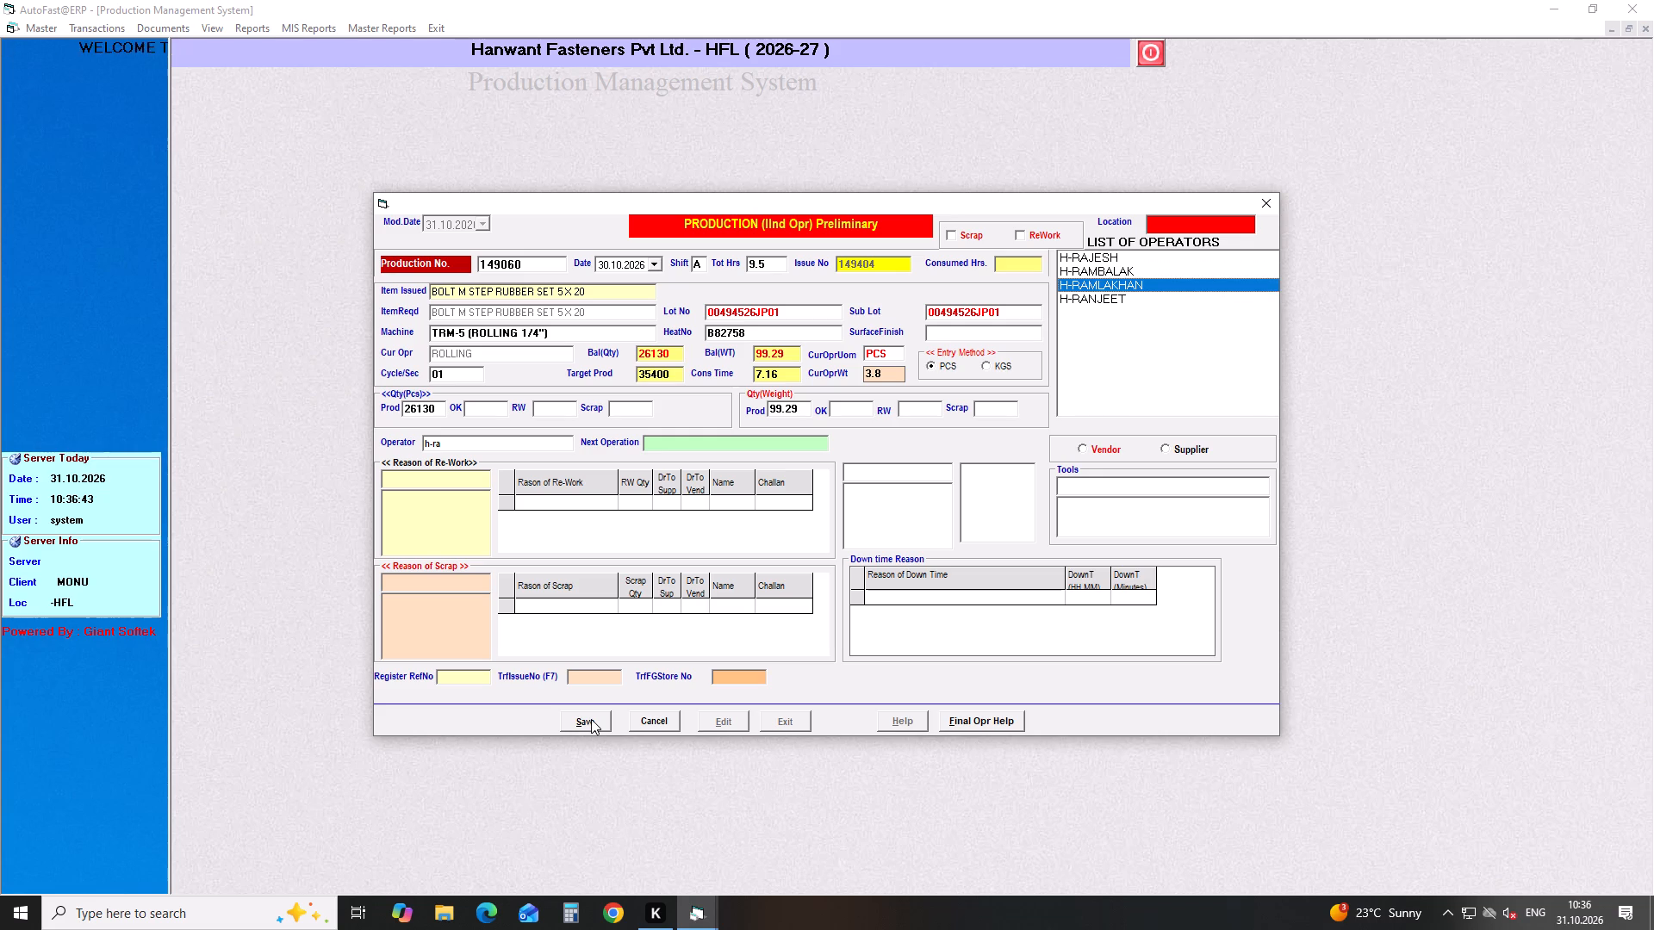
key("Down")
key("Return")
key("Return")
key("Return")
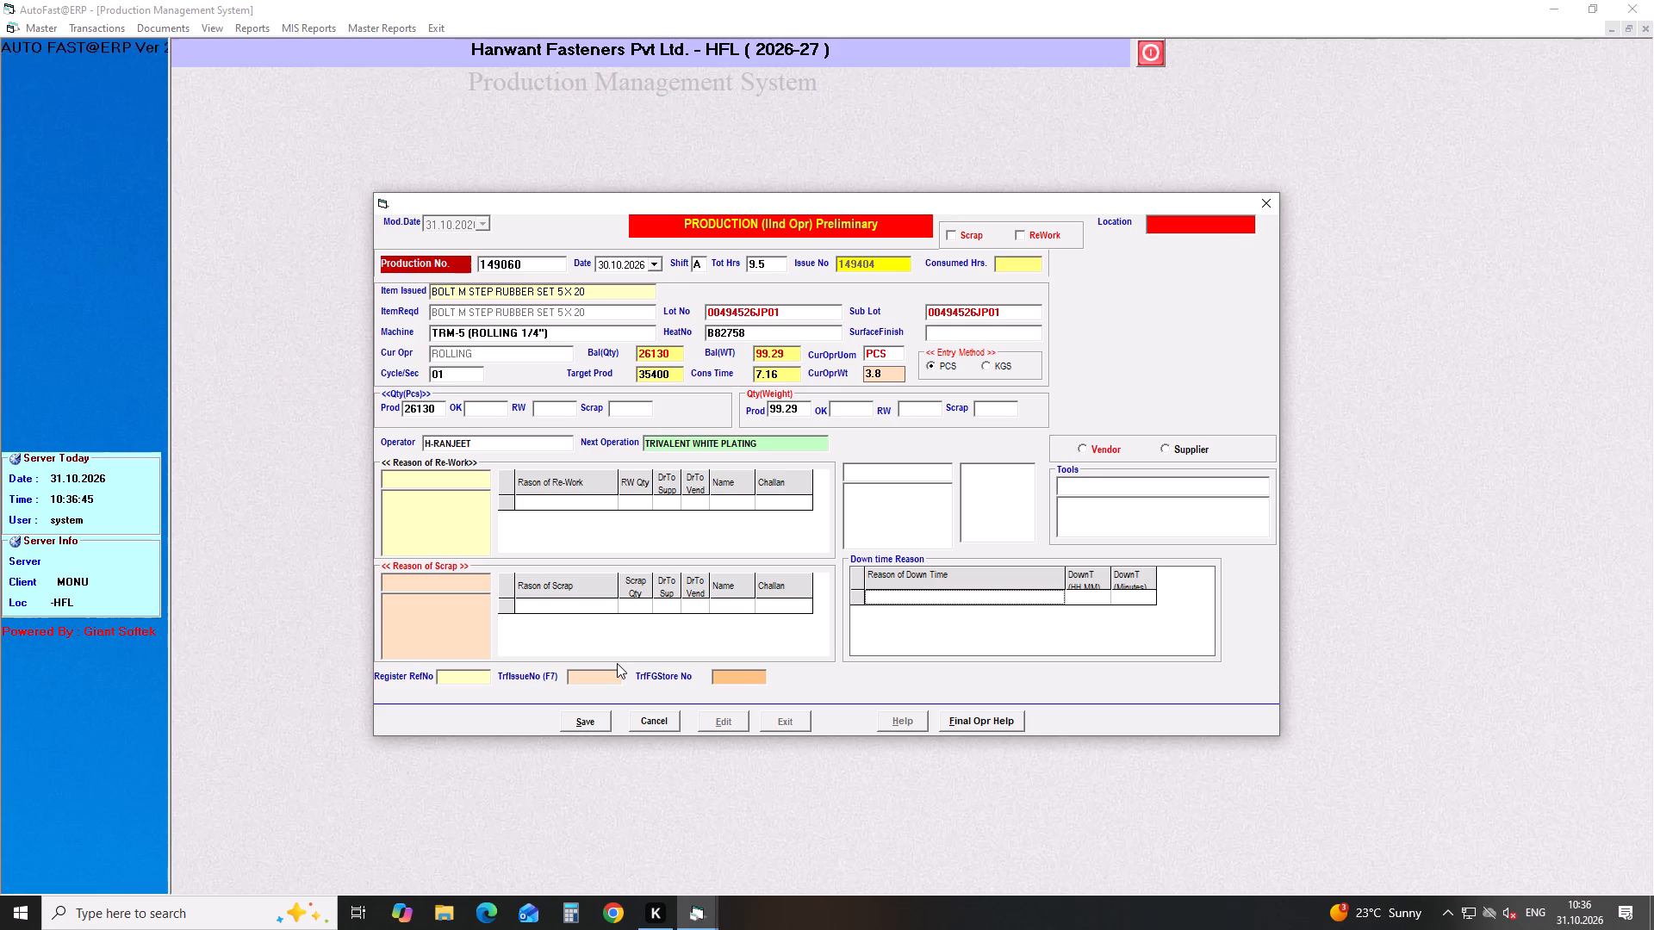
left_click(617, 663)
key("Return")
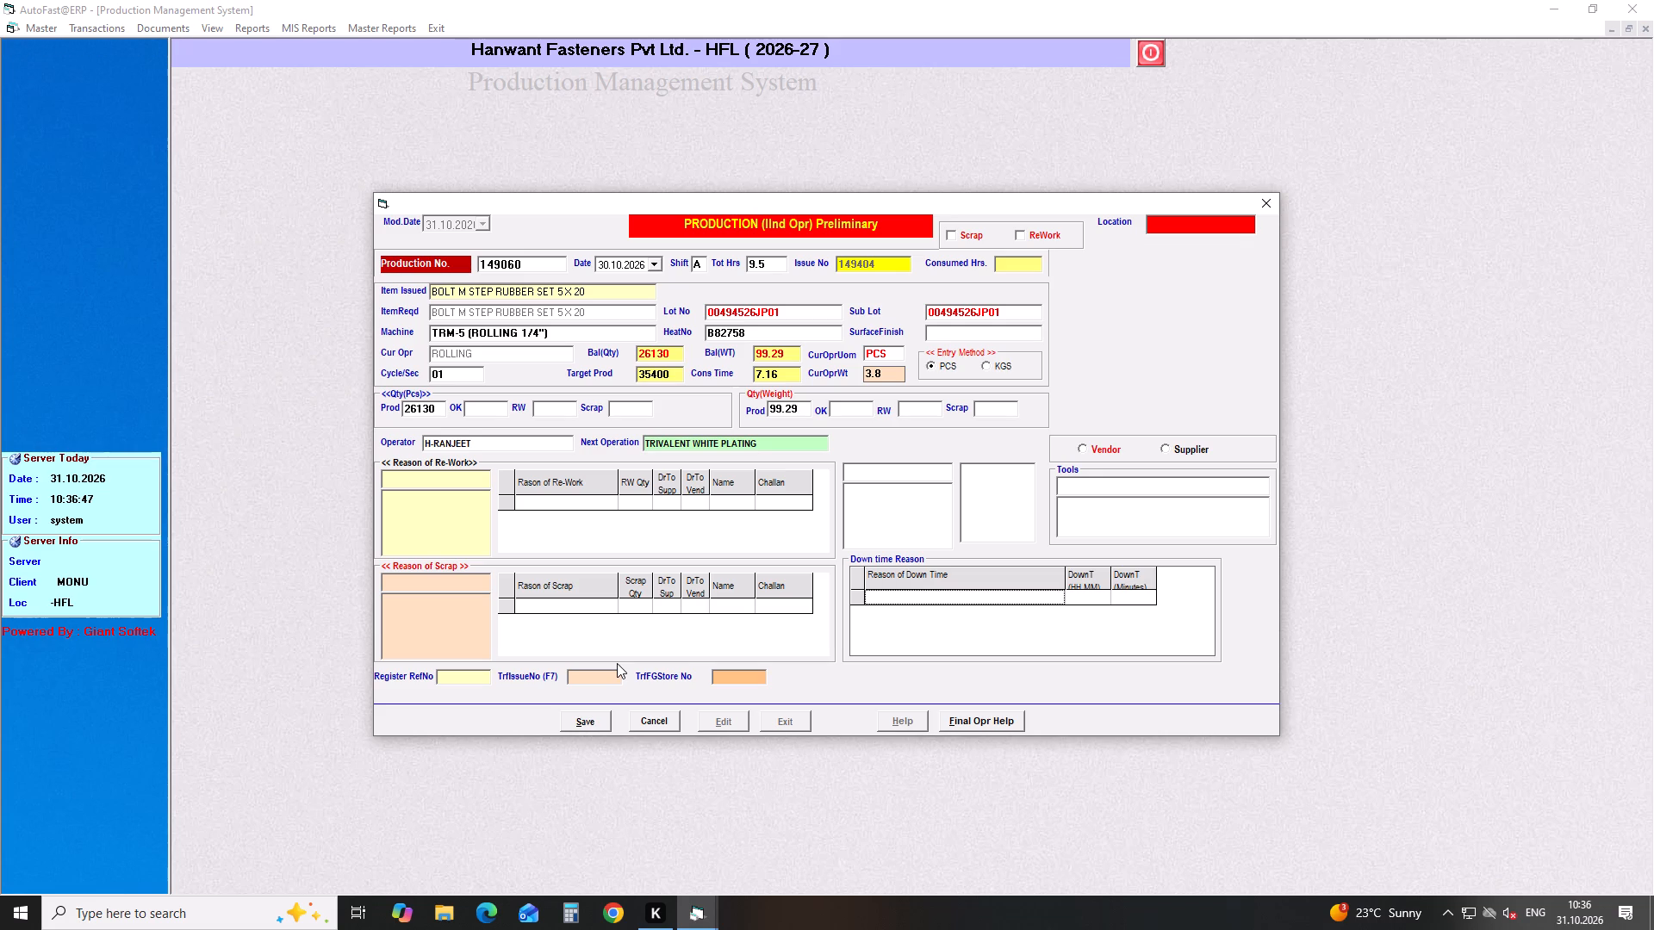
left_click(593, 725)
Start a new second-operation production entry dated 30.10.2026, keeping shift A and 9.5 total hours.
key("Return")
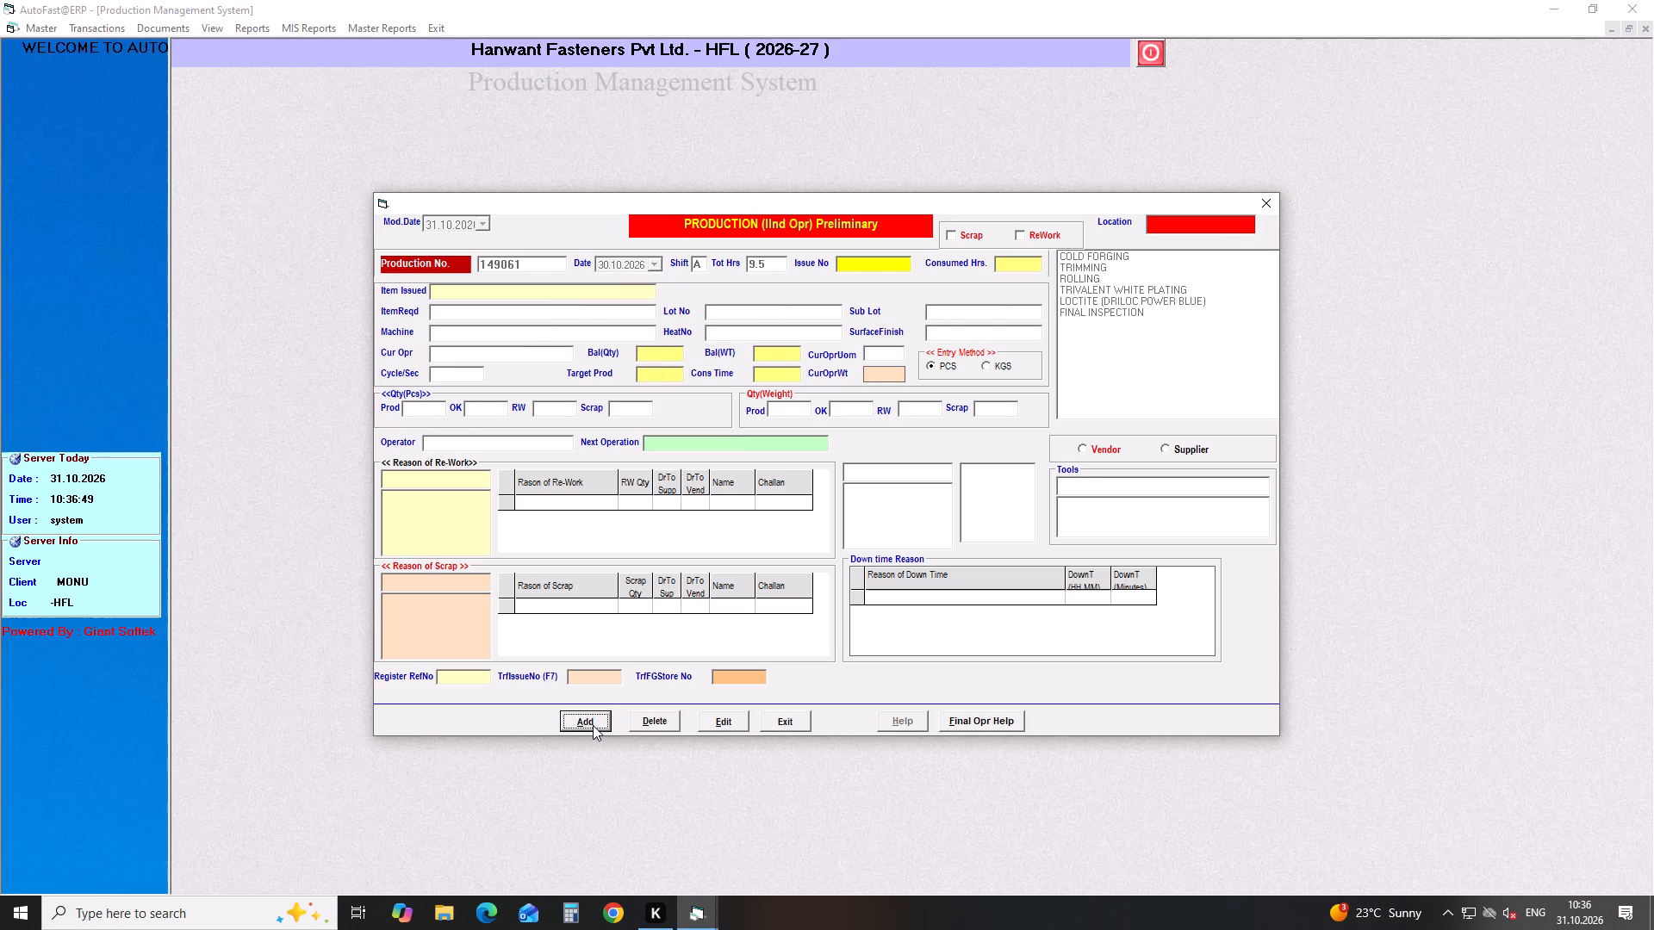
key("Down")
key("Return")
key("Return")
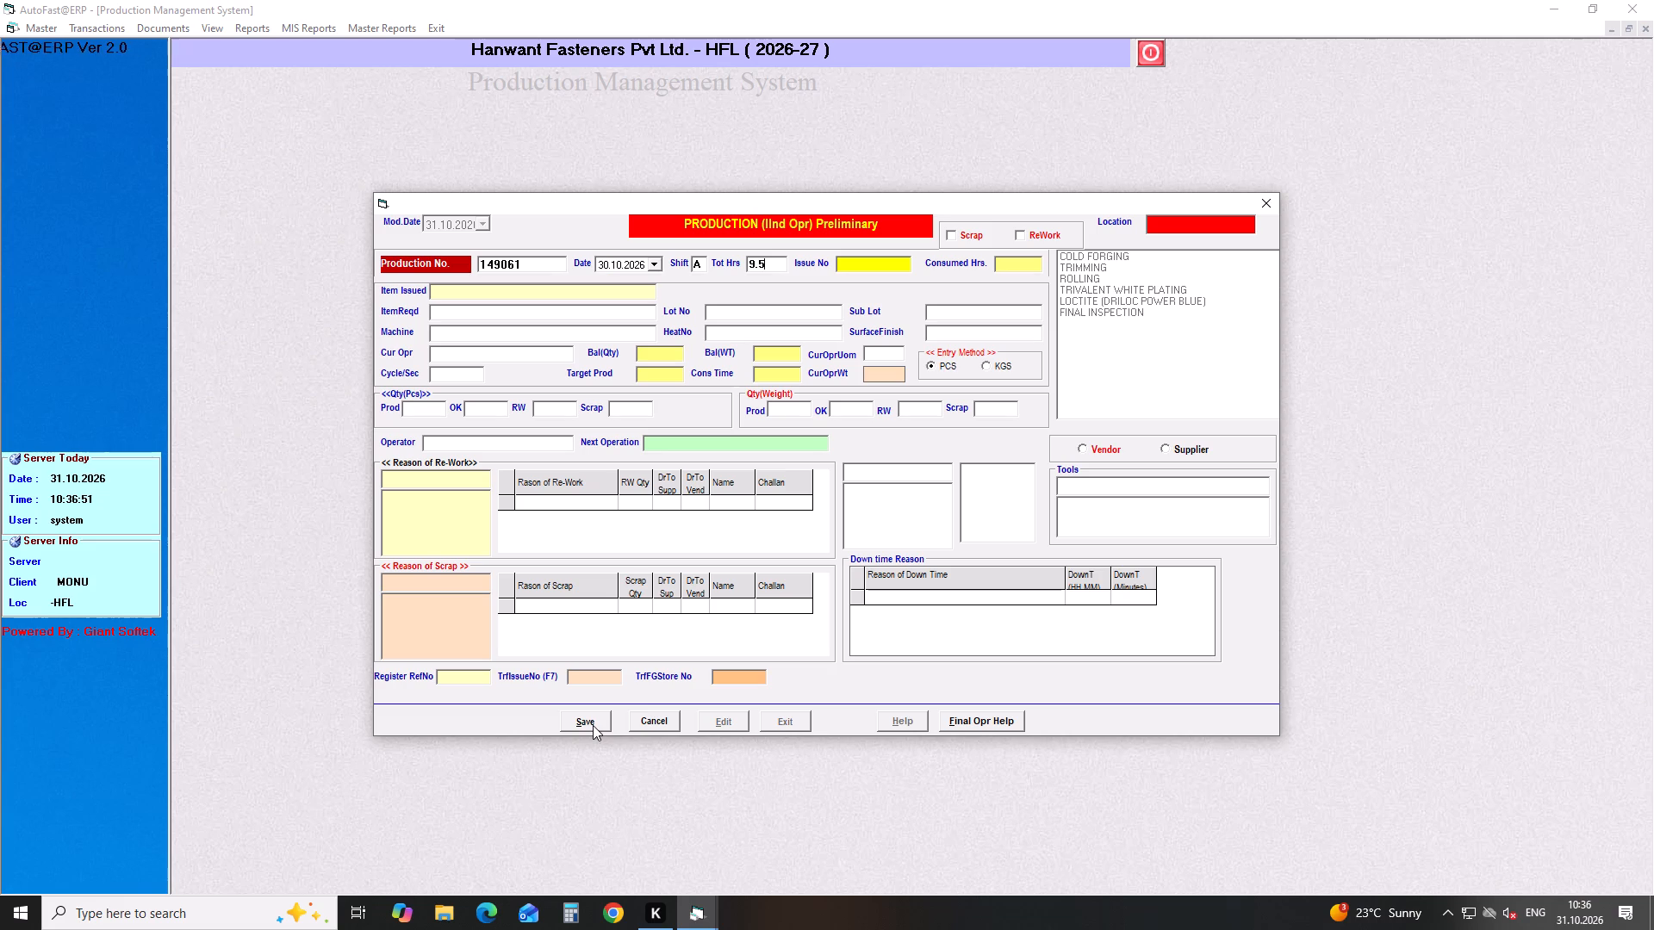
key("Return")
Load issue 149405 into the production entry and set its cycle time to 01 seconds.
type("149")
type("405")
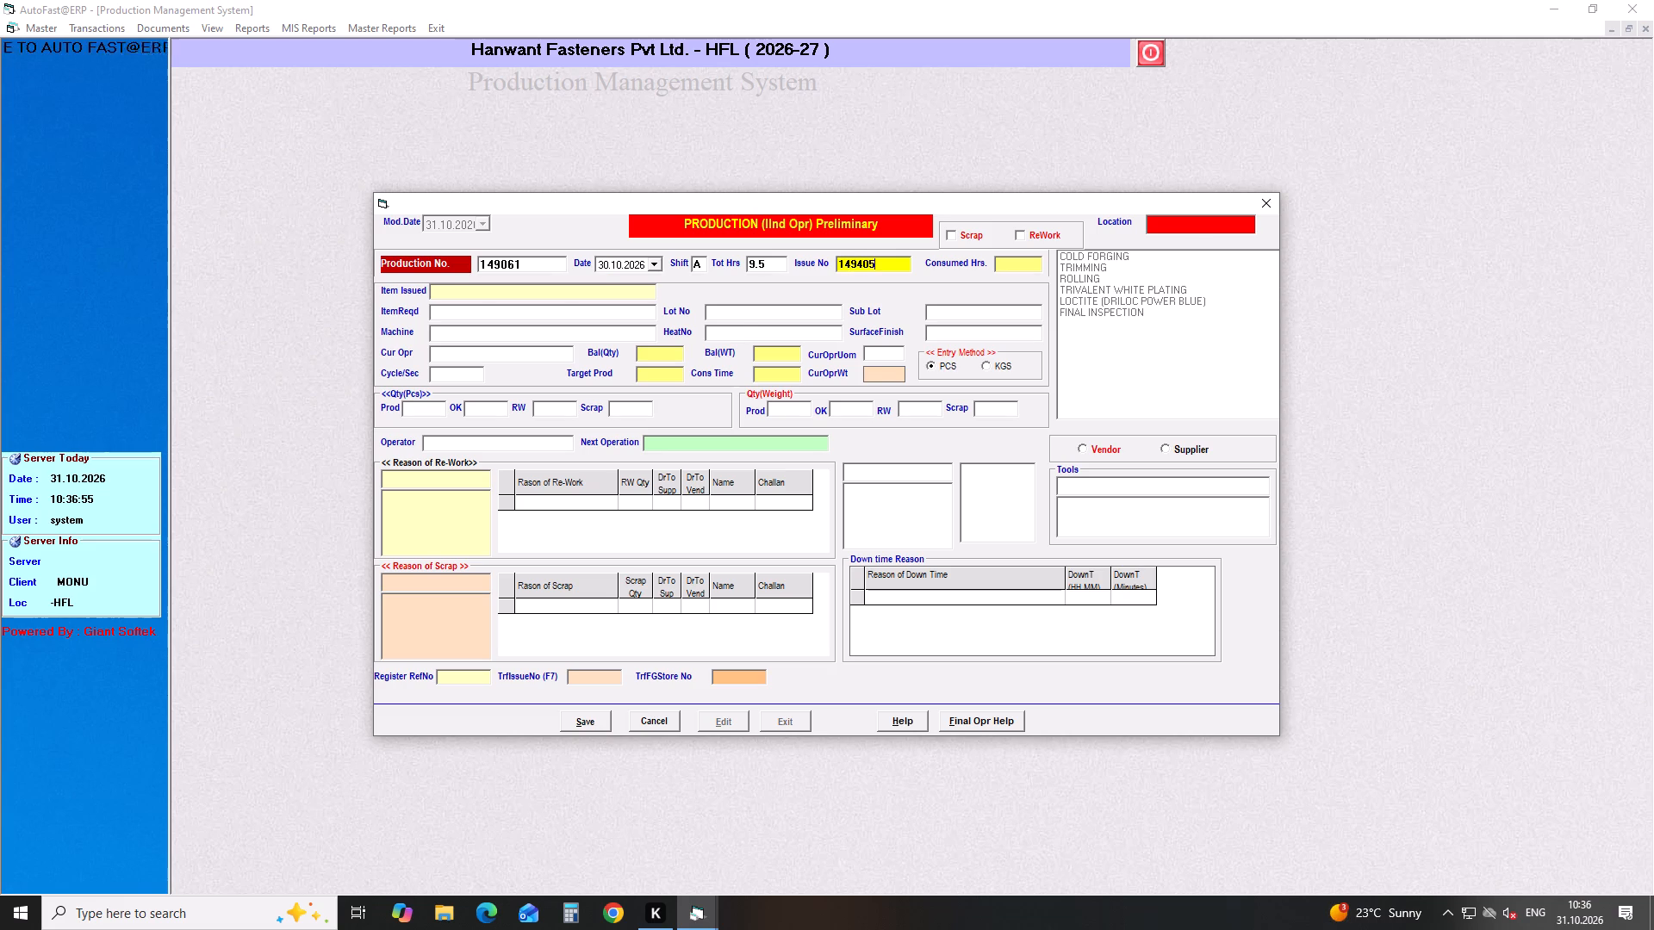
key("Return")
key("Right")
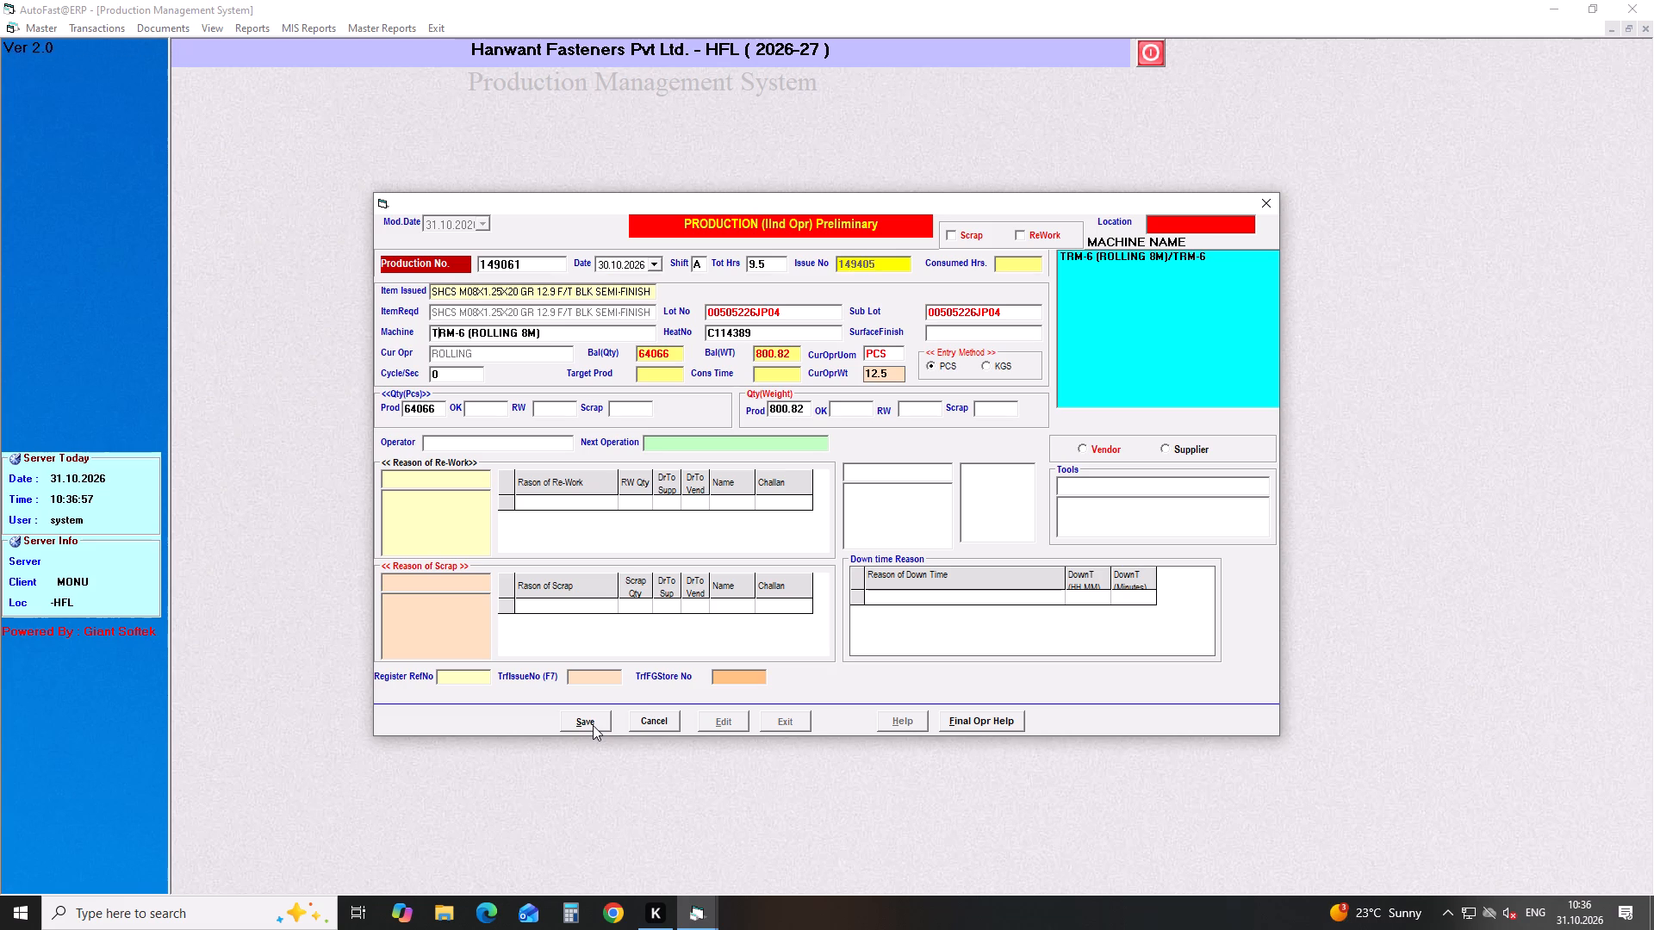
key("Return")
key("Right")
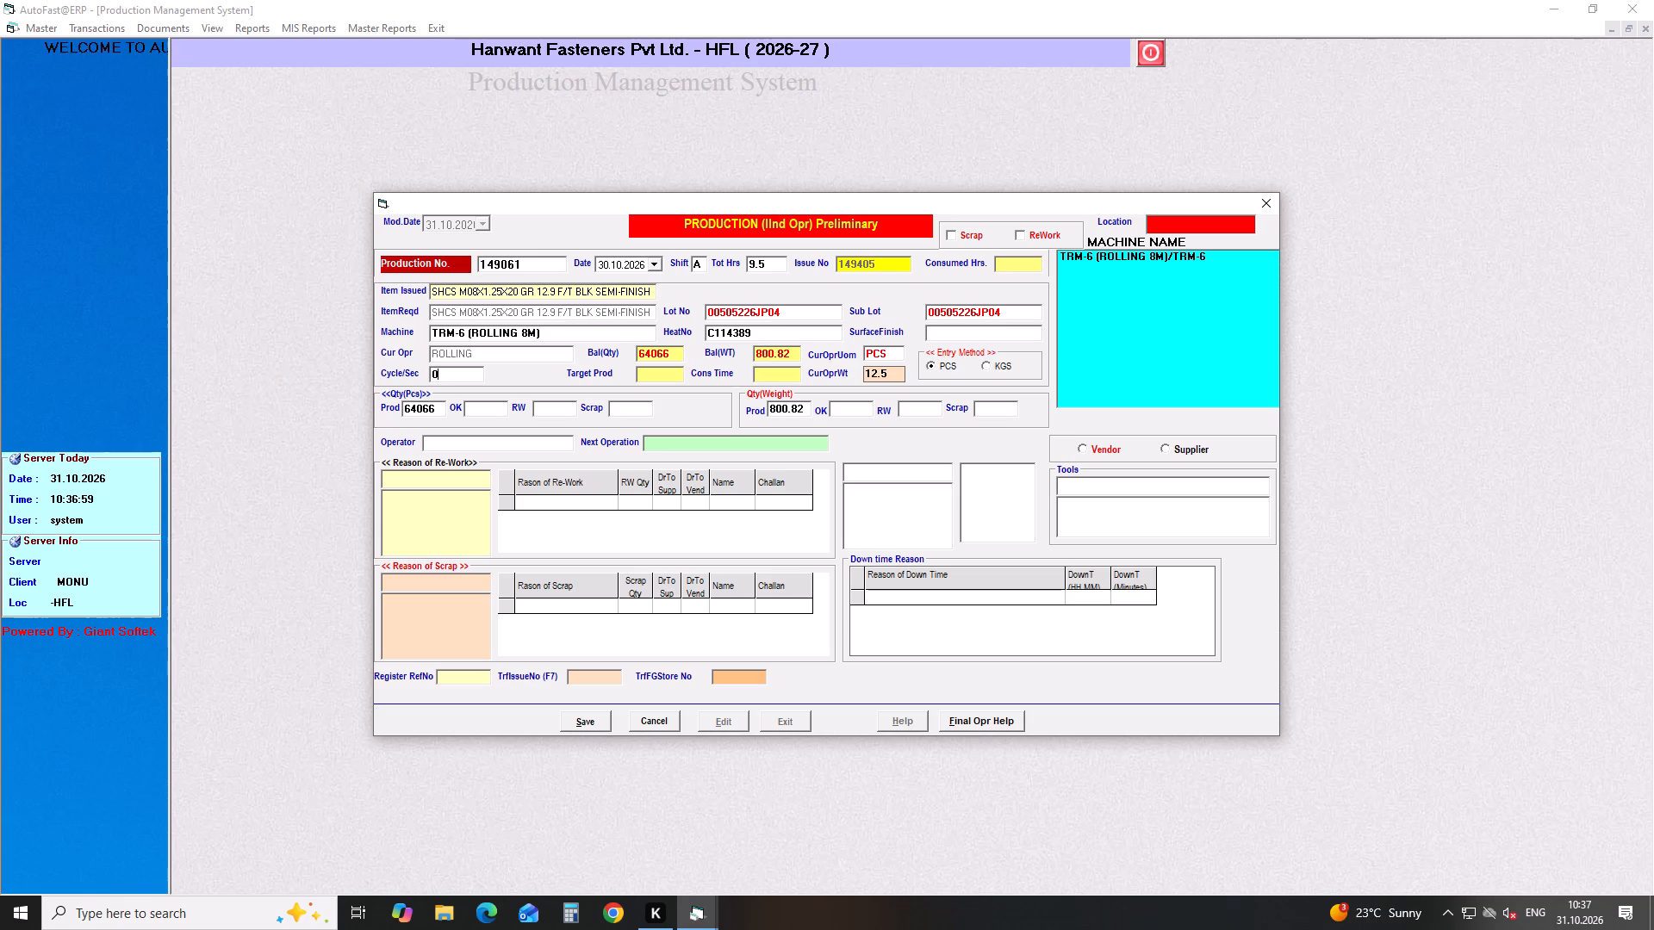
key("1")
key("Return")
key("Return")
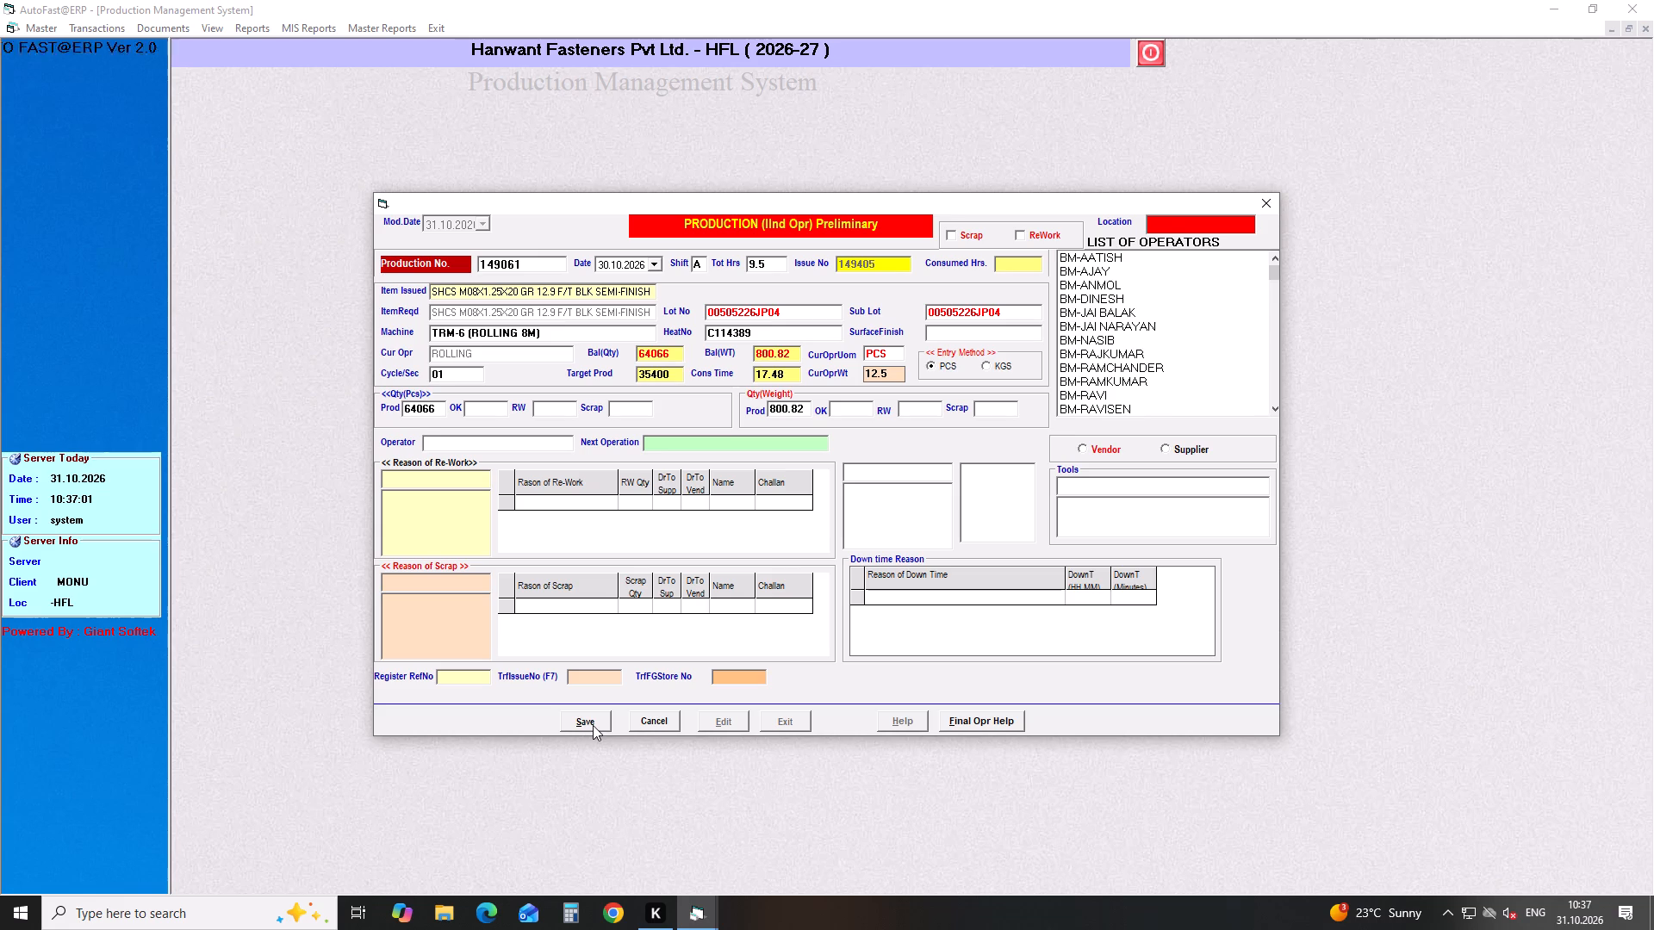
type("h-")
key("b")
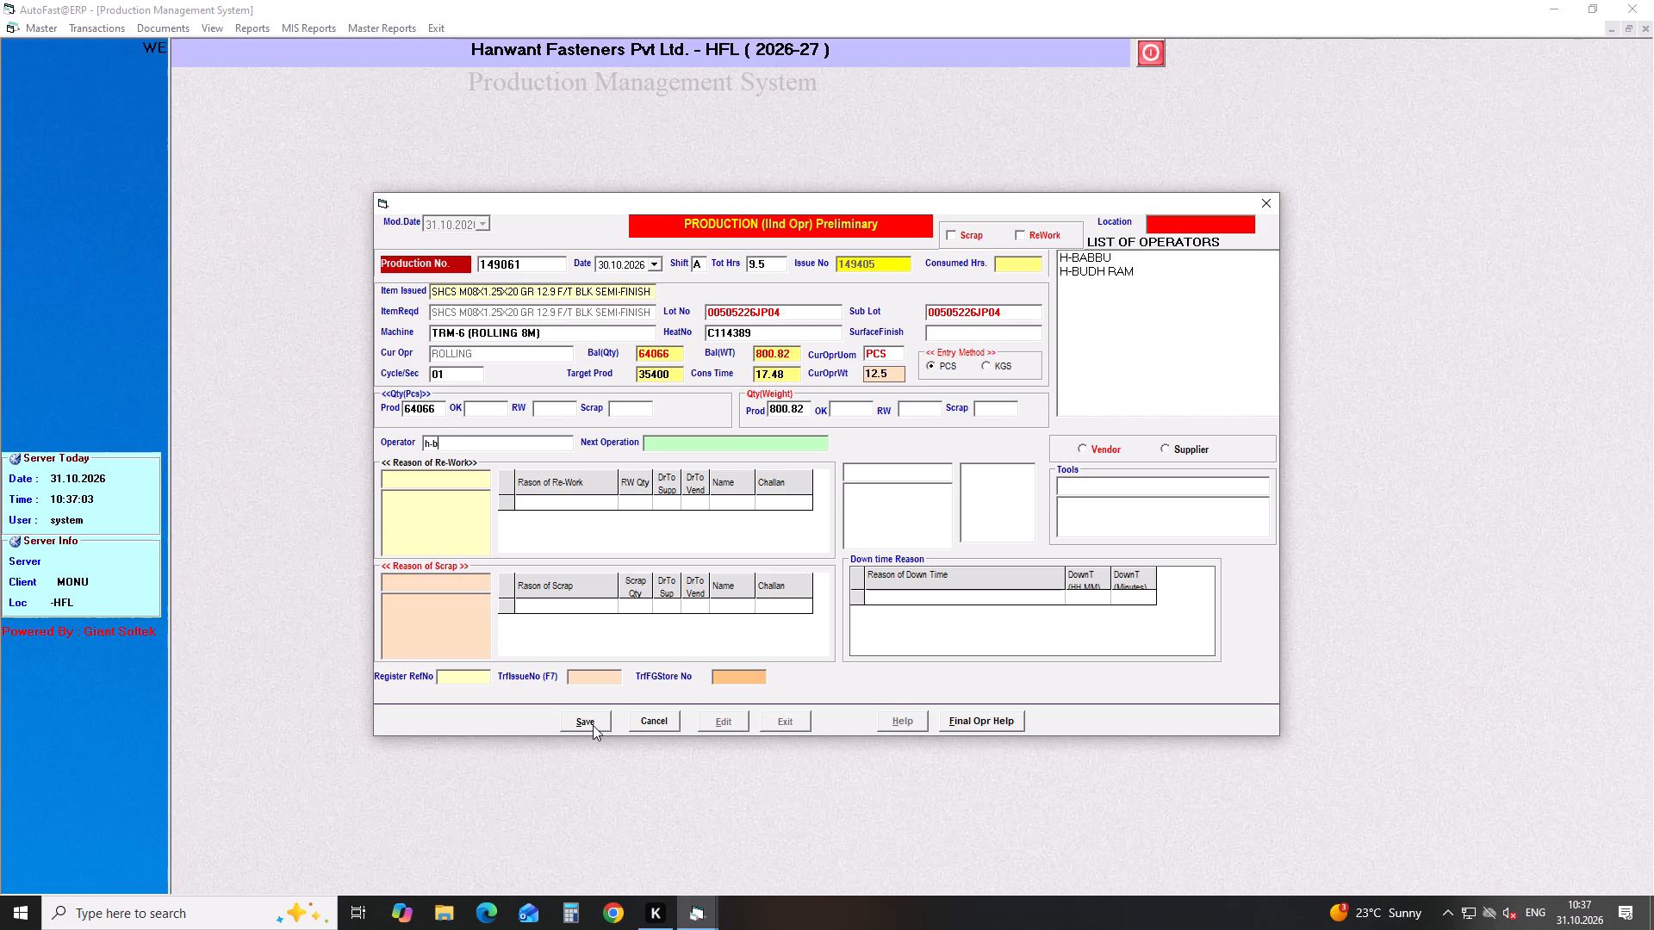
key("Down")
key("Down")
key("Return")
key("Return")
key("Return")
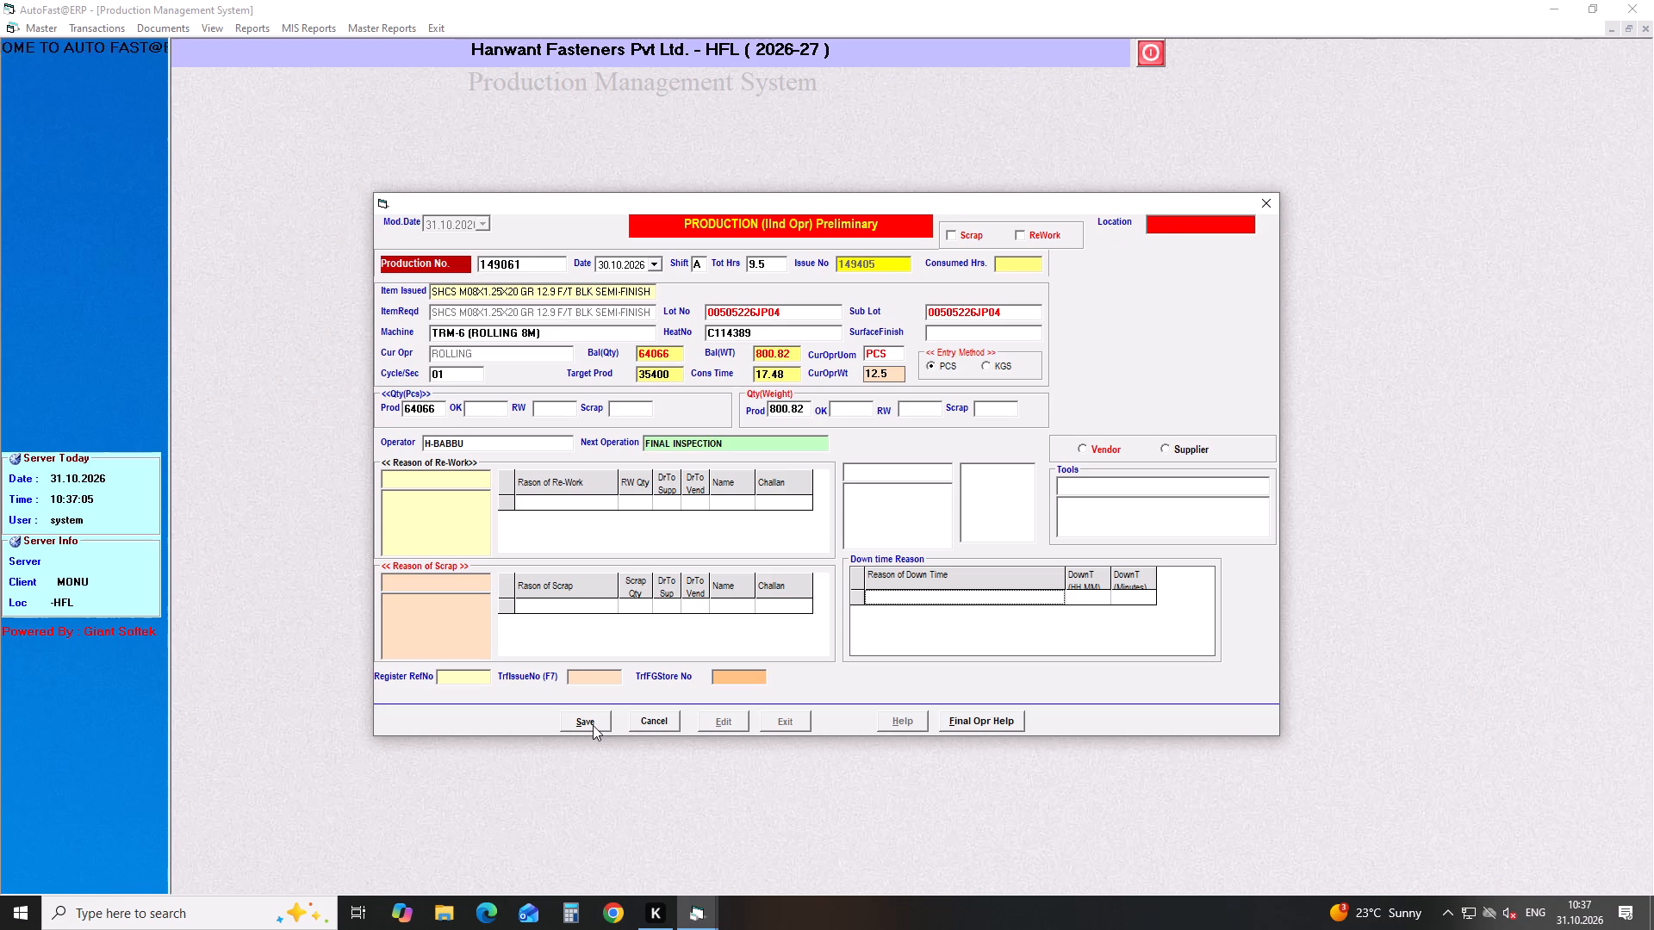
left_click(593, 725)
Start another second-operation production entry dated 30.10.2026, keeping shift A and 9.5 total hours.
key("Return")
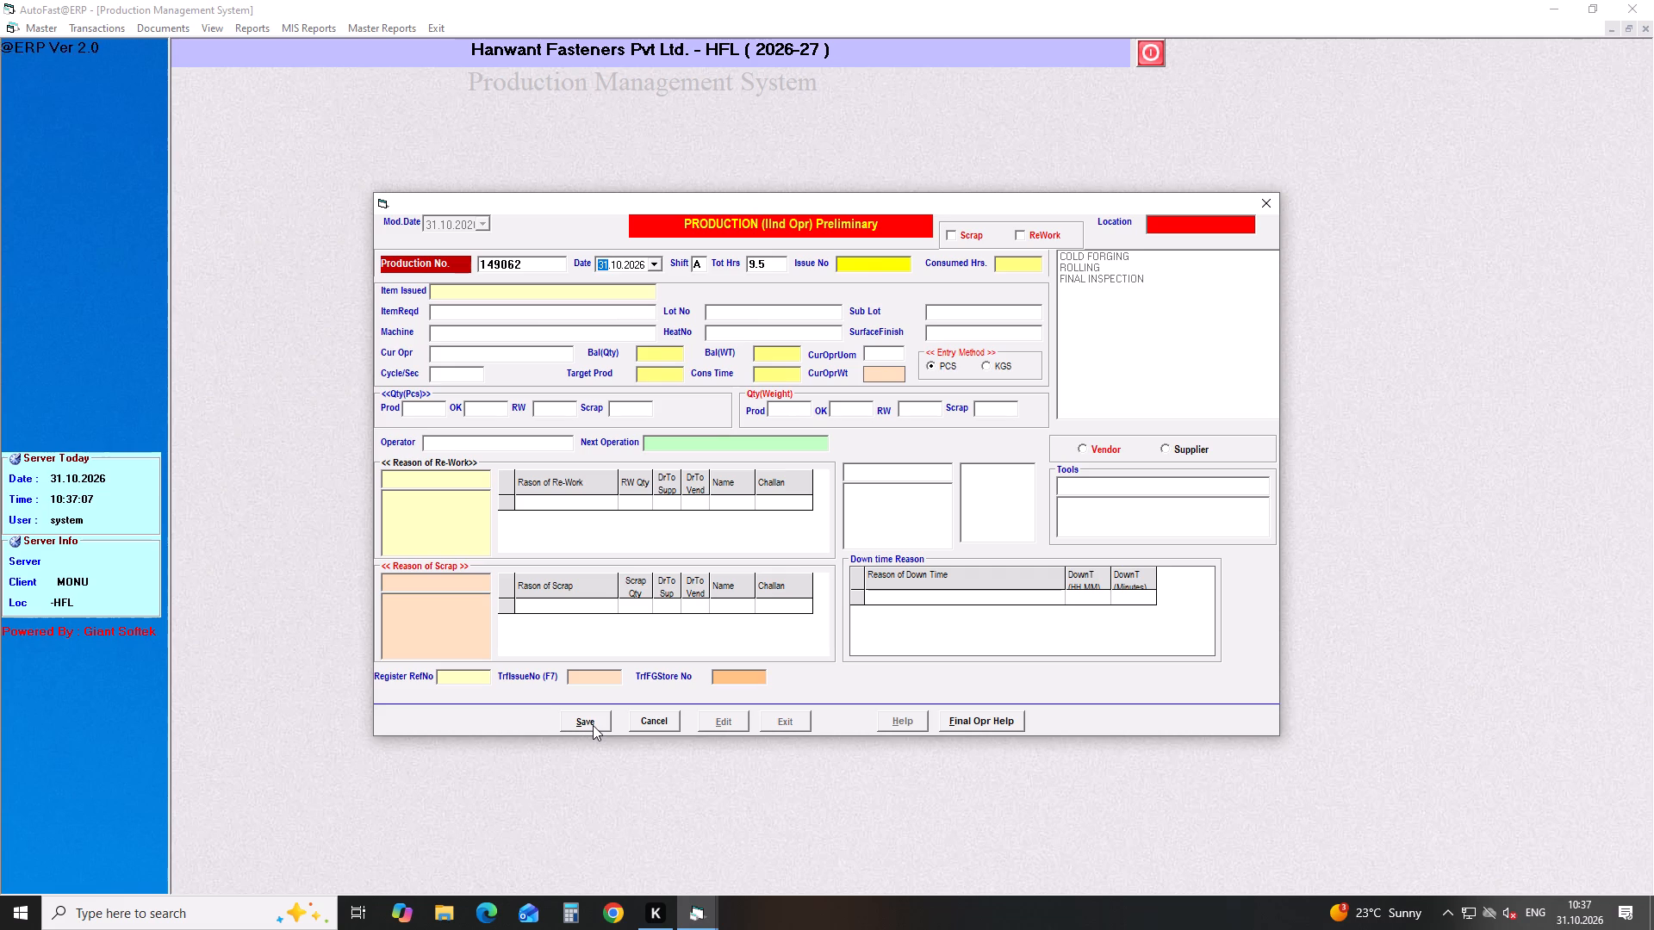
key("Down")
key("Return")
key("Return")
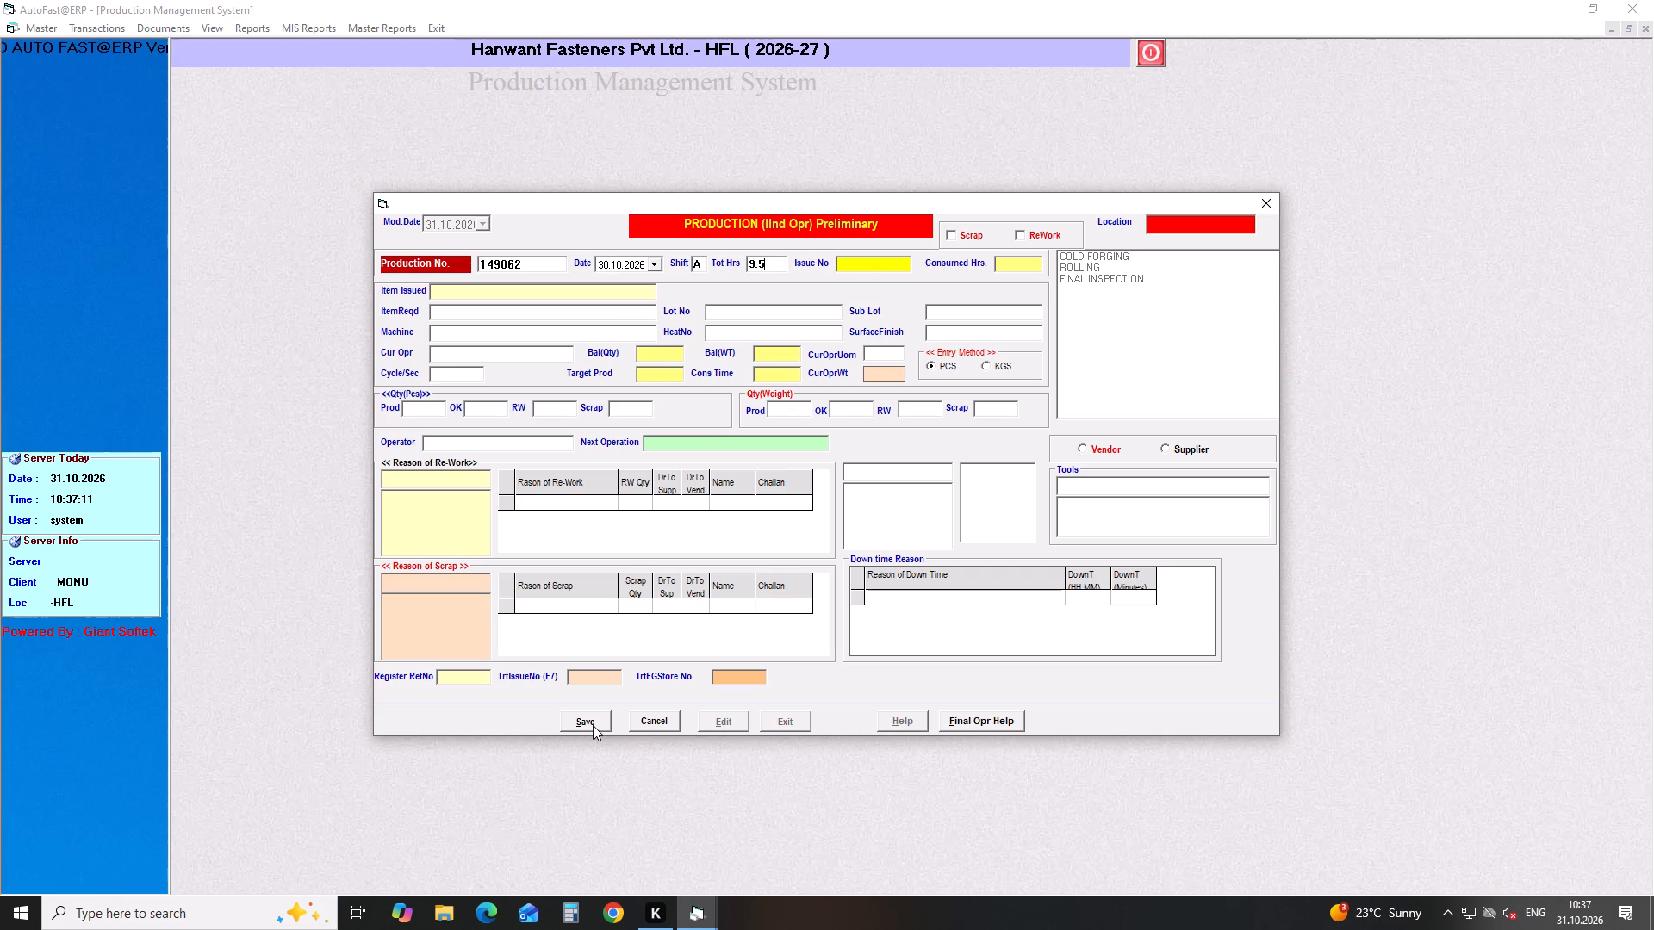
key("Return")
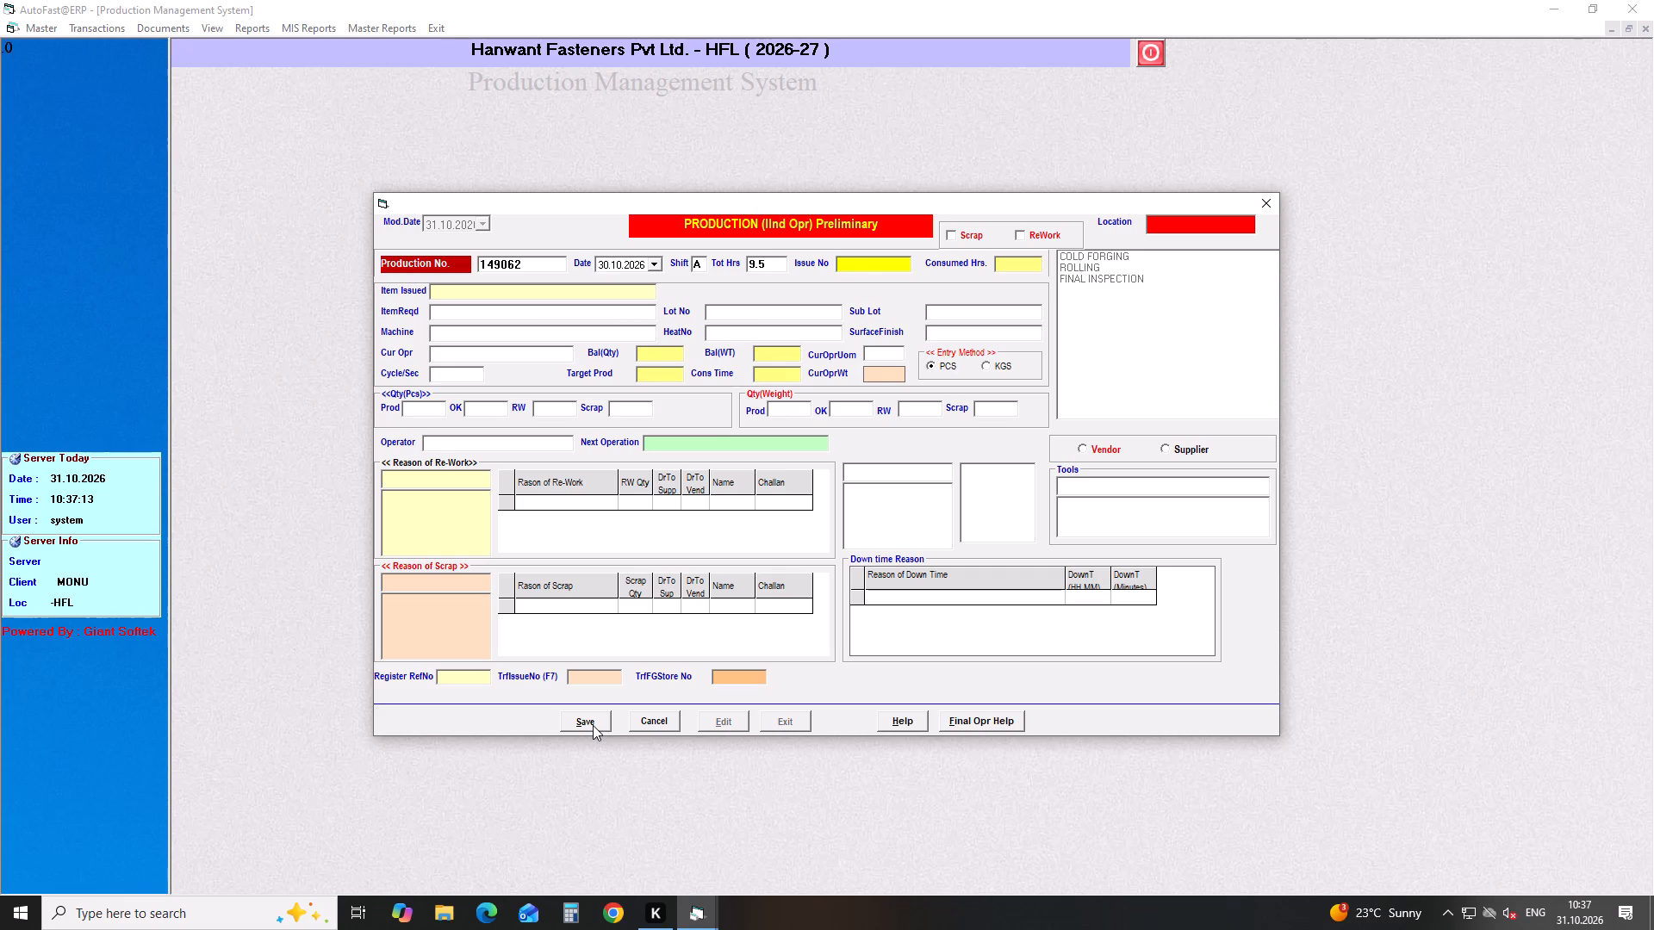
Load issue 149406 into the production entry and set its cycle time to 01 seconds.
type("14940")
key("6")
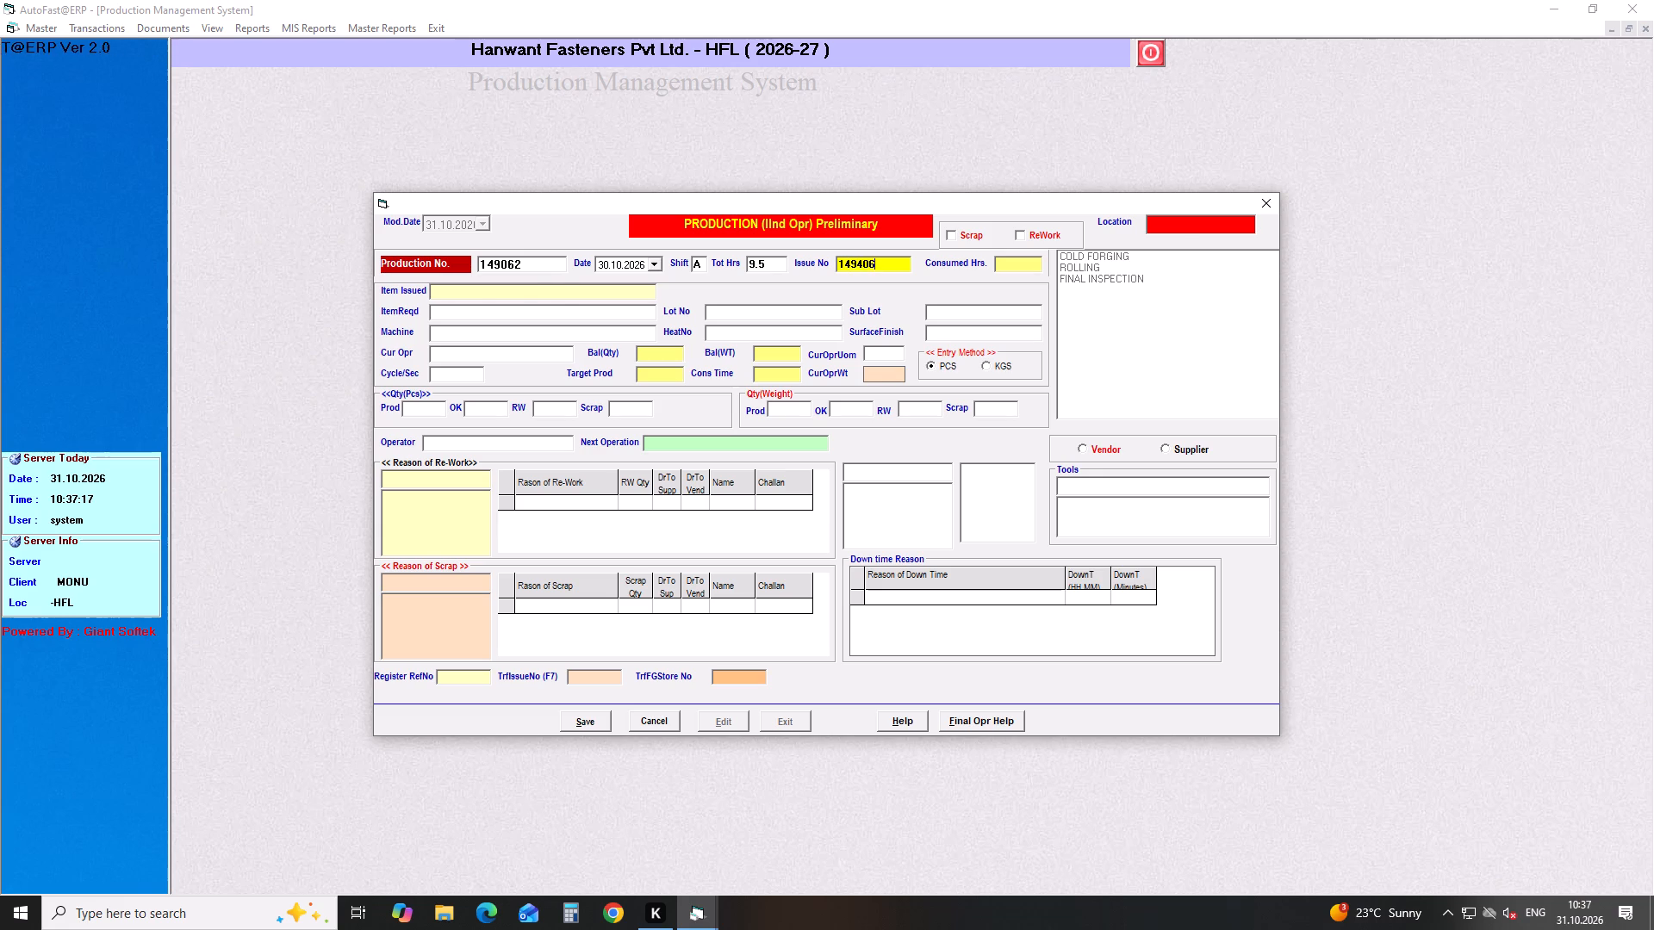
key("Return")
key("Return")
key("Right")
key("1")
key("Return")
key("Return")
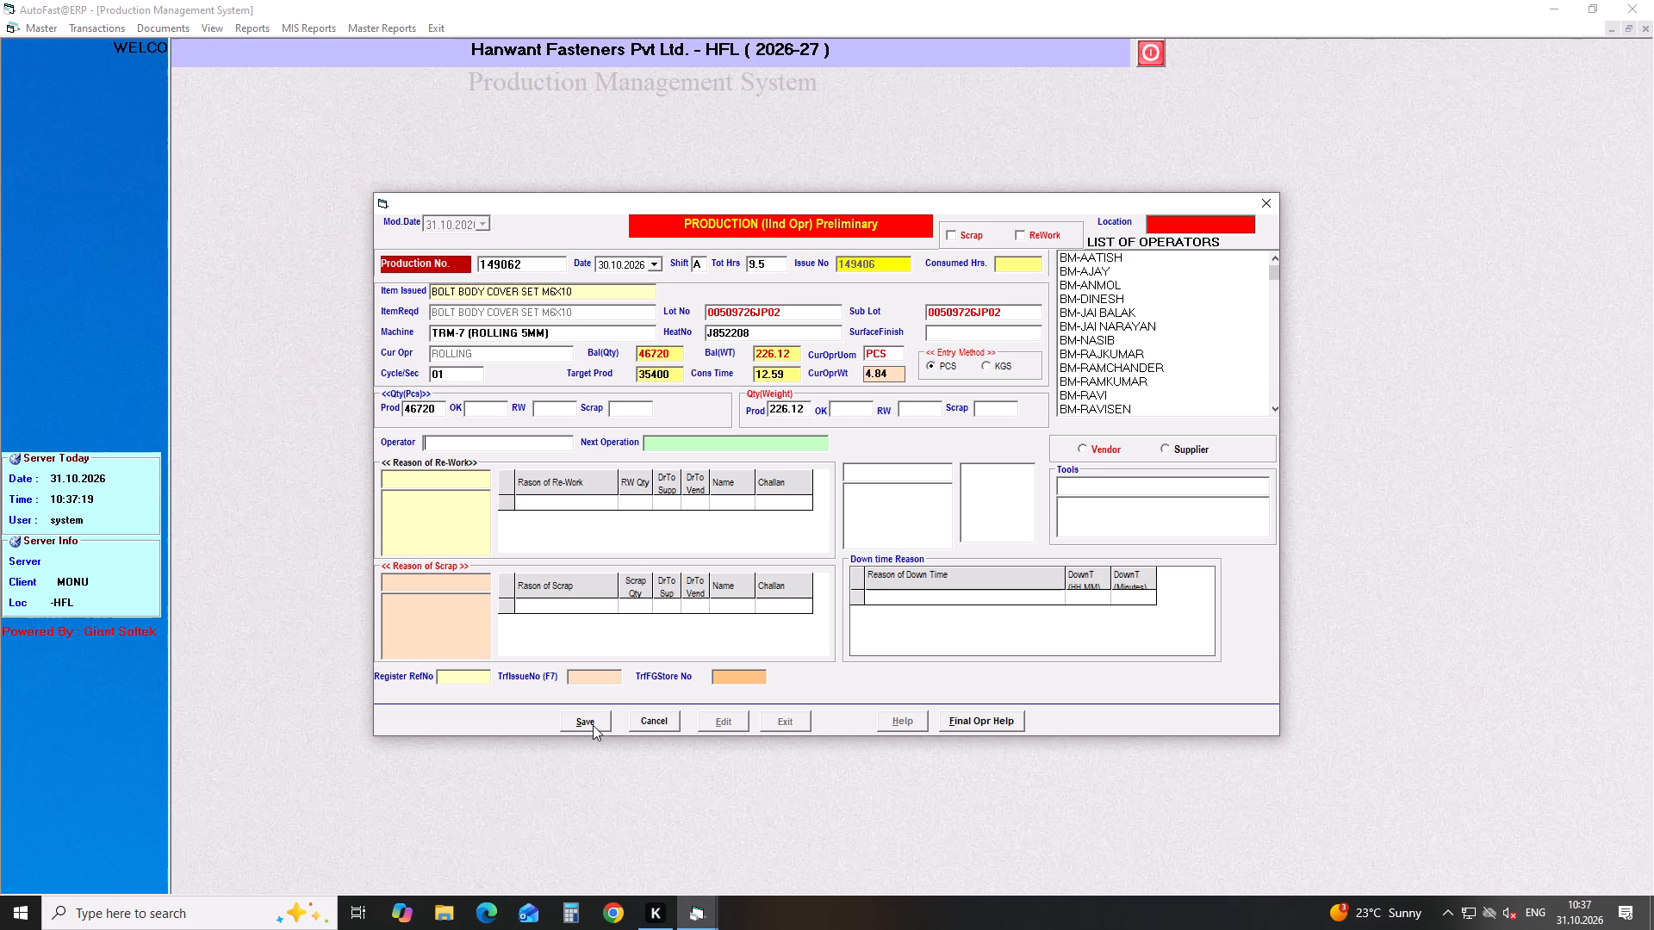
Assign operator H-KULVINDER to the issue 149406 production entry and save it.
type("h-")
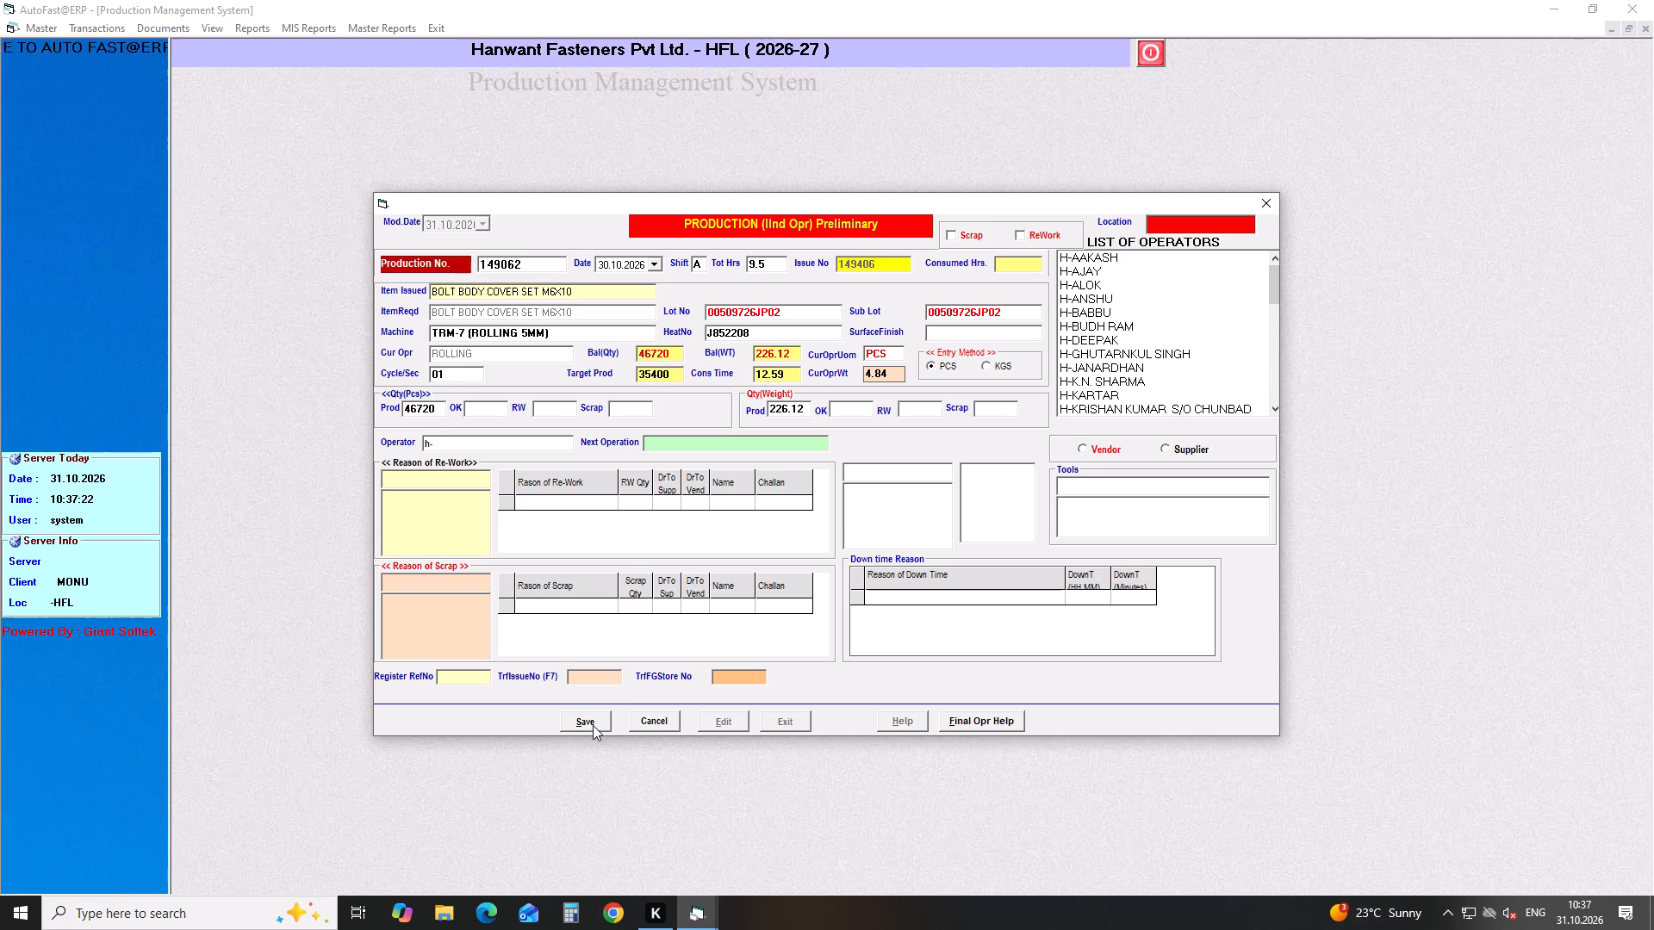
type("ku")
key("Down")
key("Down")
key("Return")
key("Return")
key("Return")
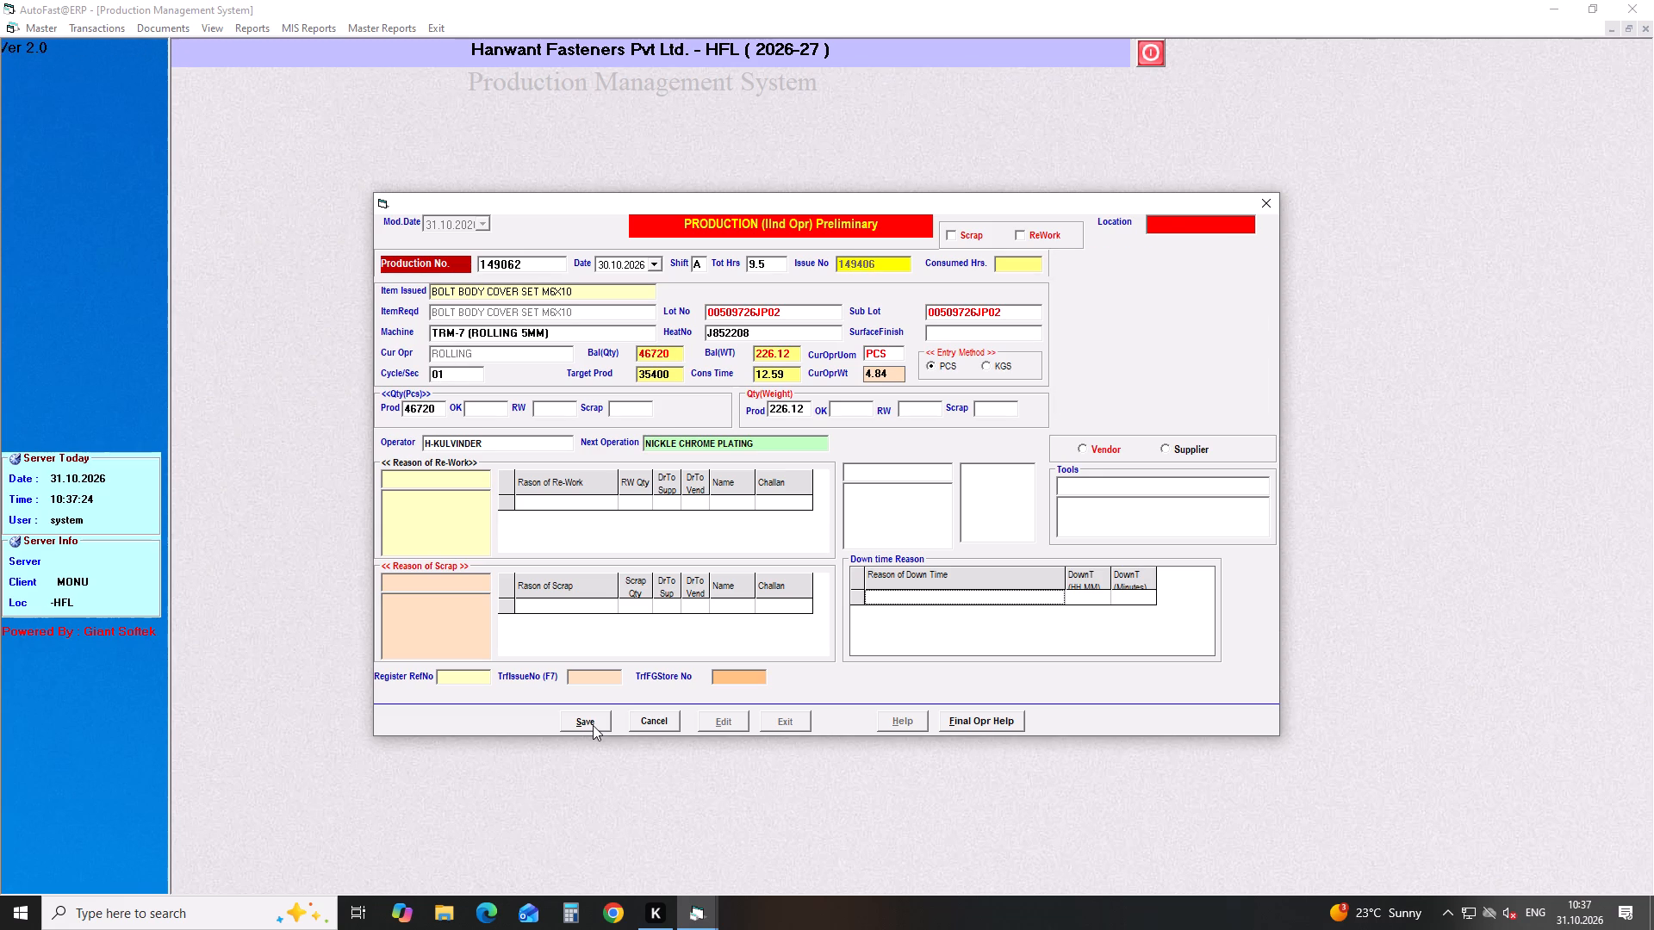
left_click(593, 725)
Start a new second-operation production entry dated 30.10.2026, keeping shift A and setting total hours to 6.5.
key("Return")
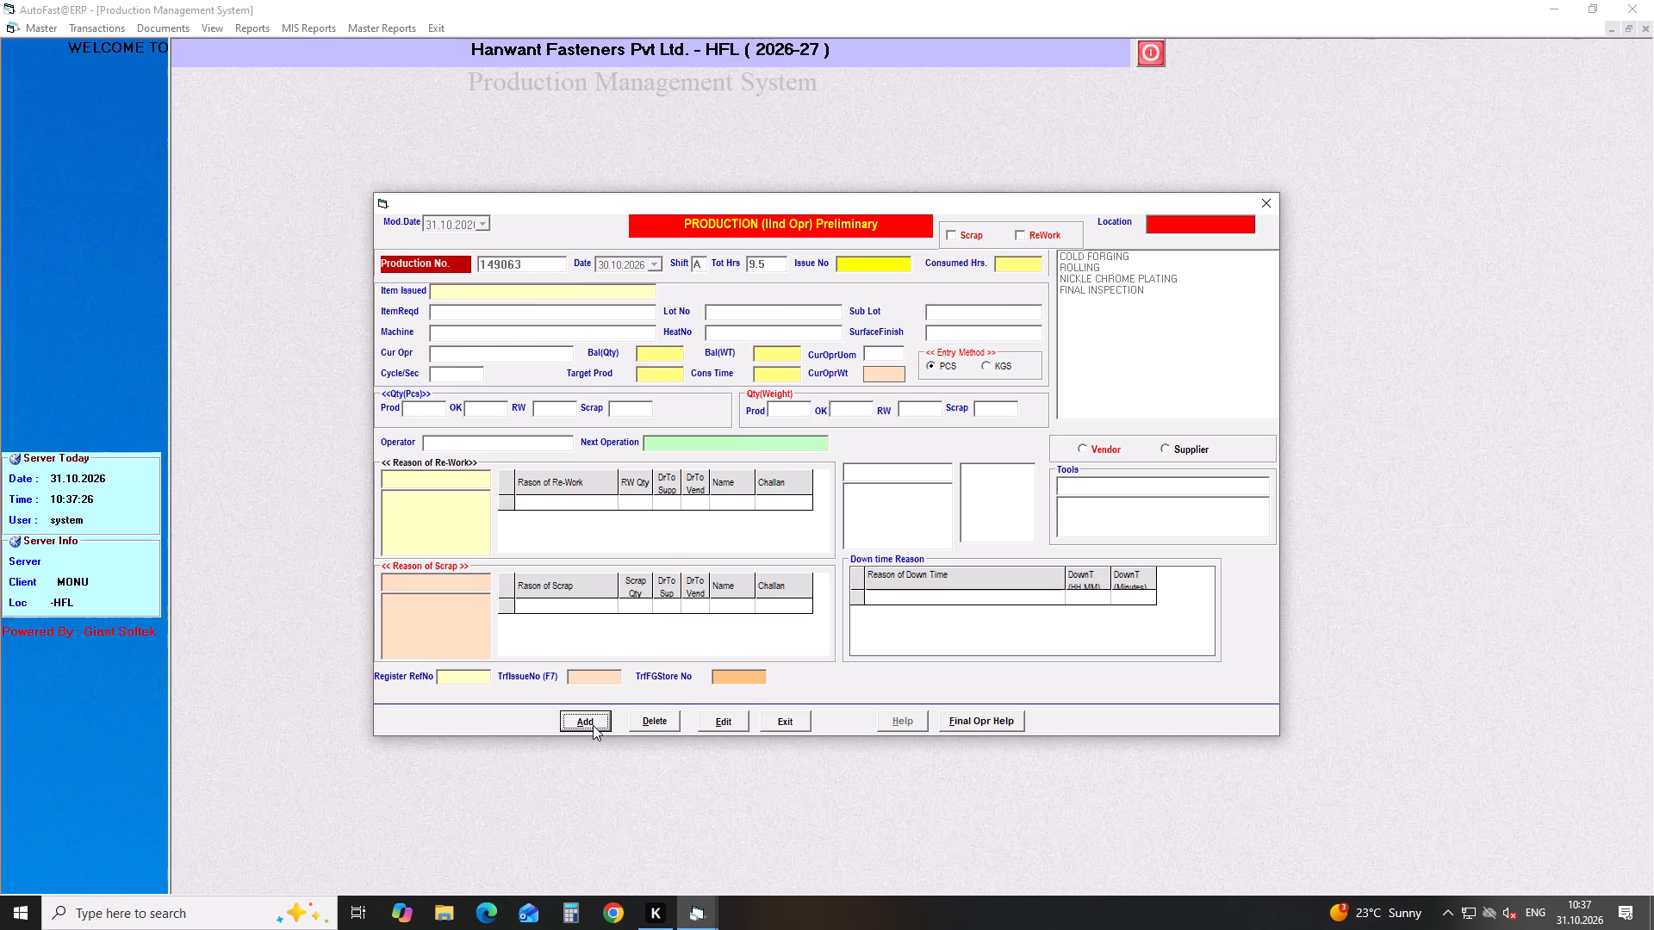
key("Down")
key("Return")
key("Return")
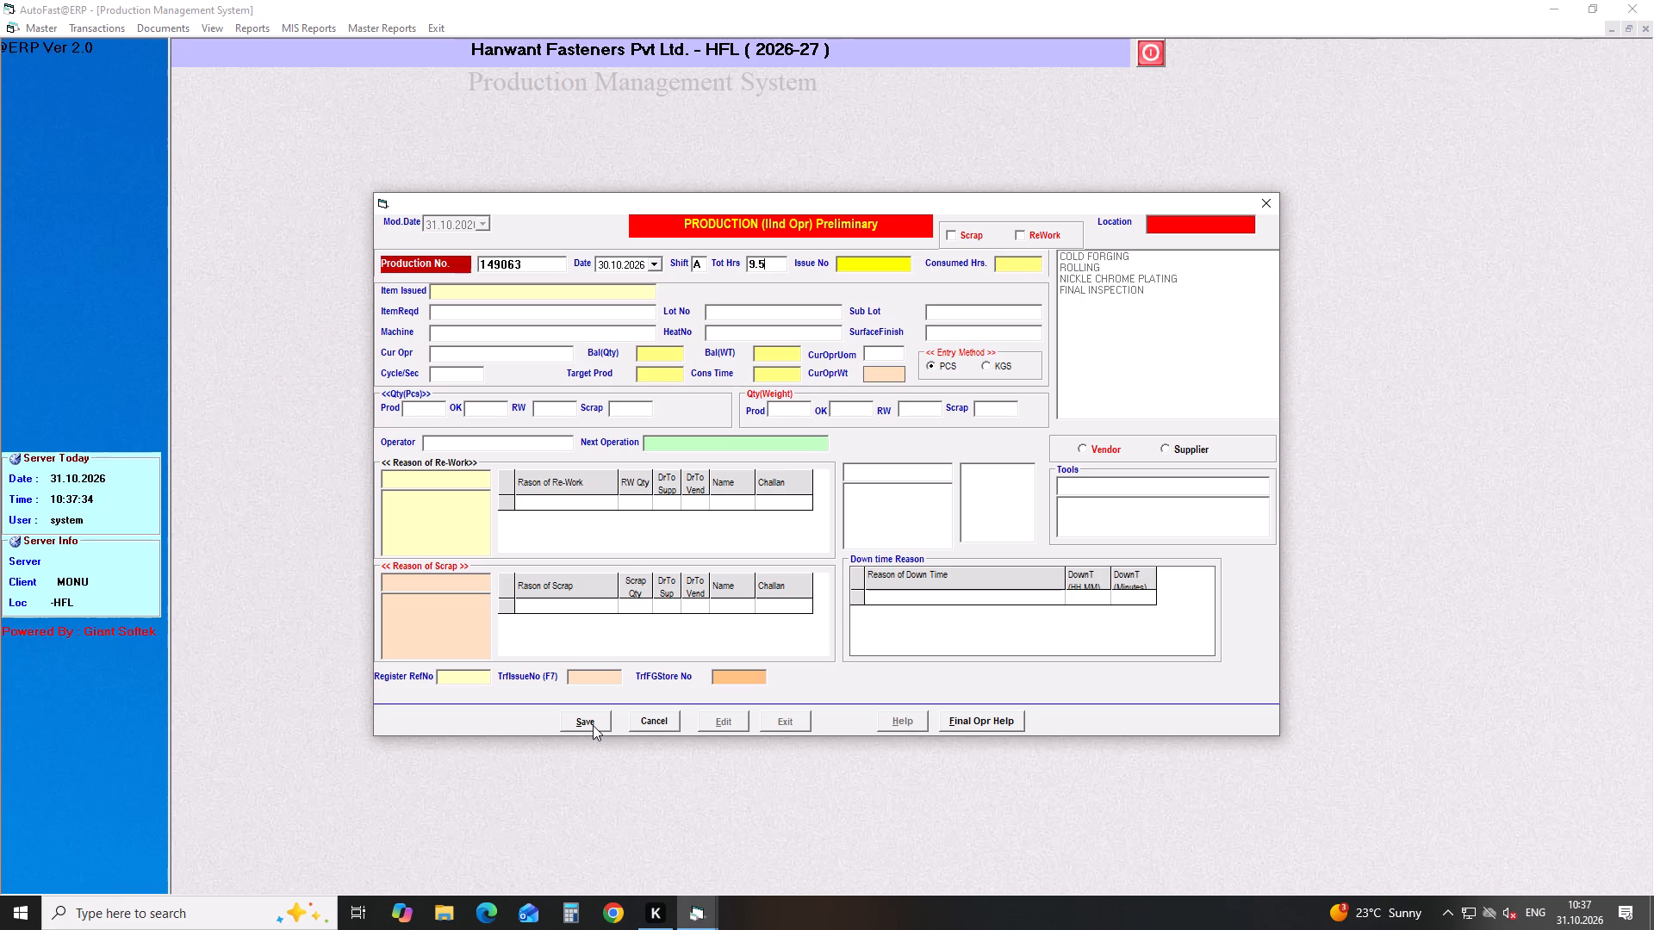
key("BackSpace")
key("BackSpace")
key("BackSpace")
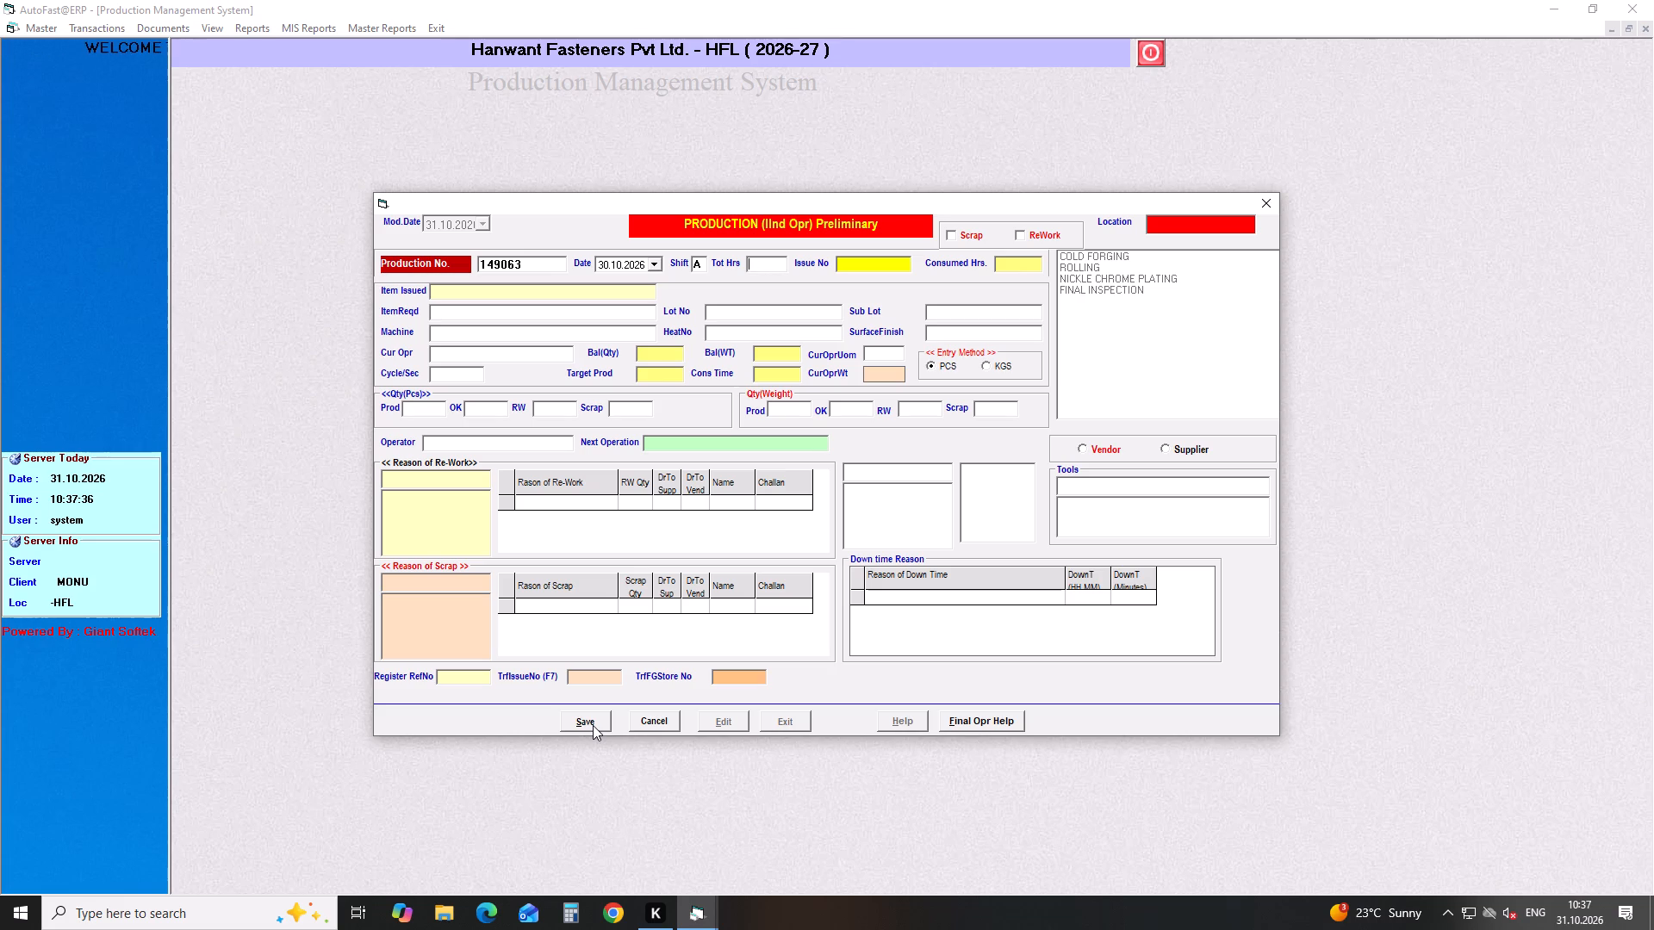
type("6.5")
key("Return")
Load issue 149407 into the production entry and set its cycle time to 01 seconds.
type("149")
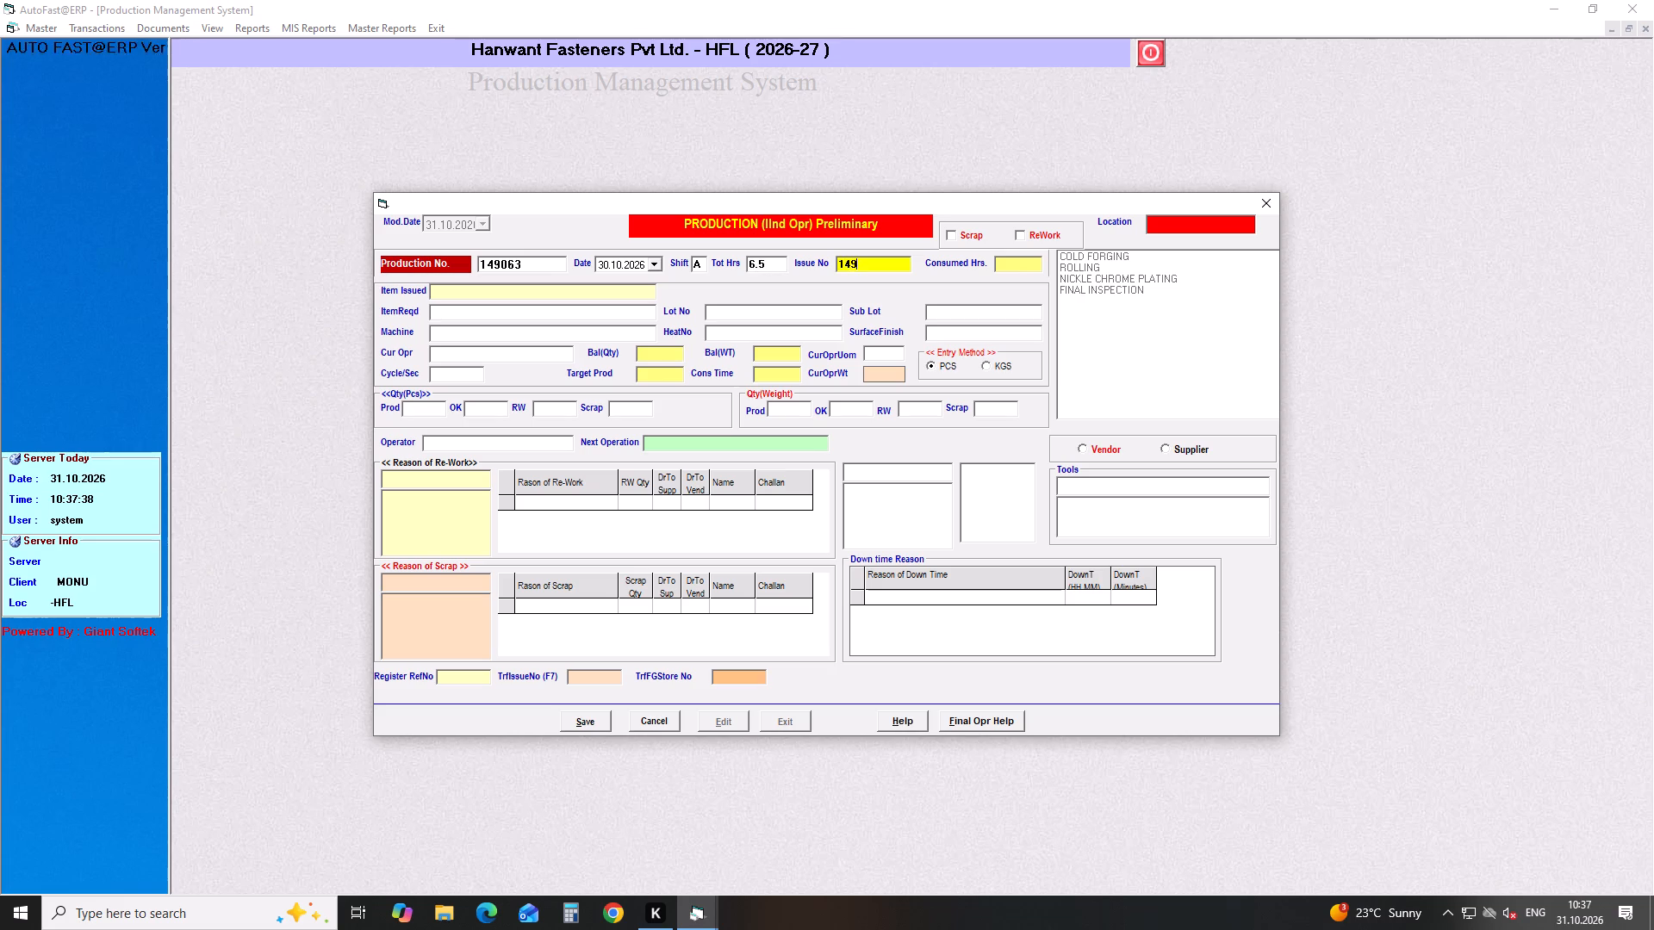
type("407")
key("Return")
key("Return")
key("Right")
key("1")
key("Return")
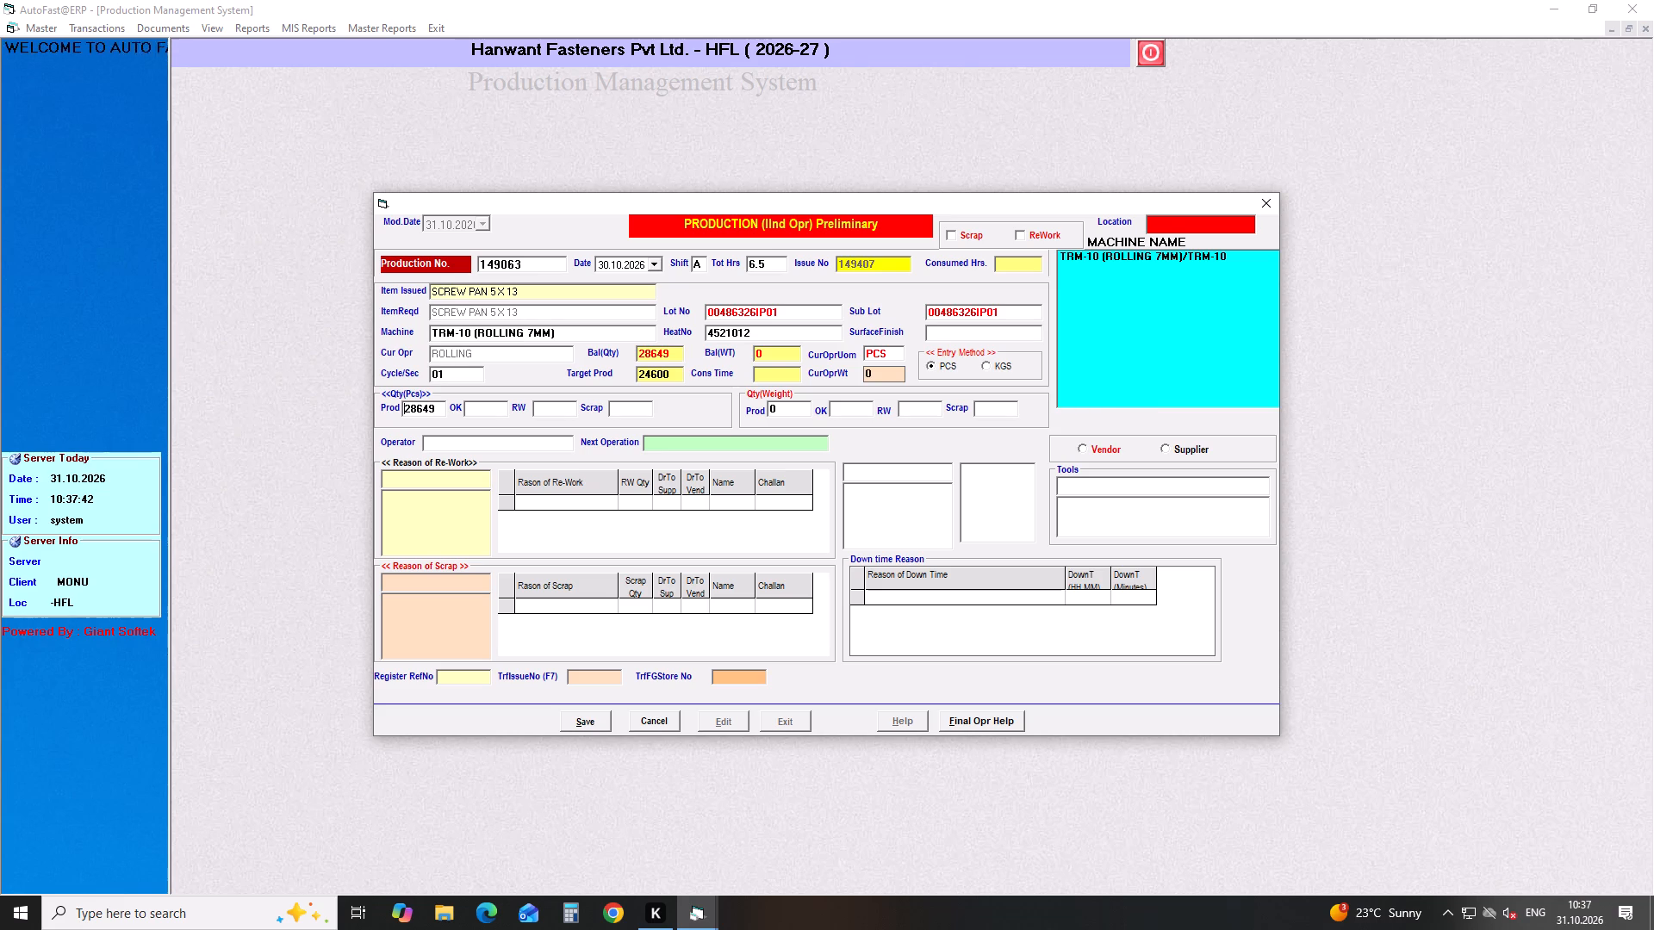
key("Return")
Assign operator H-MUKESH to the issue 149407 production entry and save it.
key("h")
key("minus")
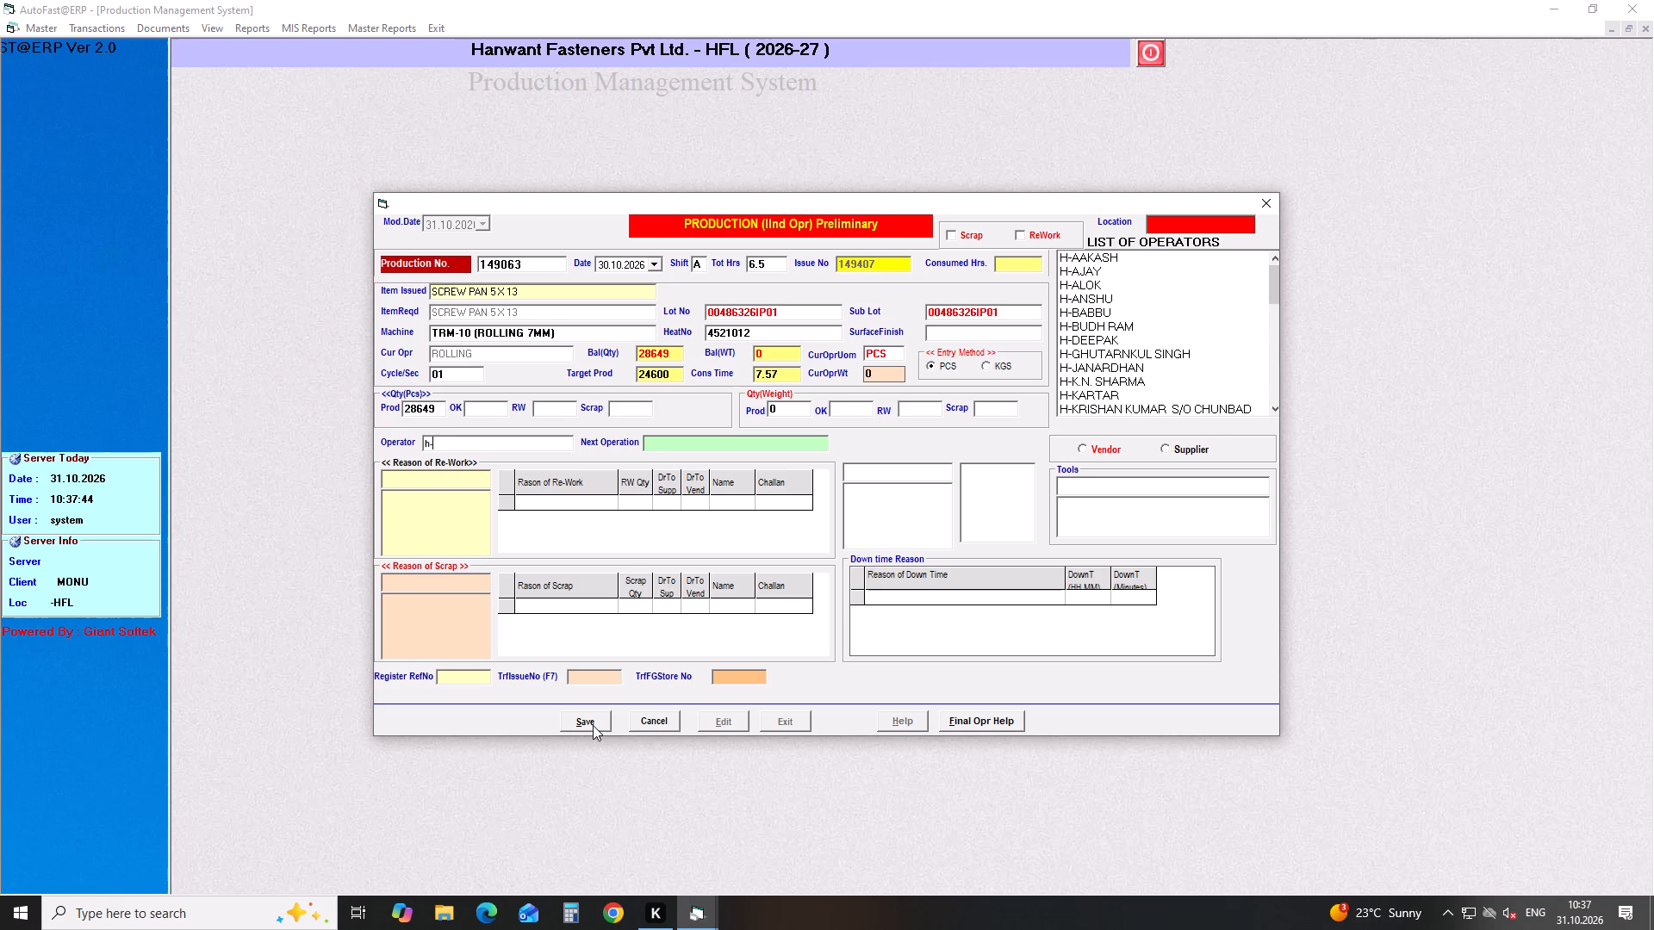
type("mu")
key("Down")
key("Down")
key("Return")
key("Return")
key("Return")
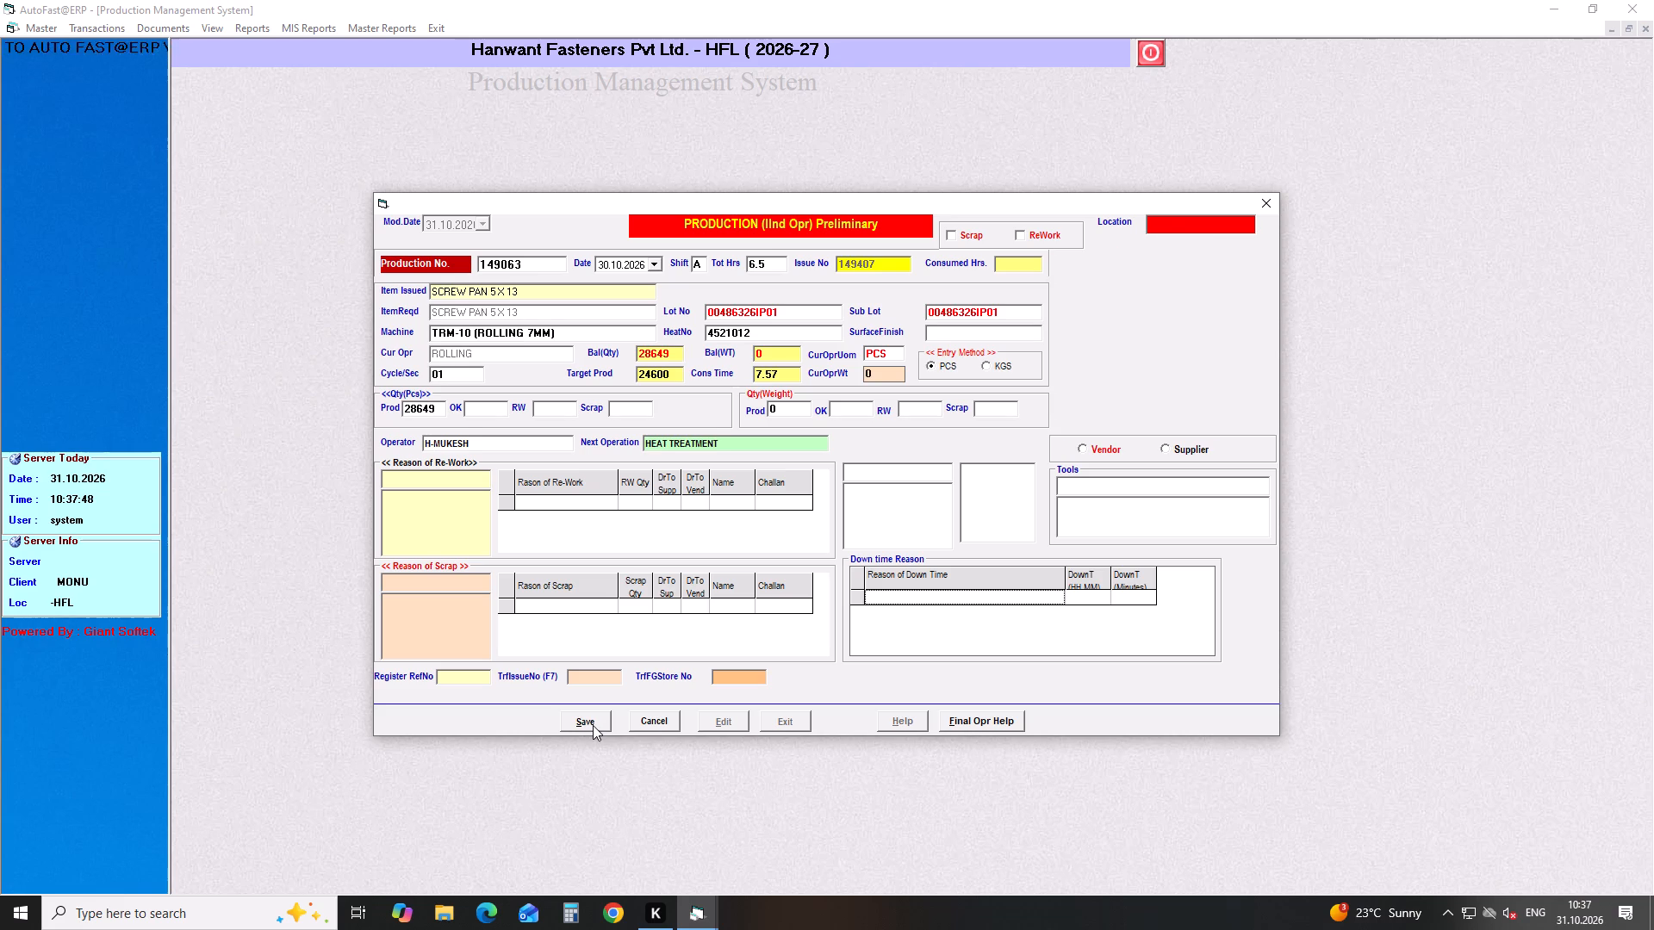
left_click(593, 725)
Start a new second-operation production entry dated 30.10.2026, keeping shift A and setting total hours to 3.
key("Return")
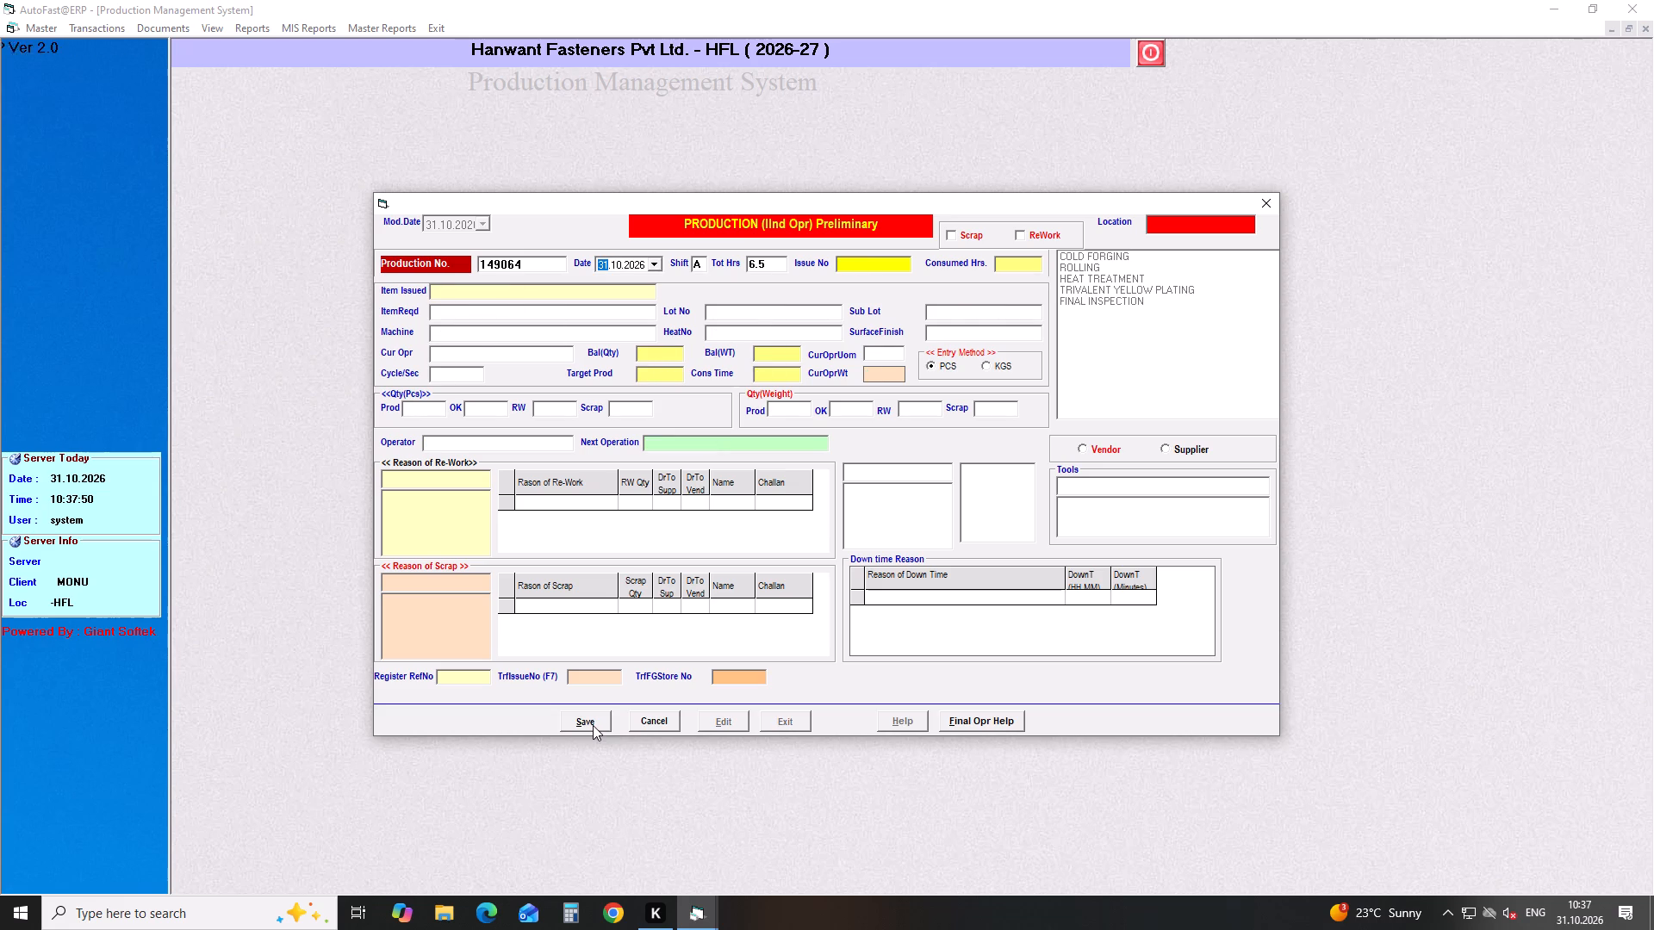
key("Down")
key("Return")
key("Return")
key("BackSpace")
key("BackSpace")
key("BackSpace")
key("BackSpace")
key("BackSpace")
key("BackSpace")
key("BackSpace")
key("BackSpace")
key("BackSpace")
key("BackSpace")
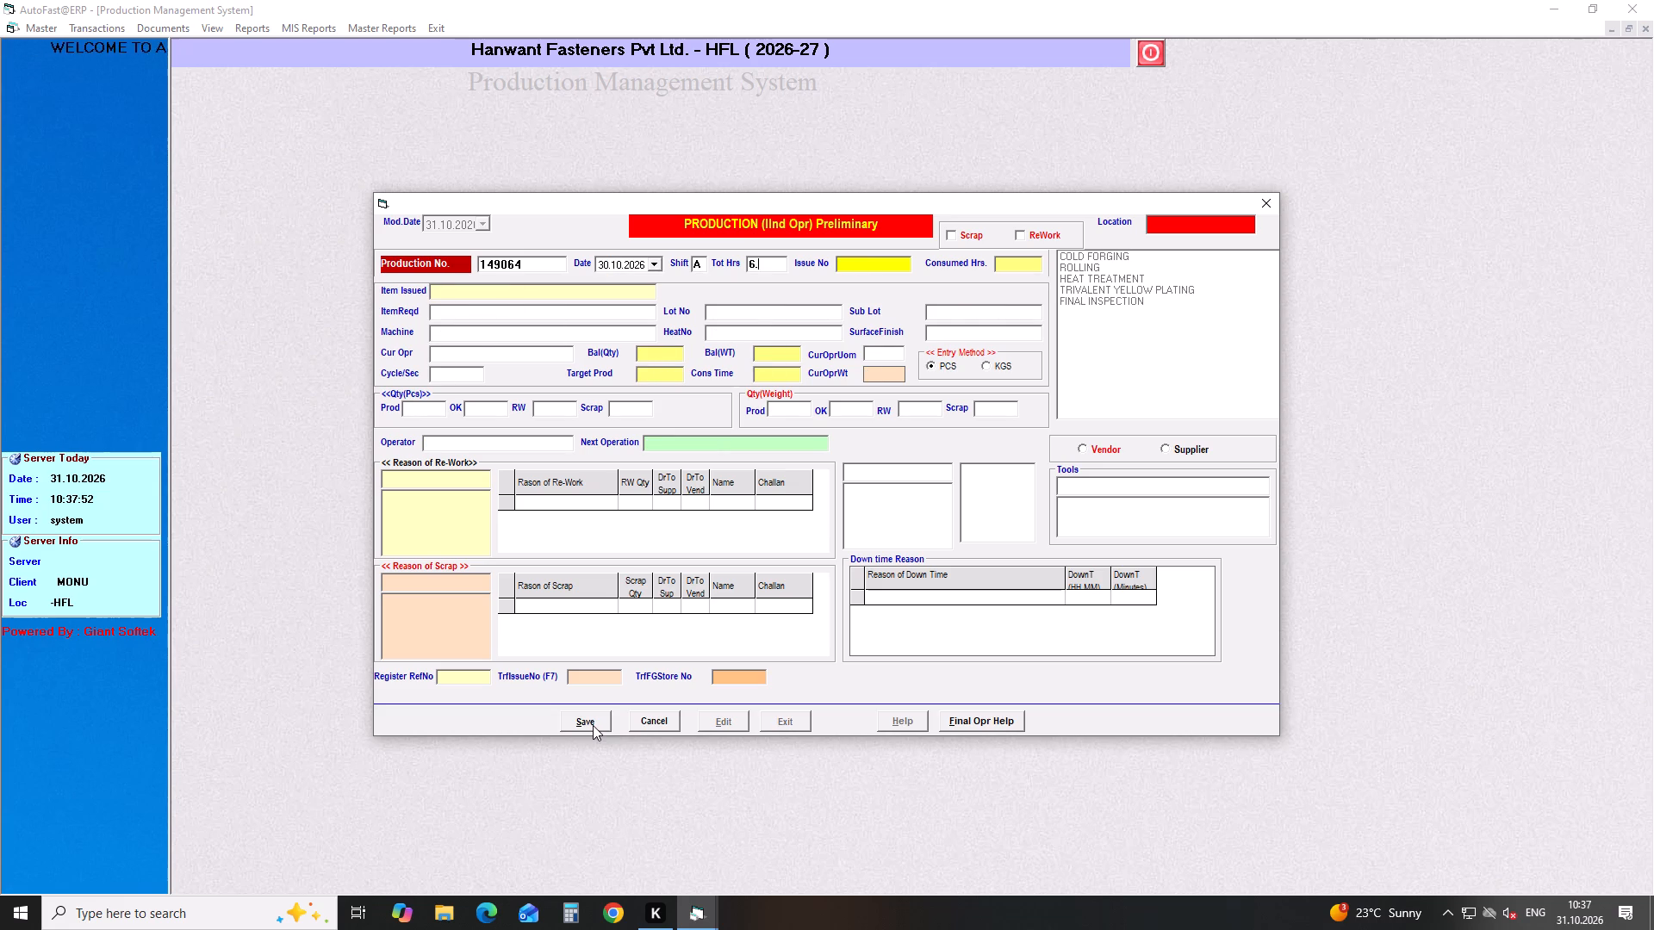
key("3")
key("Return")
Load issue 149409 into the production entry and set its cycle time to 01 seconds.
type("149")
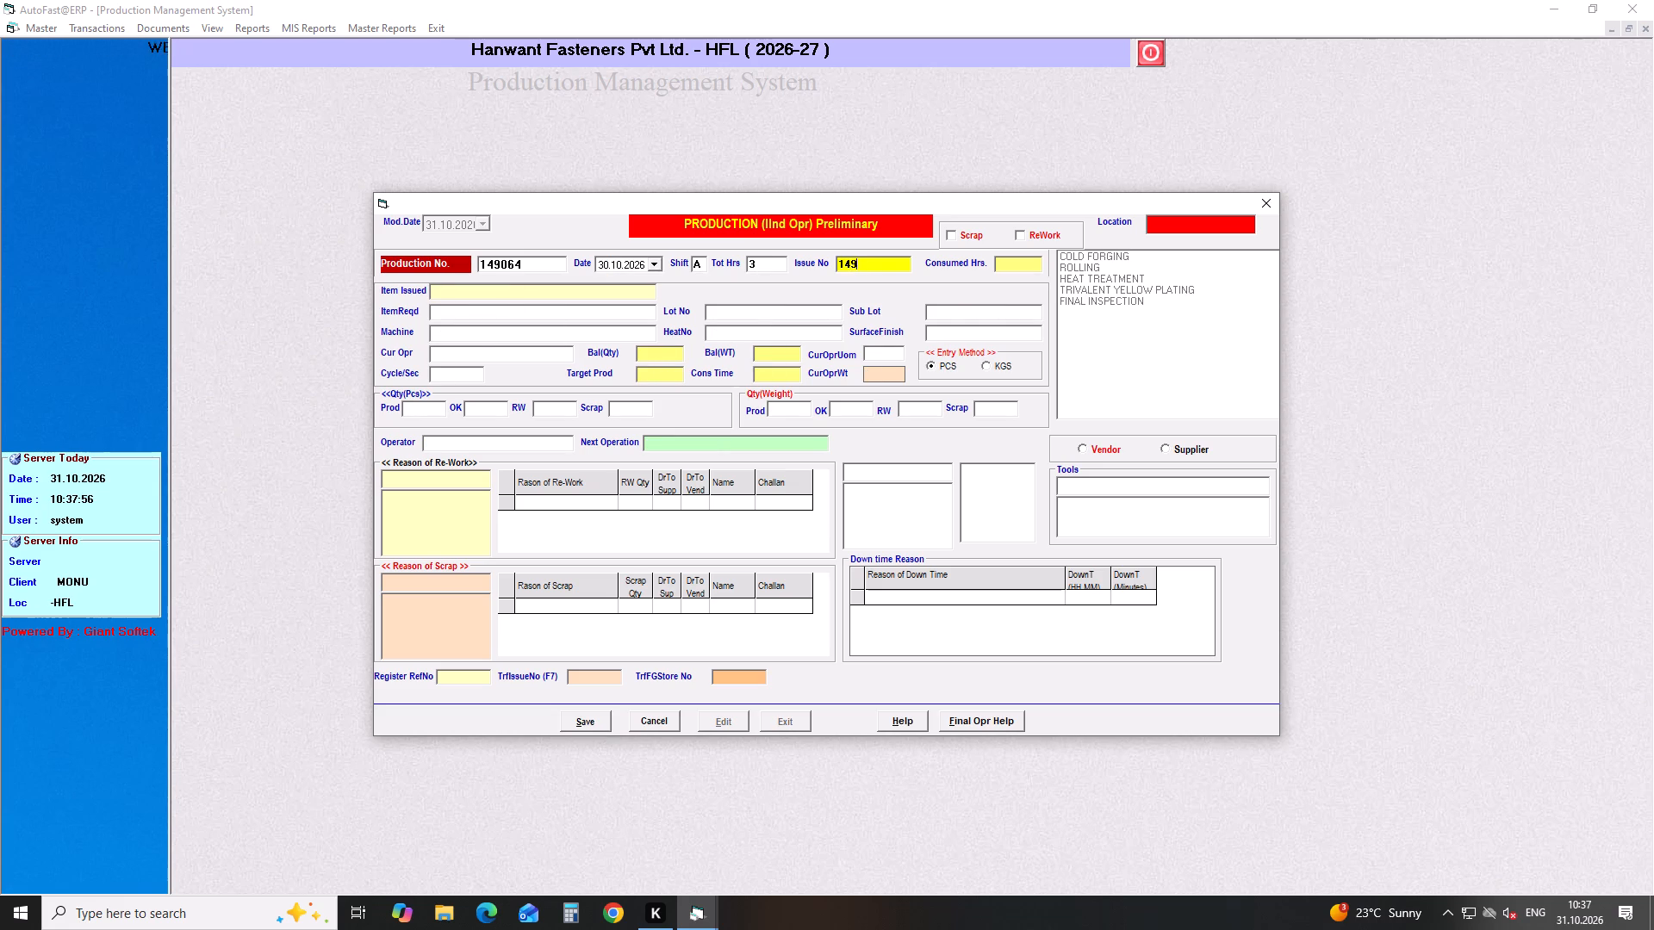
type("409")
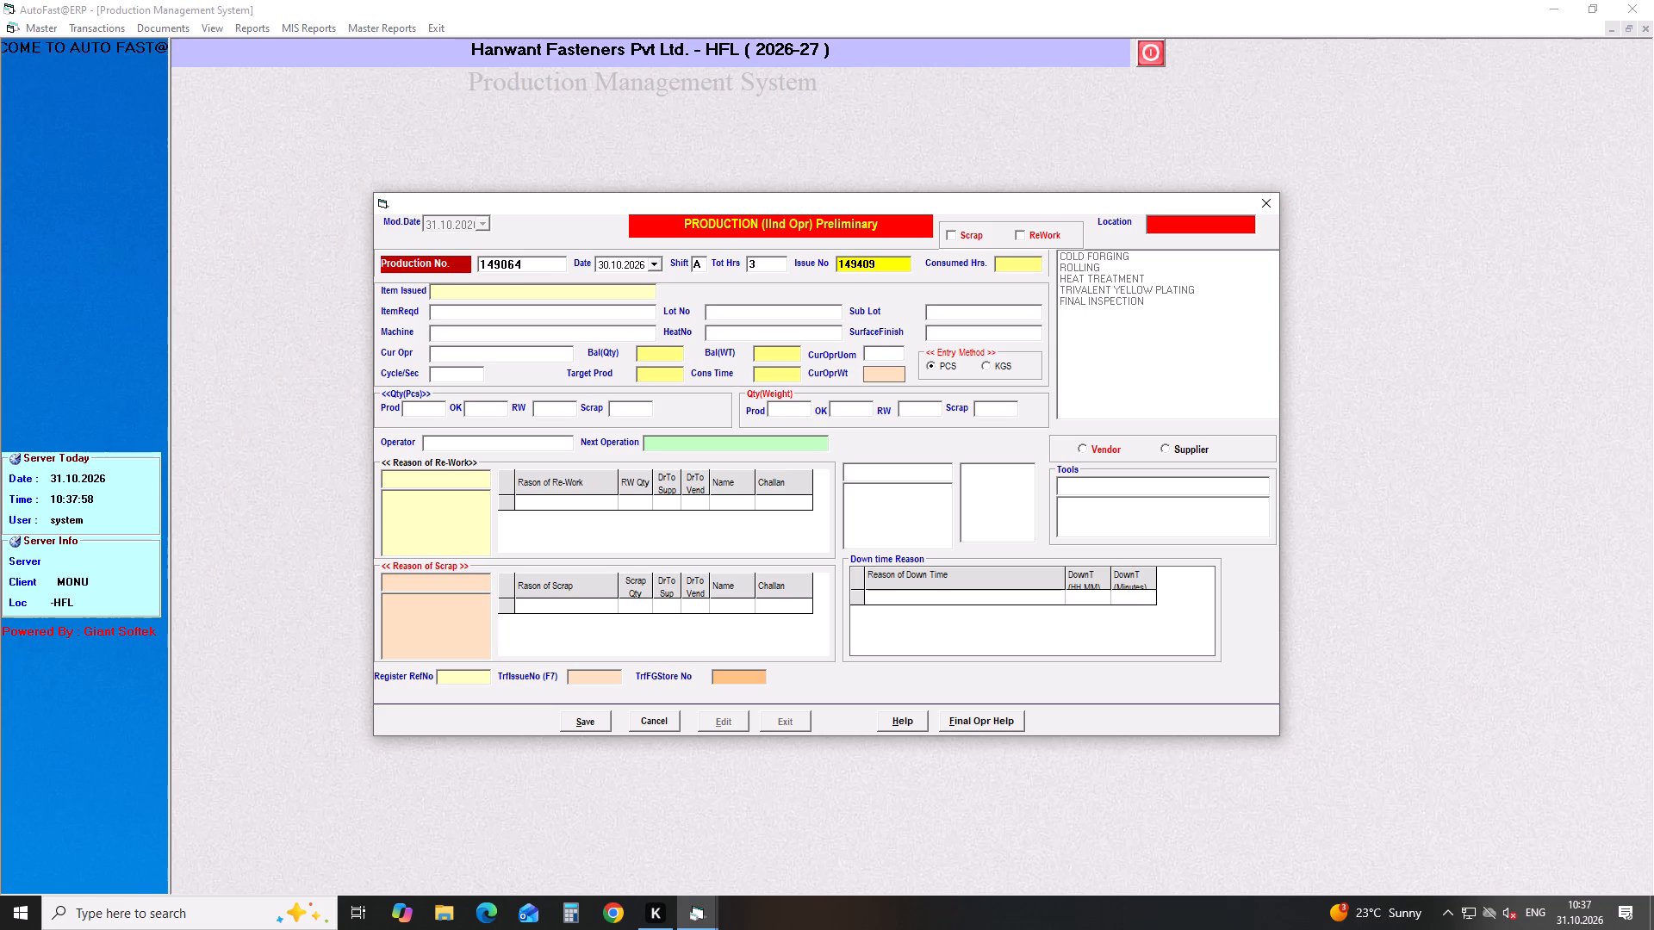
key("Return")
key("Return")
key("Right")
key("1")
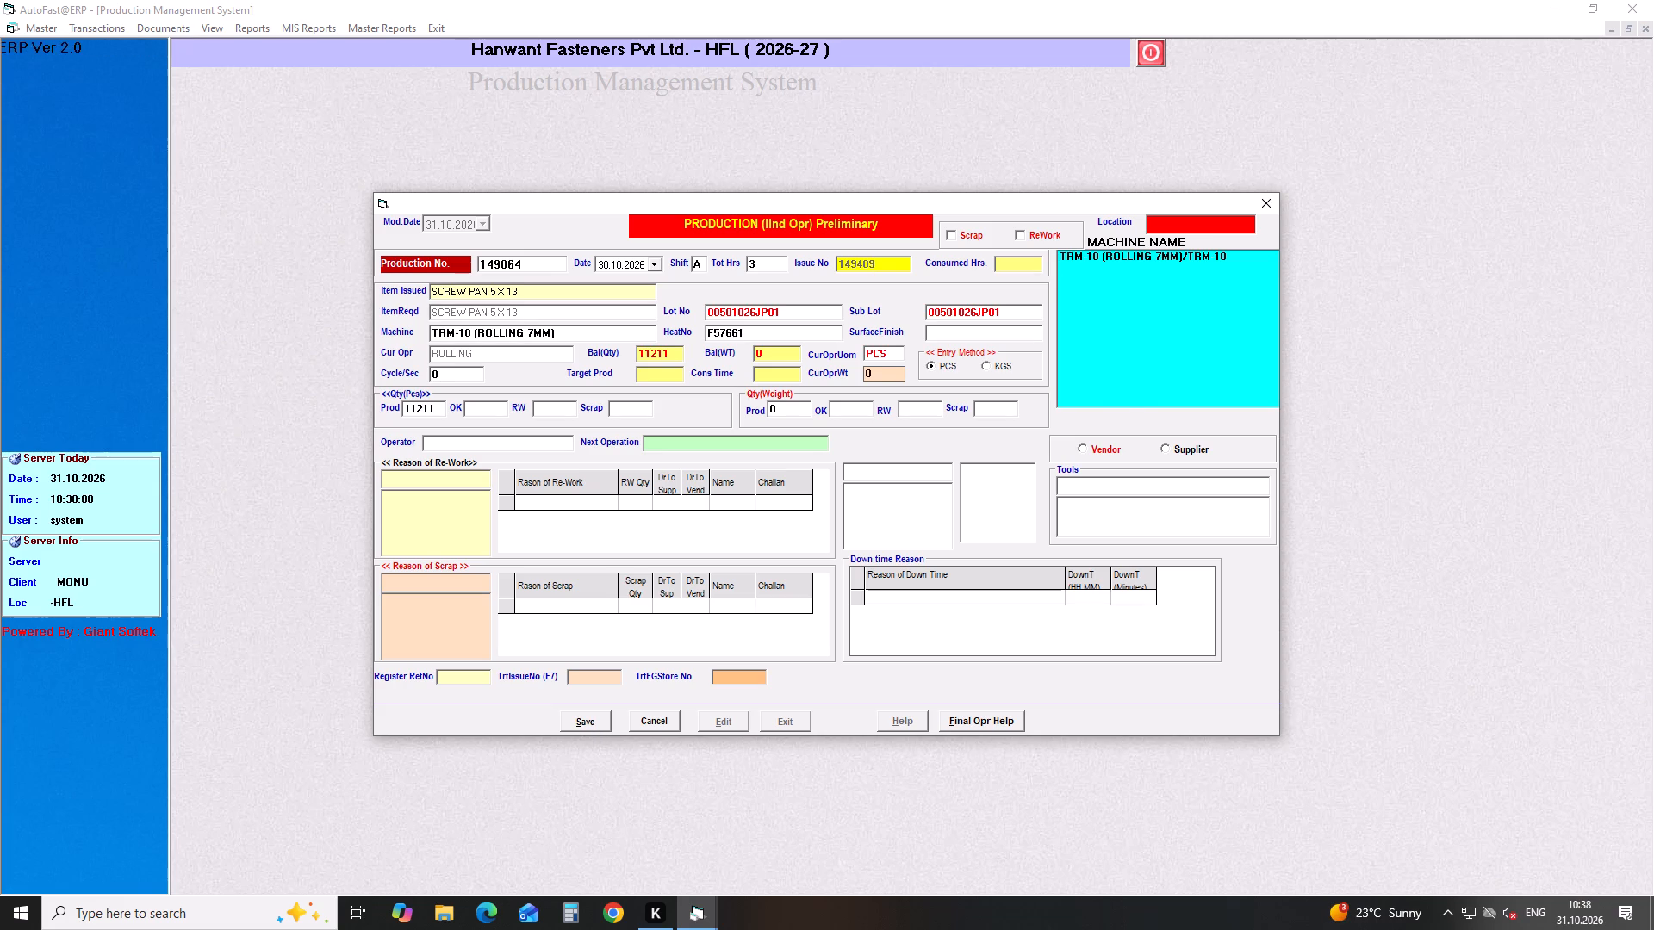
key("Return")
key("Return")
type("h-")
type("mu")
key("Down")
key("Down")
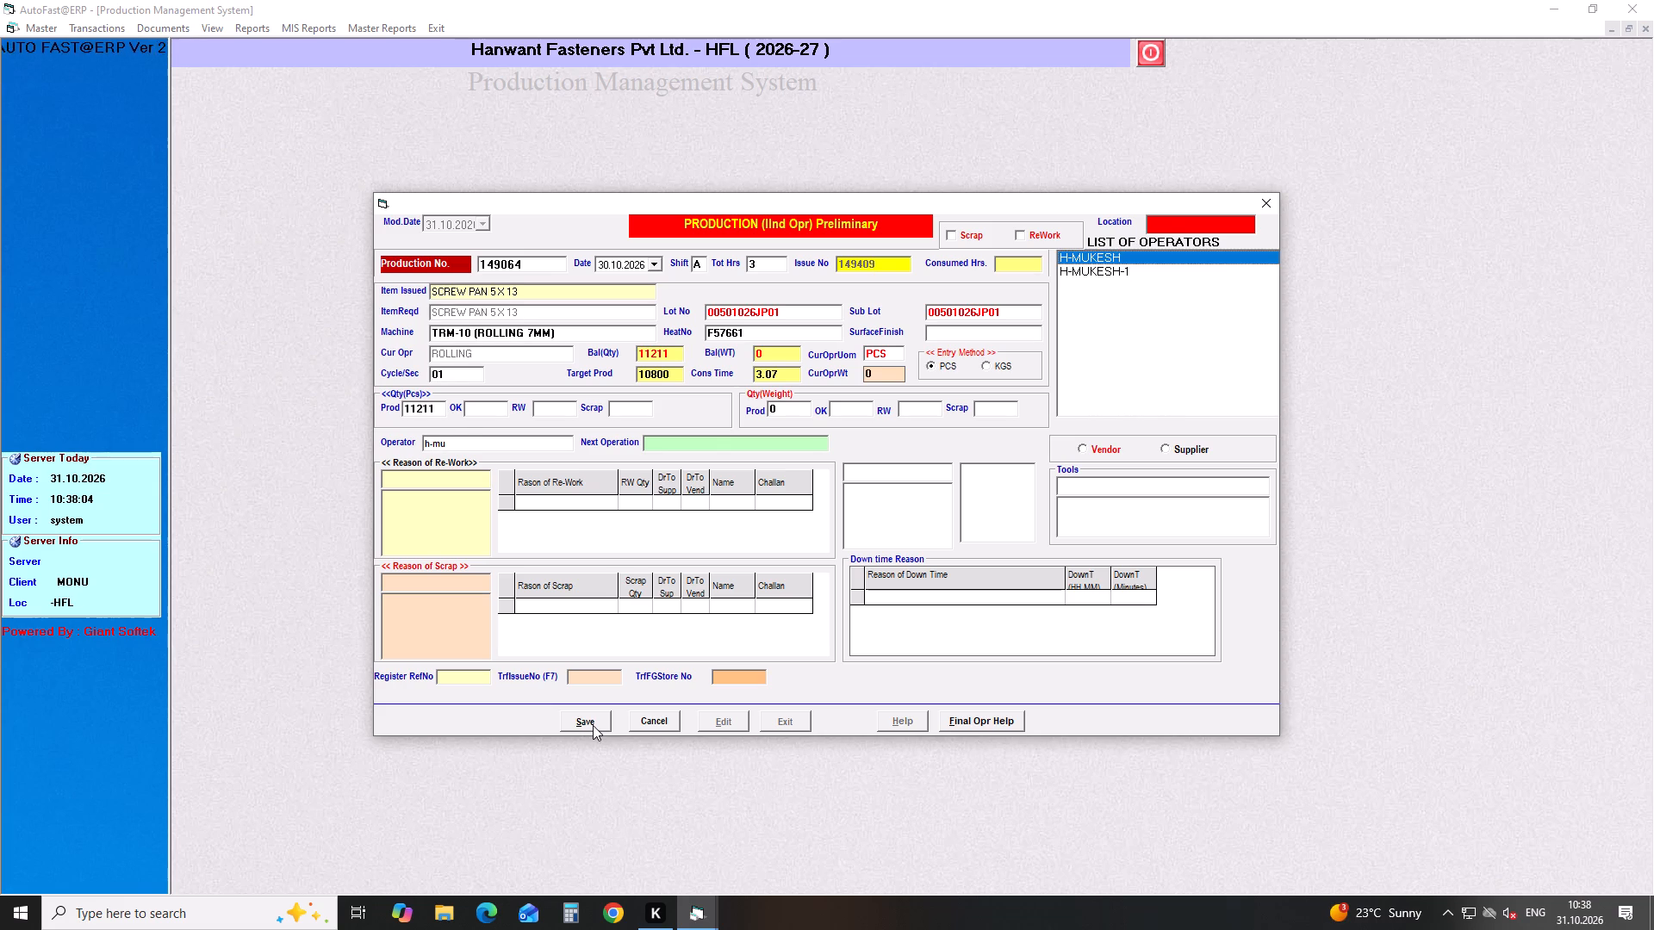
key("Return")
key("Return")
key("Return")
left_click(593, 725)
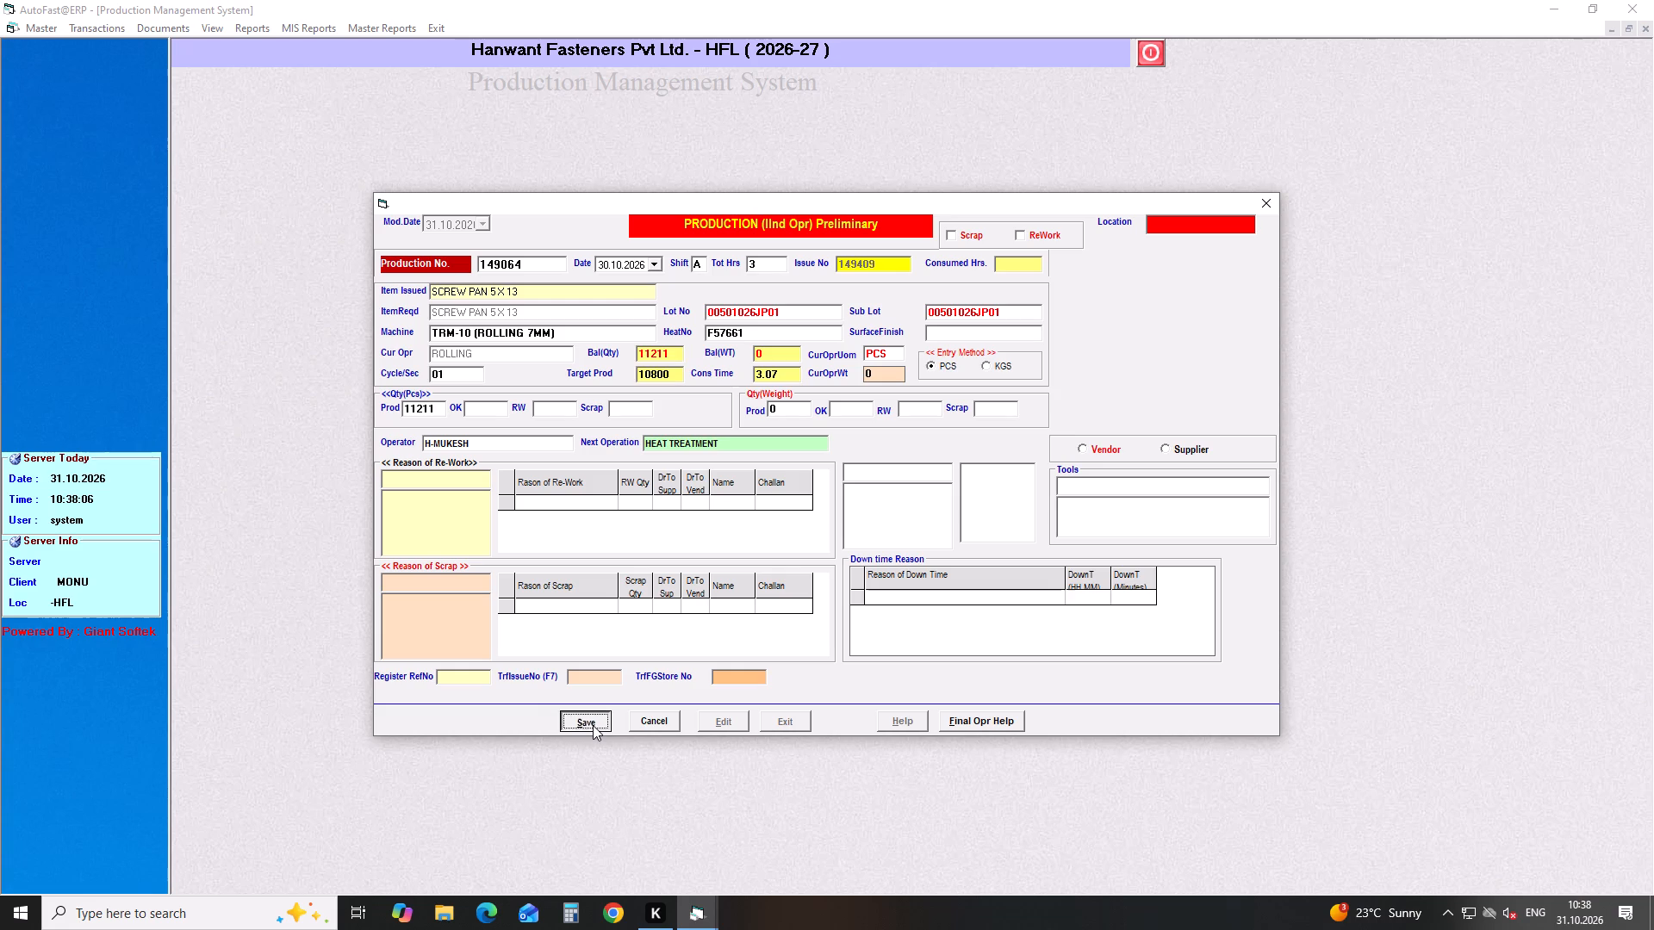
Start a new second-operation production entry dated 30.10.2026, keeping shift A and setting total hours to 9.5.
key("Return")
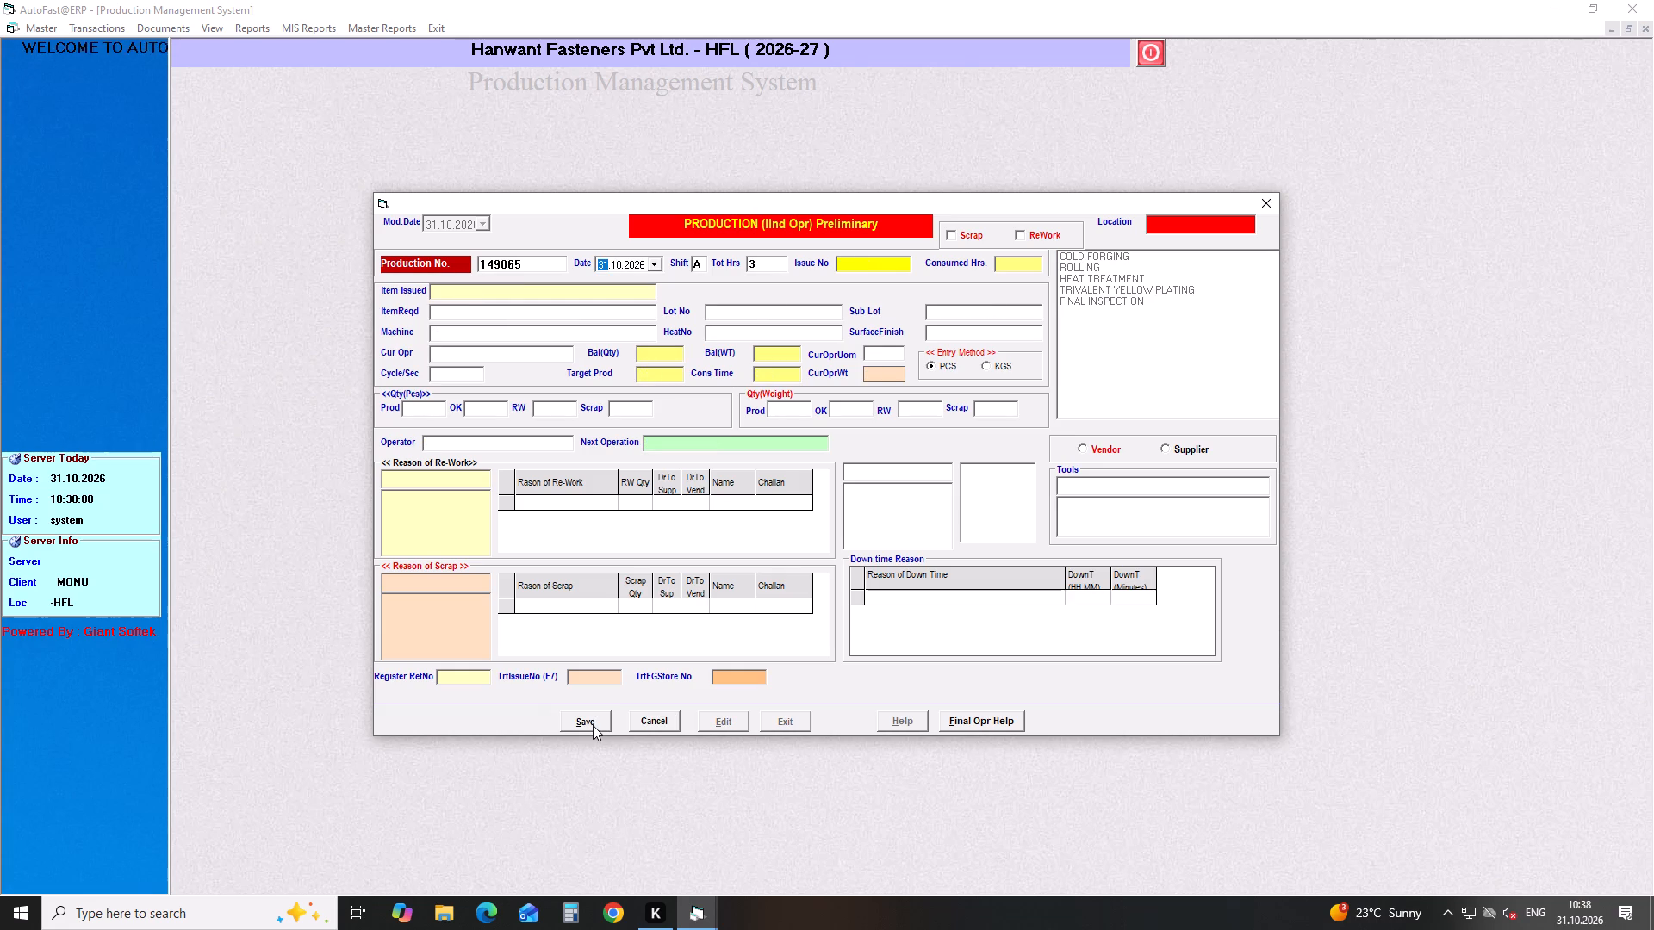
key("Down")
key("Return")
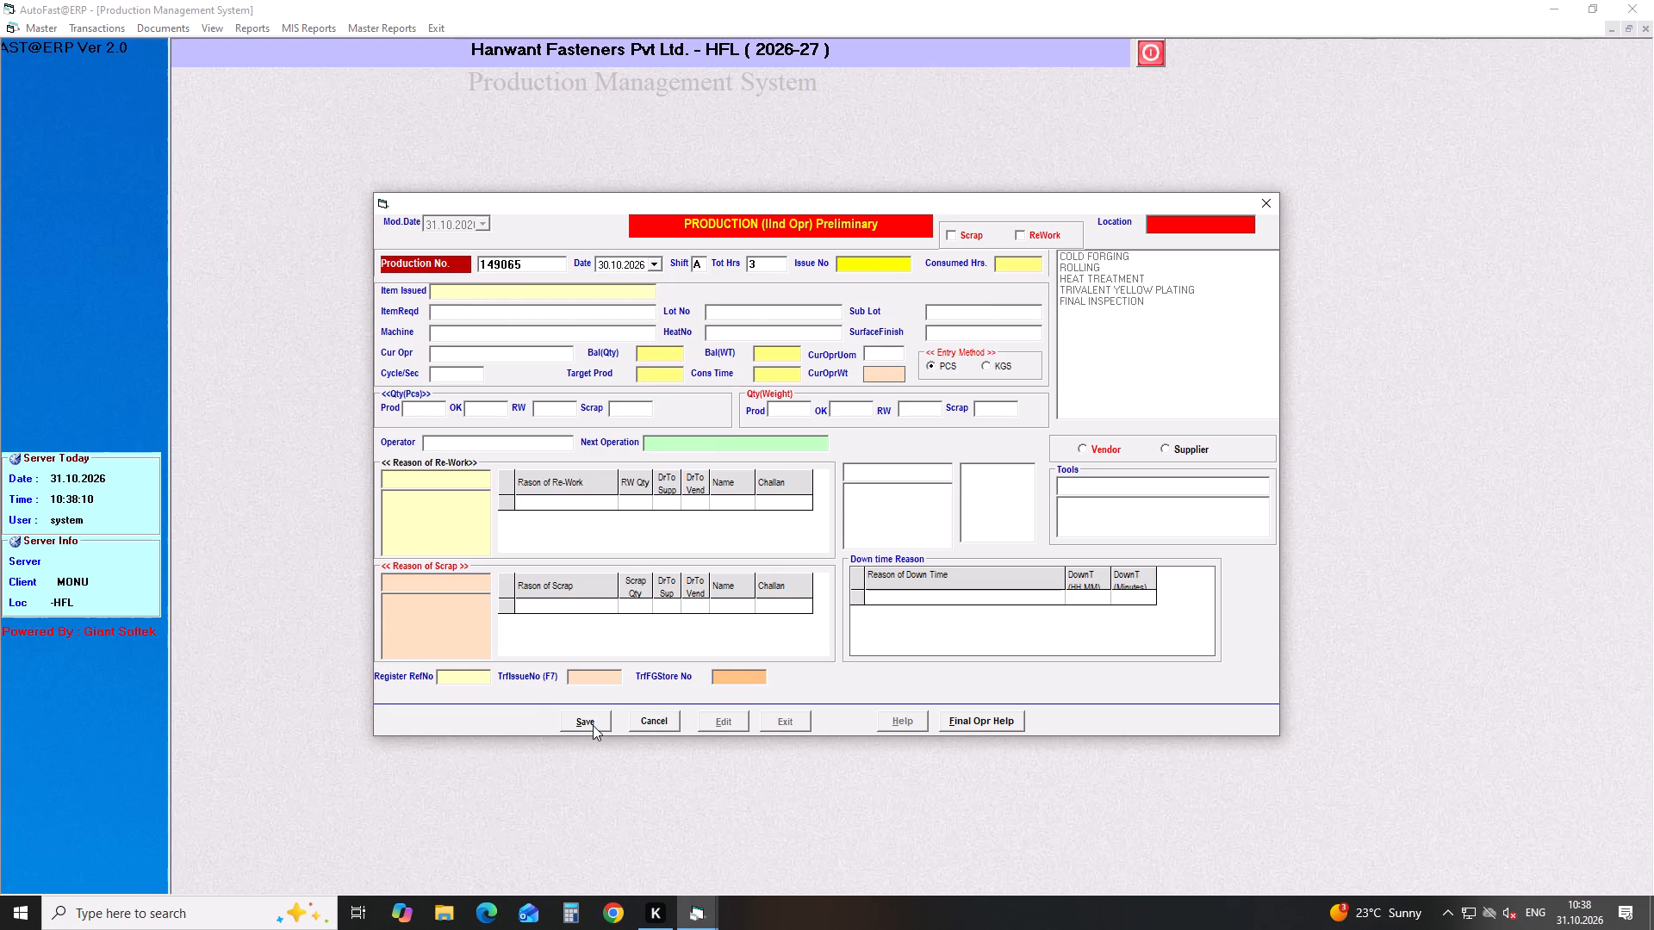
key("Return")
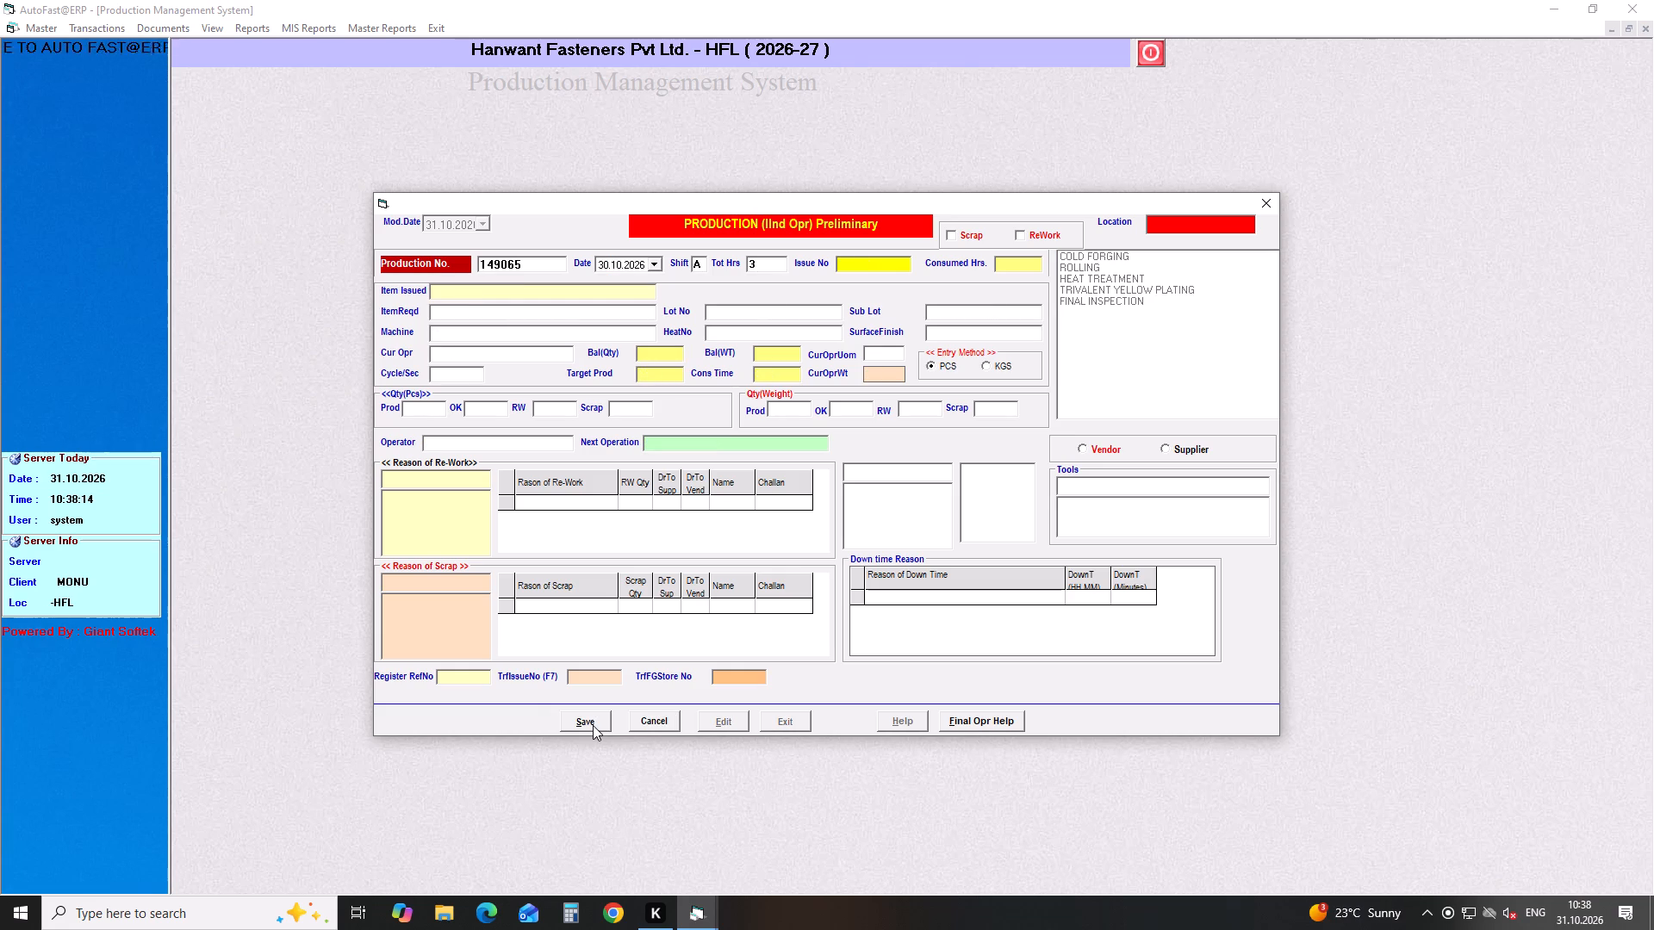
key("BackSpace")
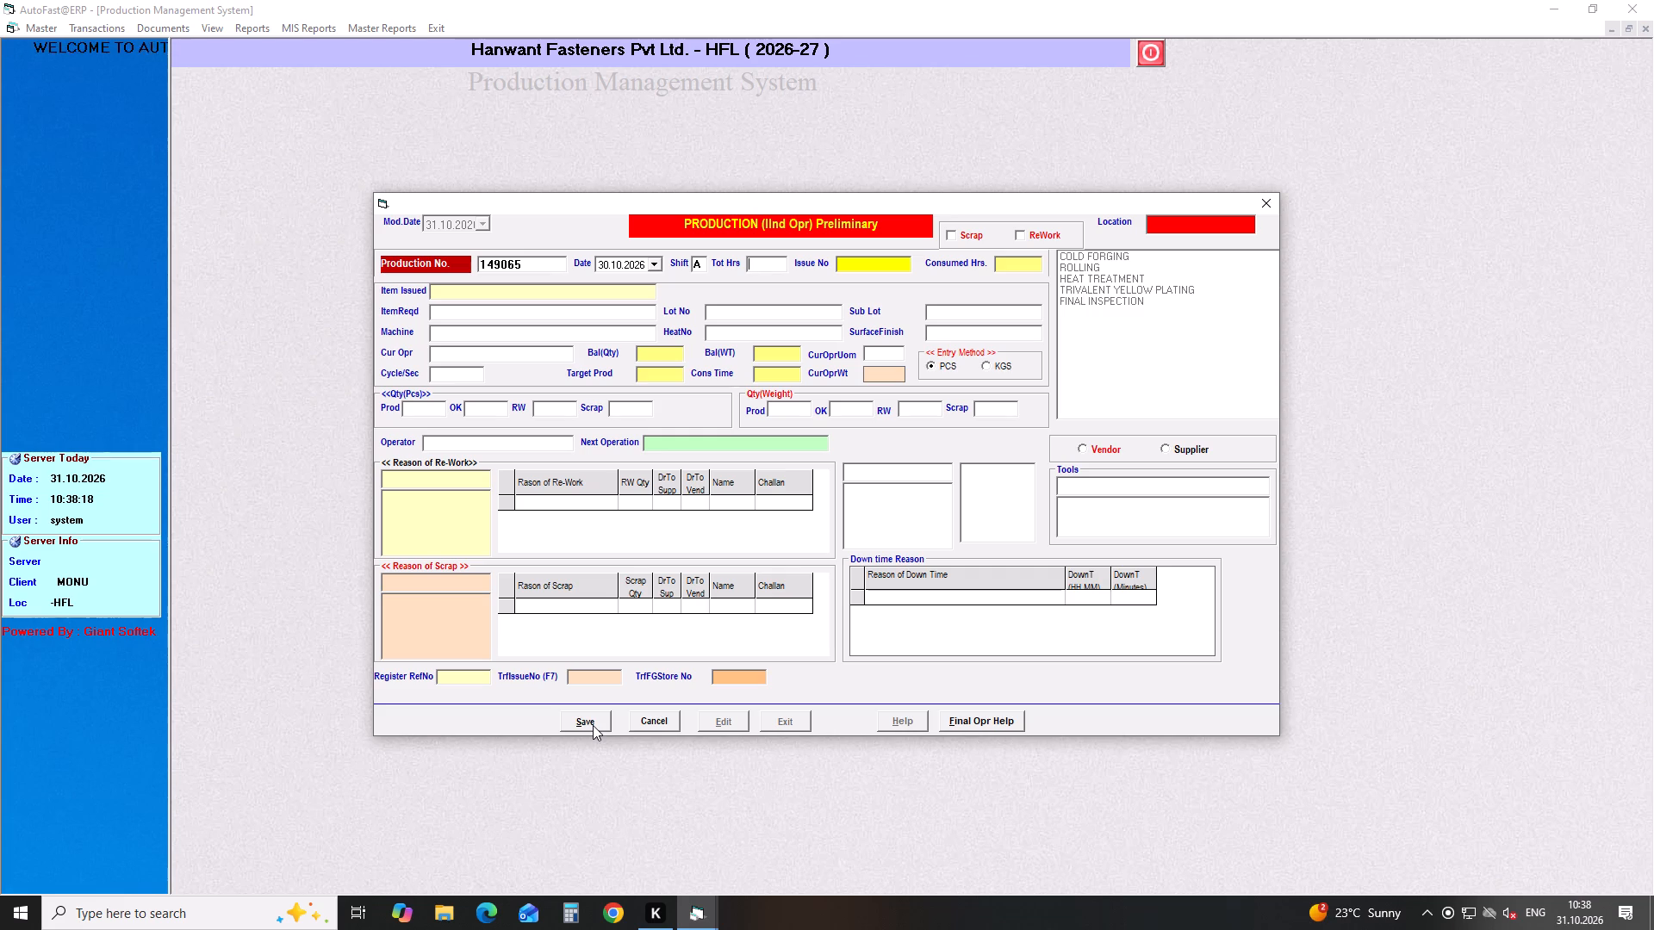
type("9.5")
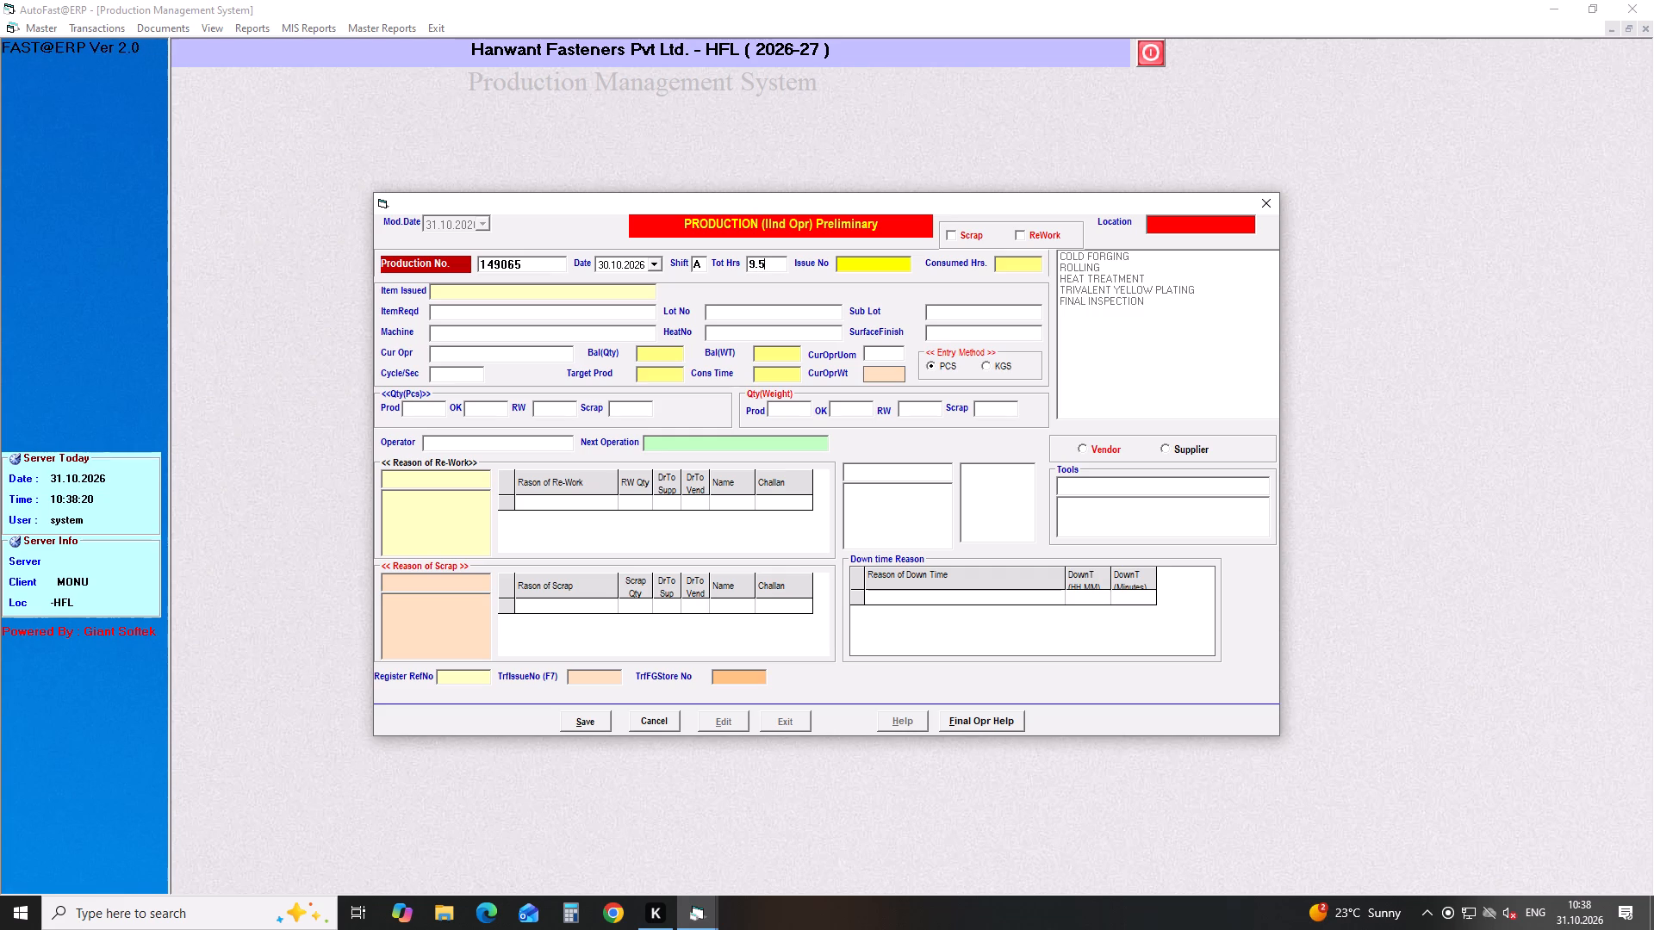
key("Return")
Load issue 149408 into the production entry and set its cycle time to 01 seconds.
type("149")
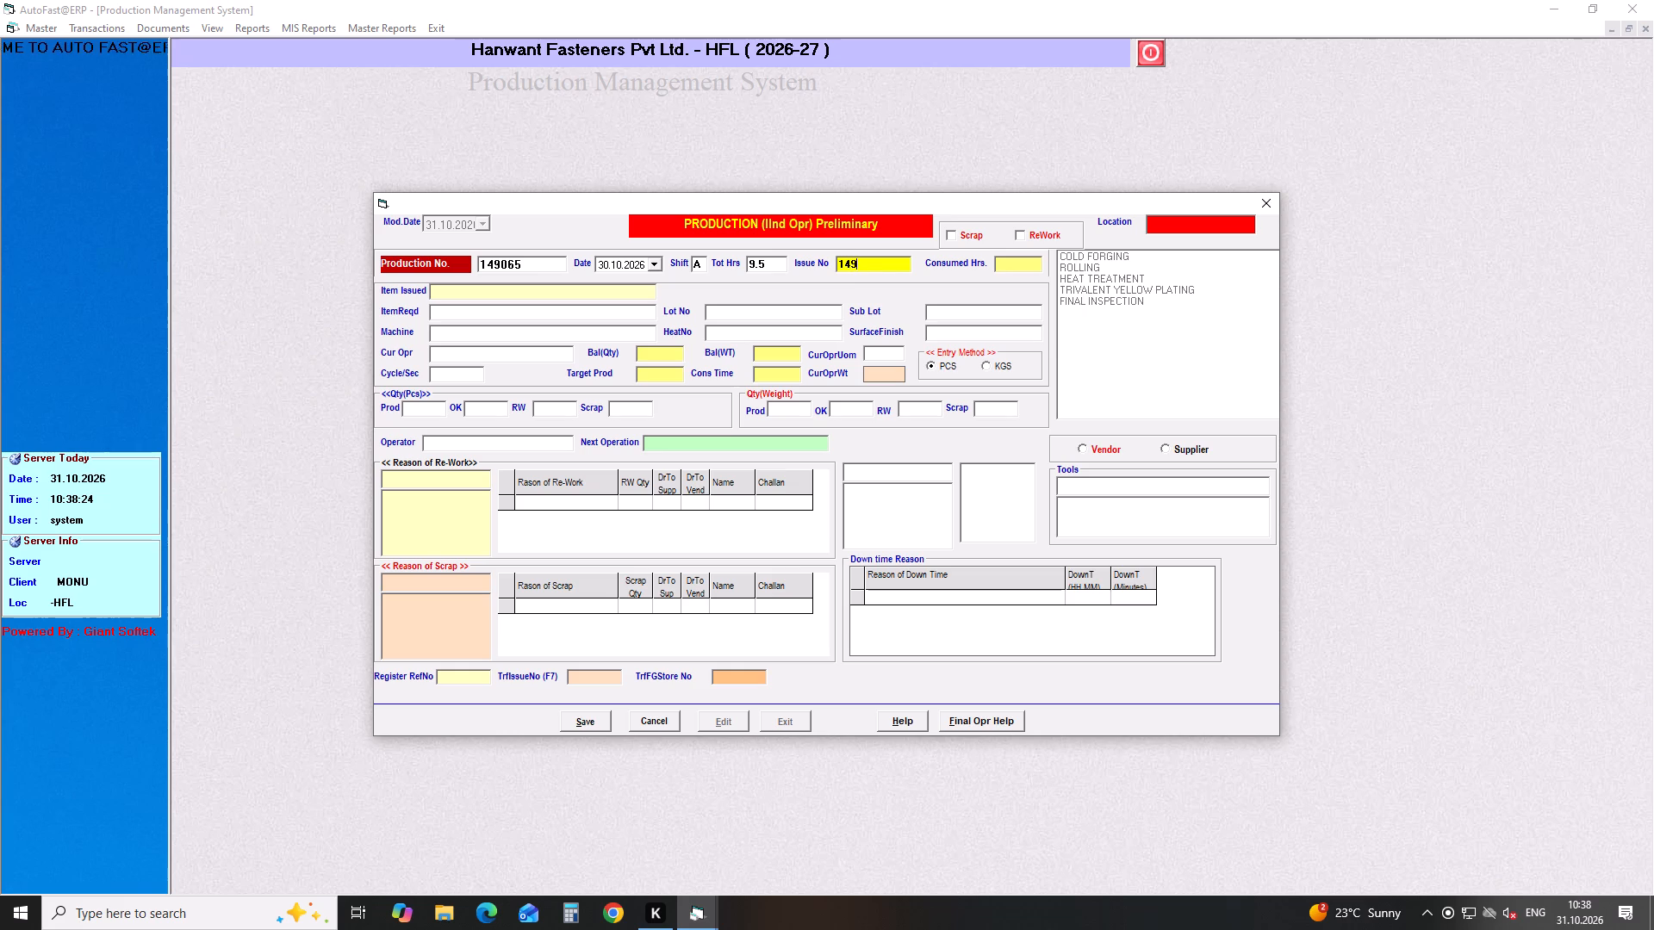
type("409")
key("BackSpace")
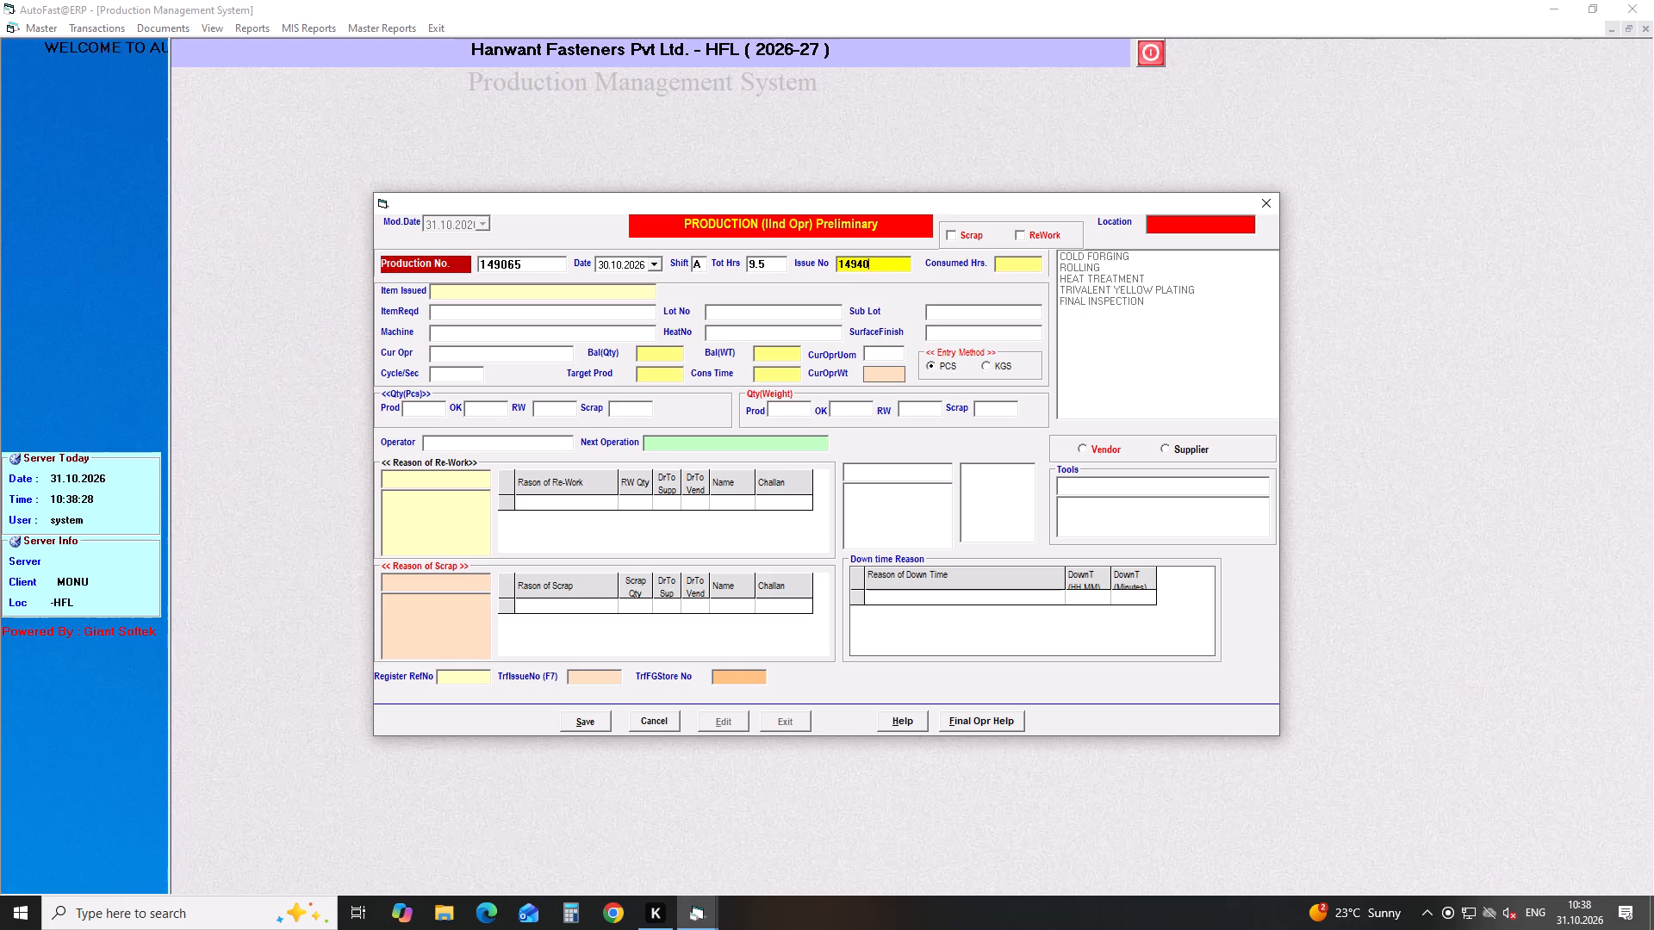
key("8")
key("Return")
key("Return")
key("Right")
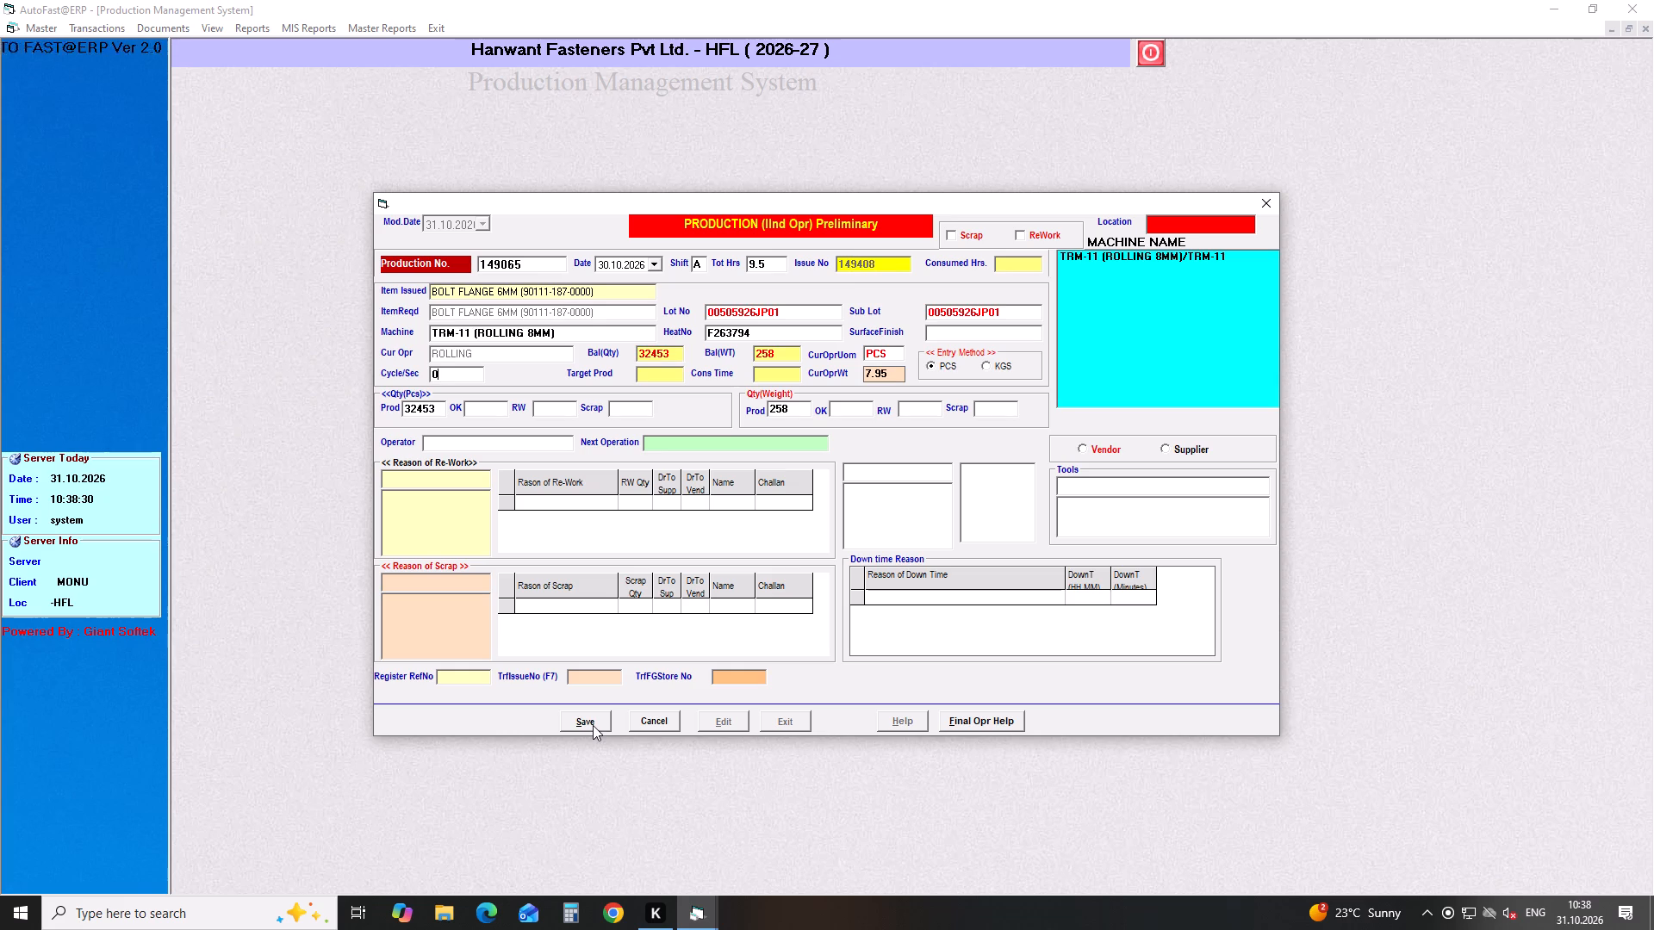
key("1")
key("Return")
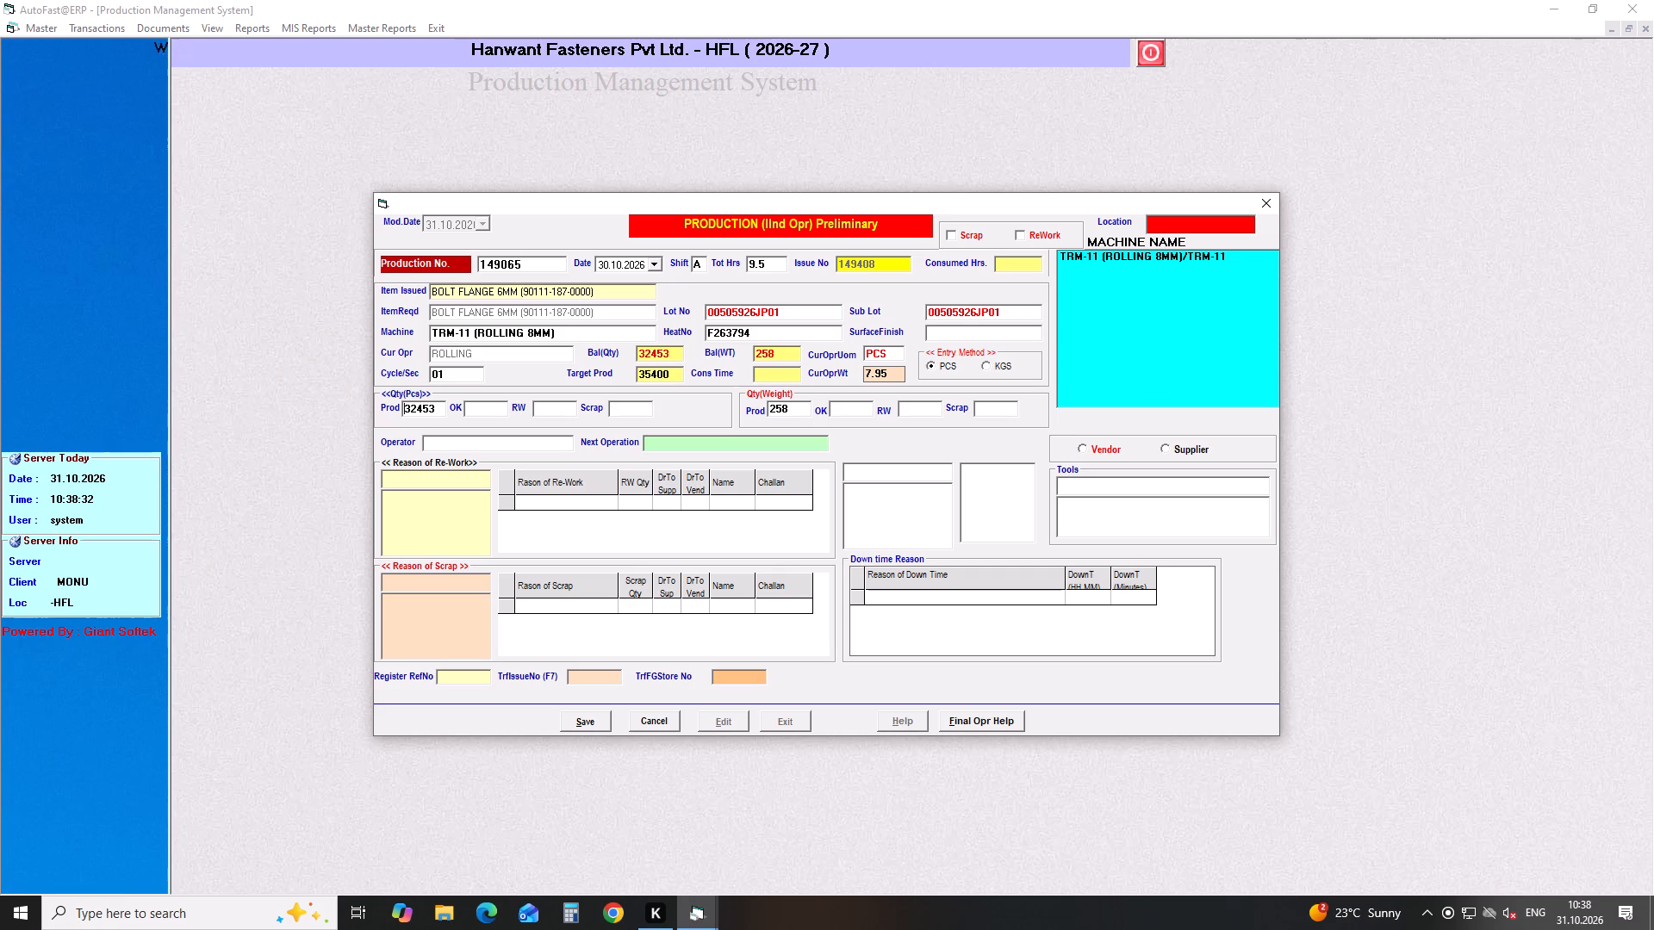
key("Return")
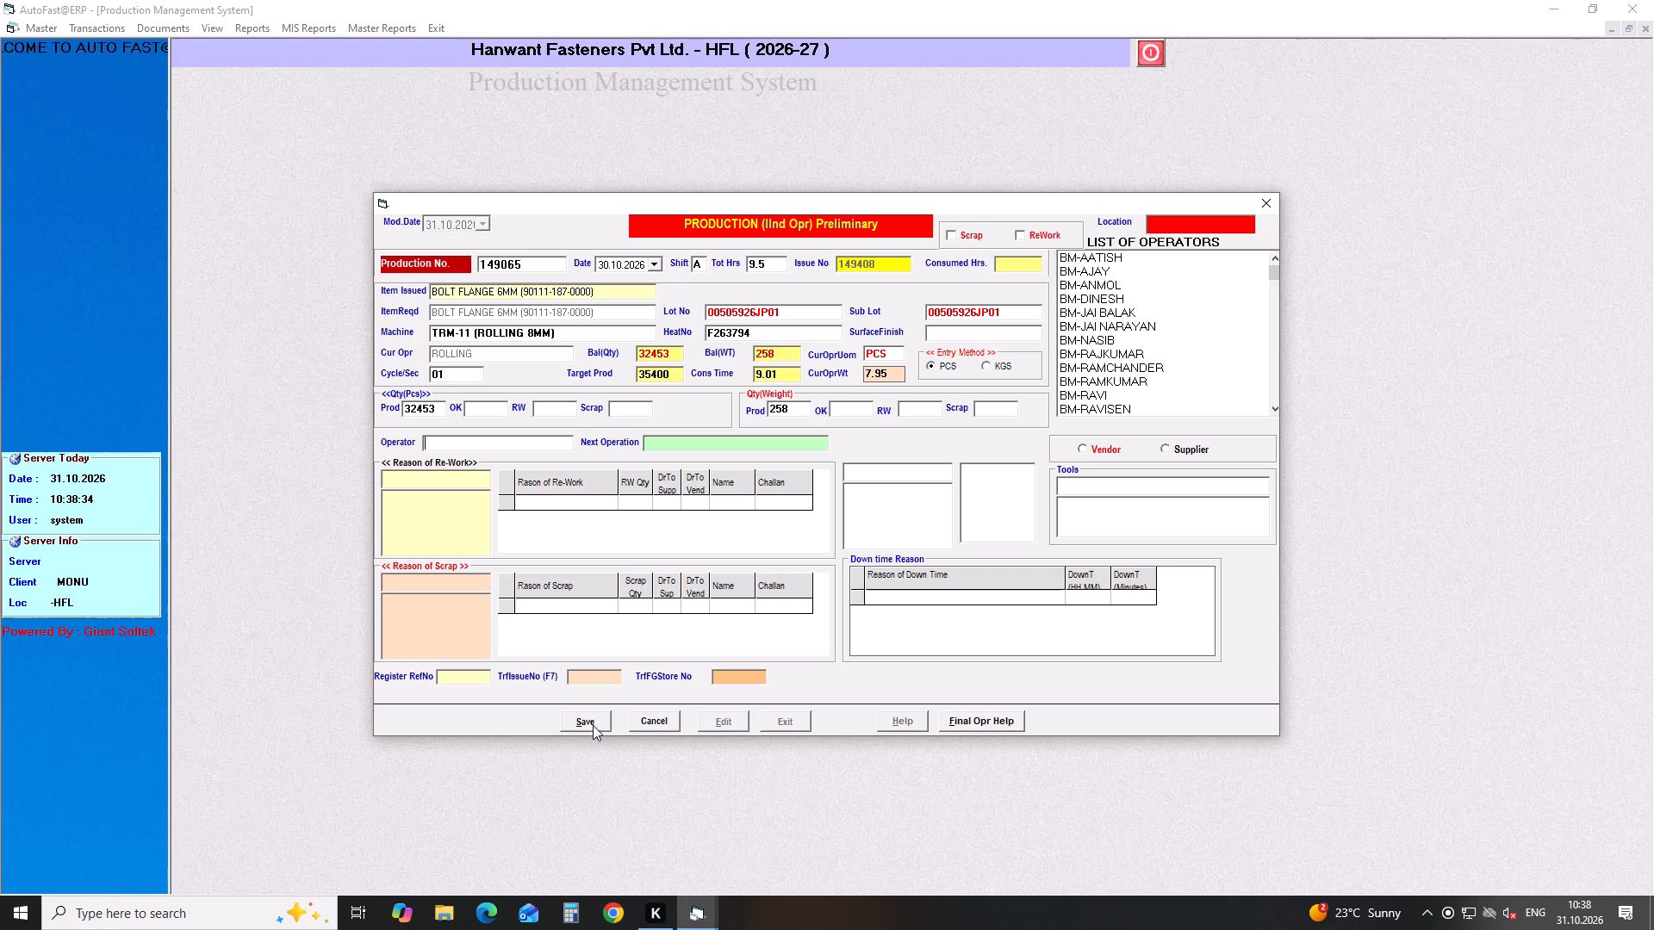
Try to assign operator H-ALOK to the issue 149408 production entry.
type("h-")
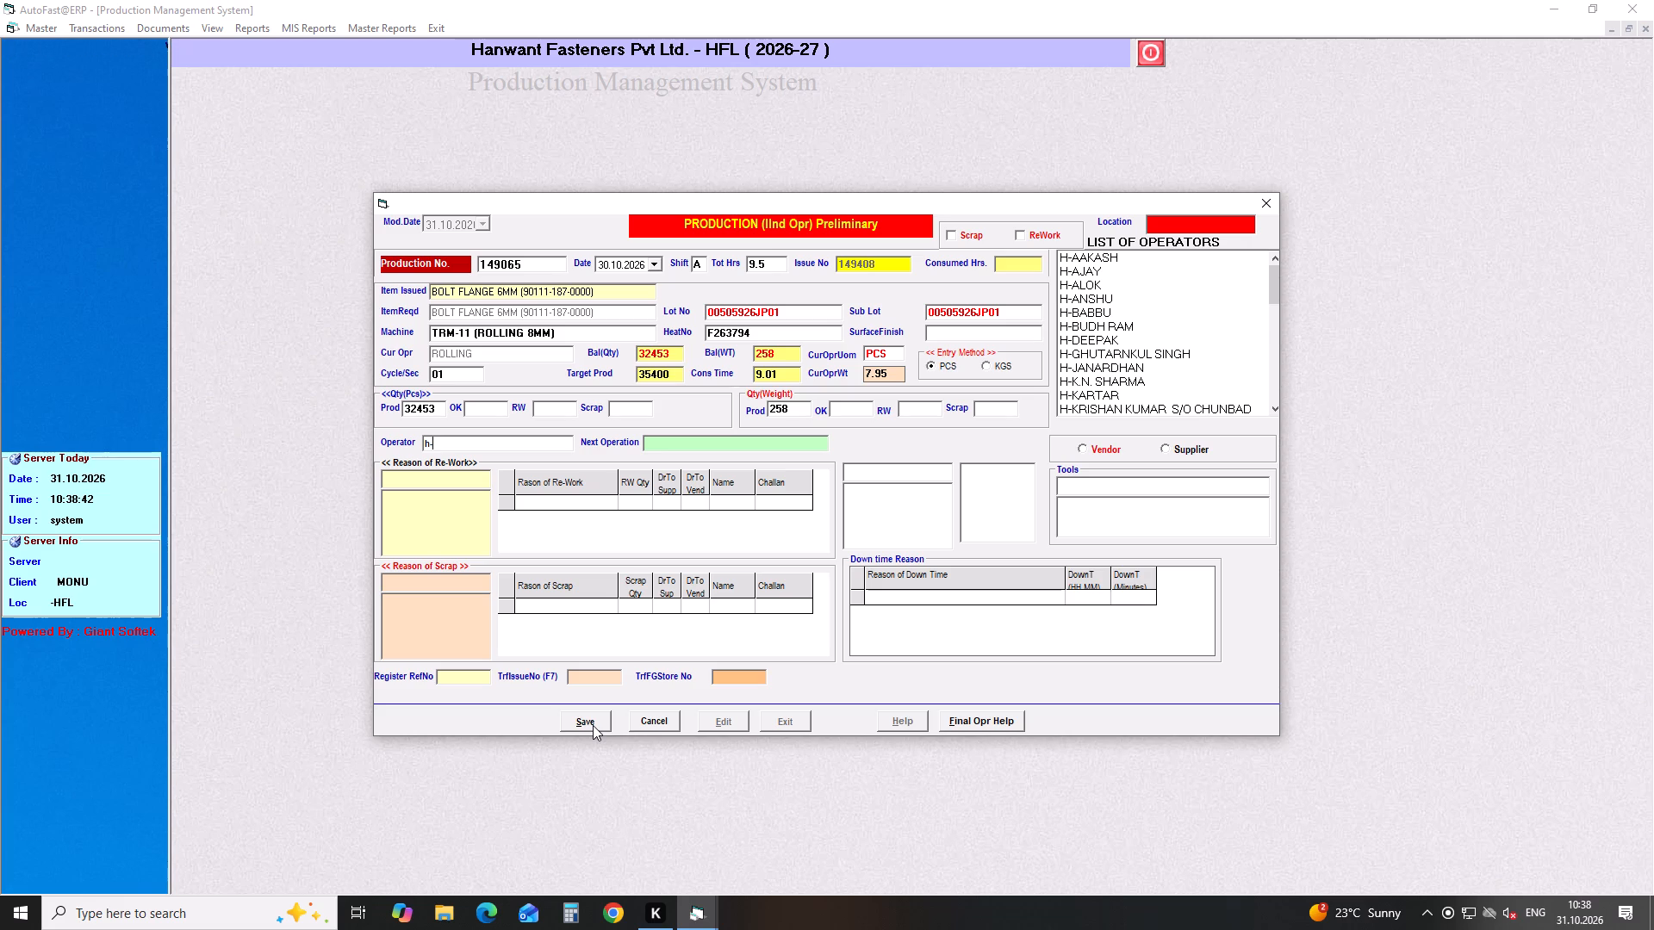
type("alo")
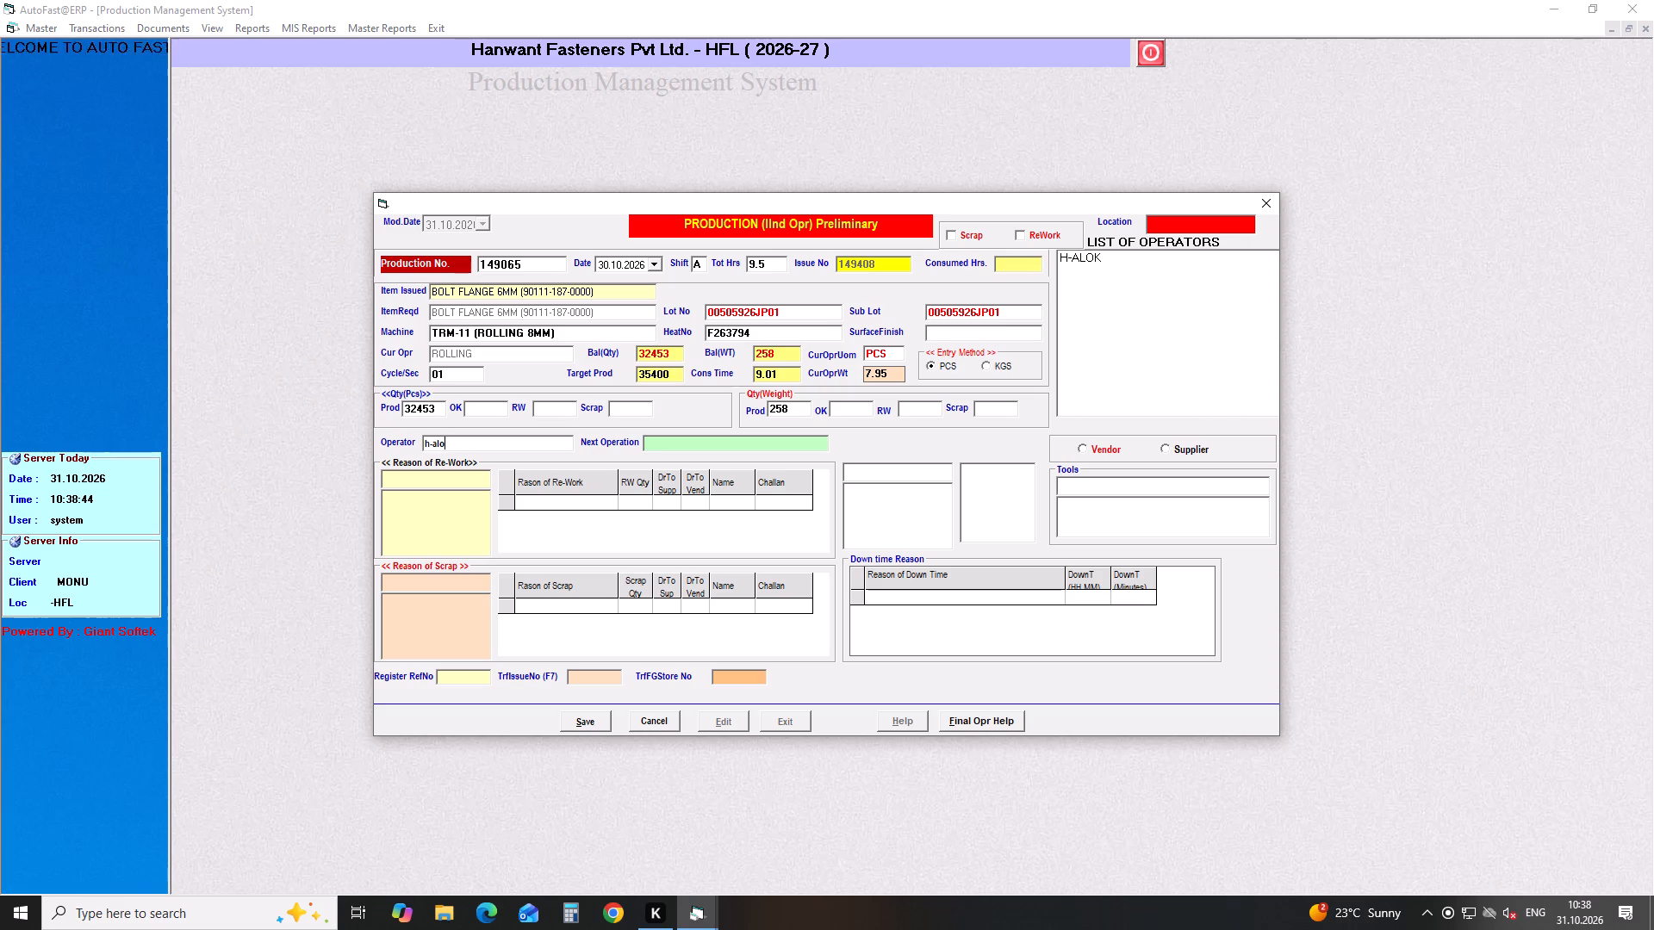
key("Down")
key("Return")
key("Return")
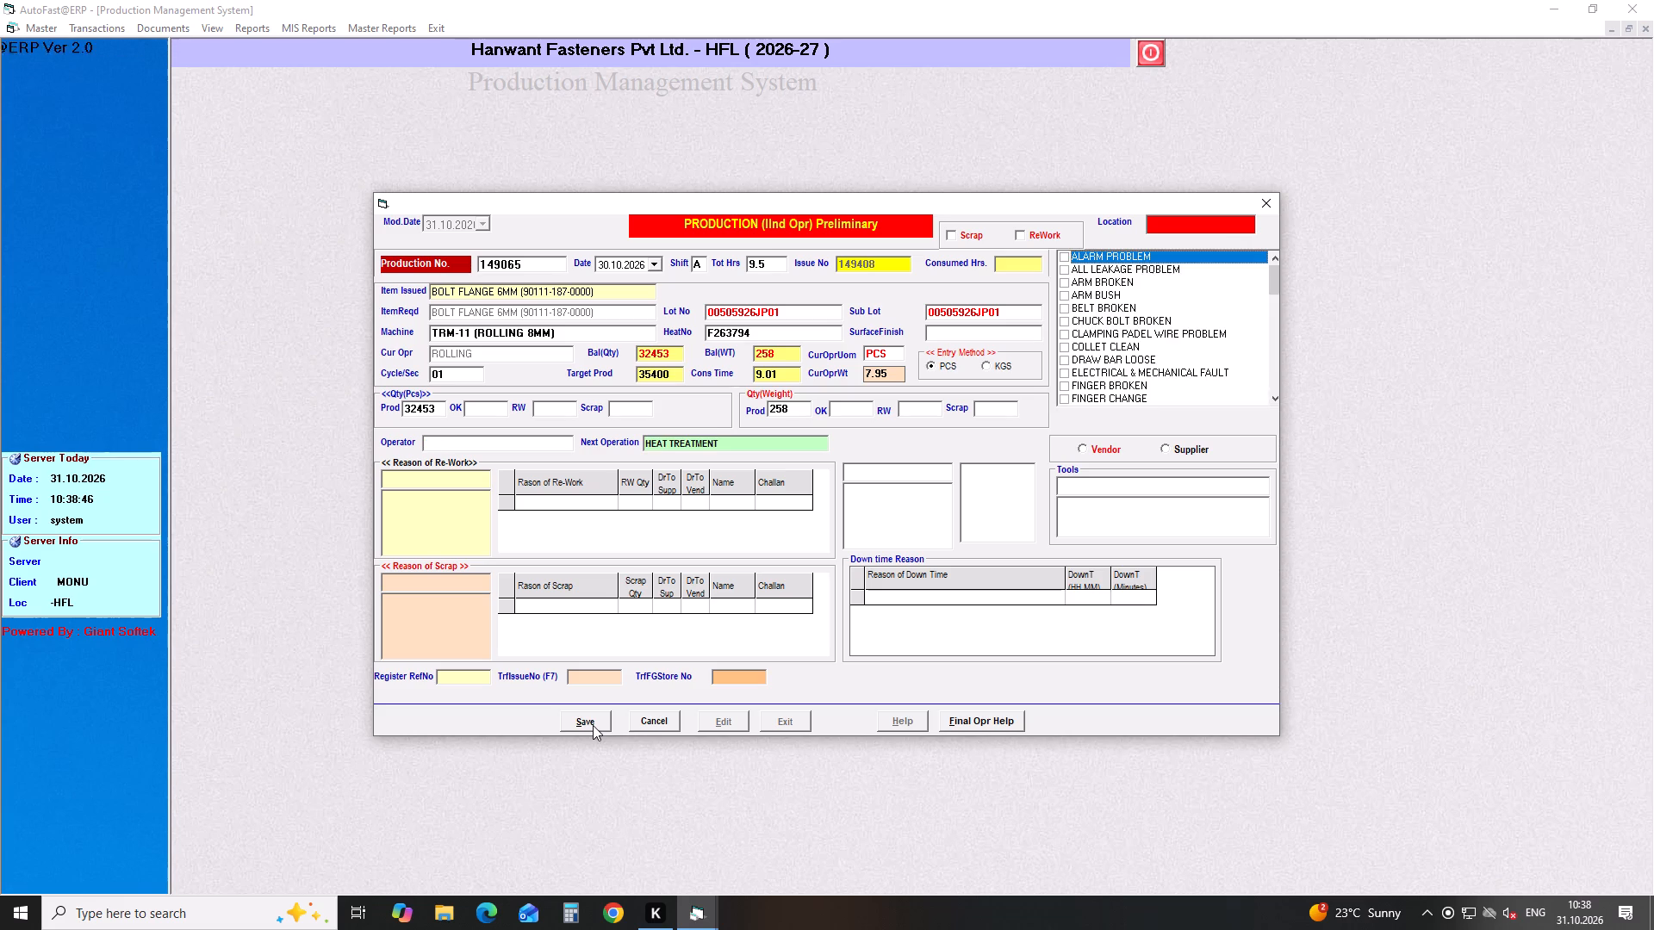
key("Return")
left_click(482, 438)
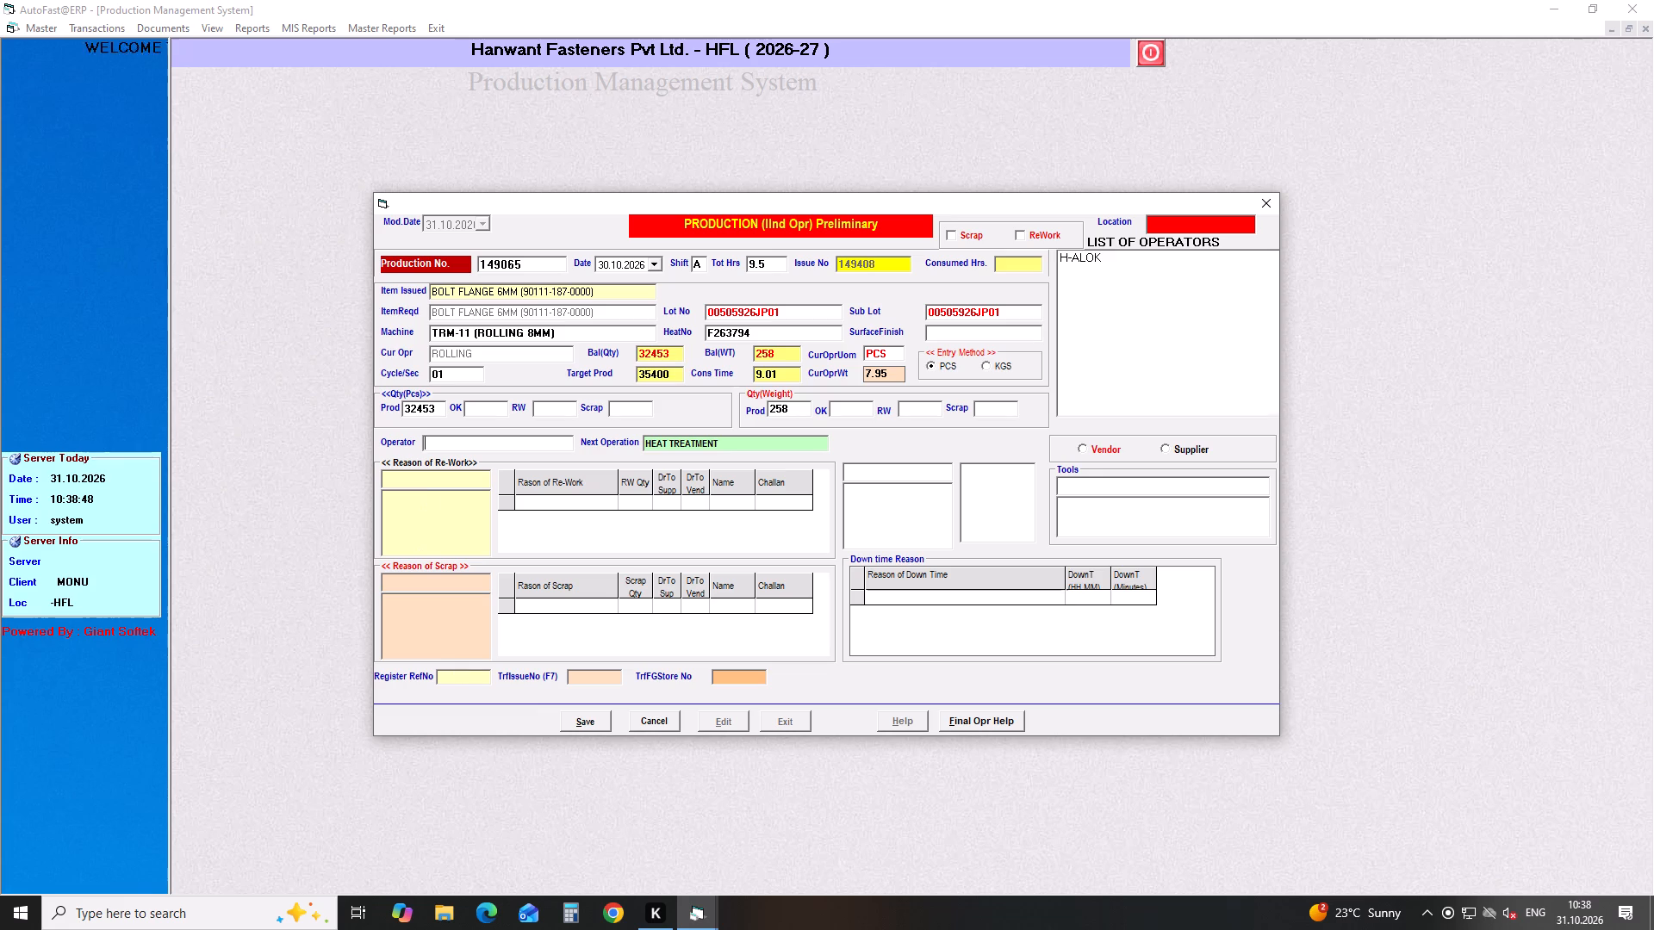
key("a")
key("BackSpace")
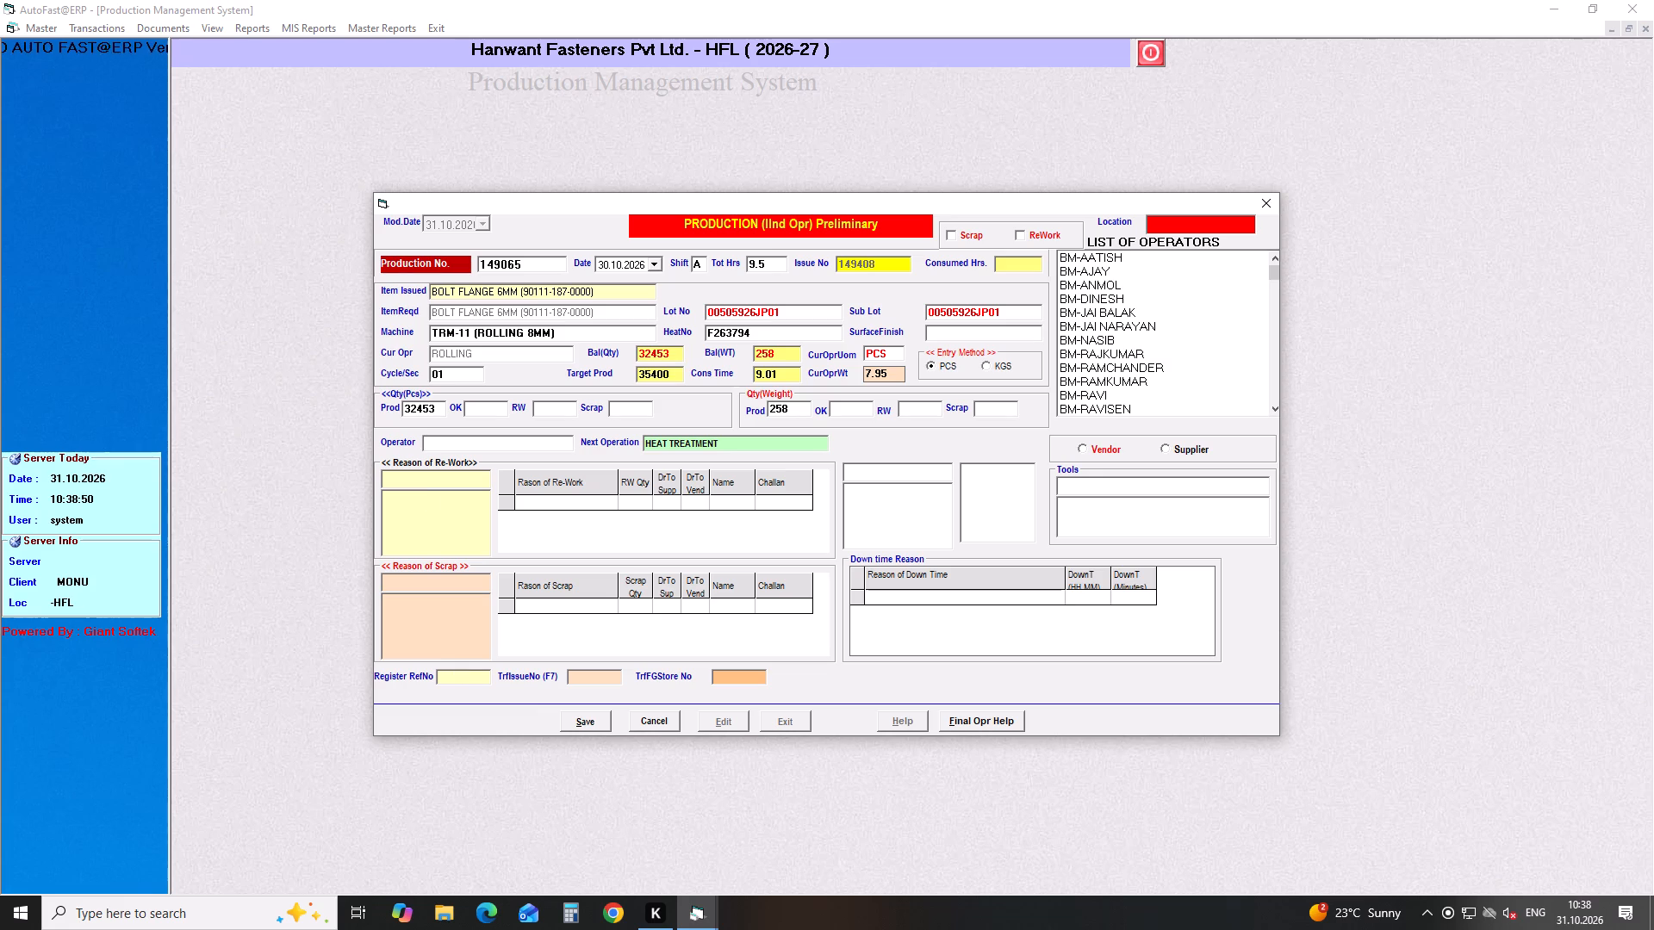
Assign operator H-ALOK to the issue 149408 production entry and save it.
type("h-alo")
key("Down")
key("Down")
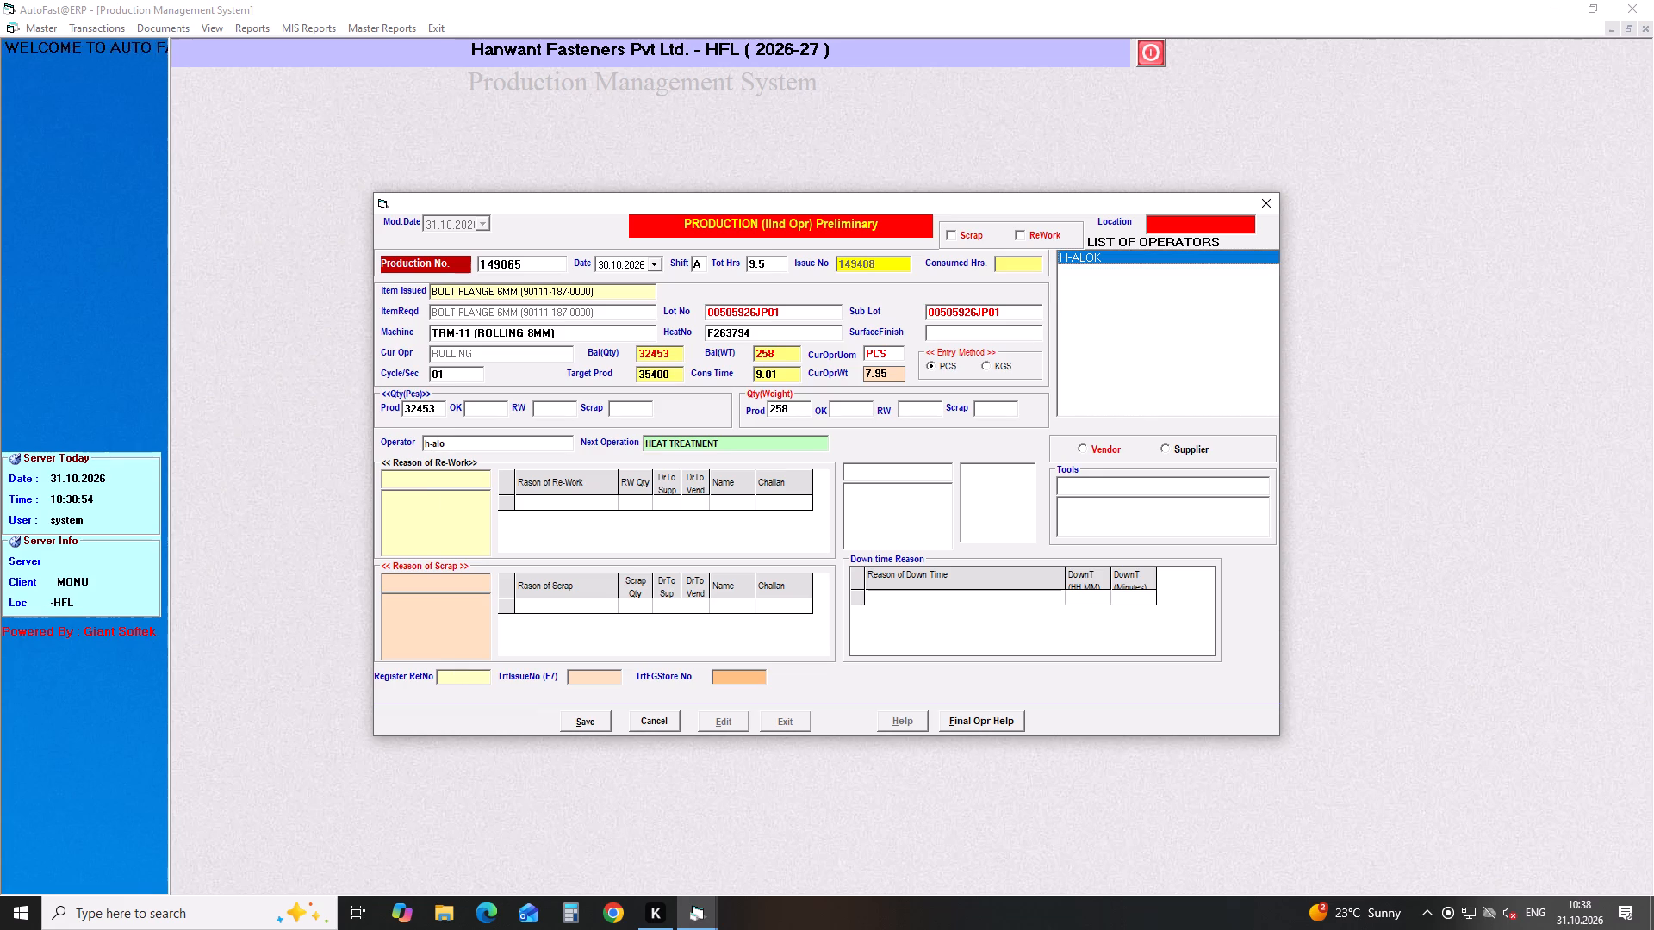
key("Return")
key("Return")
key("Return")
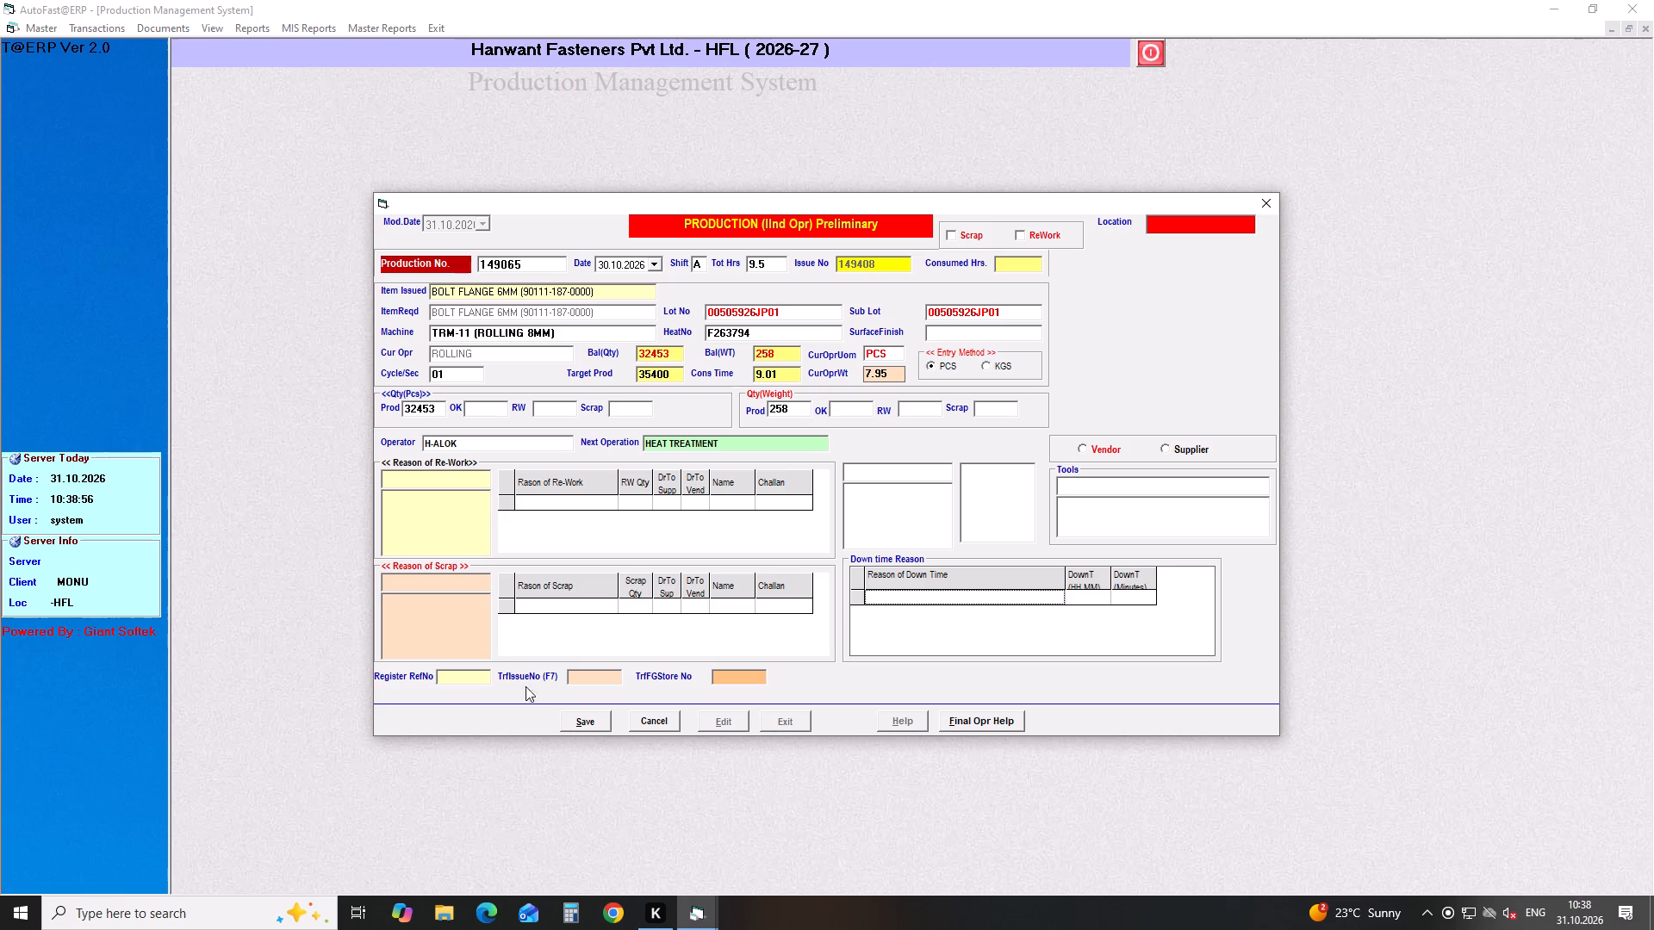
left_click(573, 725)
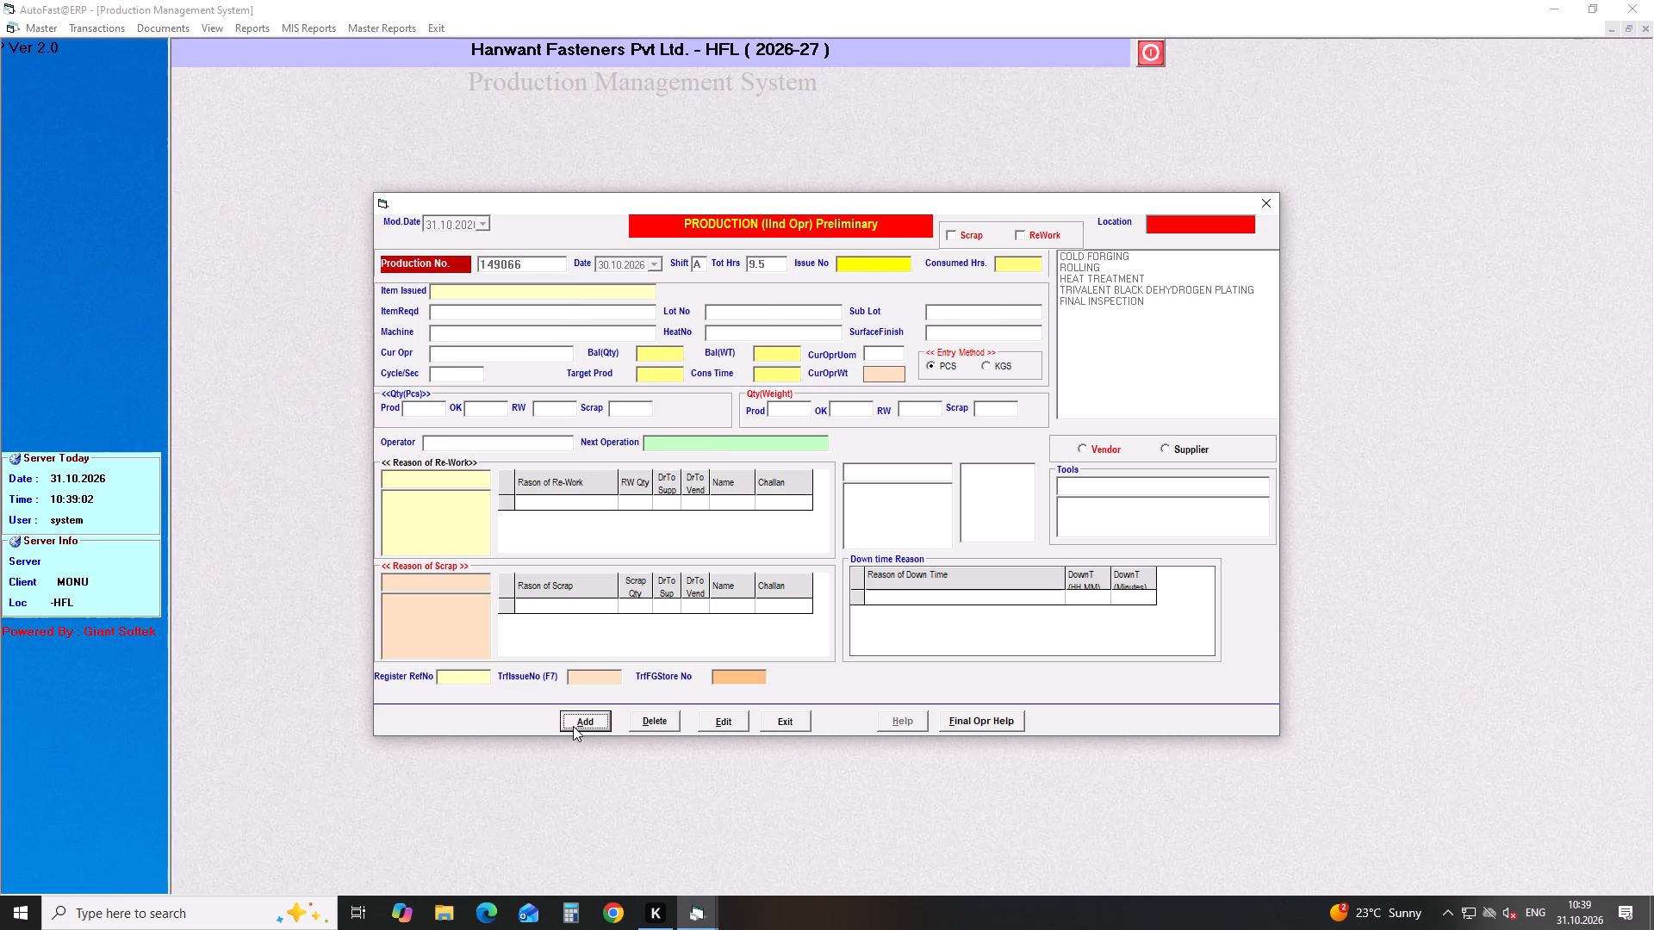
Start a new second-operation production entry dated 30.10.2026, keeping shift A.
key("Return")
key("Down")
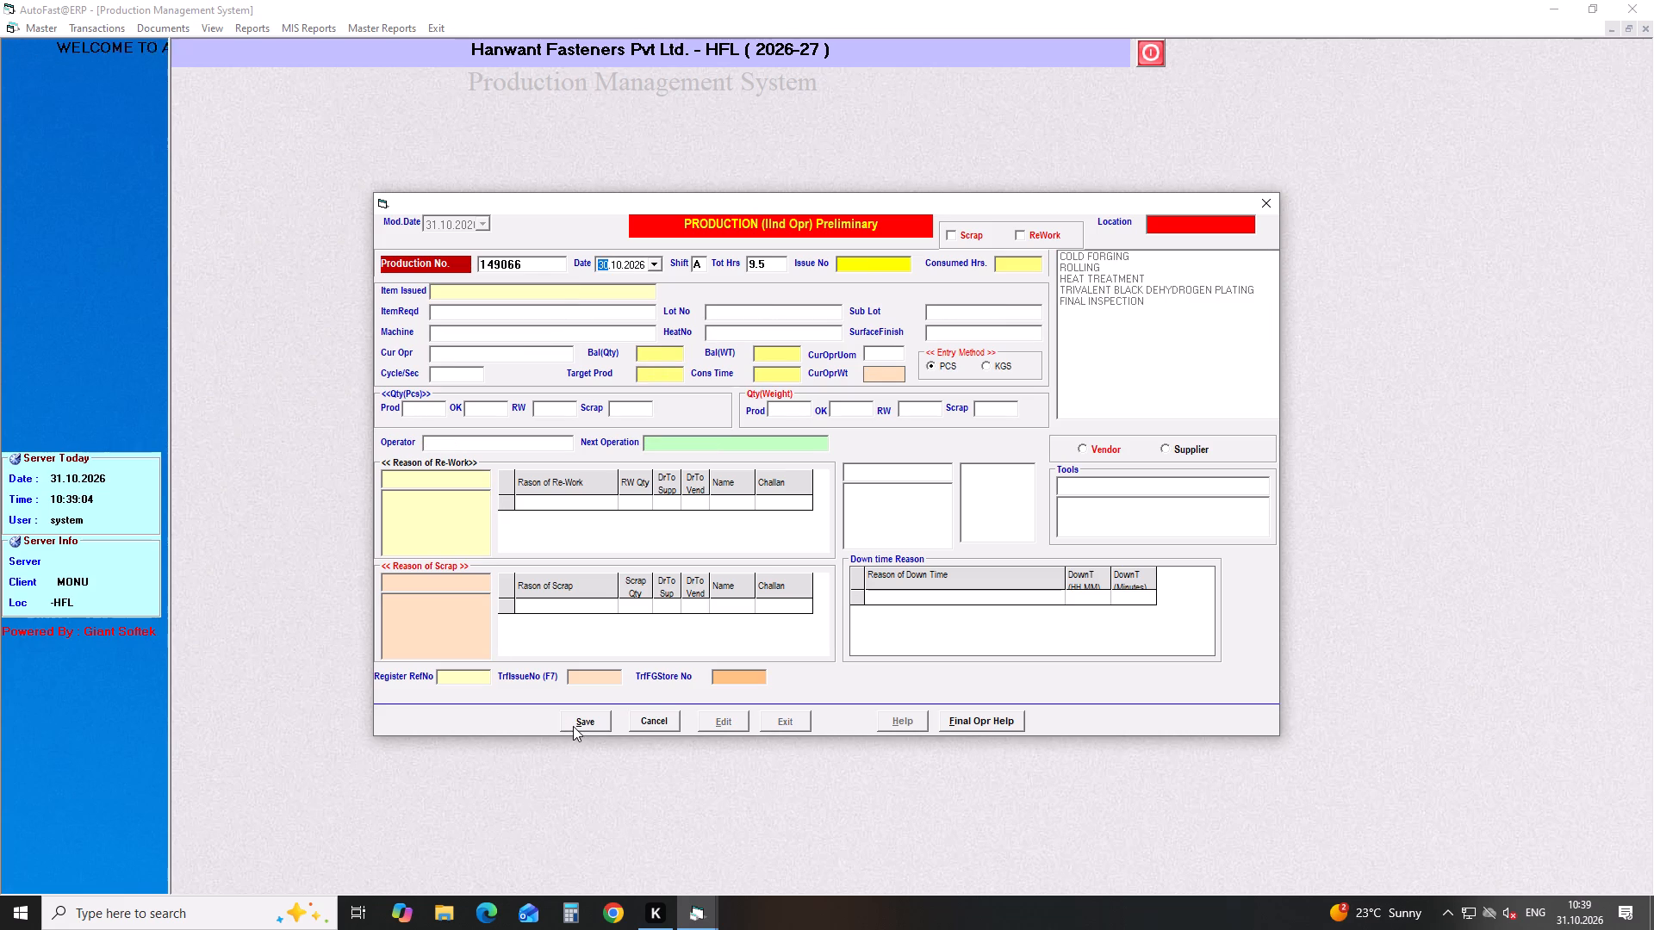
key("Return")
key("Return")
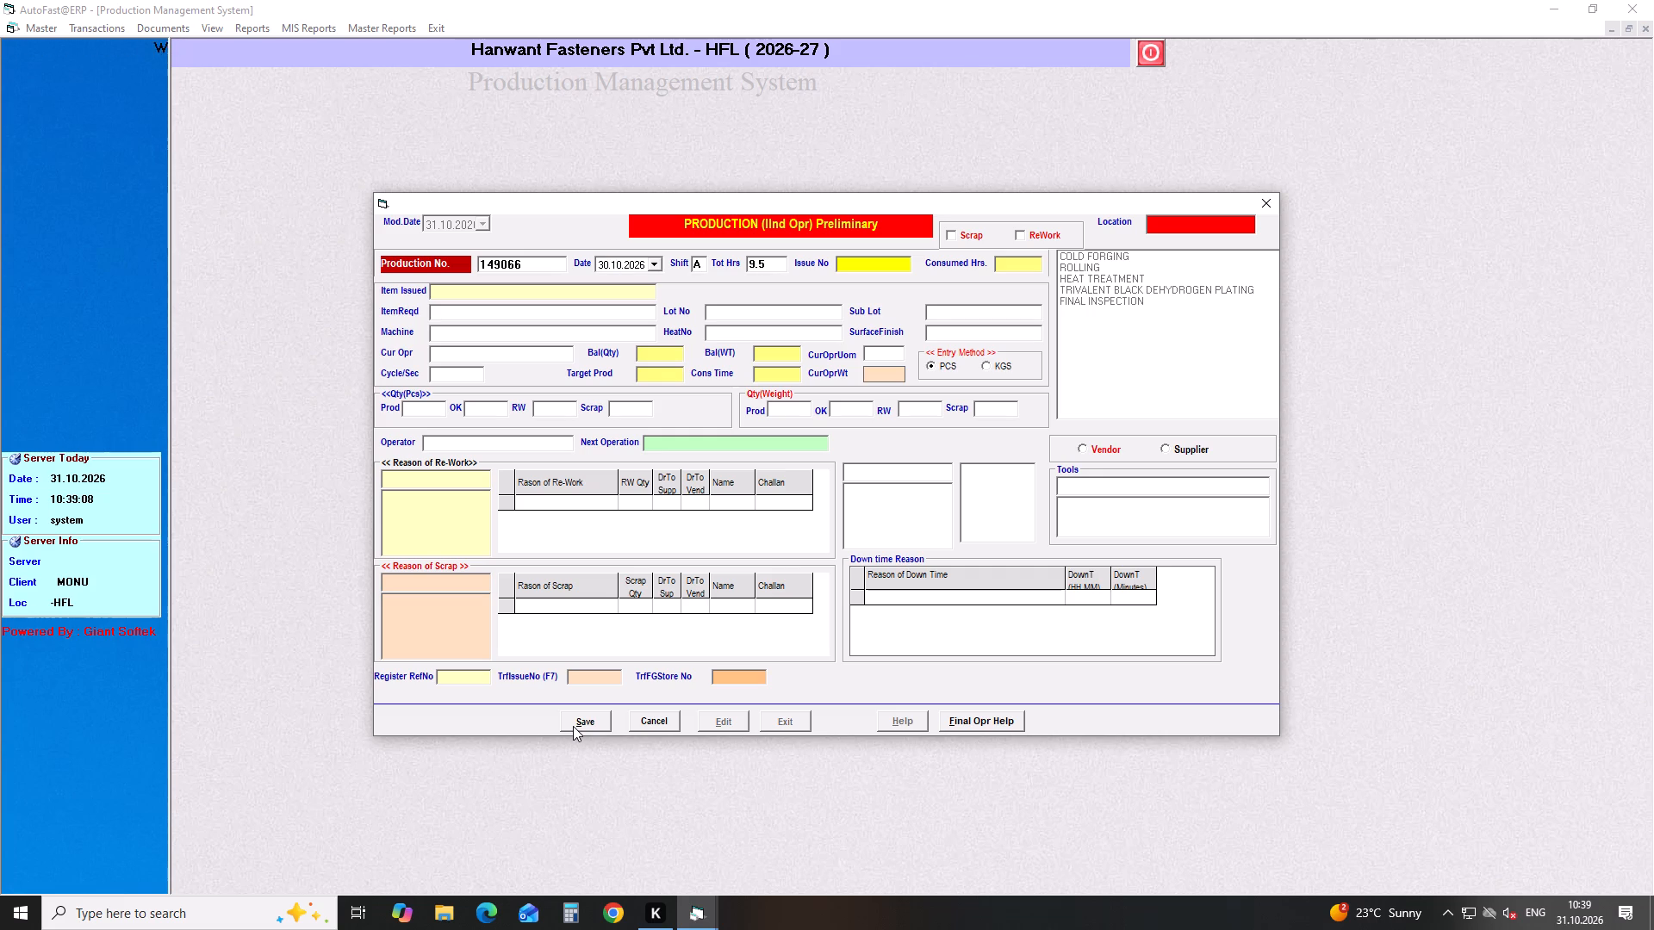
key("Return")
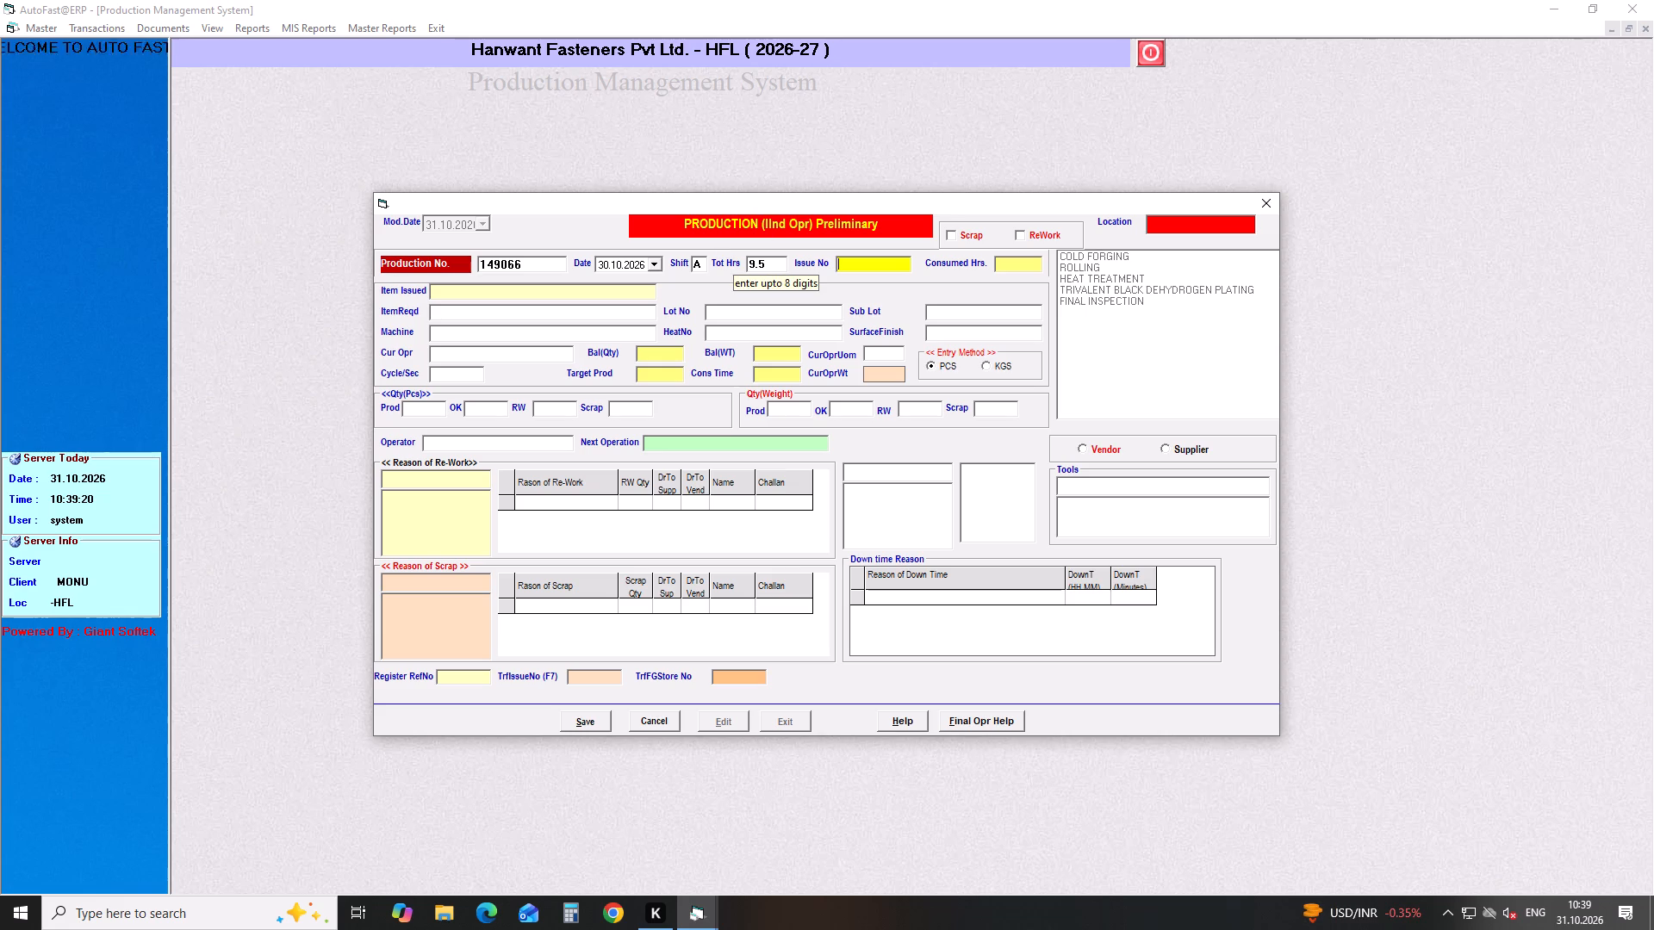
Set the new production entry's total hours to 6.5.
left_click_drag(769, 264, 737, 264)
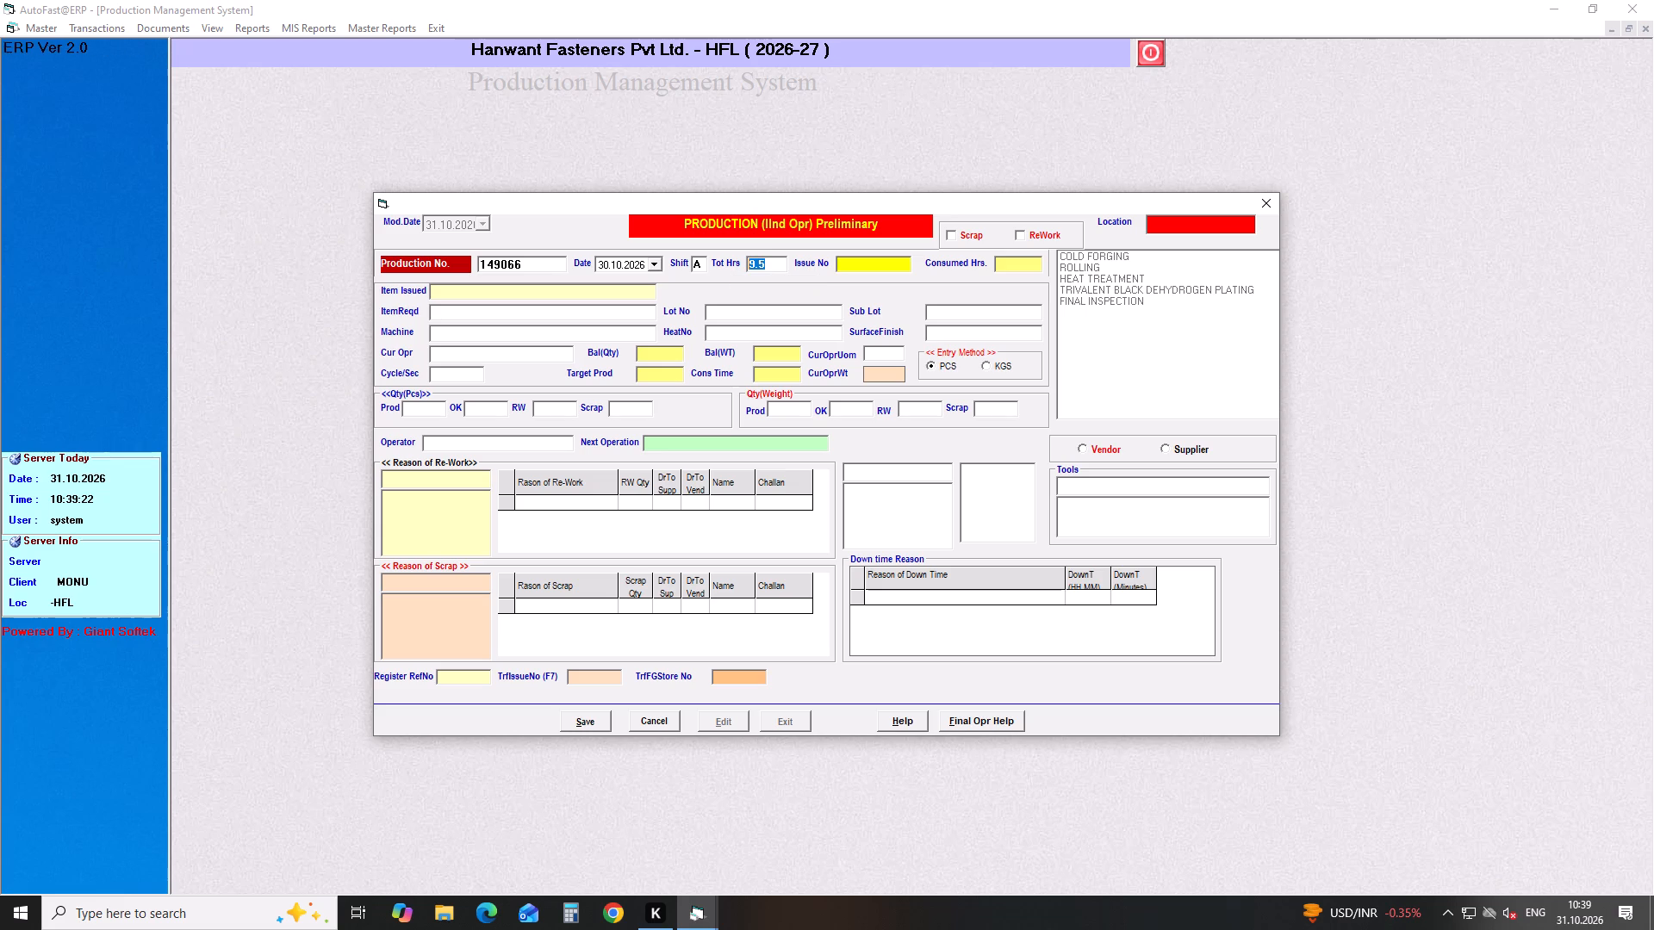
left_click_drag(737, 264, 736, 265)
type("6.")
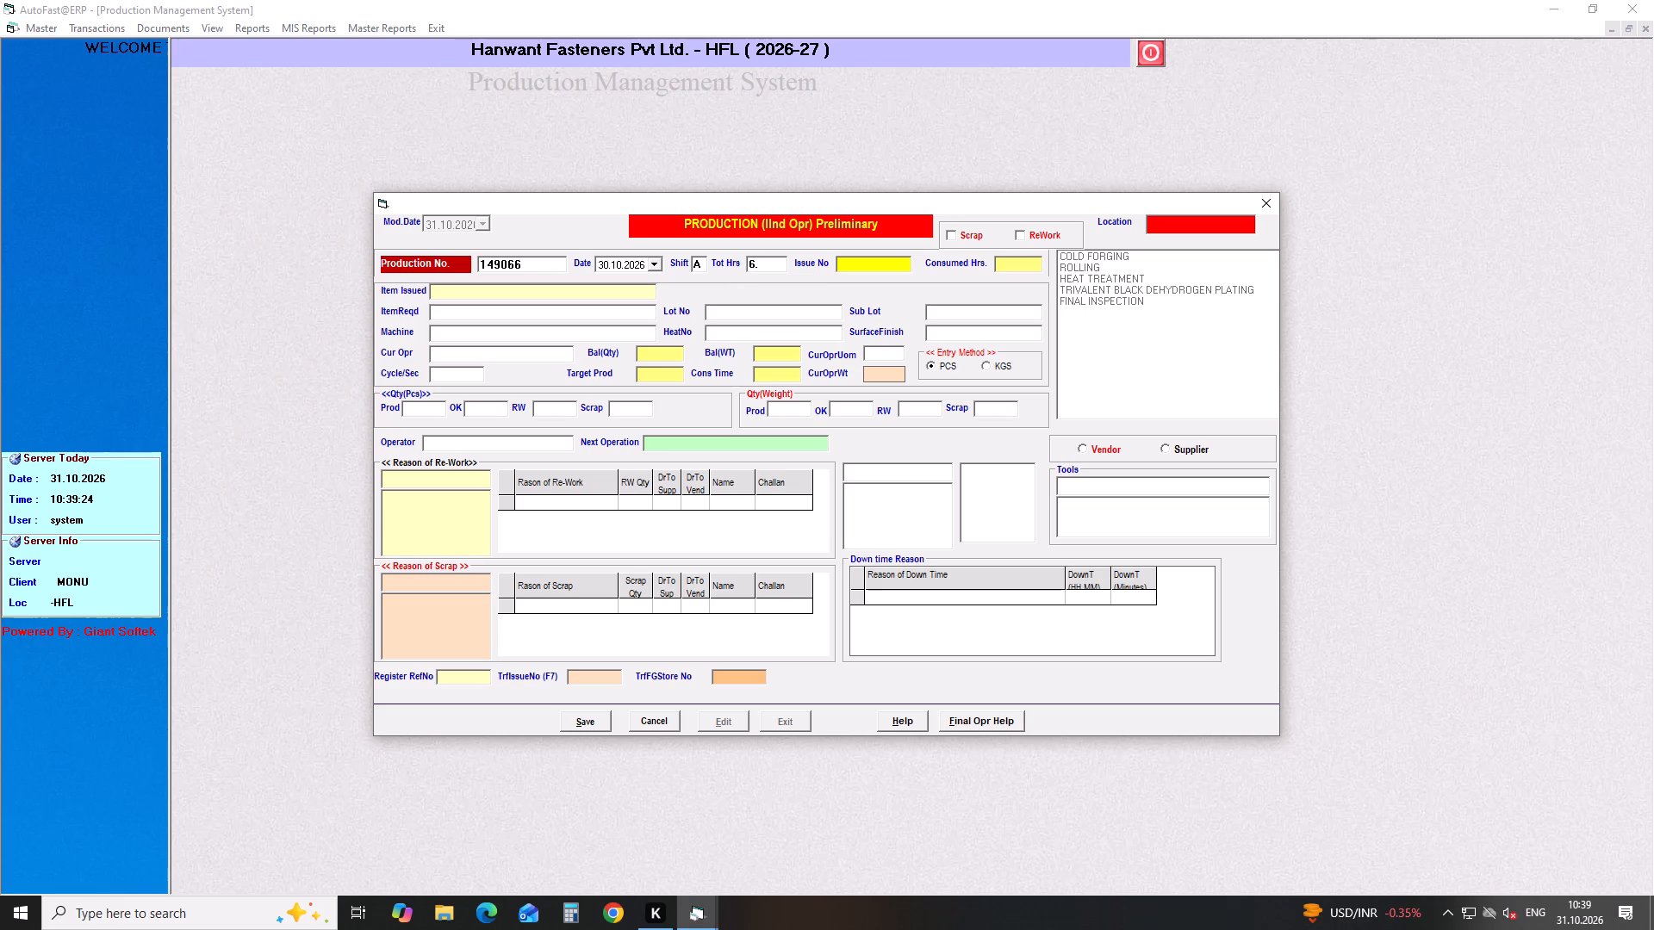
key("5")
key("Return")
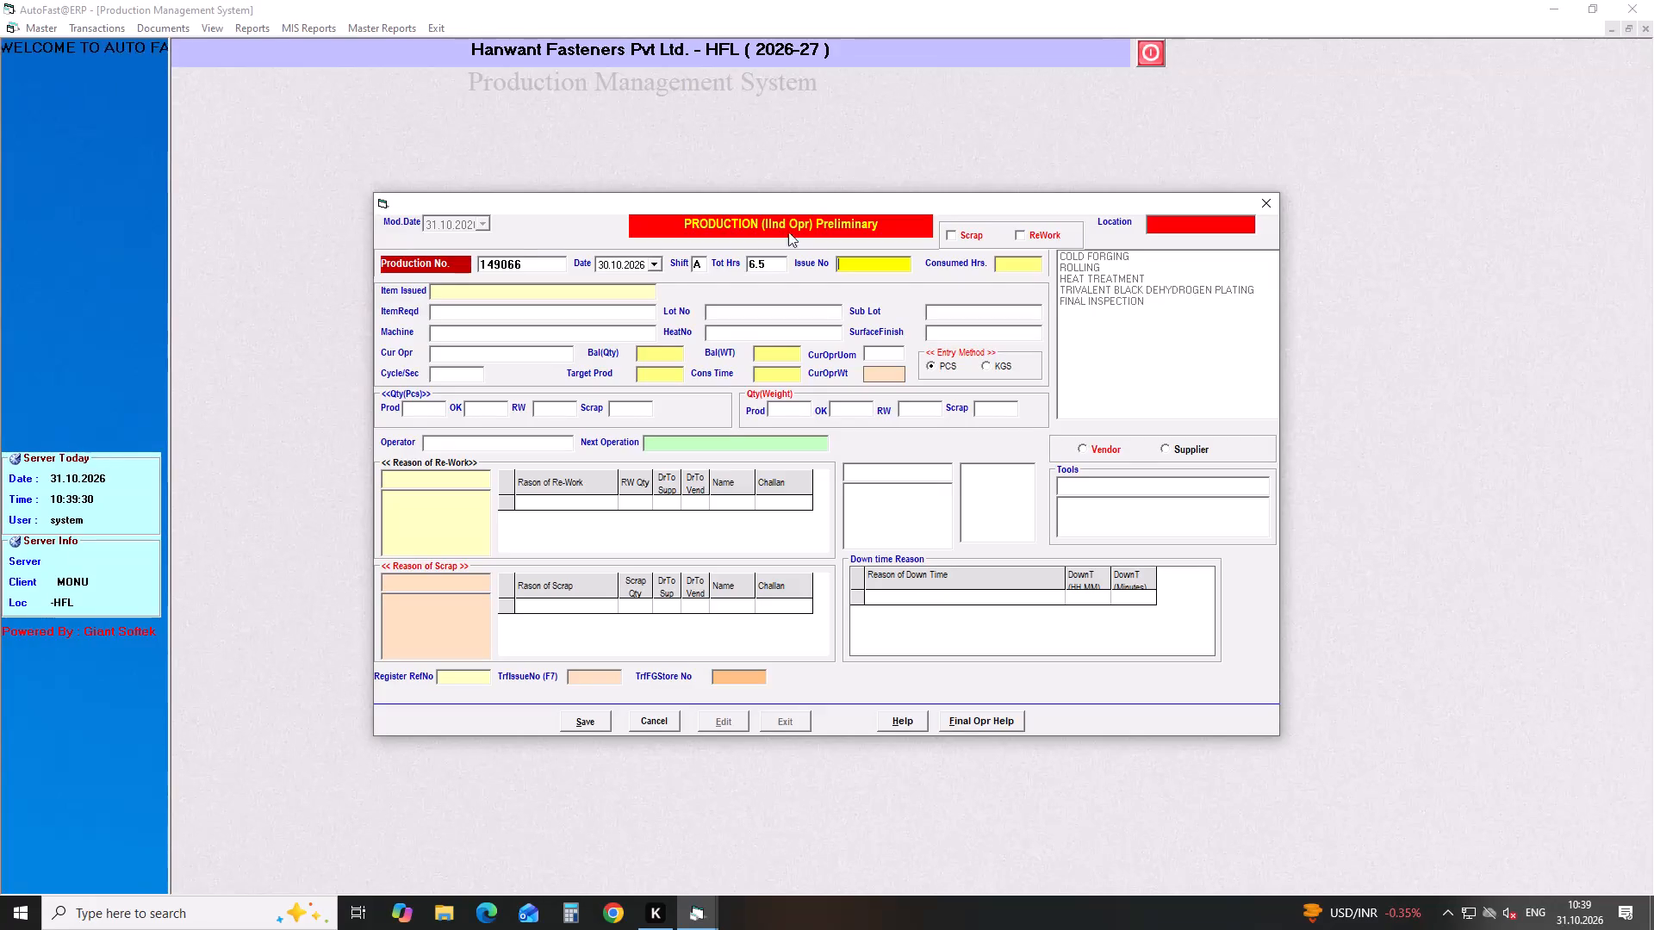
Set the new production entry's total hours to 6.
left_click_drag(772, 261, 725, 265)
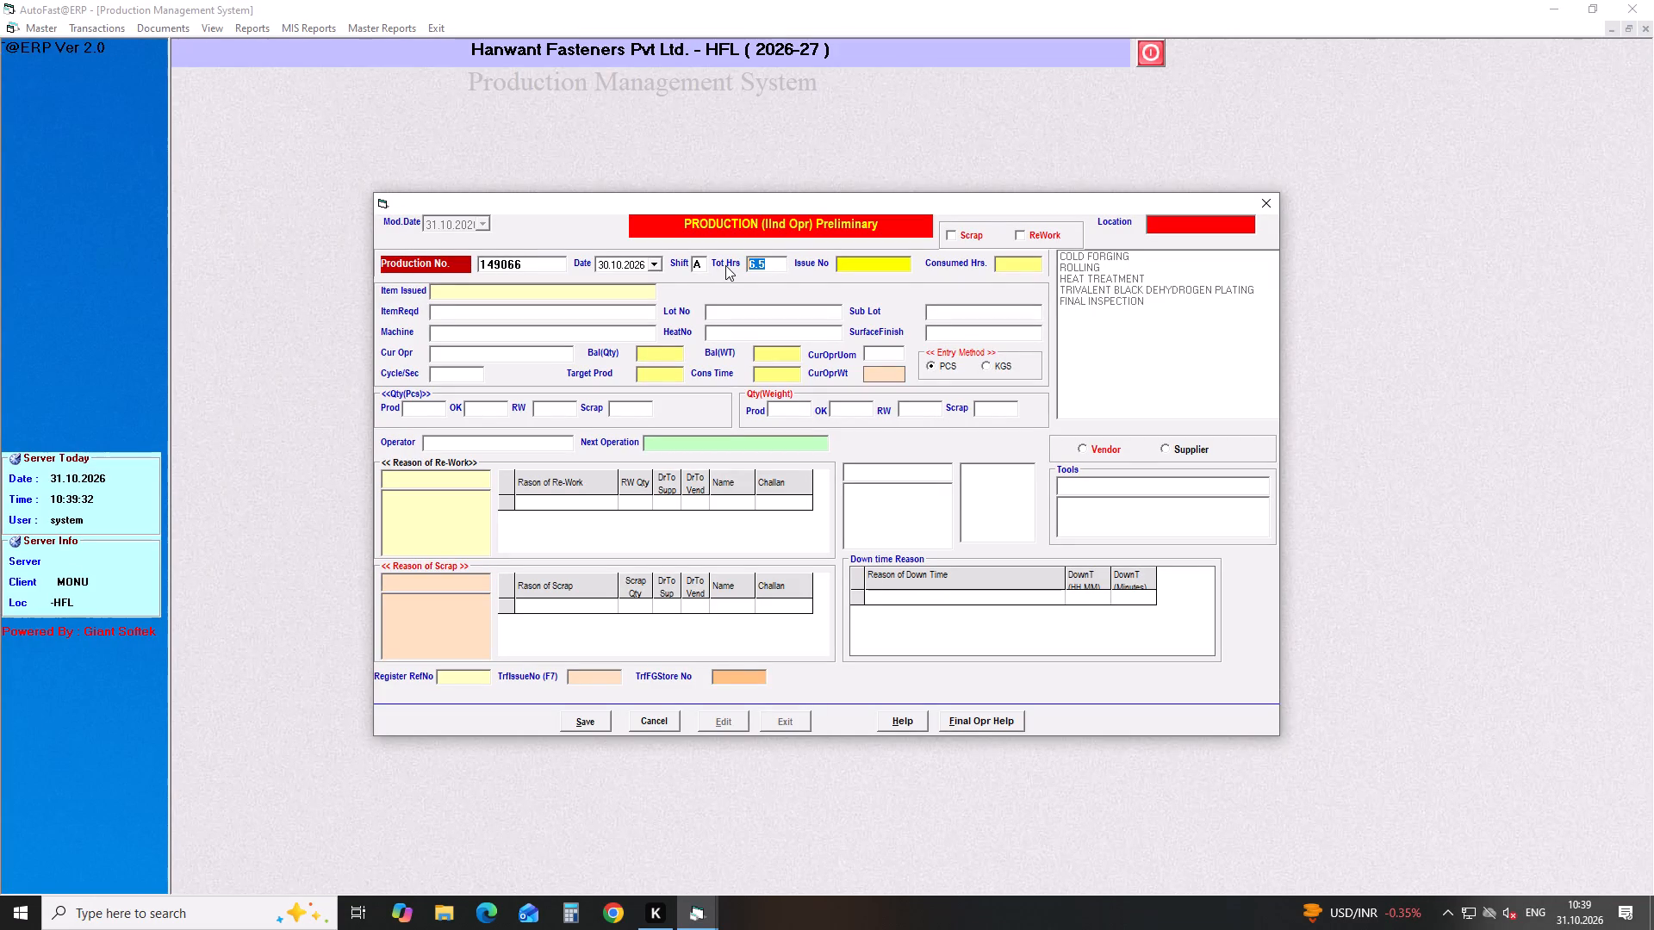
key("BackSpace")
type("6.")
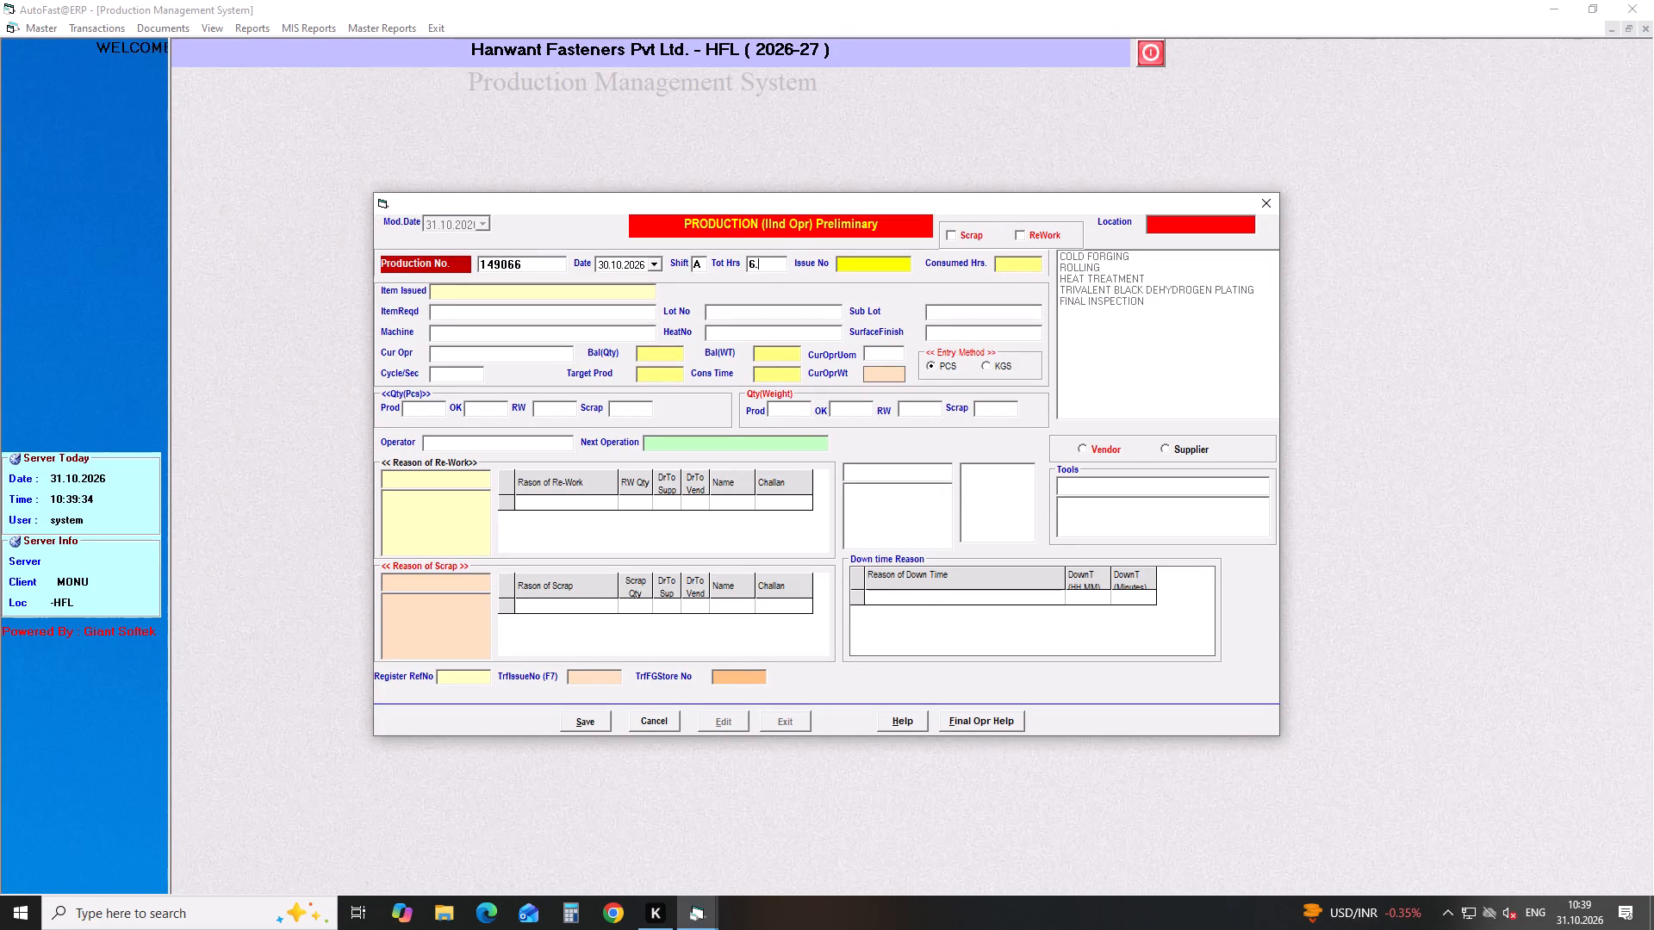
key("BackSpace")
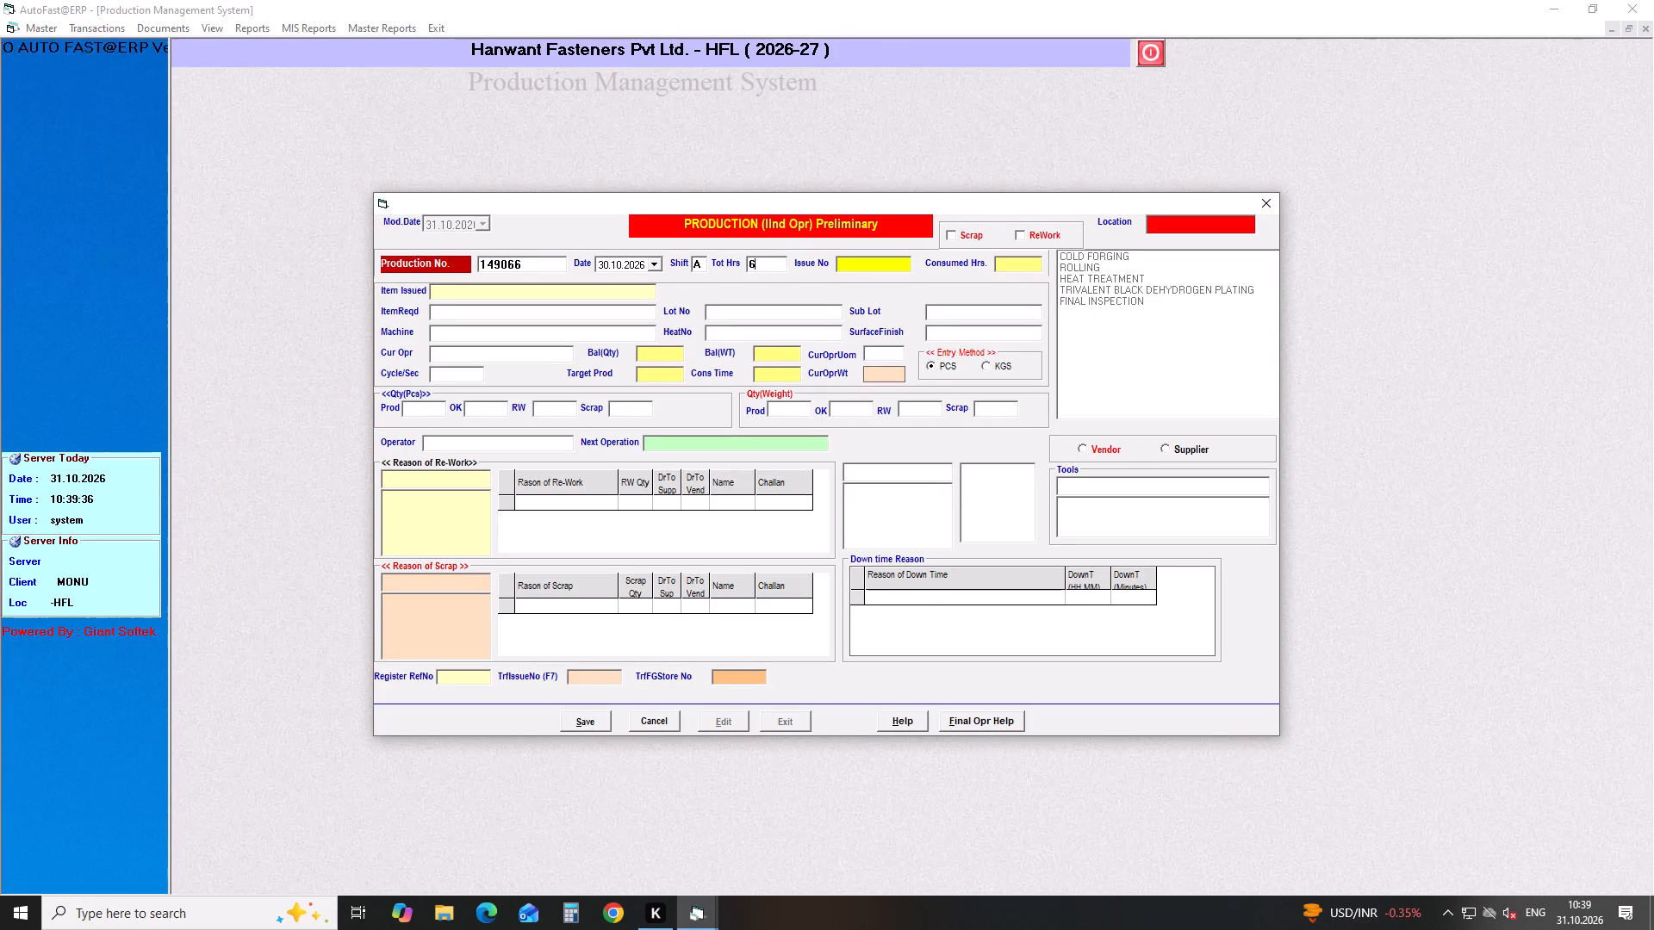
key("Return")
Load issue 149410 into the production entry and set its cycle time to 01 seconds.
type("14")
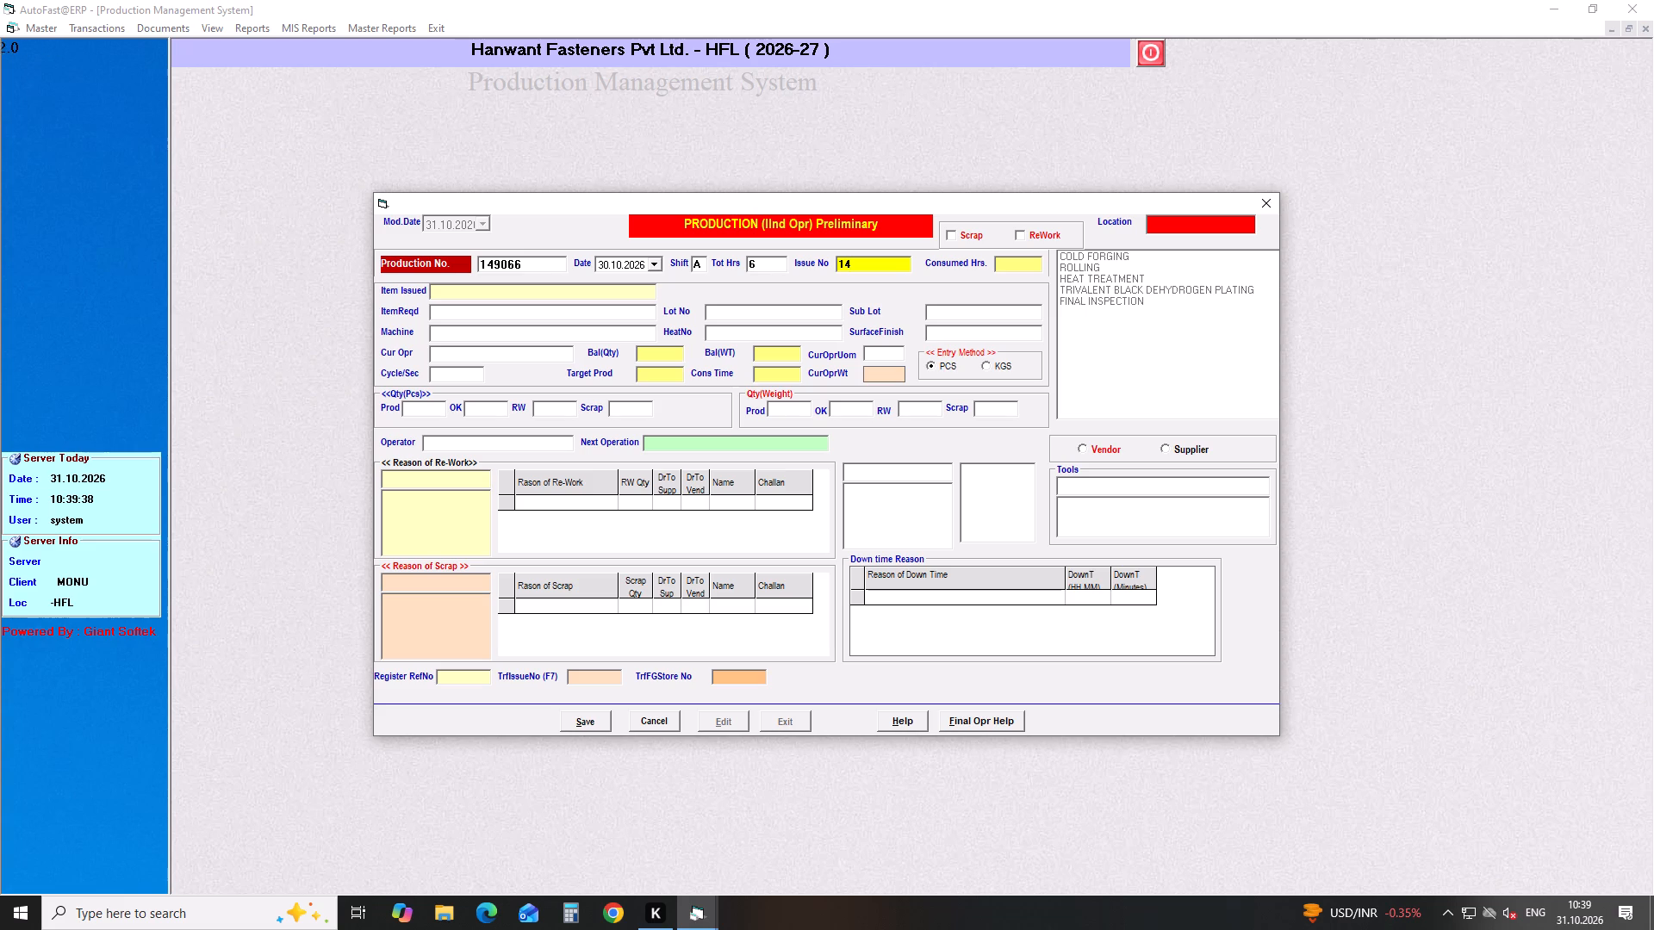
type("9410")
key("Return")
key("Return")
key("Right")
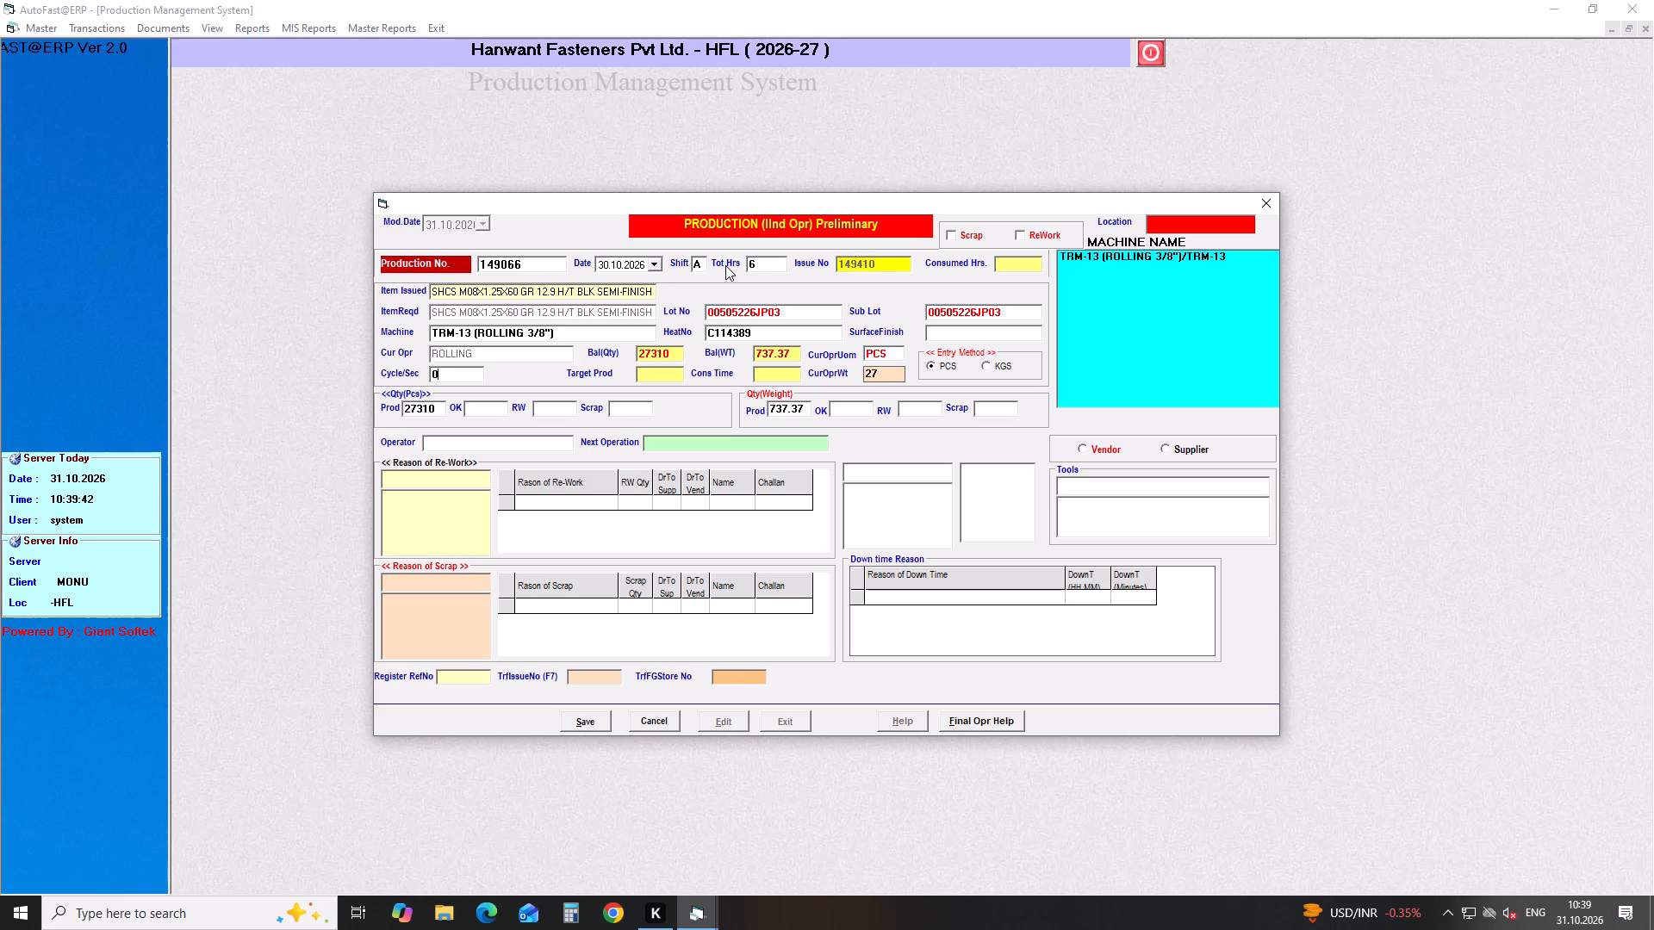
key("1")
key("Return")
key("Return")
Assign operator H-MANPAL to the issue 149410 production entry and save it.
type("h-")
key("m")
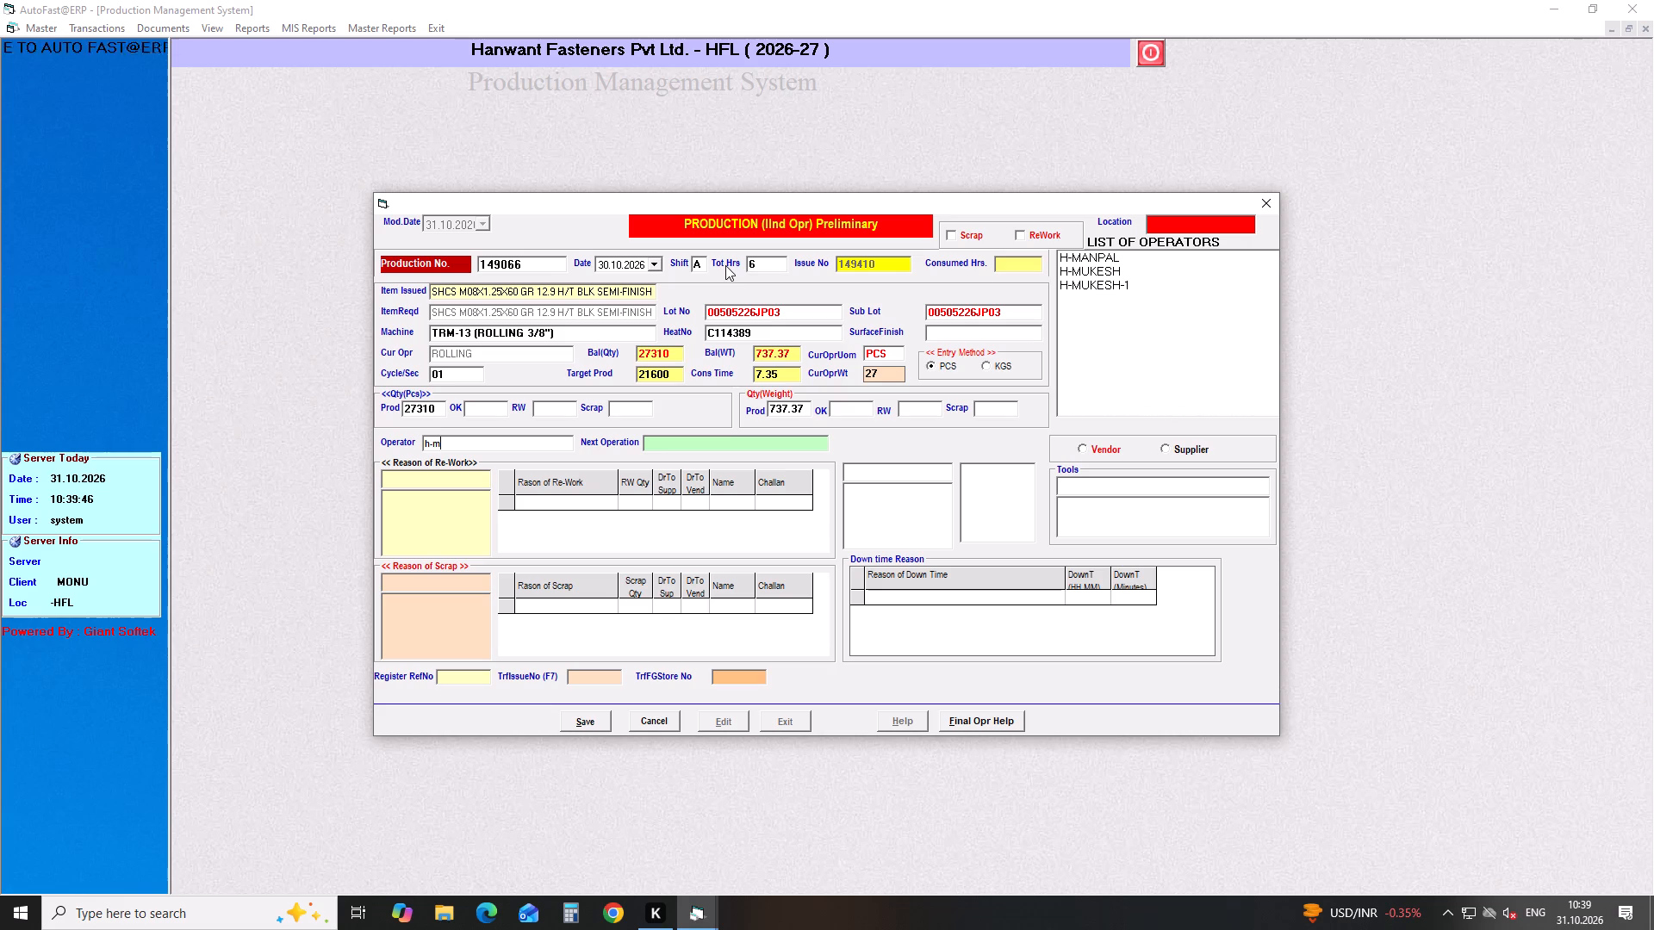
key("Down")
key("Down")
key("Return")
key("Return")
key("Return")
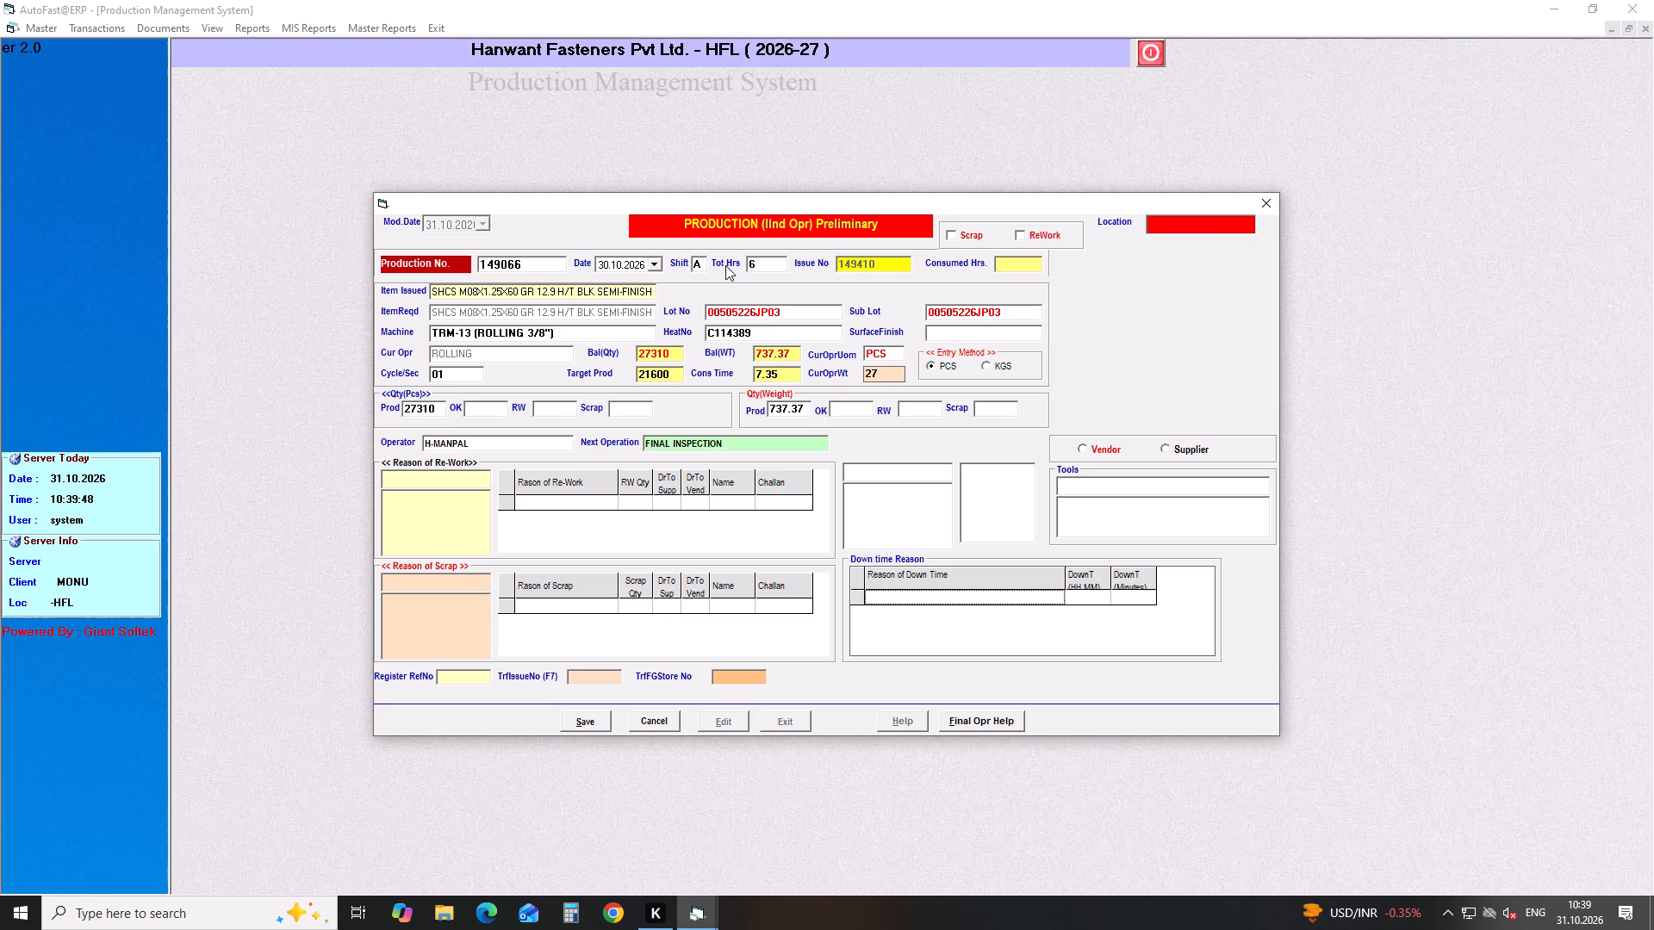
left_click(580, 722)
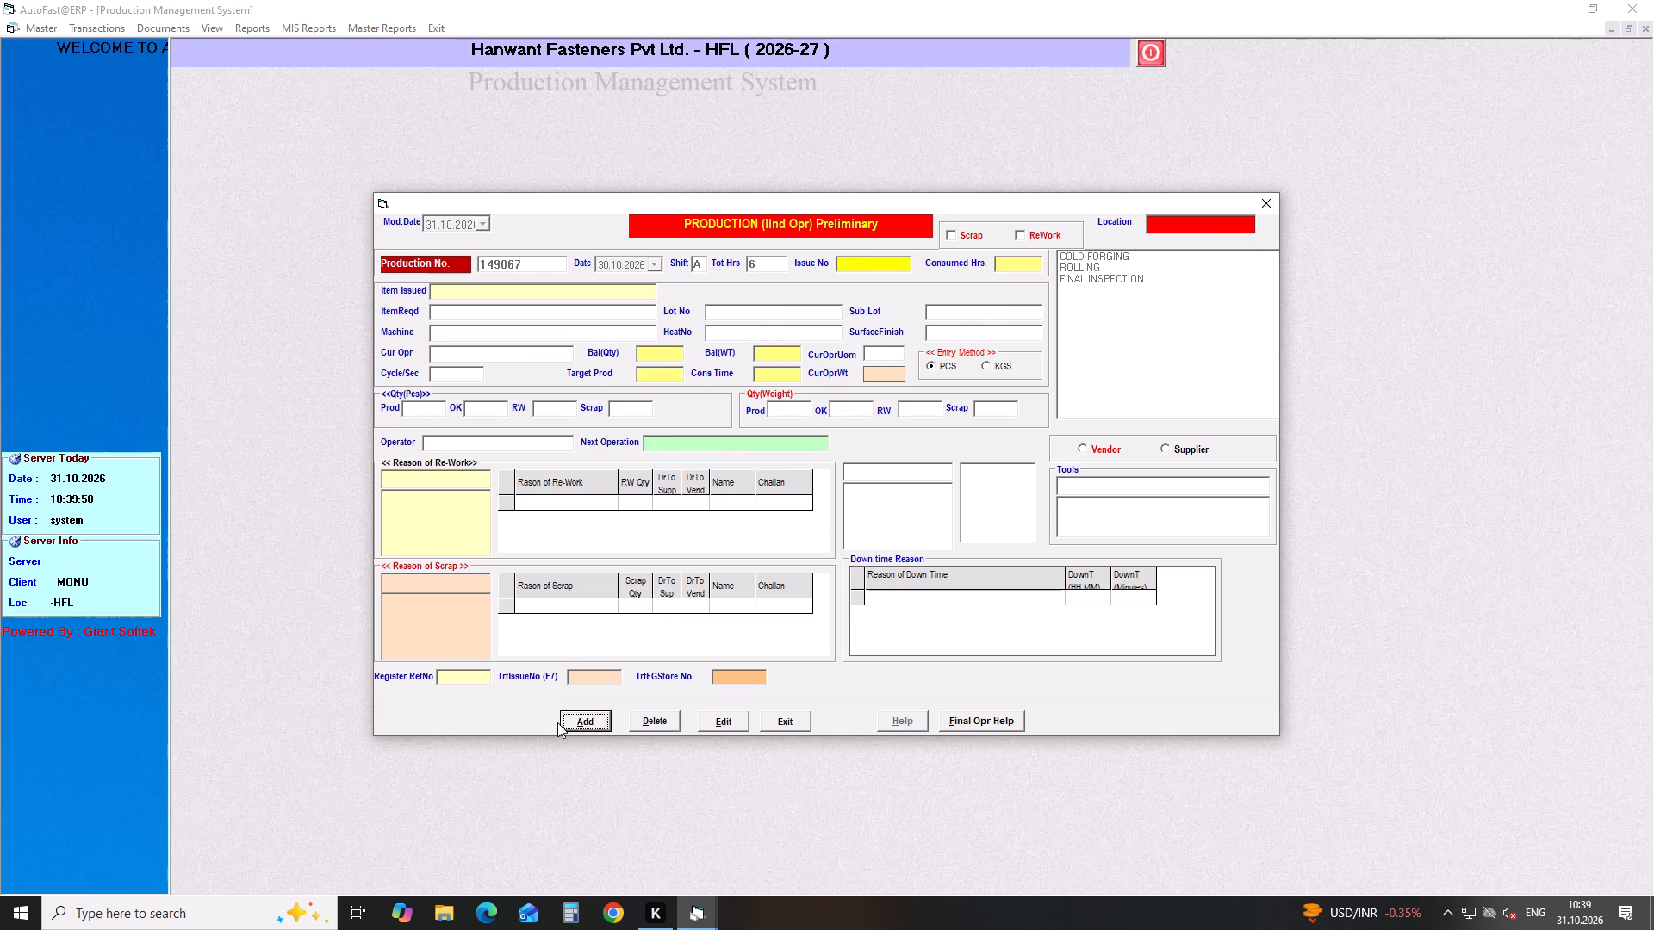
Start a new second-operation production entry dated 30.10.2026 with total hours 3.5.
key("Return")
key("Down")
key("Return")
key("Return")
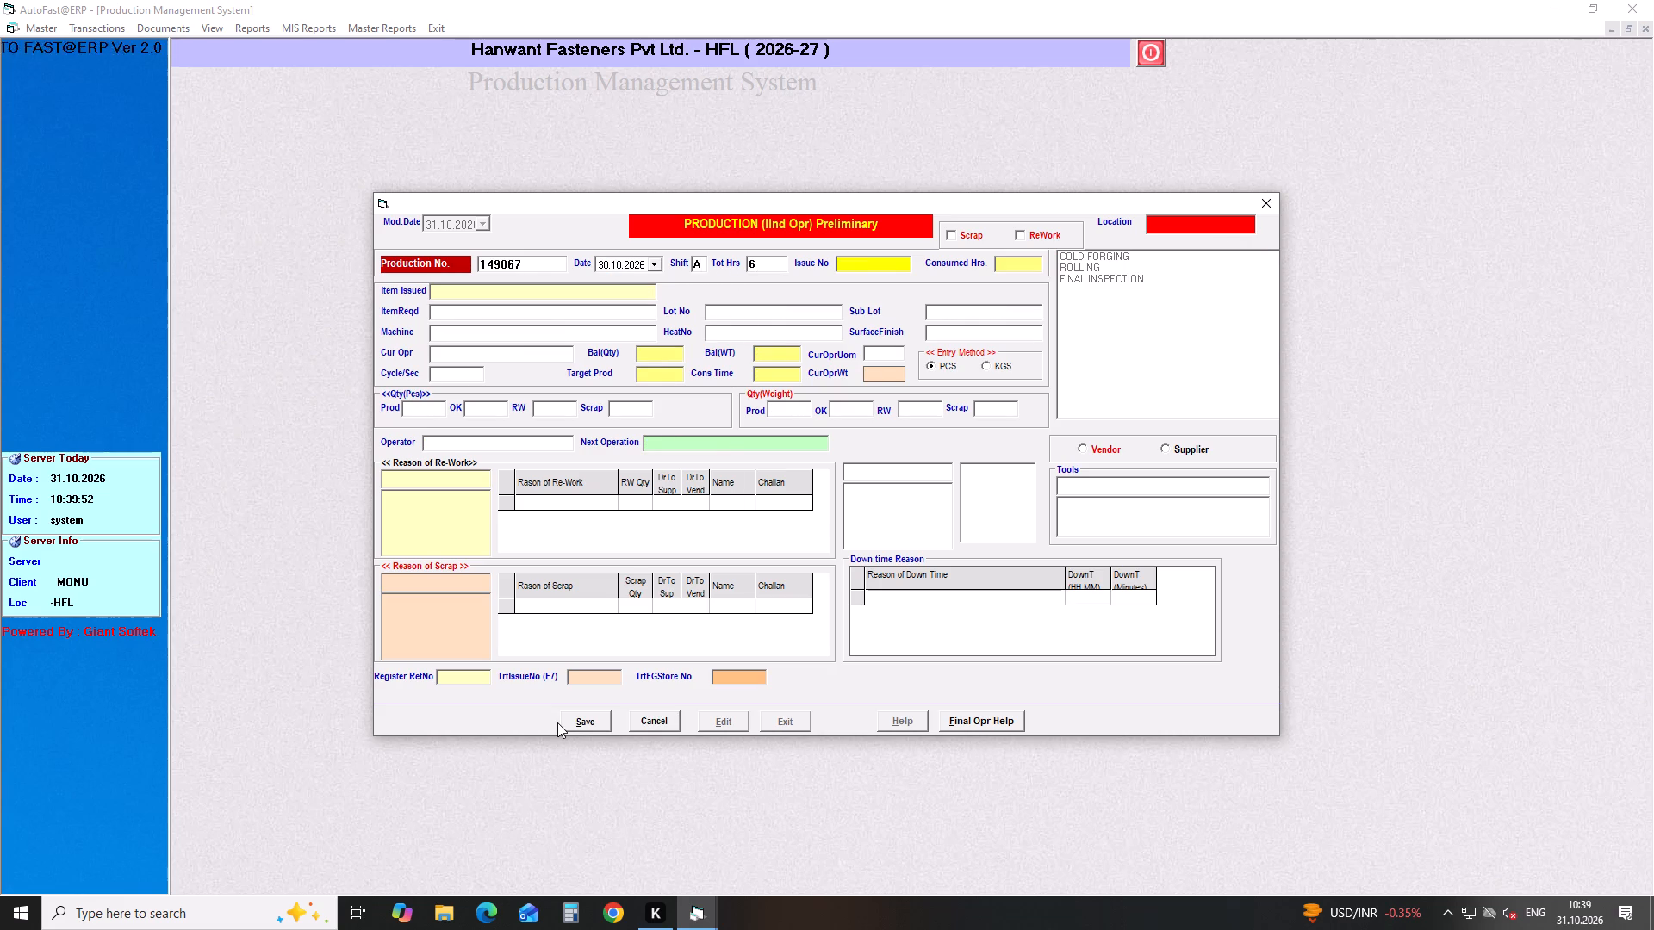
key("BackSpace")
key("BackSpace")
key("BackSpace")
key("BackSpace")
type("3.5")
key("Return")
Load issue 149411 into the production entry and set its cycle time to 01 seconds.
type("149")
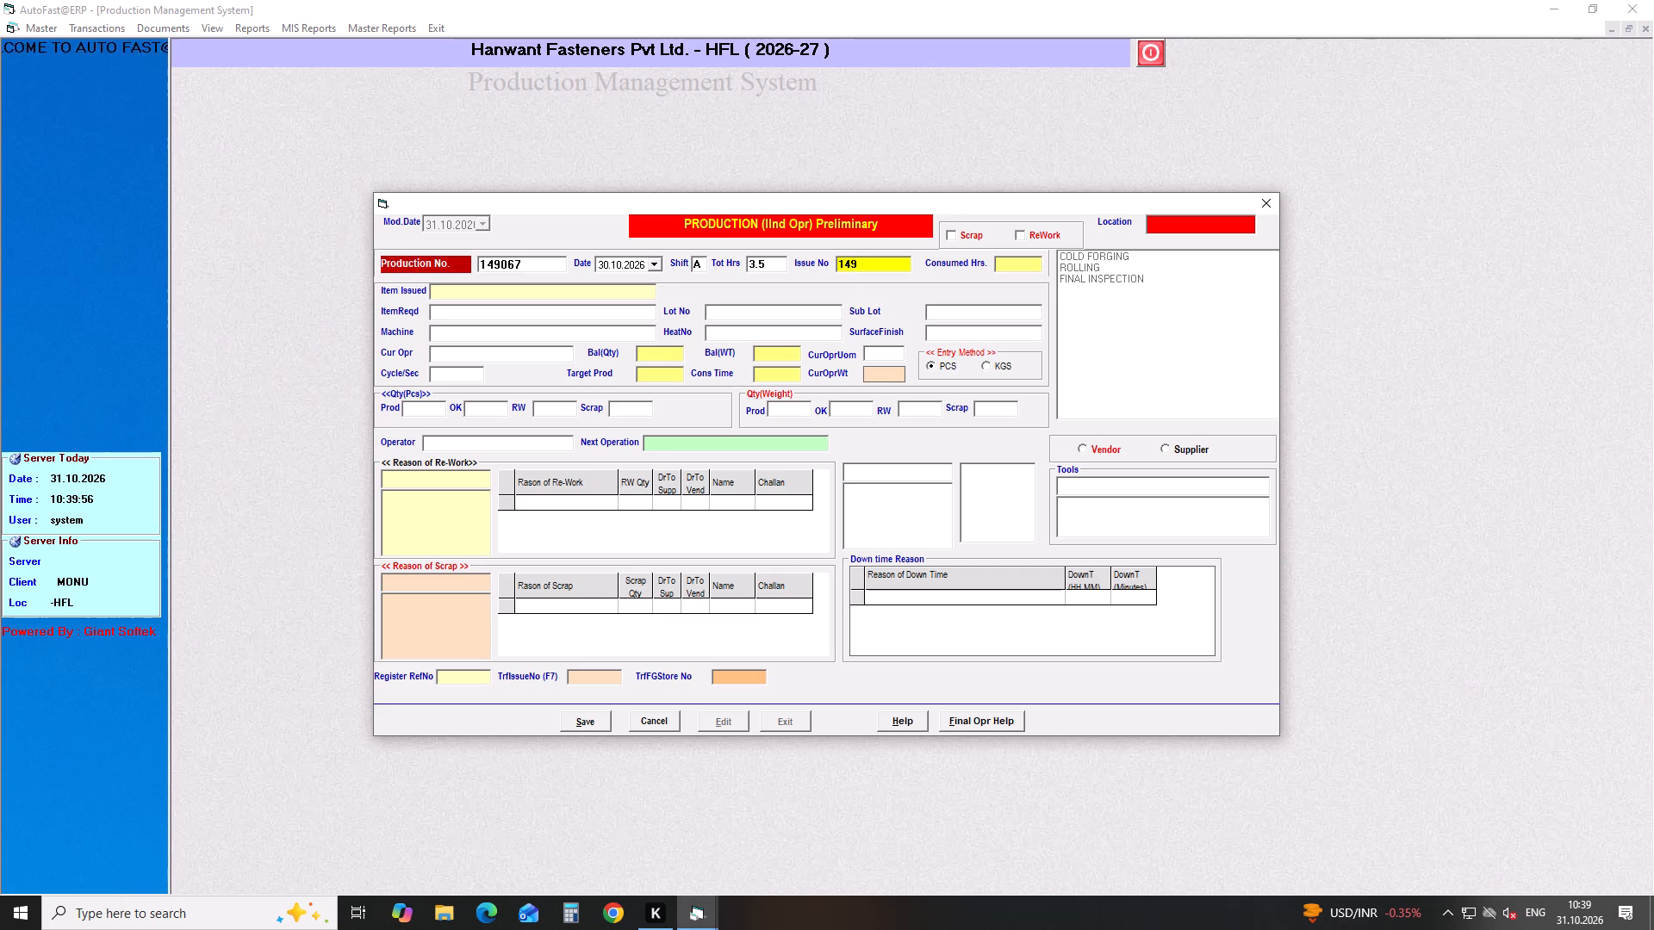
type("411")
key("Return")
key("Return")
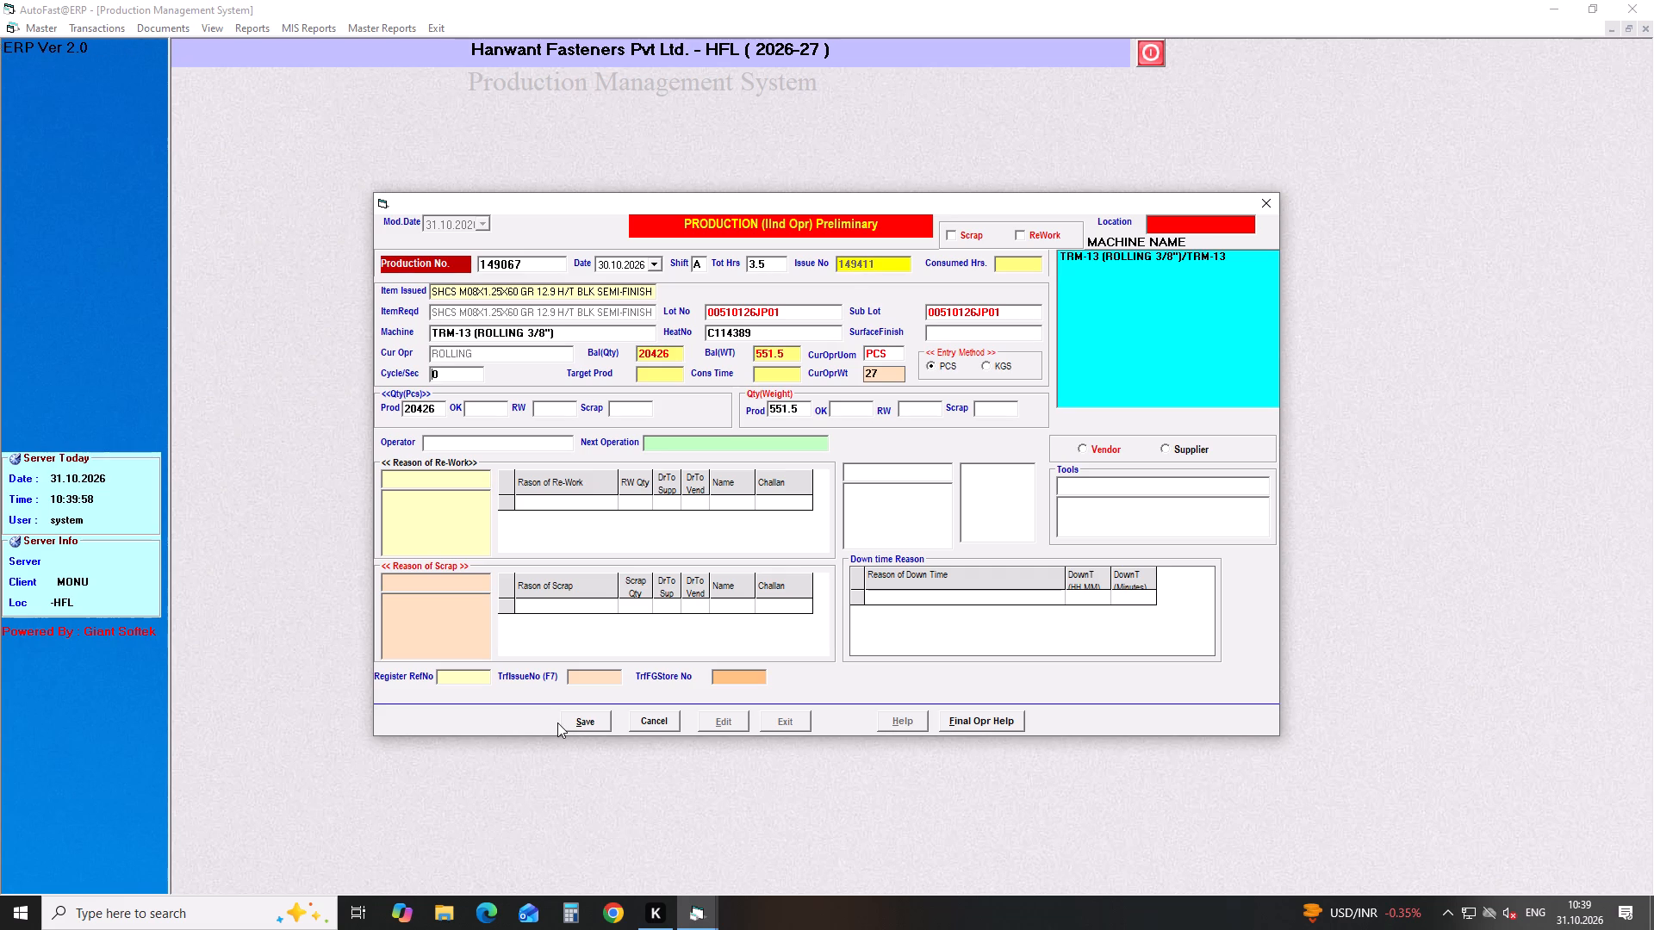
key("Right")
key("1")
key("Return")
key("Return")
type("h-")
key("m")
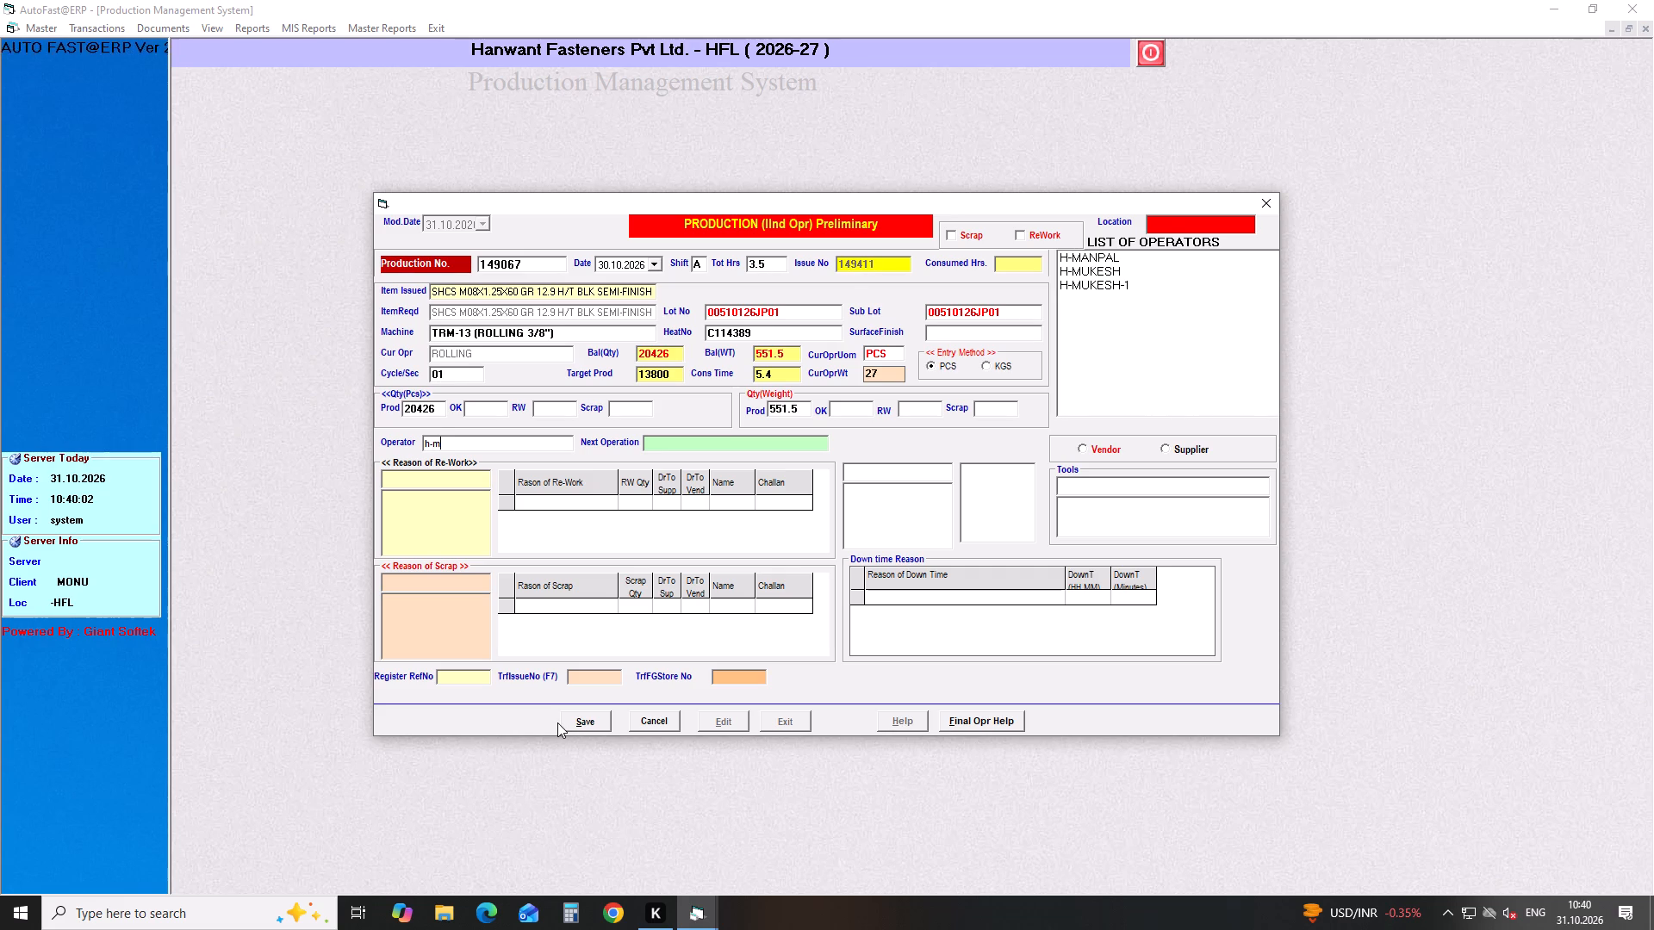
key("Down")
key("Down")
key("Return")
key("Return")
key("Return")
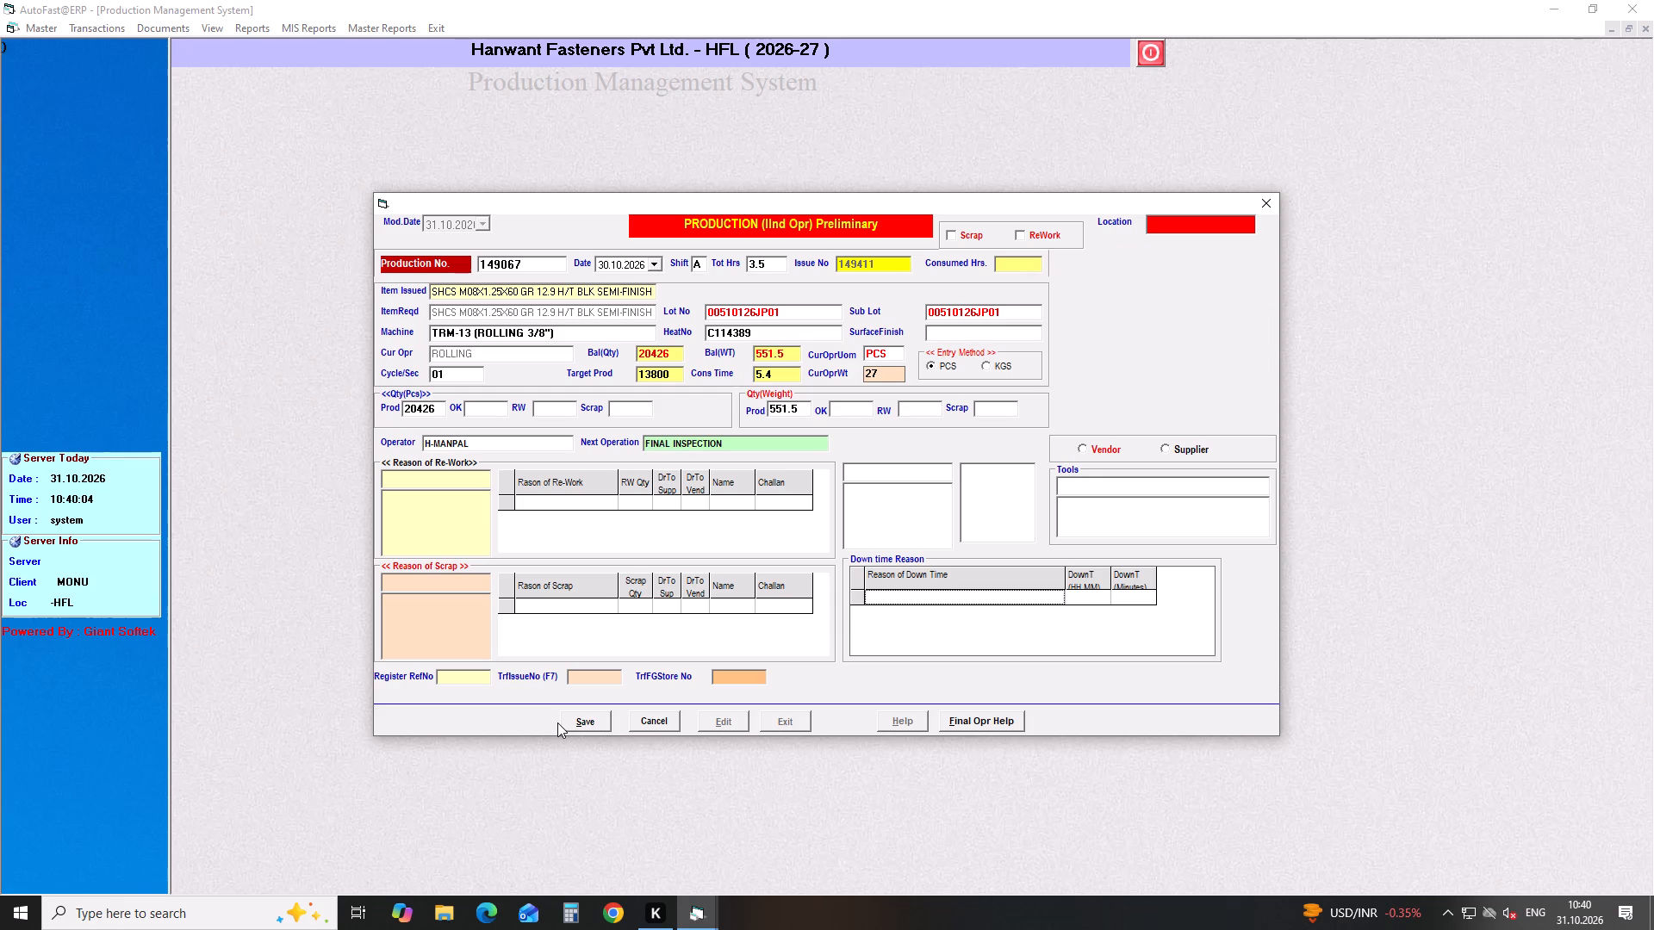
left_click(577, 726)
Start a new production entry dated 30.10.2026 with total hours 9.5.
key("Return")
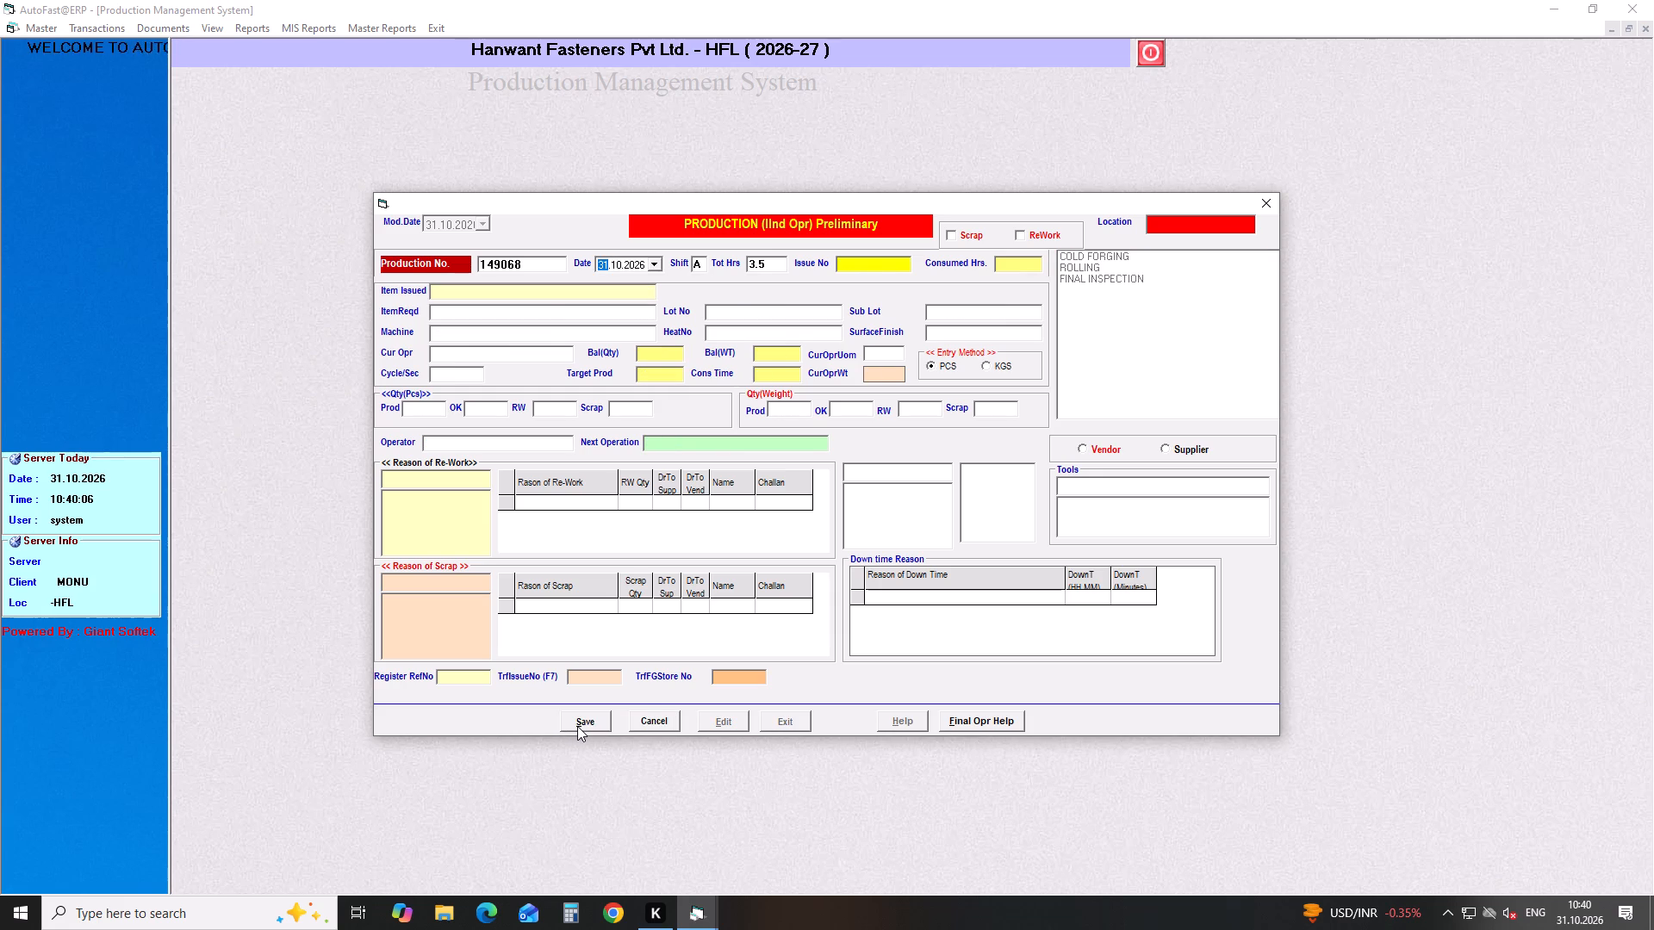
key("Down")
key("Return")
key("Return")
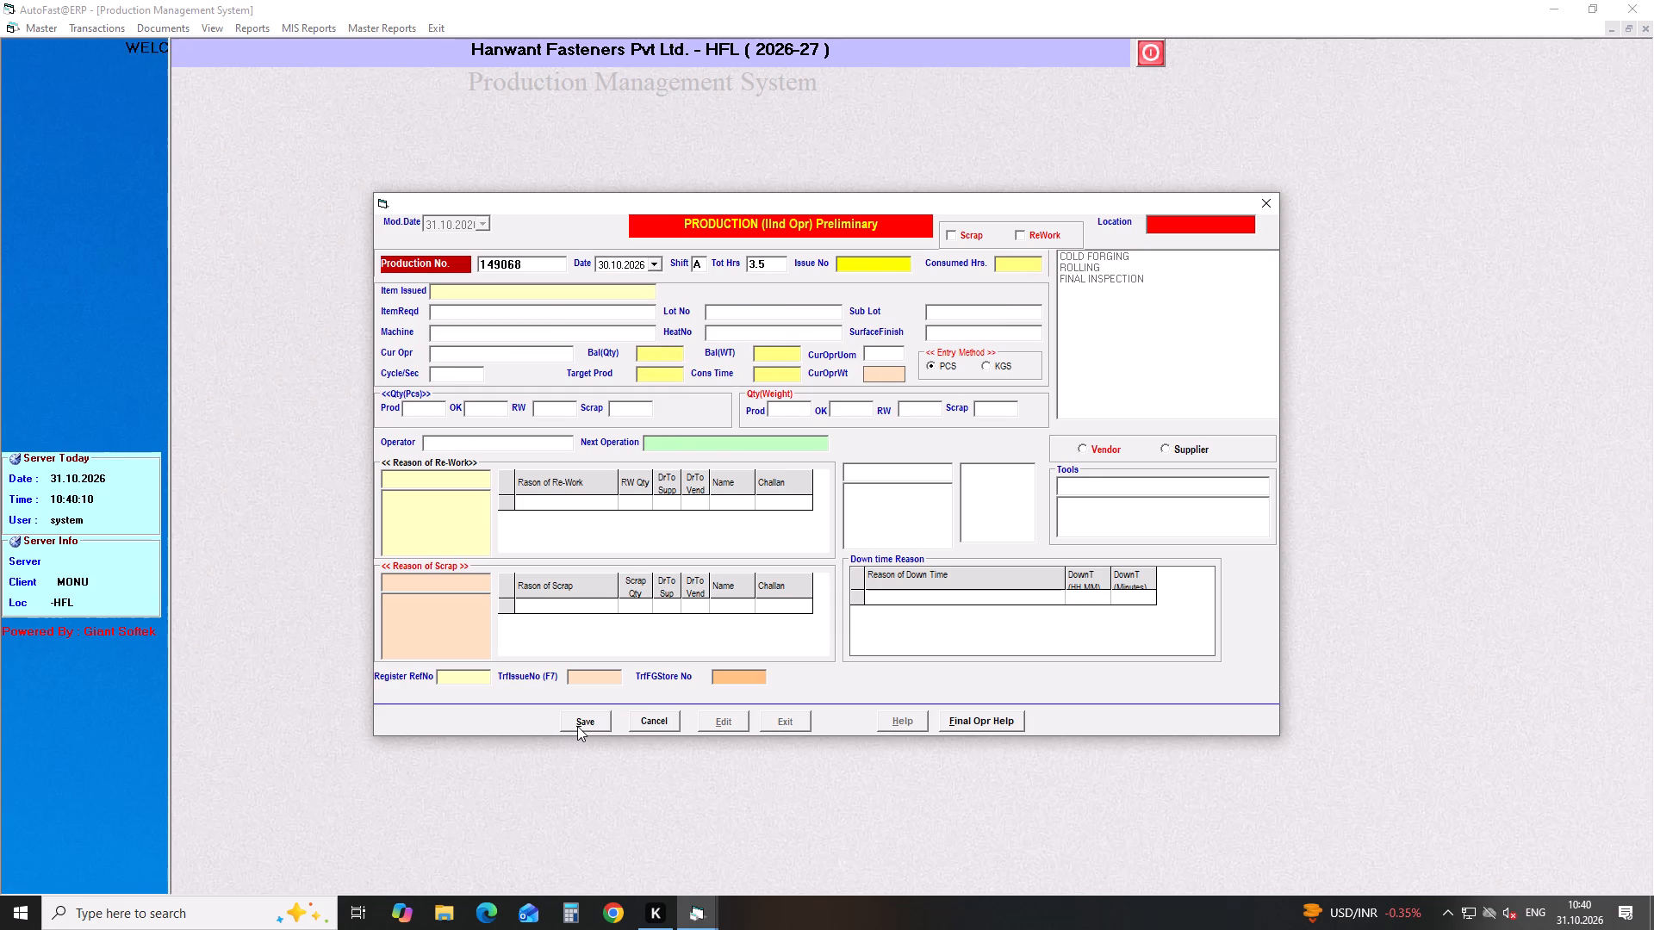
key("BackSpace")
key("BackSpace")
key("BackSpace")
key("BackSpace")
key("BackSpace")
key("BackSpace")
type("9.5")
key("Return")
Load issue 149412 into the production entry and set its cycle time to 01 seconds.
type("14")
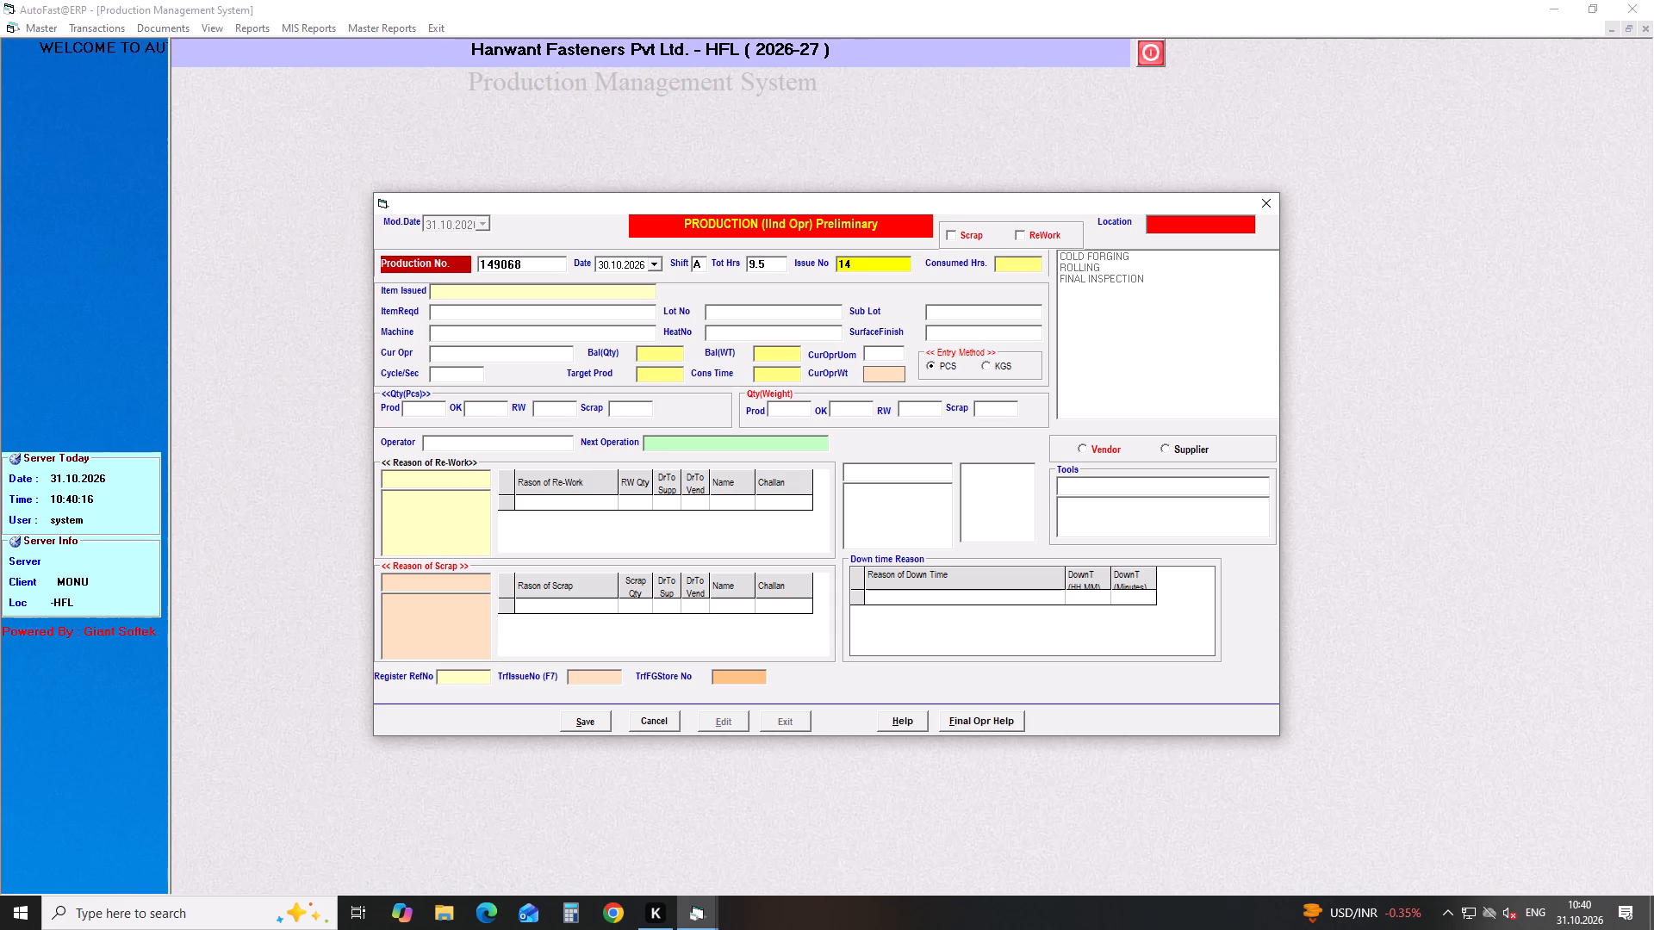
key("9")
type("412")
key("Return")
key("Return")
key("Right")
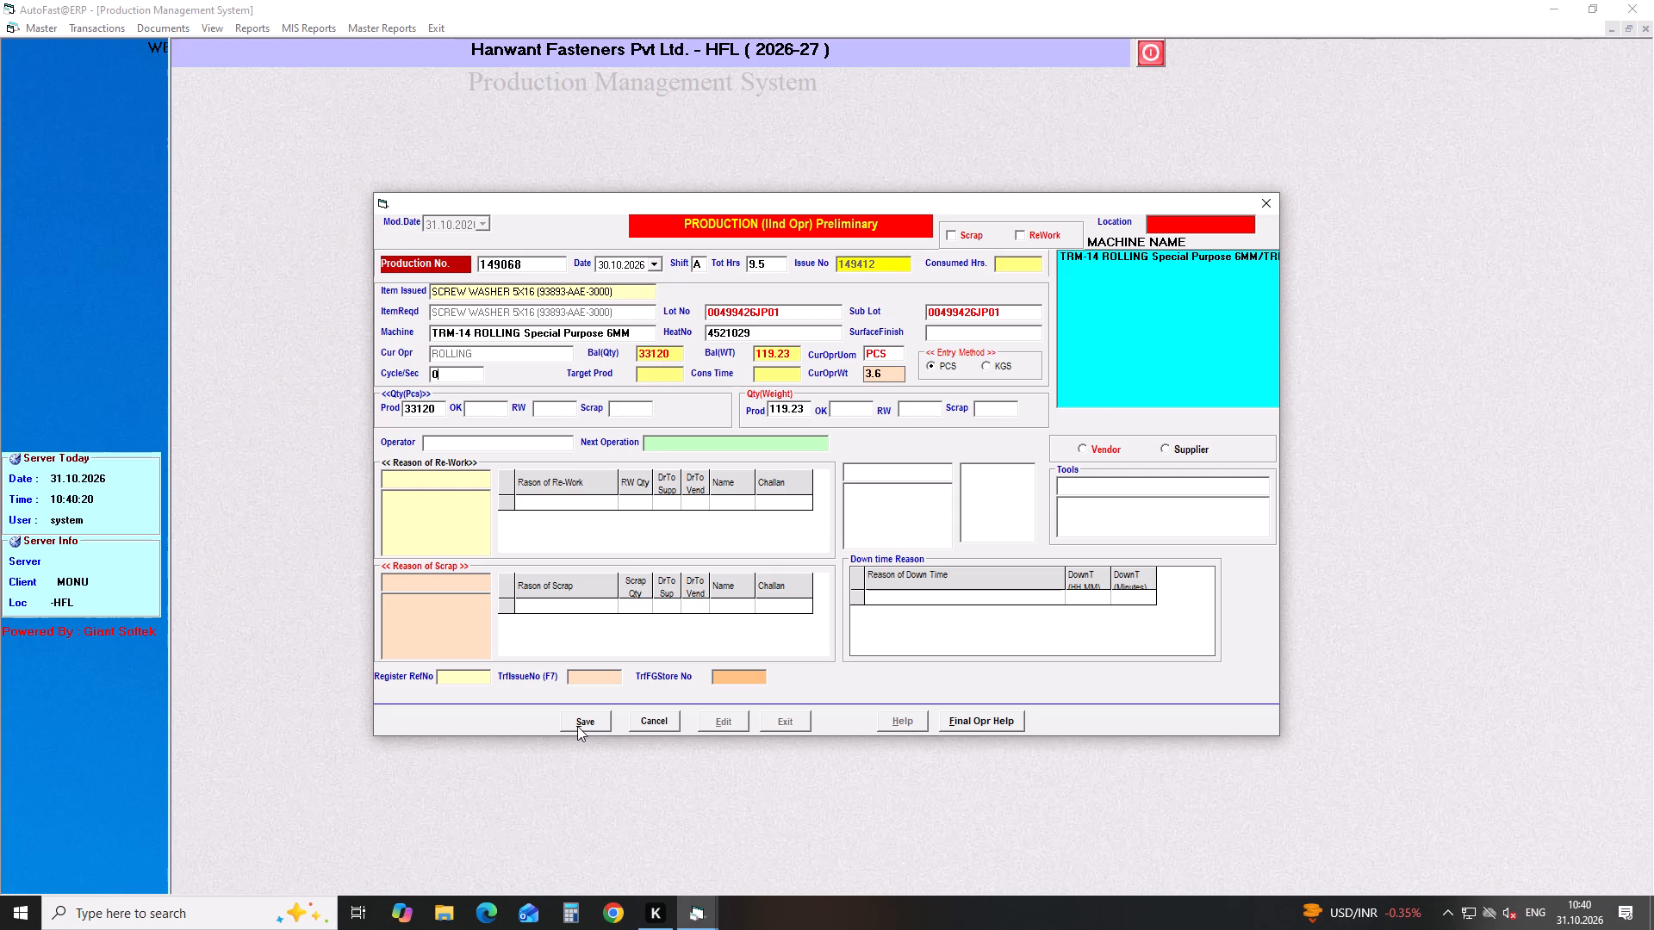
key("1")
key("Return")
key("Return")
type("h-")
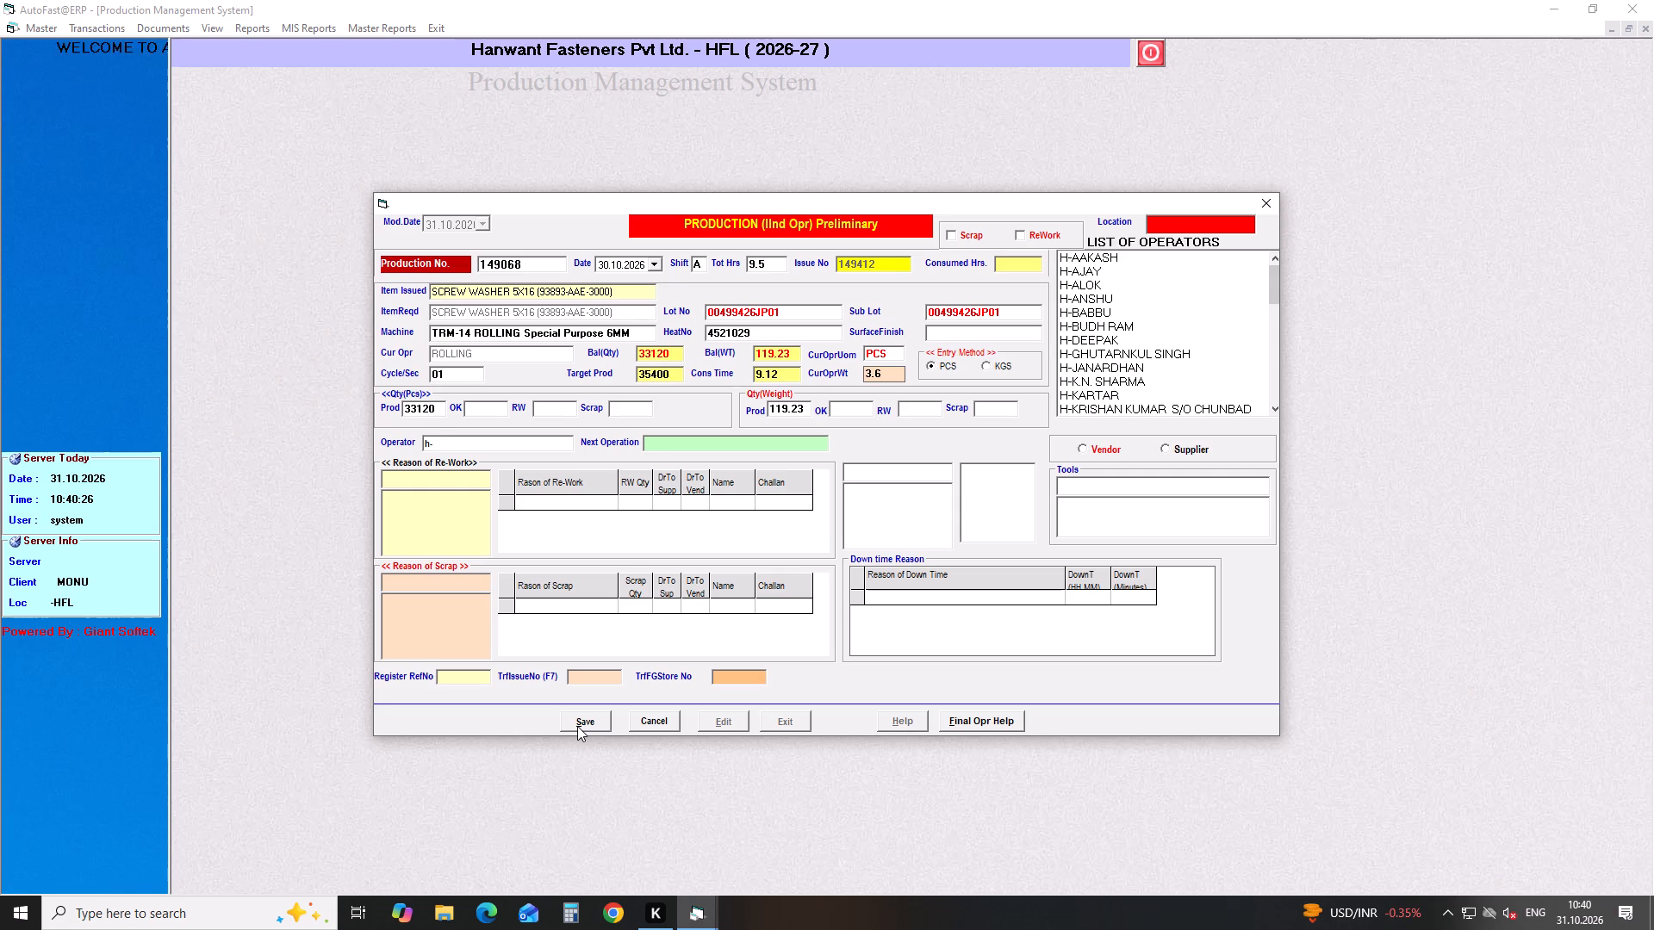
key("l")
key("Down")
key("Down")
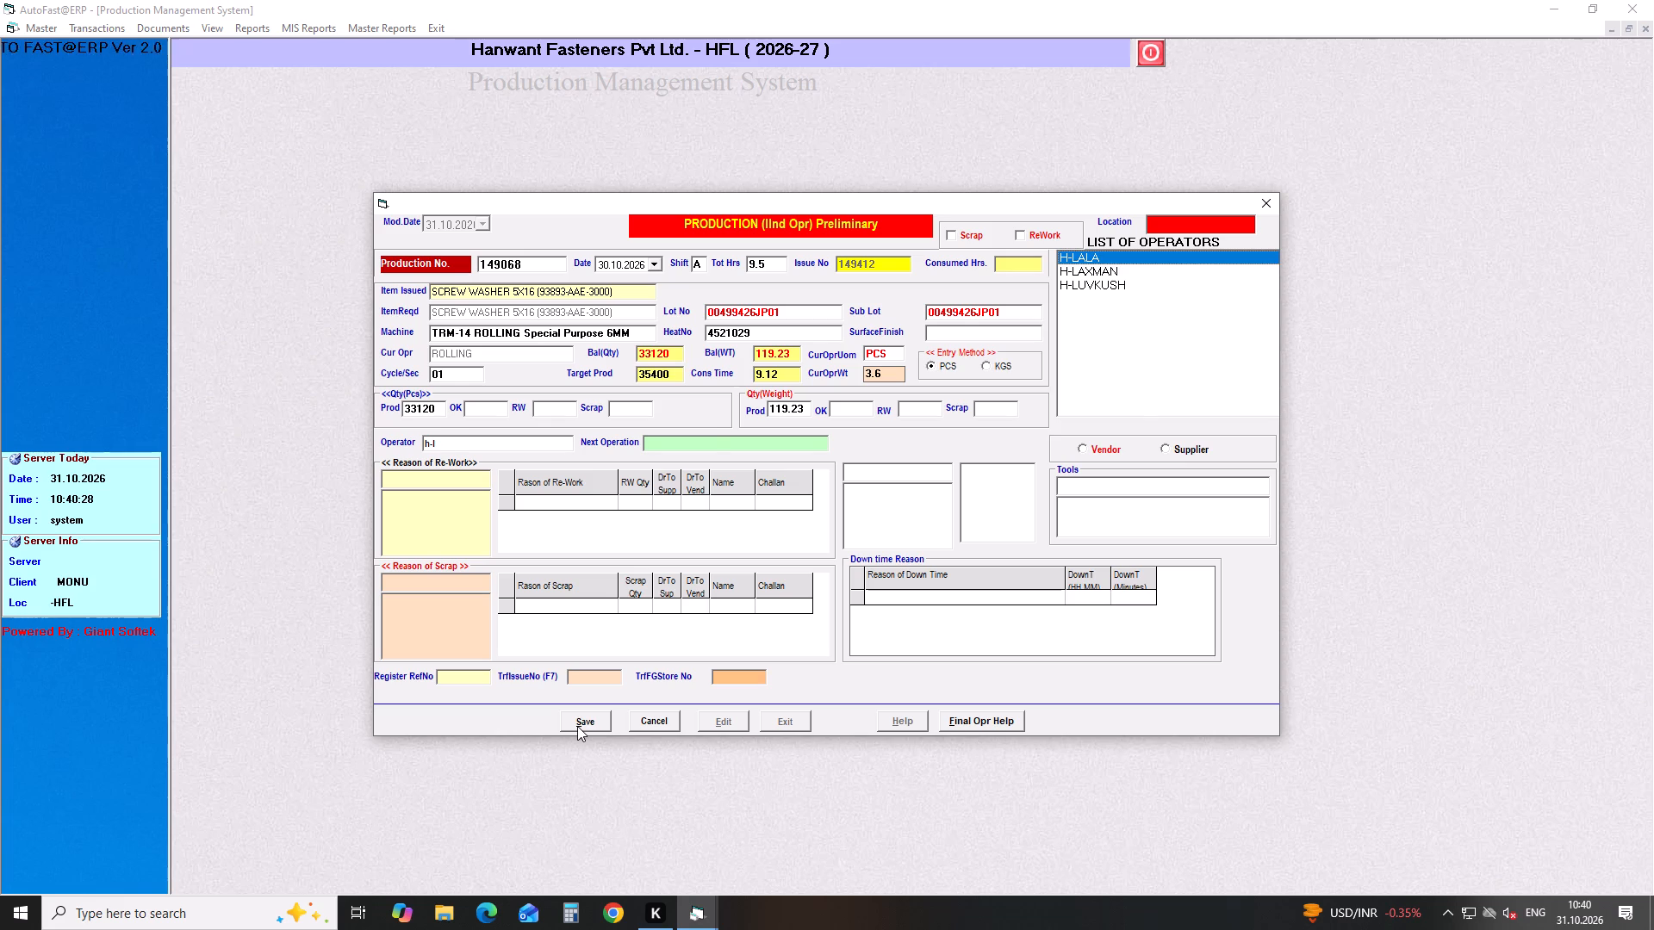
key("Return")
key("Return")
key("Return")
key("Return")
left_click(577, 726)
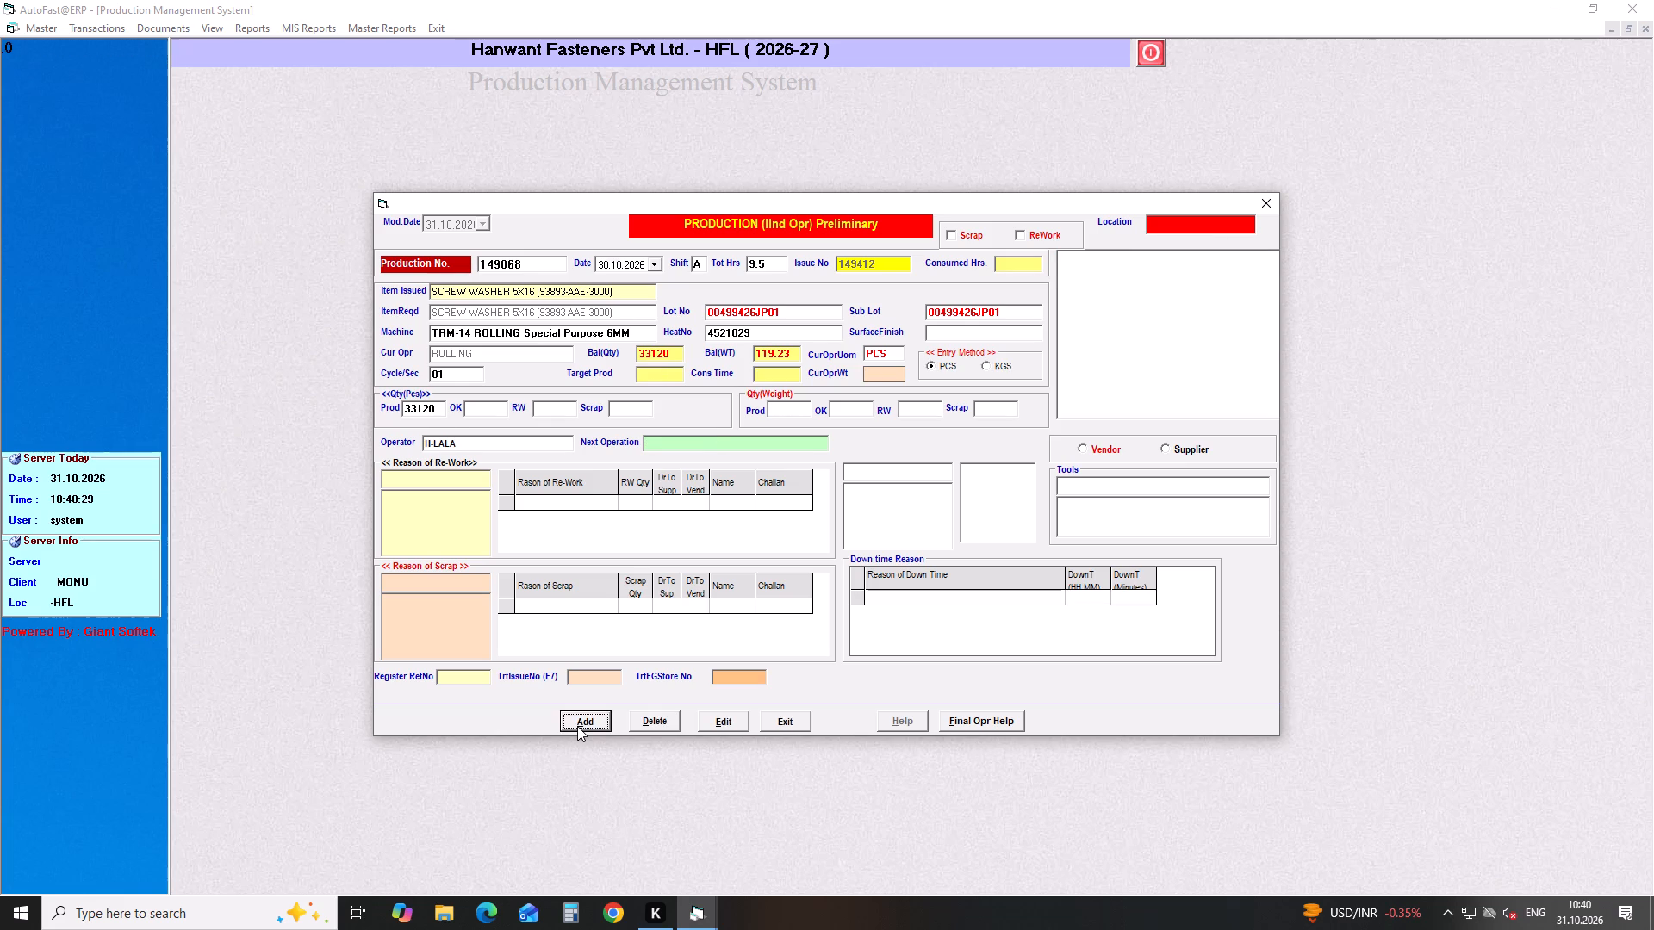
Start a production entry dated 30.10.2026 for issue 149413, keeping total hours 9.5 and setting the cycle time to 01 seconds.
key("Return")
key("Down")
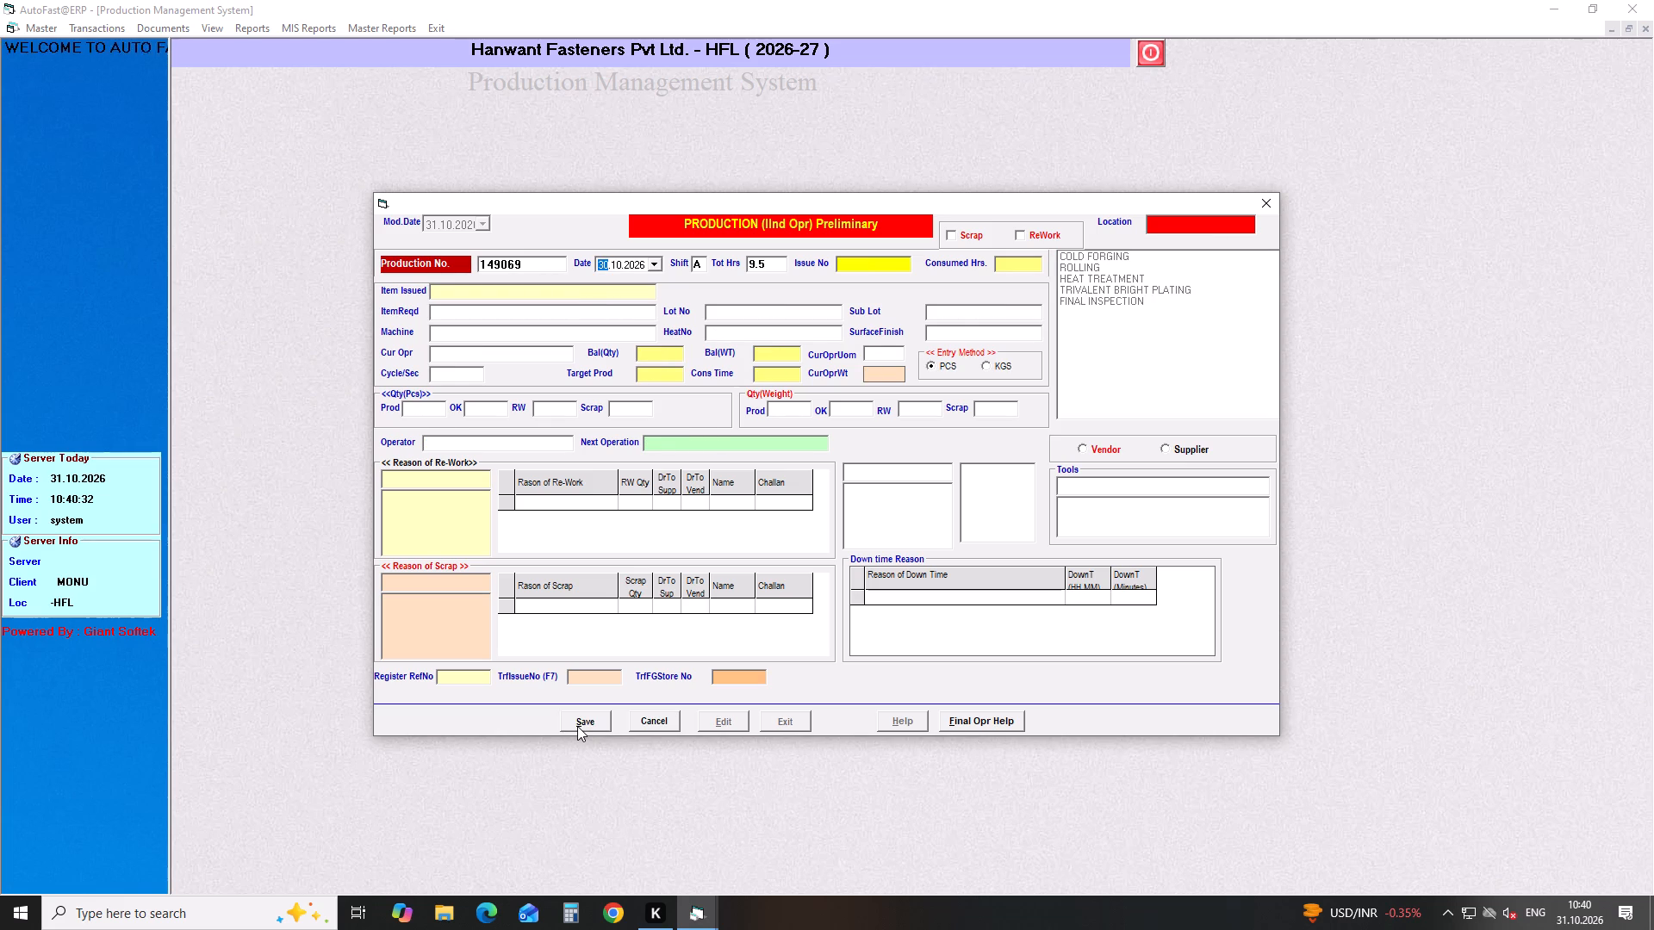
key("Return")
key("Return")
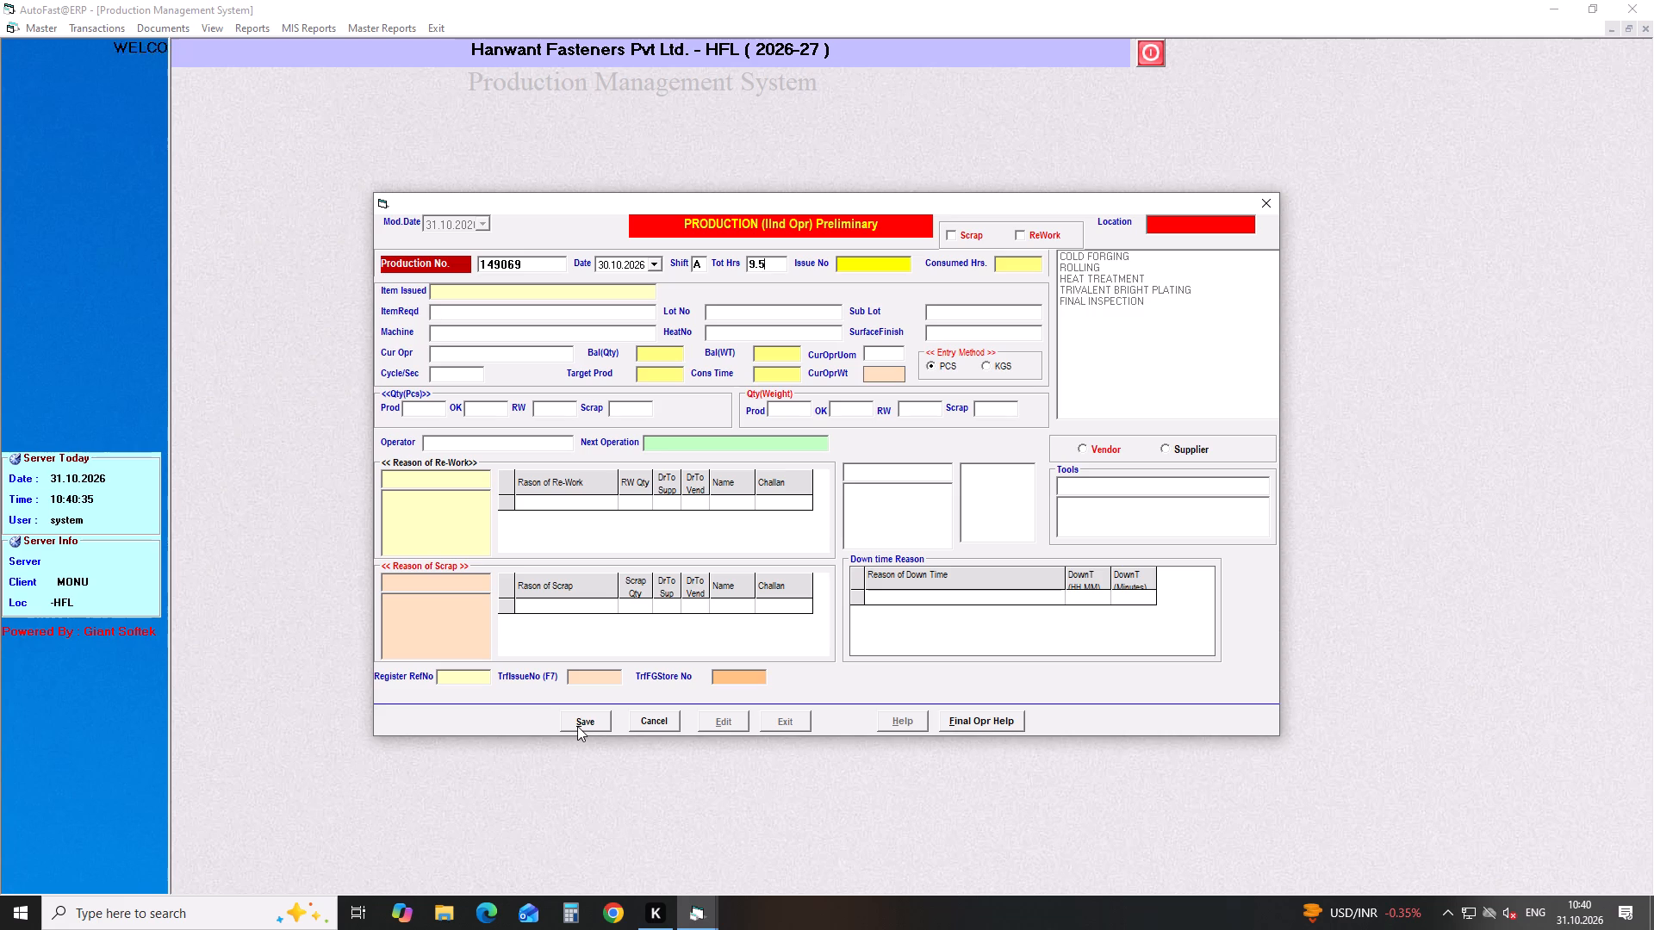
key("Return")
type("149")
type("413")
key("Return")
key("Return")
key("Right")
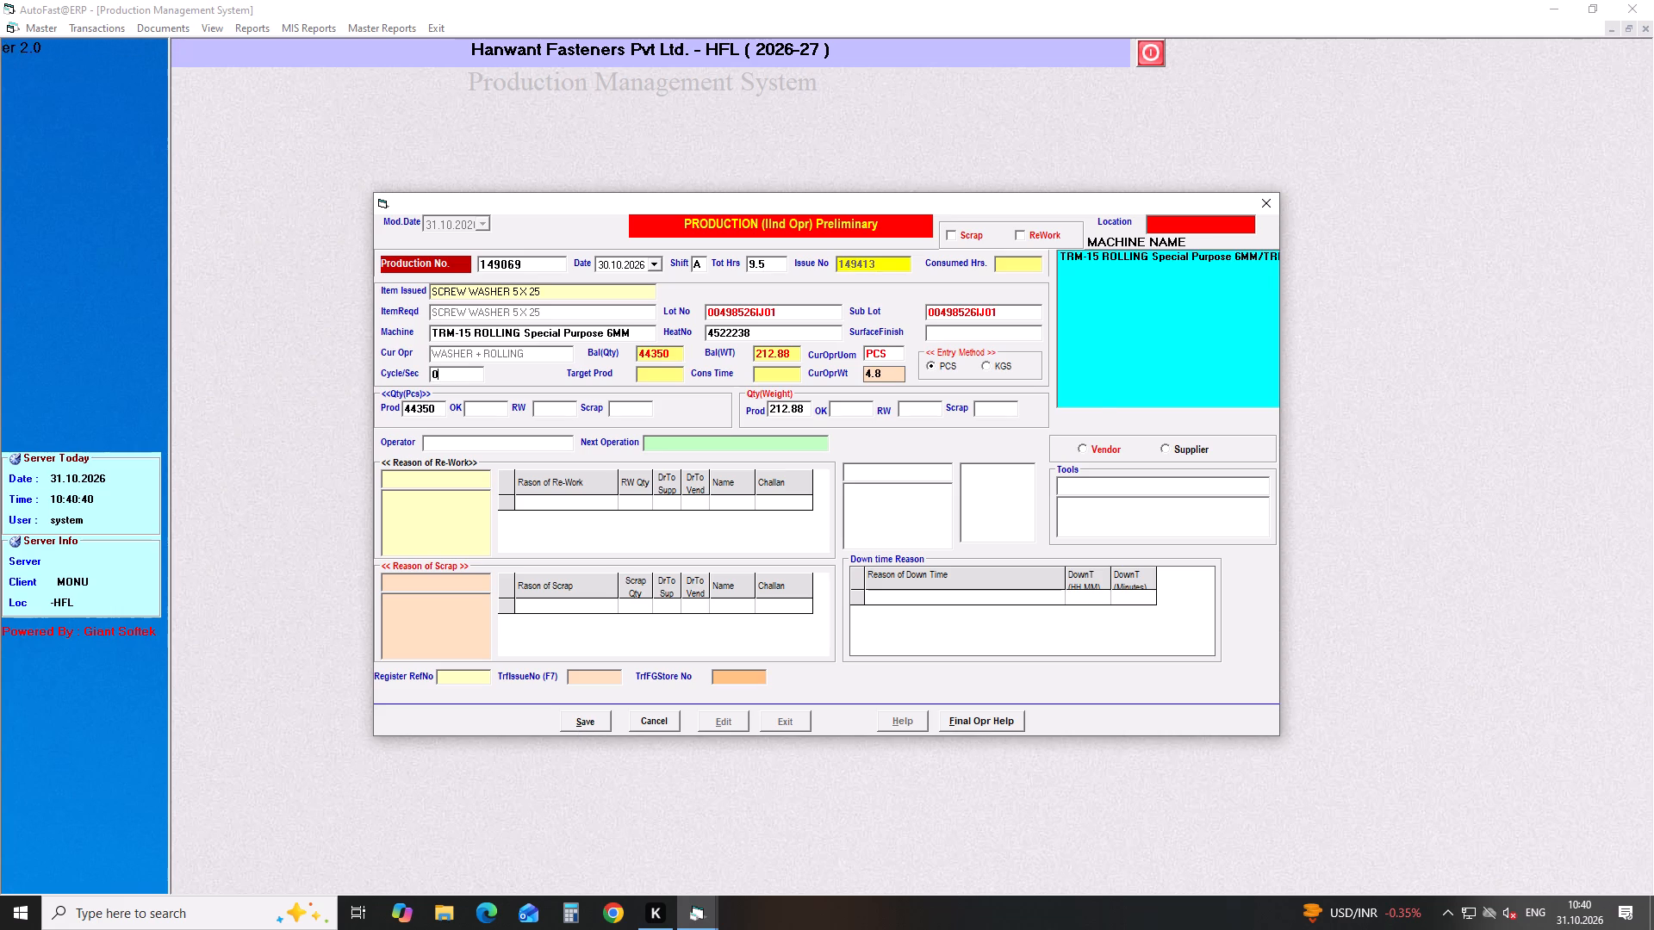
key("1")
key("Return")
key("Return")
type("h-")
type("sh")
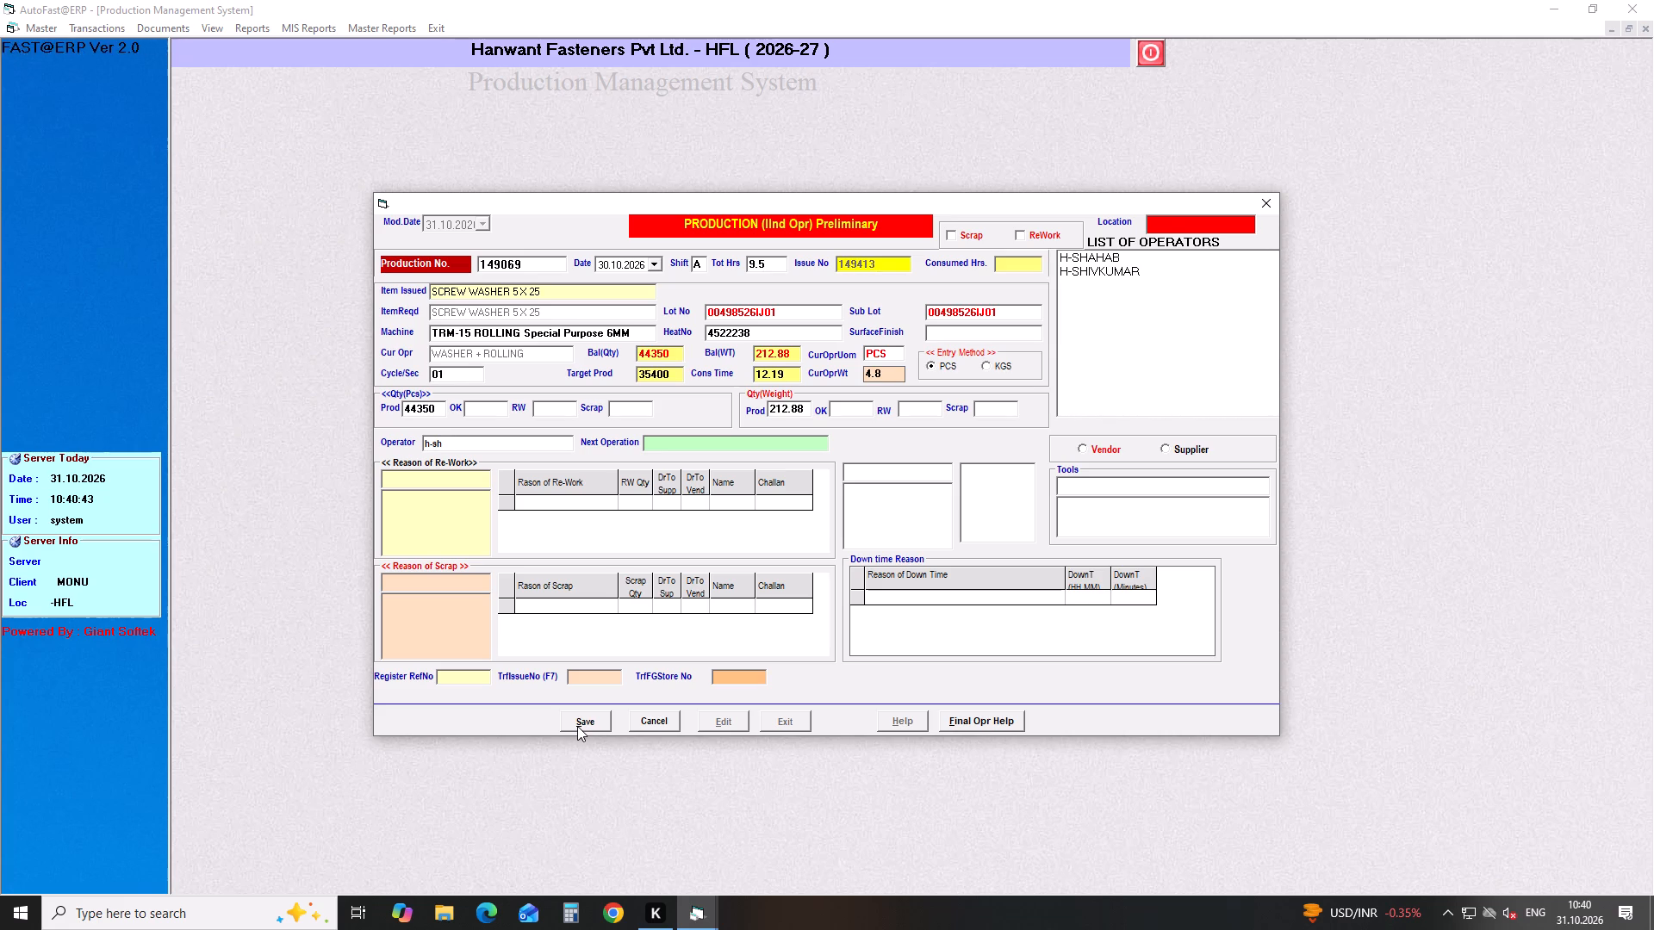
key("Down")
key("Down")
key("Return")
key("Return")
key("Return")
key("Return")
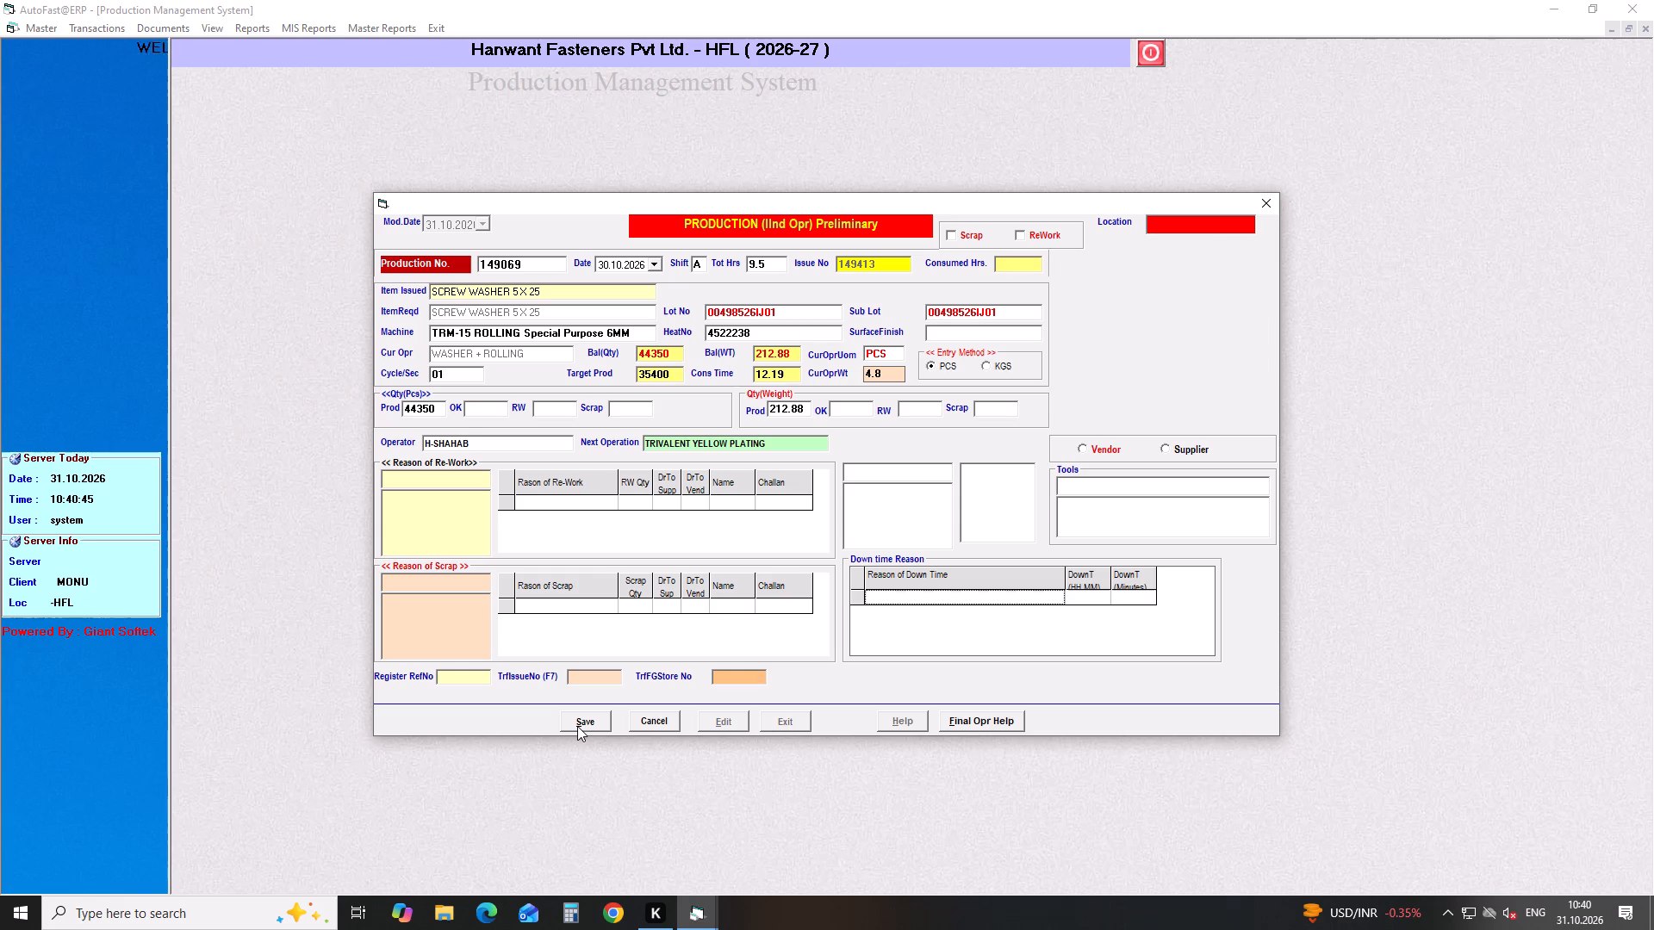
left_click(577, 726)
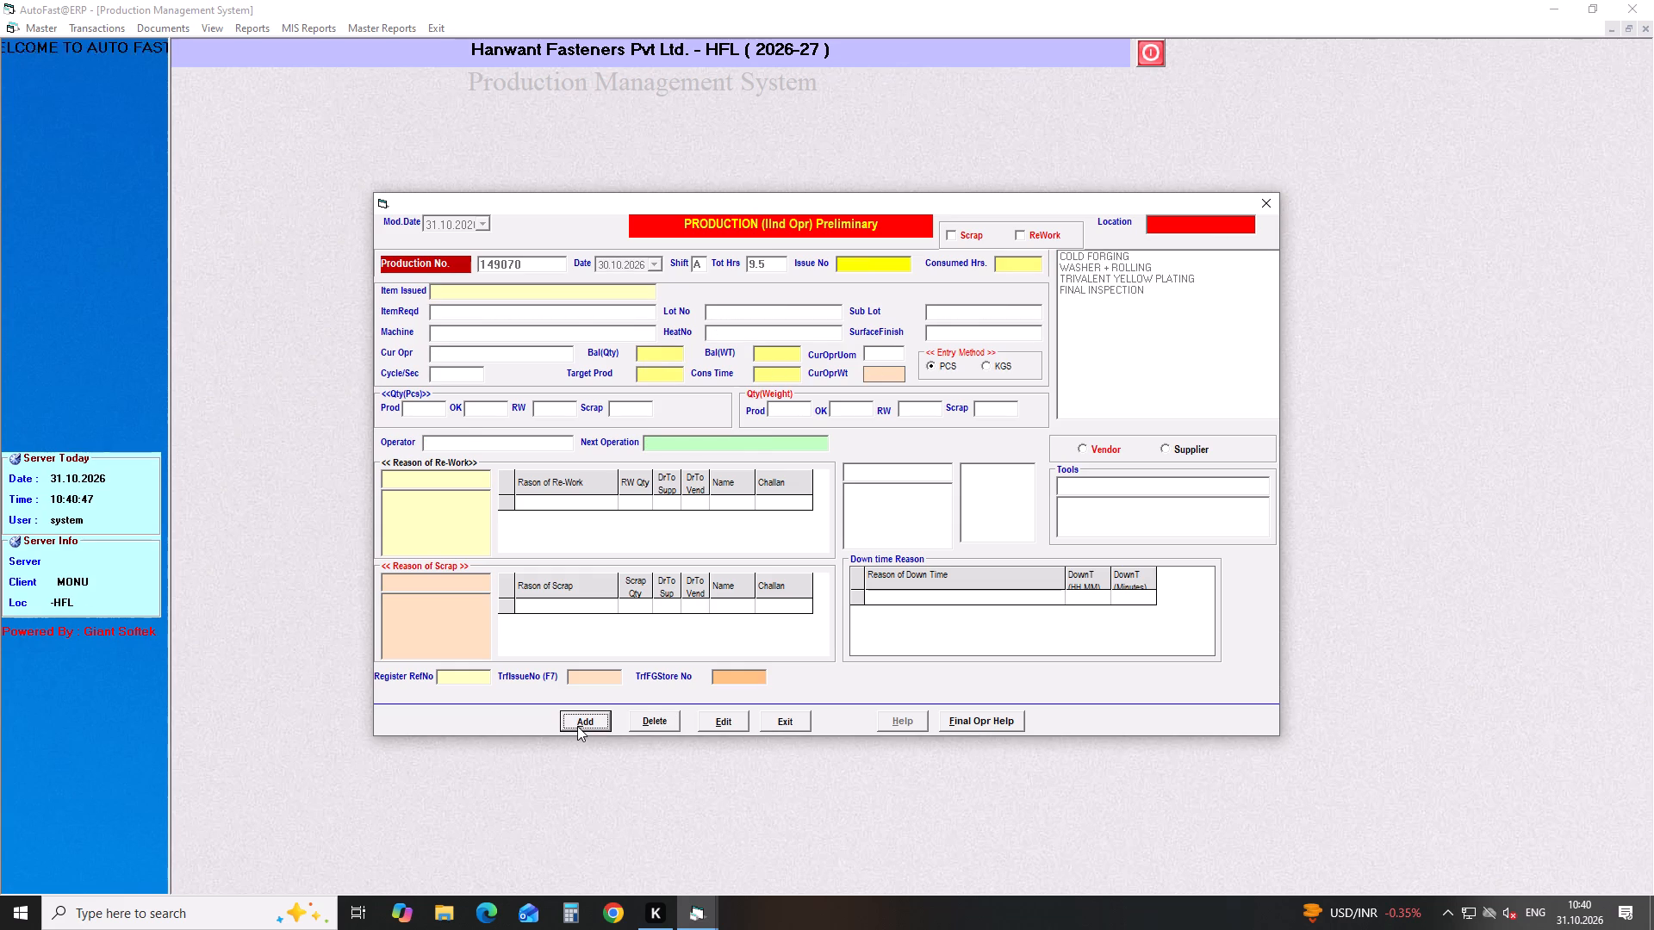
Start a new production entry dated 30.10.2026 with total hours 2.5.
key("Return")
key("Down")
key("Return")
key("Return")
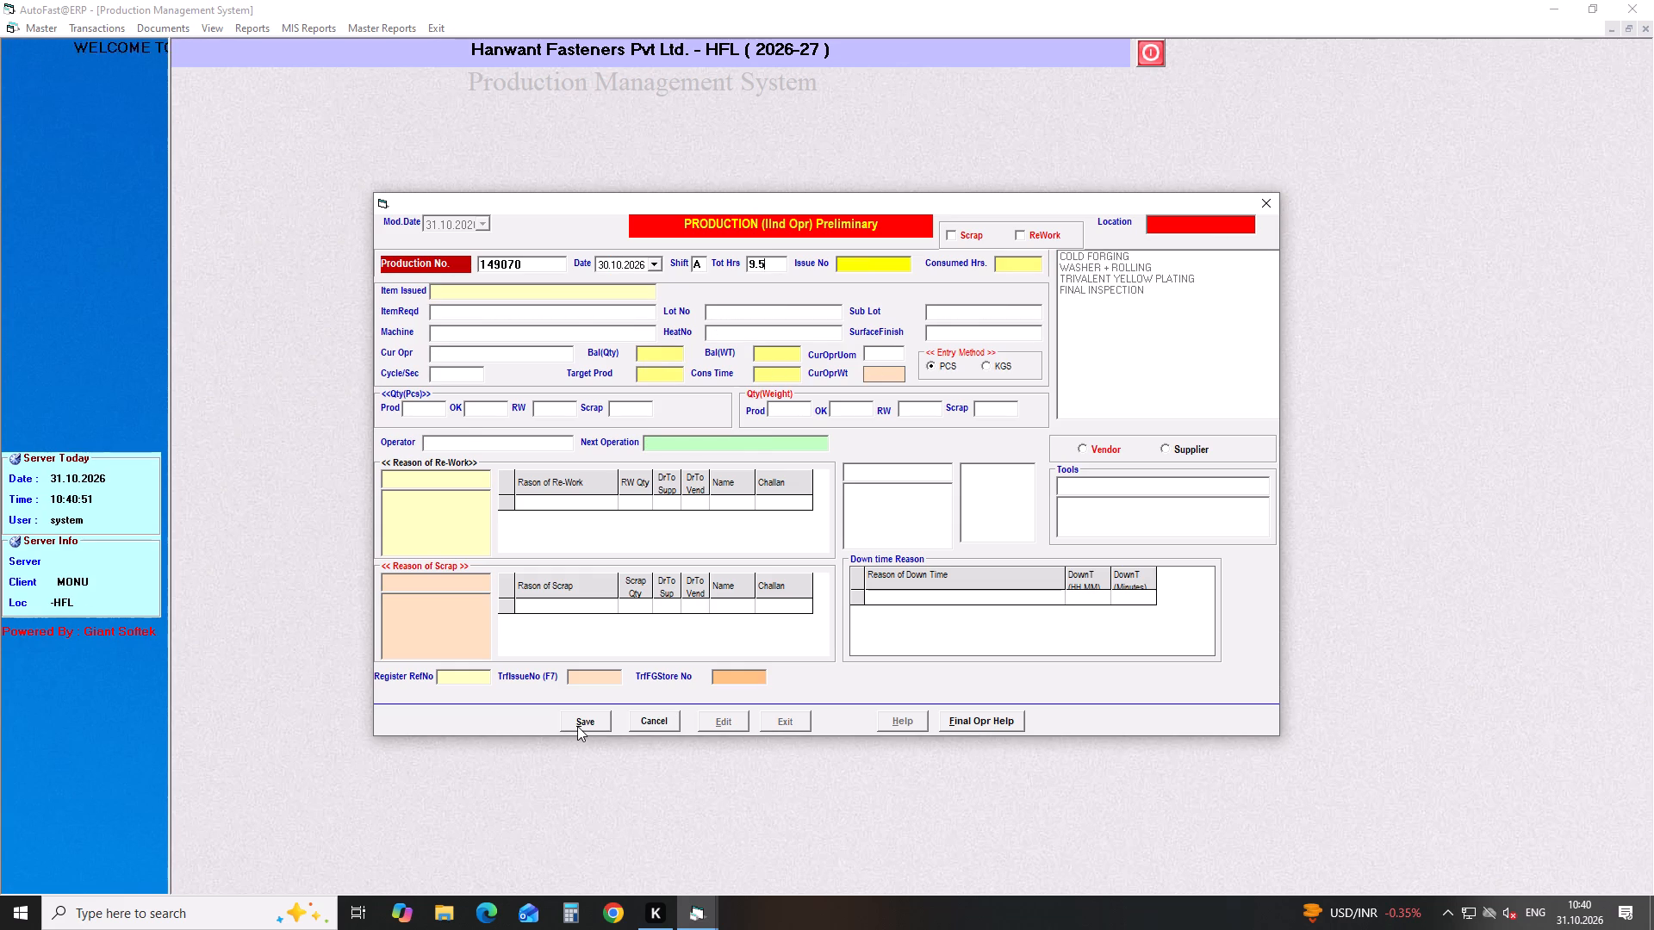
key("BackSpace")
key("BackSpace")
key("BackSpace")
key("BackSpace")
key("BackSpace")
key("BackSpace")
key("BackSpace")
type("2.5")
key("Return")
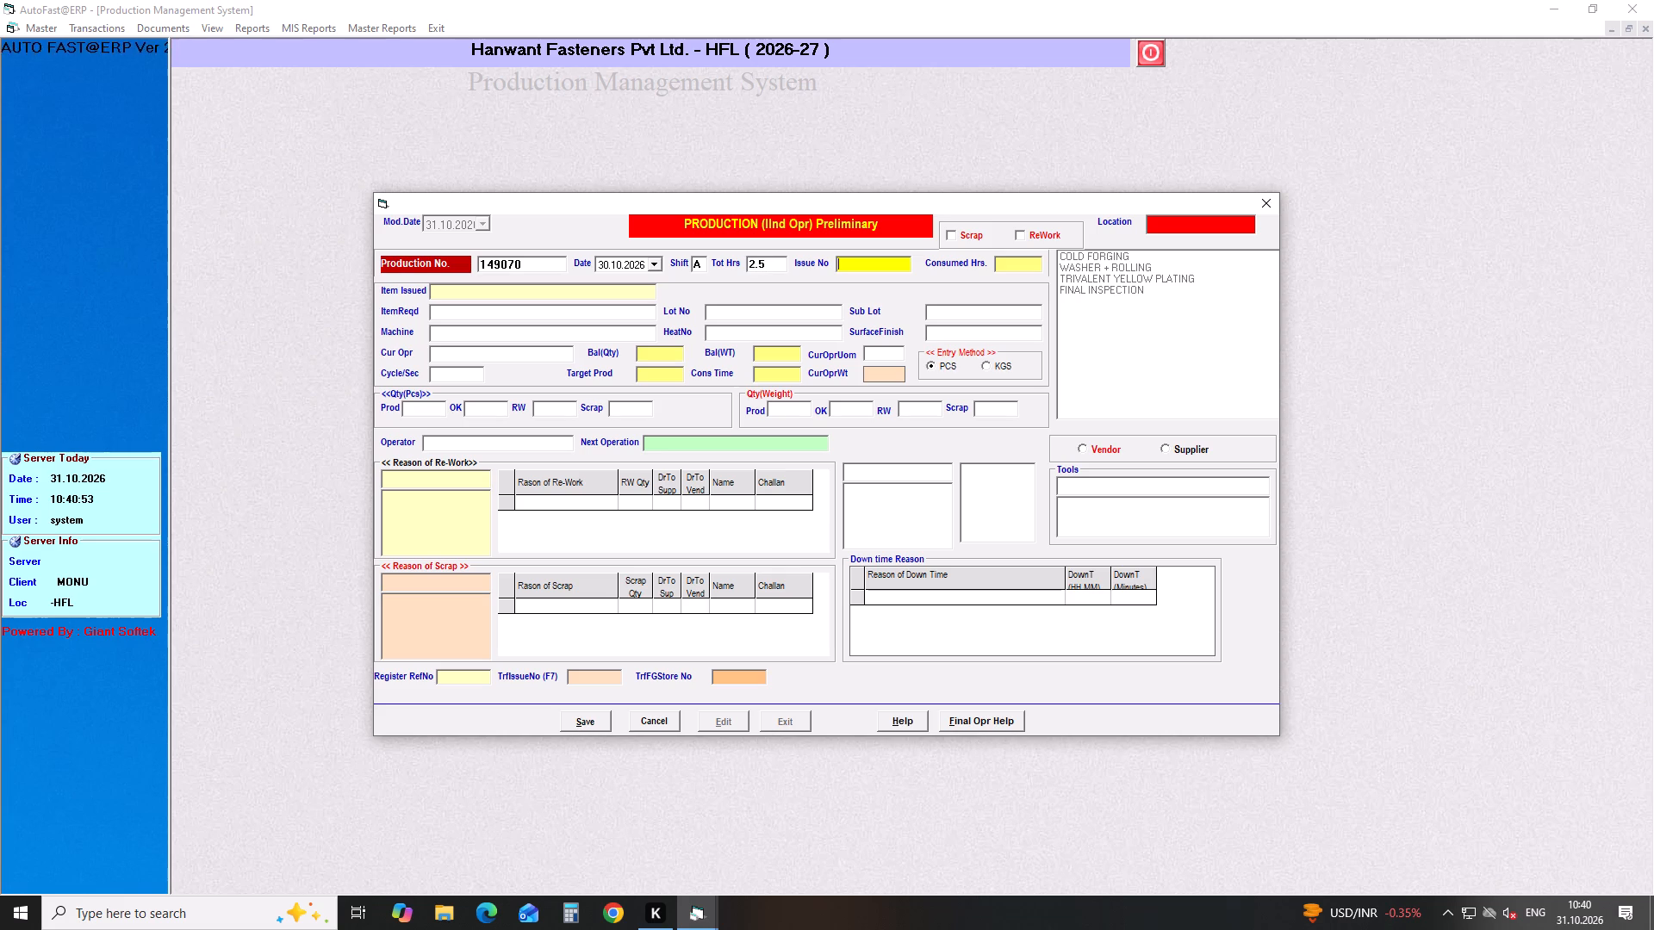
Load issue 149414 into the production entry and set its cycle time to 01 seconds.
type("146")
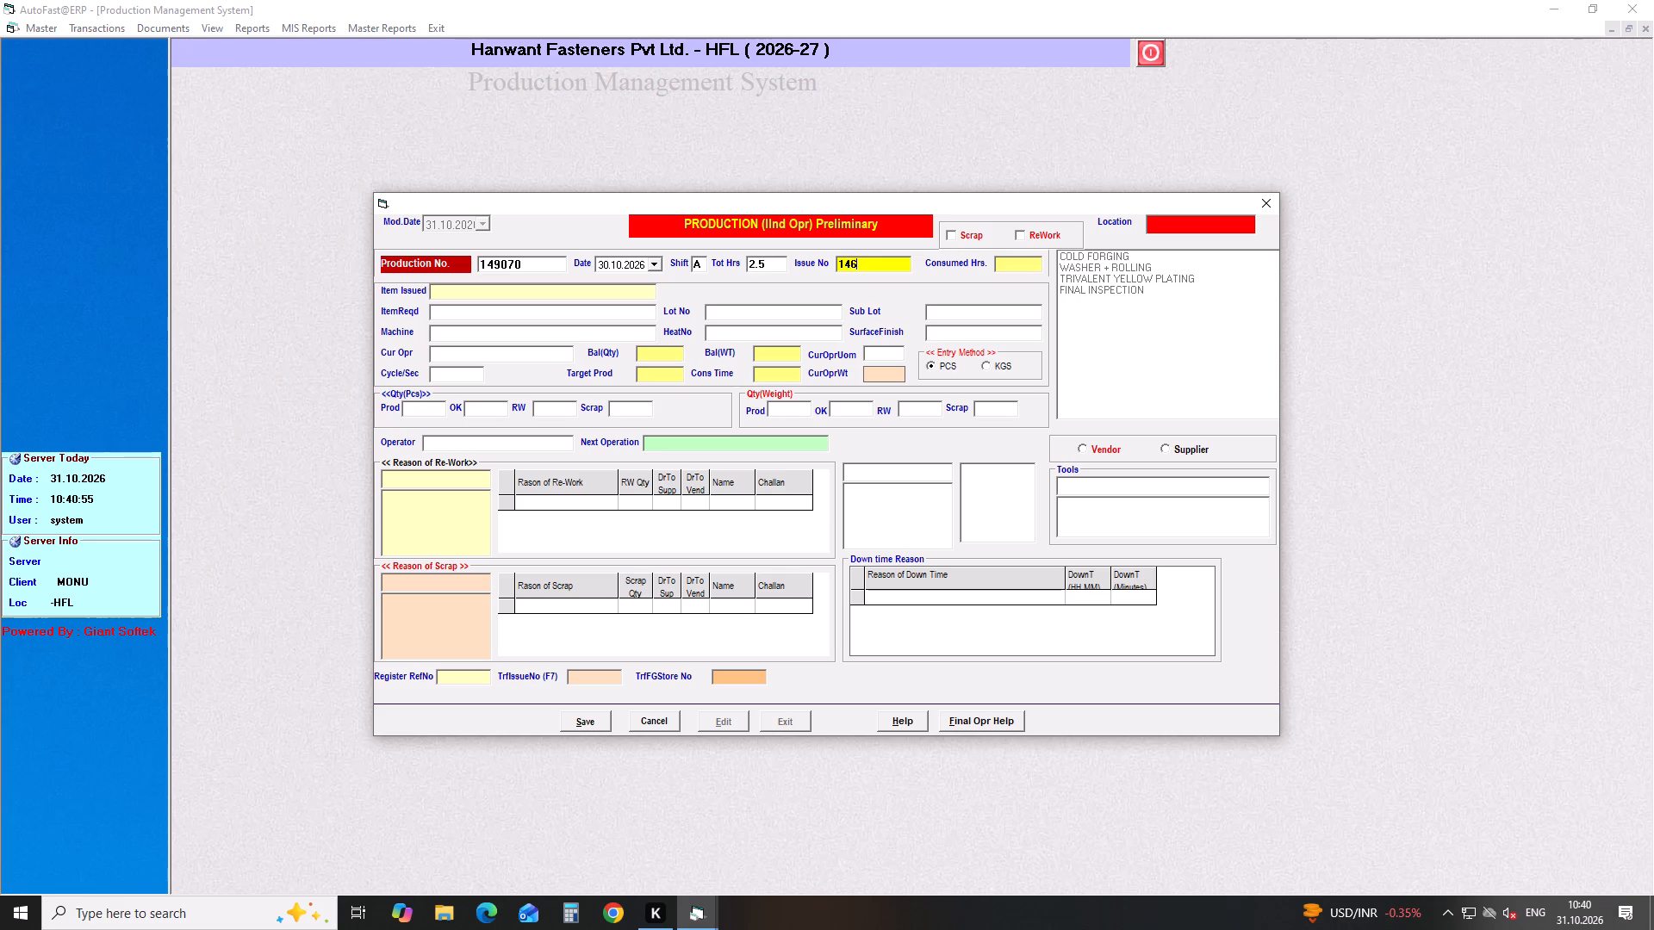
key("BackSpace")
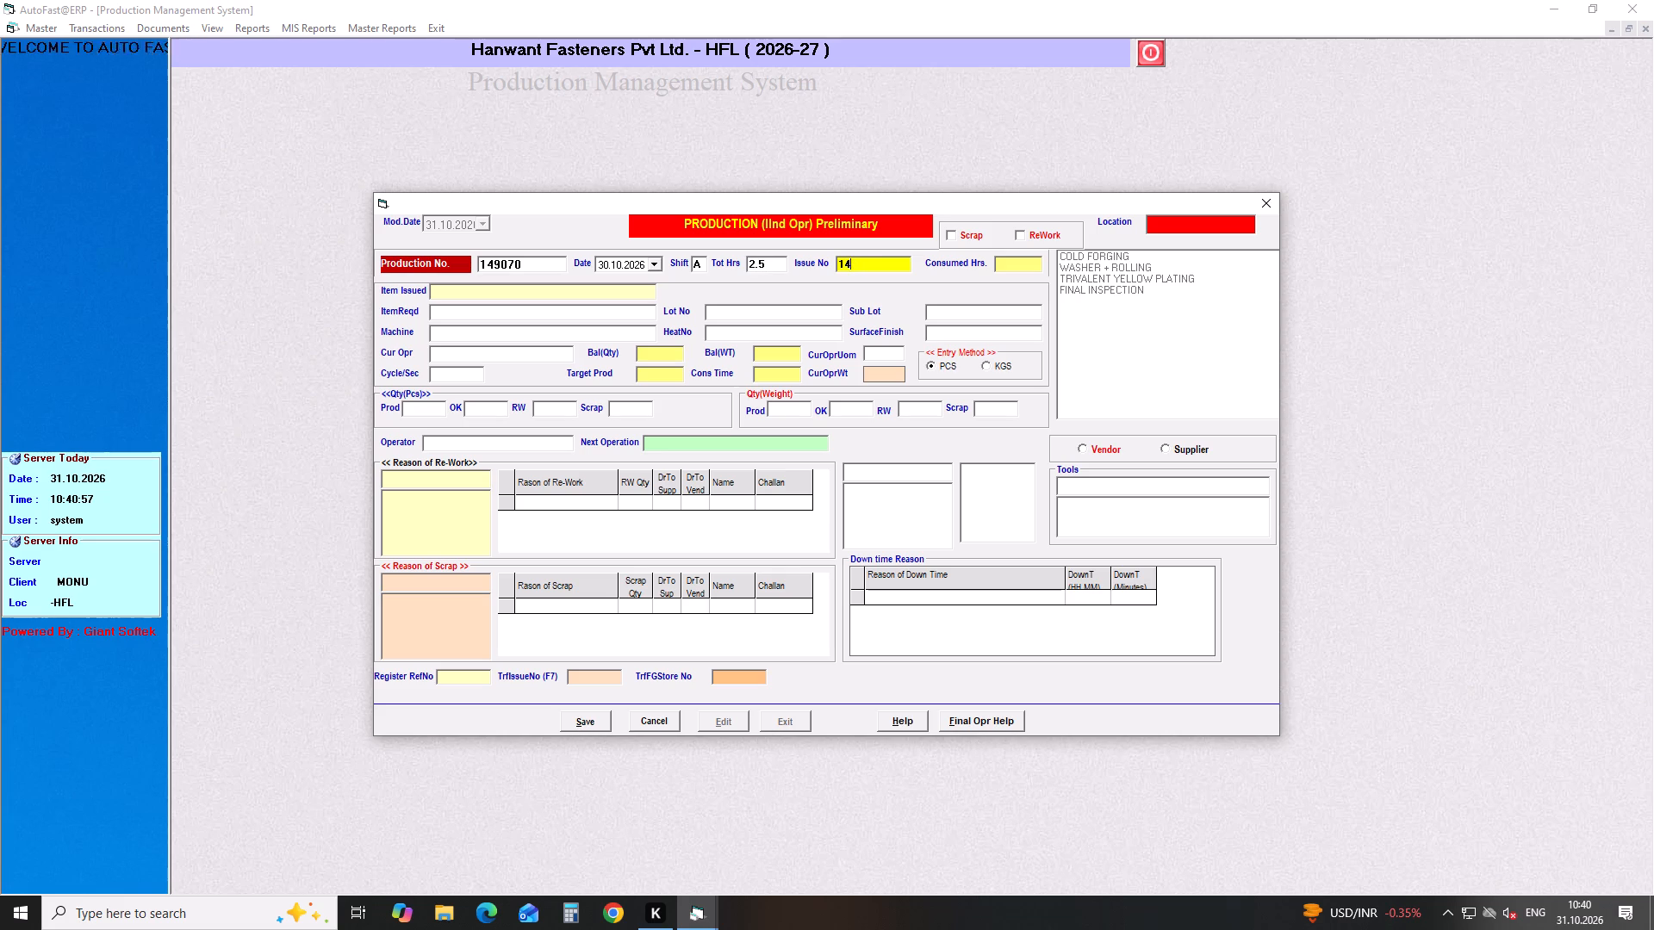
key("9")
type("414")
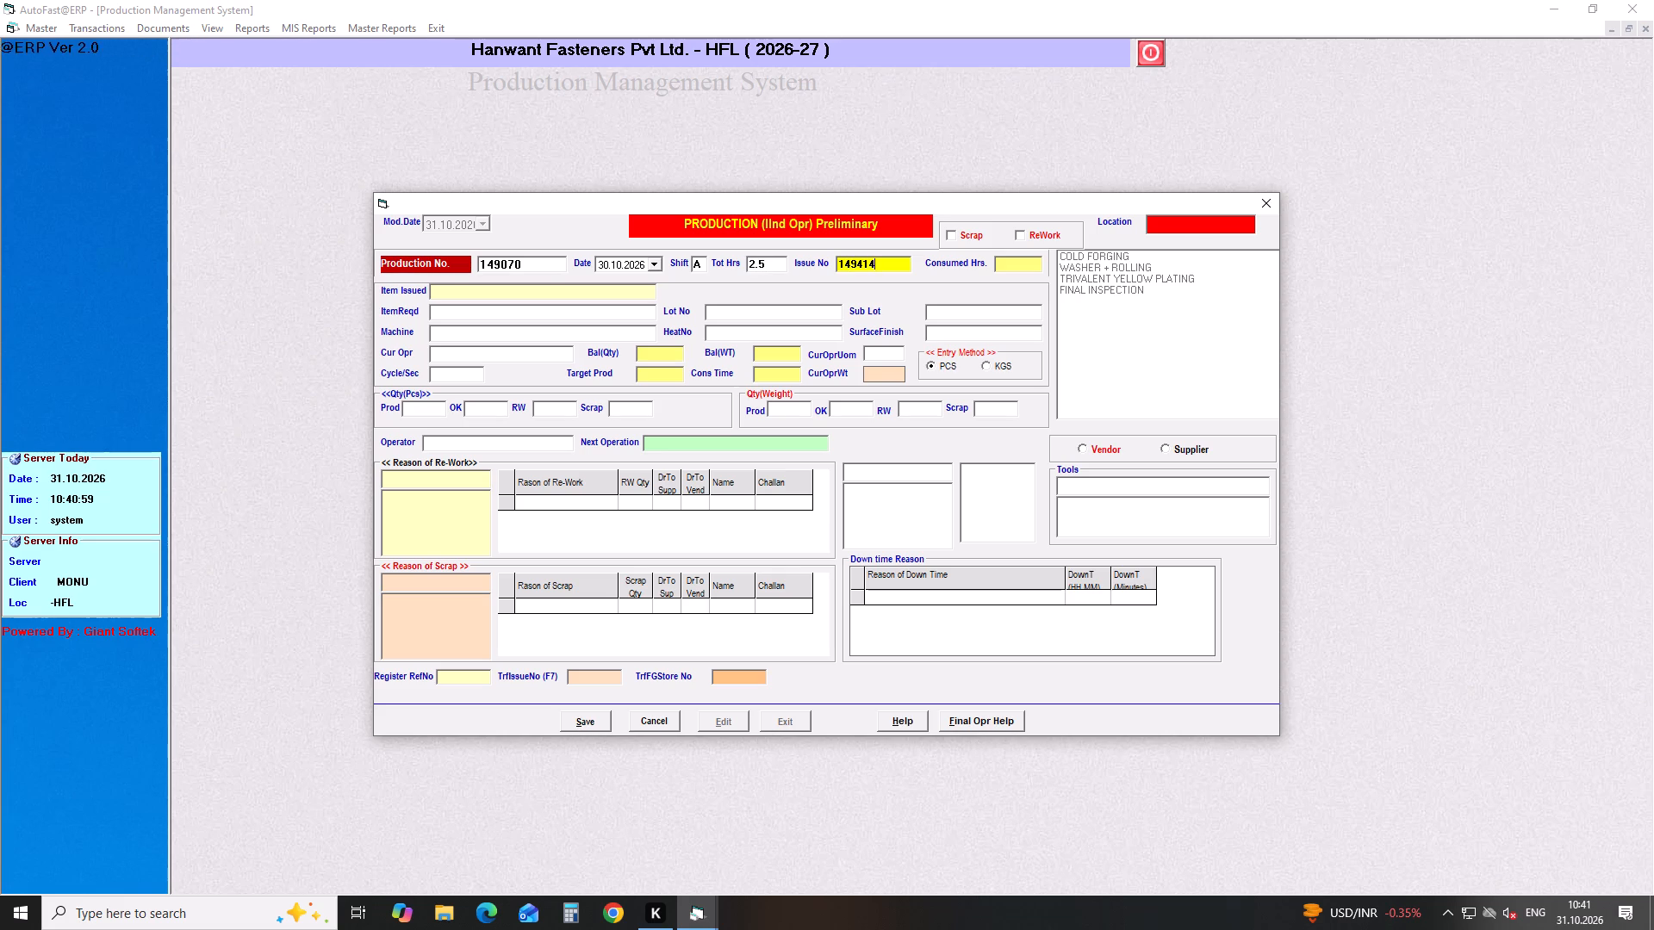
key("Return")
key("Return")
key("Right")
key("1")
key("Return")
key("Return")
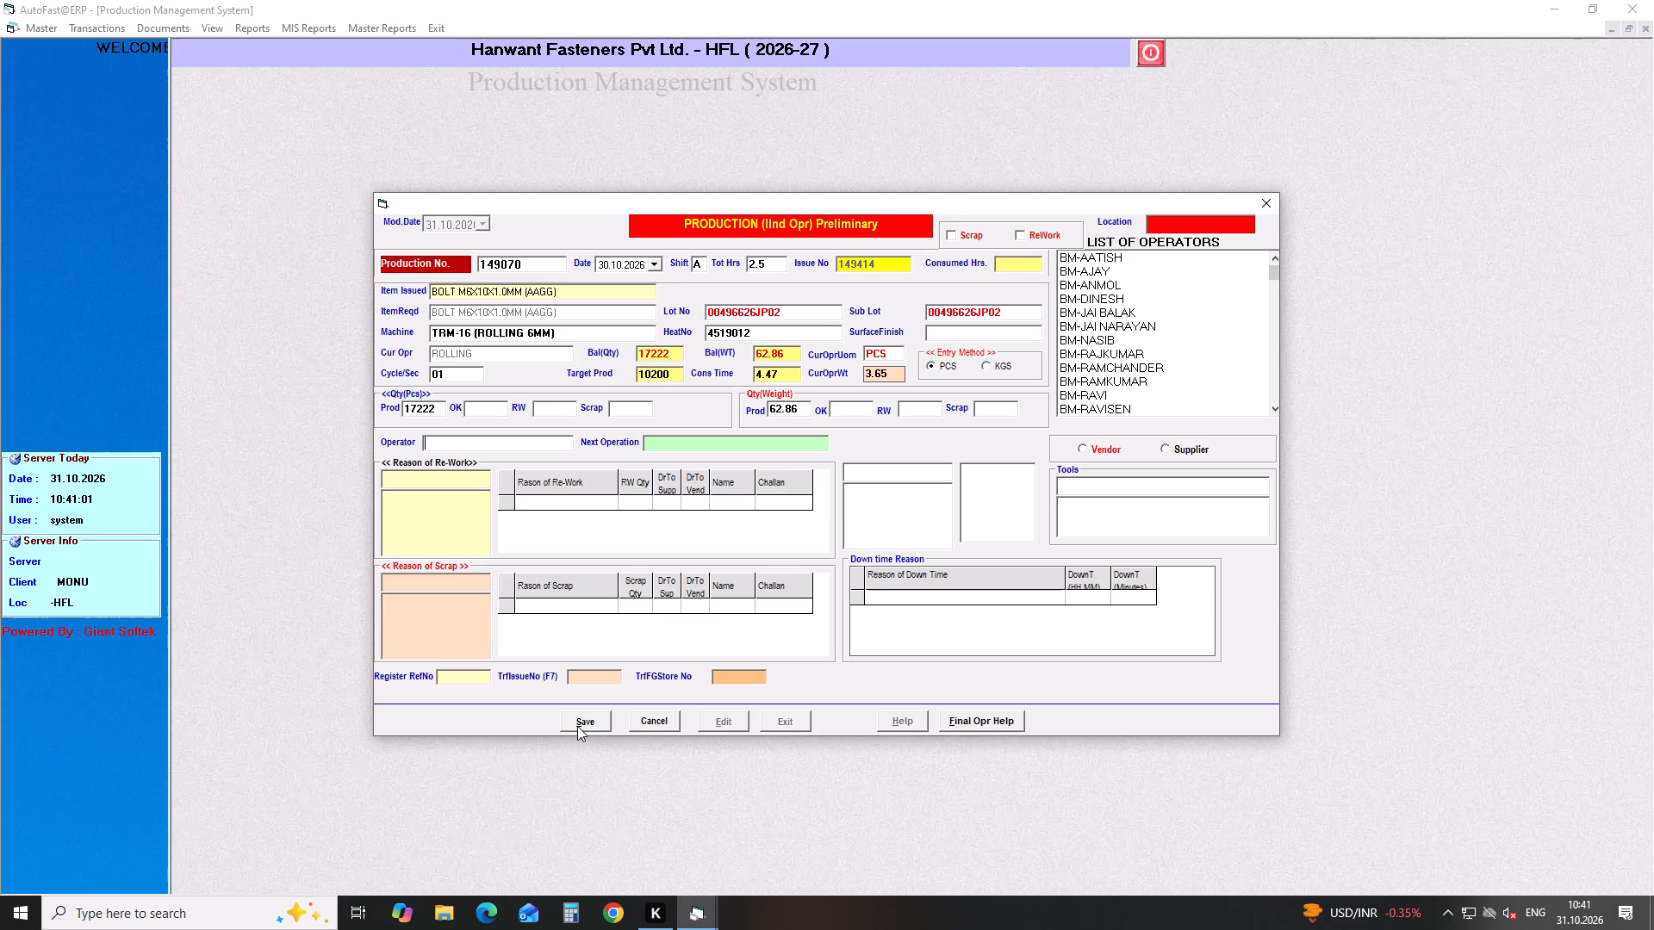
Assign operator H-ROHIT to the issue 149414 production entry and save it.
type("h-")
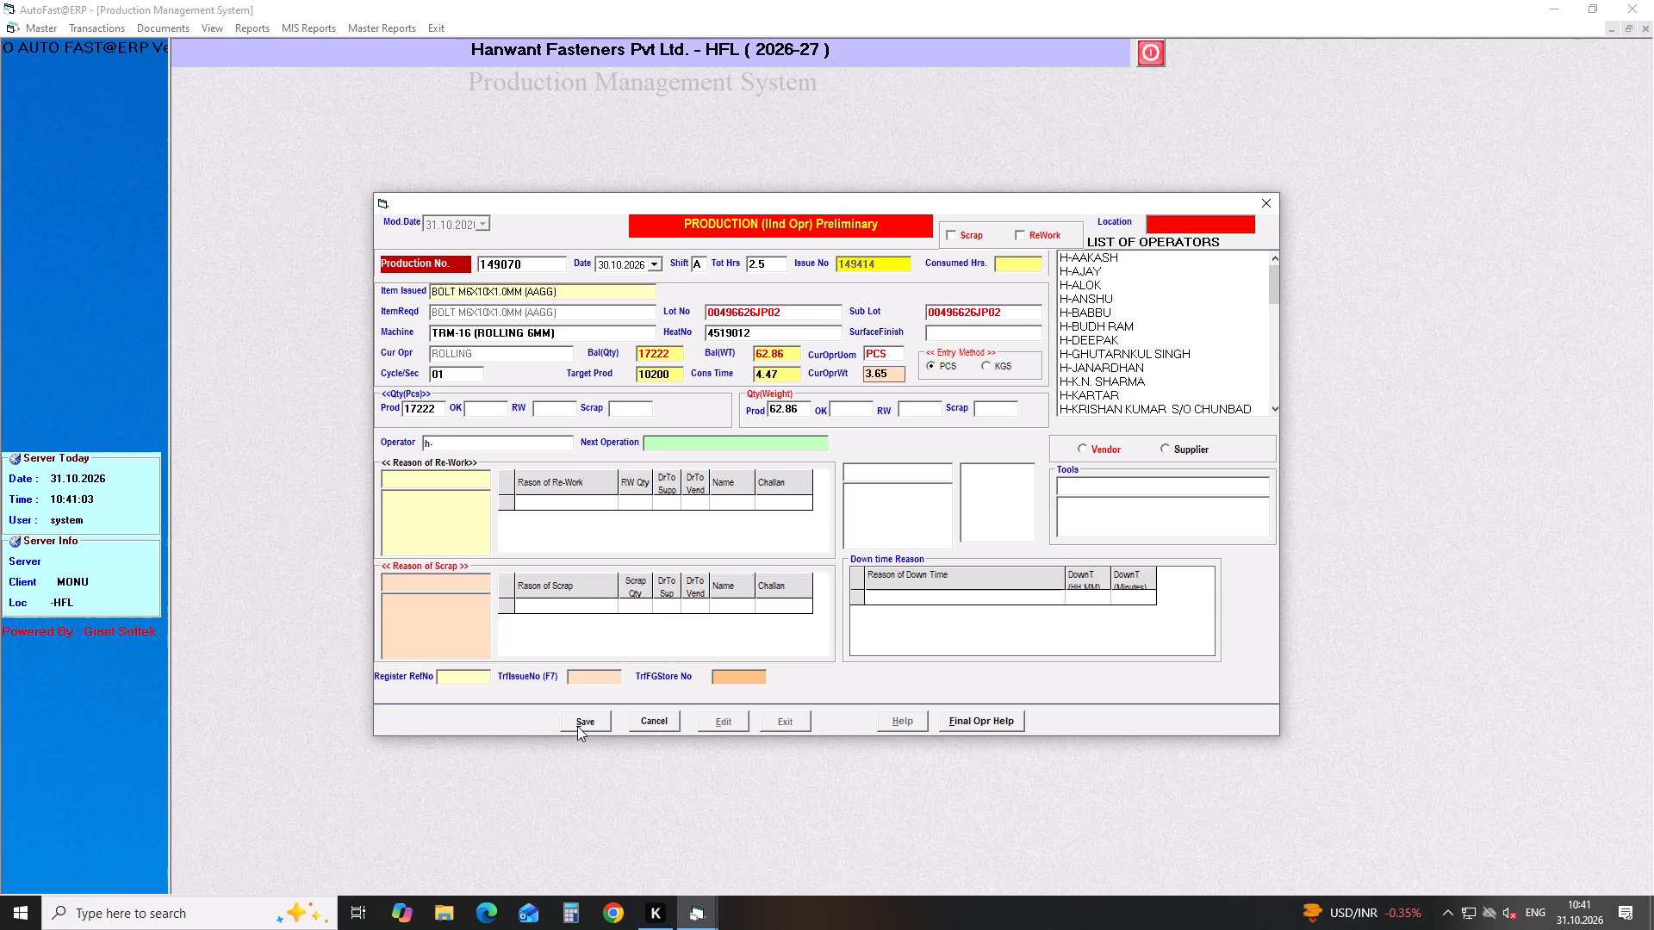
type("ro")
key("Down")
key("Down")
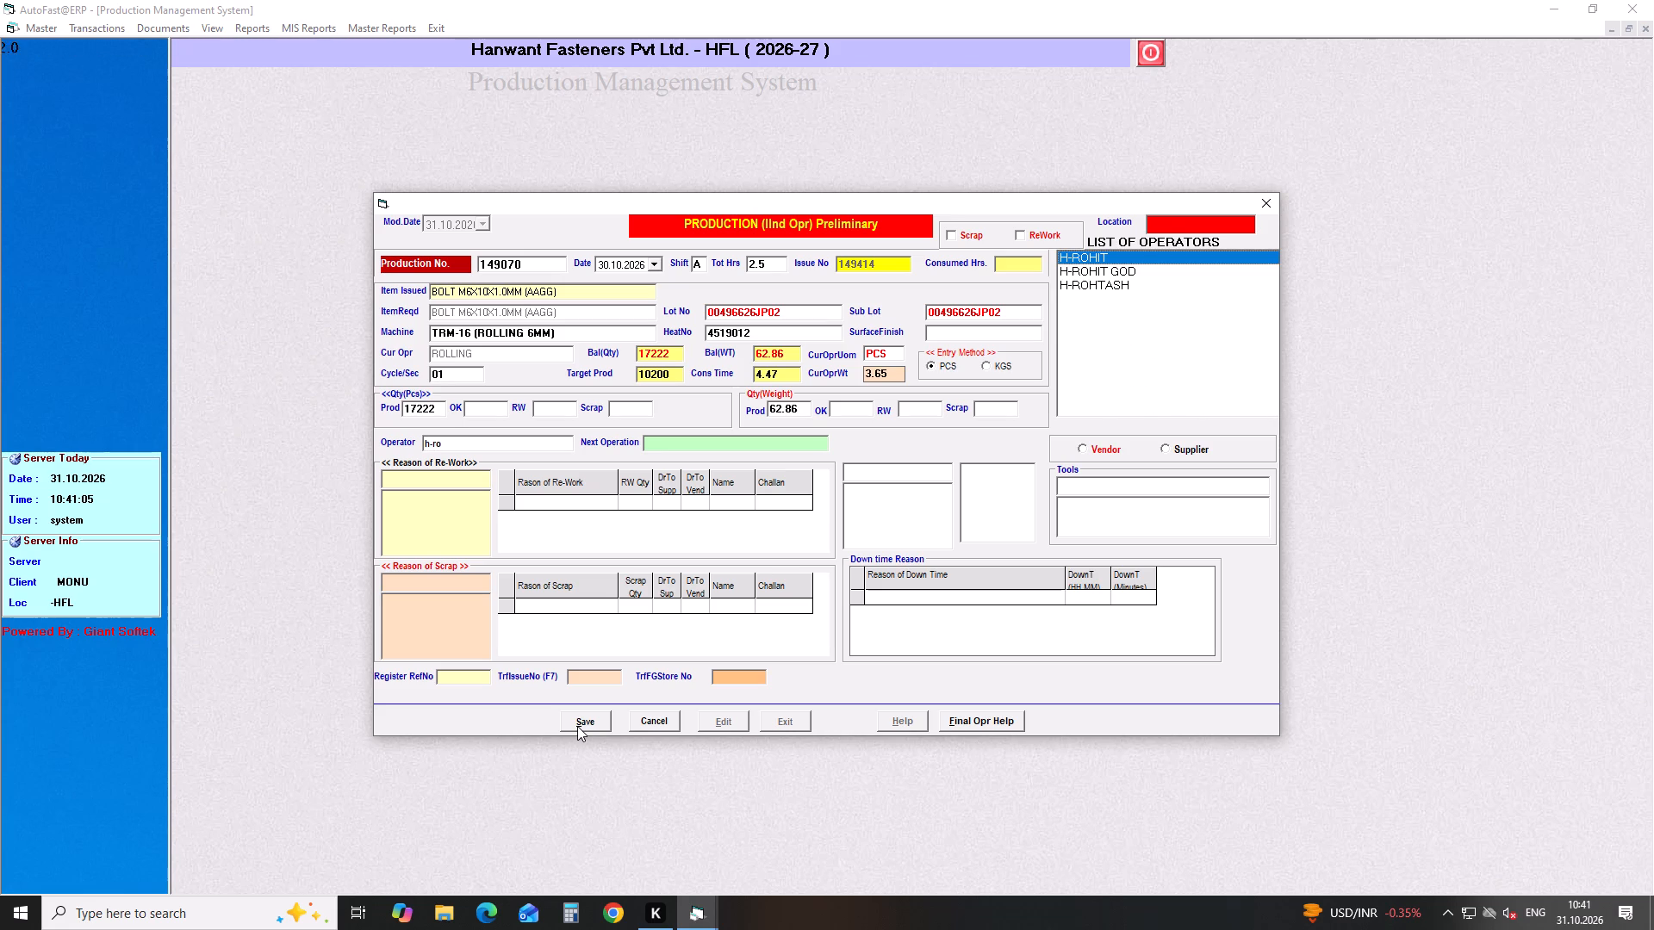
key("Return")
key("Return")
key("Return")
left_click(577, 726)
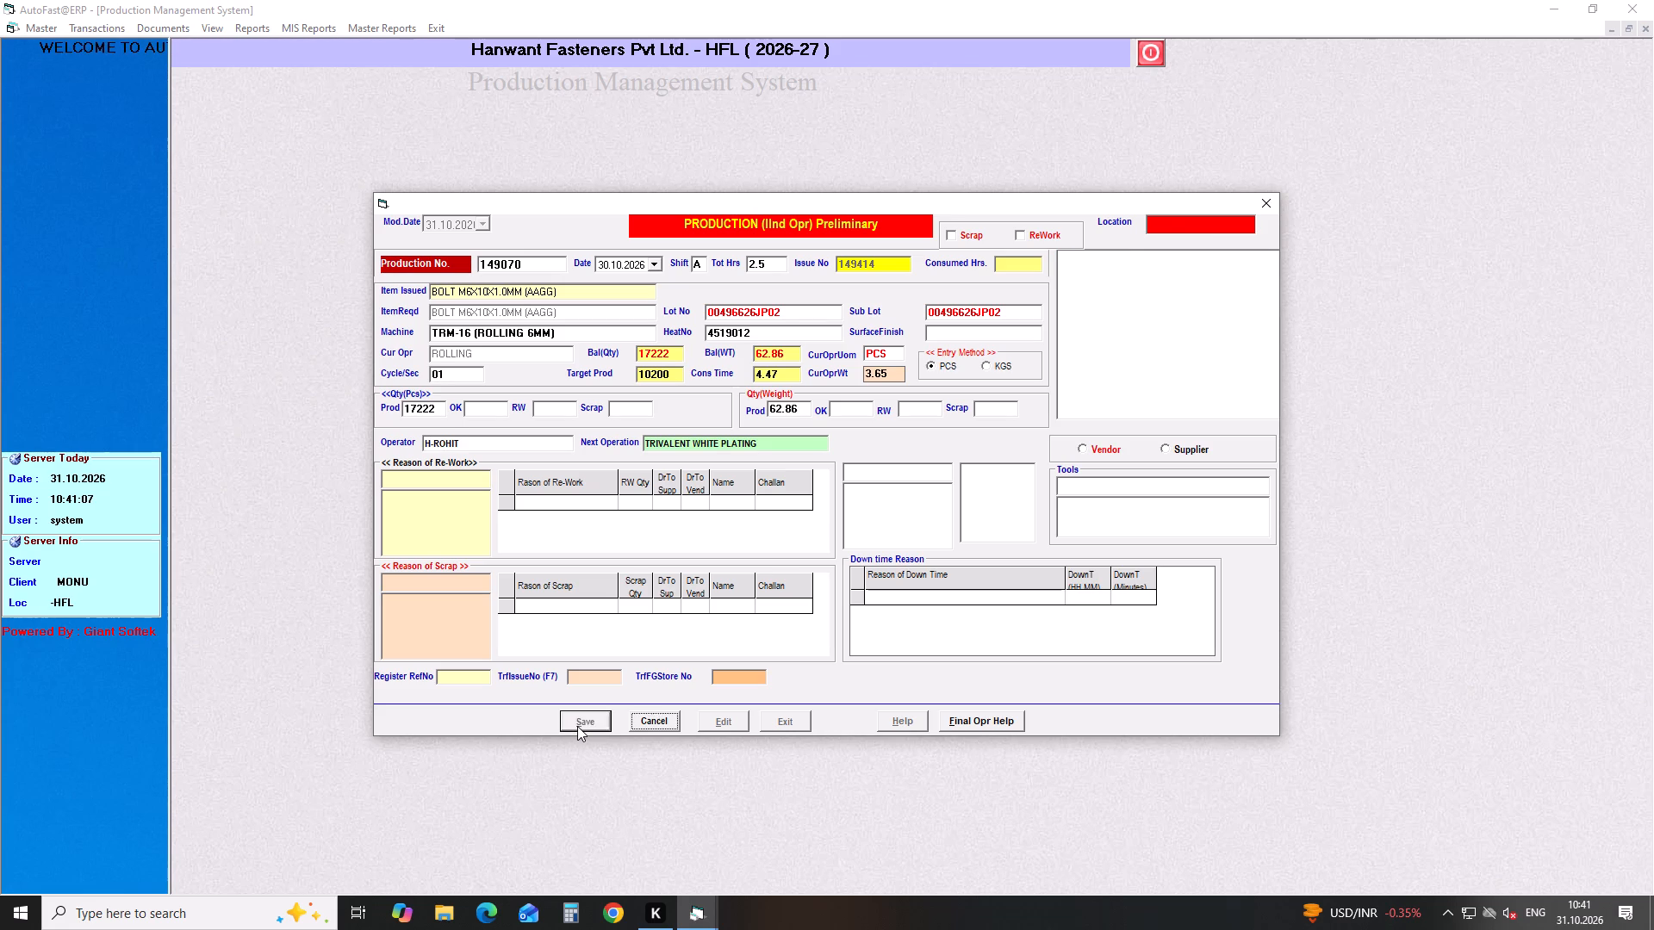
Start a new production entry dated 30.10.2026 with total hours 7.
key("Return")
key("Down")
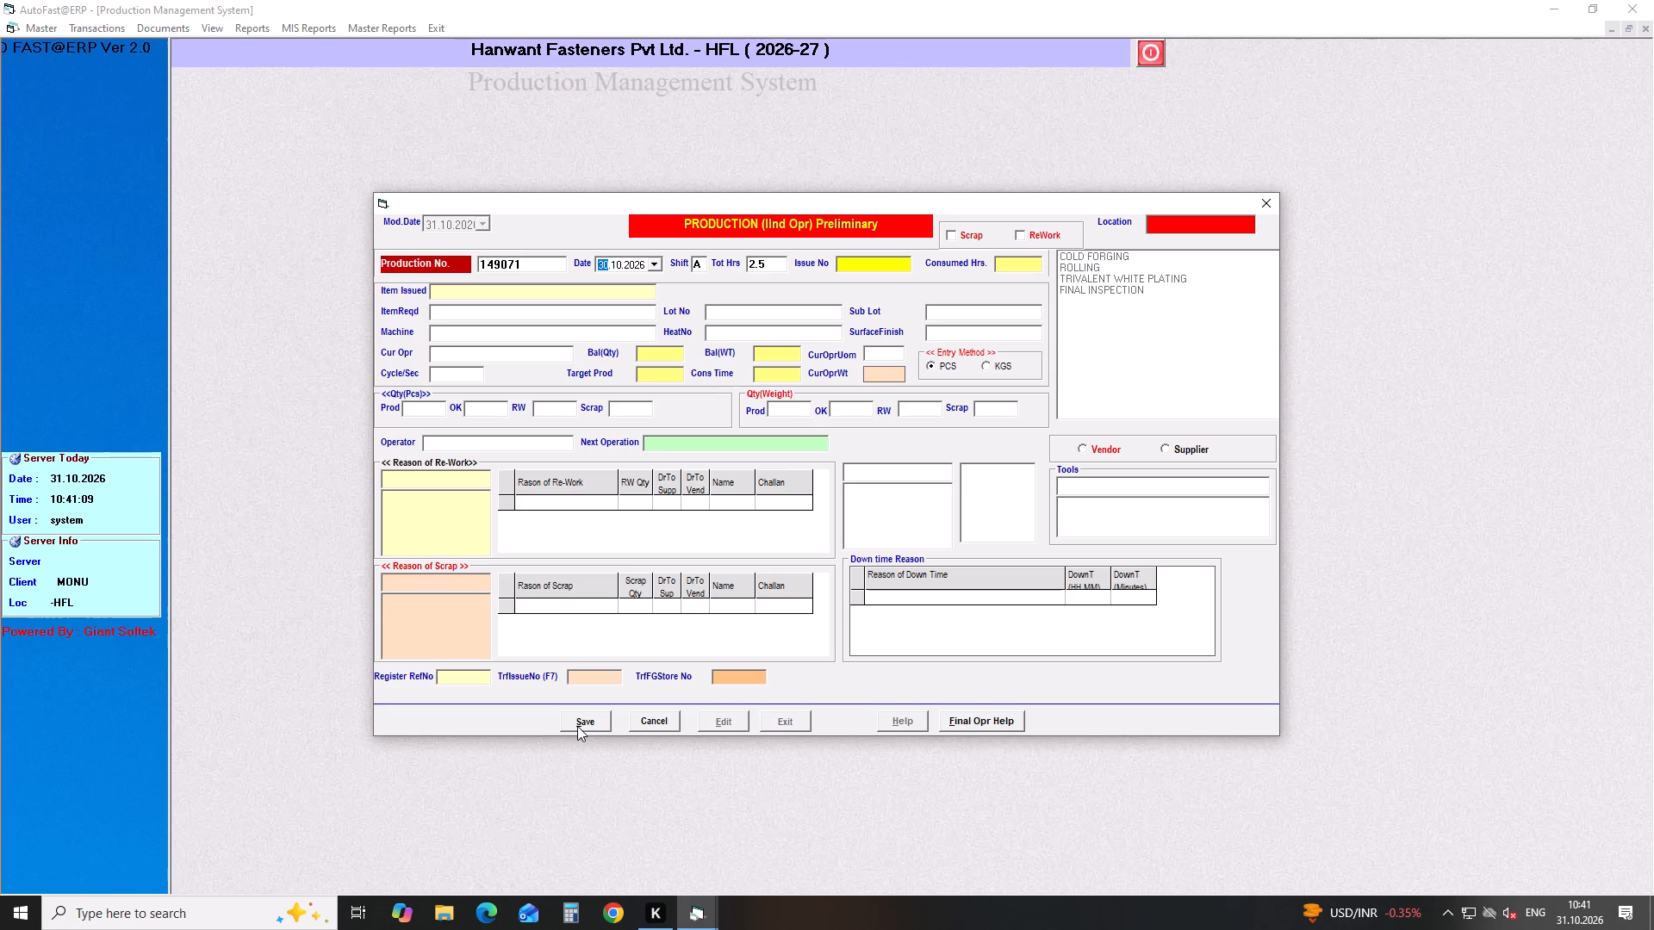
key("Return")
key("Return")
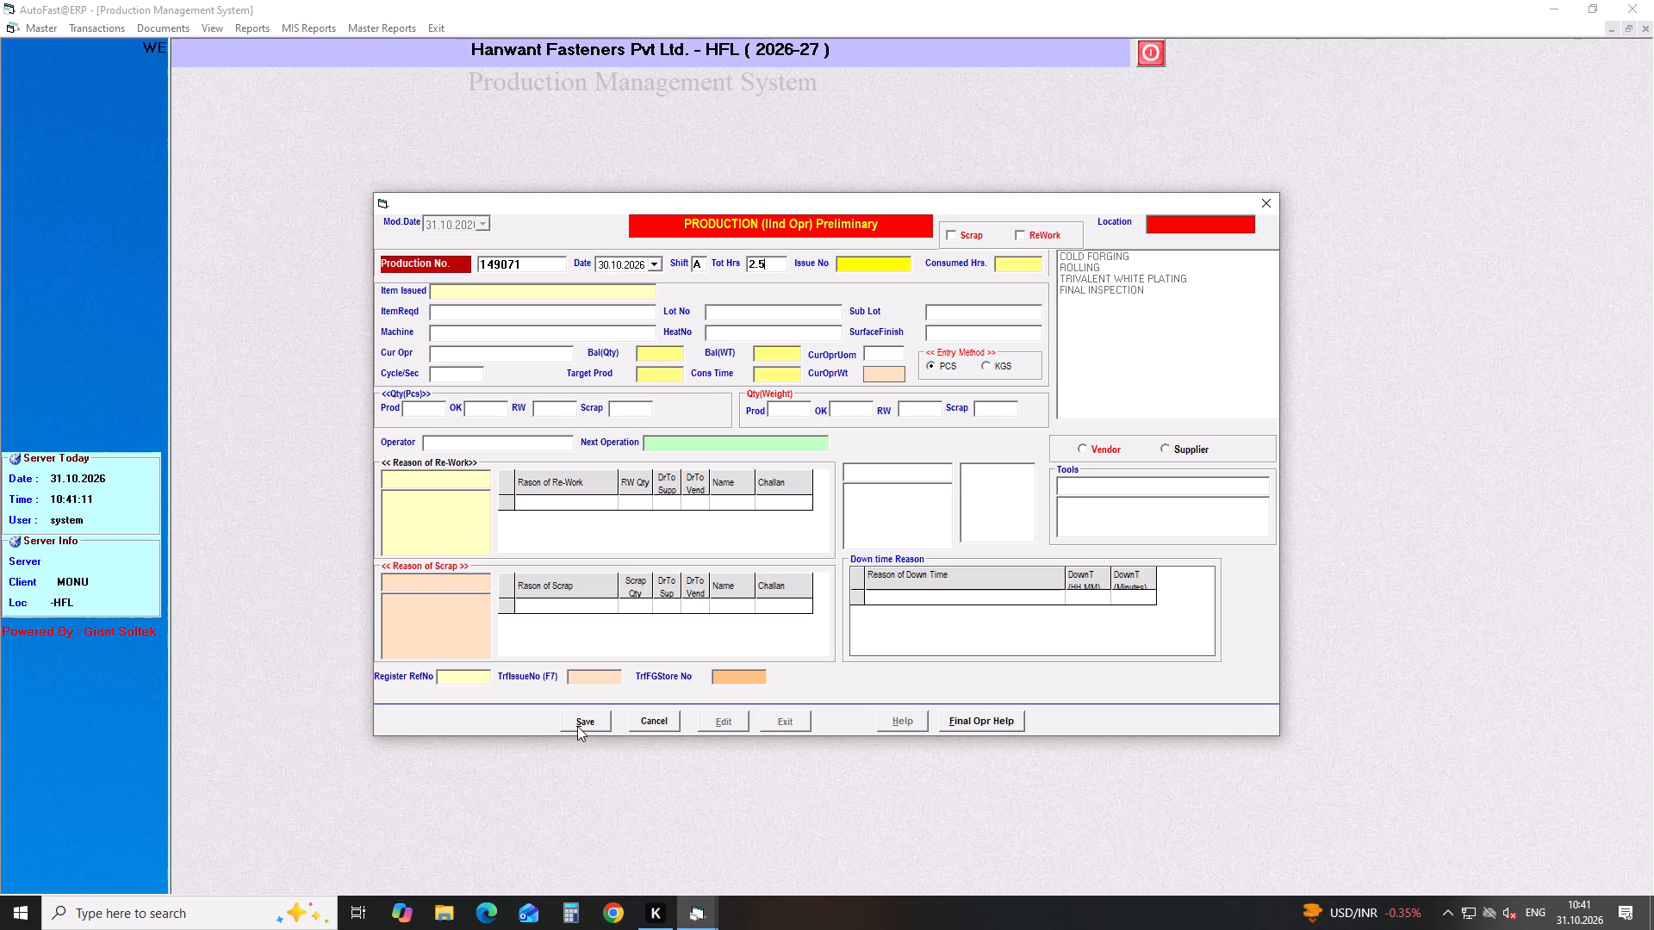
key("BackSpace")
key("BackSpace")
key("BackSpace")
key("BackSpace")
key("BackSpace")
key("BackSpace")
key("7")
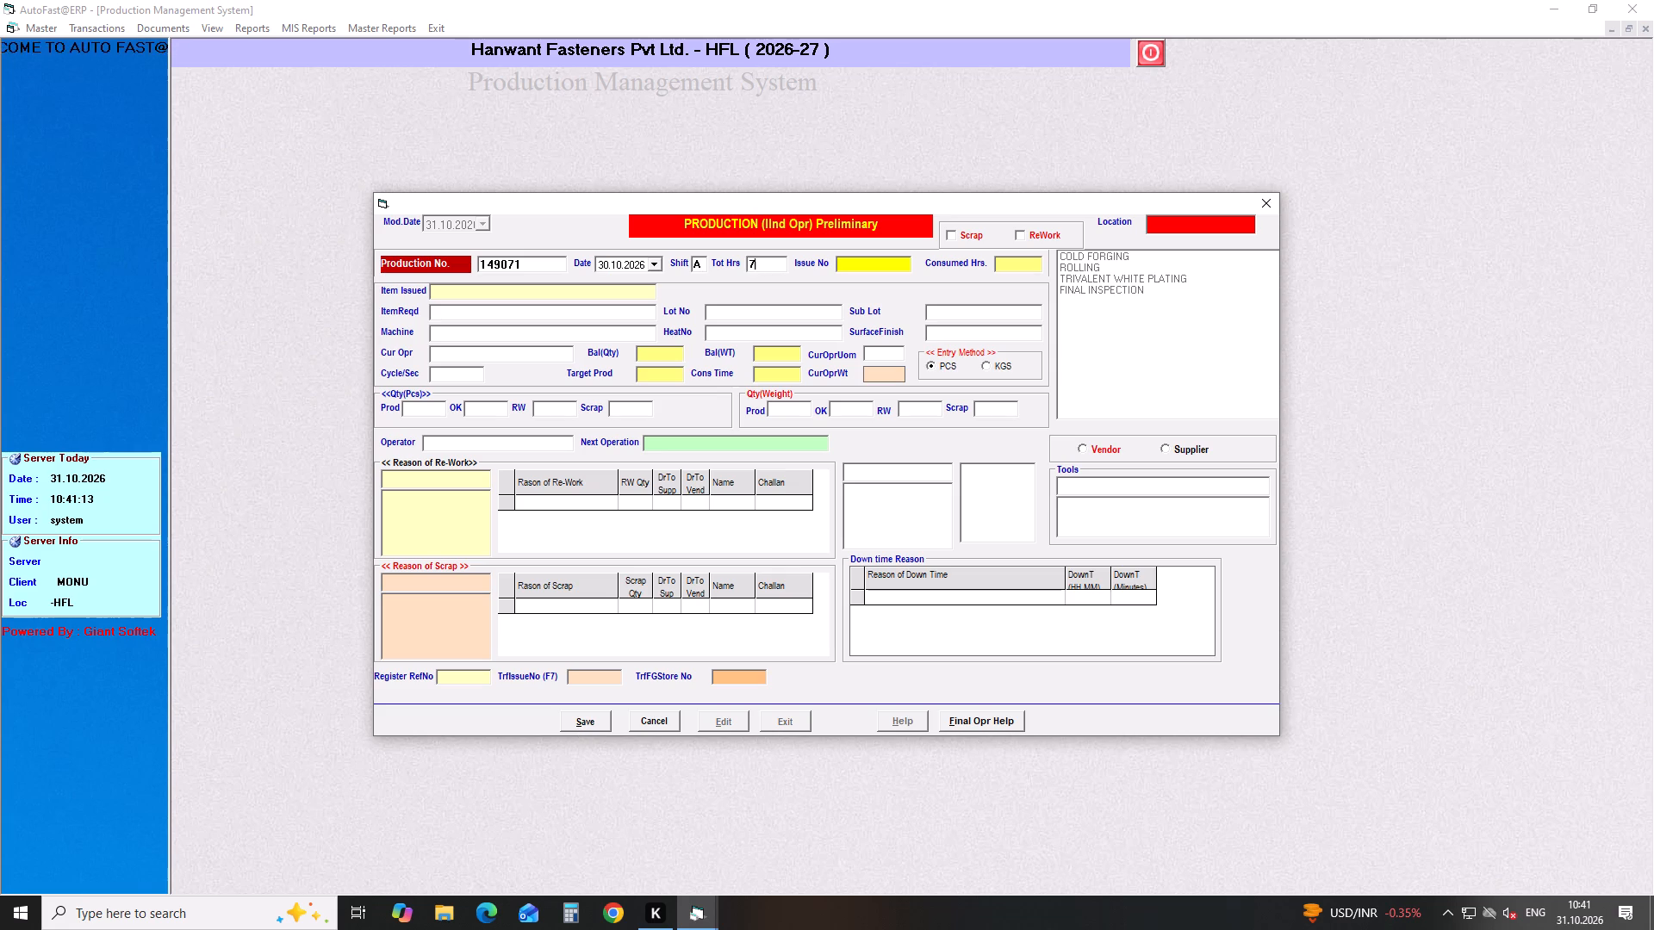
key("Return")
Load issue 149415 into the production entry and set its cycle time to 01 seconds.
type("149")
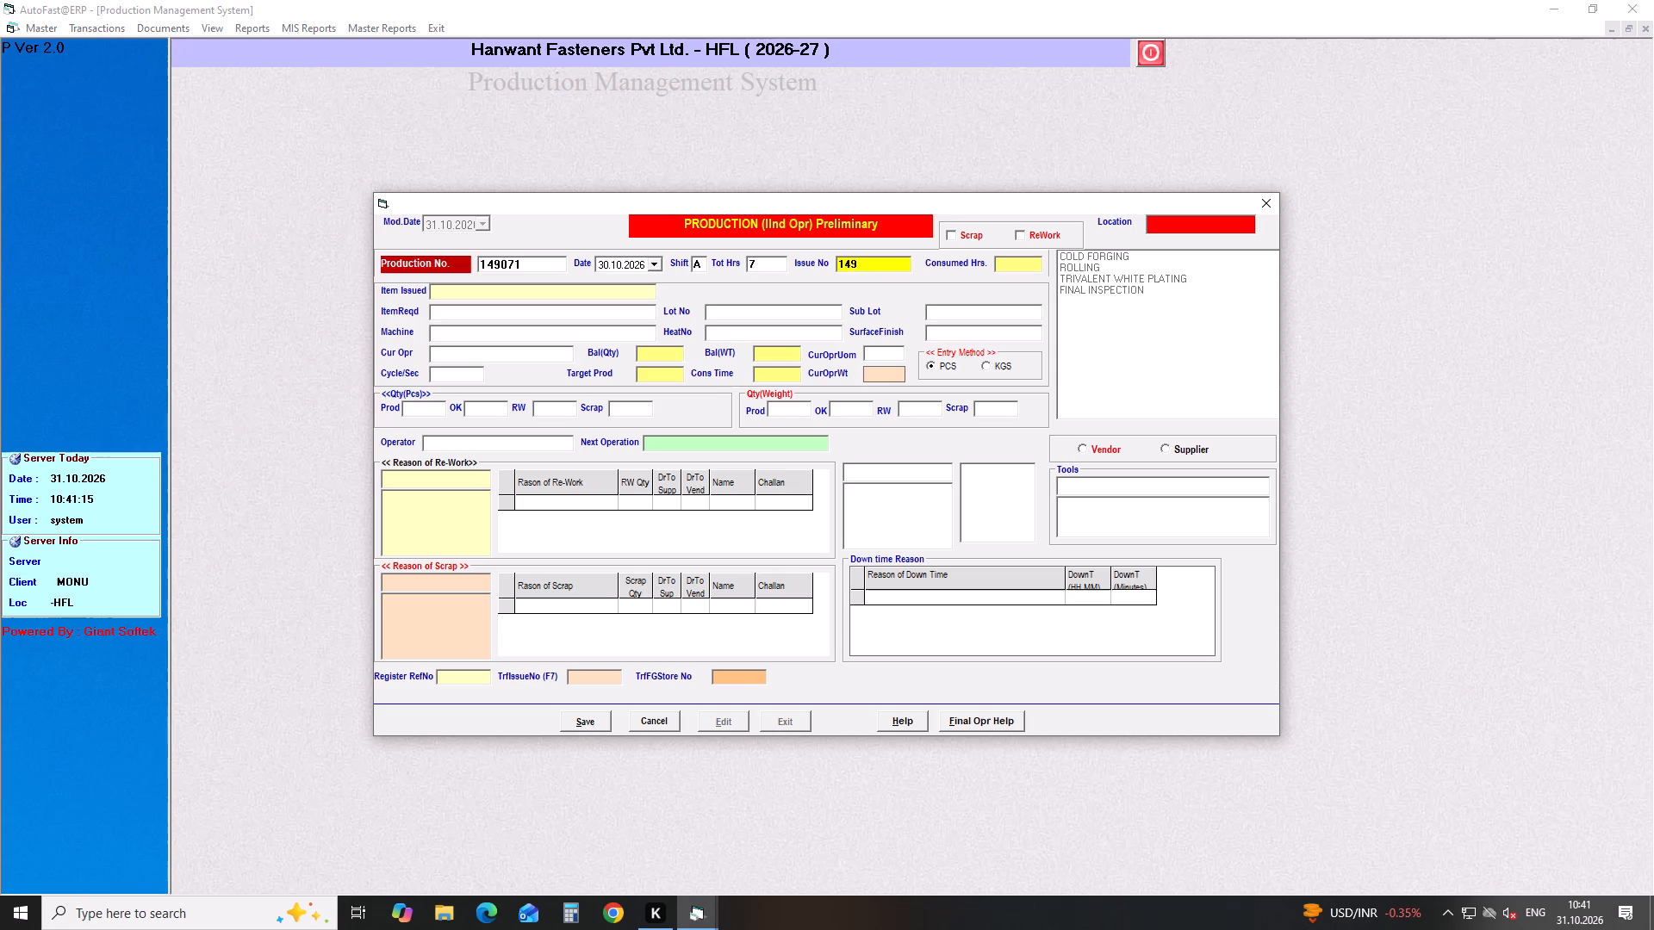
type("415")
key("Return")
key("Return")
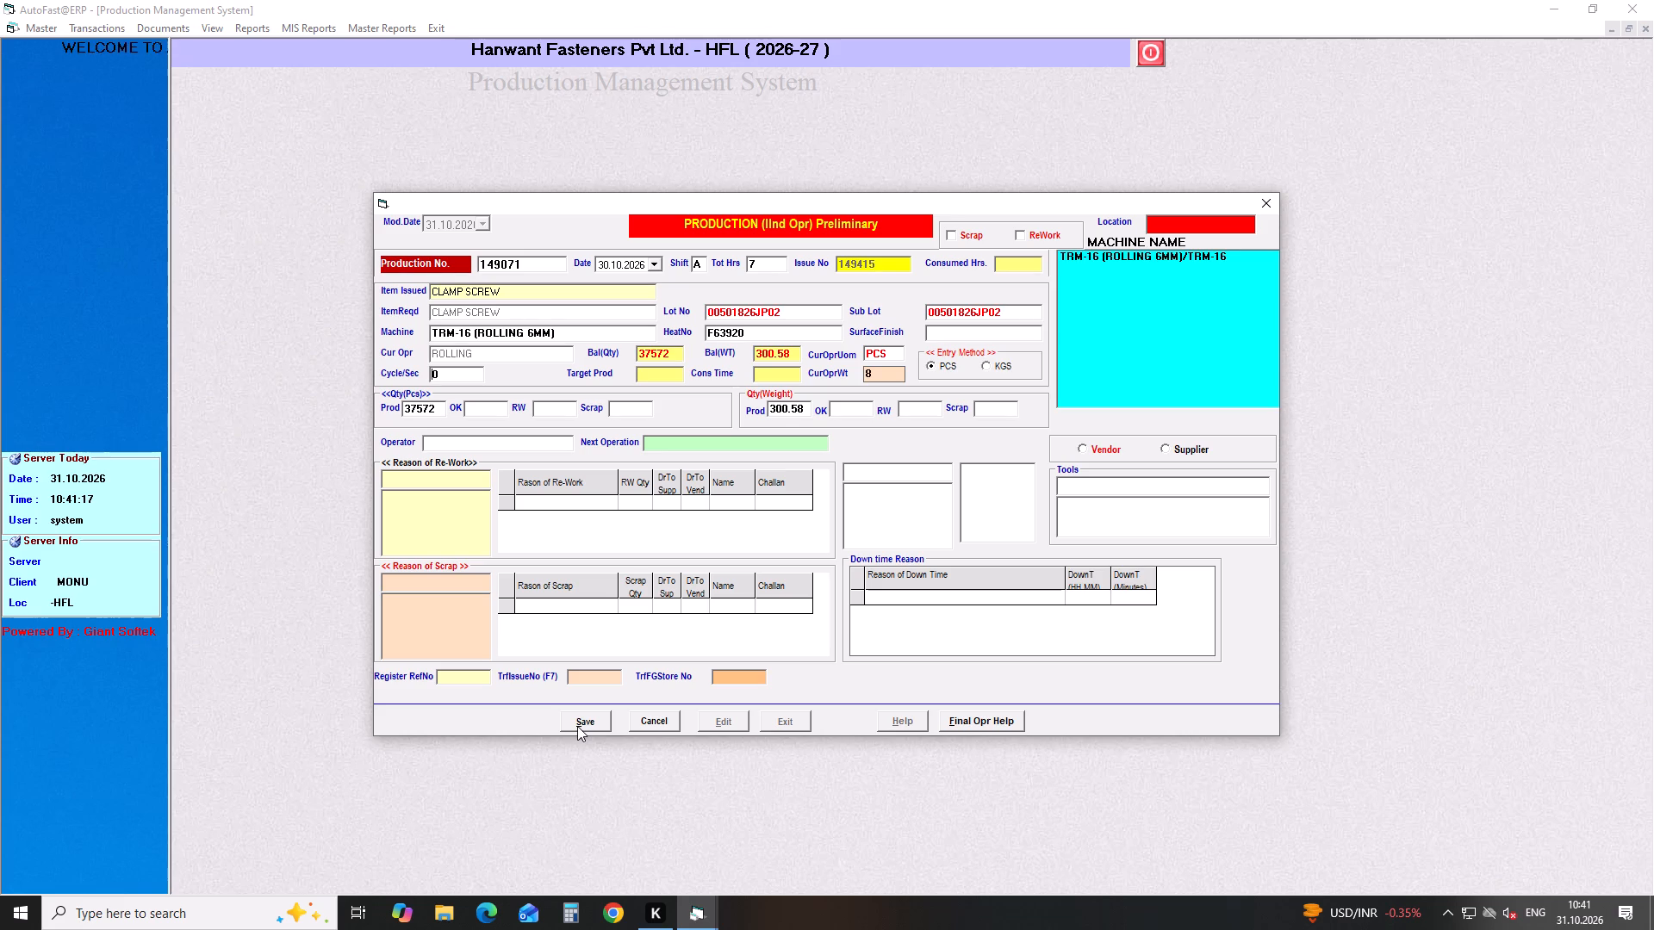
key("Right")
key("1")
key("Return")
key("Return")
Assign operator H-ROHIT to the issue 149415 production entry and save it.
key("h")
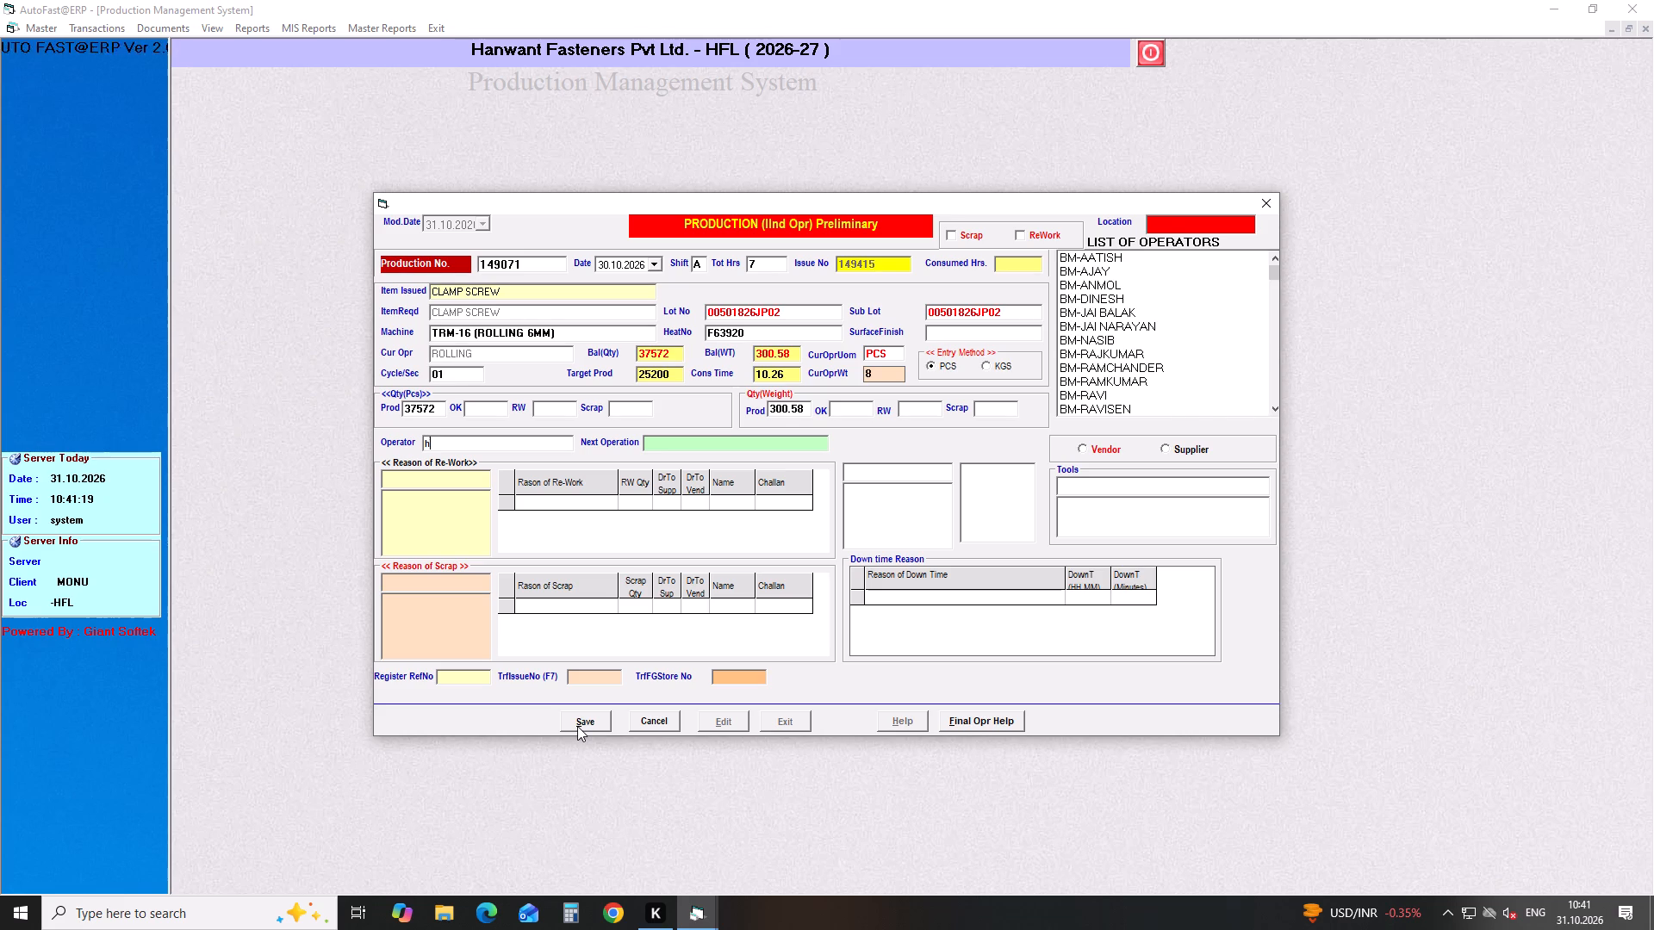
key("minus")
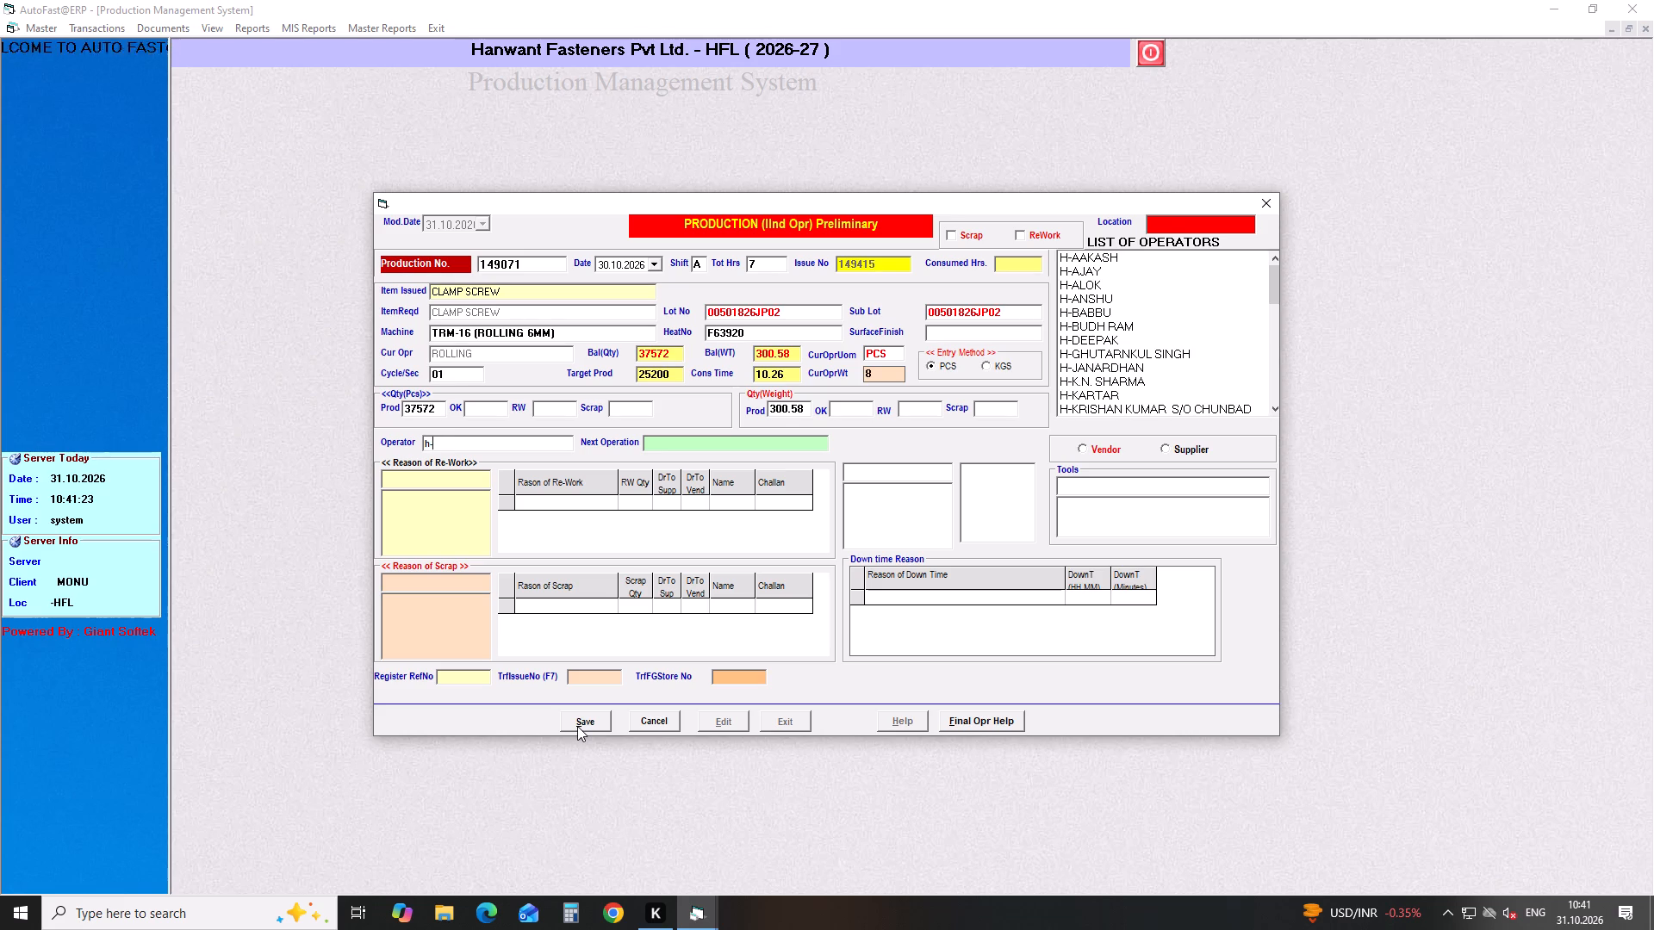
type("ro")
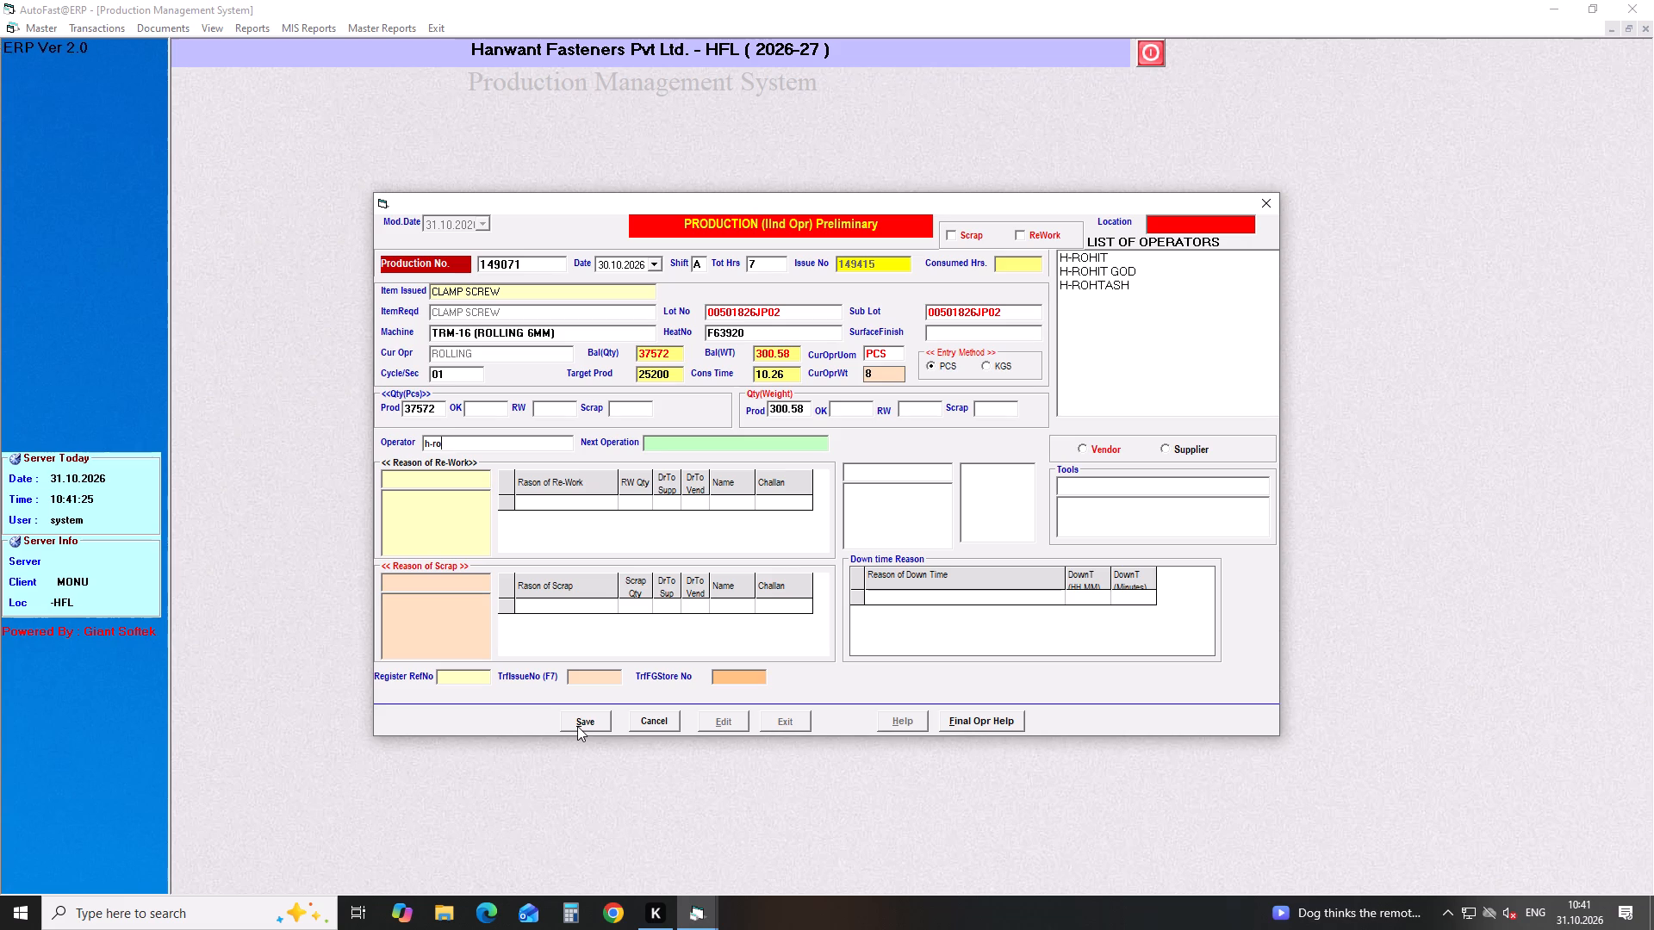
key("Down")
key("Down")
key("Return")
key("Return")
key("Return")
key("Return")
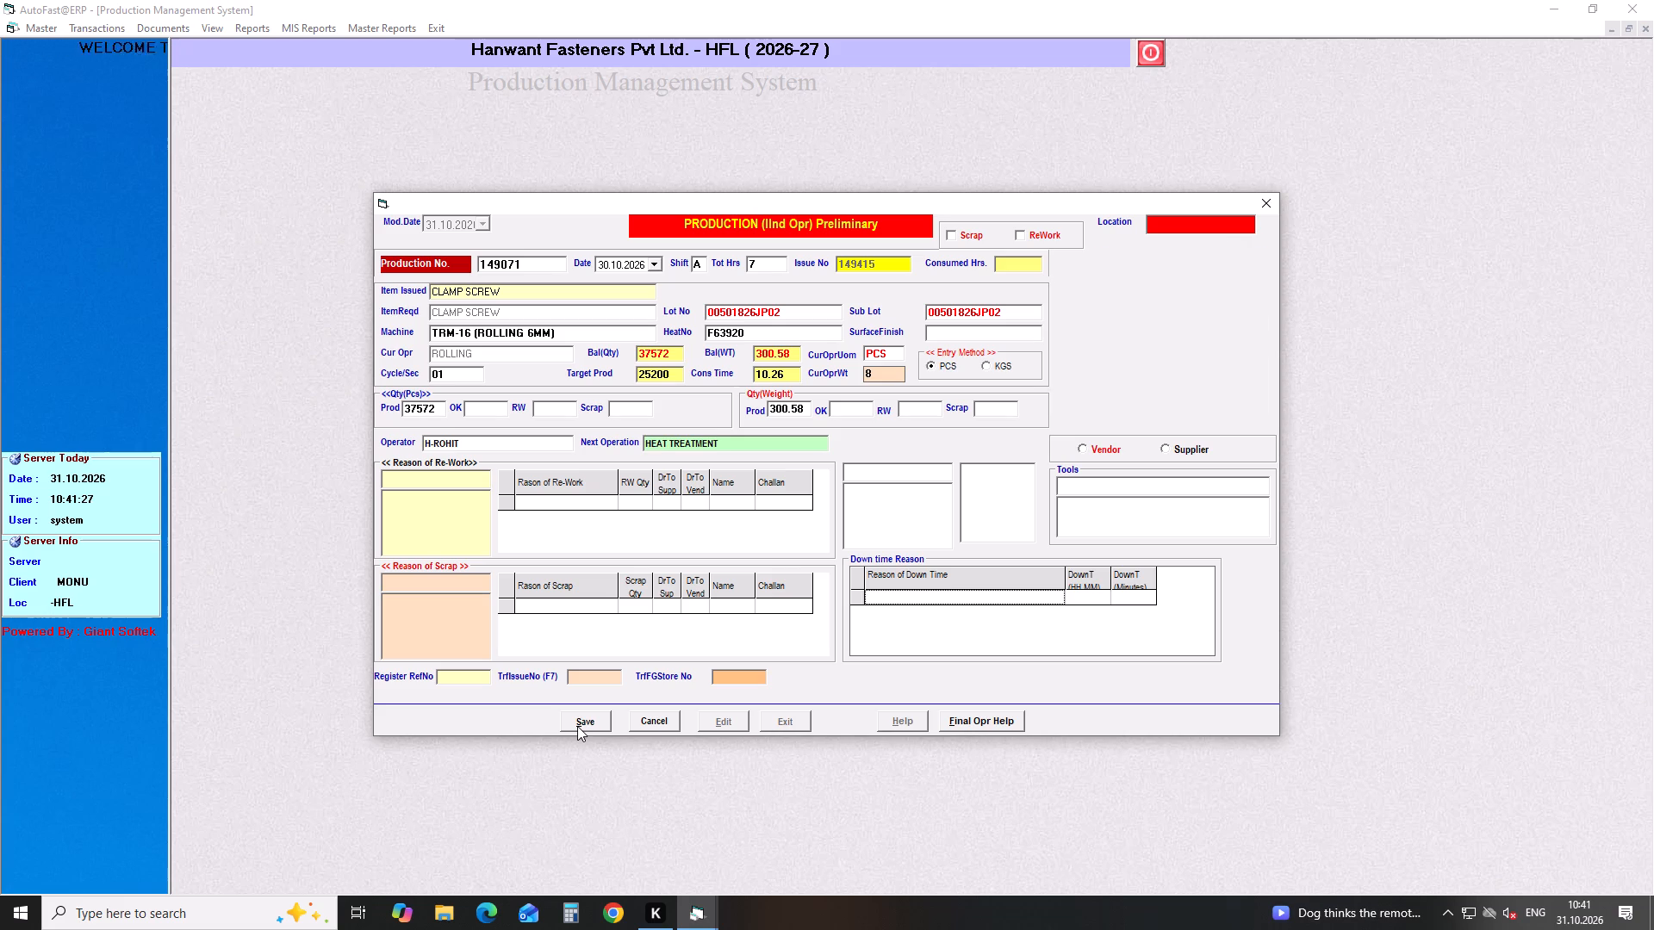
left_click(577, 726)
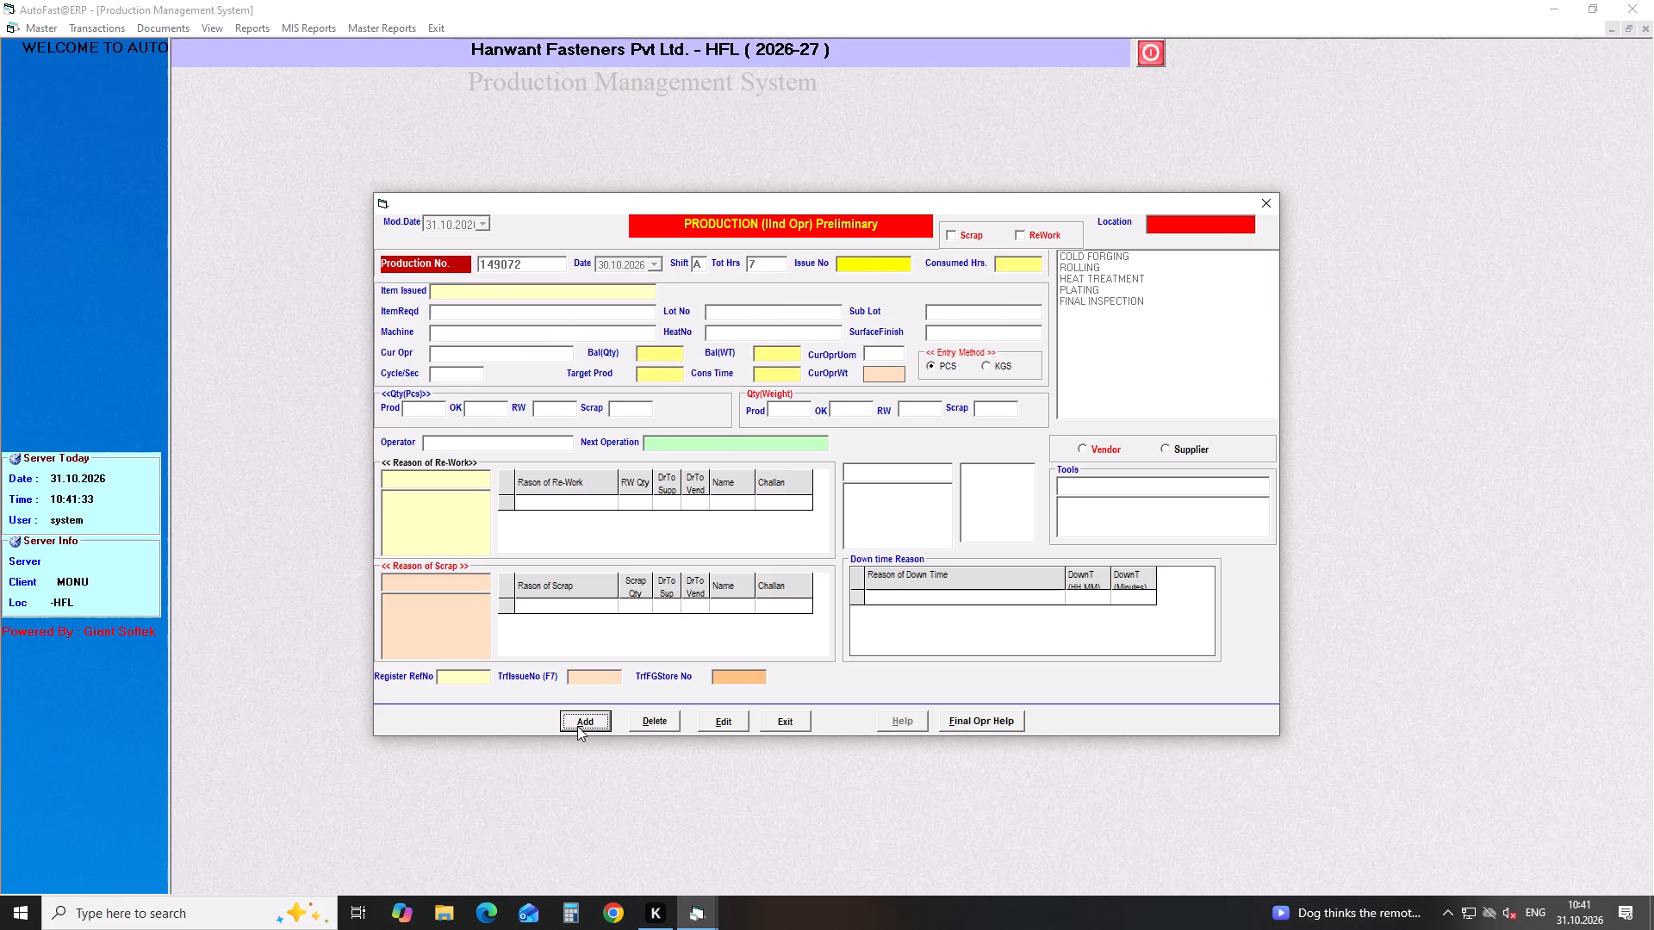
Start a new production entry dated 30.10.2026, keeping shift A.
key("Return")
key("Down")
key("Return")
key("Return")
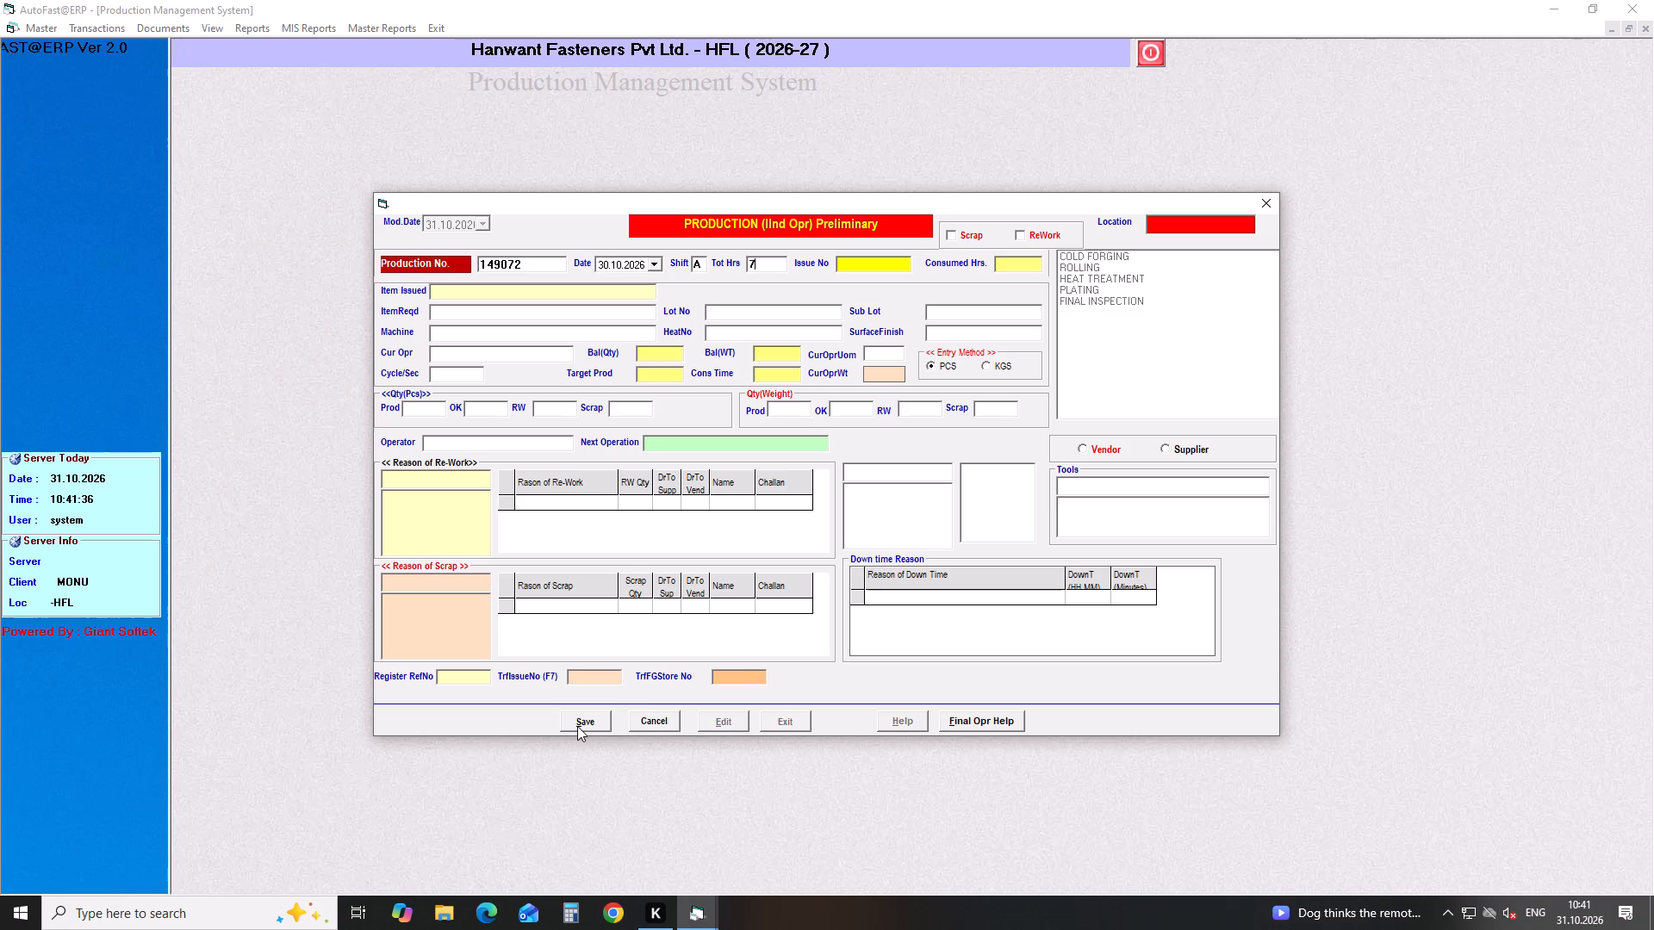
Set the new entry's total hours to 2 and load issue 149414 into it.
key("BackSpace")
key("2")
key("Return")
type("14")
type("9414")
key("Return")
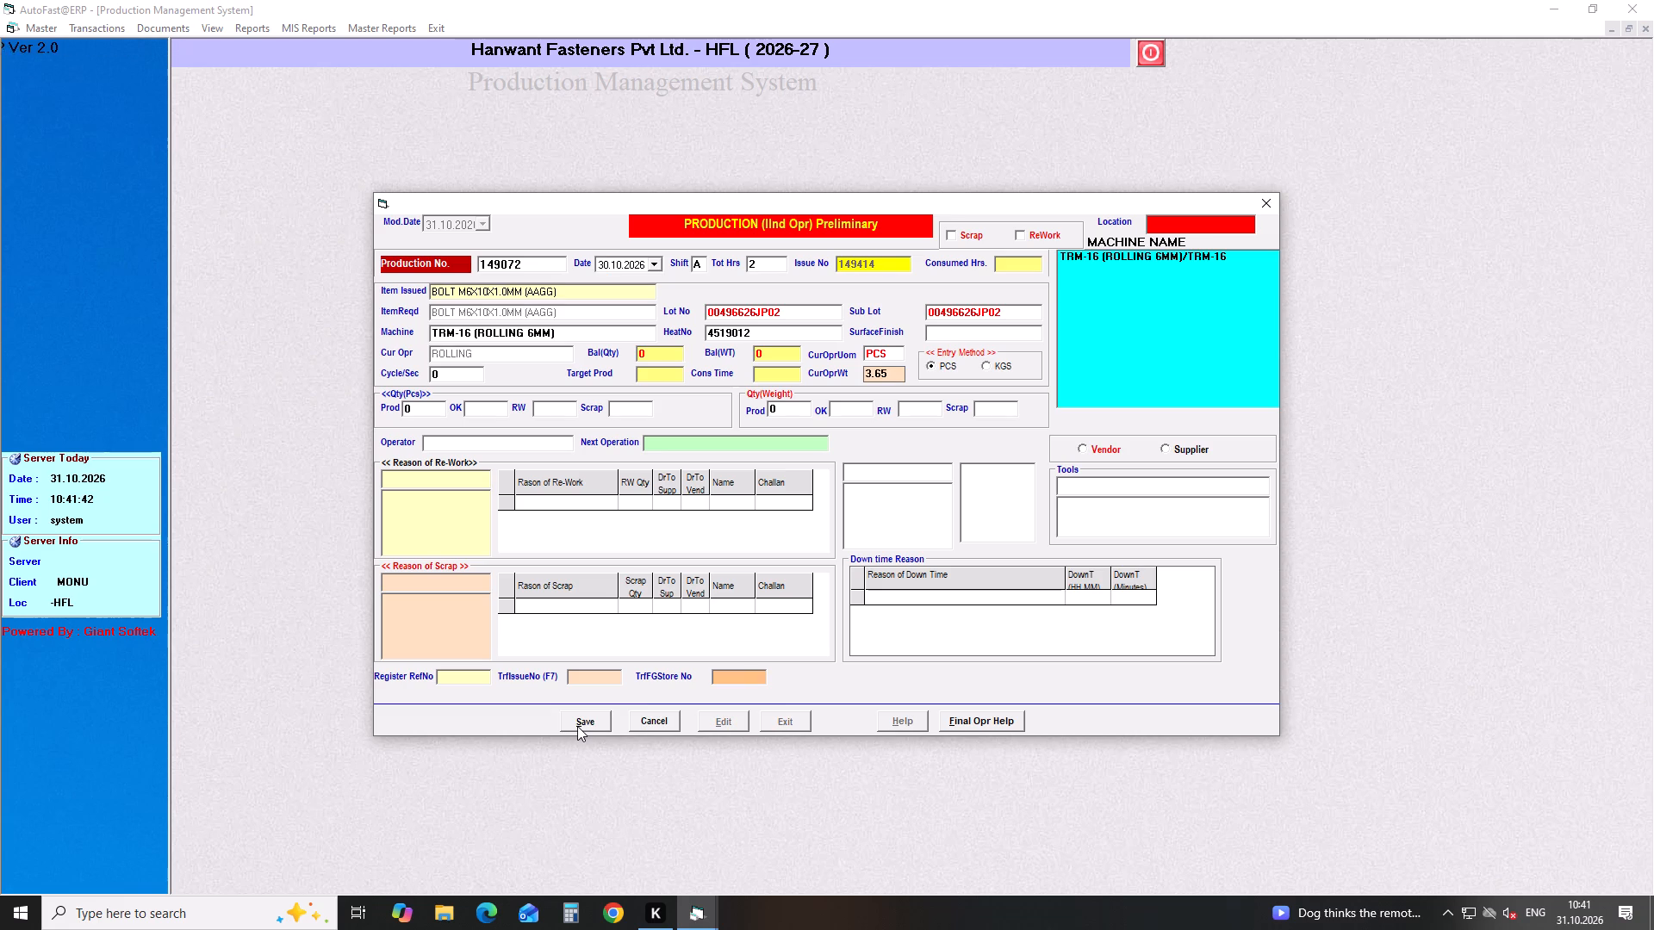
Change the production entry's total hours to 1.
left_click(774, 265)
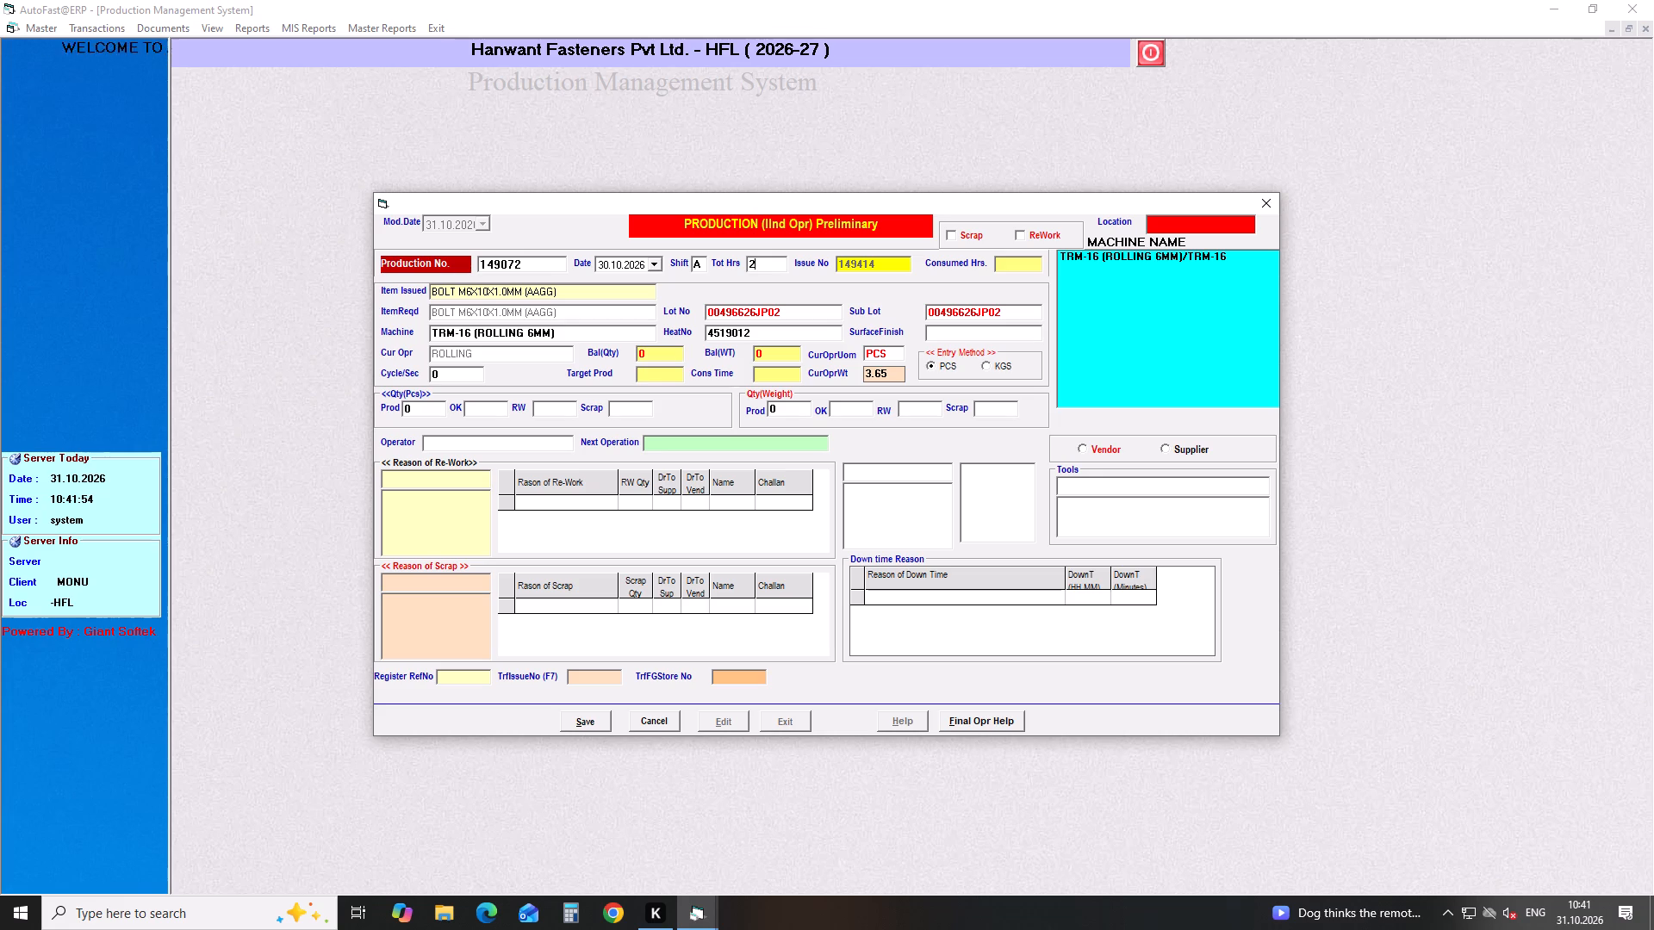
key("BackSpace")
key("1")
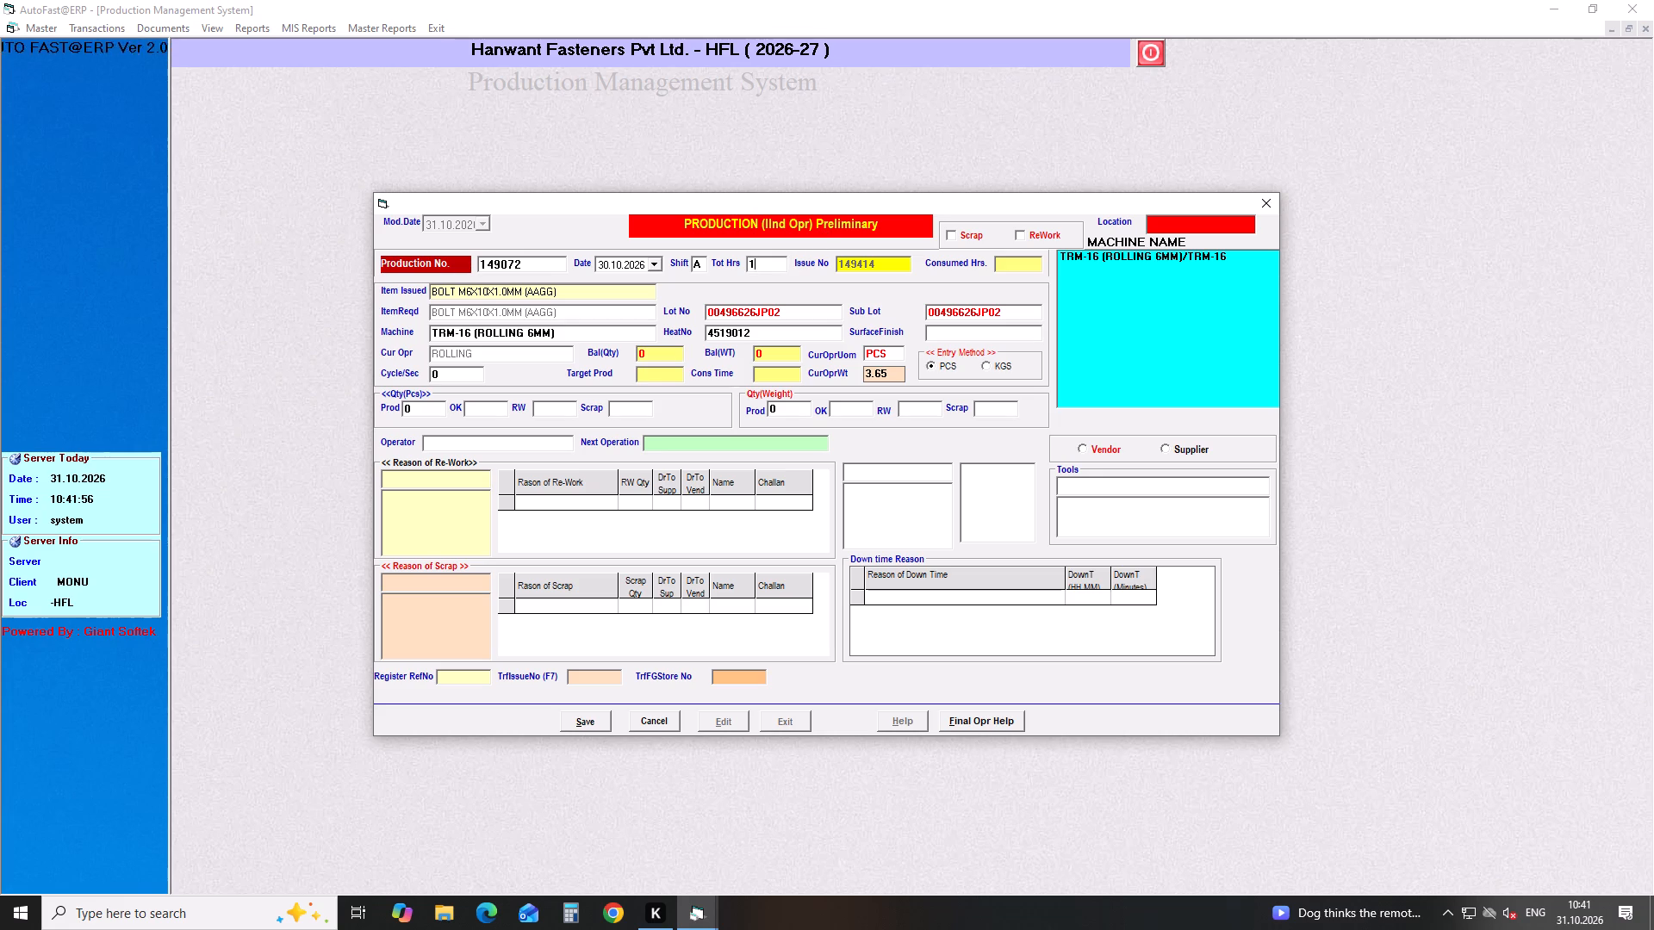
key("Return")
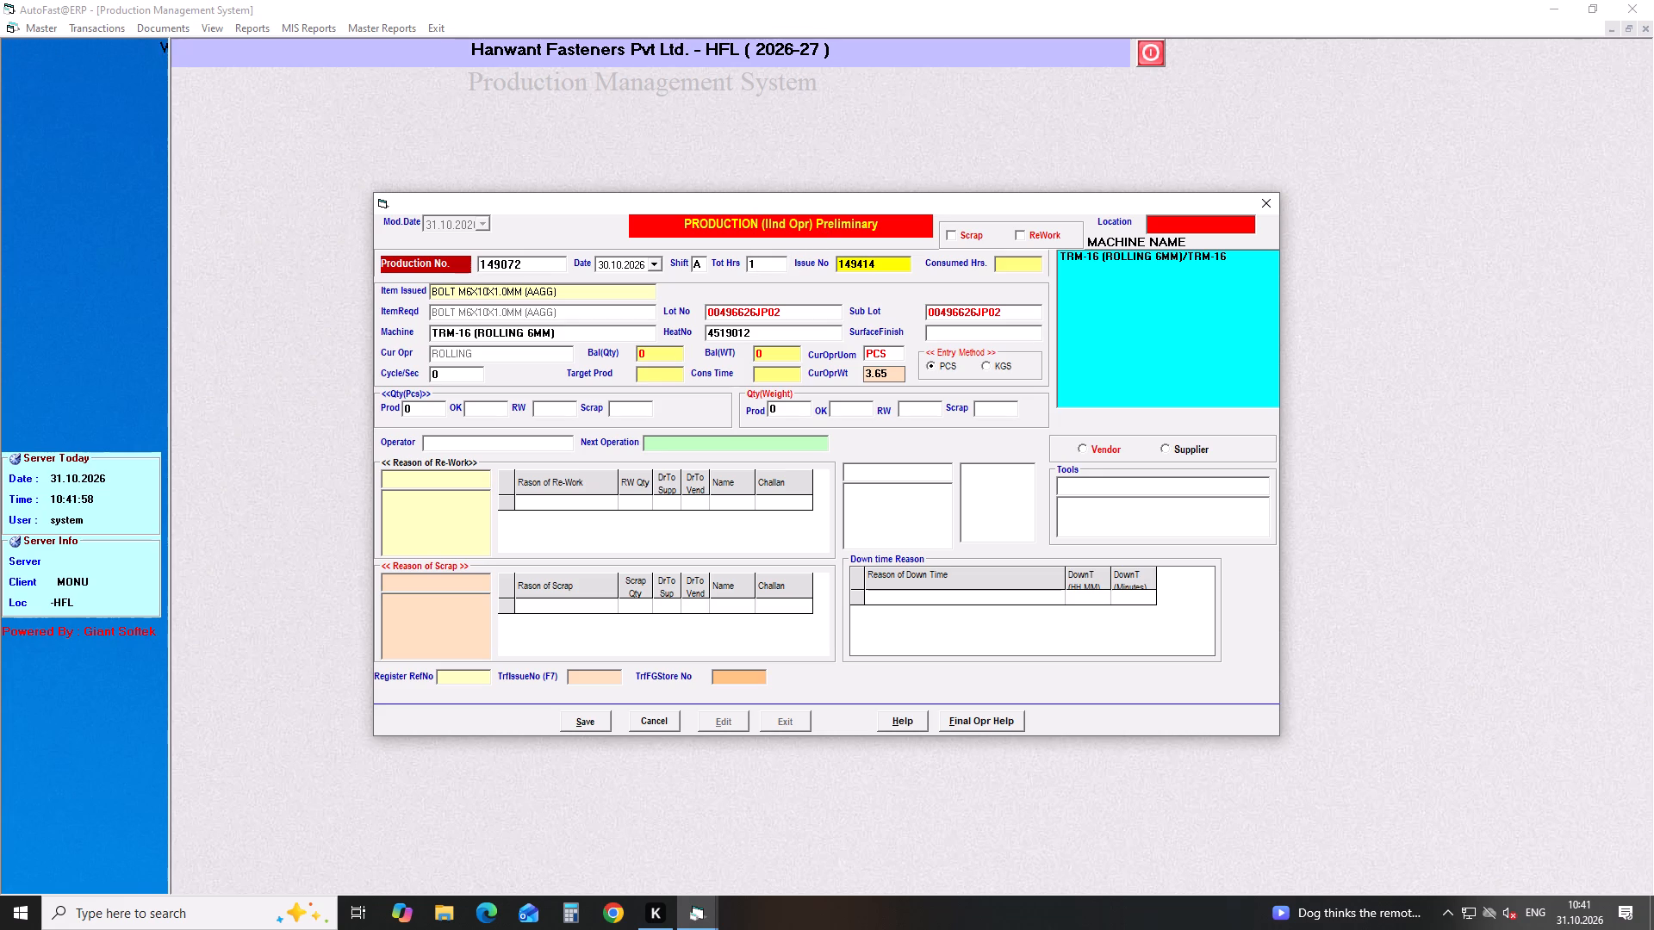
Load issue 149416 into the production entry in place of 149414 and set its cycle time to 01 seconds.
key("BackSpace")
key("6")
key("Return")
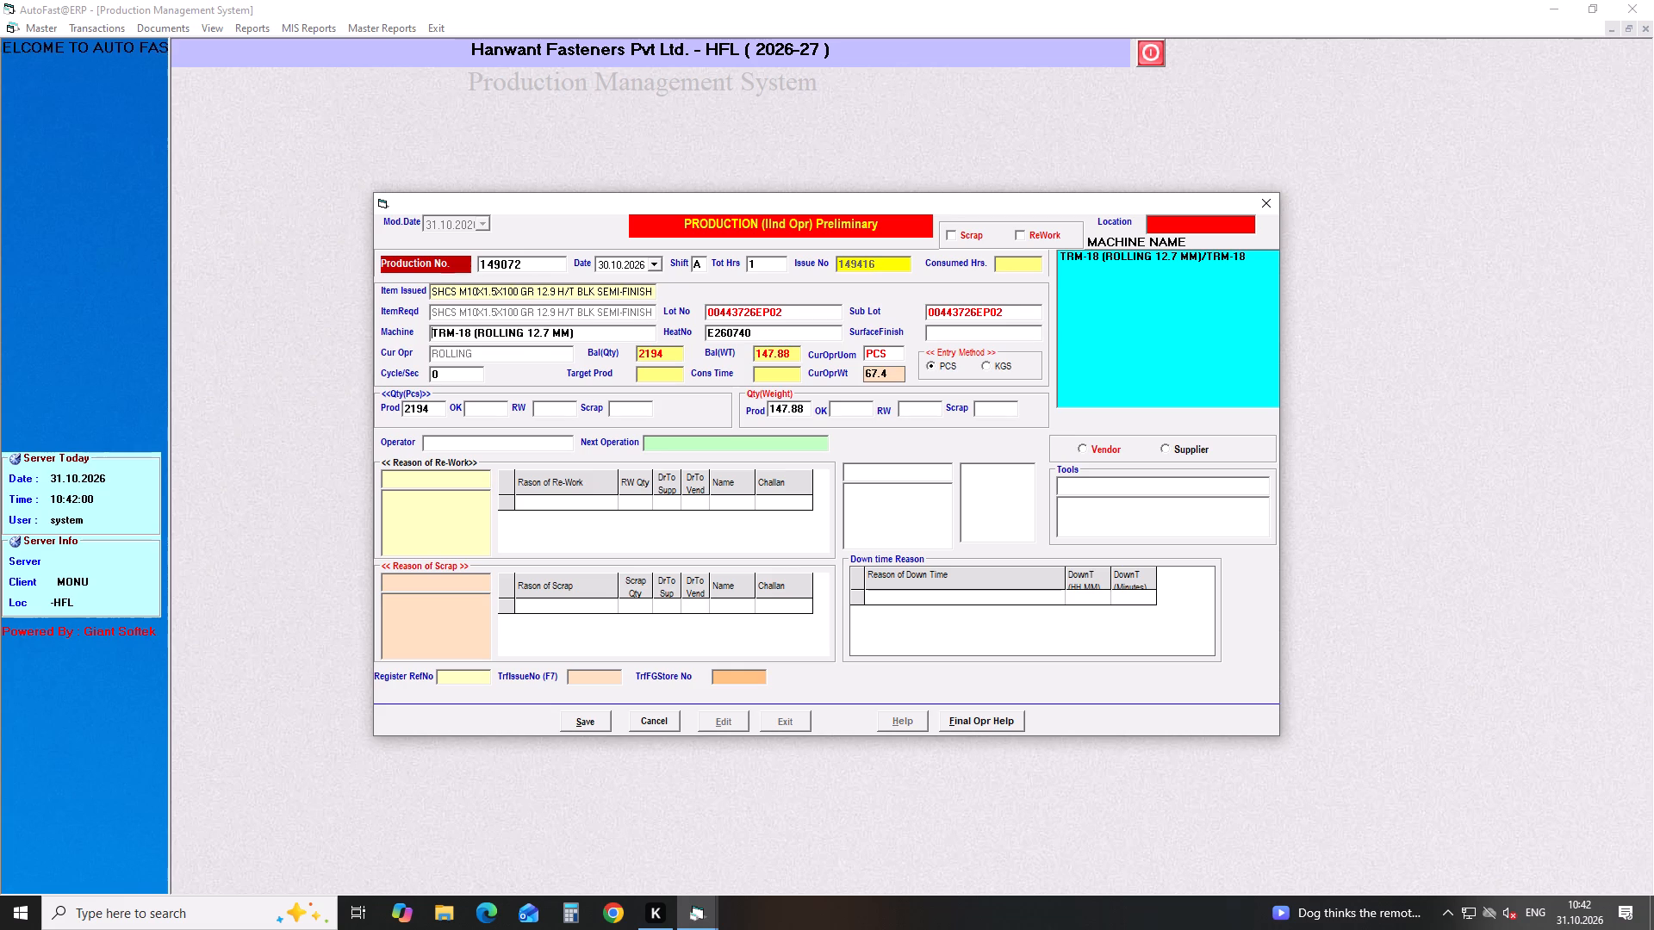
key("Return")
key("Right")
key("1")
key("Return")
key("Return")
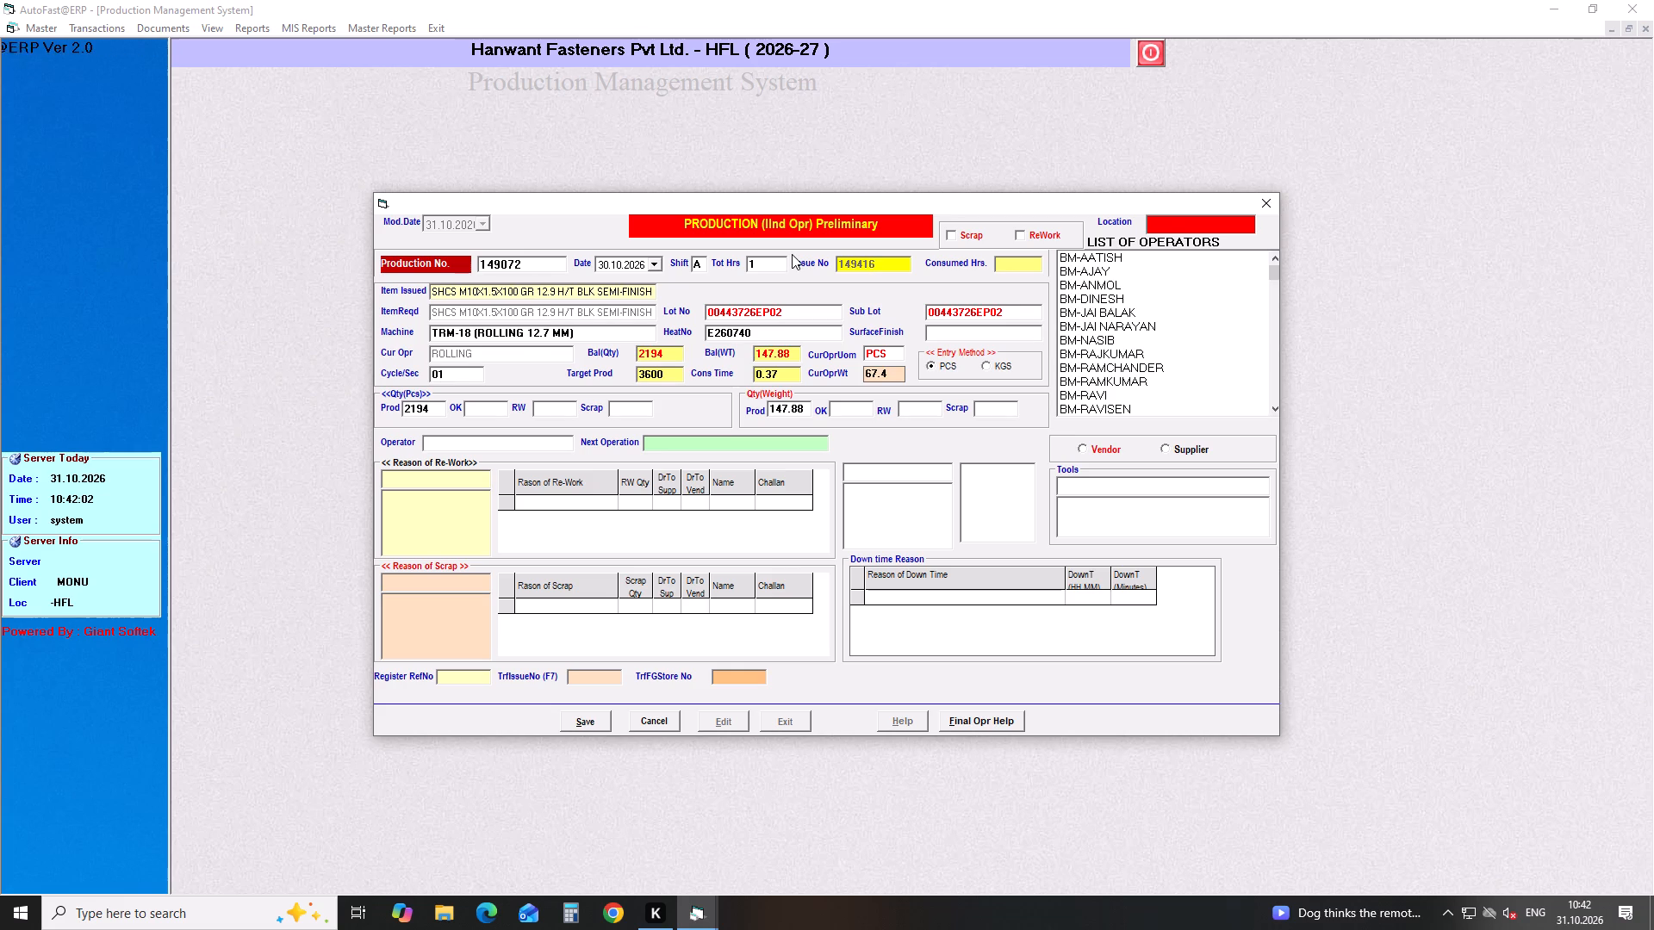
Assign operator H-SONU to the issue 149416 production entry and save it.
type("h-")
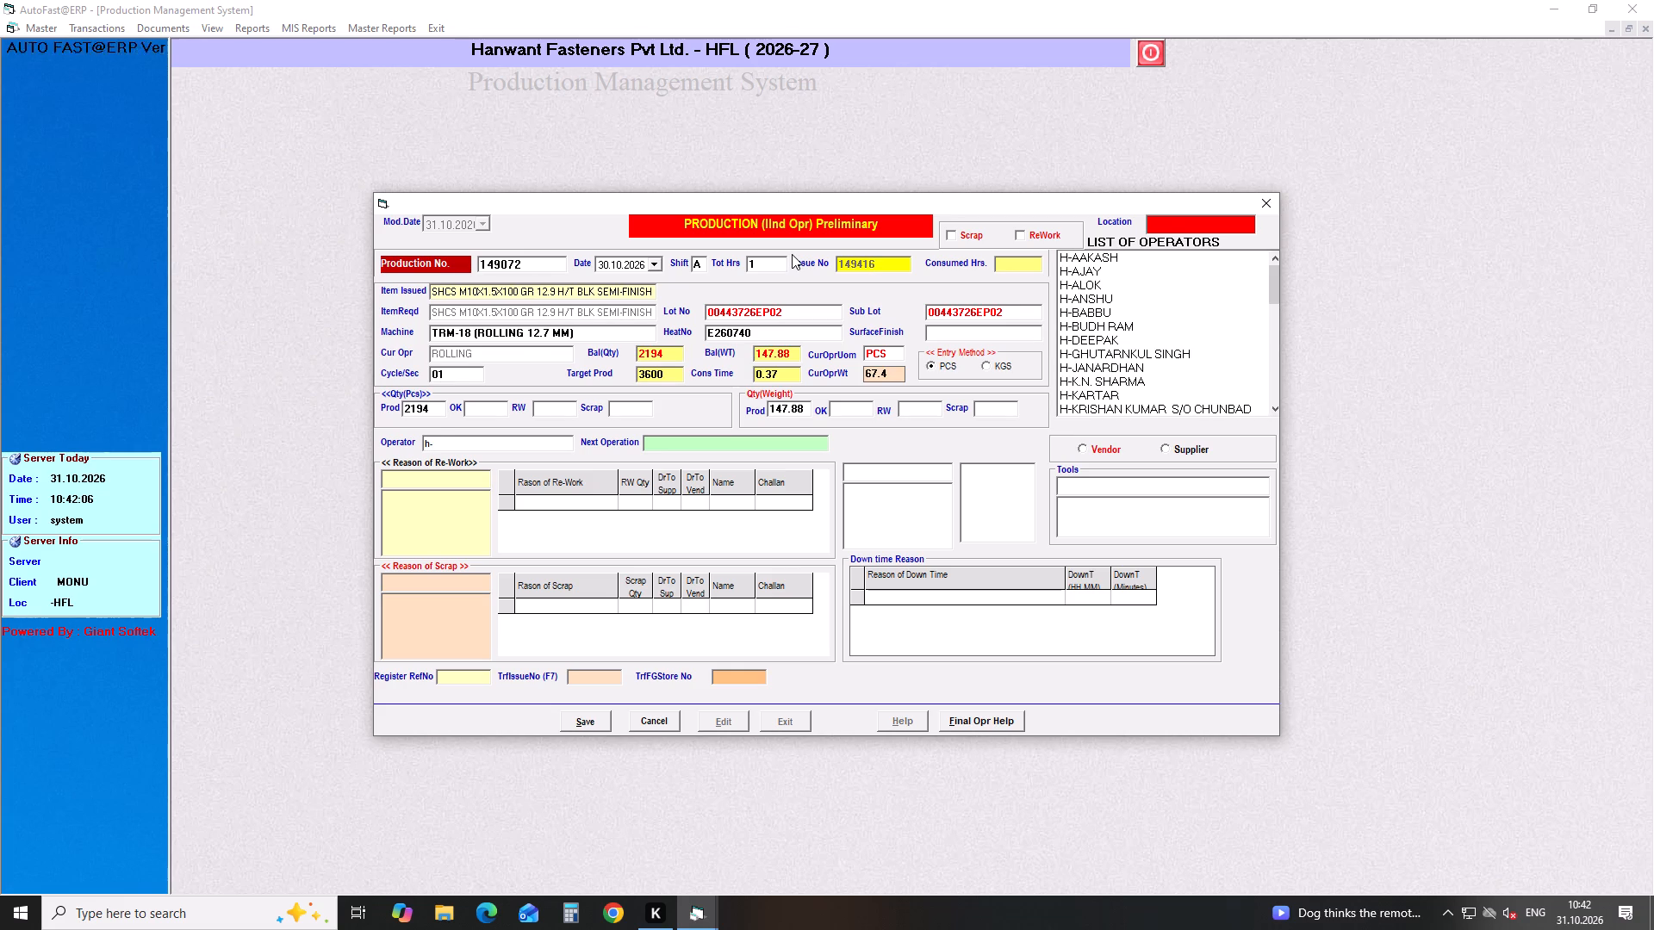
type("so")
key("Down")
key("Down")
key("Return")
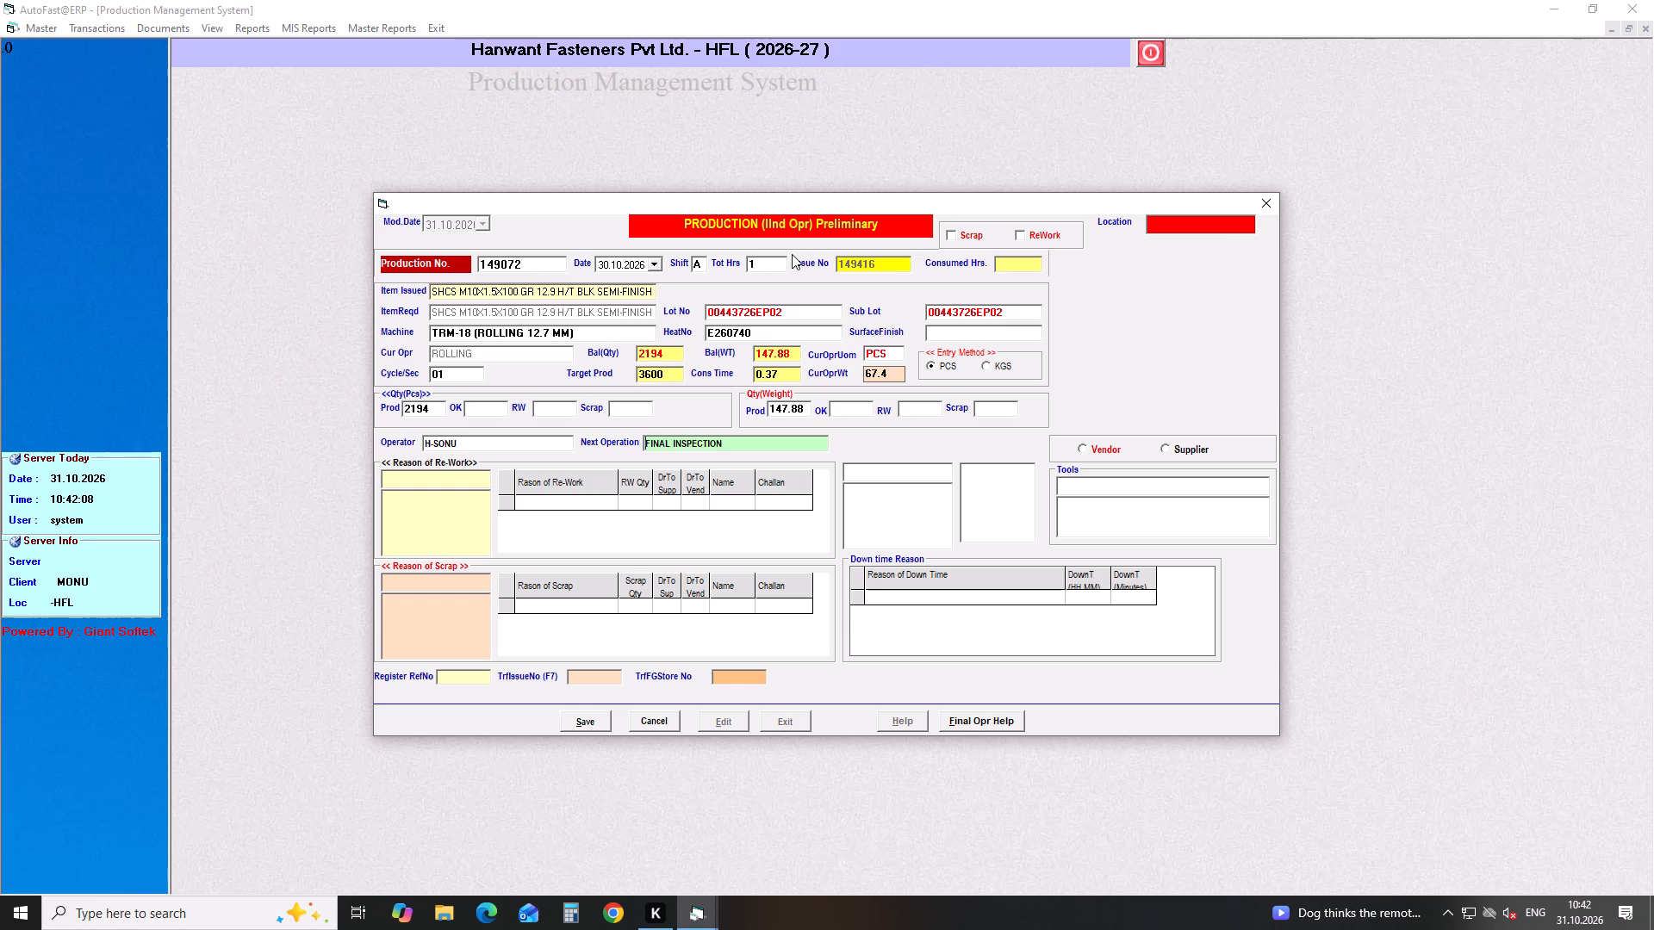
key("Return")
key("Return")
left_click(576, 718)
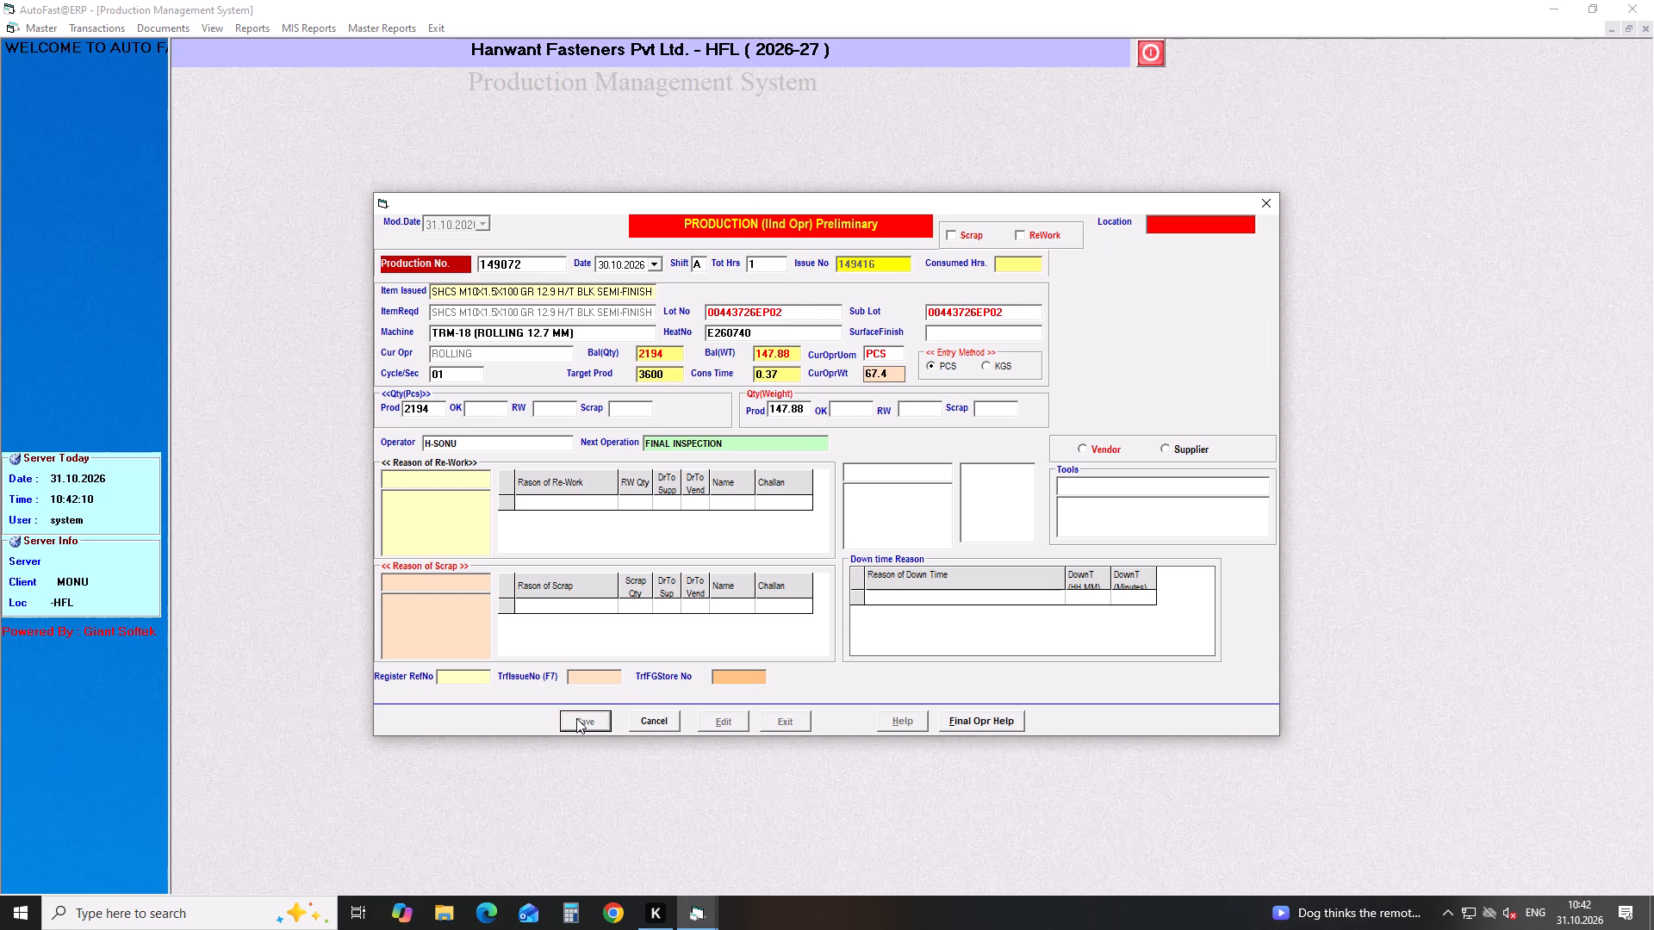
Start a new production entry dated 30.10.2026 with total hours 2.
key("Return")
key("Down")
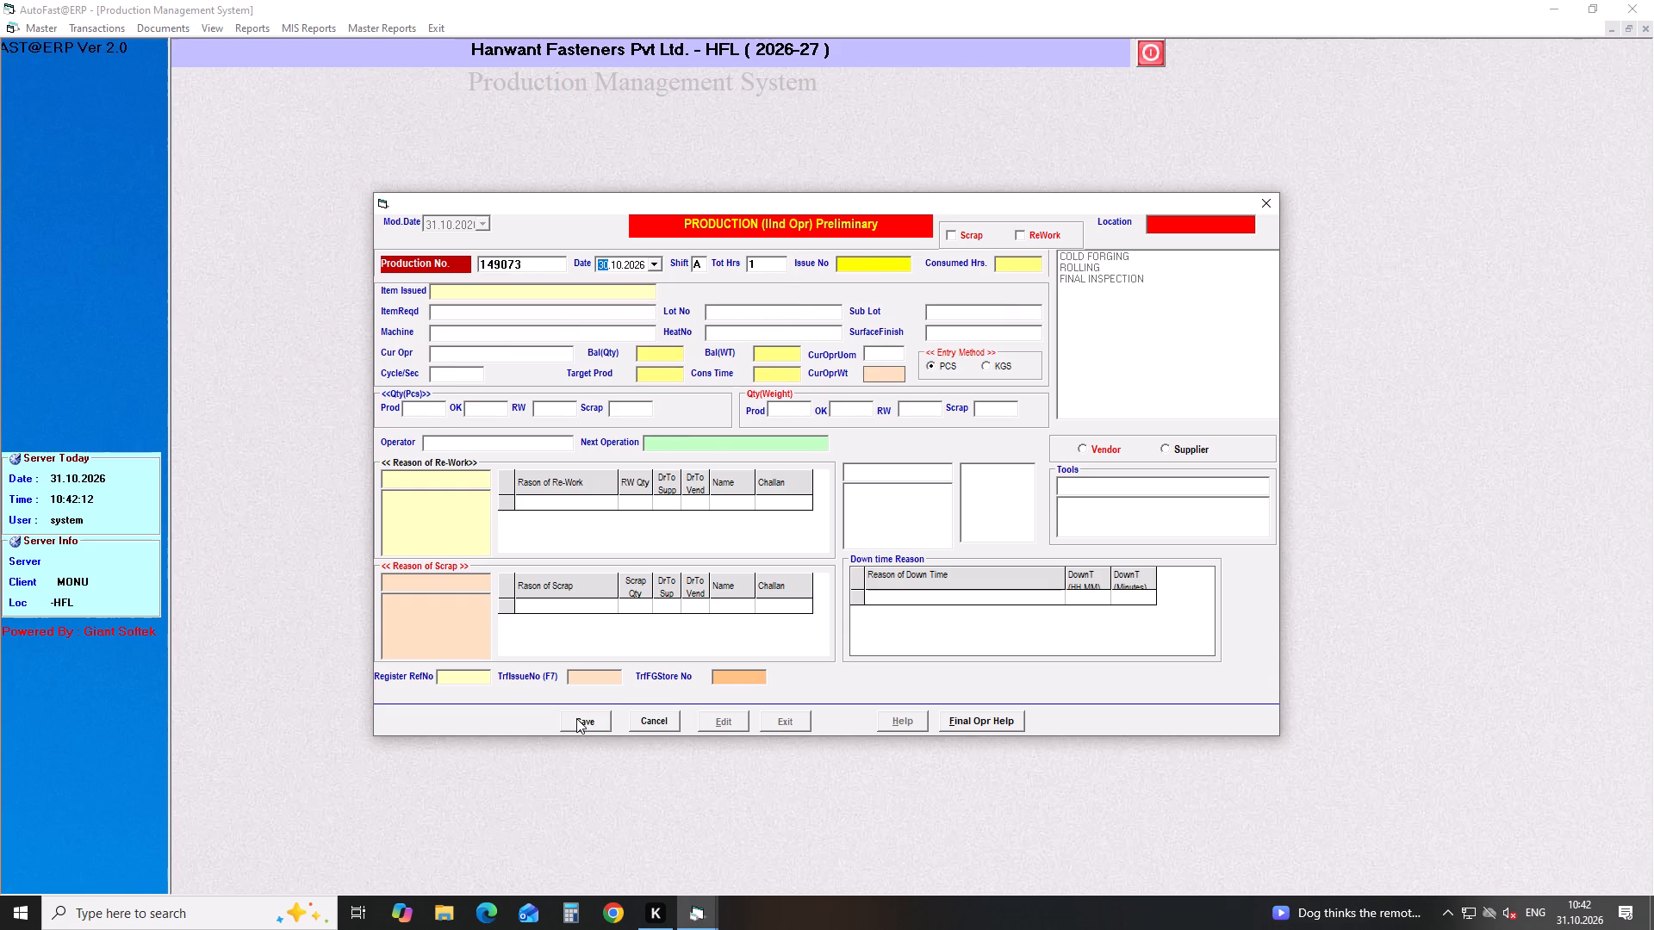
key("Return")
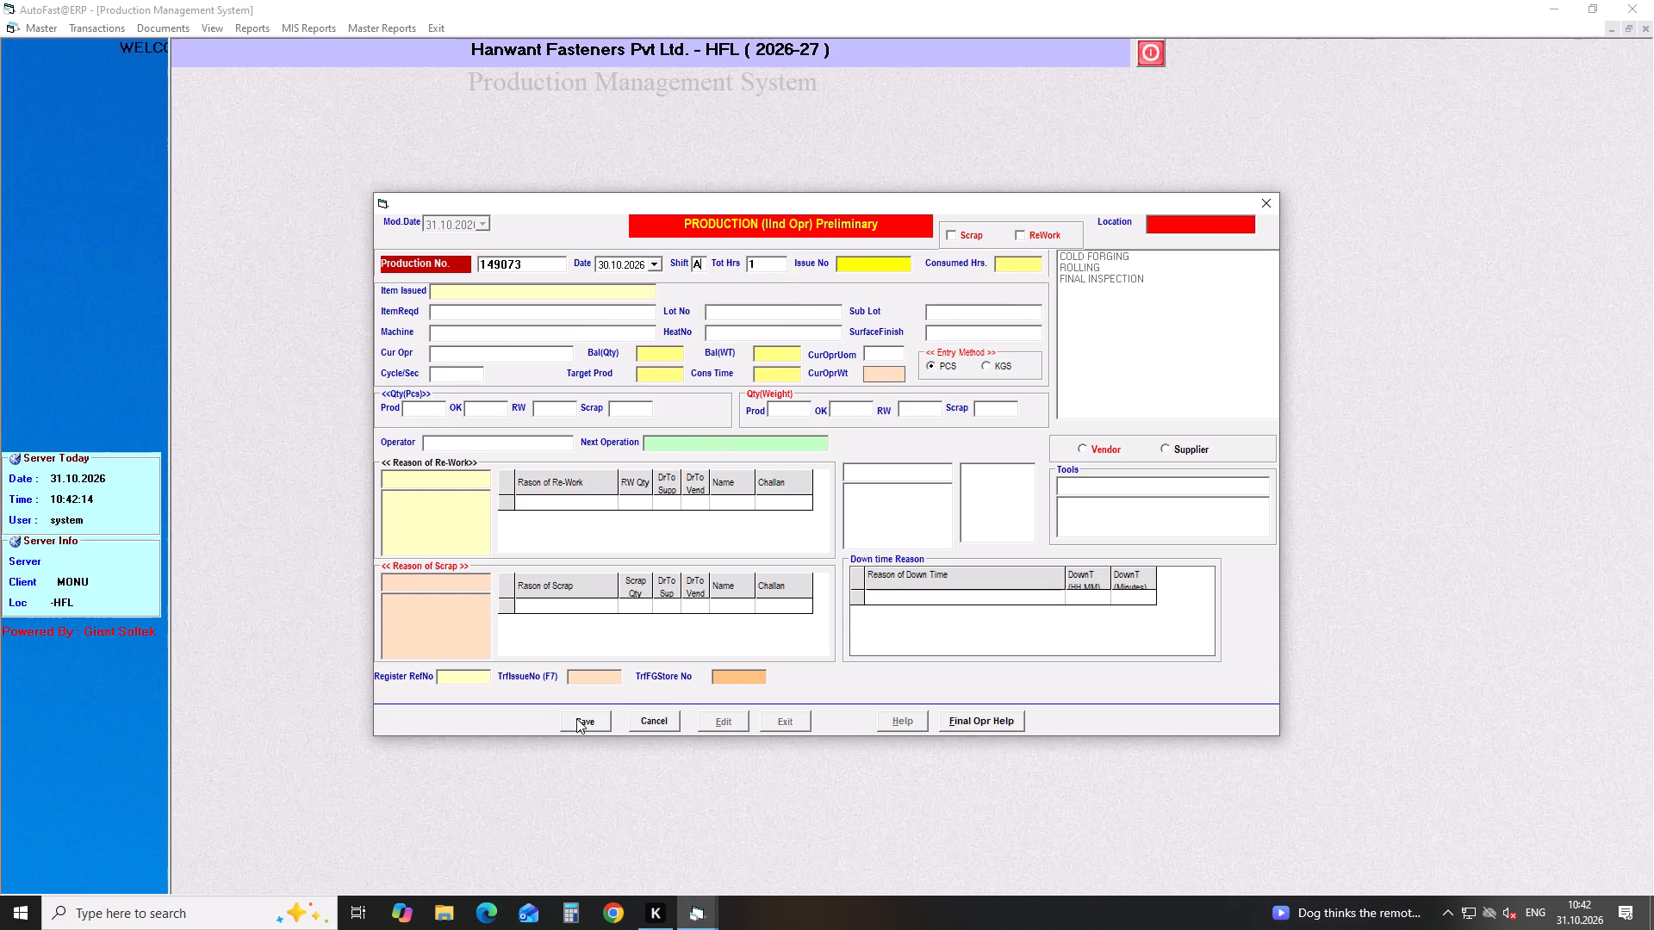
key("Return")
key("BackSpace")
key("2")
key("Return")
Load issue 149417 into the production entry and set its cycle time to 01 seconds.
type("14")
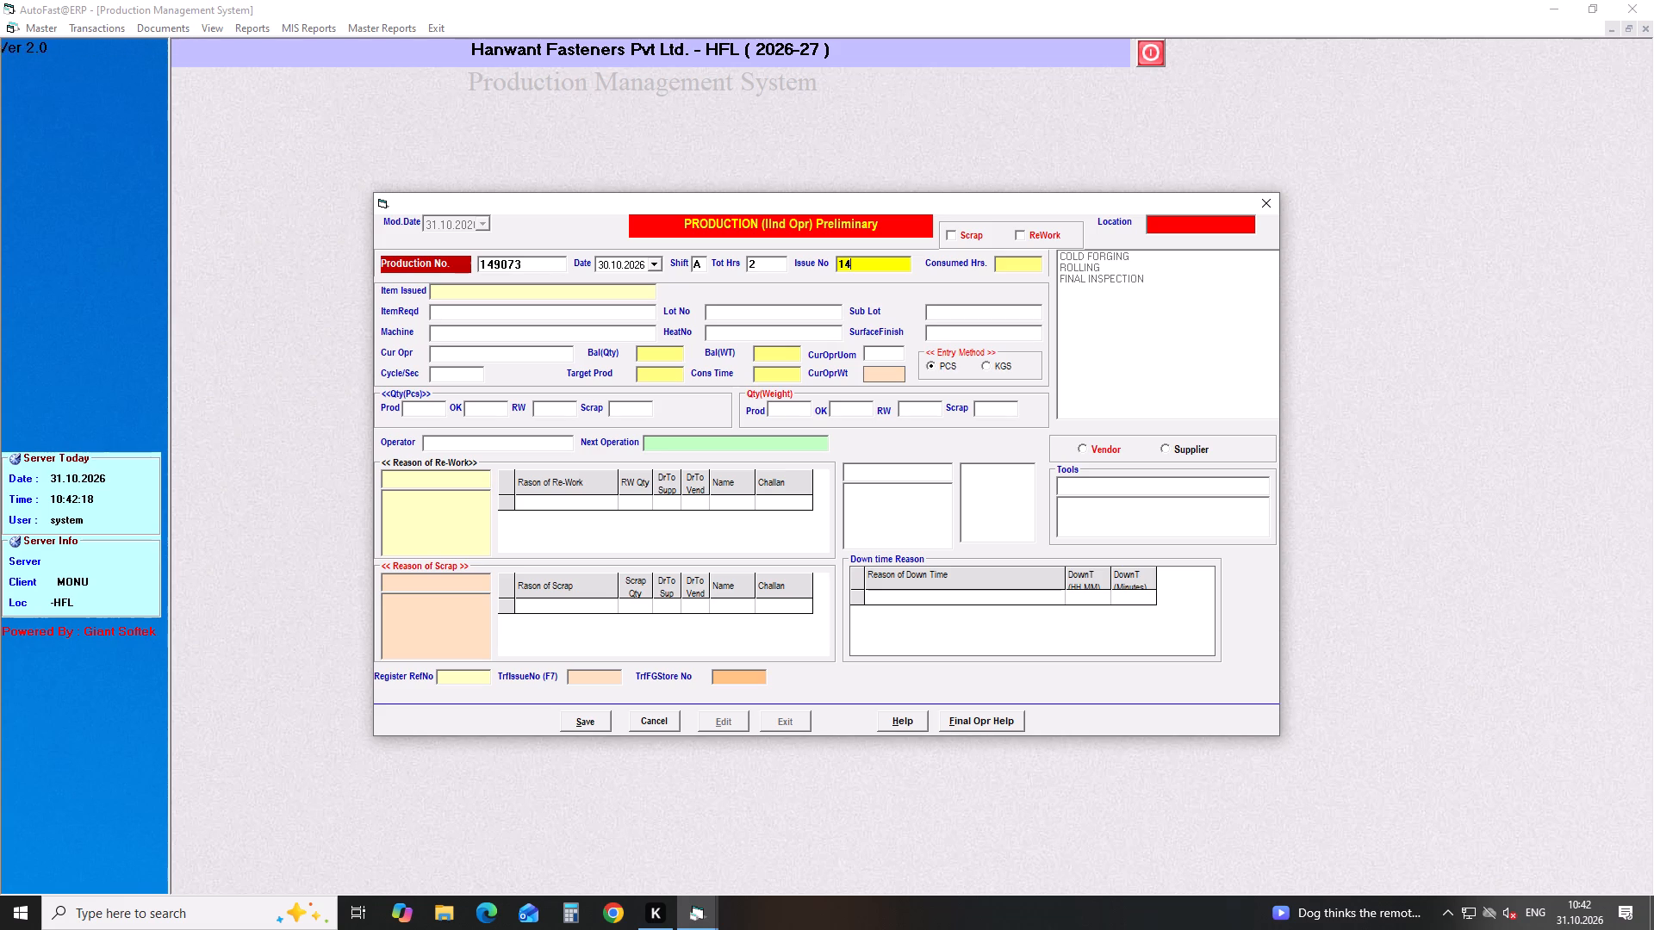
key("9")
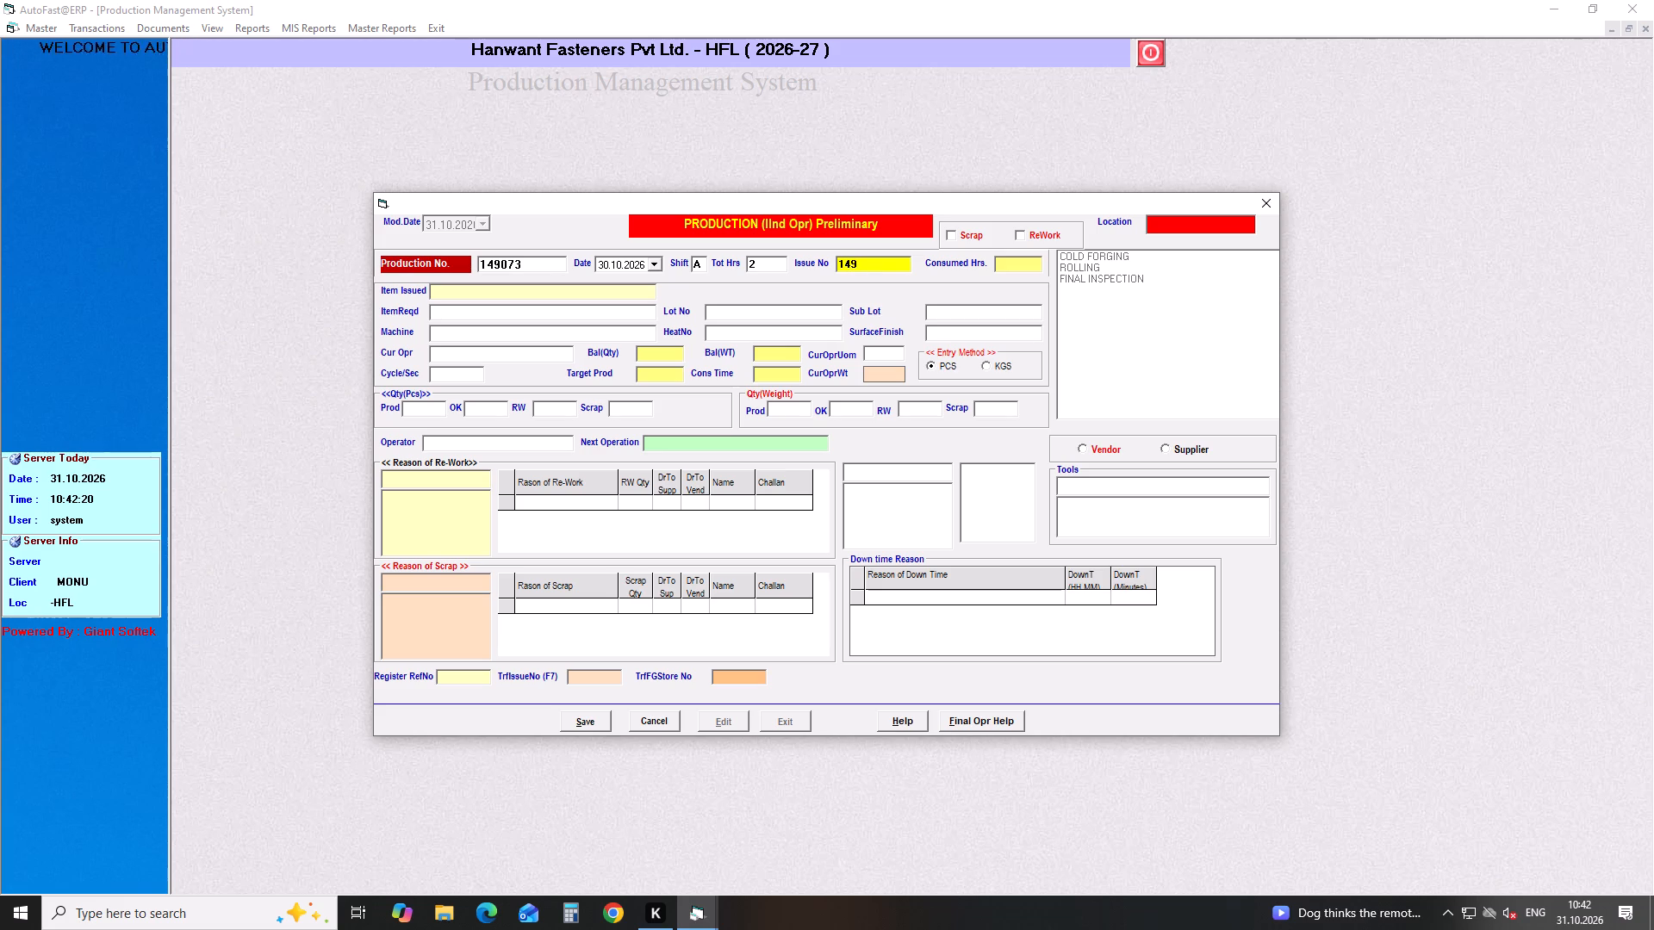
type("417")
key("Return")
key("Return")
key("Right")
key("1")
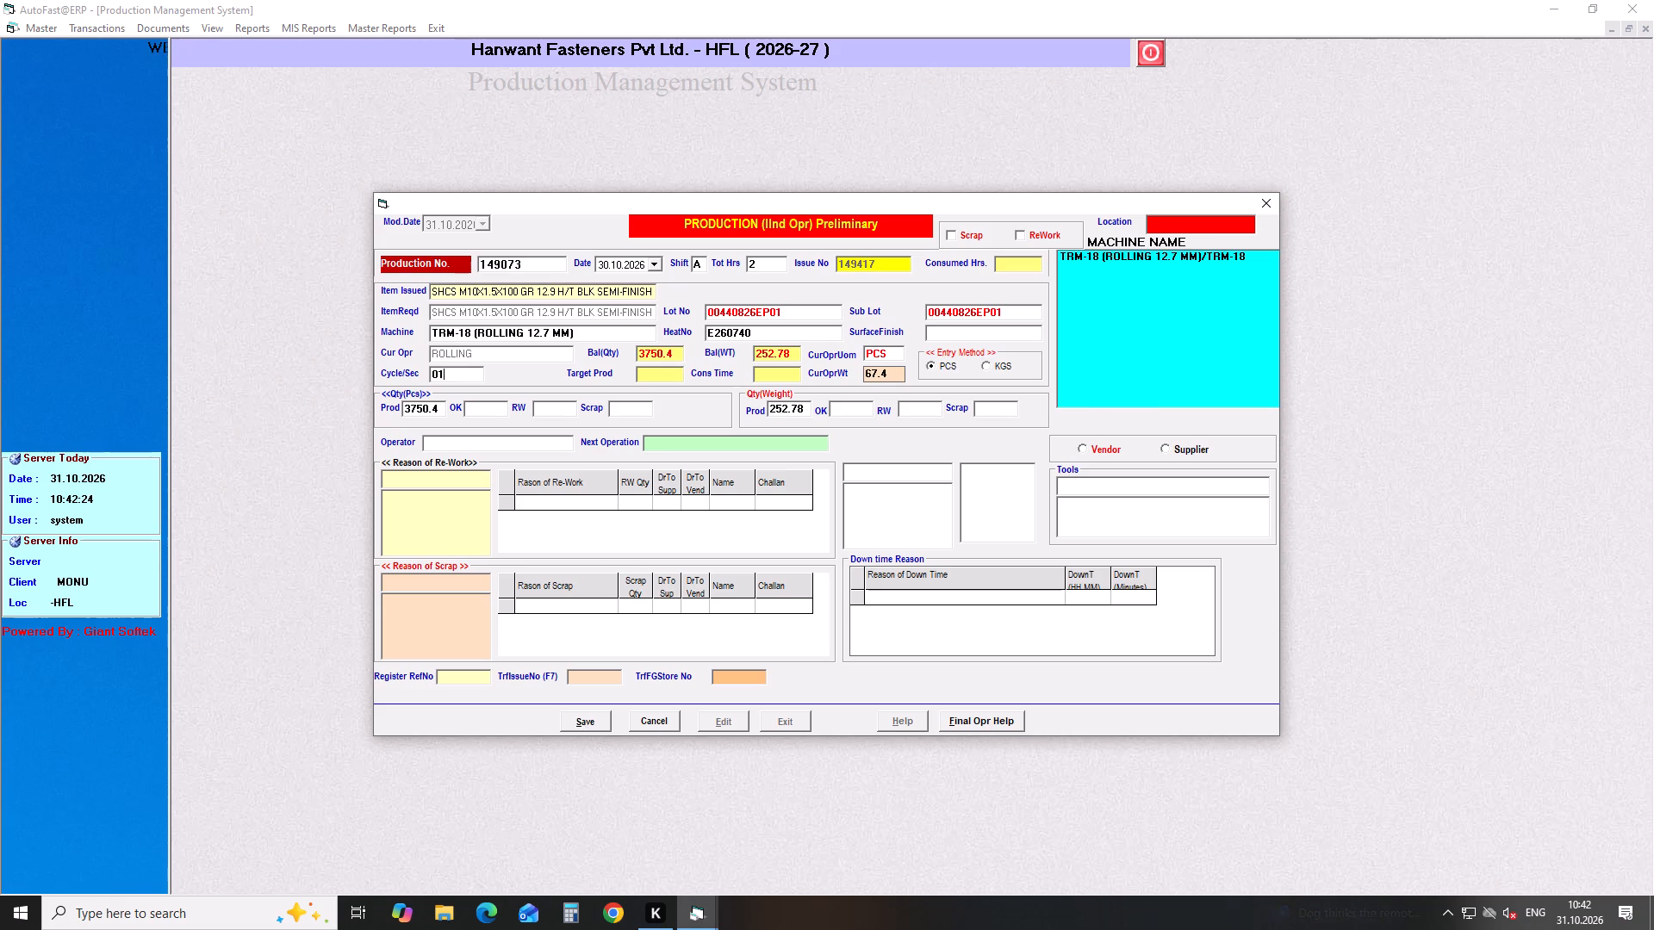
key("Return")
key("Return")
Assign operator H-SONU to the issue 149417 production entry and save it.
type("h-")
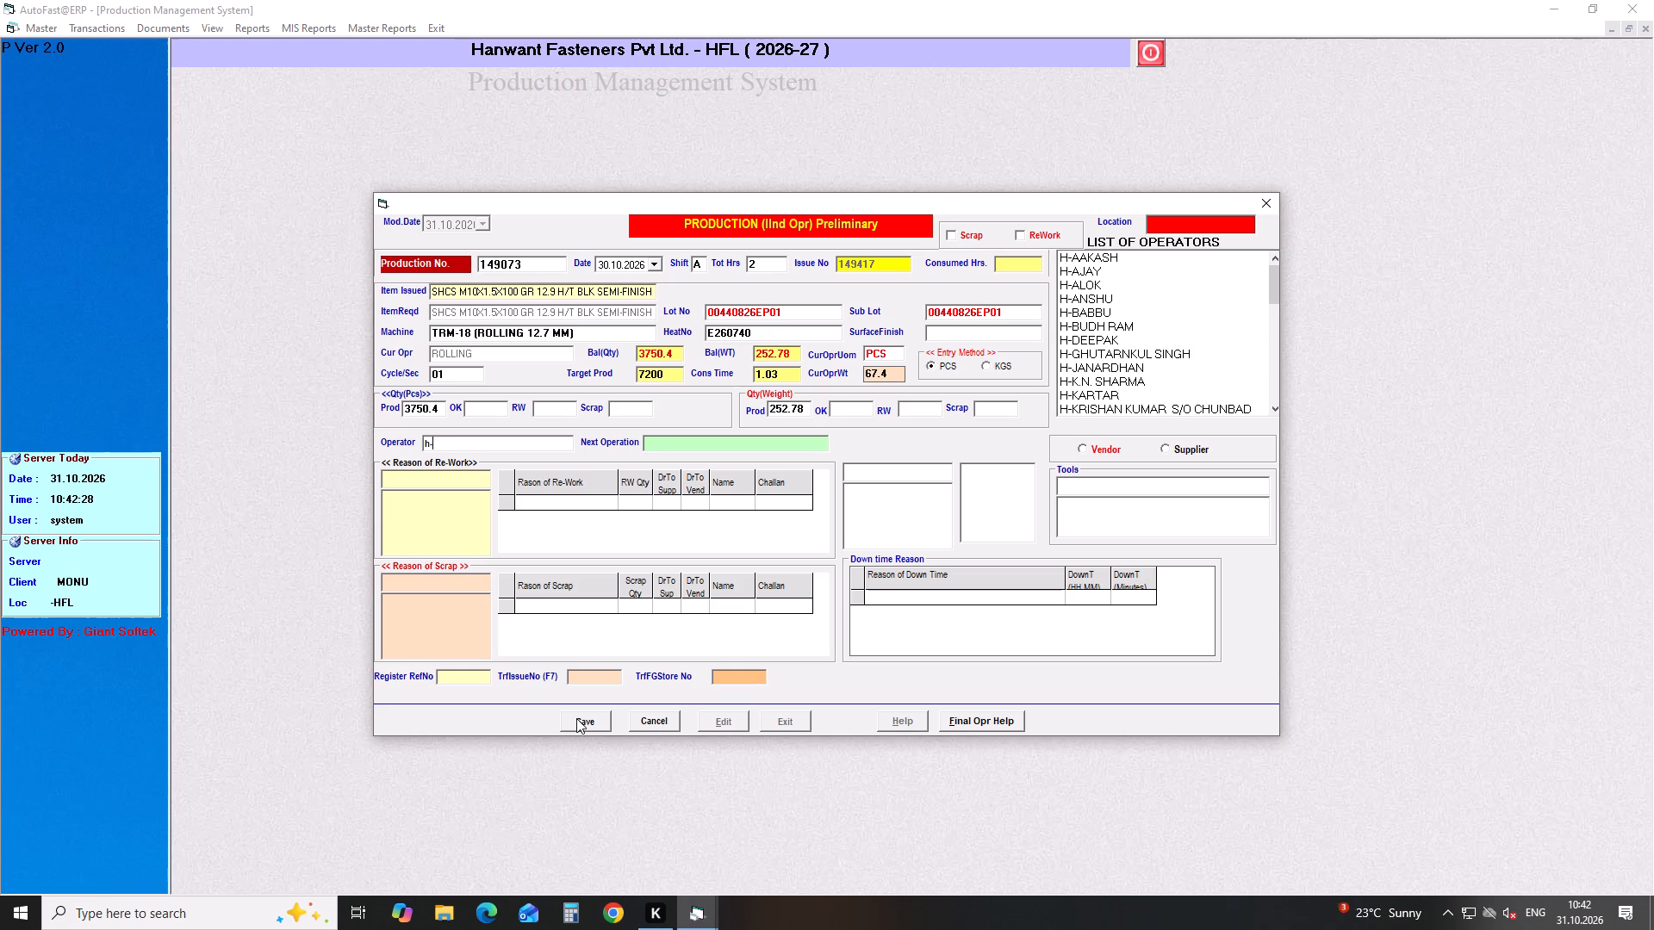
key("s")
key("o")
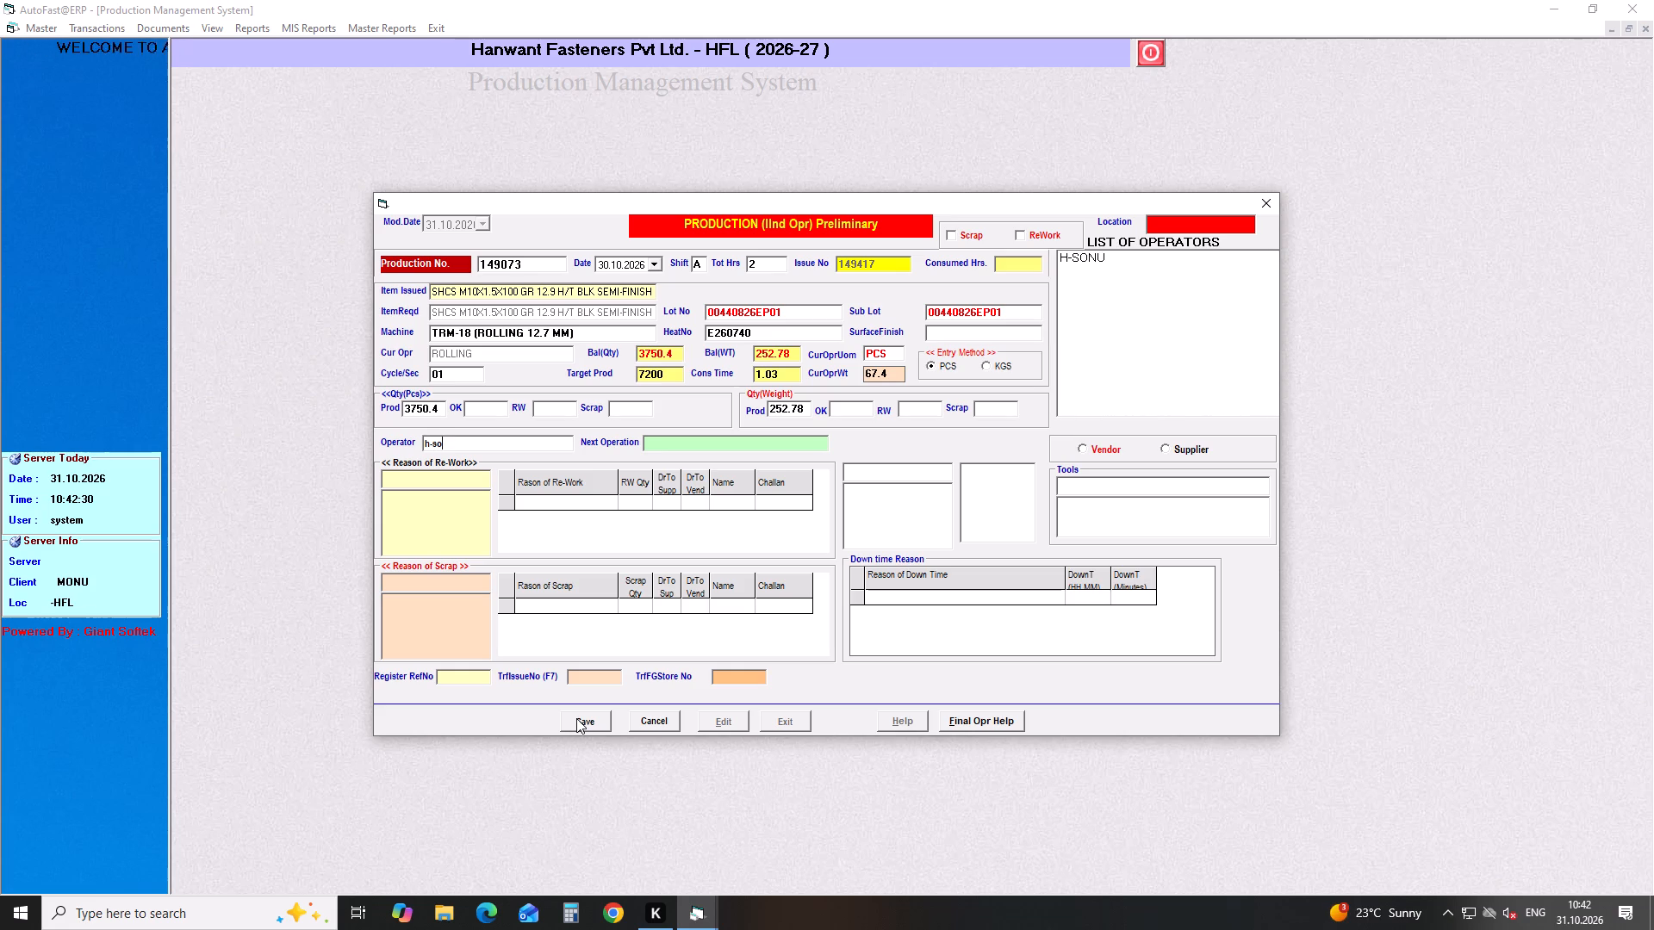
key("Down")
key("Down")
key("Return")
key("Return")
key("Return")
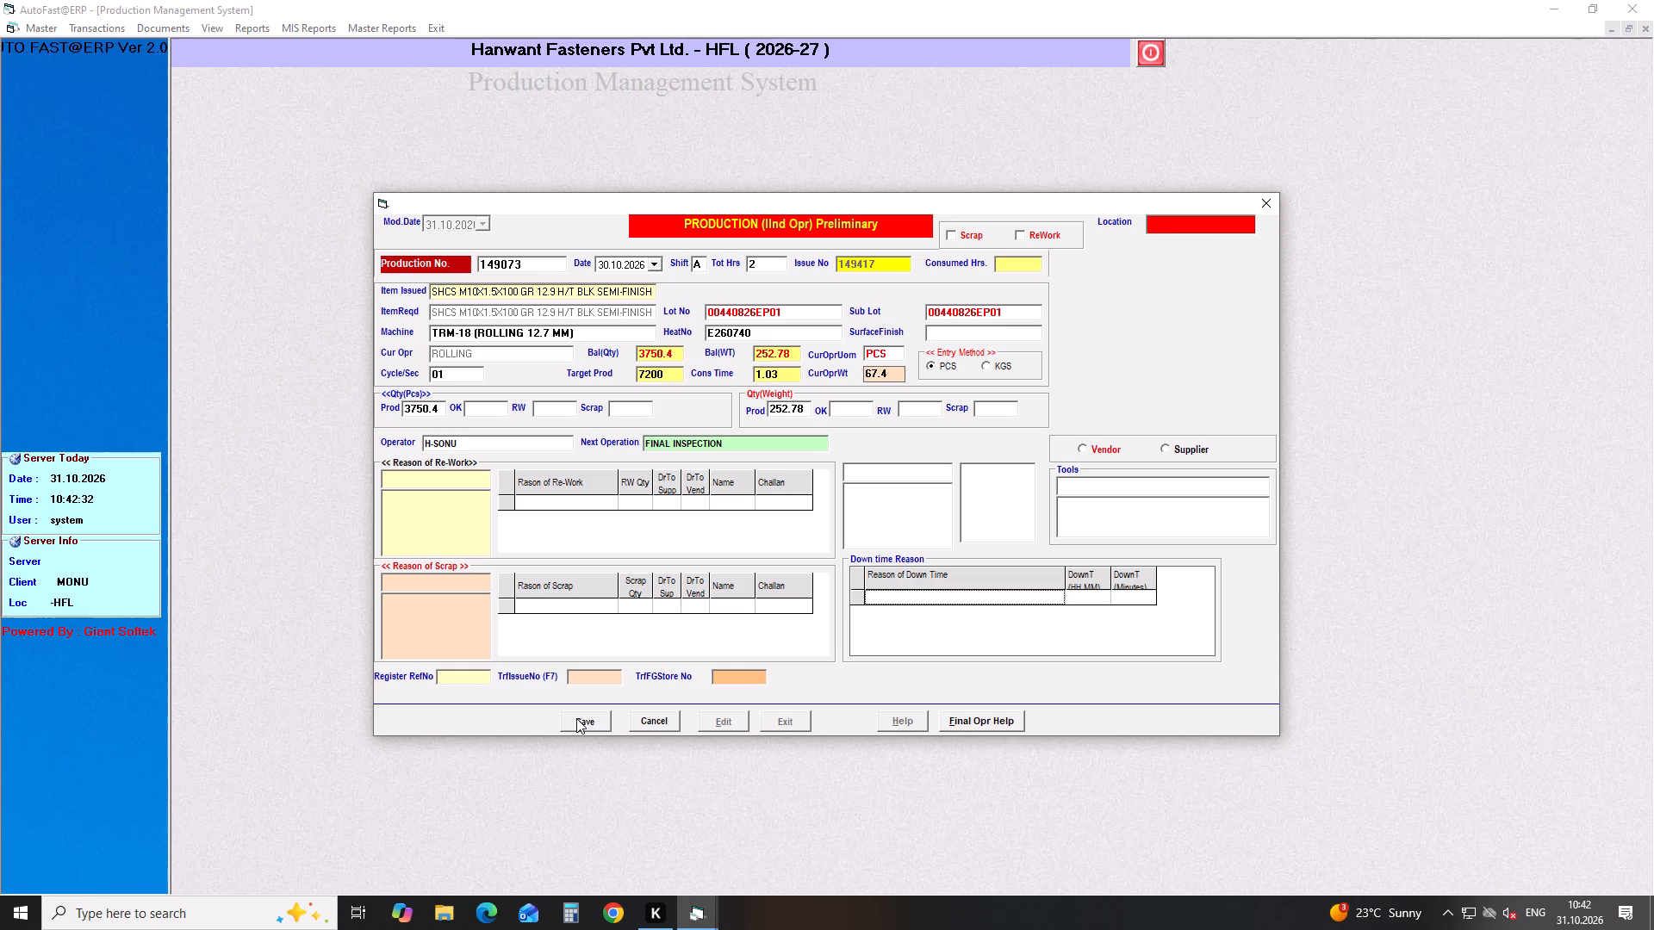
left_click(576, 718)
Start another new production entry dated 30.10.2026, keeping shift A.
key("Return")
key("Down")
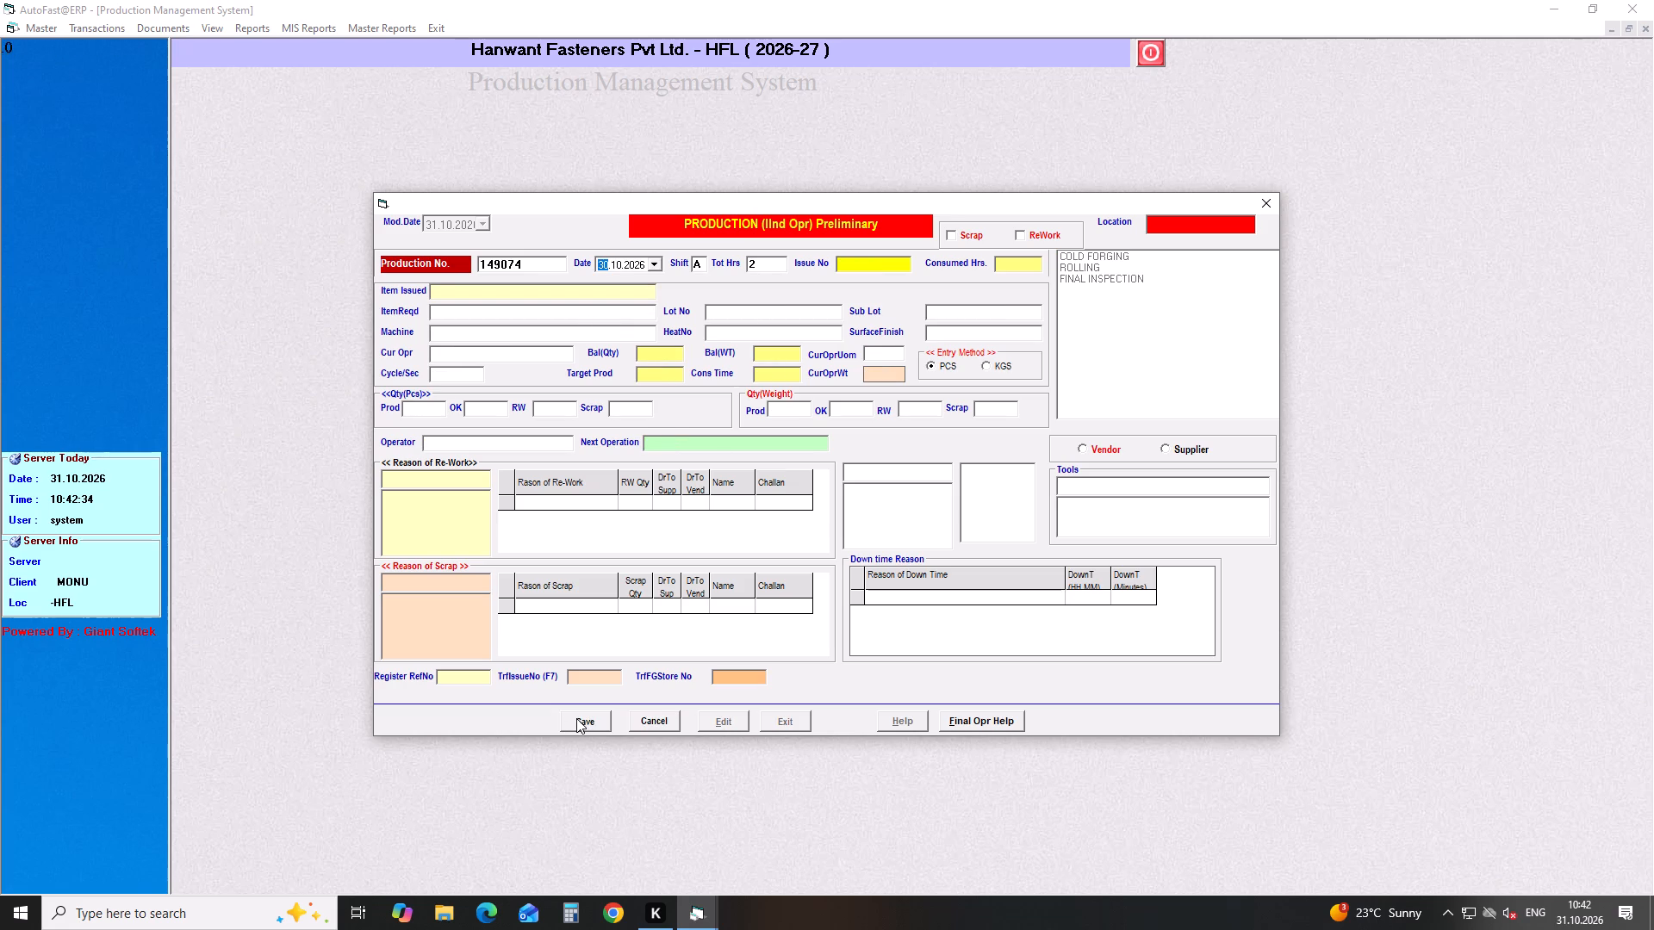
key("Return")
key("Return")
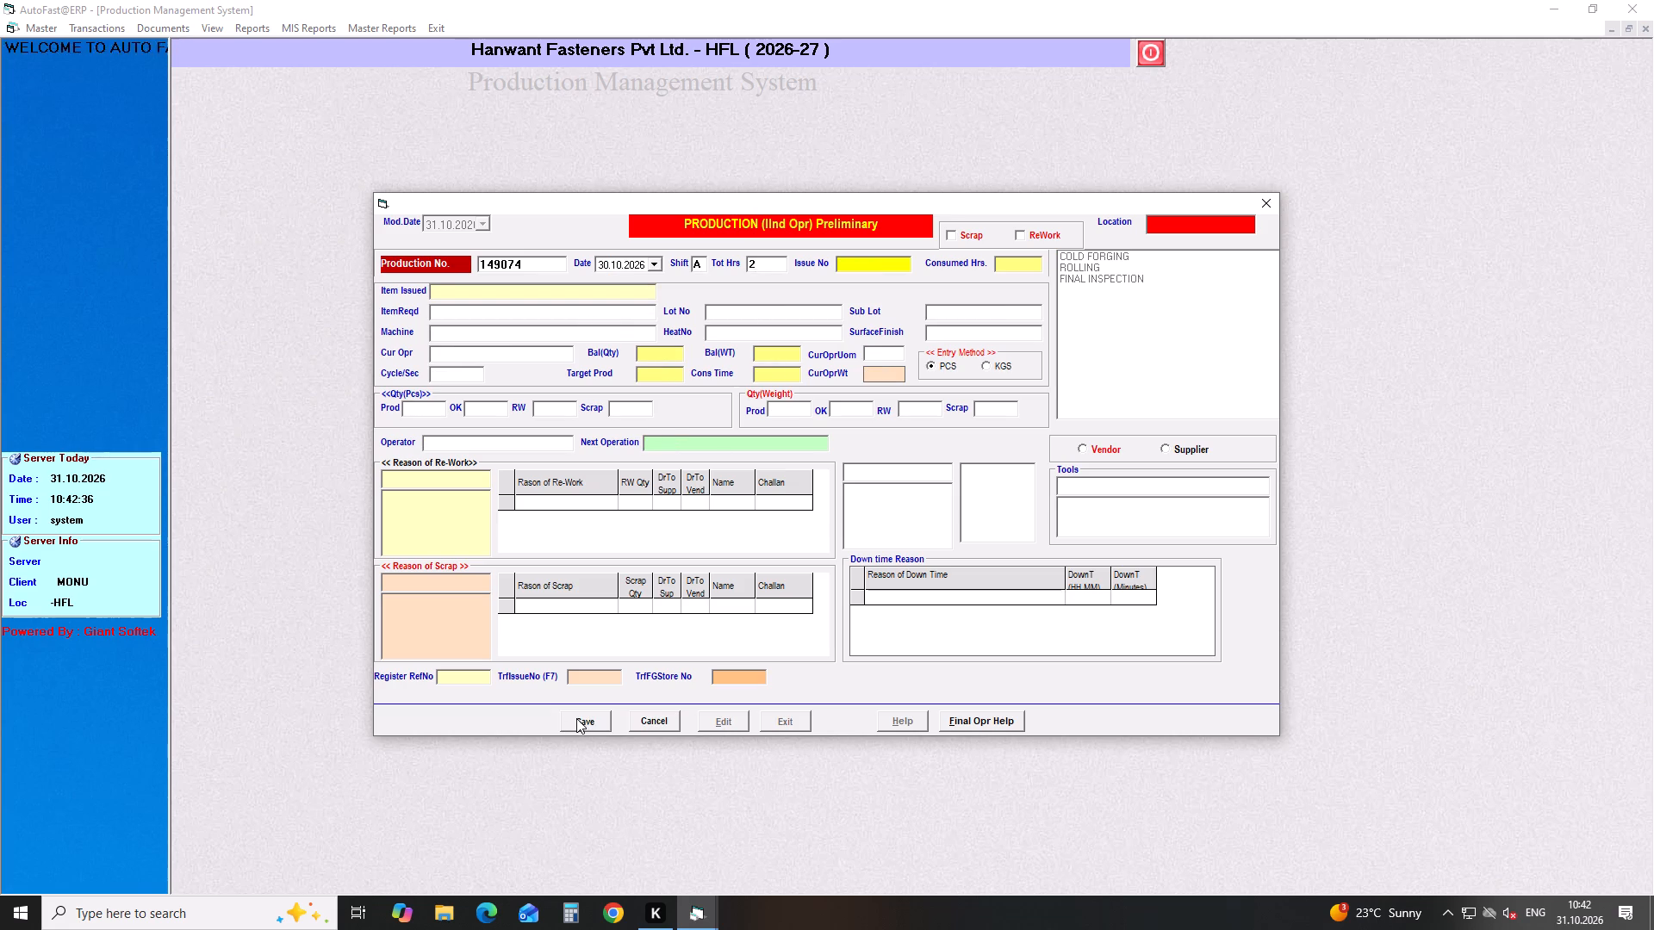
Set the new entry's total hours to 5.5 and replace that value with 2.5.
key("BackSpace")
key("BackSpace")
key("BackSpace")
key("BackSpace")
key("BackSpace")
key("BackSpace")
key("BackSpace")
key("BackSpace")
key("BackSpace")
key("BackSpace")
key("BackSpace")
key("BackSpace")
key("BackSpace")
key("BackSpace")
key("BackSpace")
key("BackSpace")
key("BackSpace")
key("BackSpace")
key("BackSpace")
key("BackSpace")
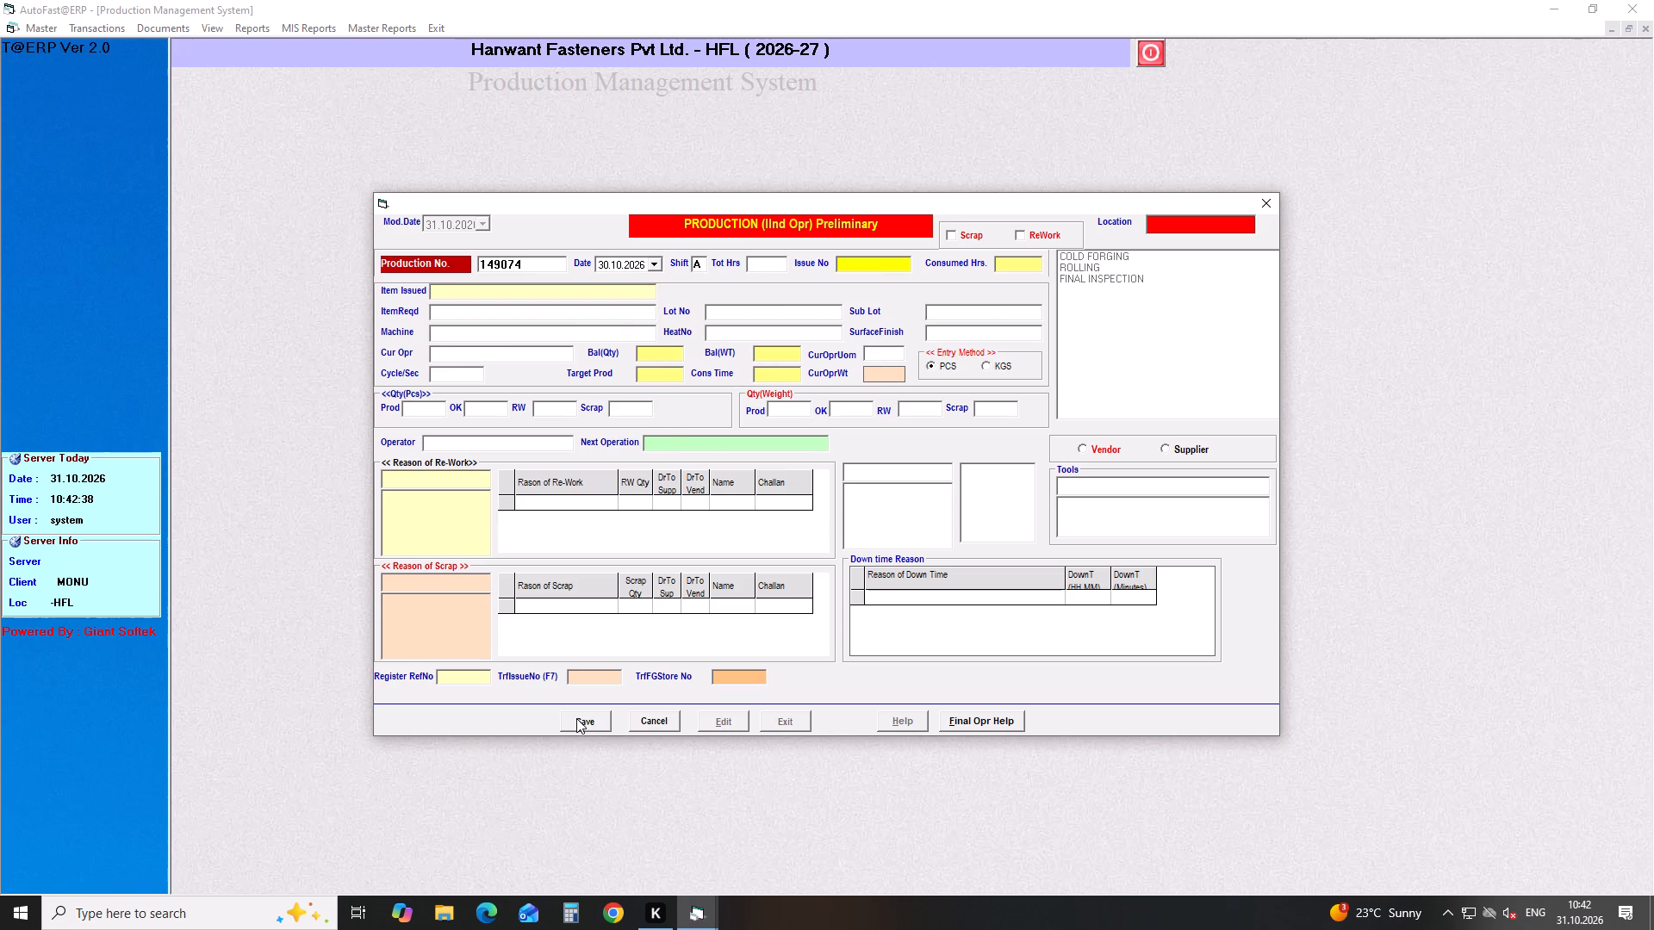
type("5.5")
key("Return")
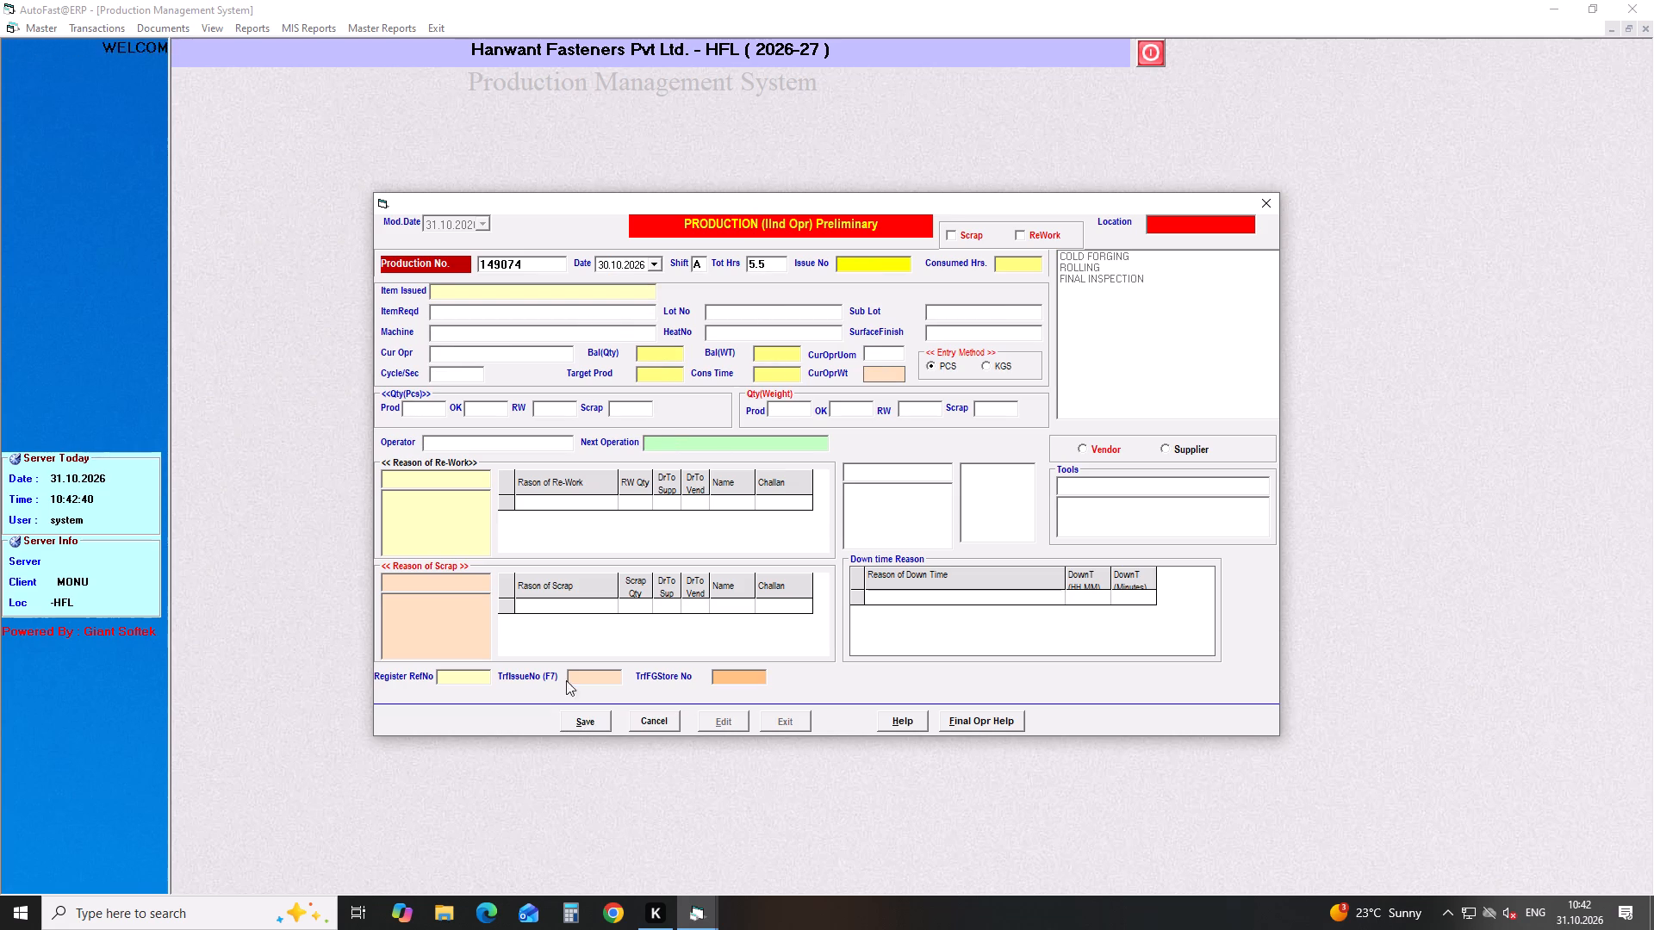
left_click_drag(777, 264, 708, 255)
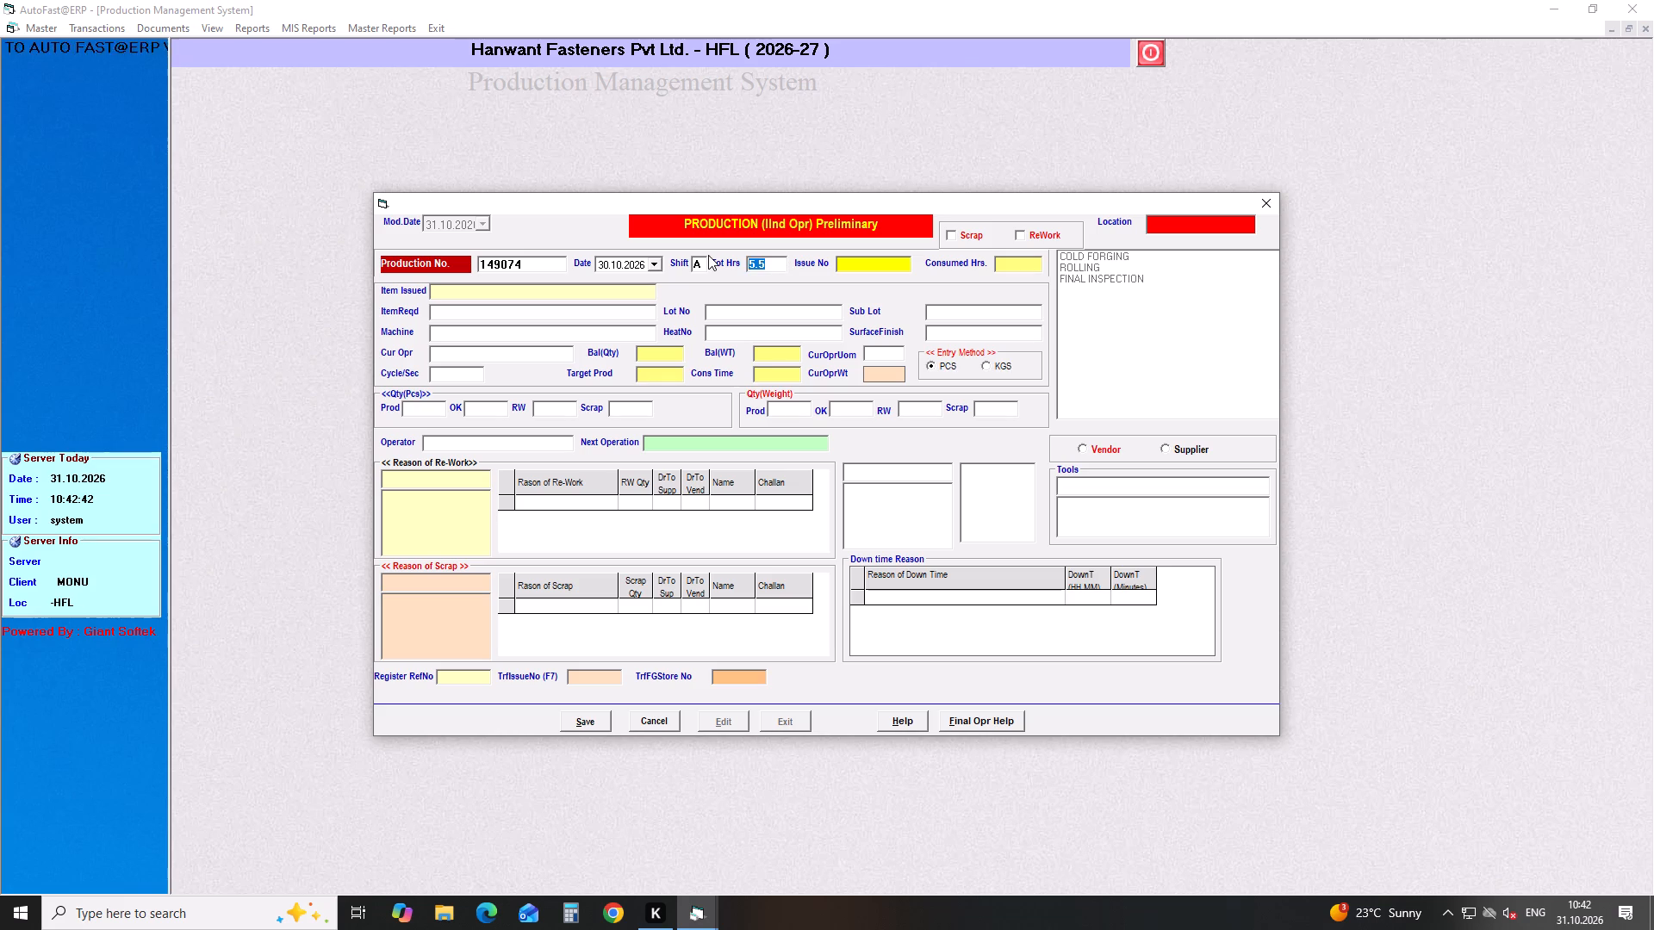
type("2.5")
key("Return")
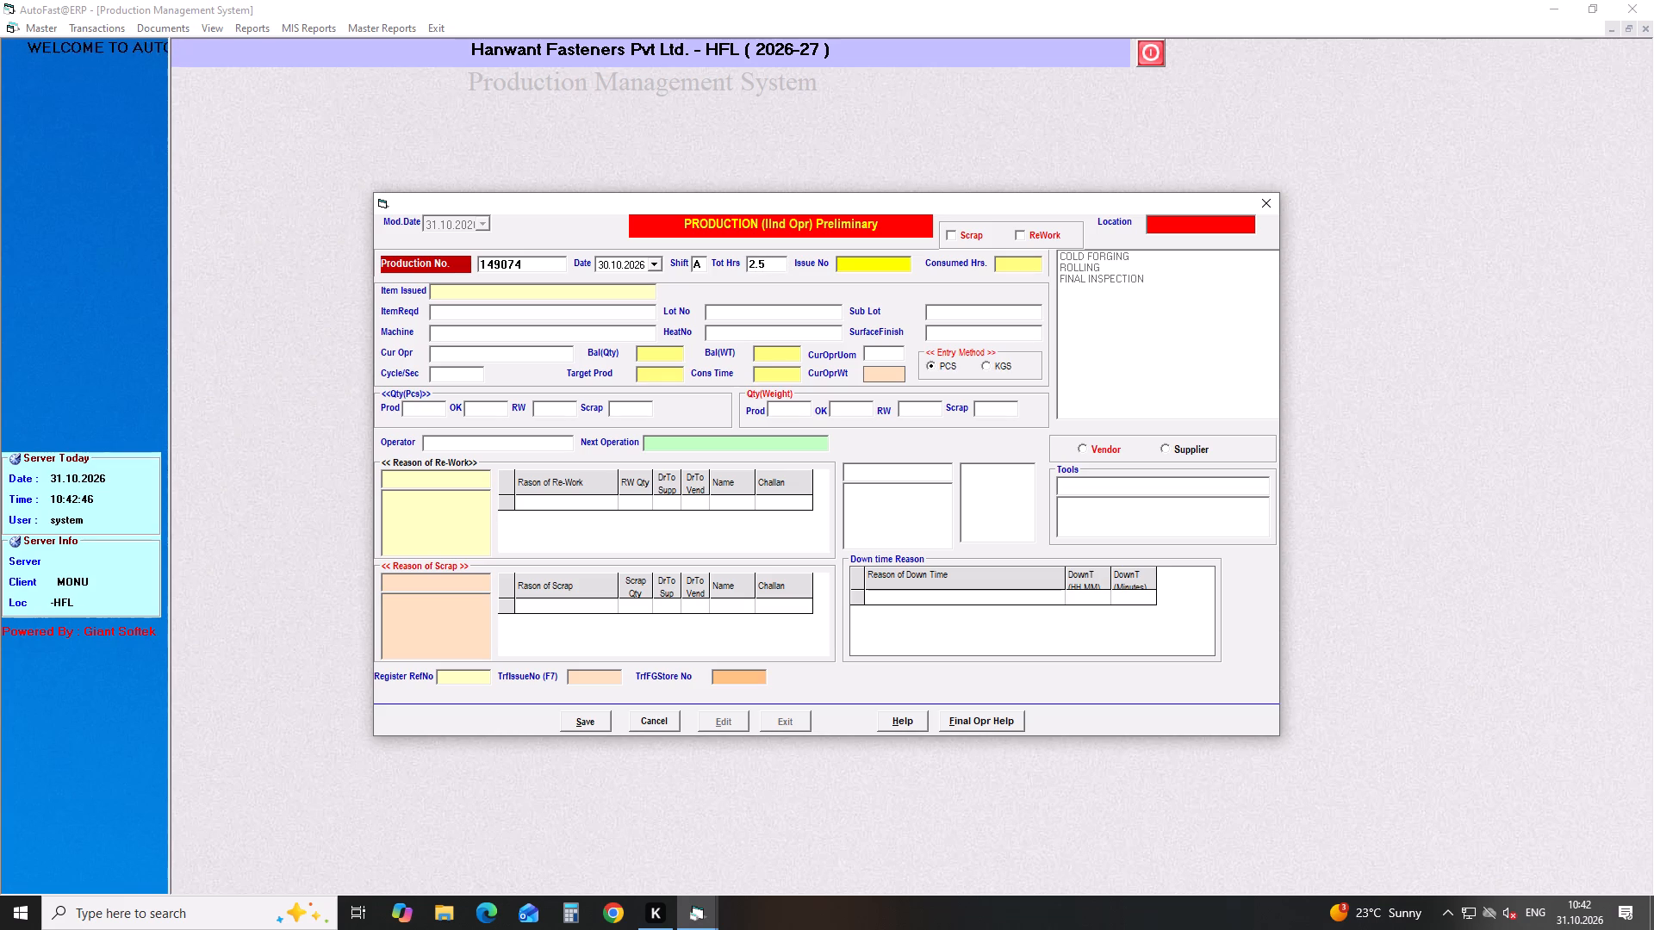
Set the new production entry's total hours to 3.
left_click_drag(768, 266, 720, 267)
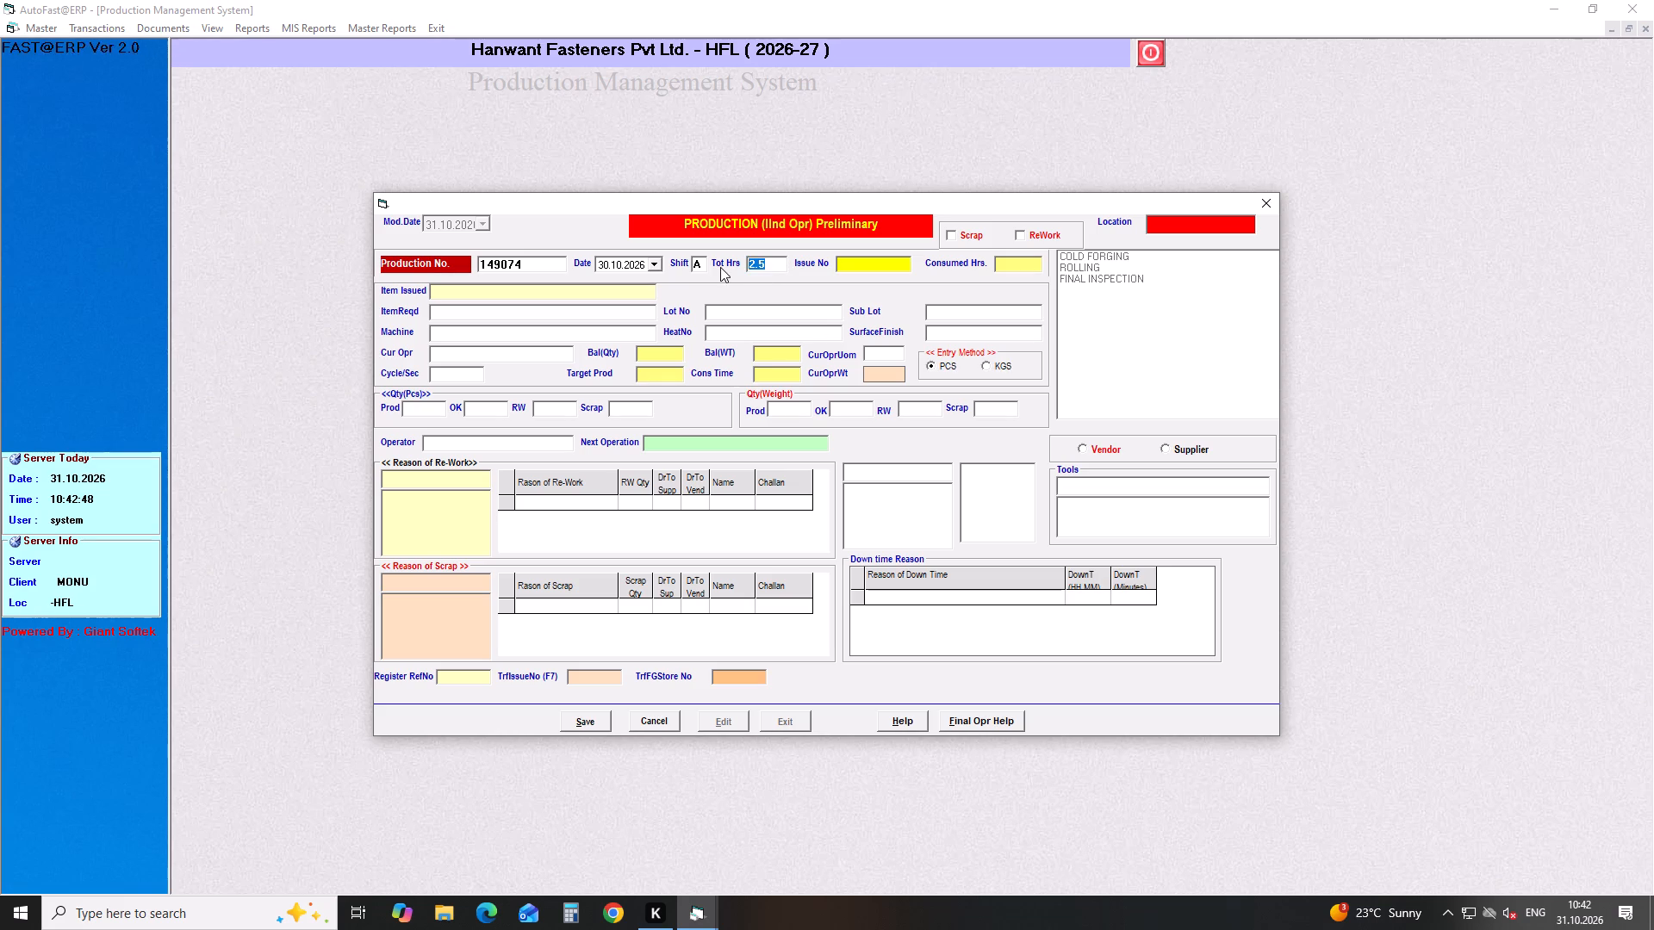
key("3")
key("Return")
Load issue 149418 into the production entry and set its cycle time to 1 second, keeping the produced quantity.
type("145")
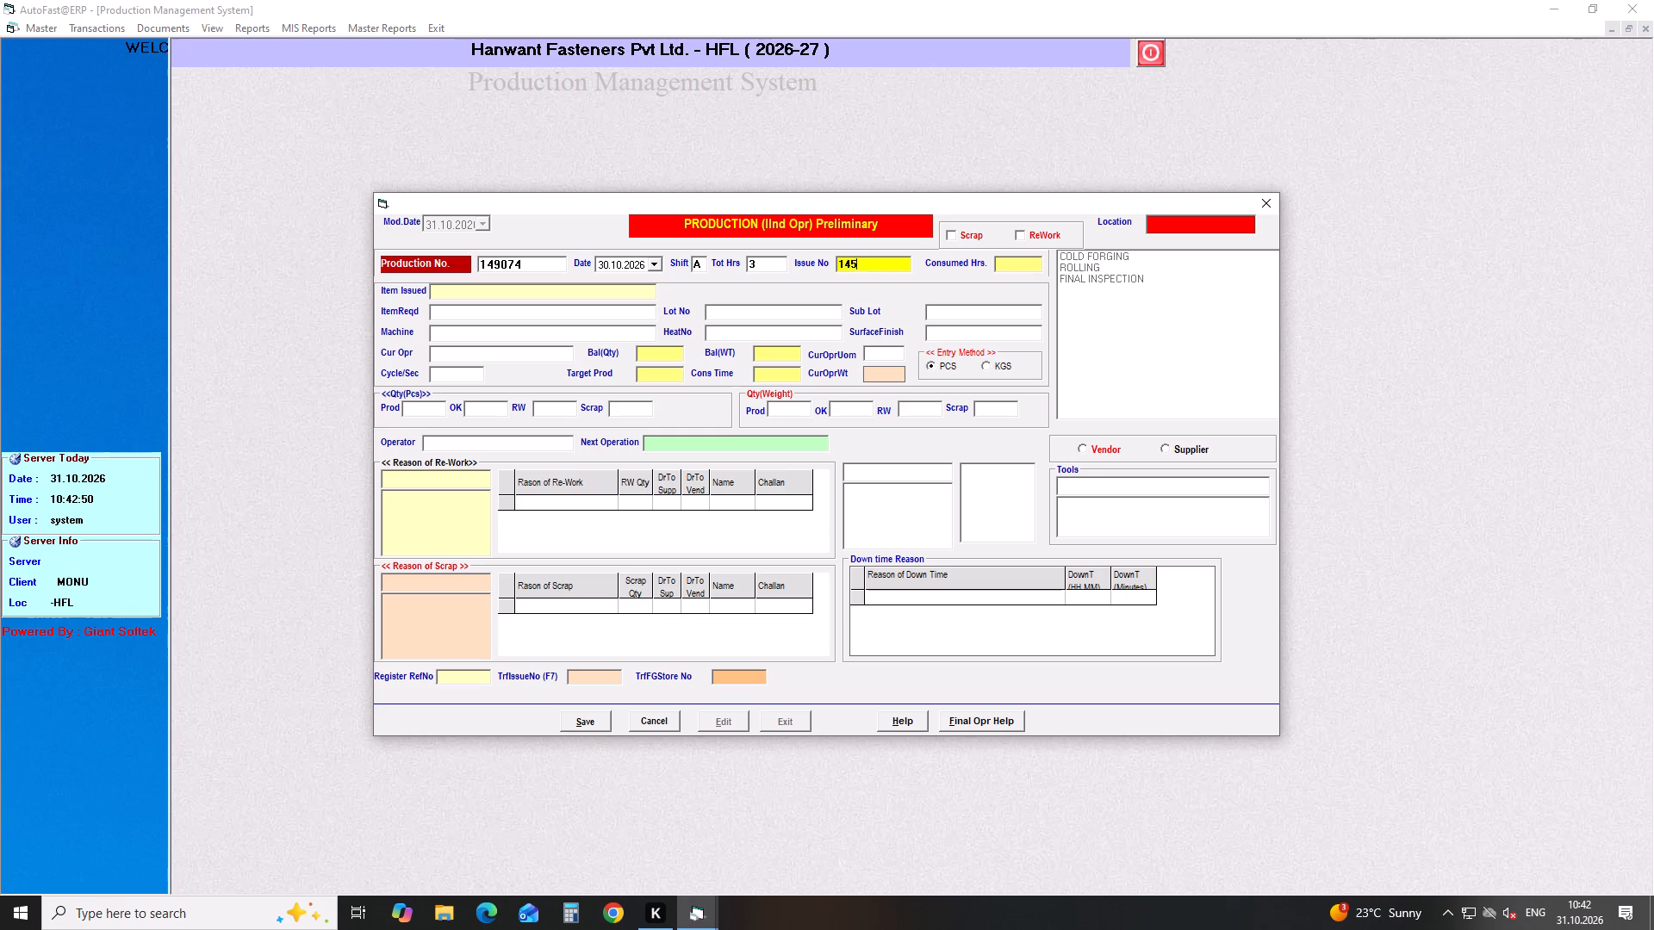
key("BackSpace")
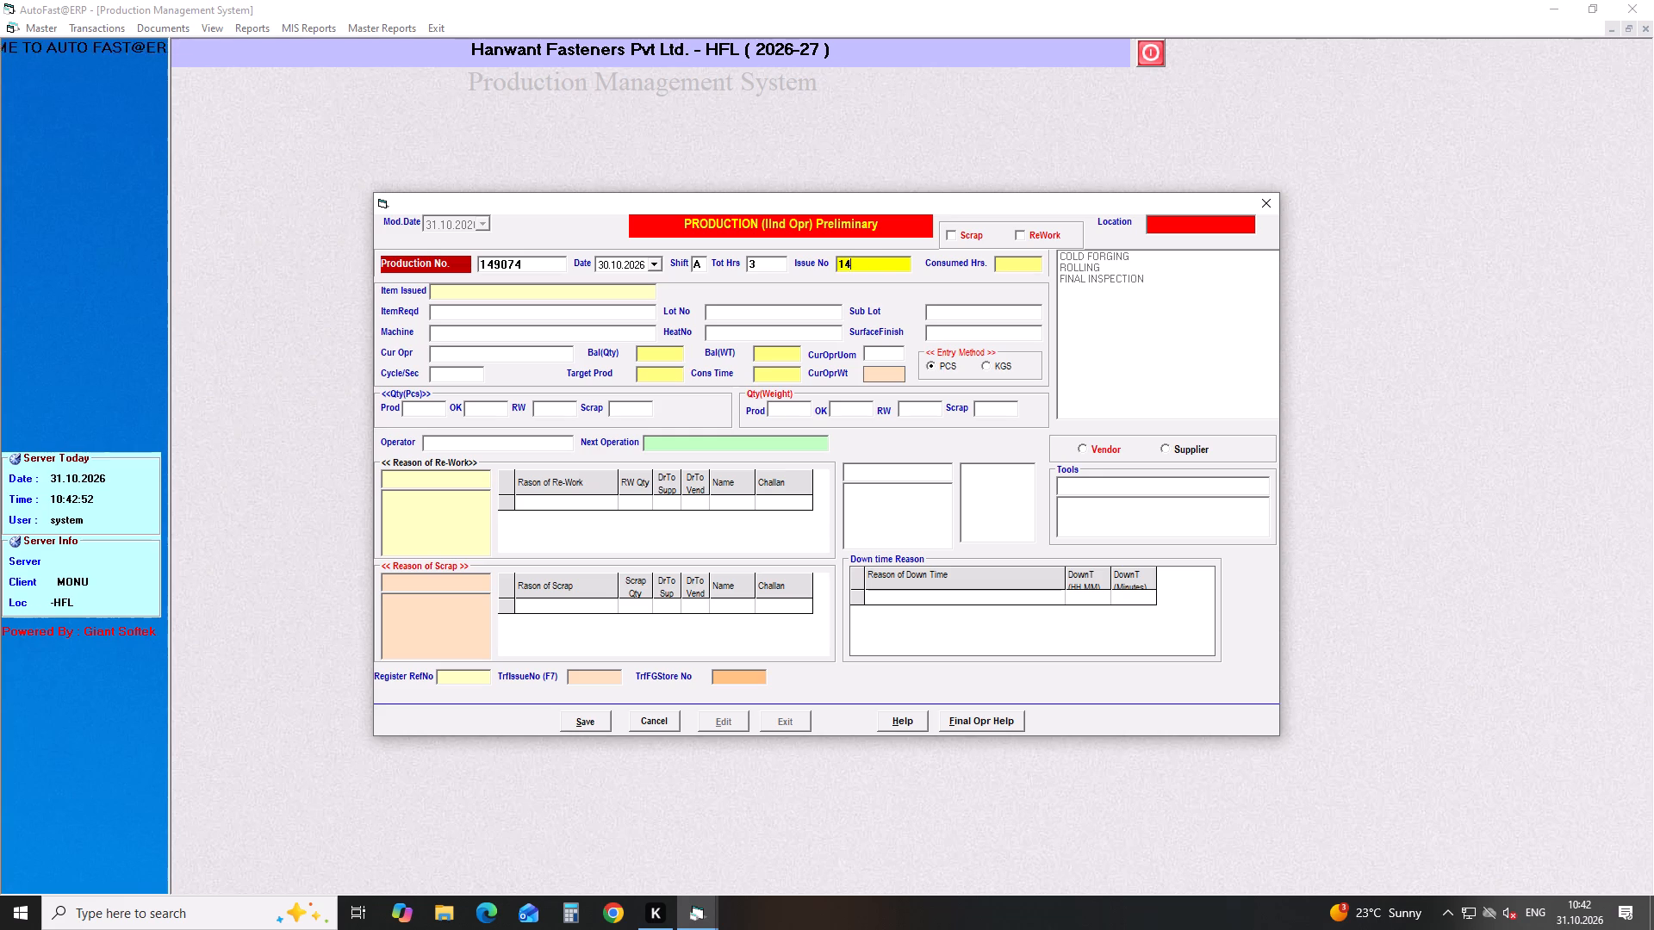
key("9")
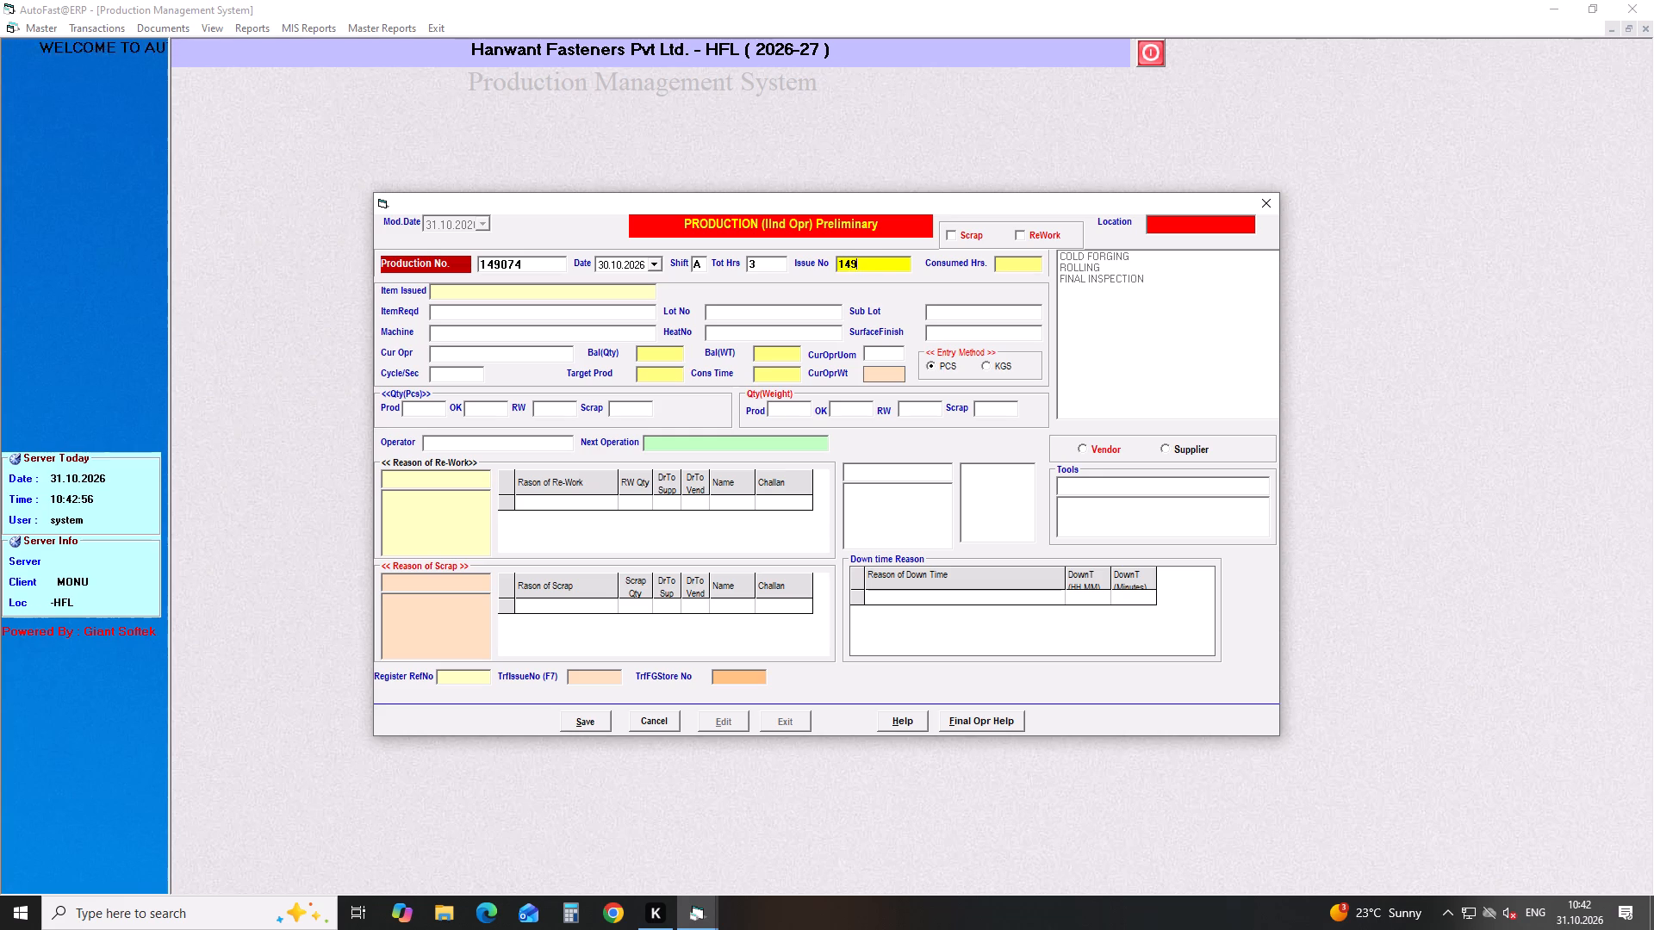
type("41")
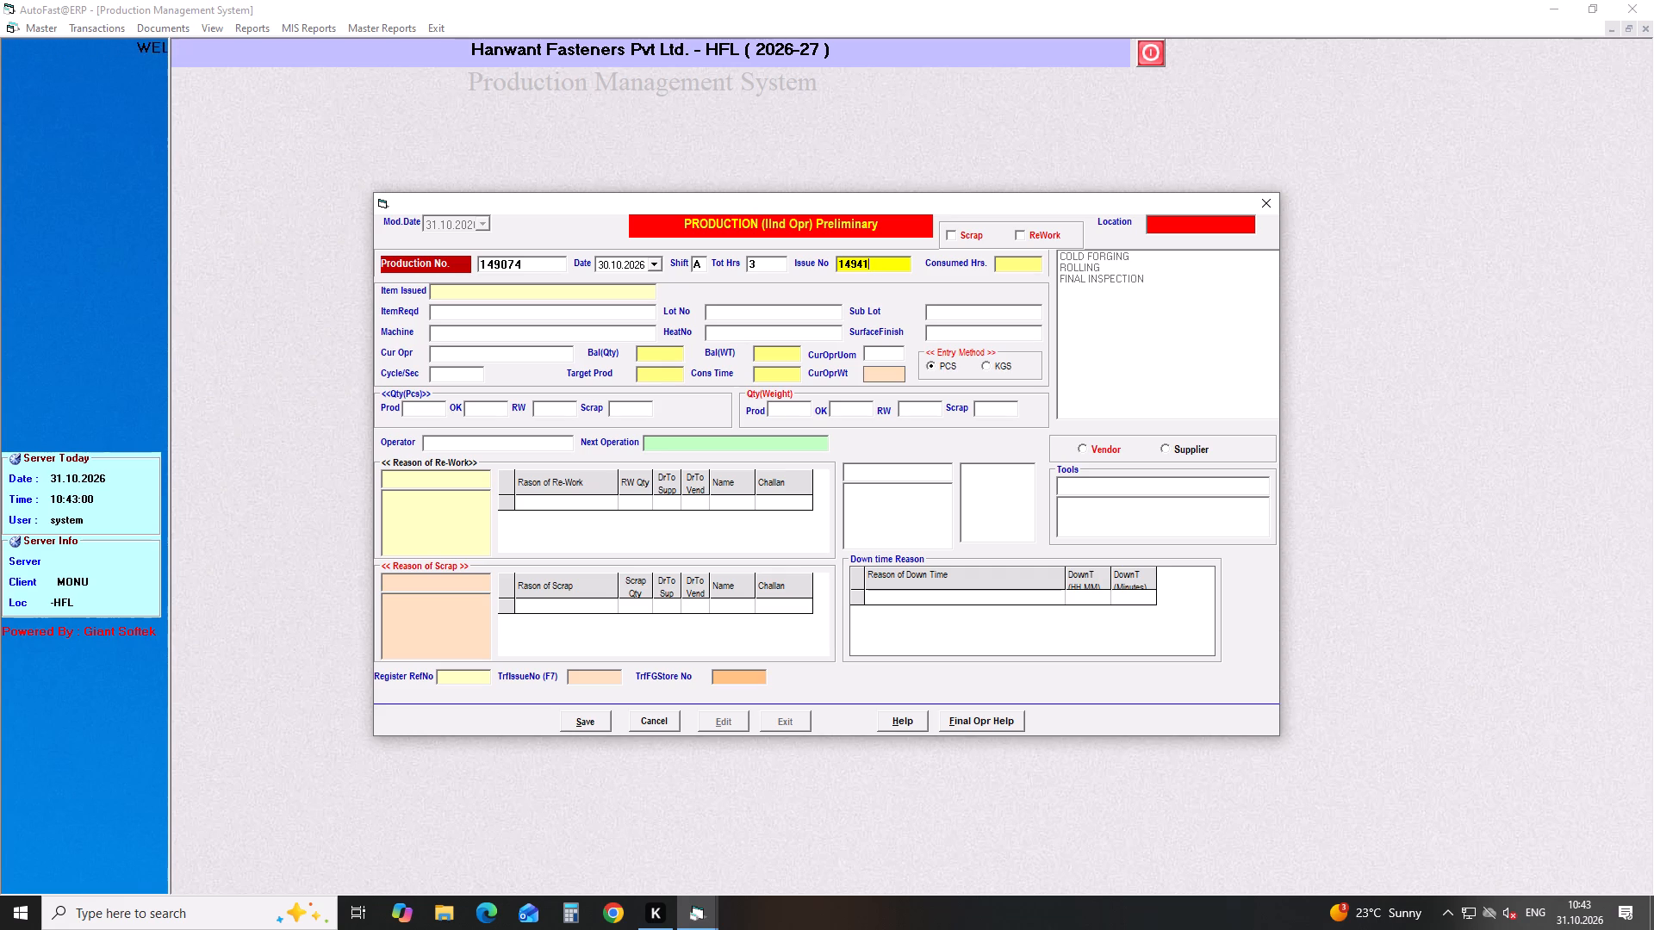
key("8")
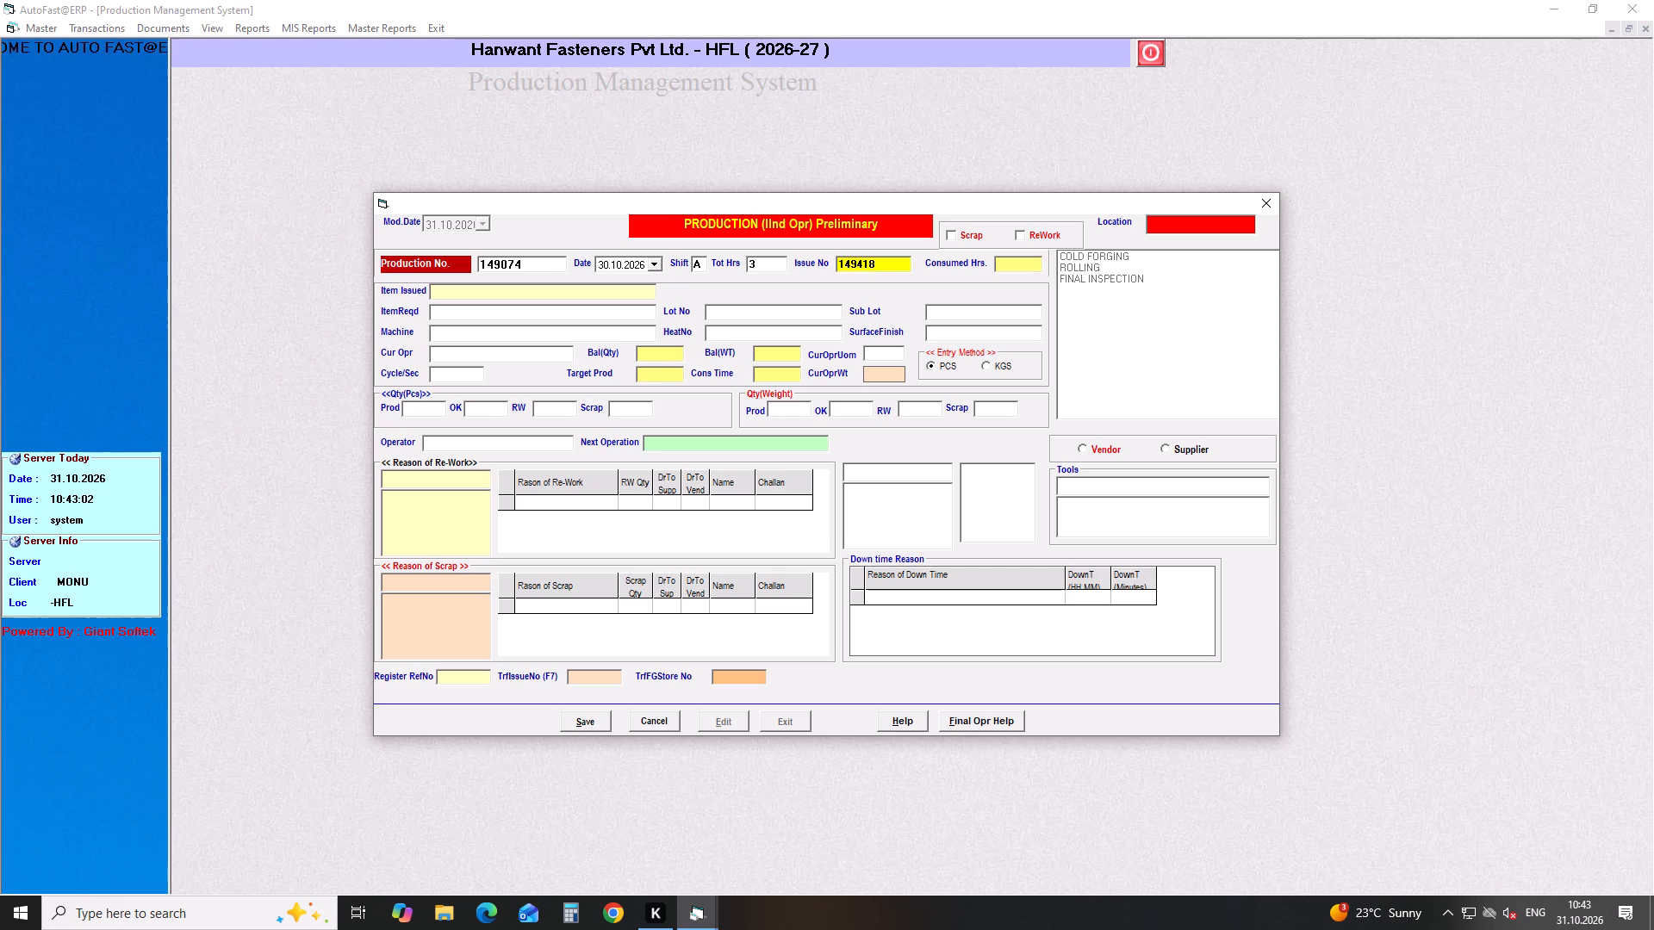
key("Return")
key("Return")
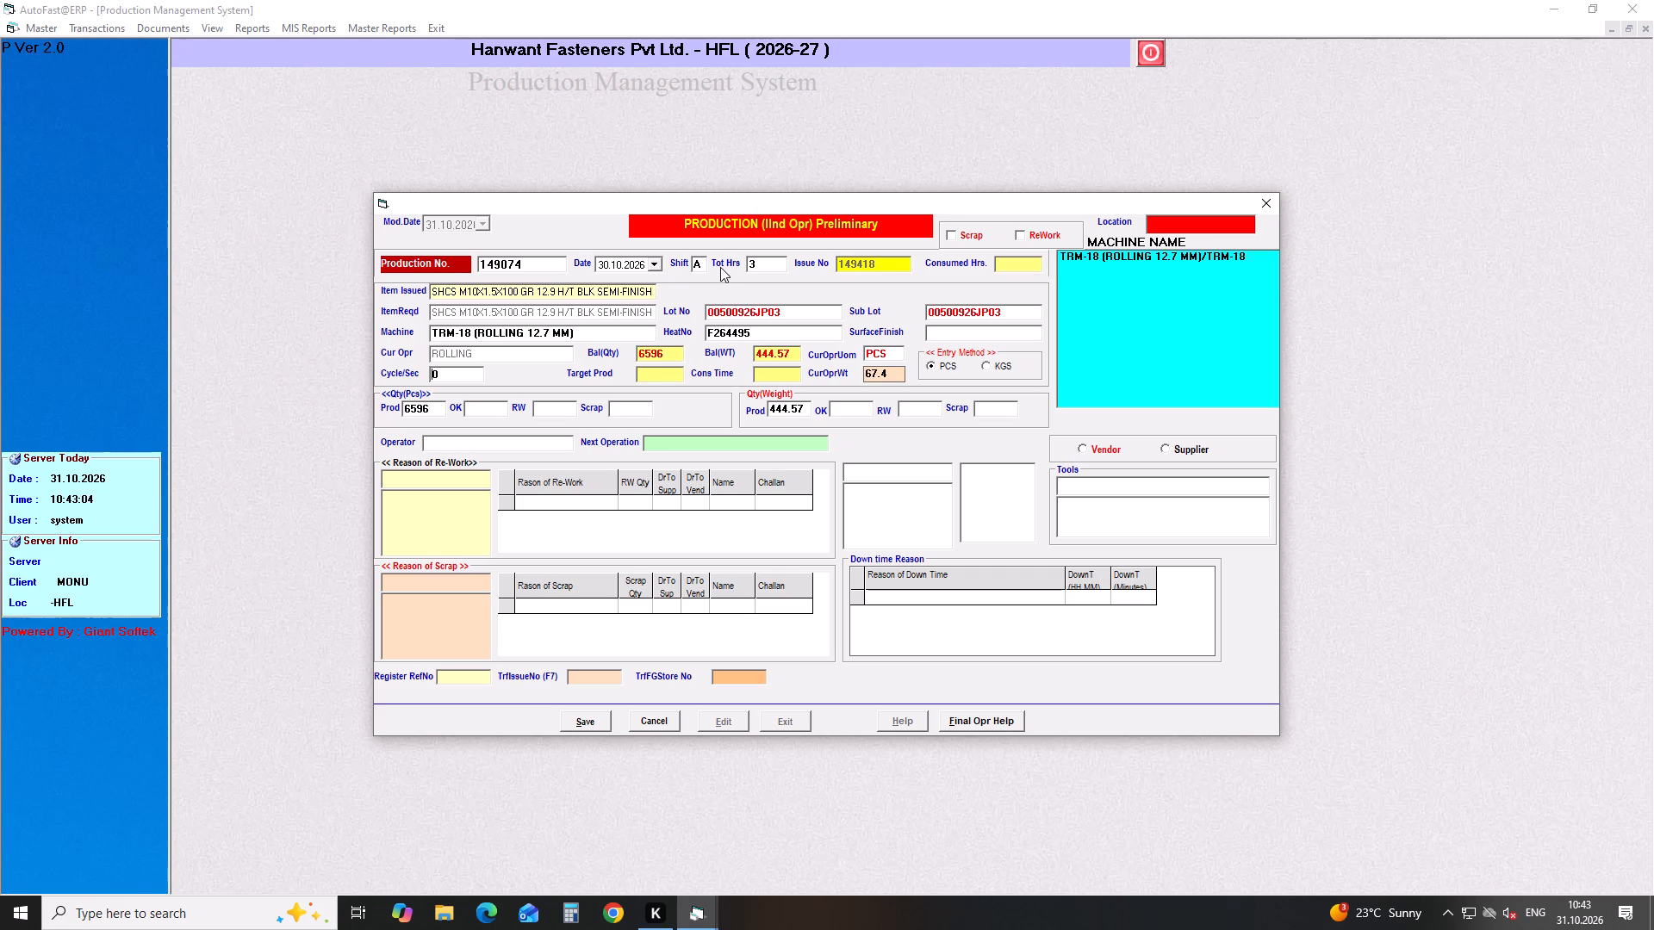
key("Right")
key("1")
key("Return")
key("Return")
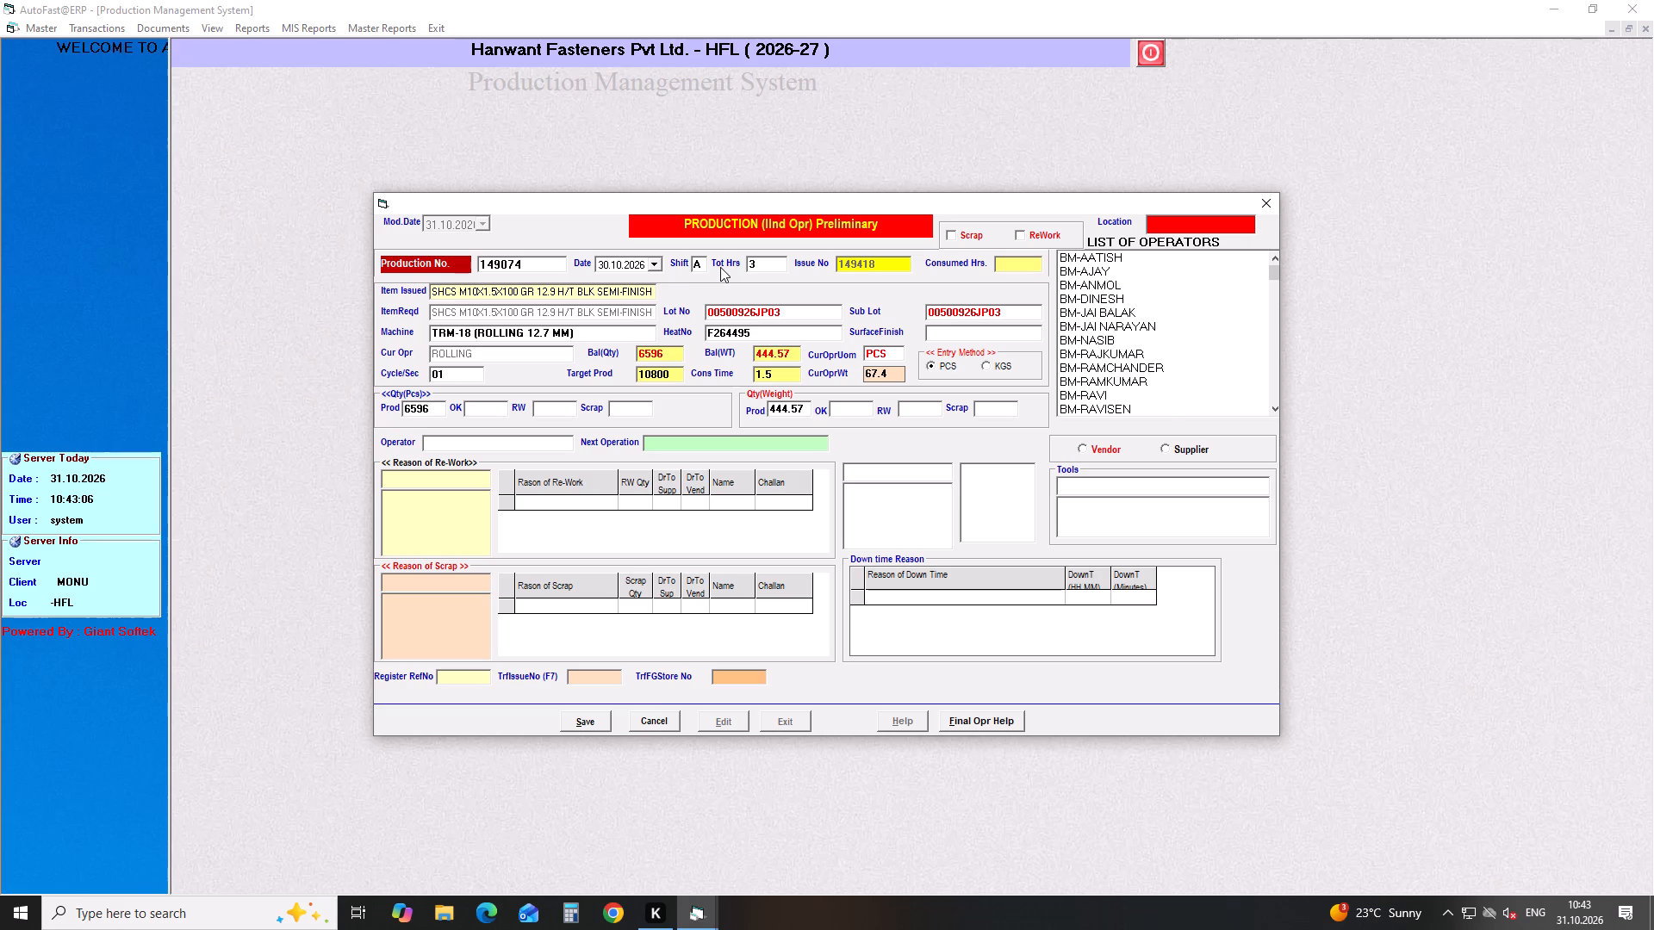
Assign operator H-SONU to the issue 149418 production entry and save it.
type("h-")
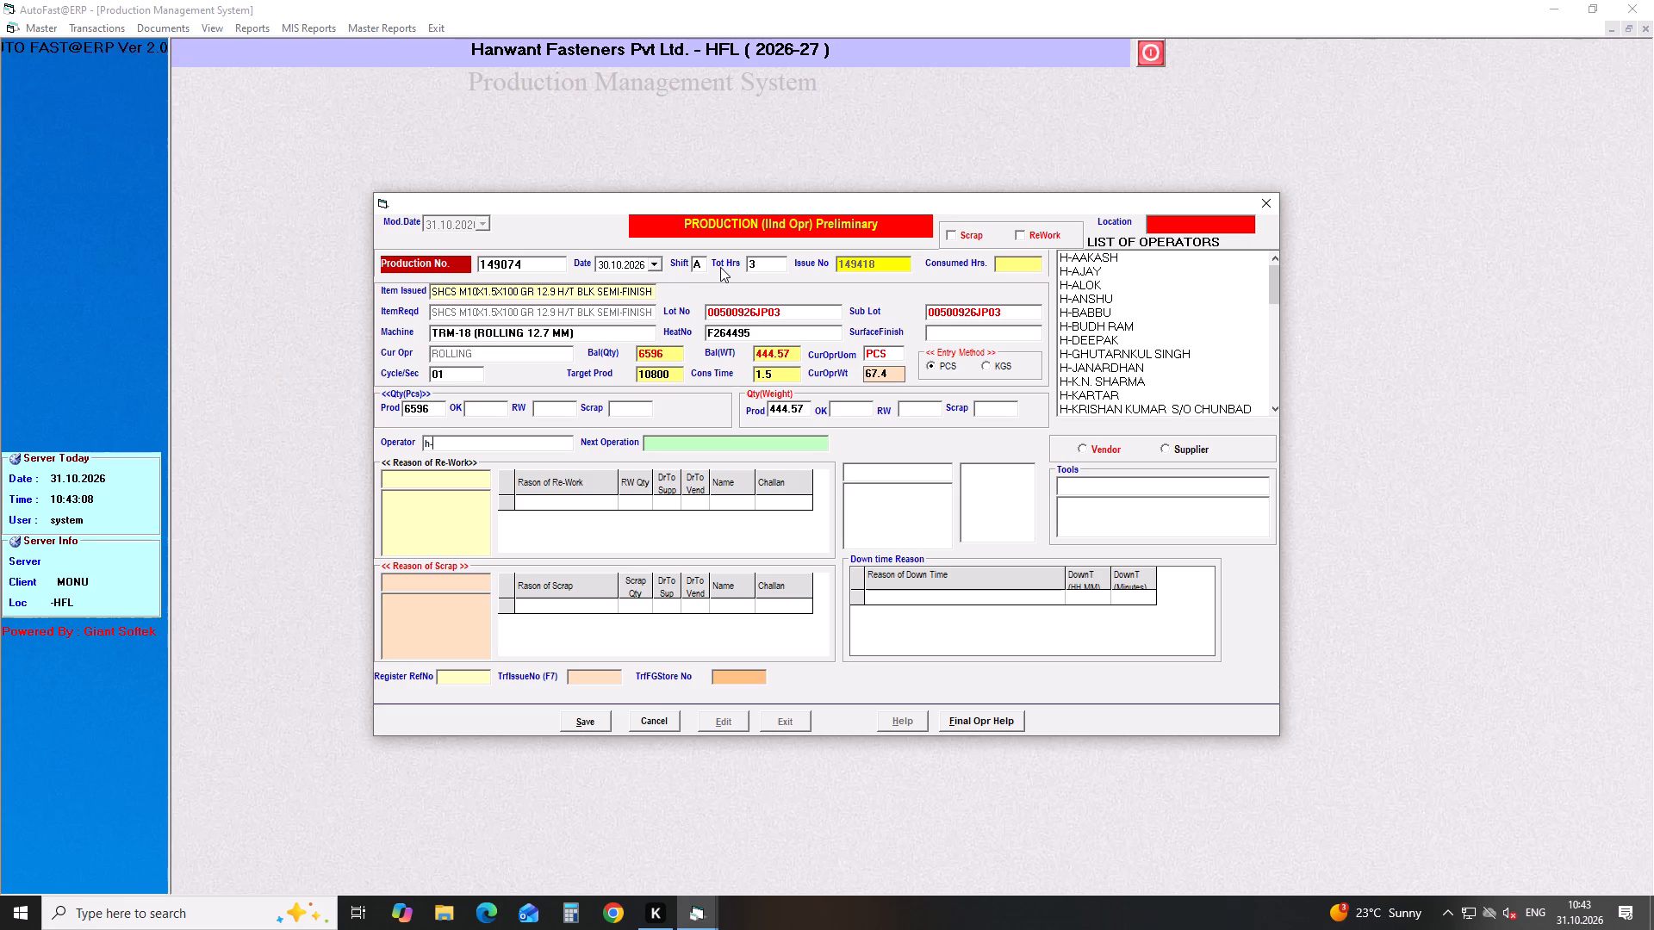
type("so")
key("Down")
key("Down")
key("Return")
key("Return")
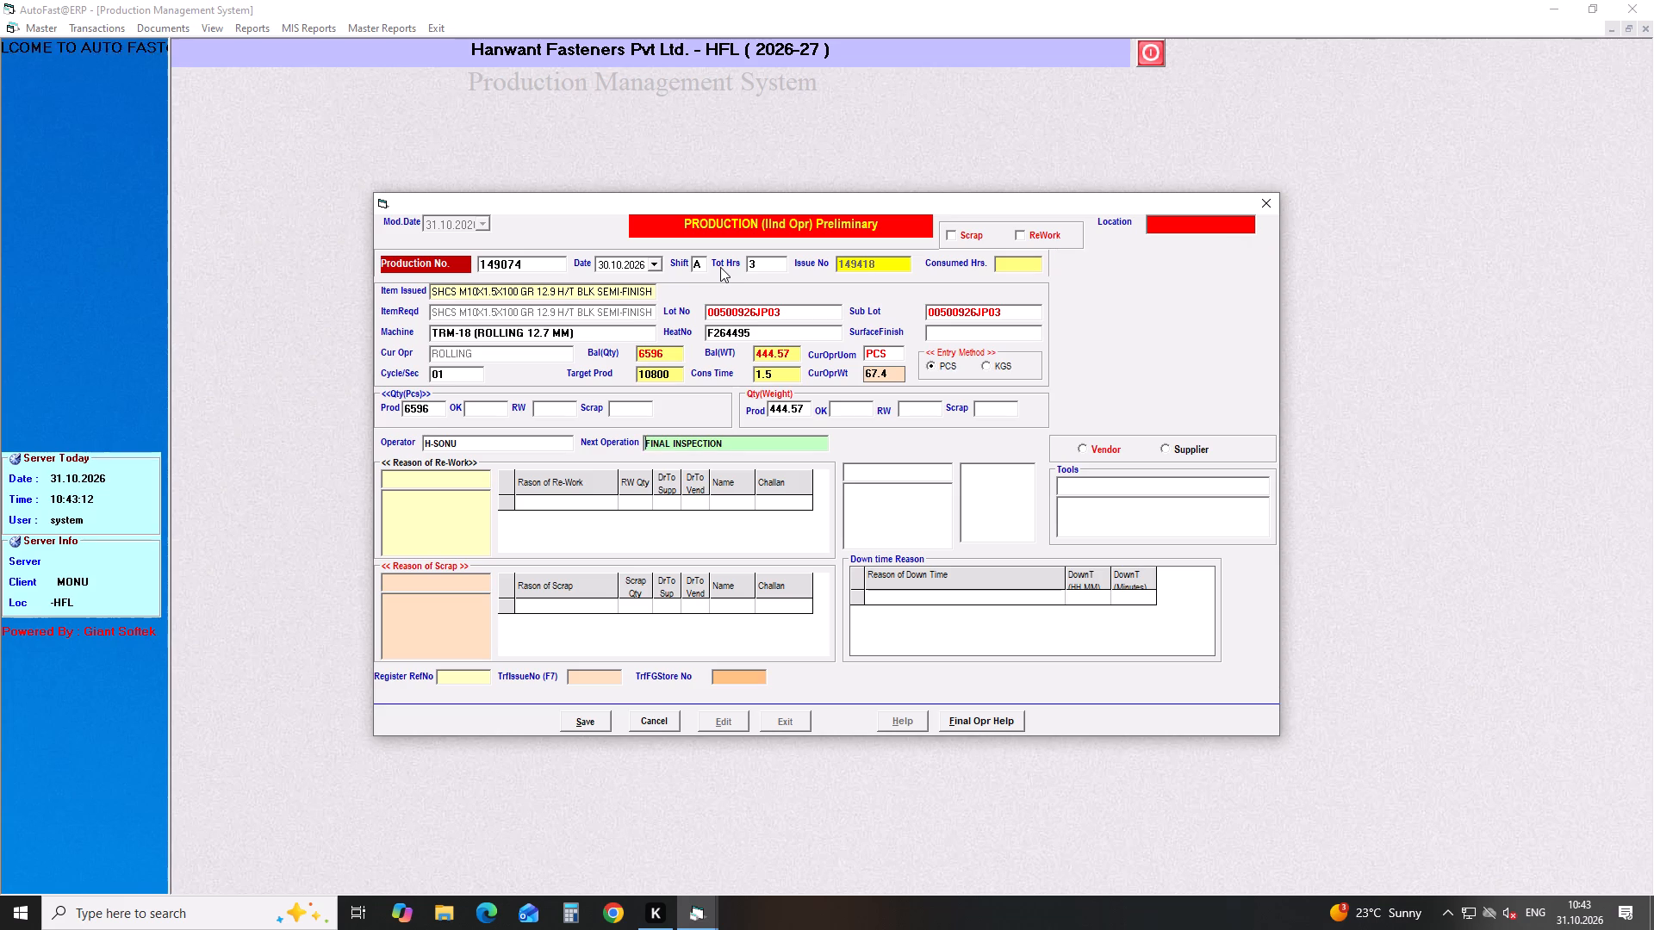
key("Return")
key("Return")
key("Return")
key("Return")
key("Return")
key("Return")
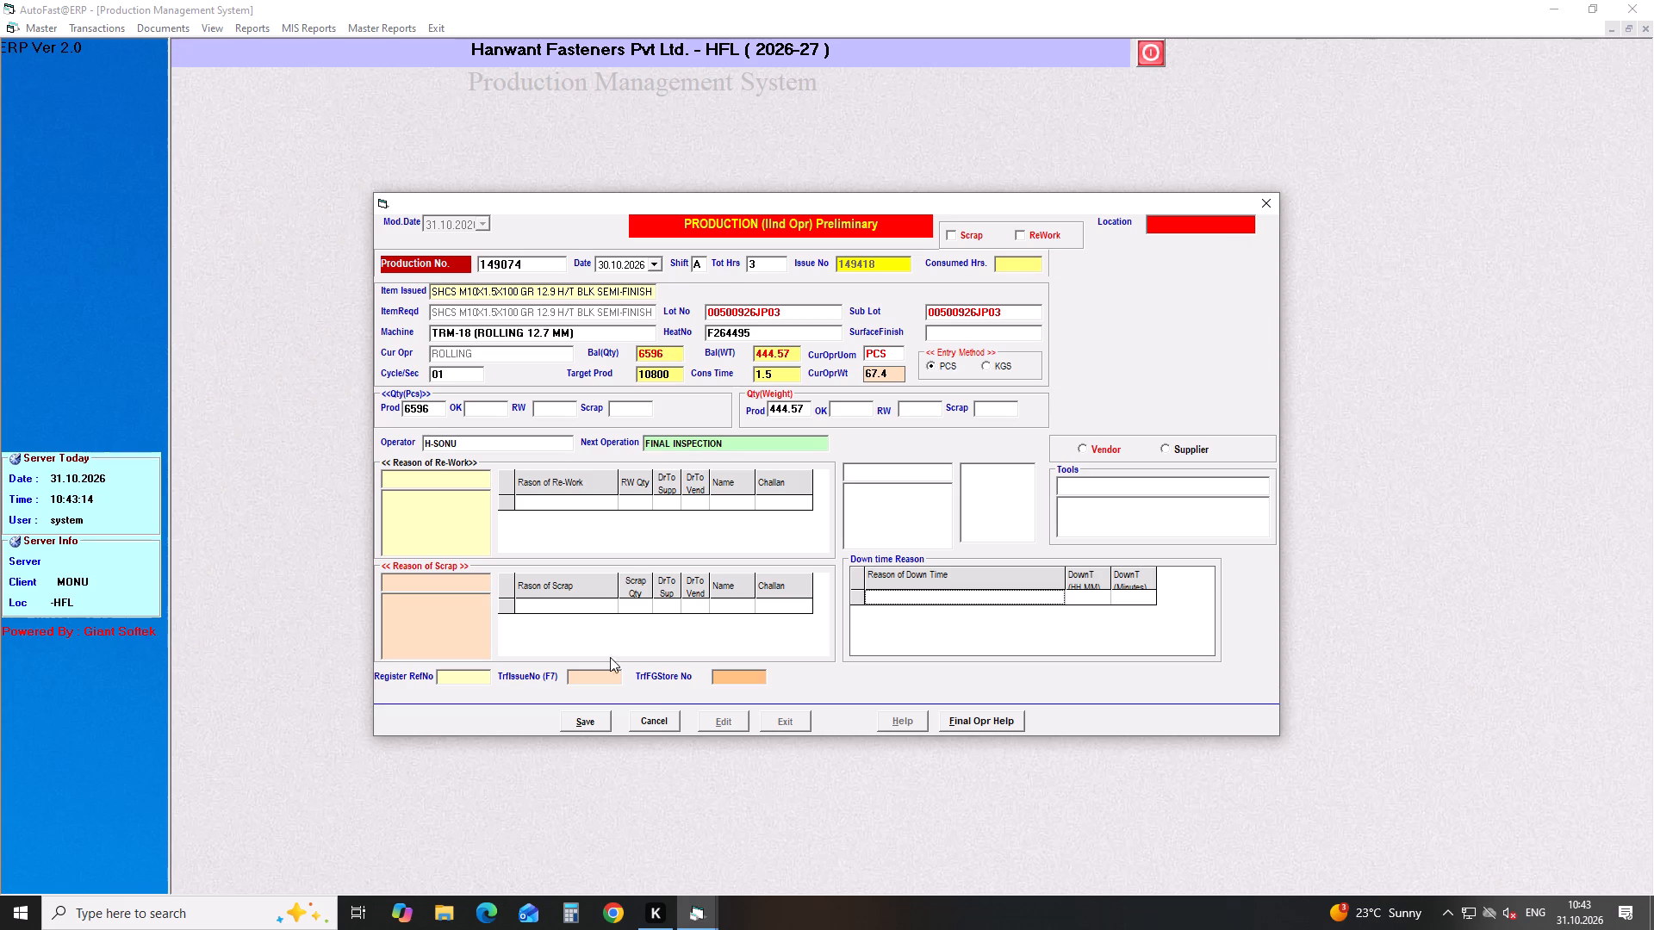
left_click(589, 718)
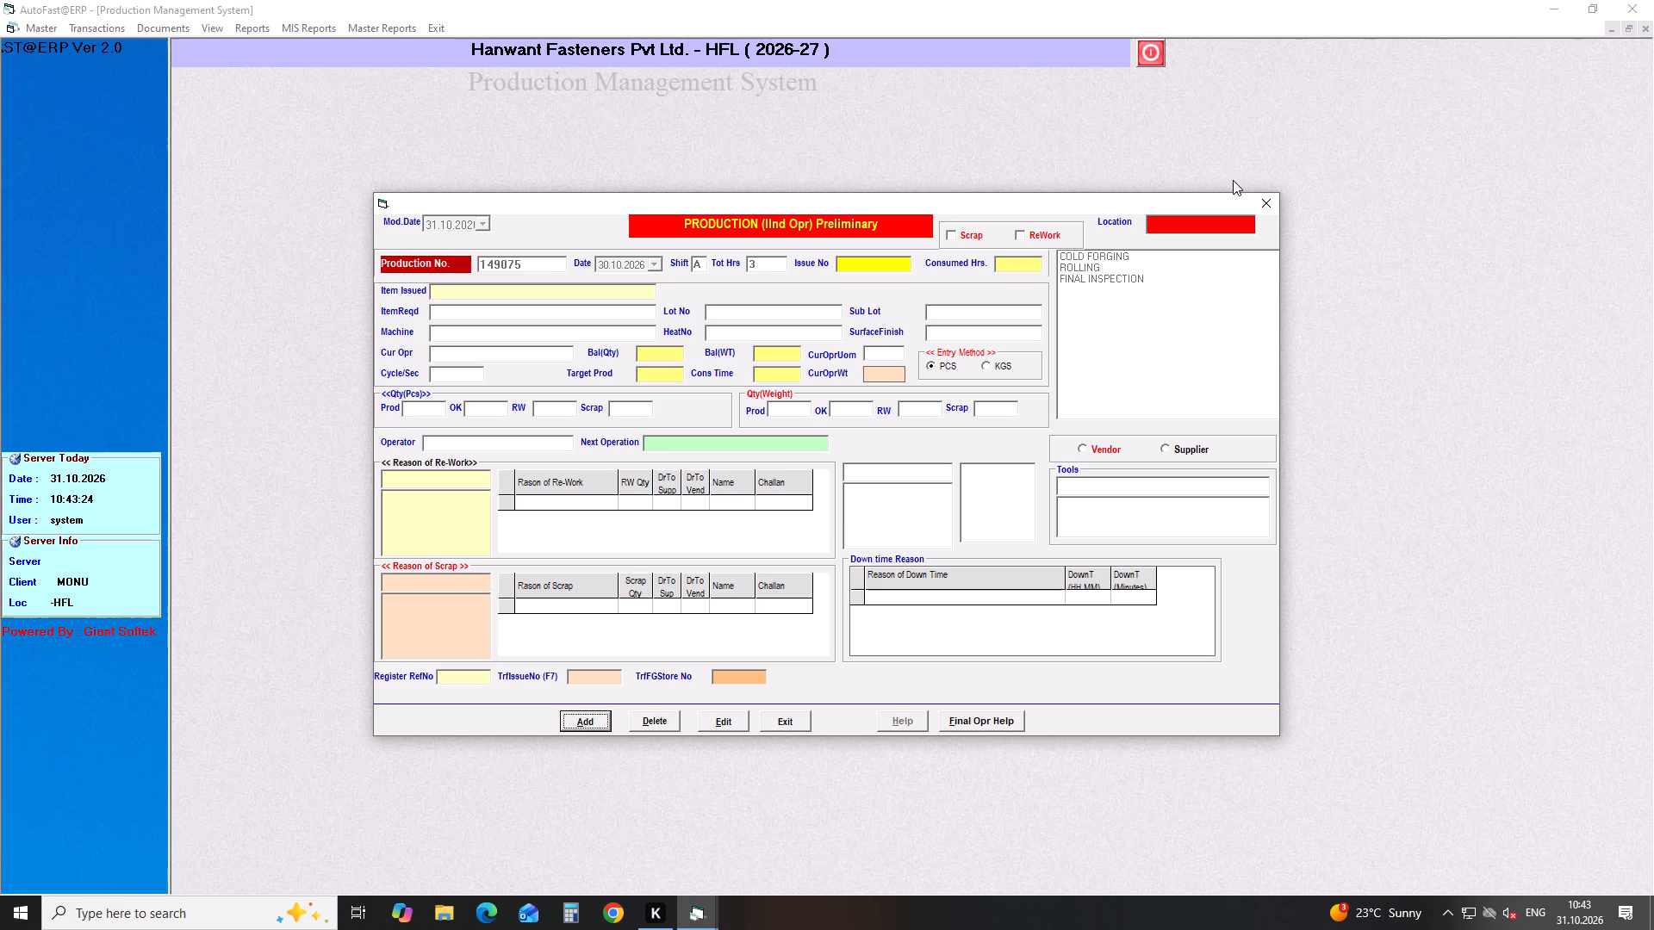
Start another production entry dated 30.10.2026 in shift A with total hours of 8.
key("Return")
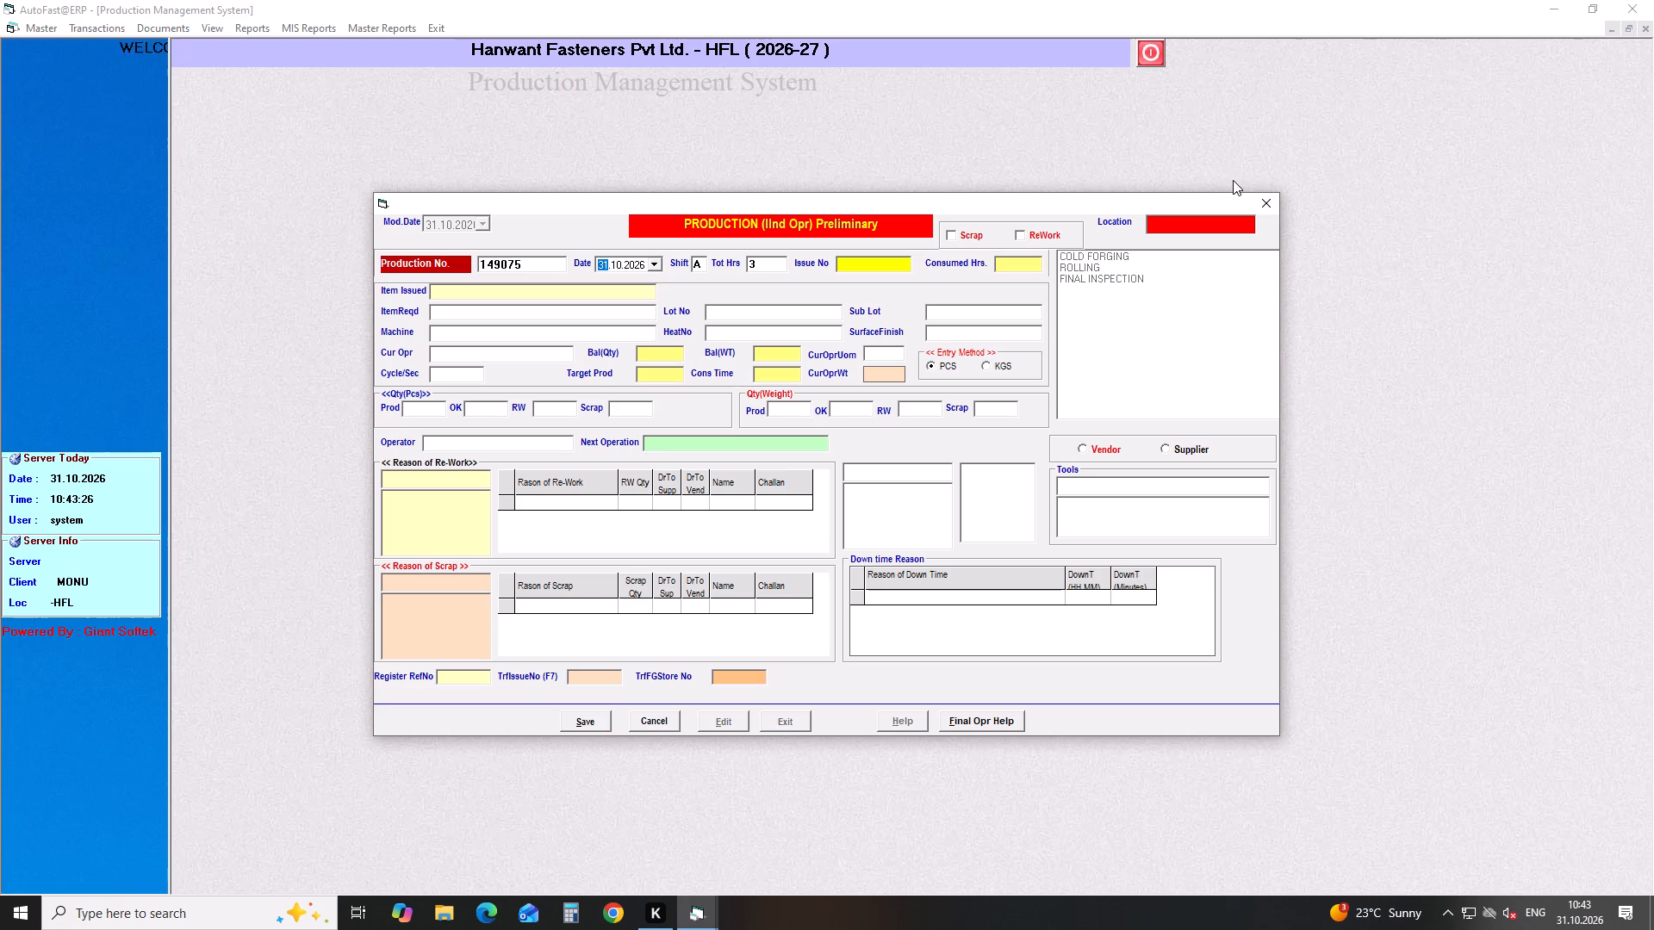
key("Down")
key("Return")
key("Return")
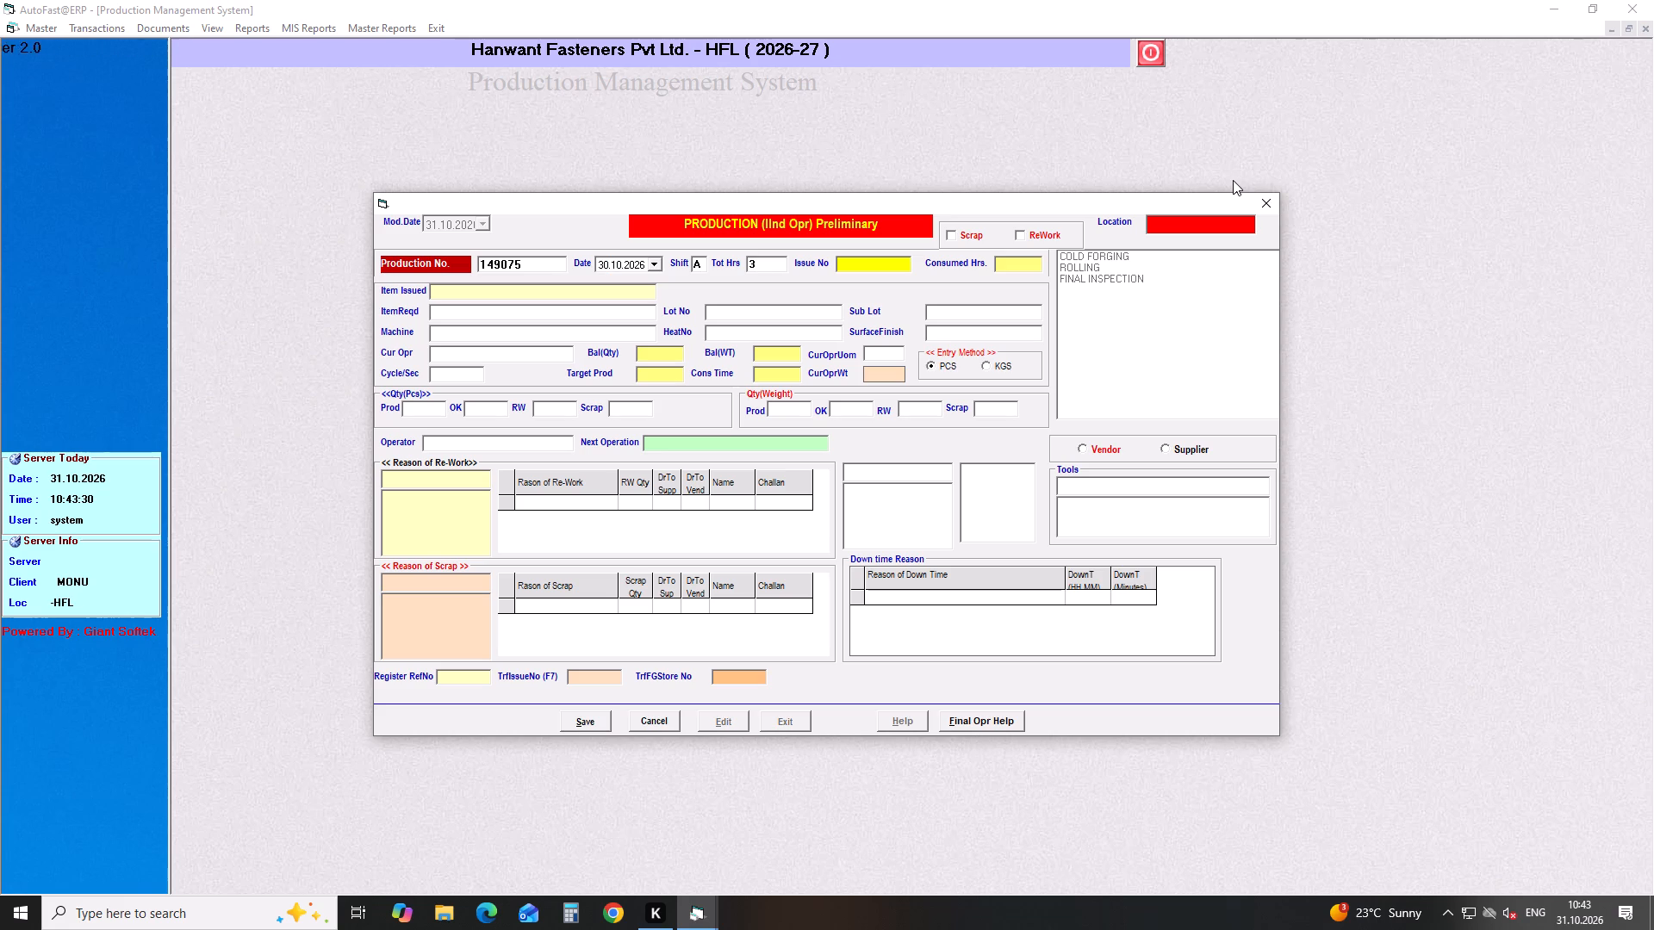
key("BackSpace")
key("BackSpace")
key("BackSpace")
key("BackSpace")
key("BackSpace")
key("BackSpace")
key("BackSpace")
key("BackSpace")
key("BackSpace")
key("BackSpace")
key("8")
key("Return")
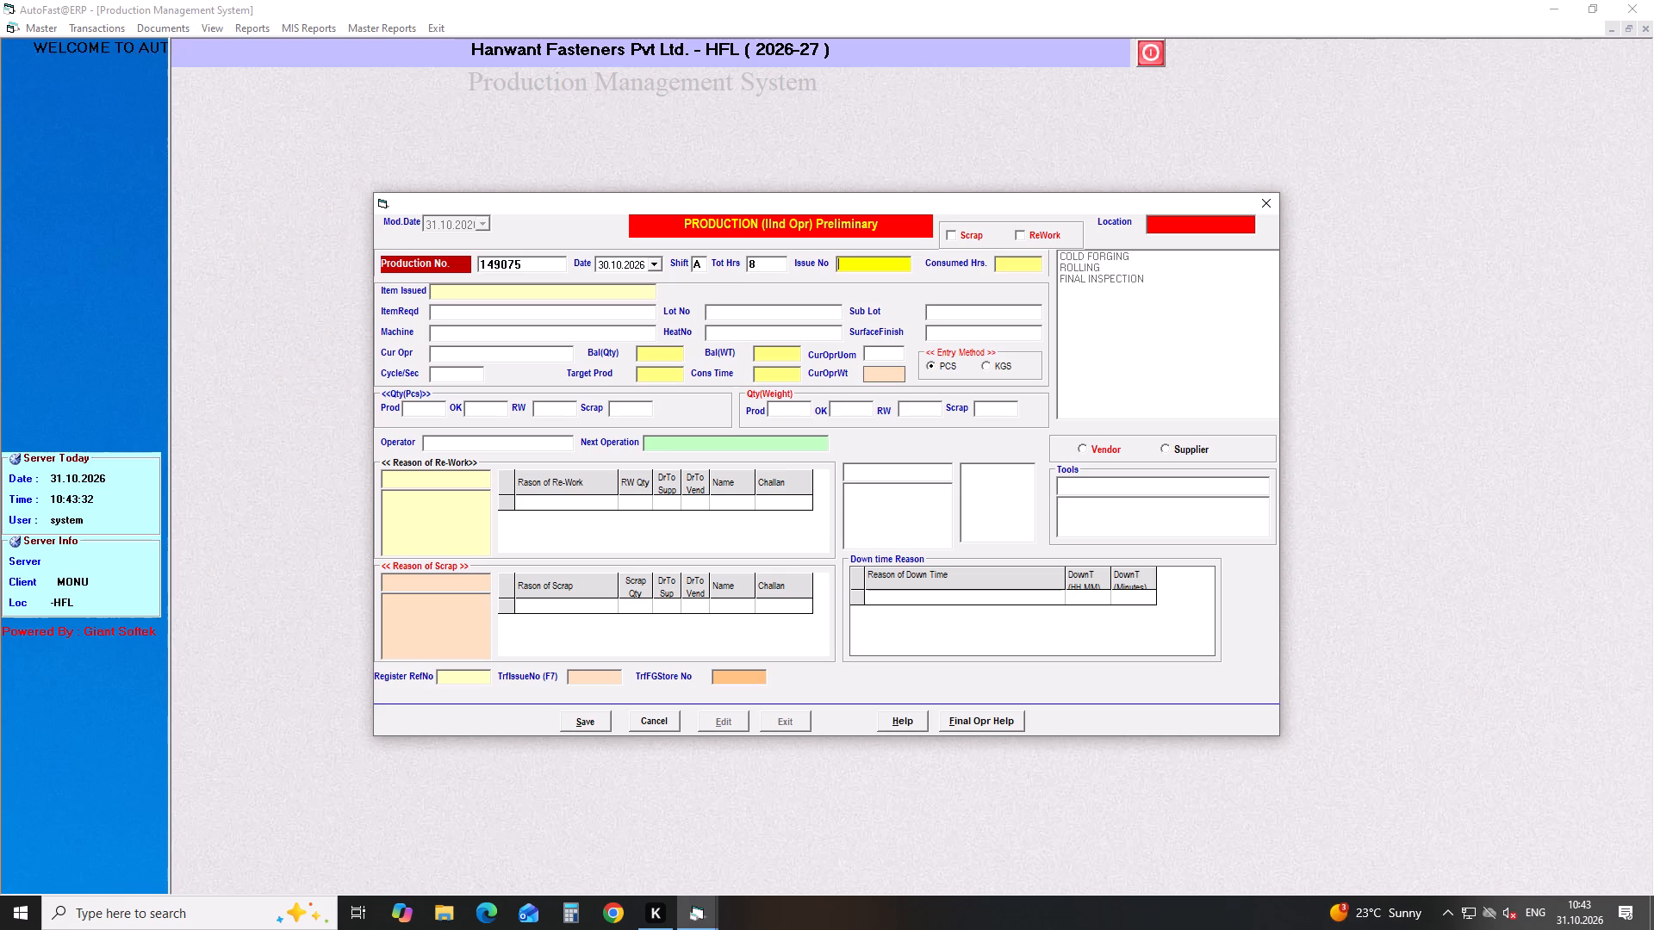
Load issue 149419 into the production entry and set its cycle time to 1 second, keeping the produced quantity.
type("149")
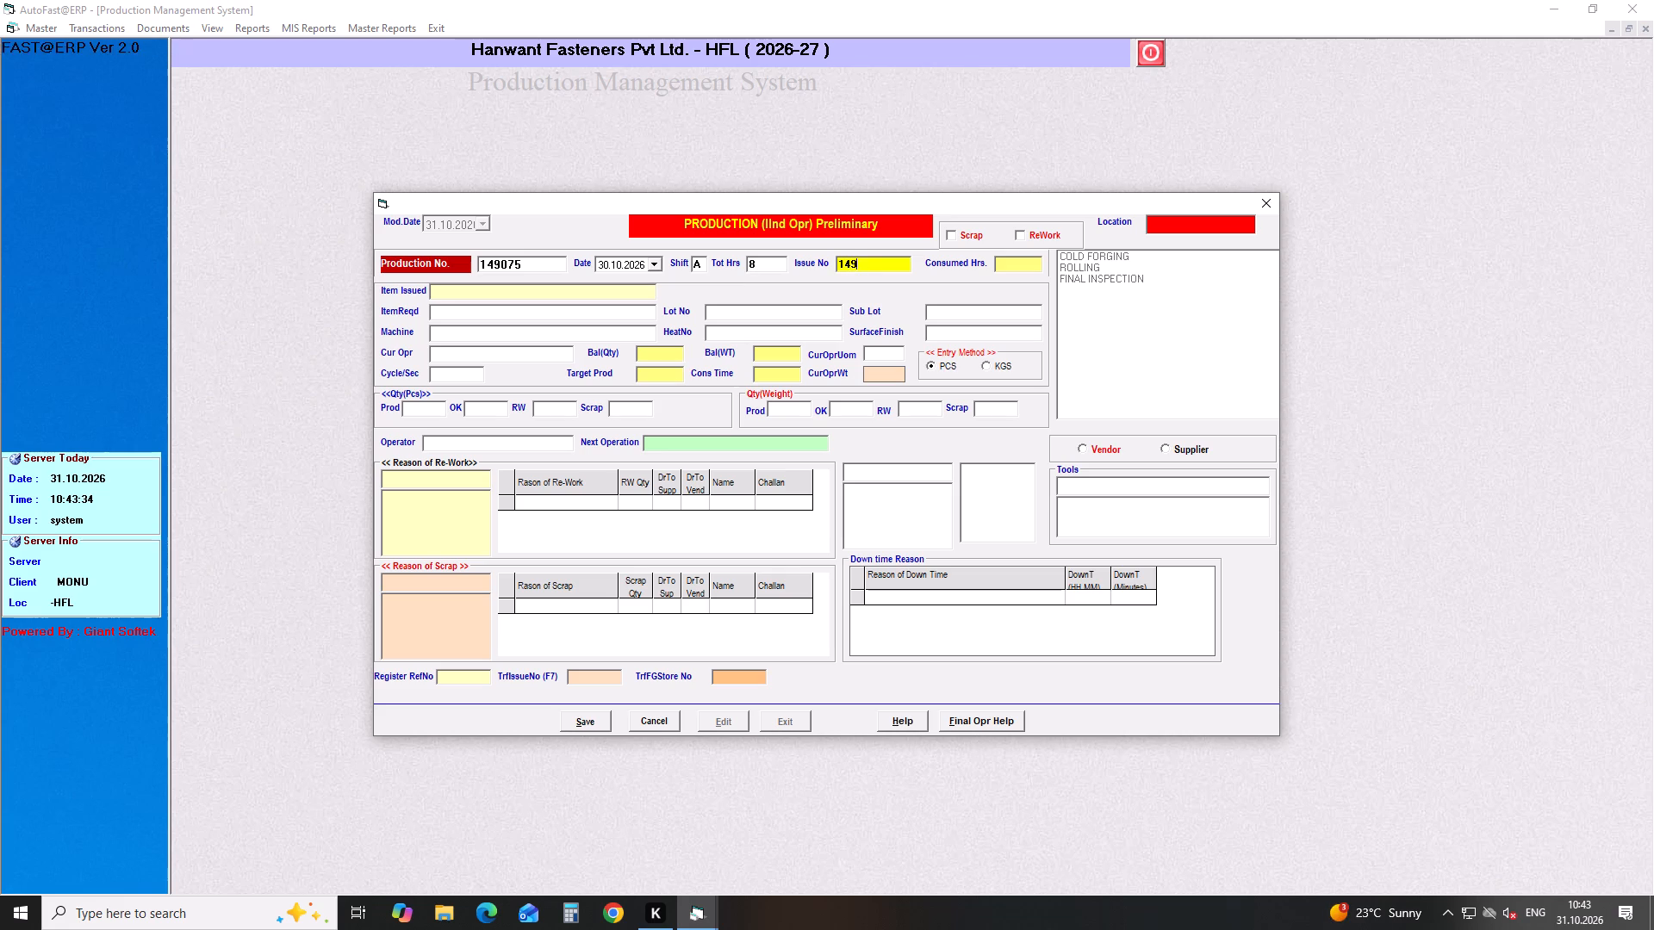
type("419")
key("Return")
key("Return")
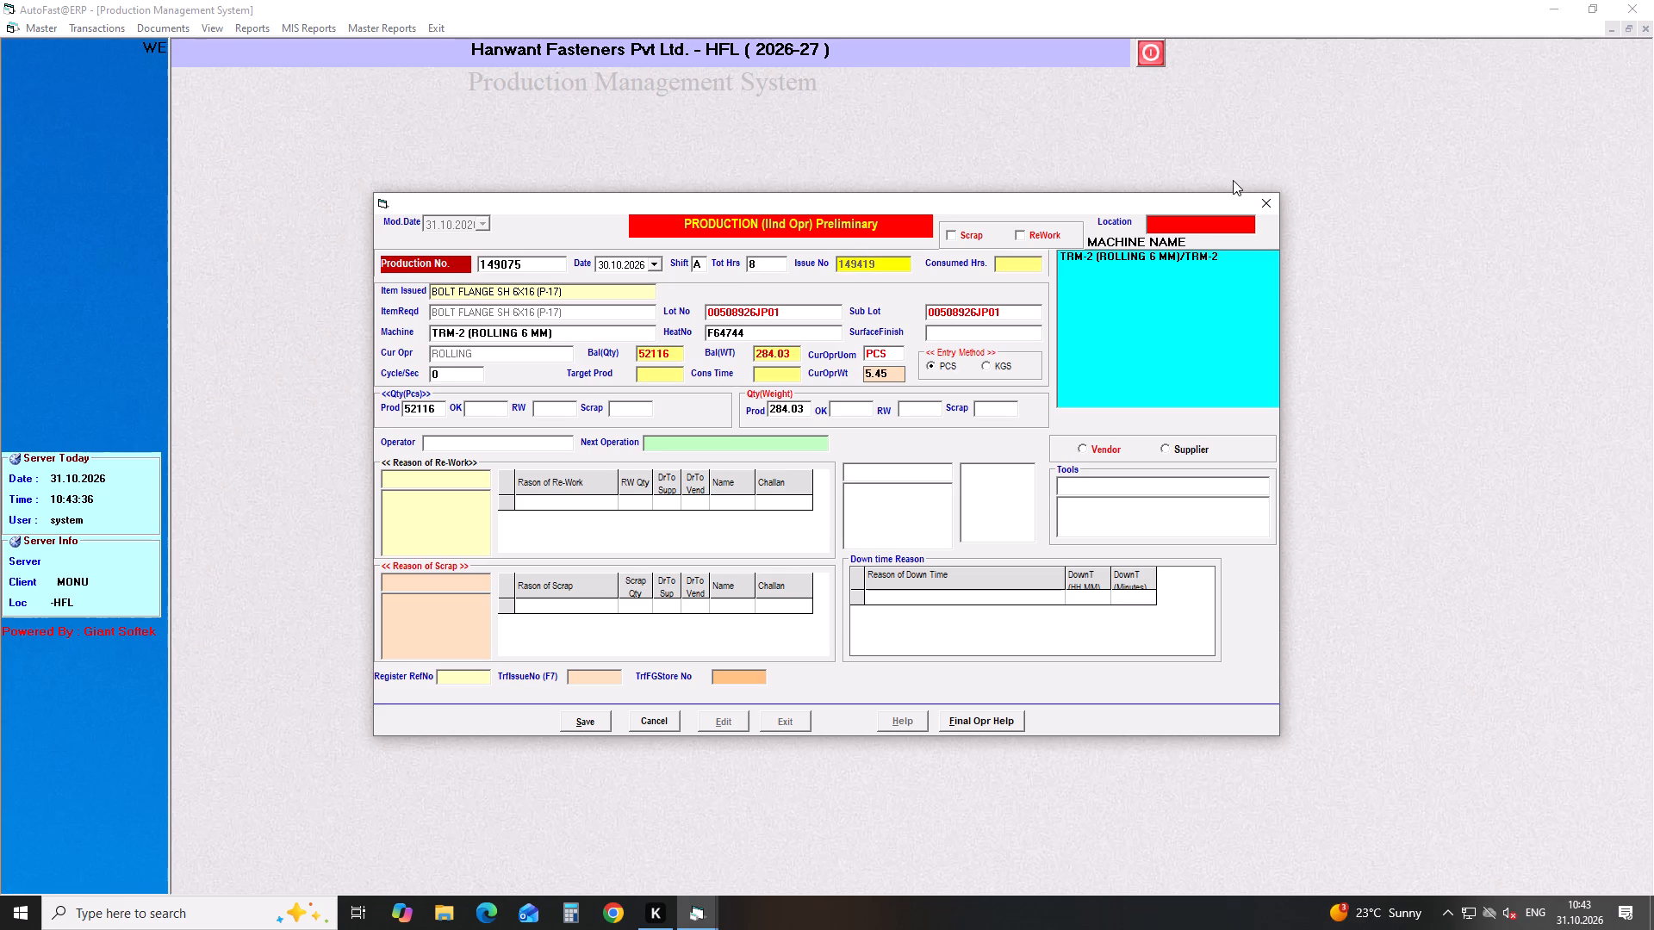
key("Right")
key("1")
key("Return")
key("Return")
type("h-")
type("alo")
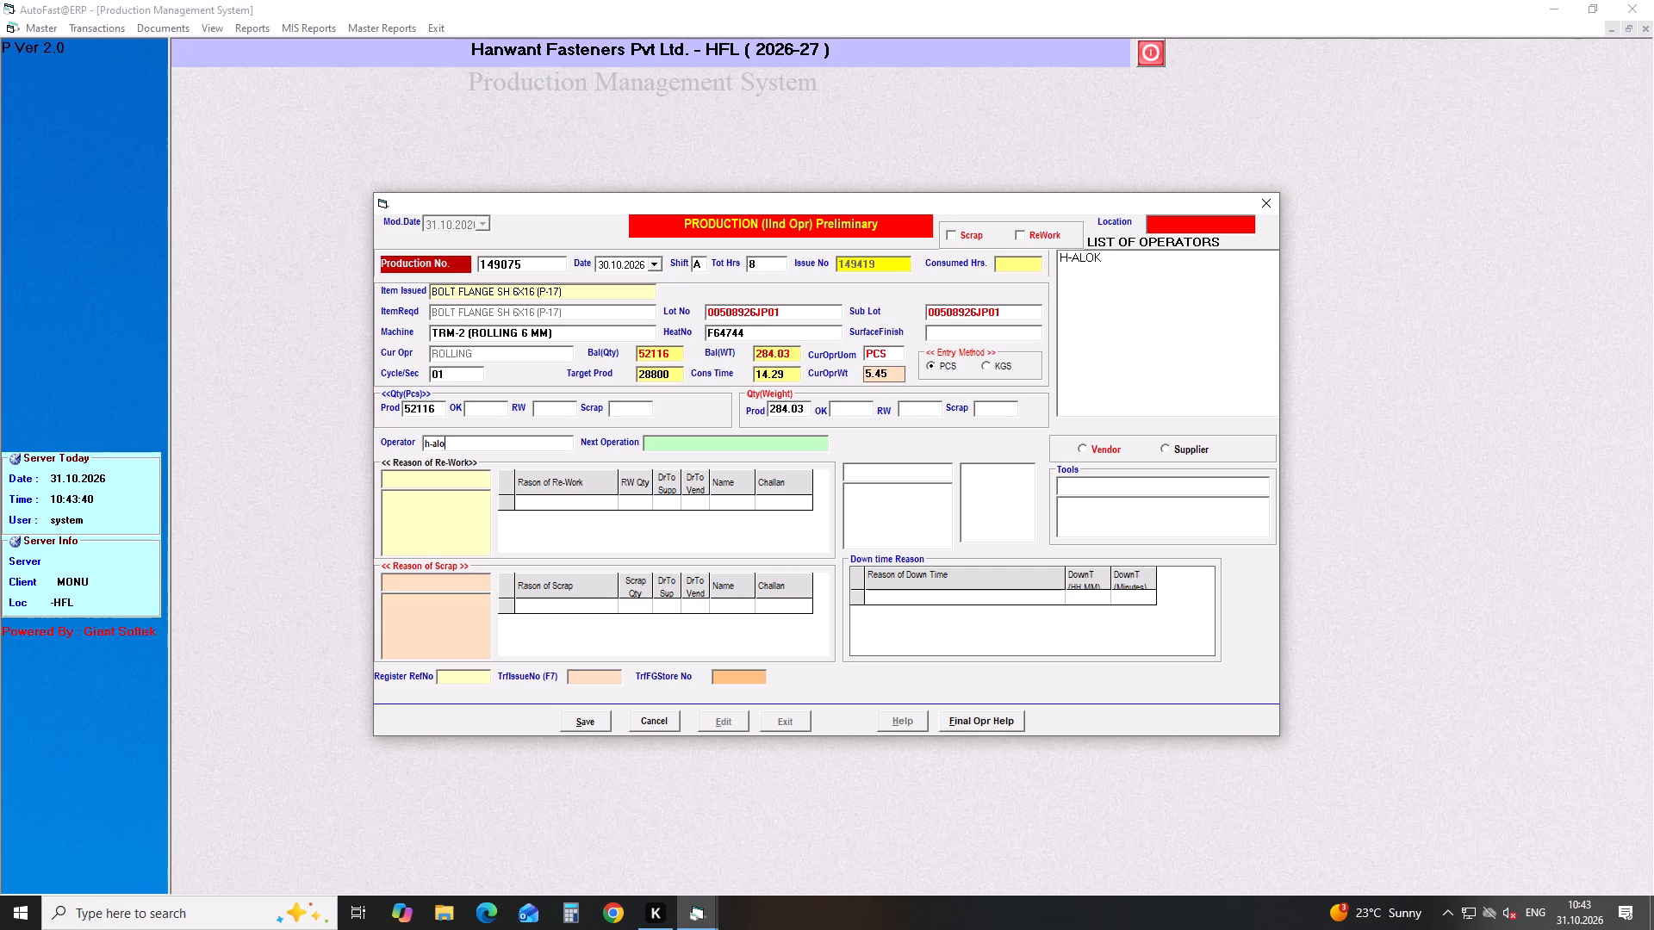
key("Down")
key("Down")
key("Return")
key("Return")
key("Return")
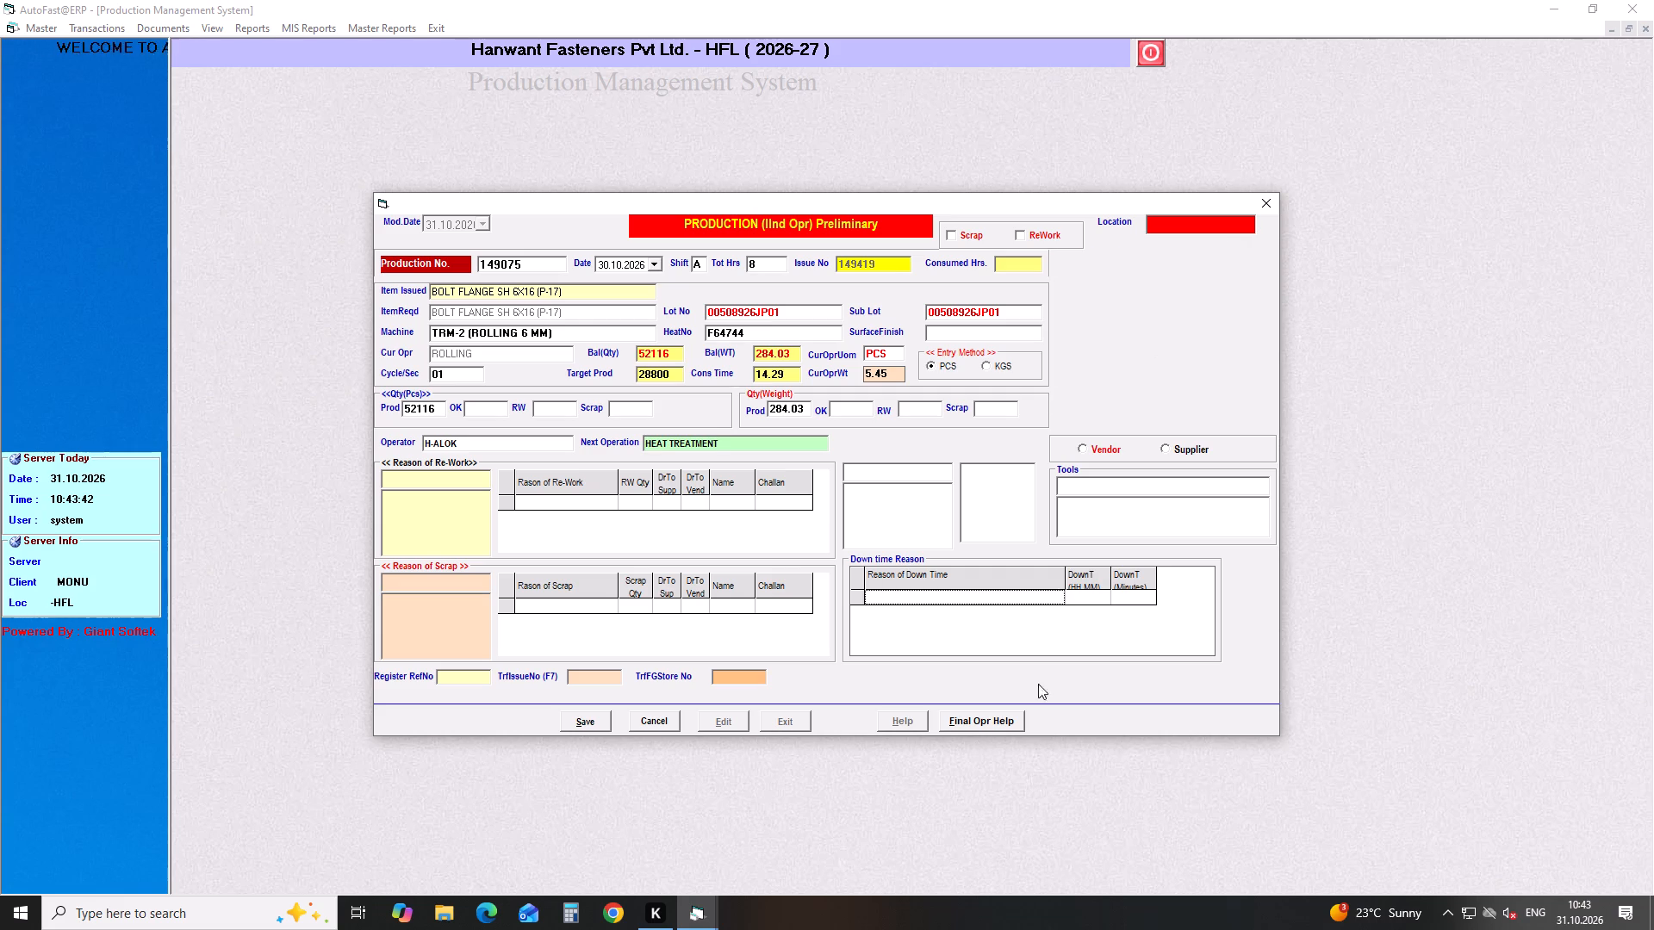
left_click(607, 718)
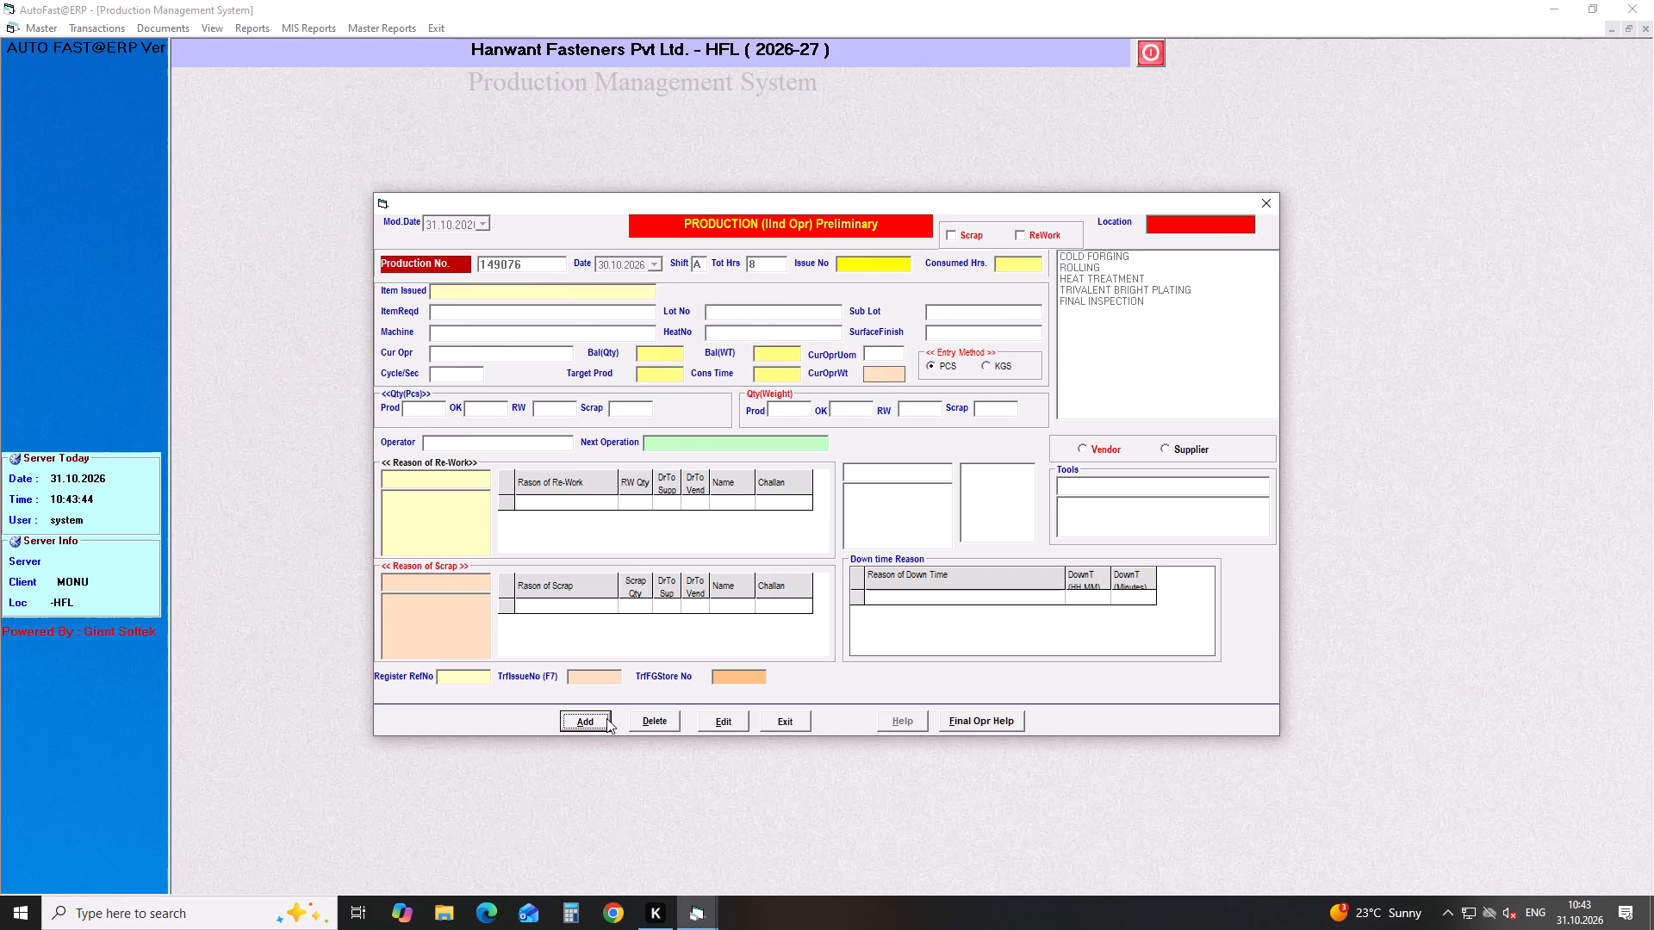
Start another production entry dated 30.10.2026 in shift A with total hours of 11.
key("Return")
key("Down")
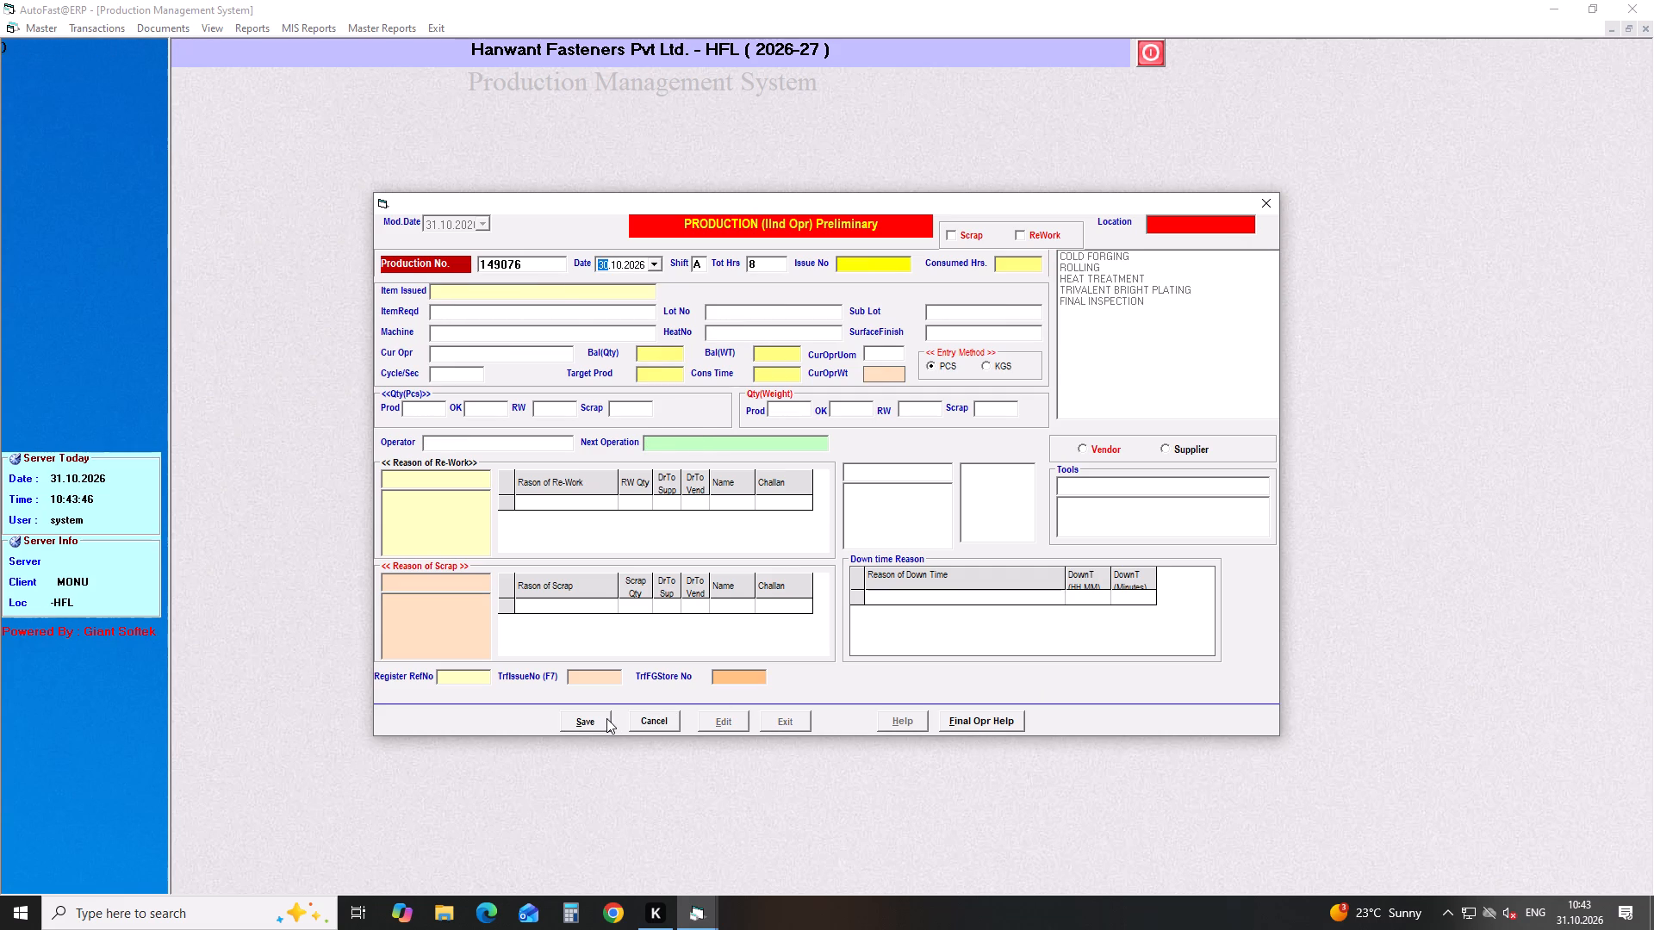
key("Return")
key("Return")
key("BackSpace")
key("BackSpace")
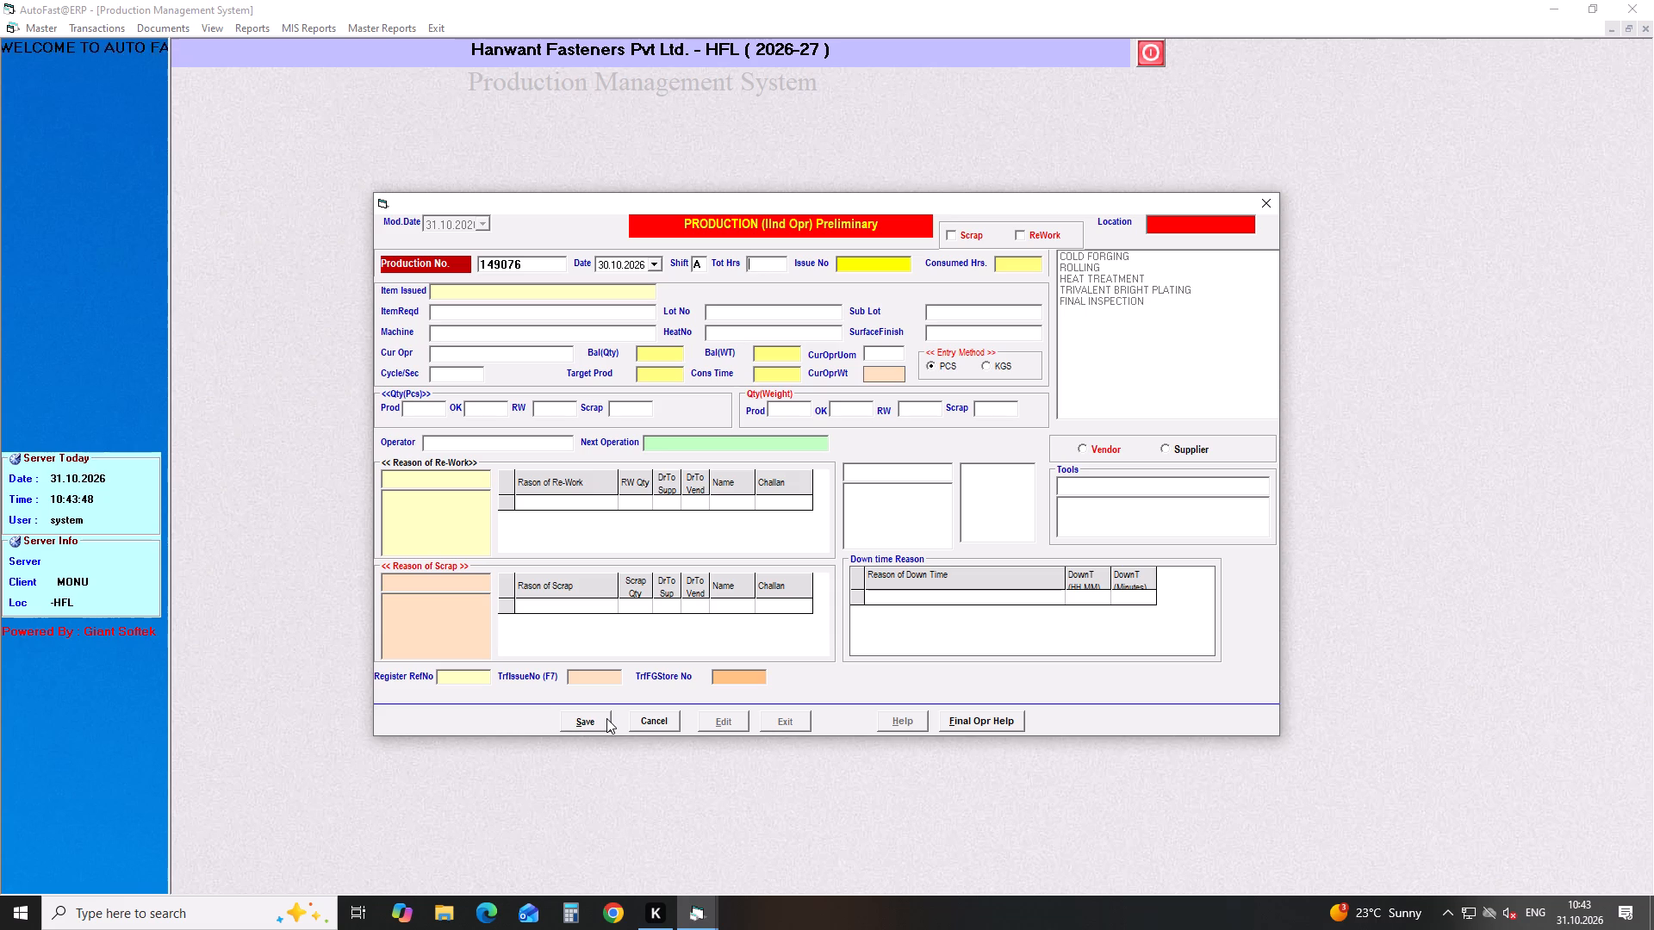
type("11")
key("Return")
Load issue 149420 into the production entry and set its cycle time to 1 second, keeping the produced quantity.
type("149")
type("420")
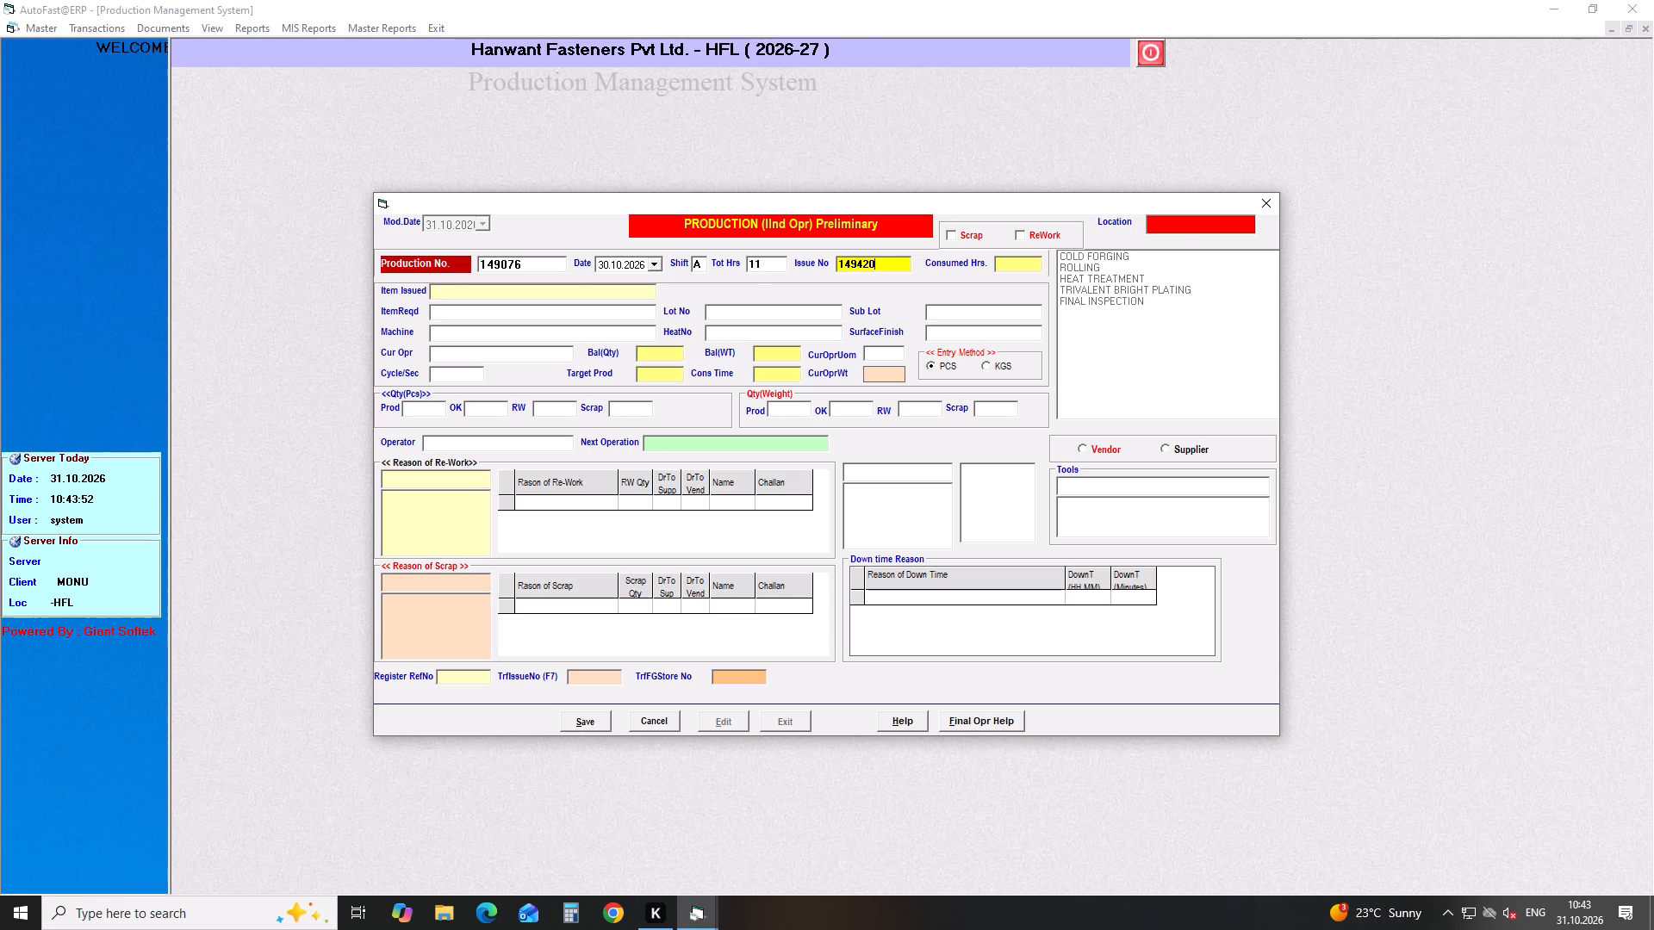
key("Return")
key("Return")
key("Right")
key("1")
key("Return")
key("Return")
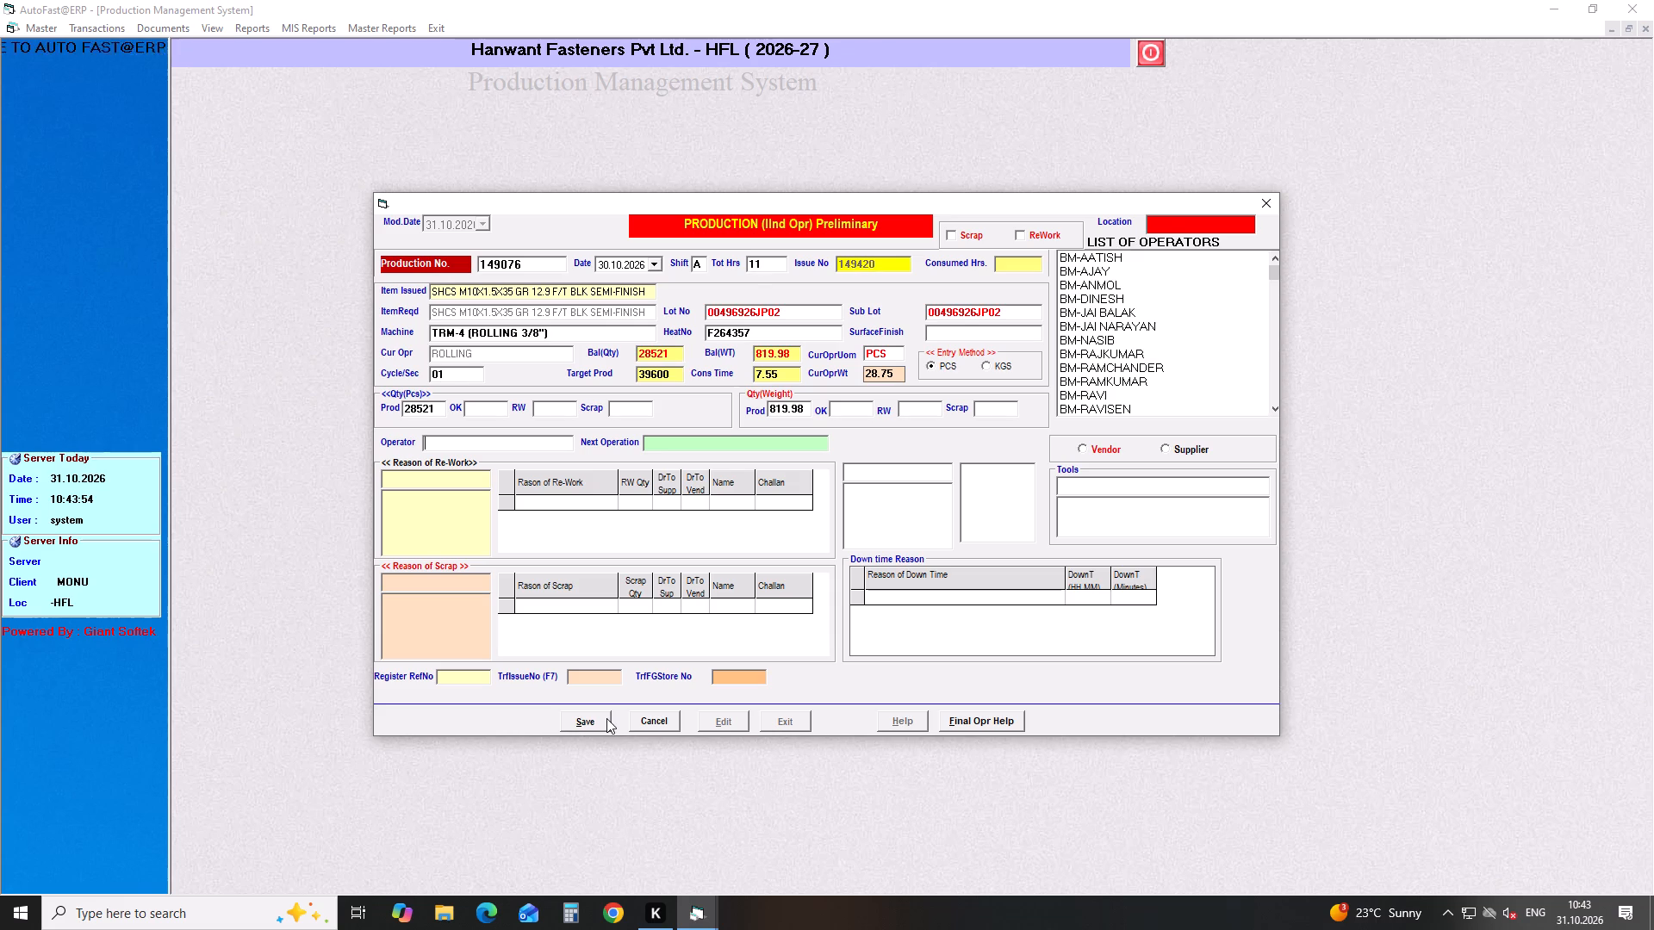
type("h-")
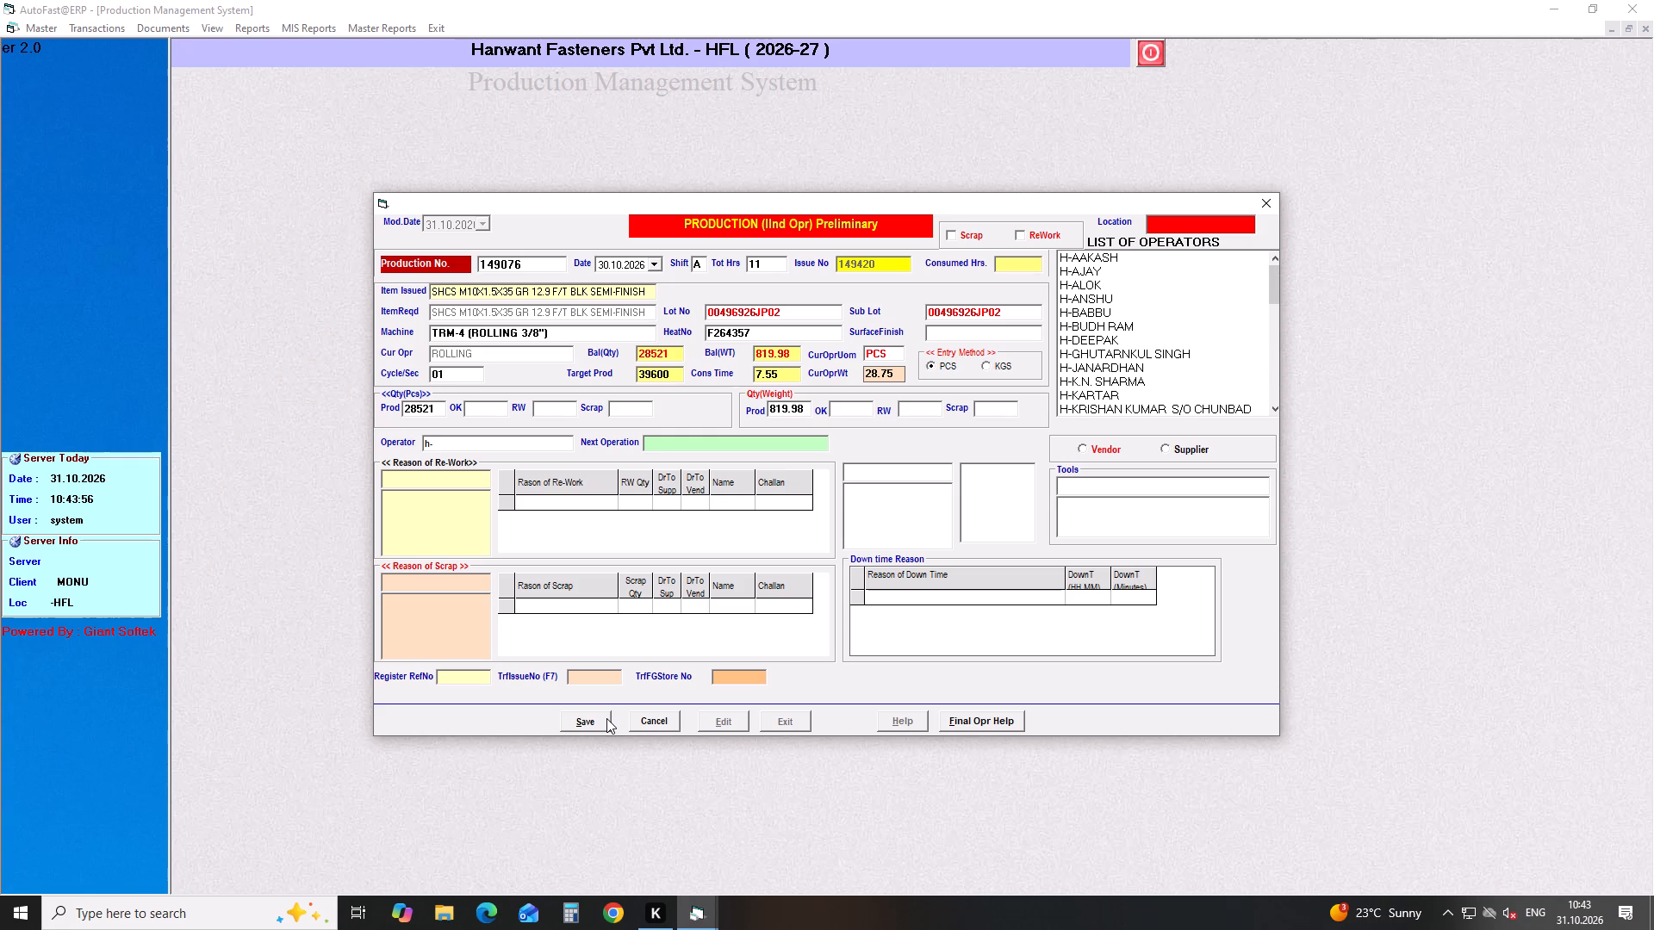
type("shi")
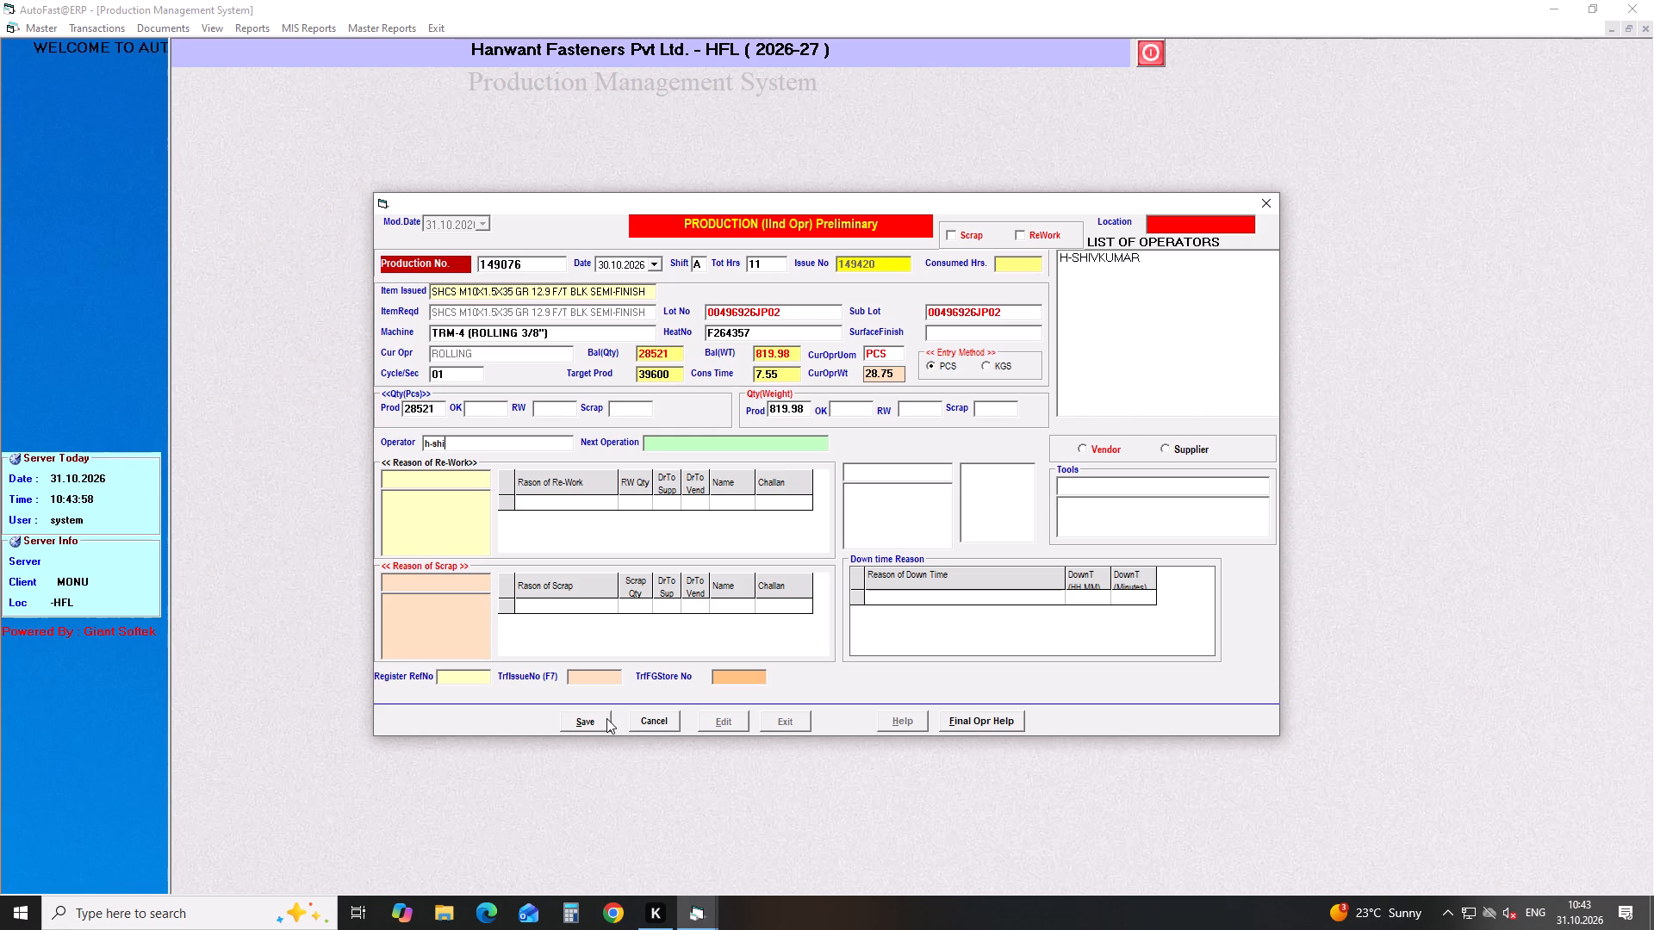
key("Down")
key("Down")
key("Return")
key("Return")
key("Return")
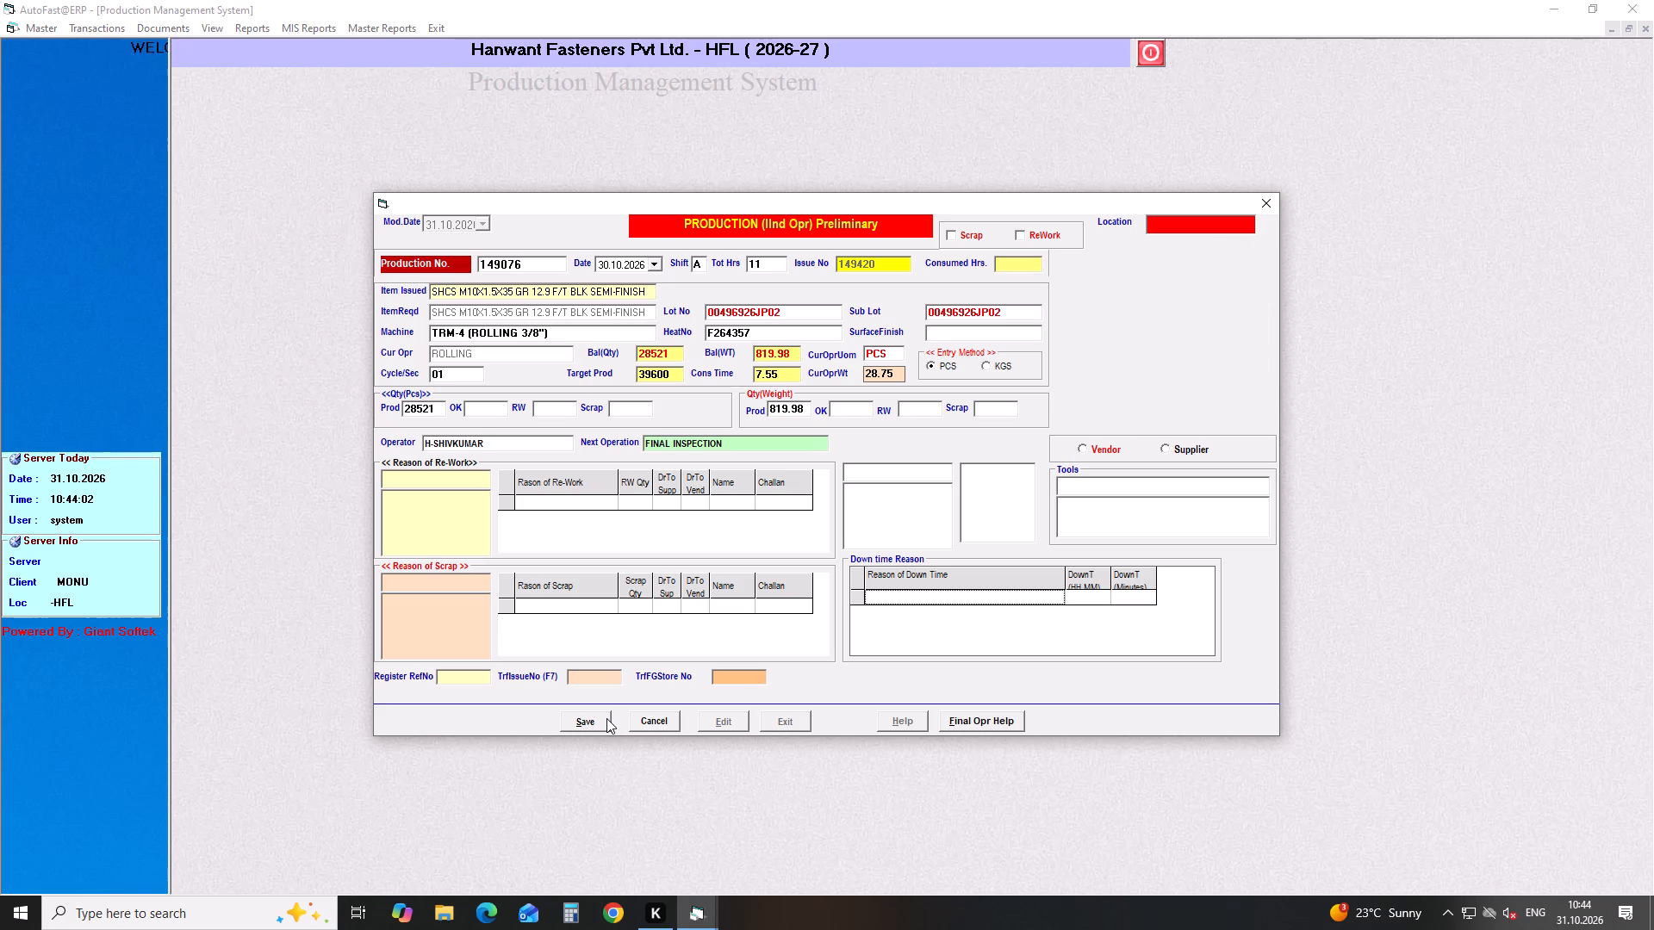
left_click(581, 720)
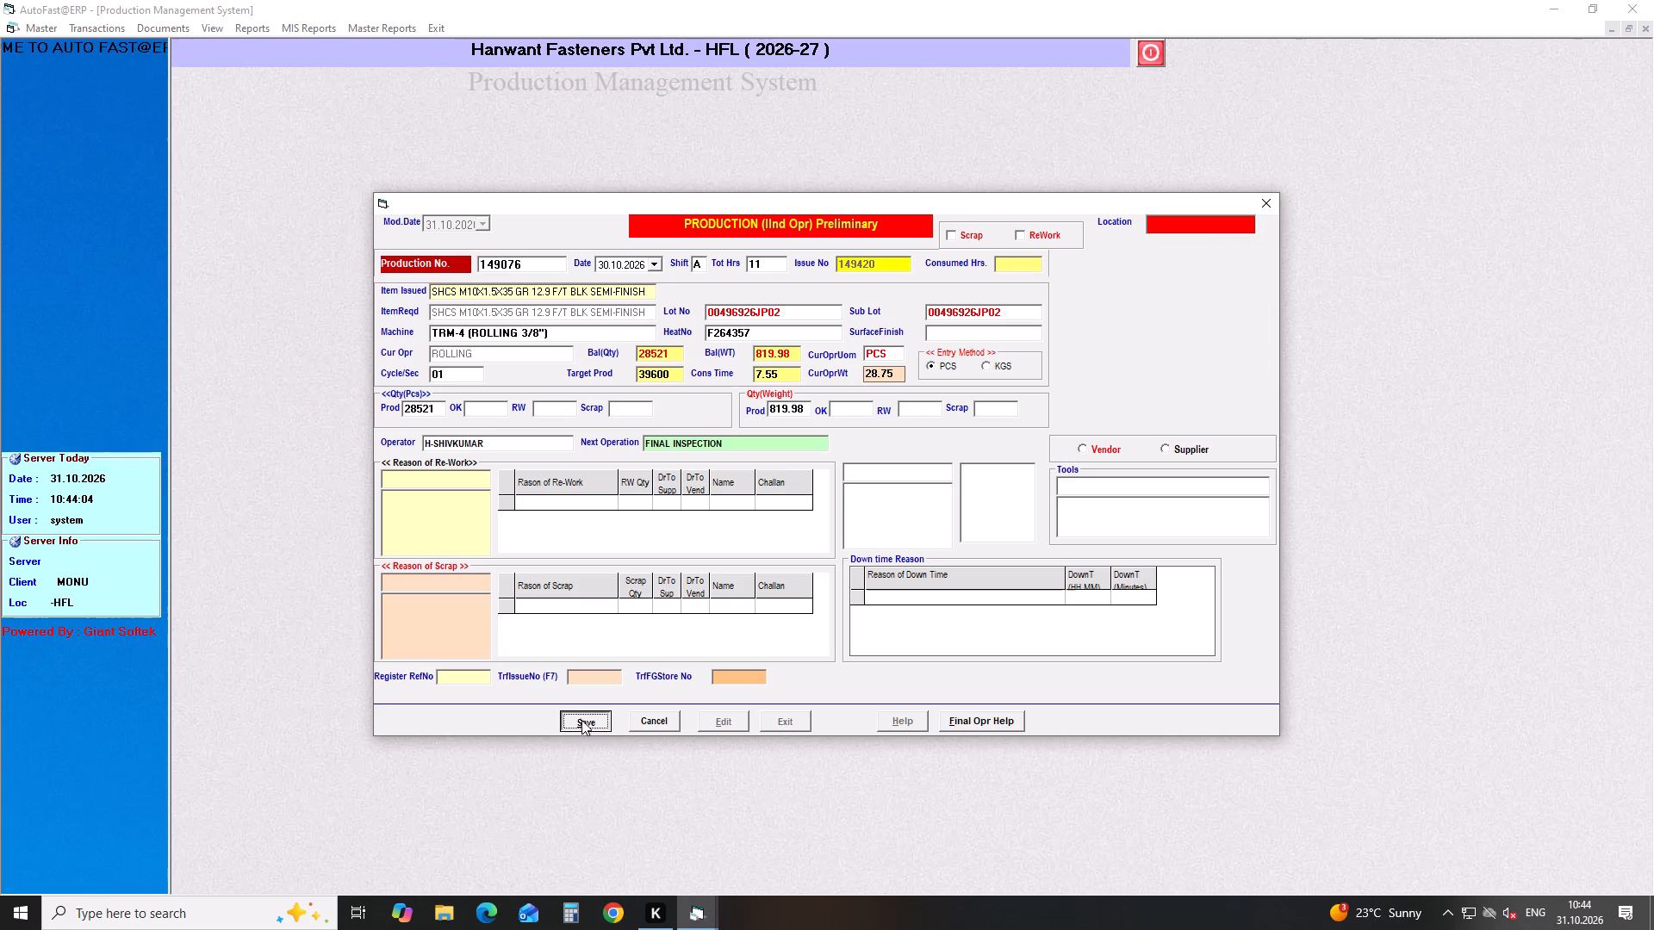
Start another production entry dated 30.10.2026 in shift A with total hours of 8.
key("Return")
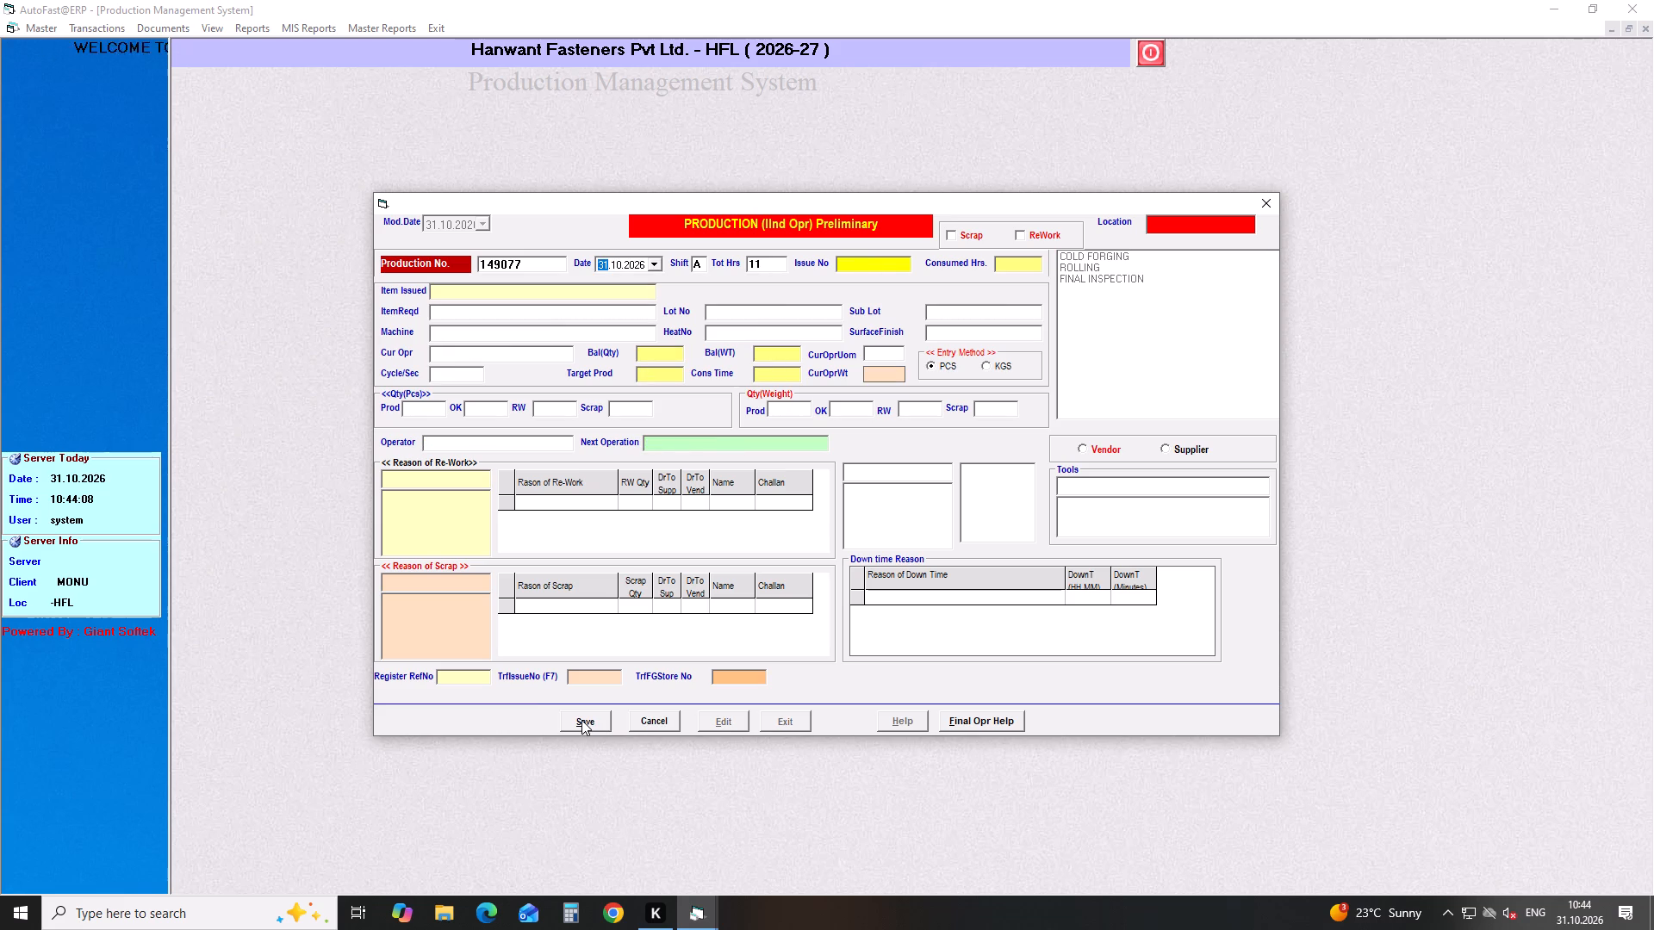
key("Down")
key("Return")
key("Return")
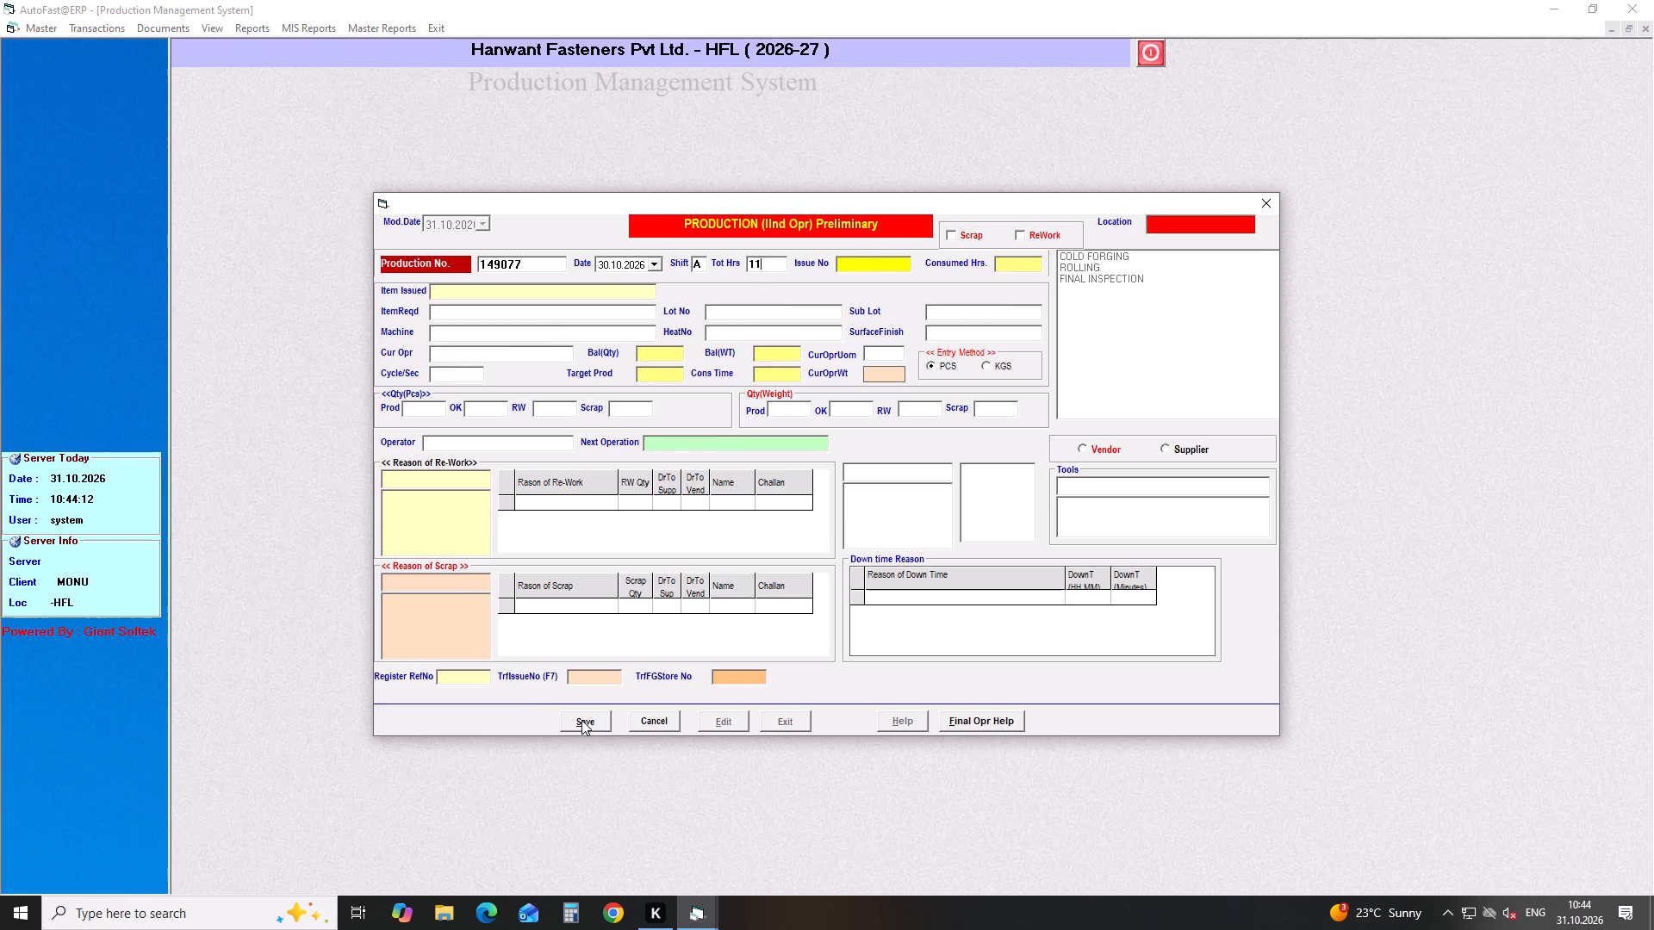
key("BackSpace")
key("BackSpace")
key("BackSpace")
key("BackSpace")
key("BackSpace")
key("BackSpace")
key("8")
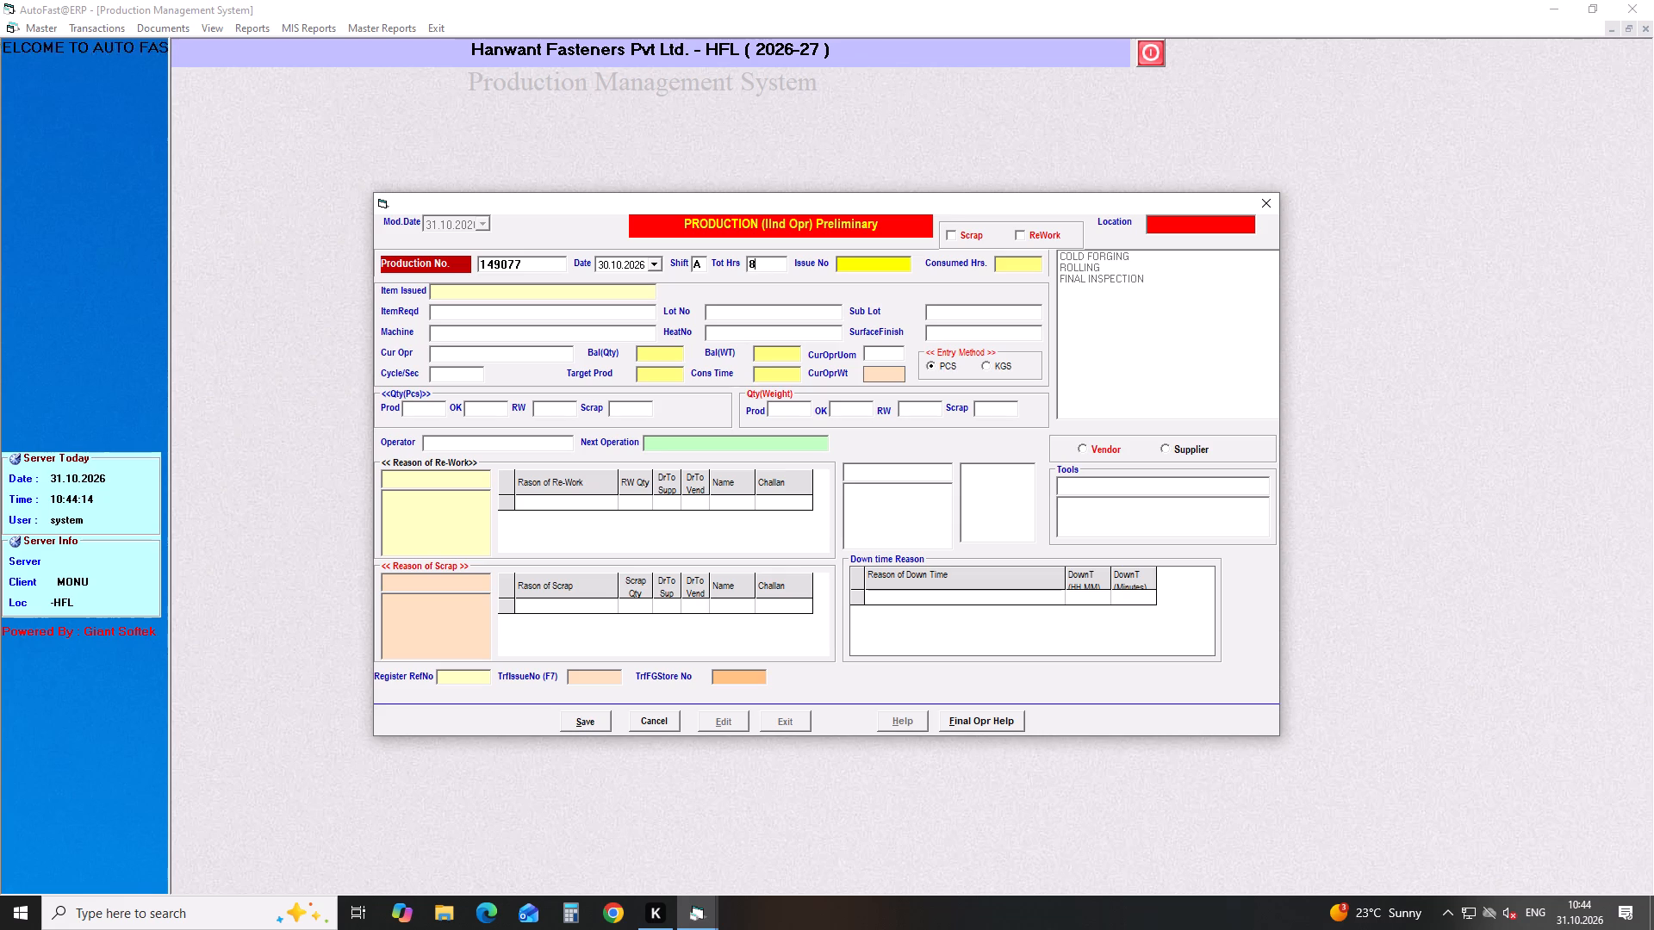
key("Return")
Load issue 149421 into the production entry and set its cycle time to 1 second, keeping the produced quantity.
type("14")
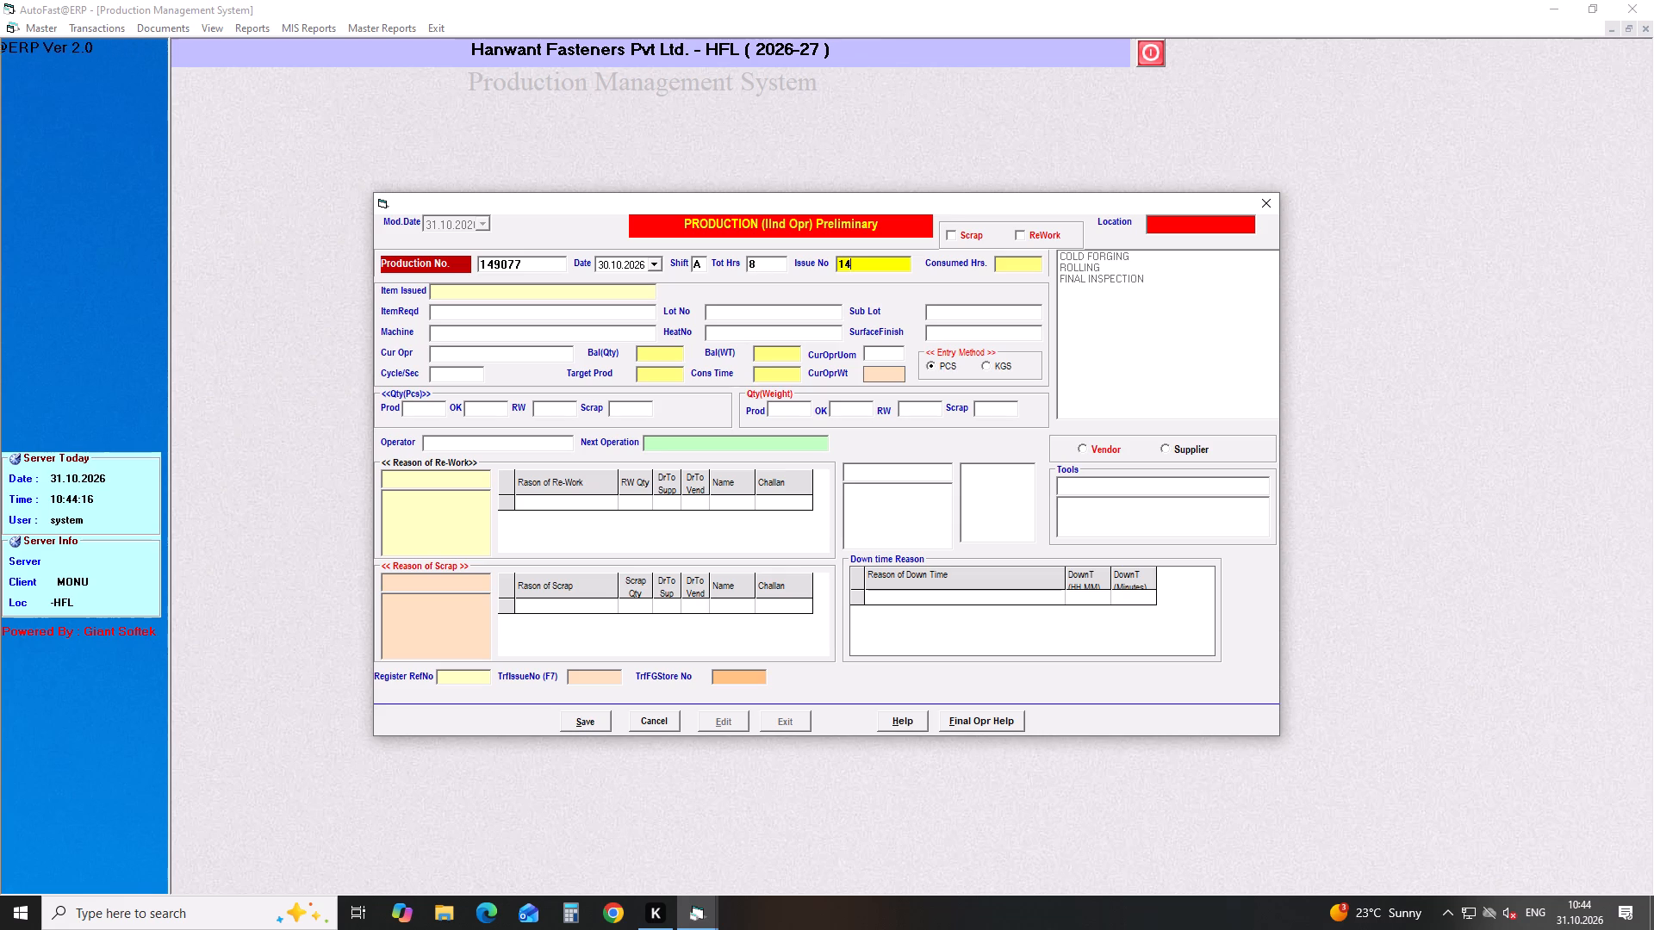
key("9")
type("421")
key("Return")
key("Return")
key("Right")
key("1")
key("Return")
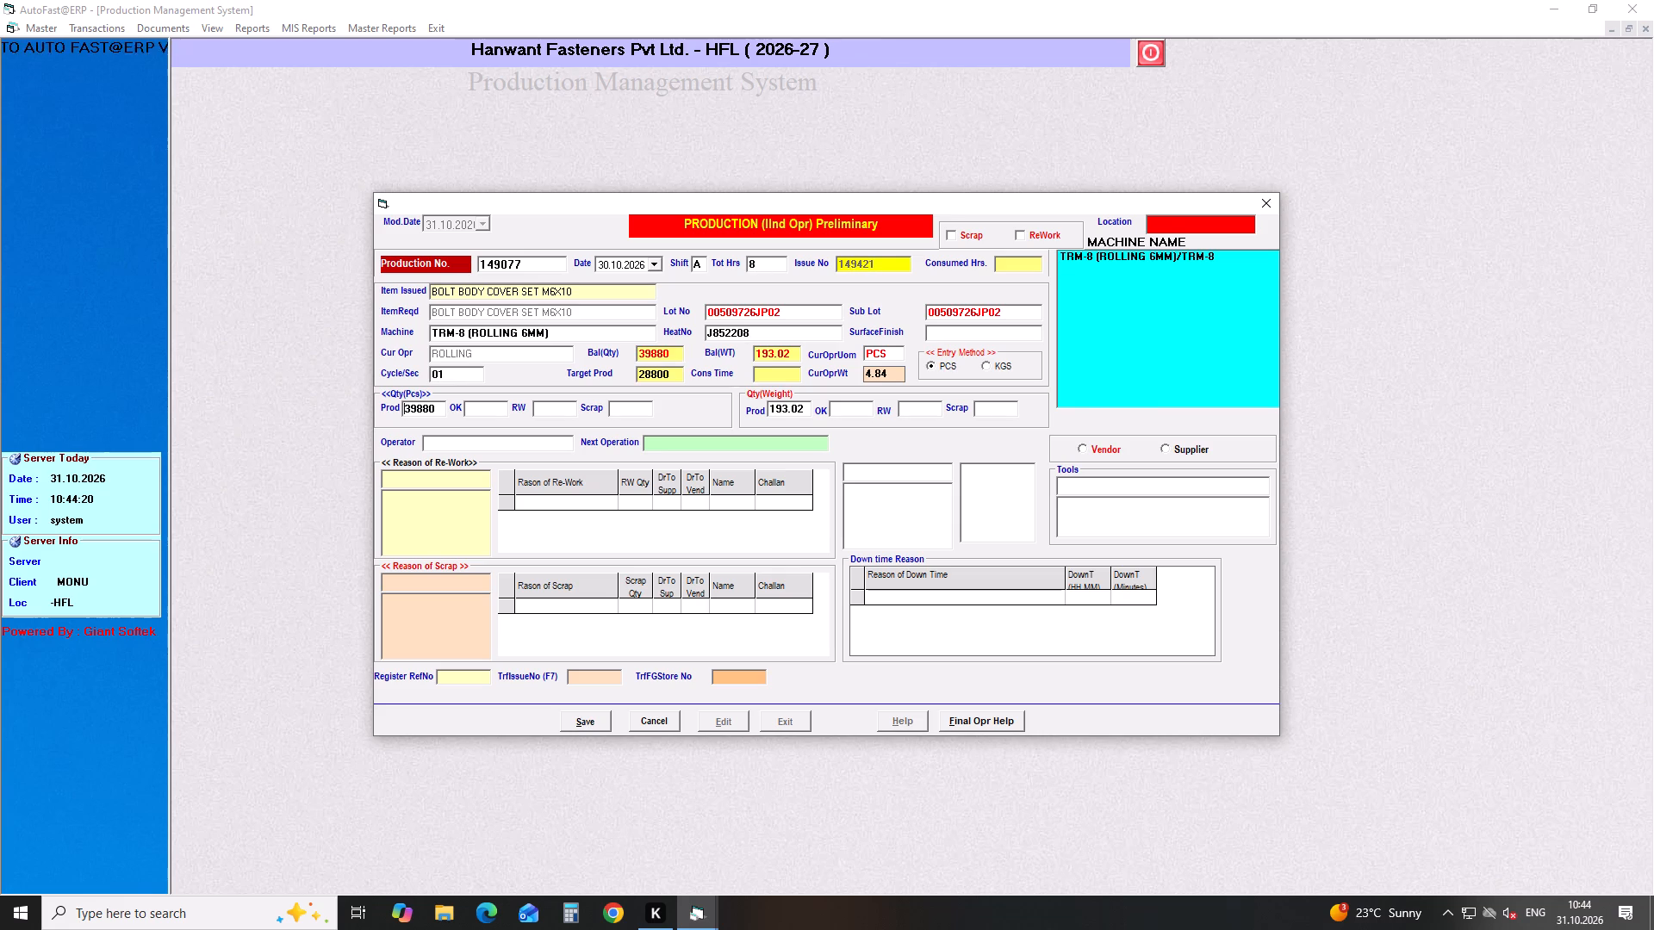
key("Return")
Assign the first operator matching H-KRI to the issue 149421 production entry and save it.
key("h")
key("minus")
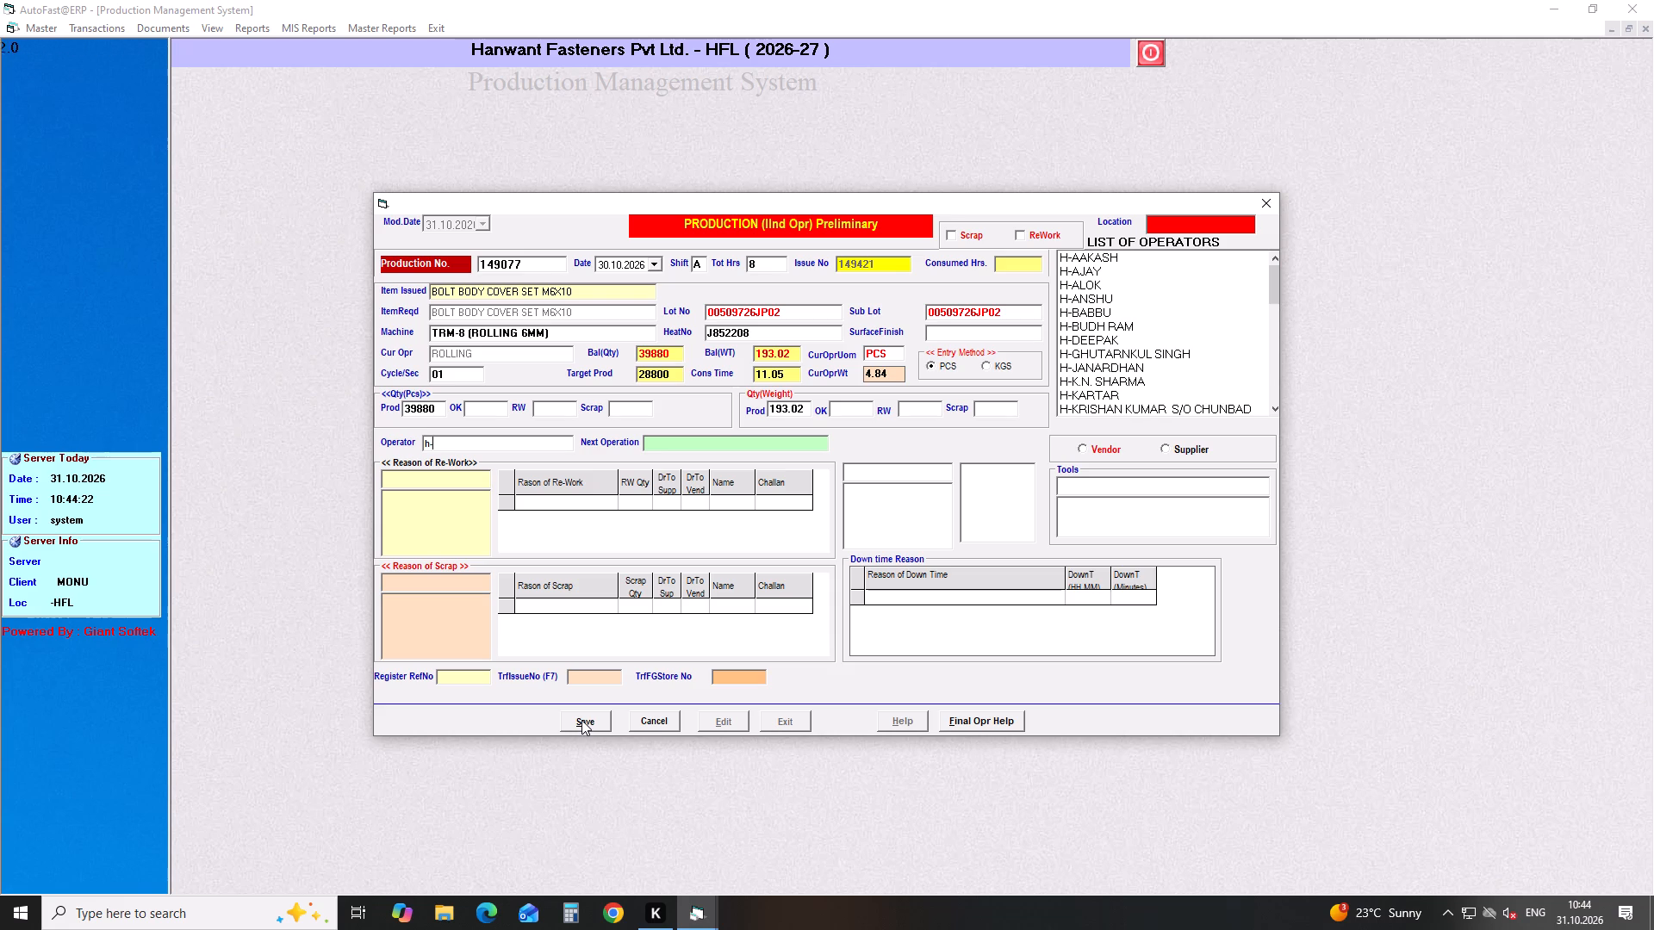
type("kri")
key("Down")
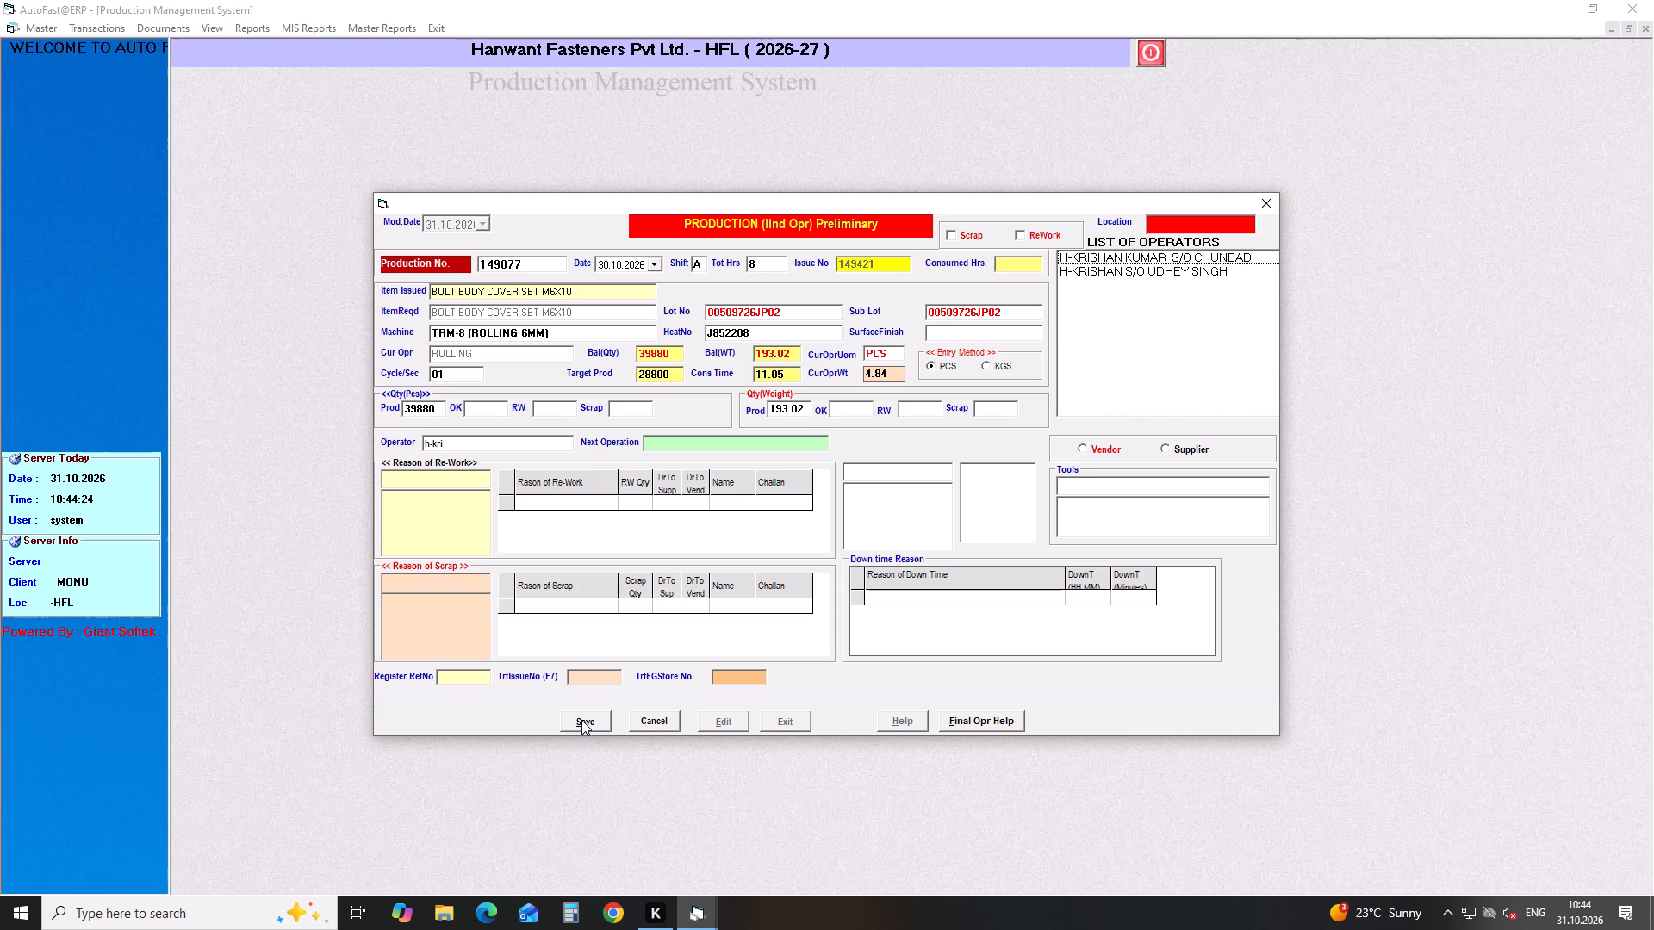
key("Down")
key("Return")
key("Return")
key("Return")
left_click(581, 720)
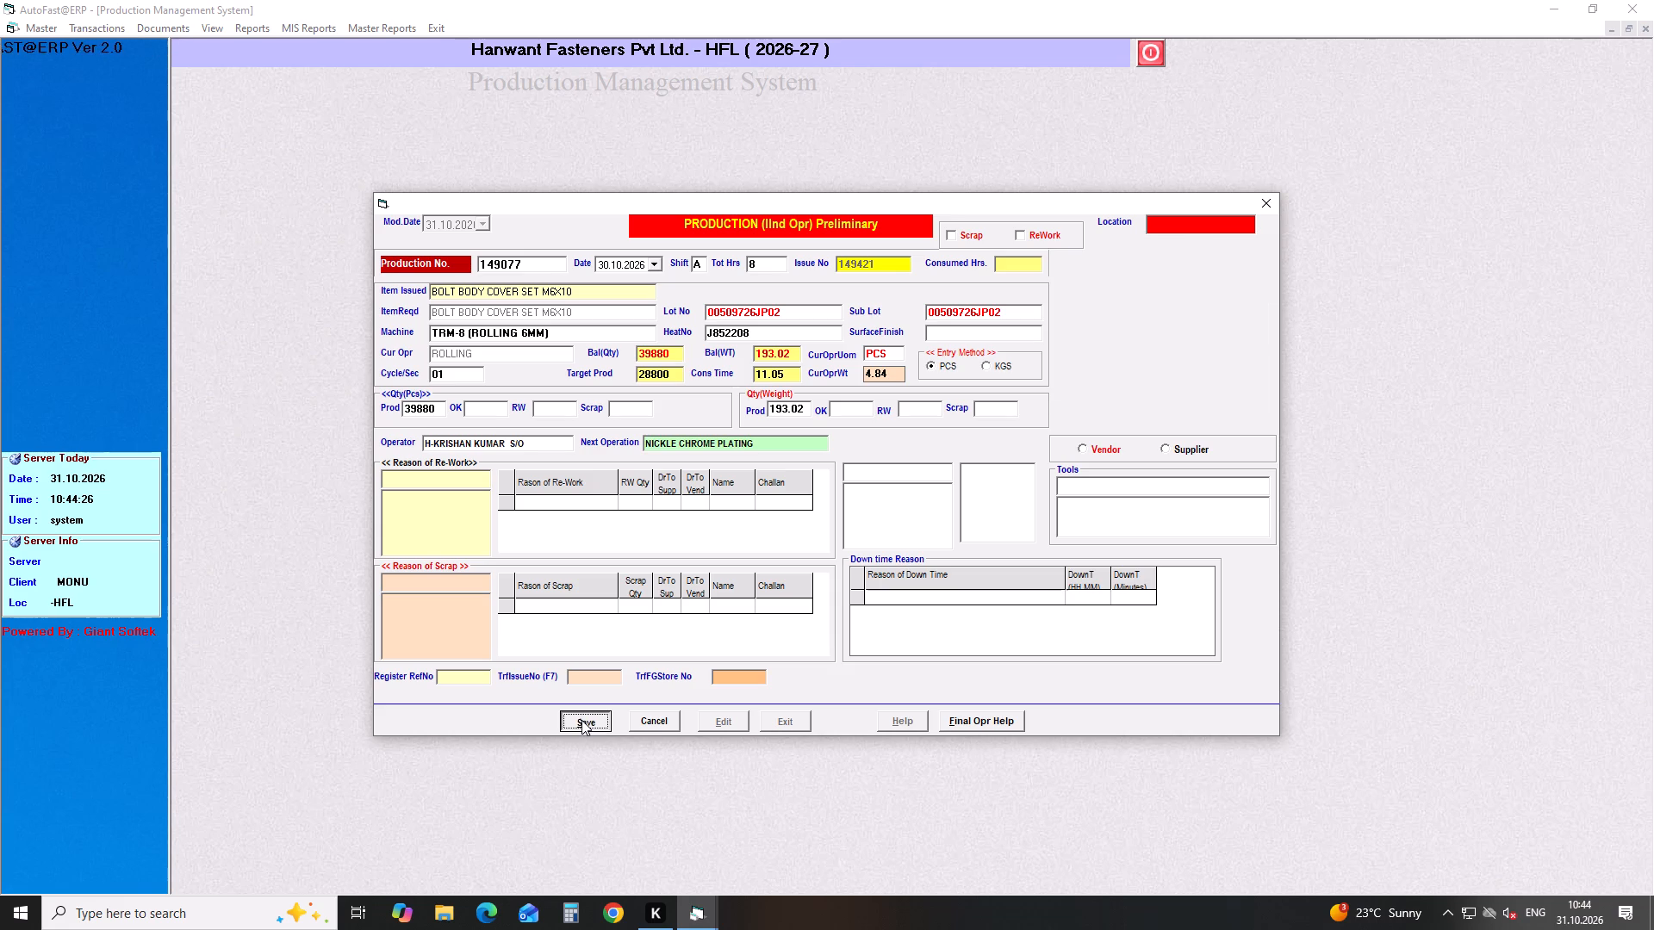
Start another production entry dated 30.10.2026 in shift A with total hours of 11.
key("Return")
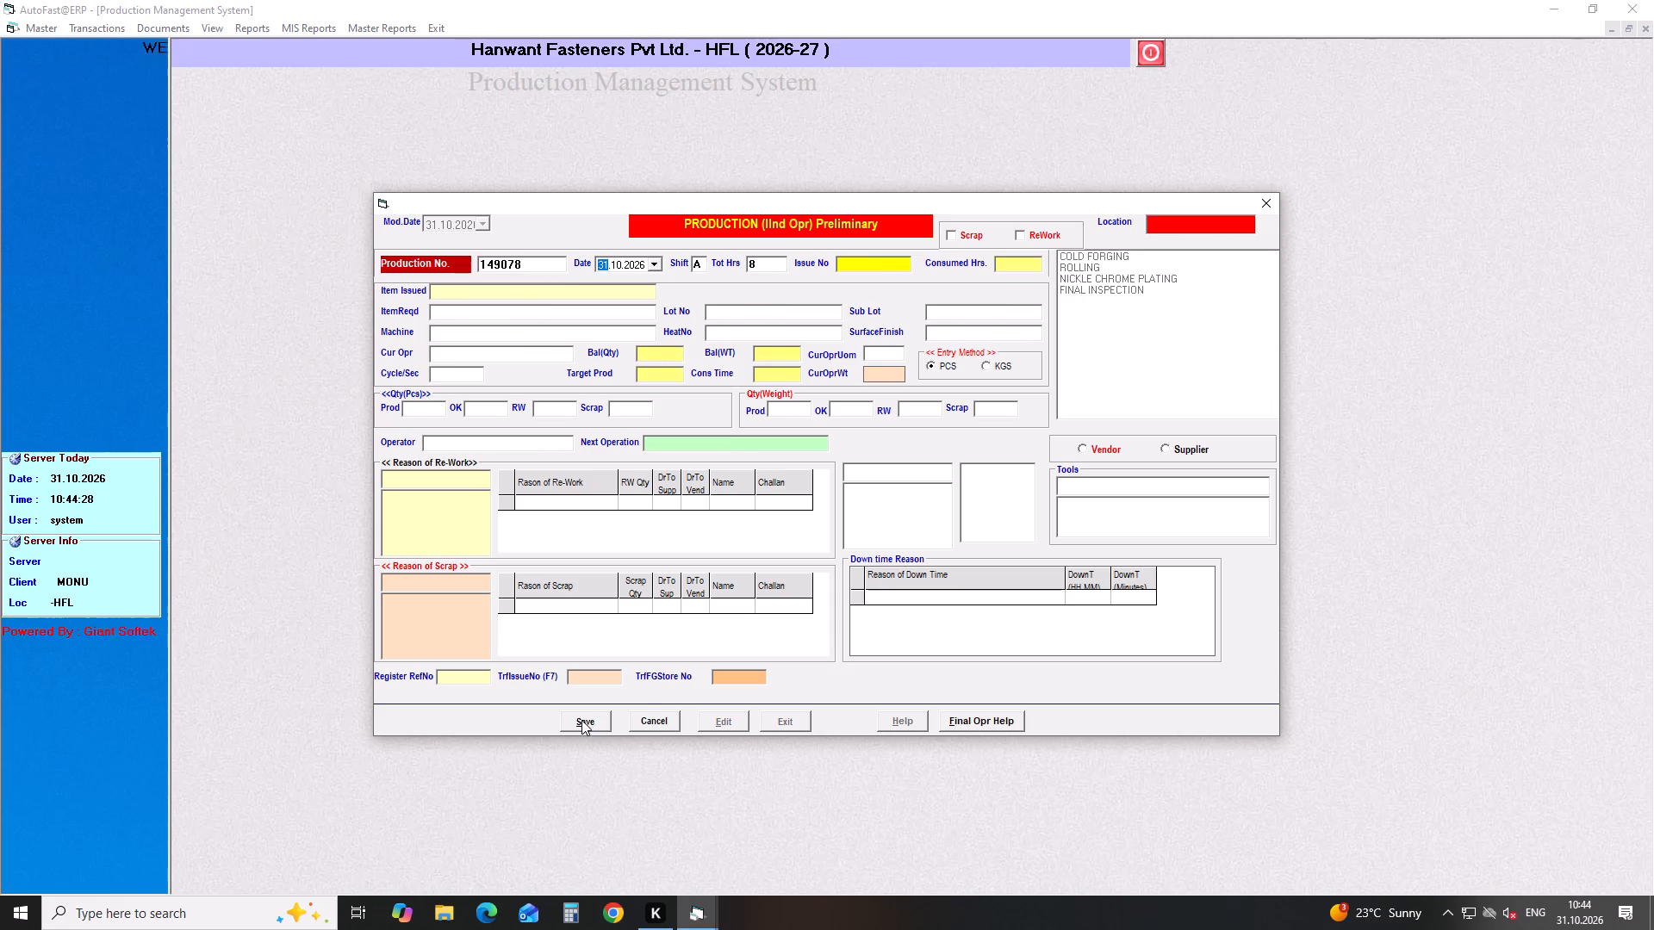
key("Down")
key("Return")
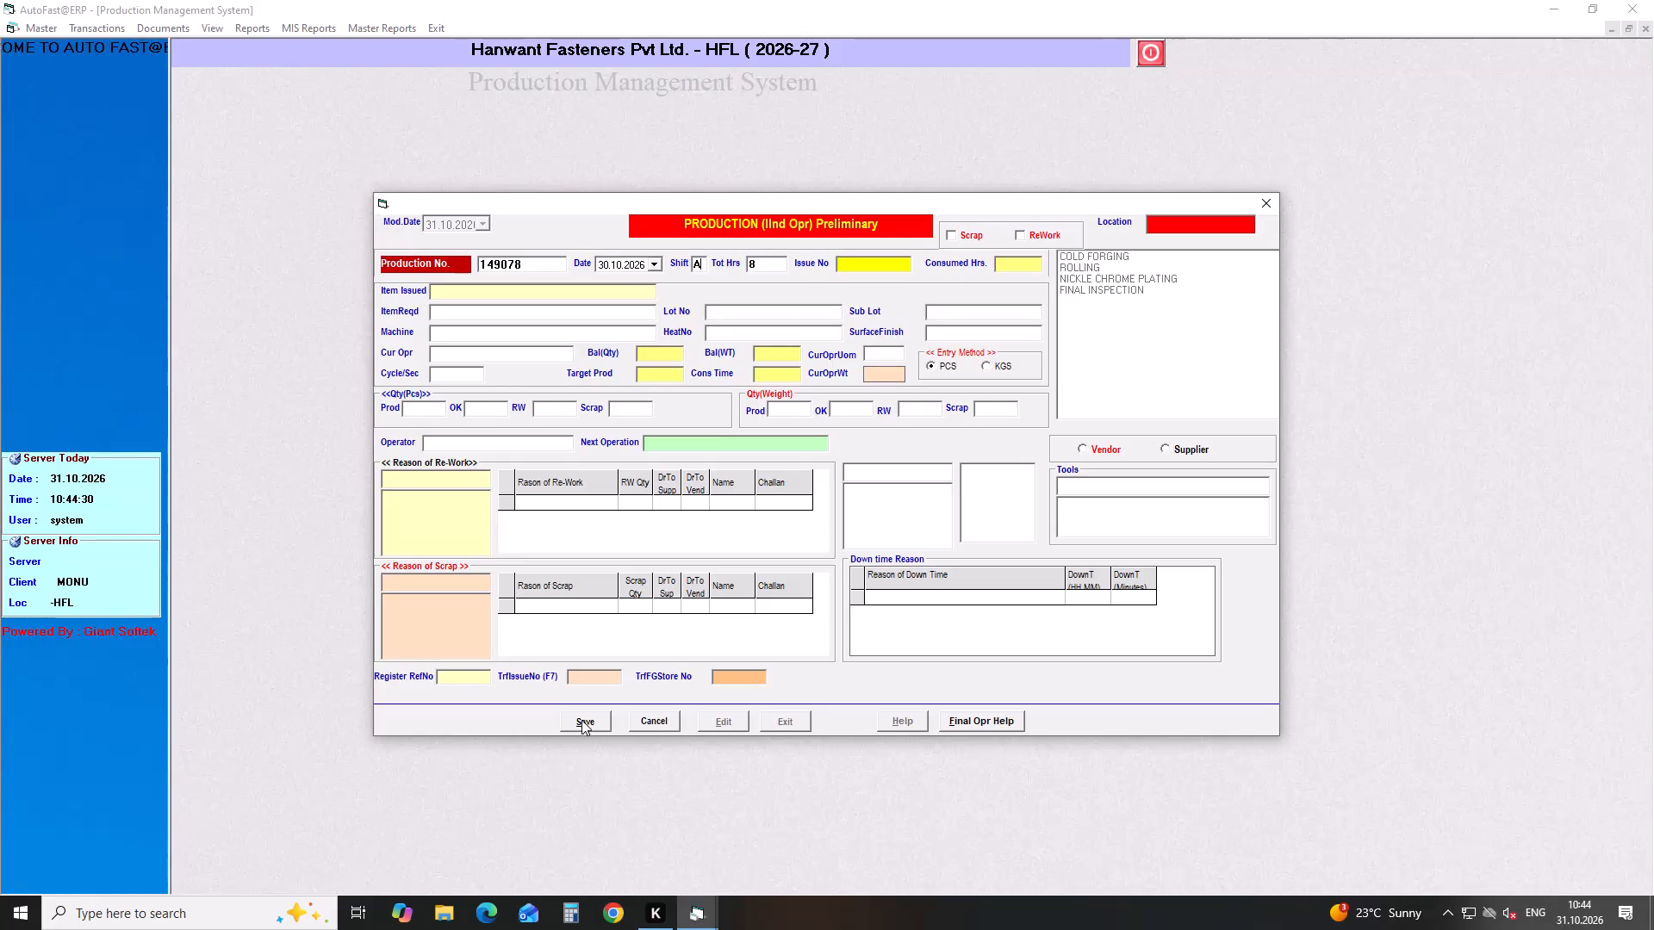
key("Return")
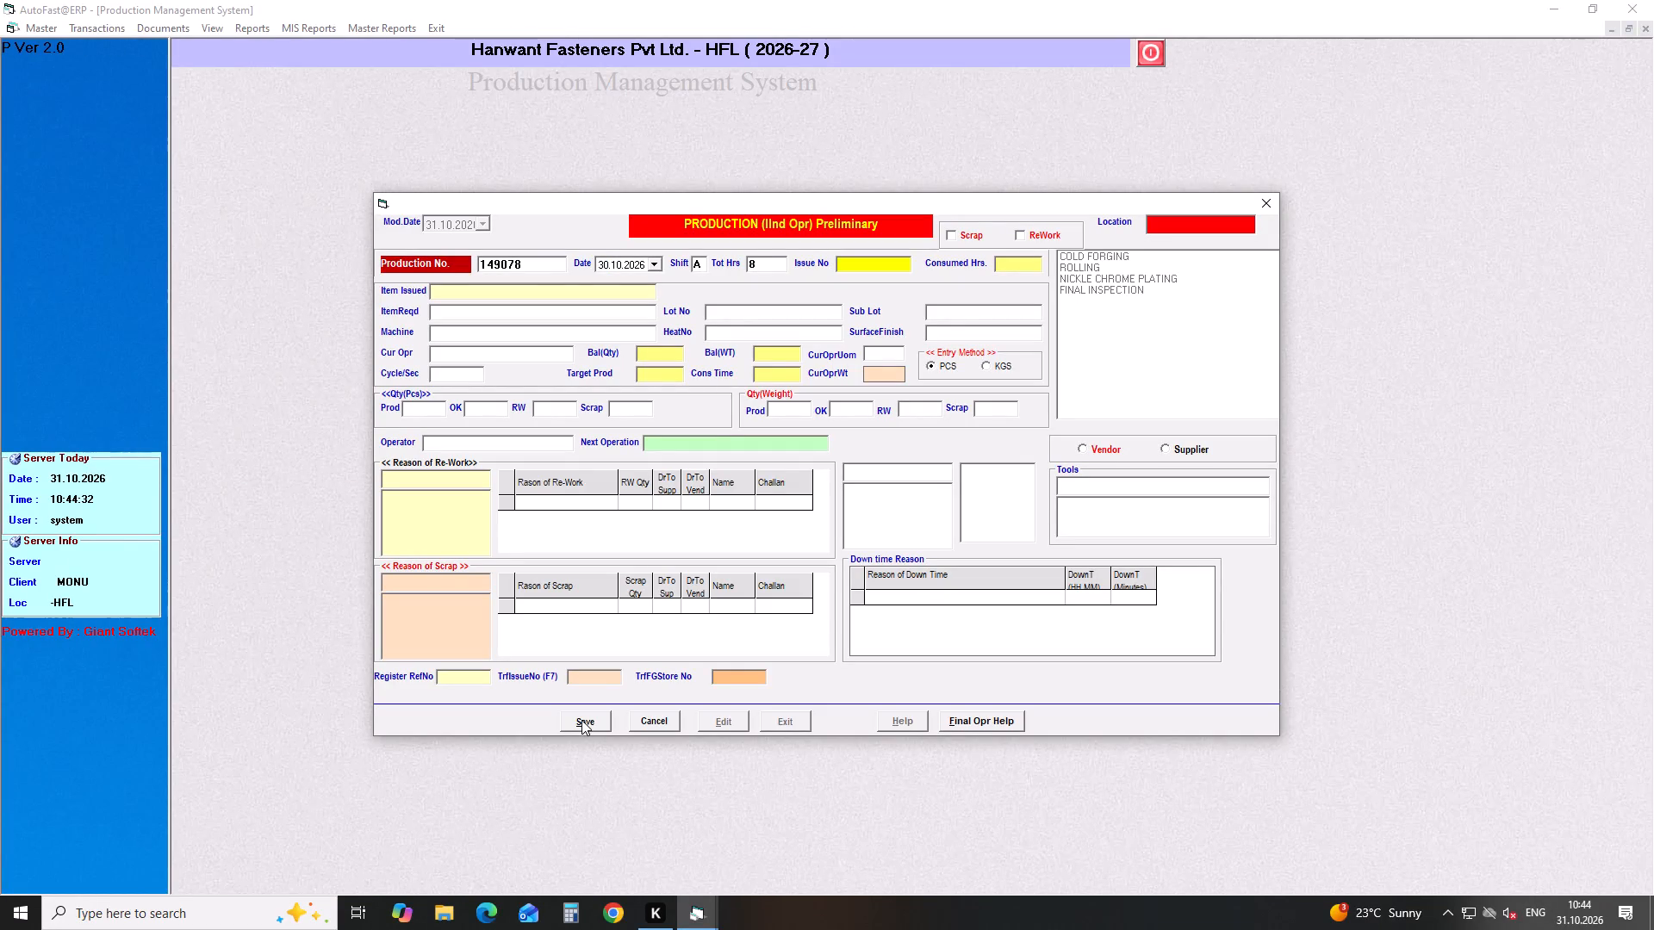
key("BackSpace")
key("BackSpace")
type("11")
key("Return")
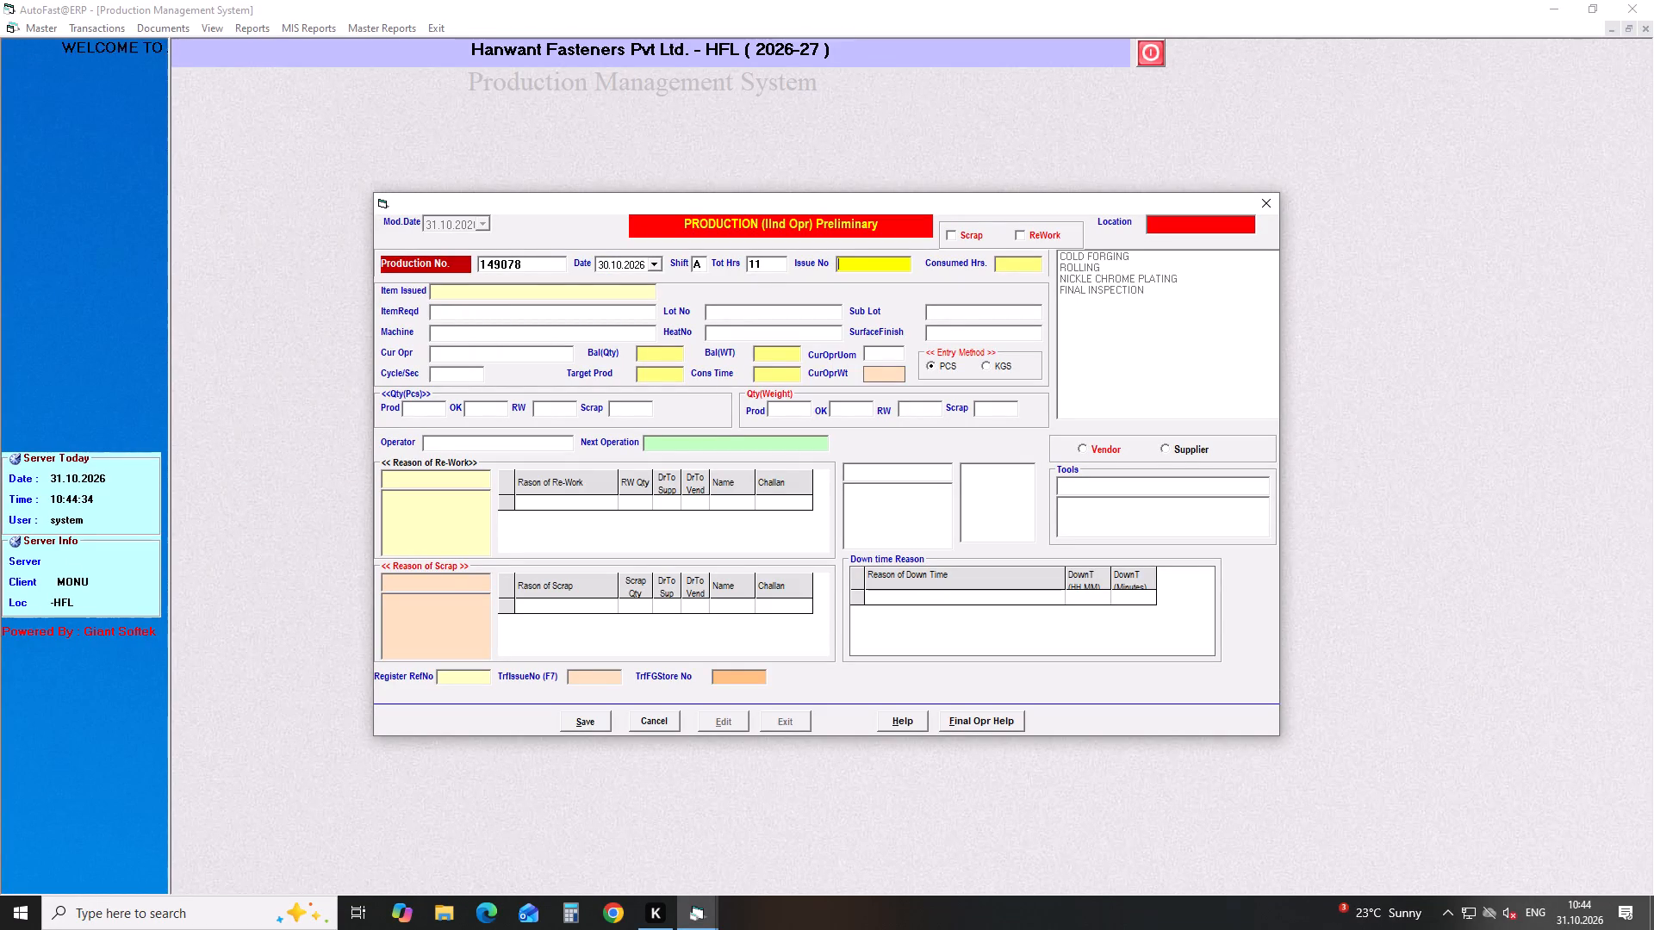
Load issue 149422 into the production entry and set its cycle time to 1 second, keeping the produced quantity.
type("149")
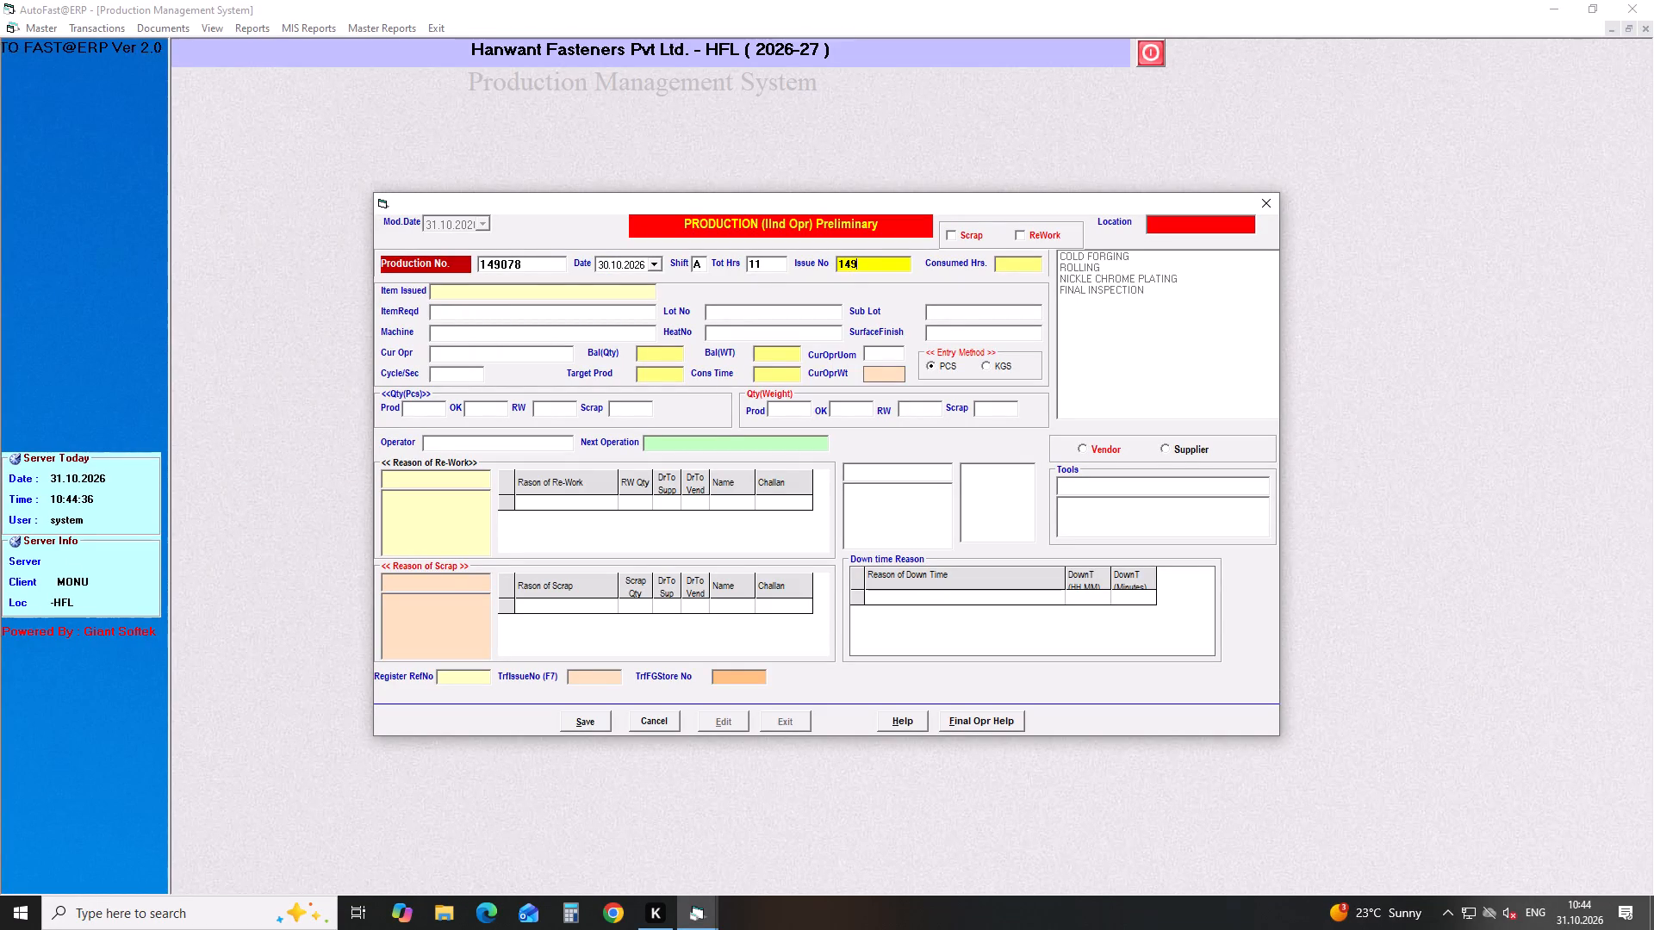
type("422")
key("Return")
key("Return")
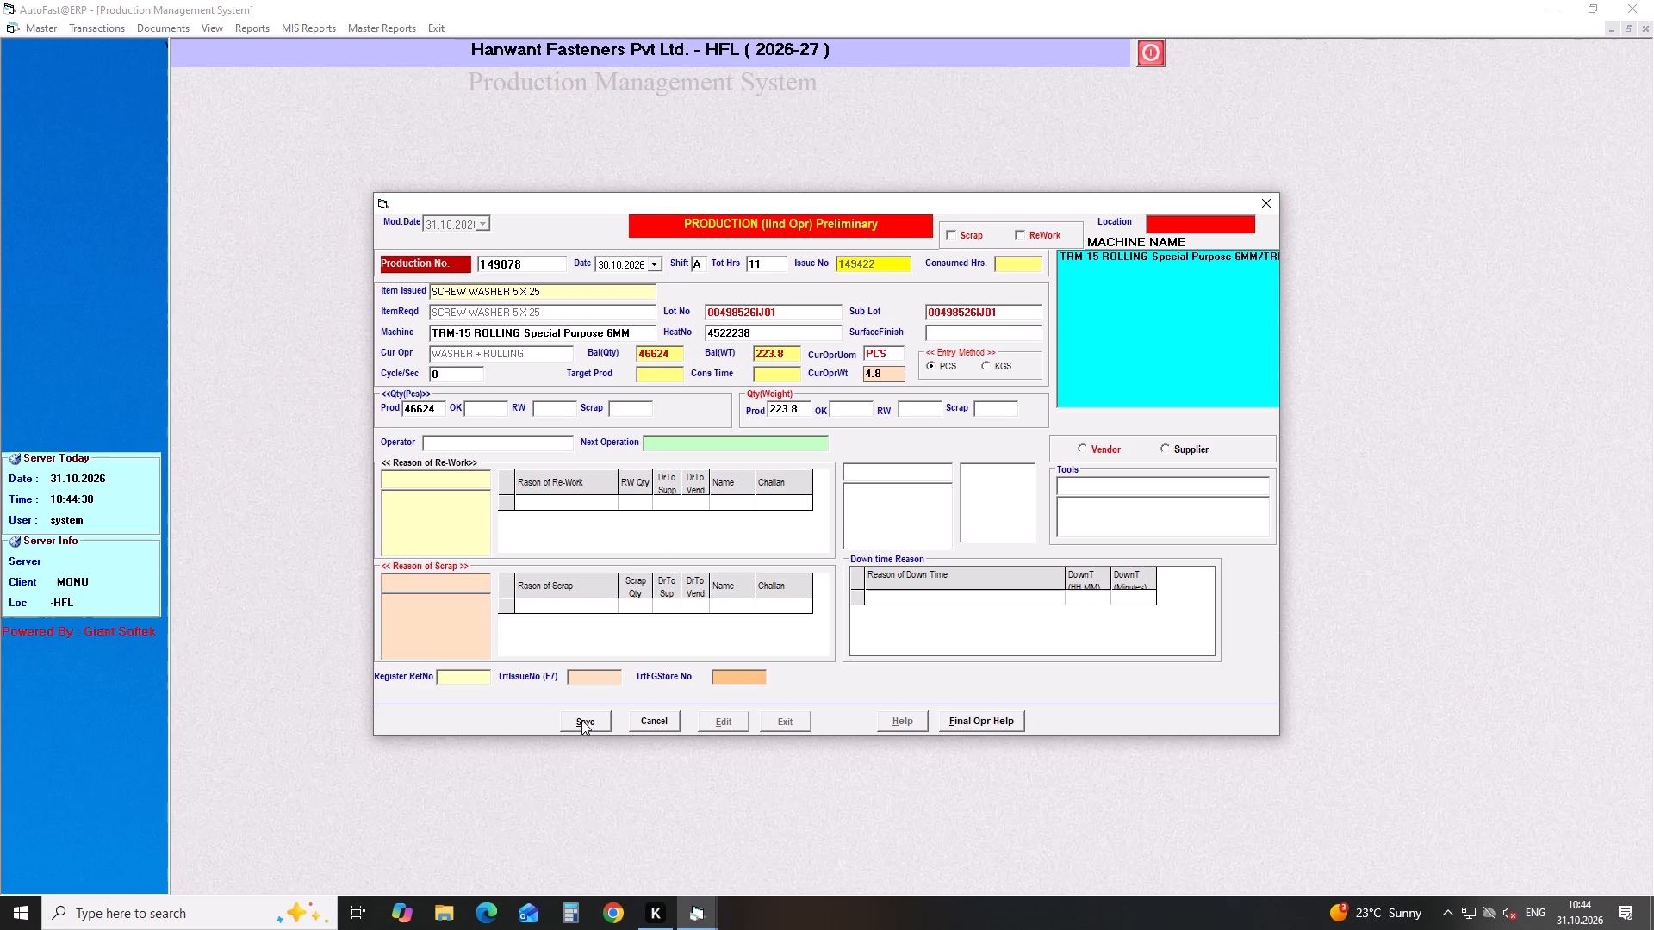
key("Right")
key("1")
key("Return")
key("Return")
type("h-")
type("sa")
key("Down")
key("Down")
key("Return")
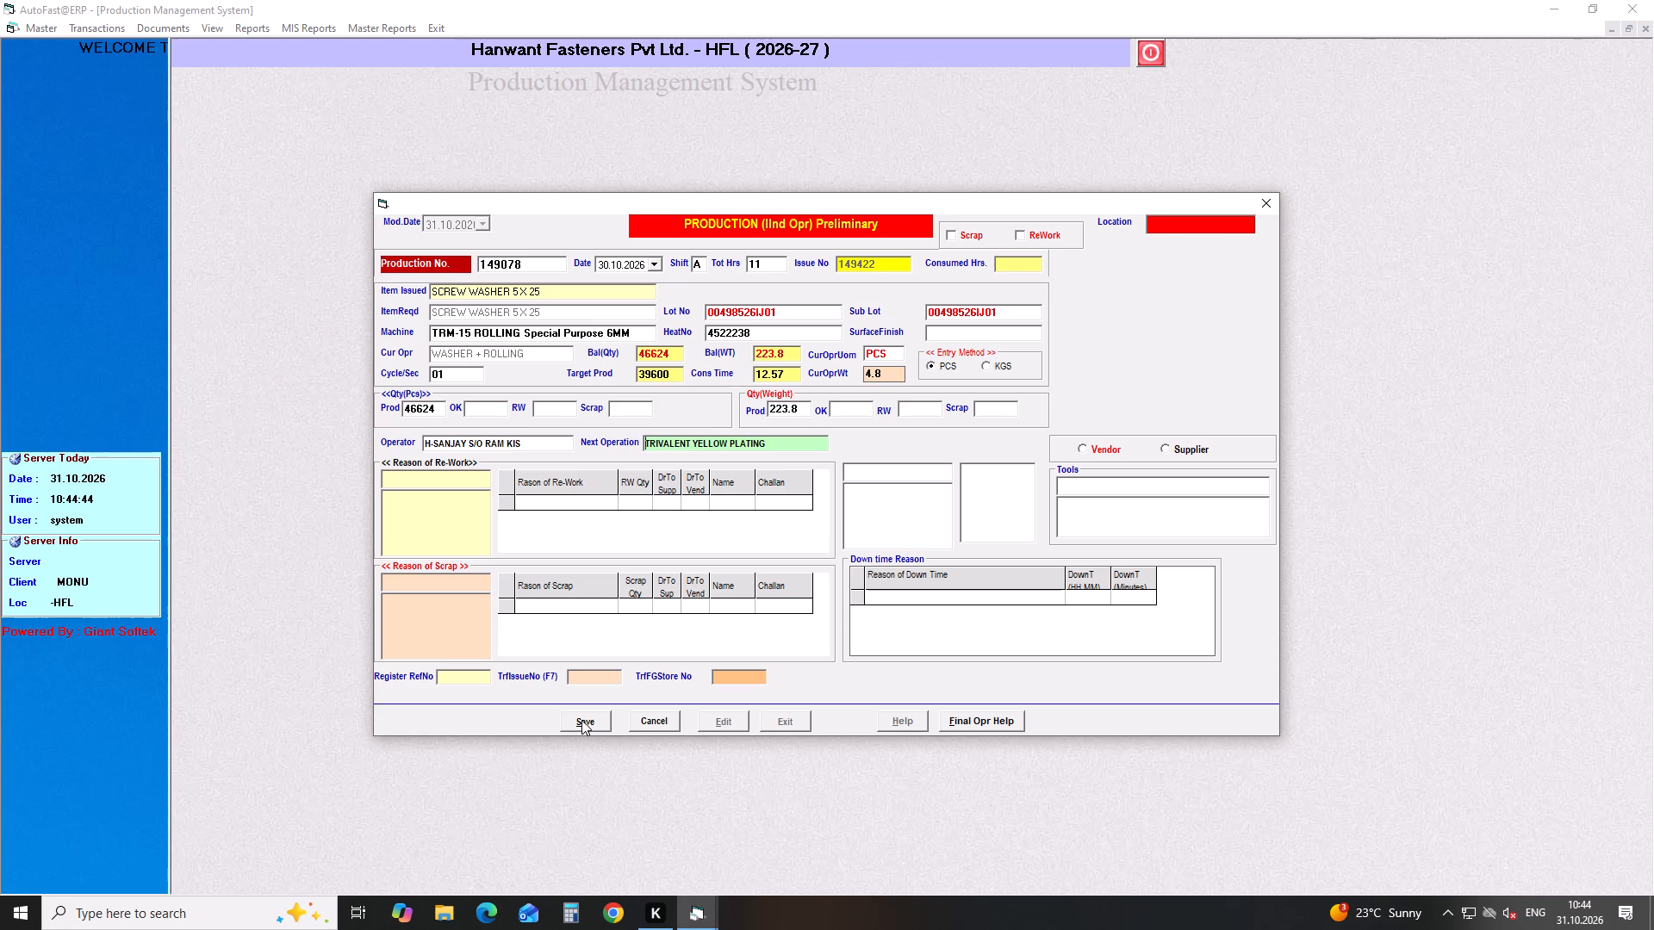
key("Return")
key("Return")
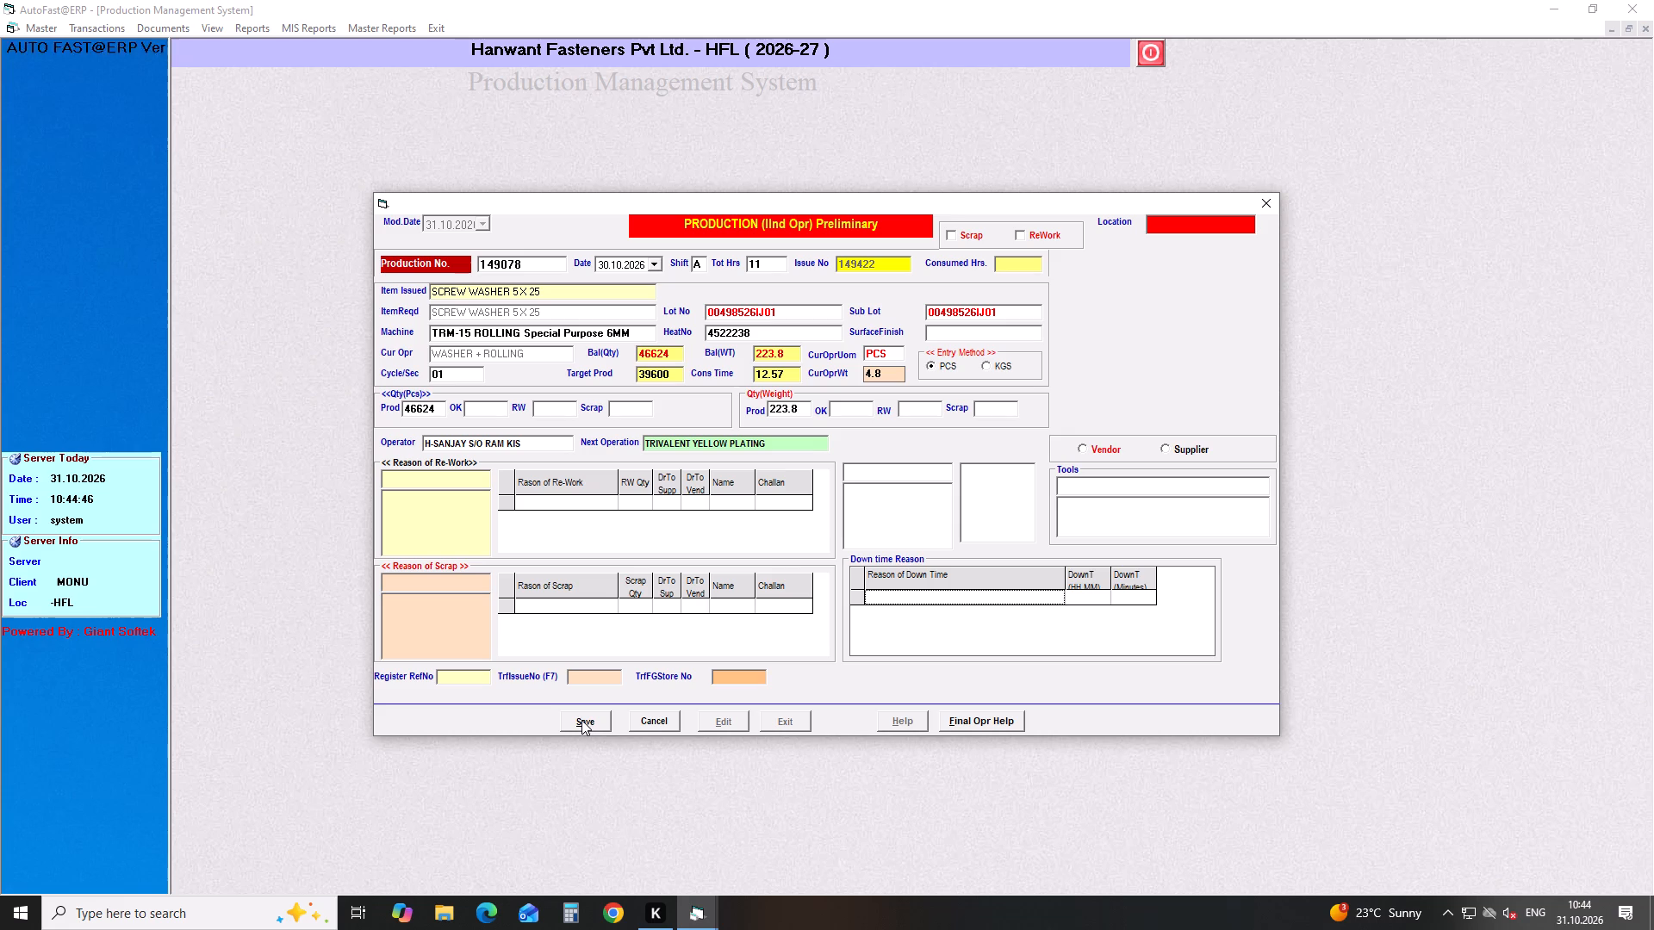
left_click(581, 720)
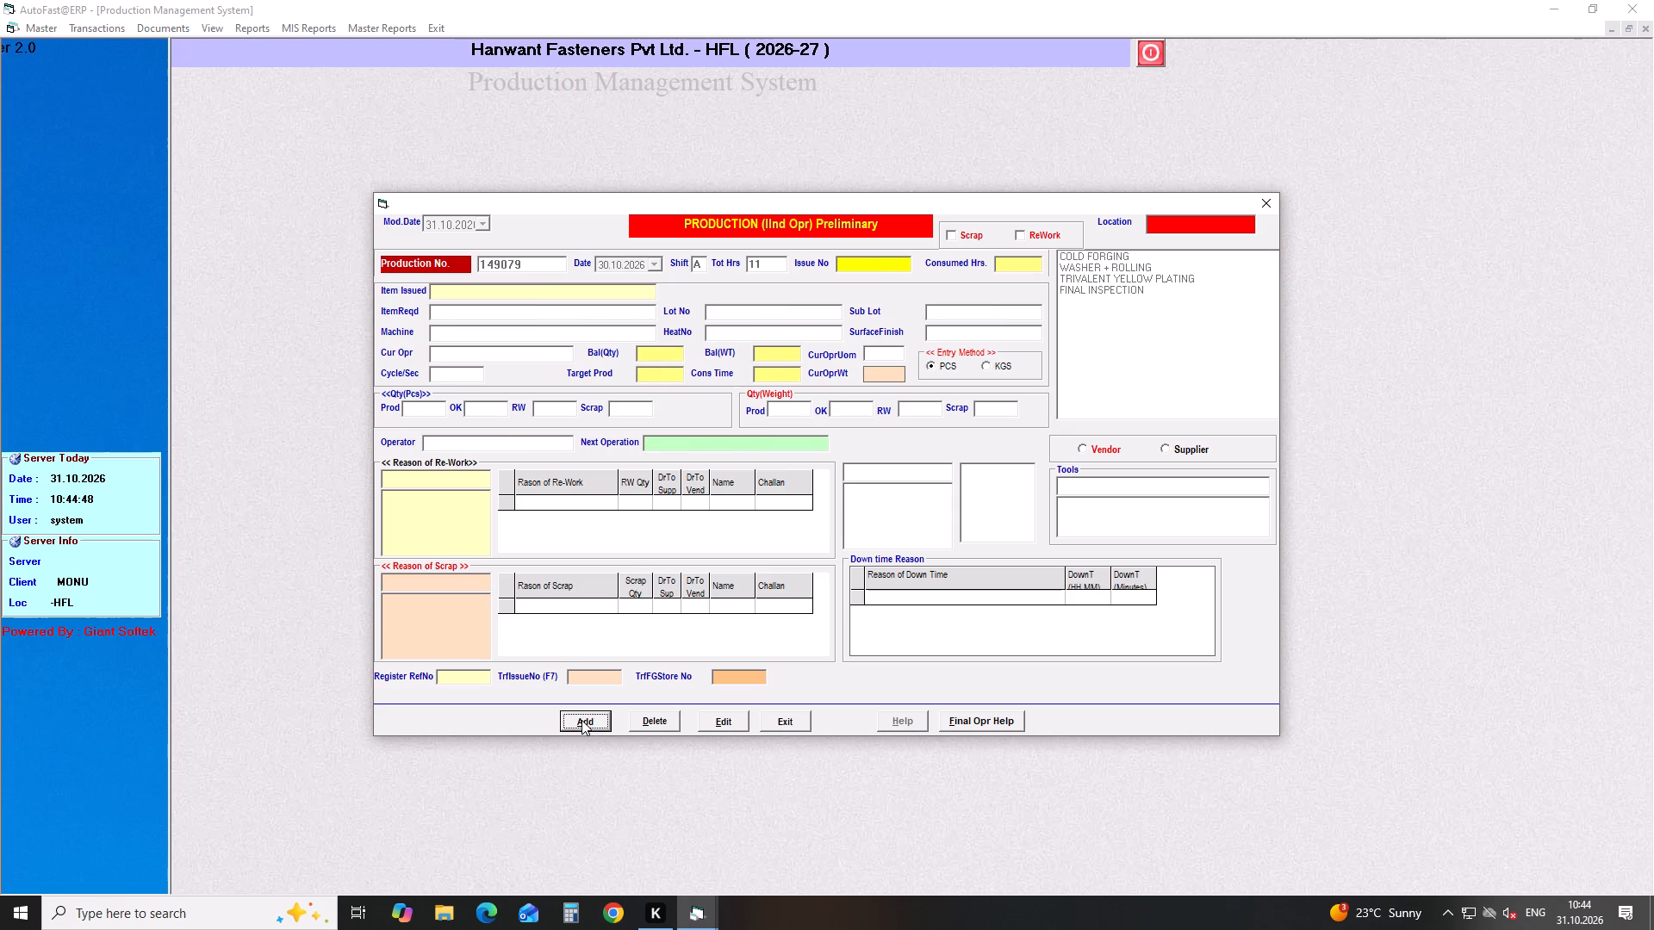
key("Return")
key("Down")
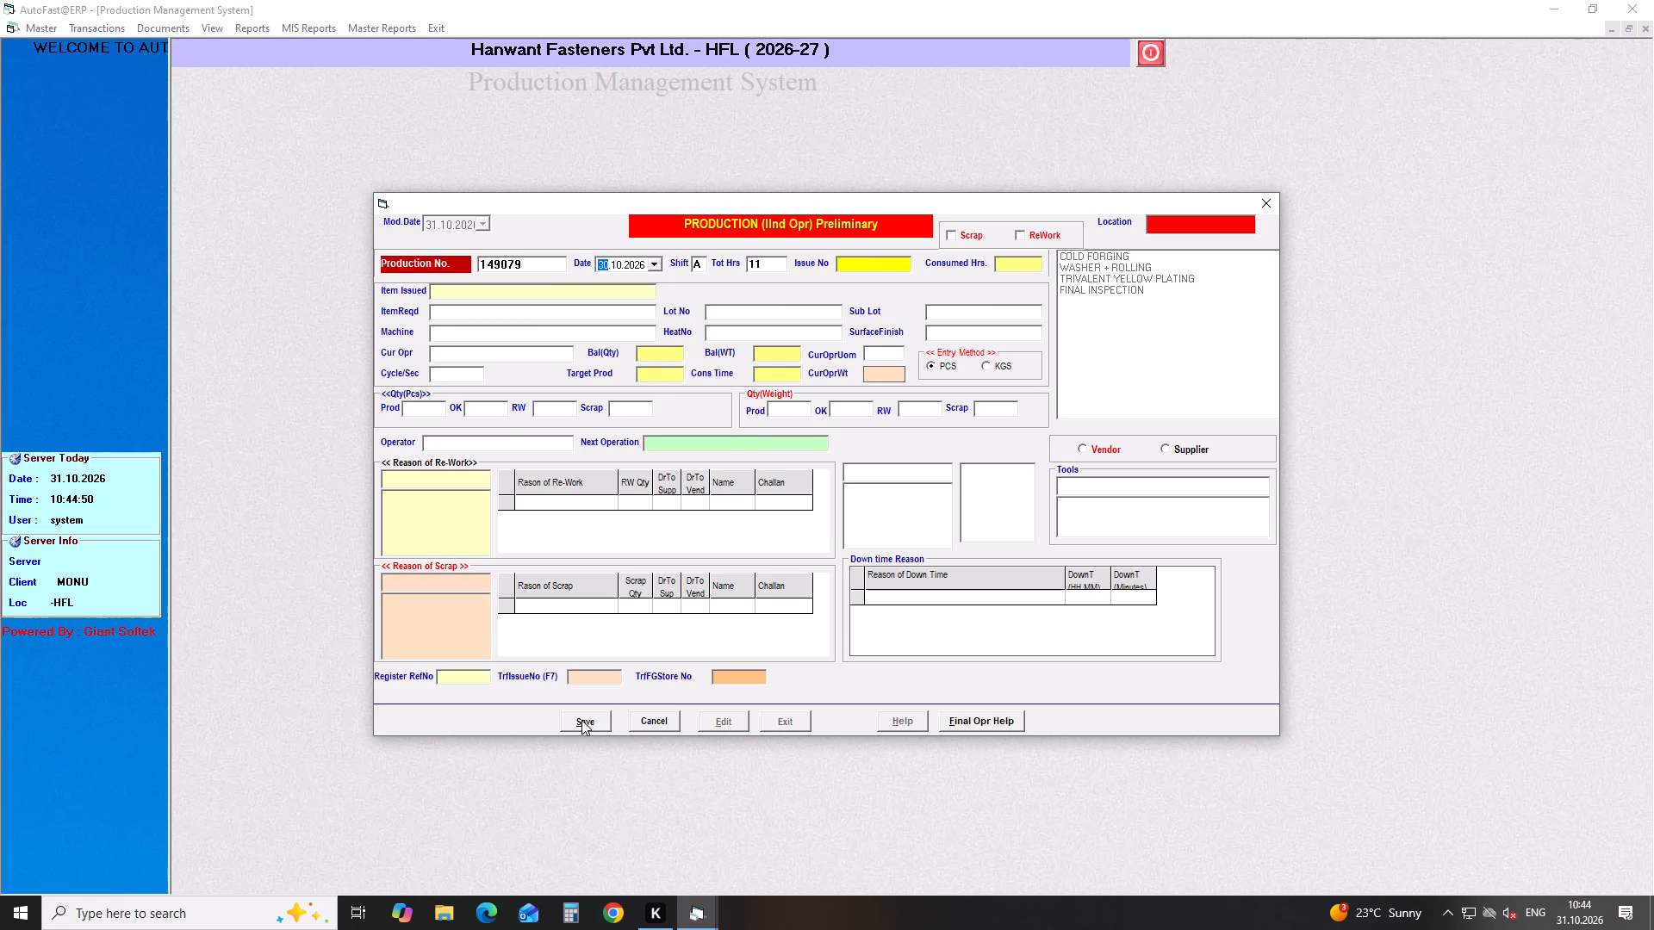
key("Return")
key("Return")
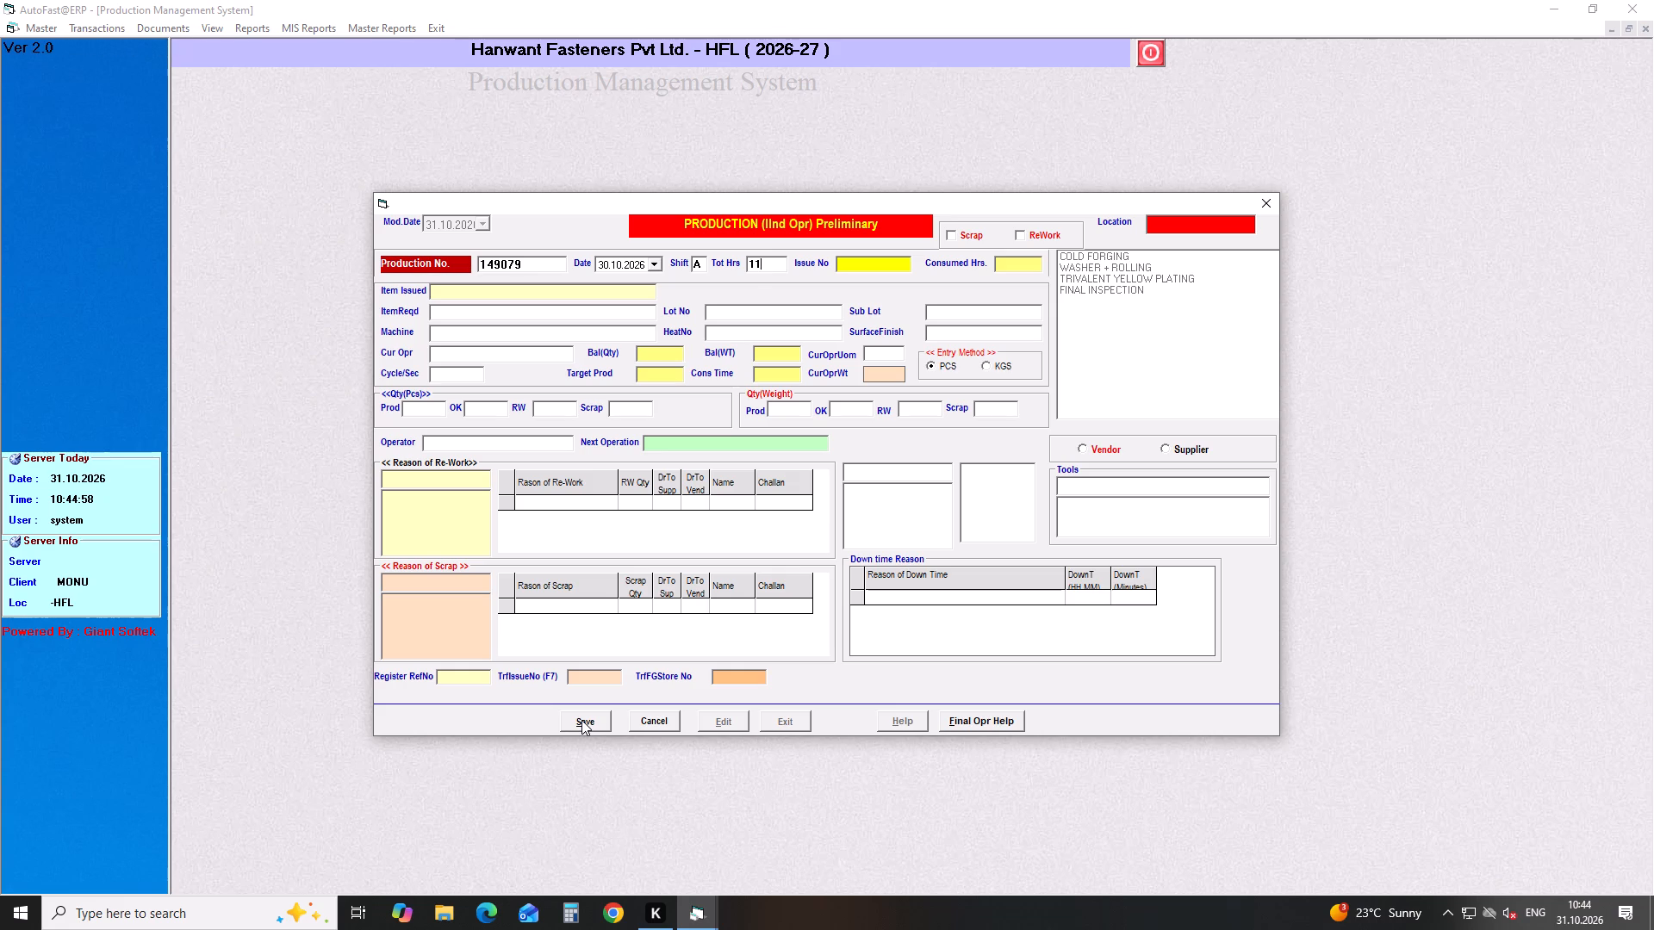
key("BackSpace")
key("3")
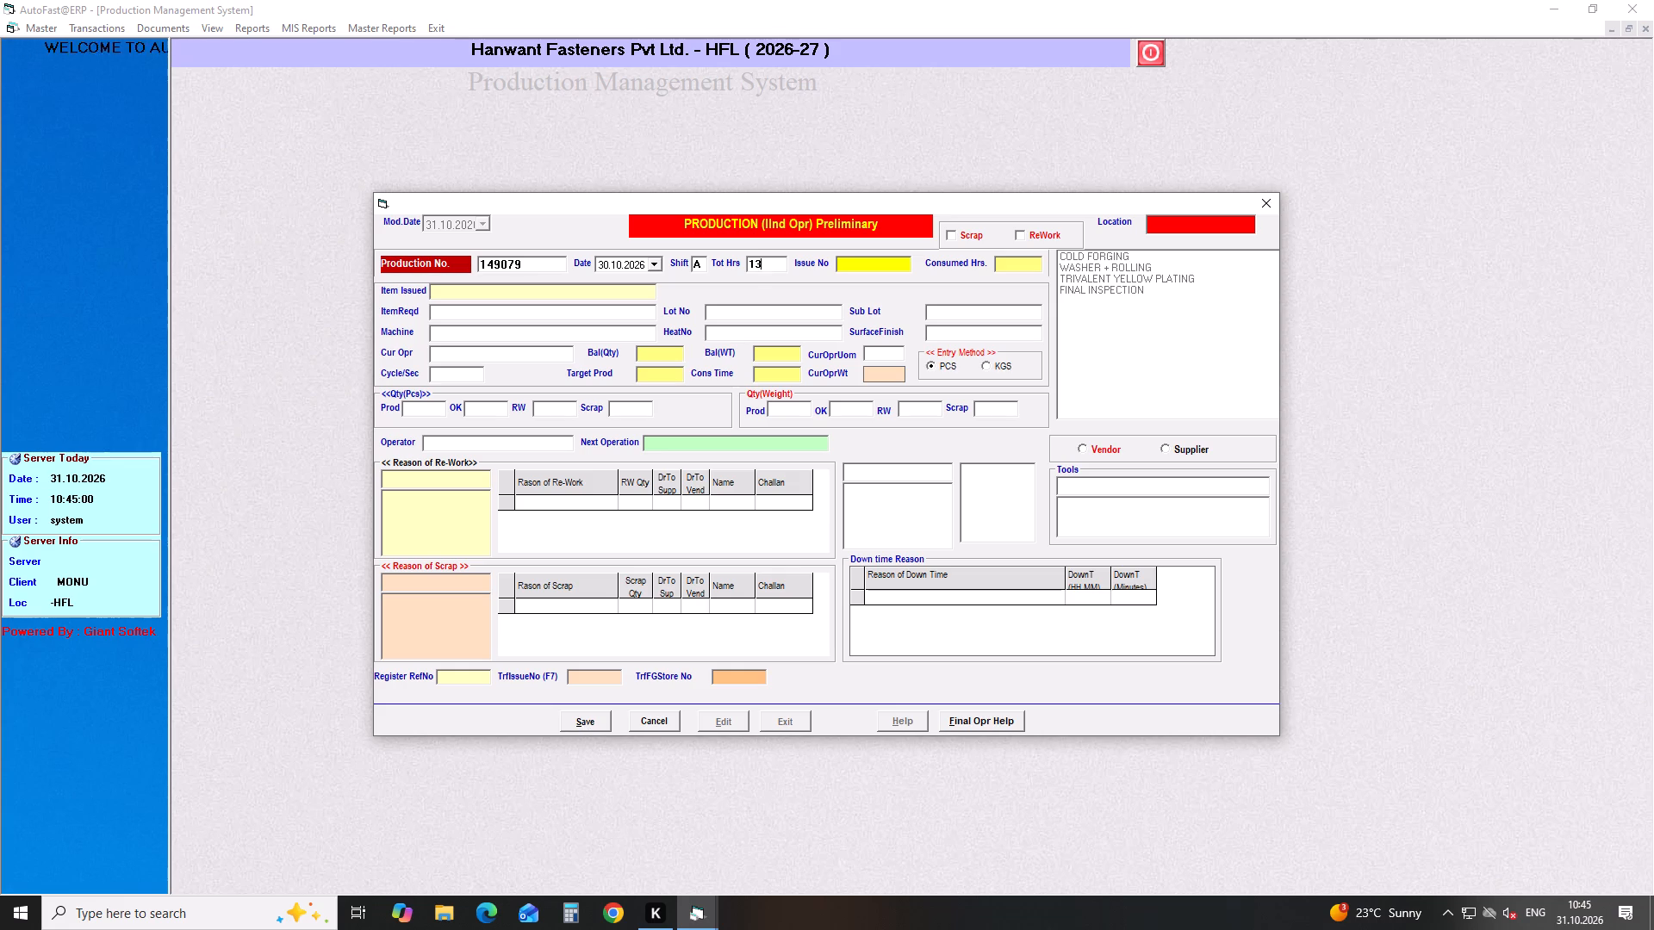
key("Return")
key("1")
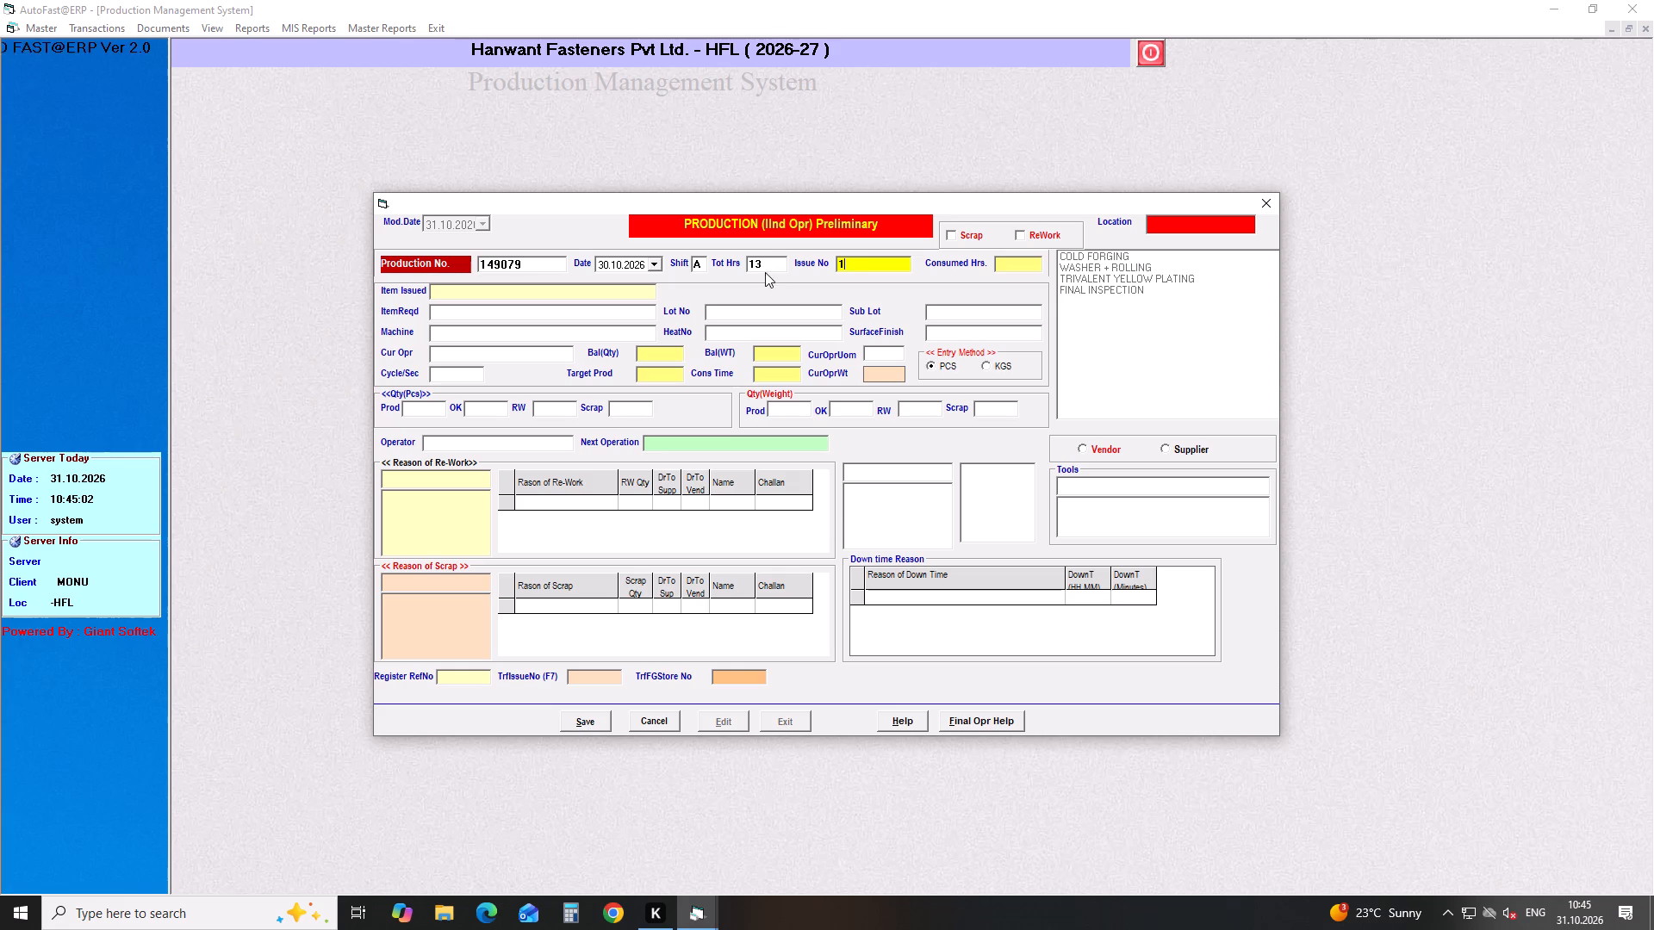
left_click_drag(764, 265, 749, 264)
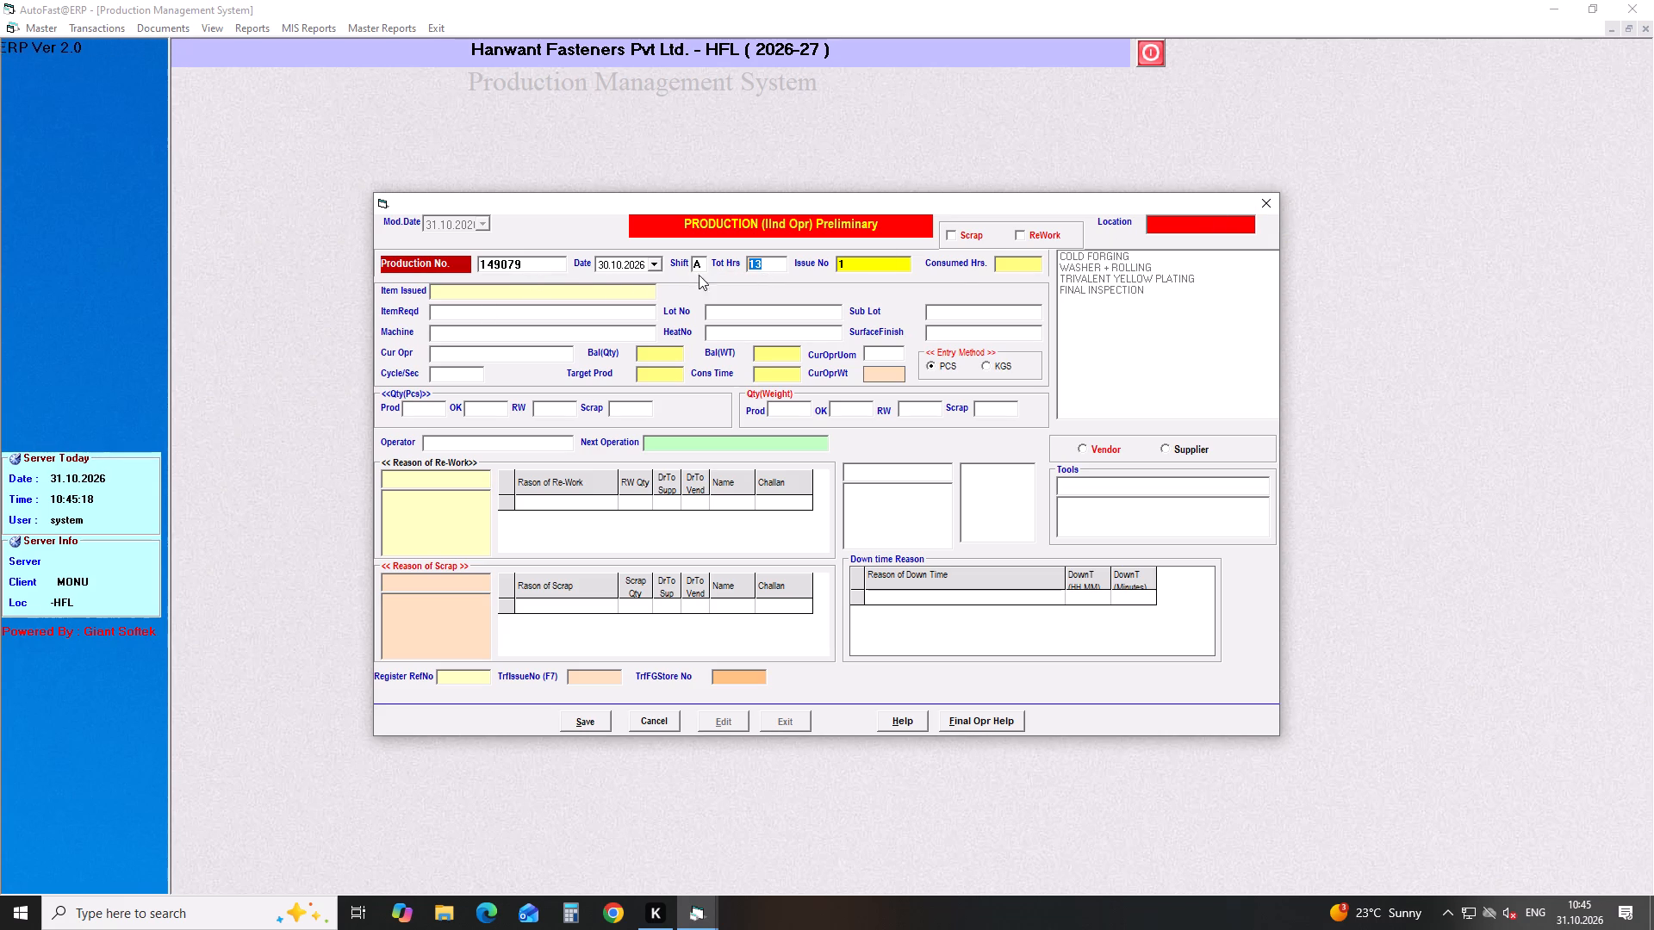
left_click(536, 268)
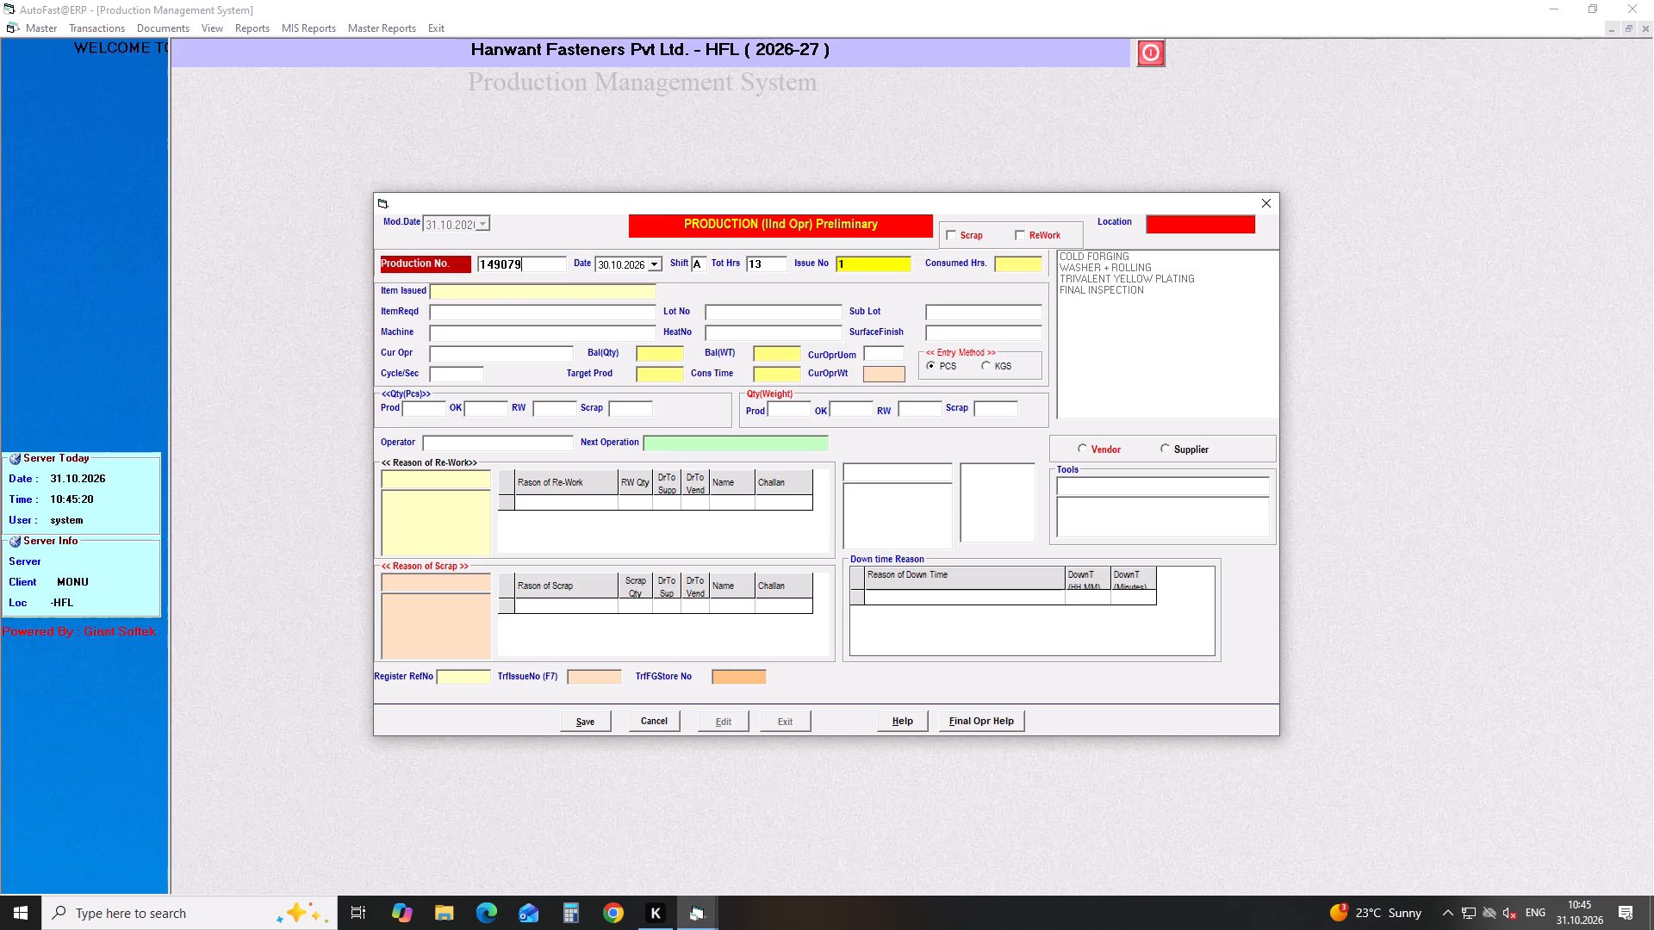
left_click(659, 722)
Reopen production entry 149078 for editing, change its shift to B and save it.
left_click(717, 720)
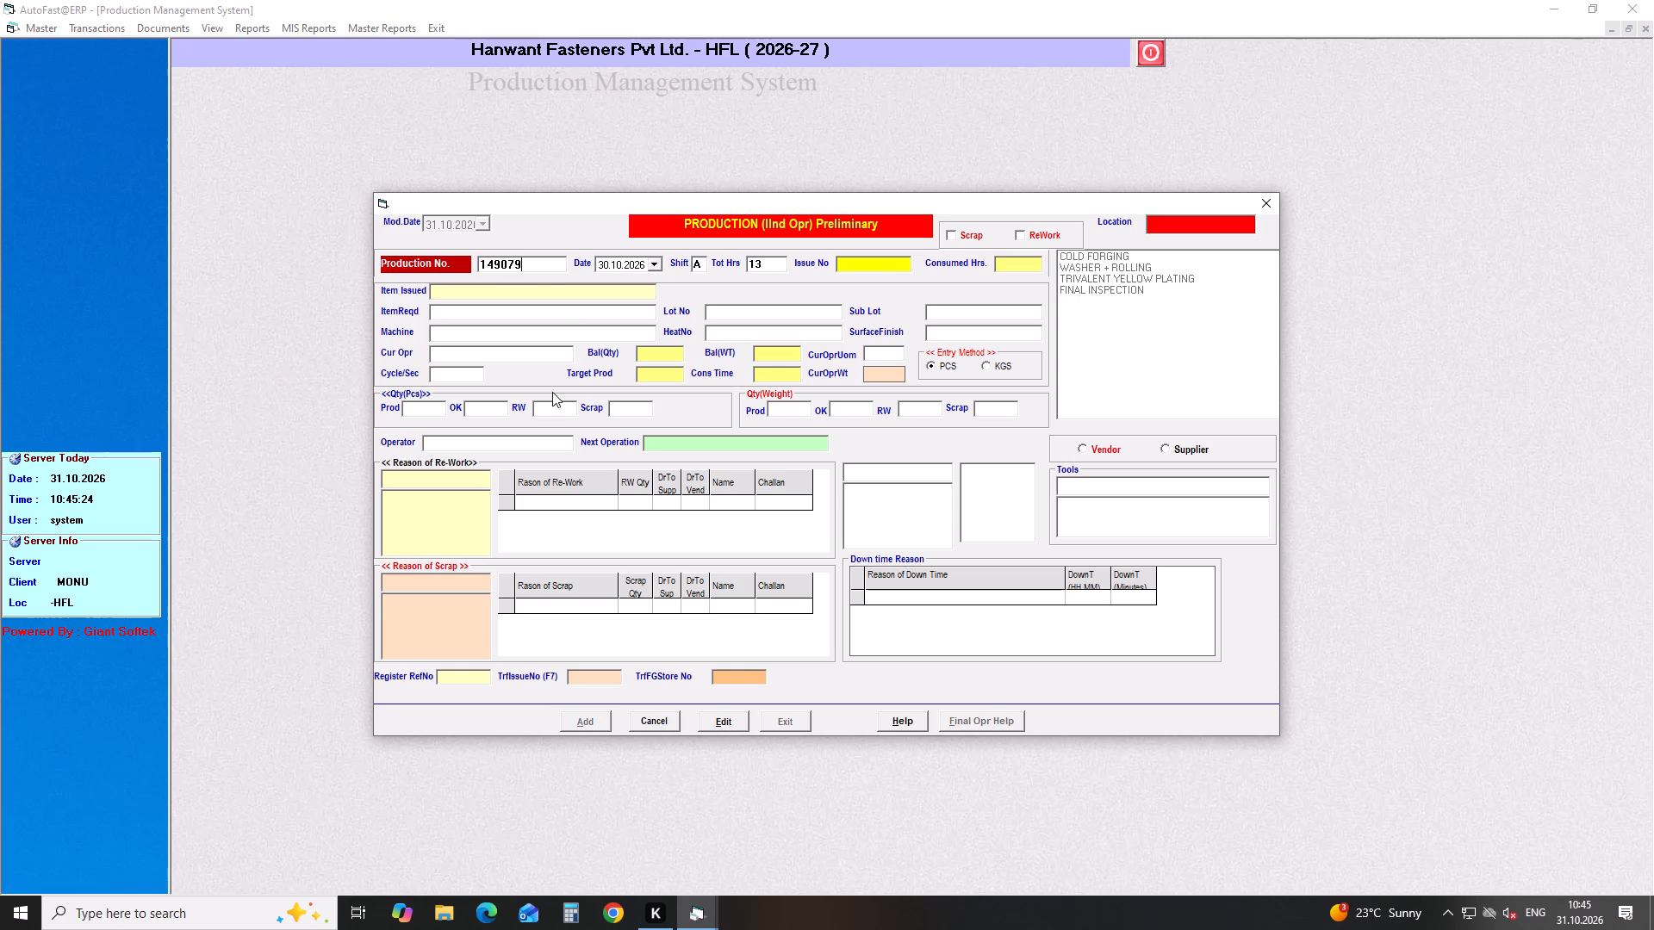
key("BackSpace")
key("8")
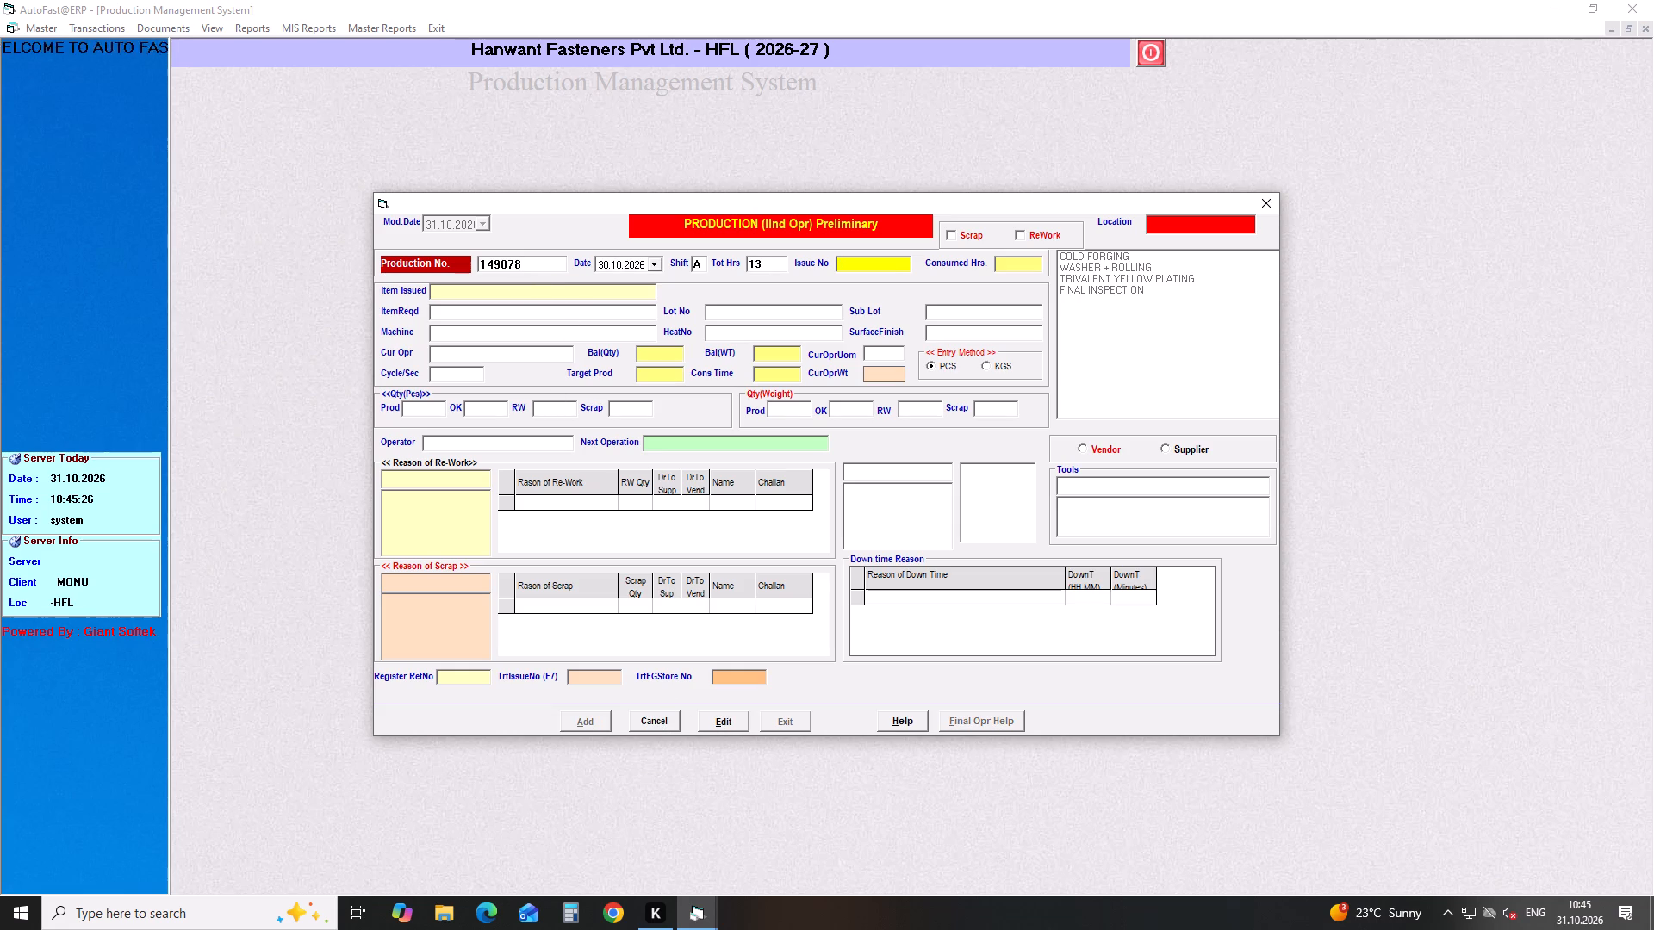
left_click(734, 726)
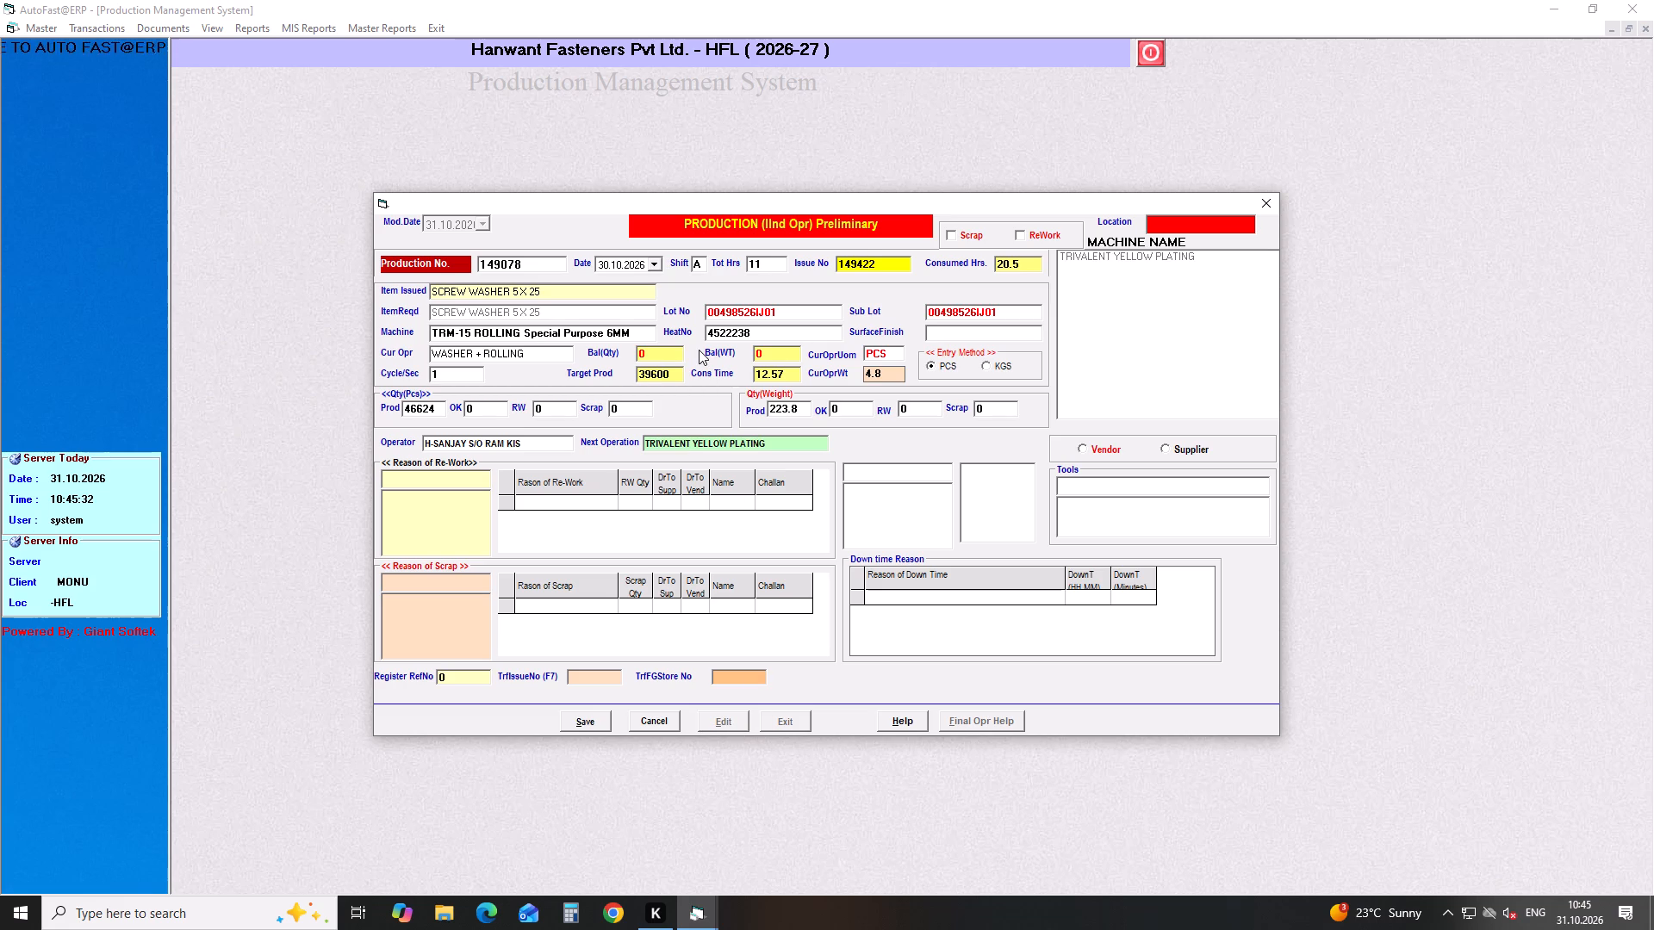
left_click(706, 268)
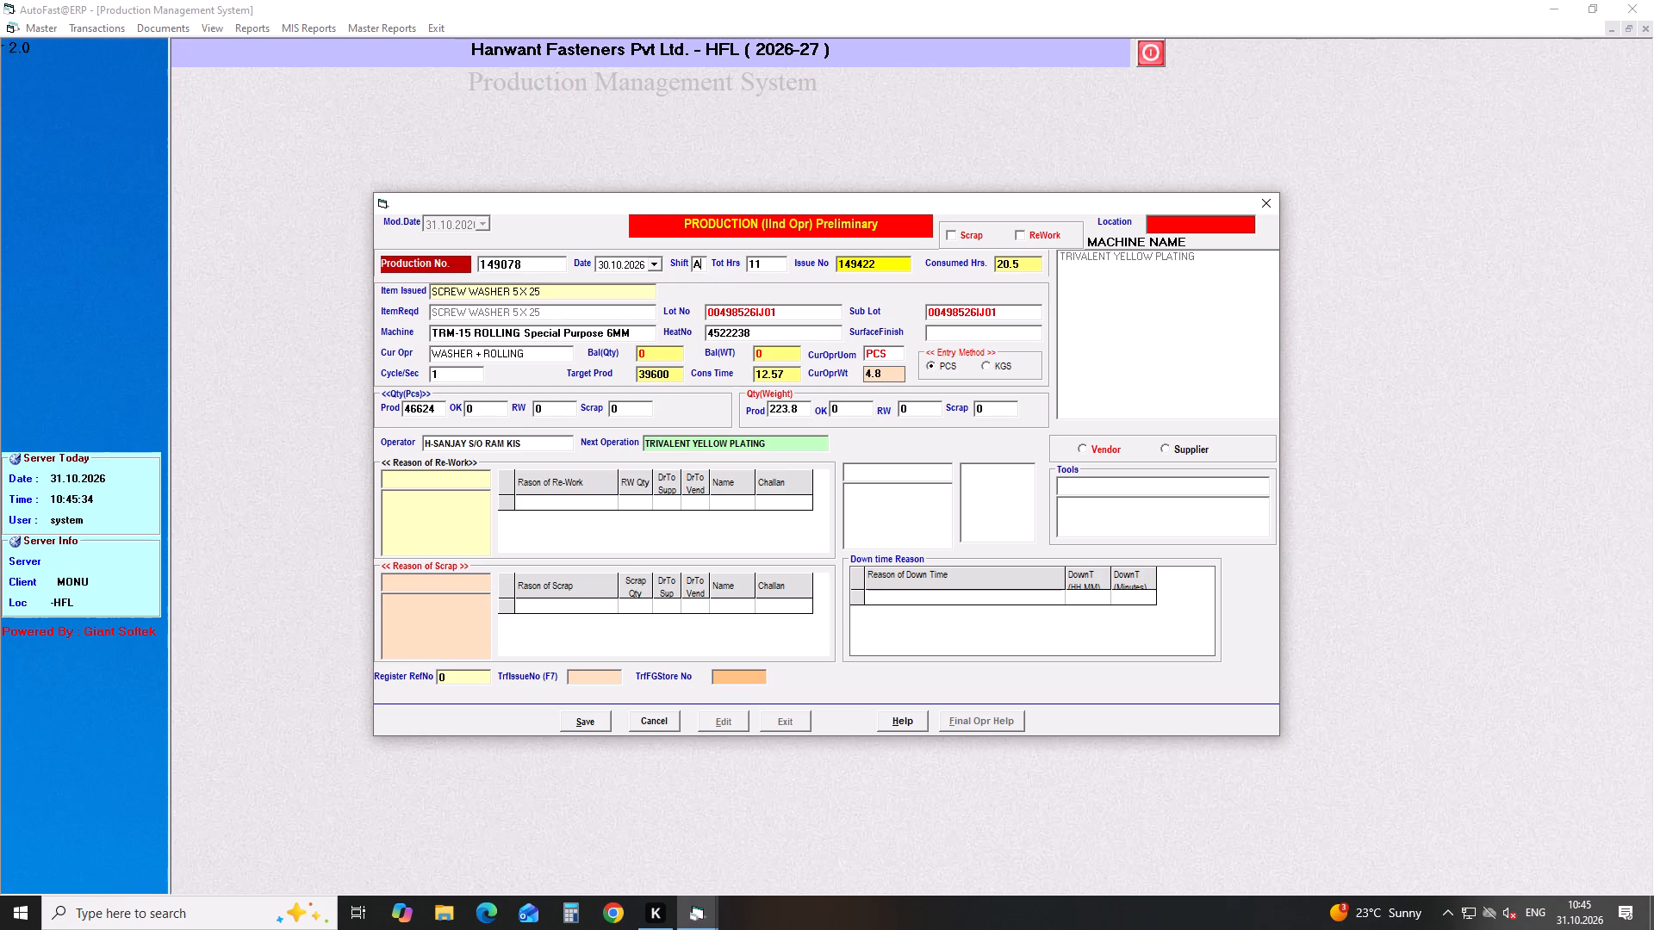
key("BackSpace")
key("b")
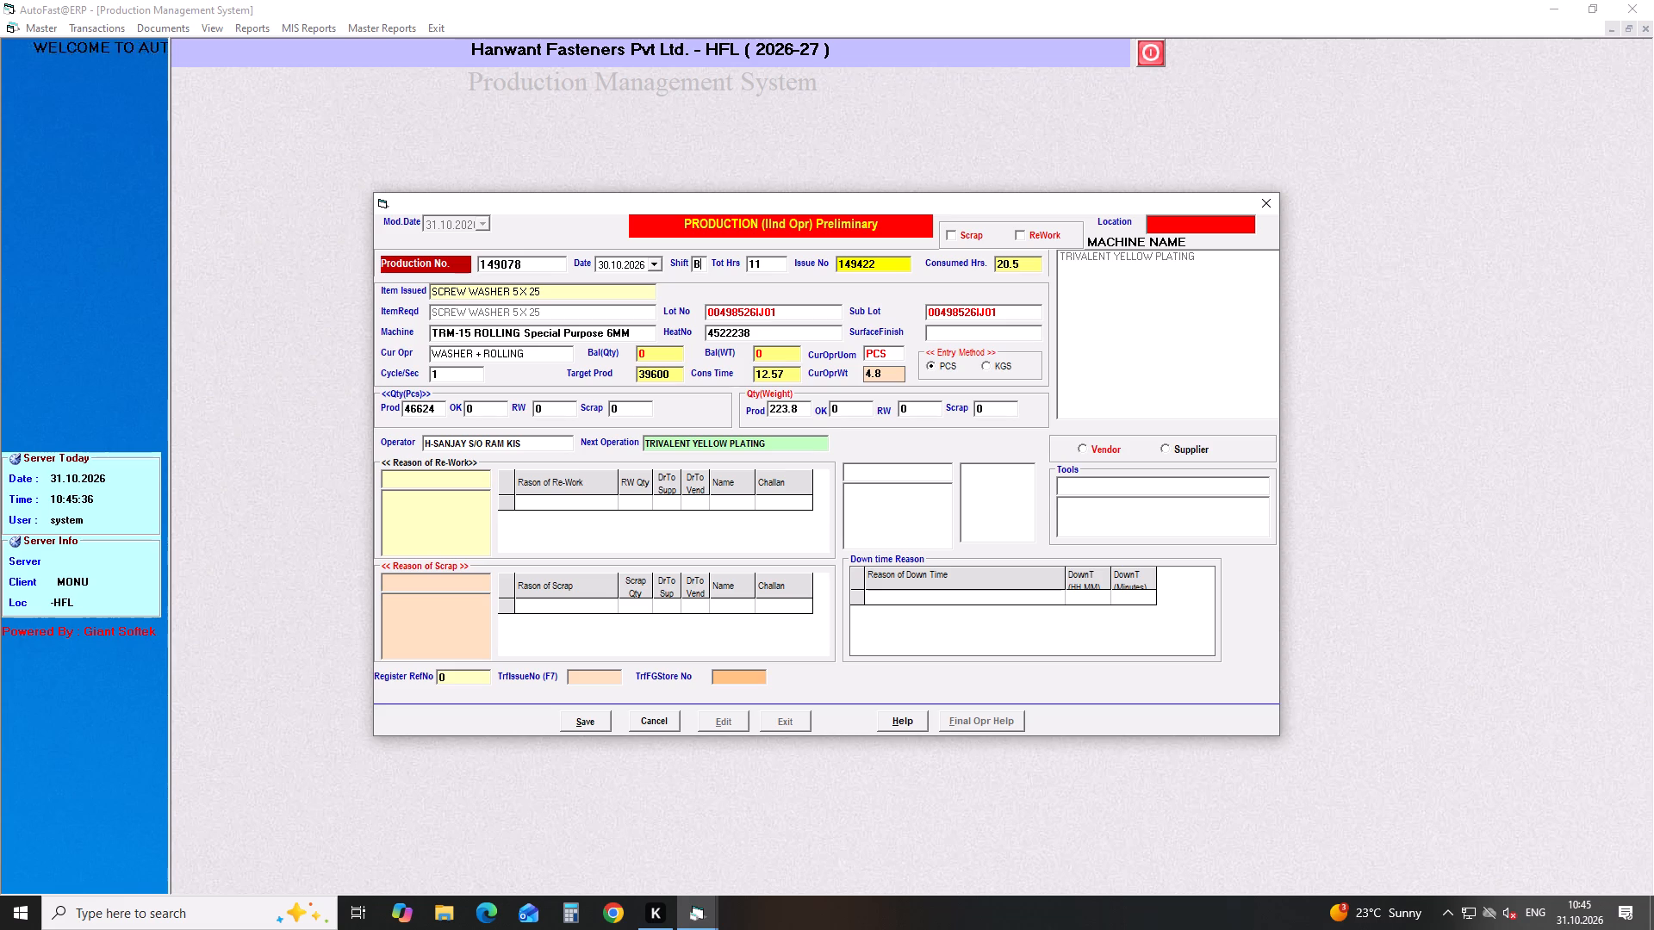
left_click(587, 722)
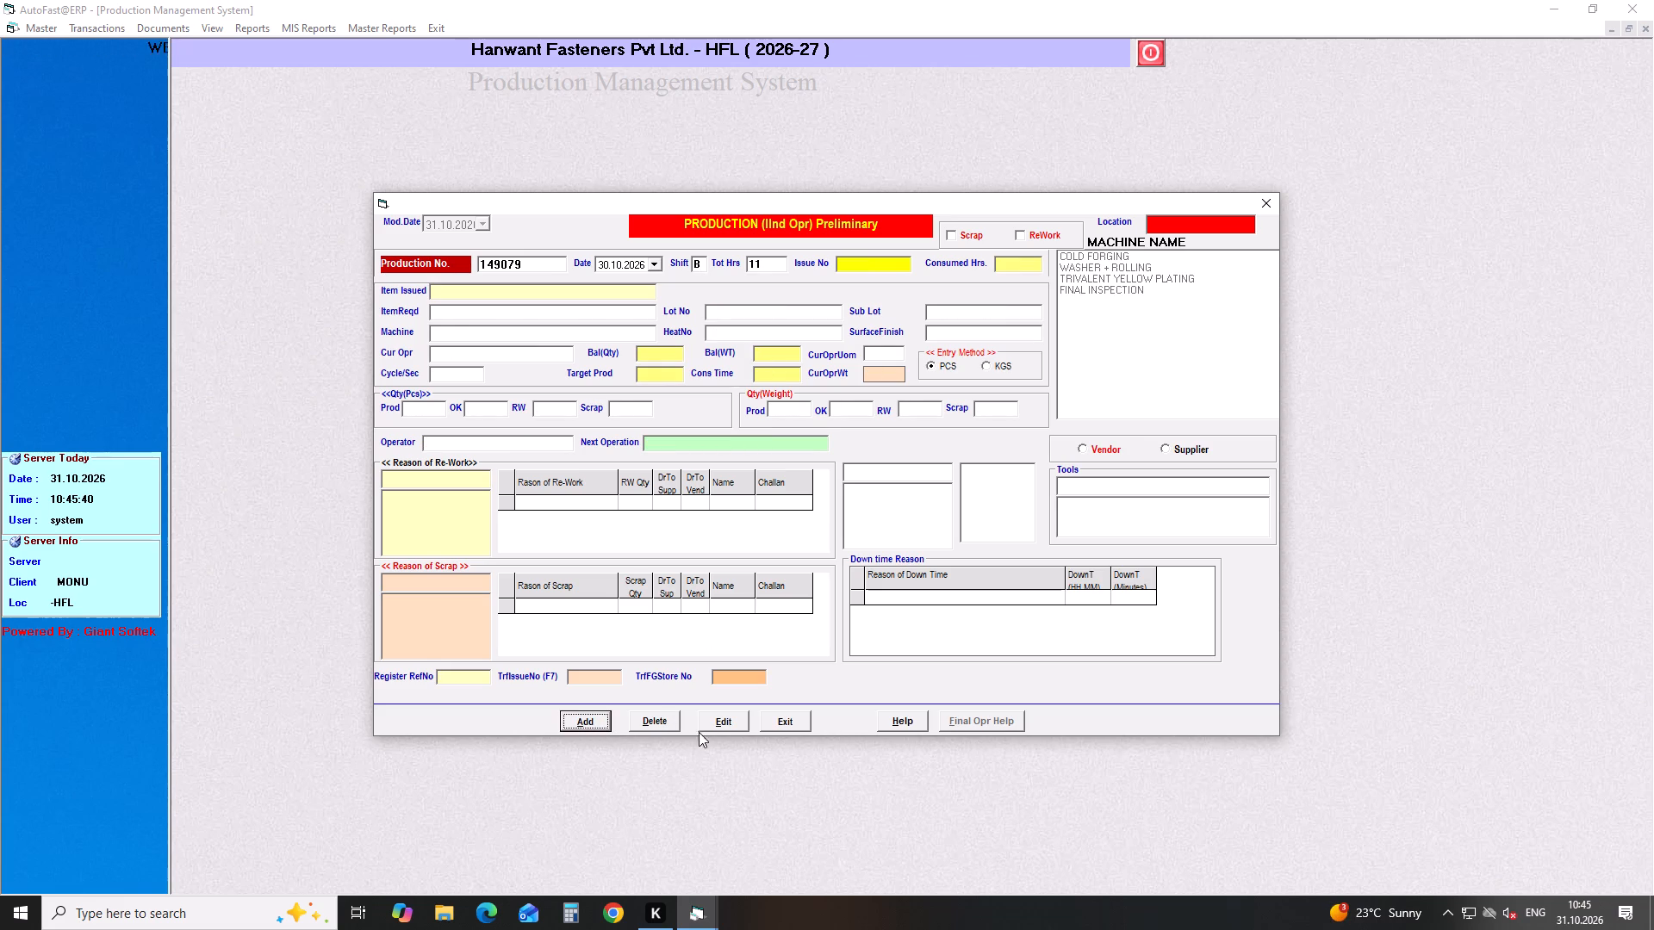
Reopen production entry 149077 for editing, change its shift to B and save it.
left_click(734, 722)
left_click(525, 265)
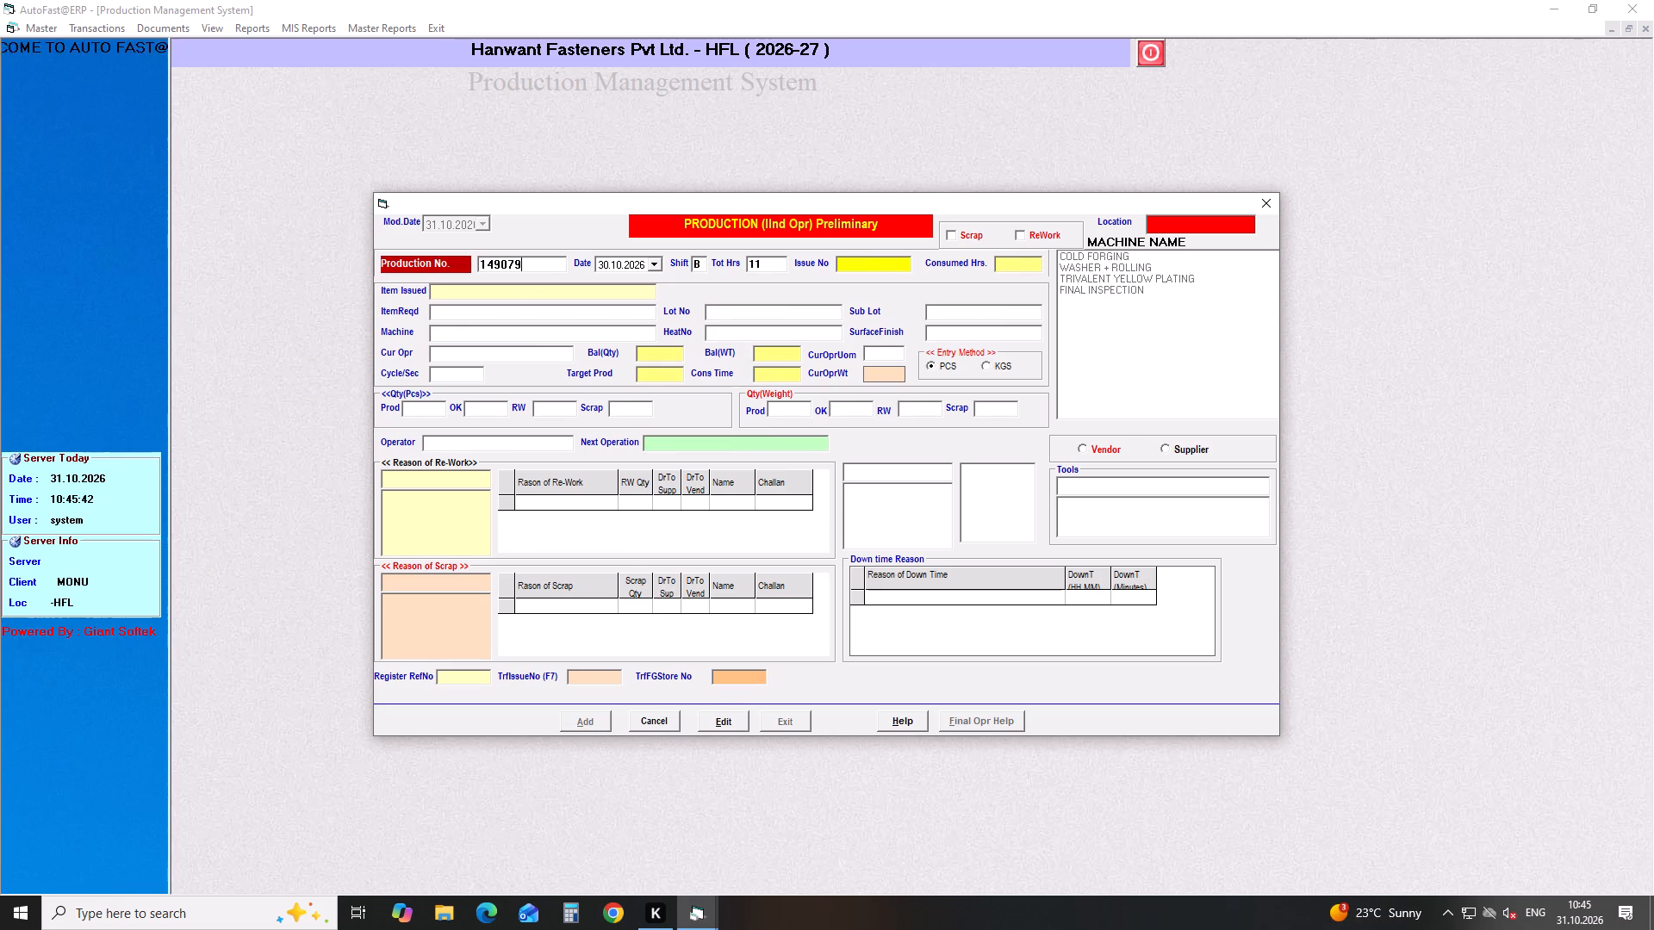
key("BackSpace")
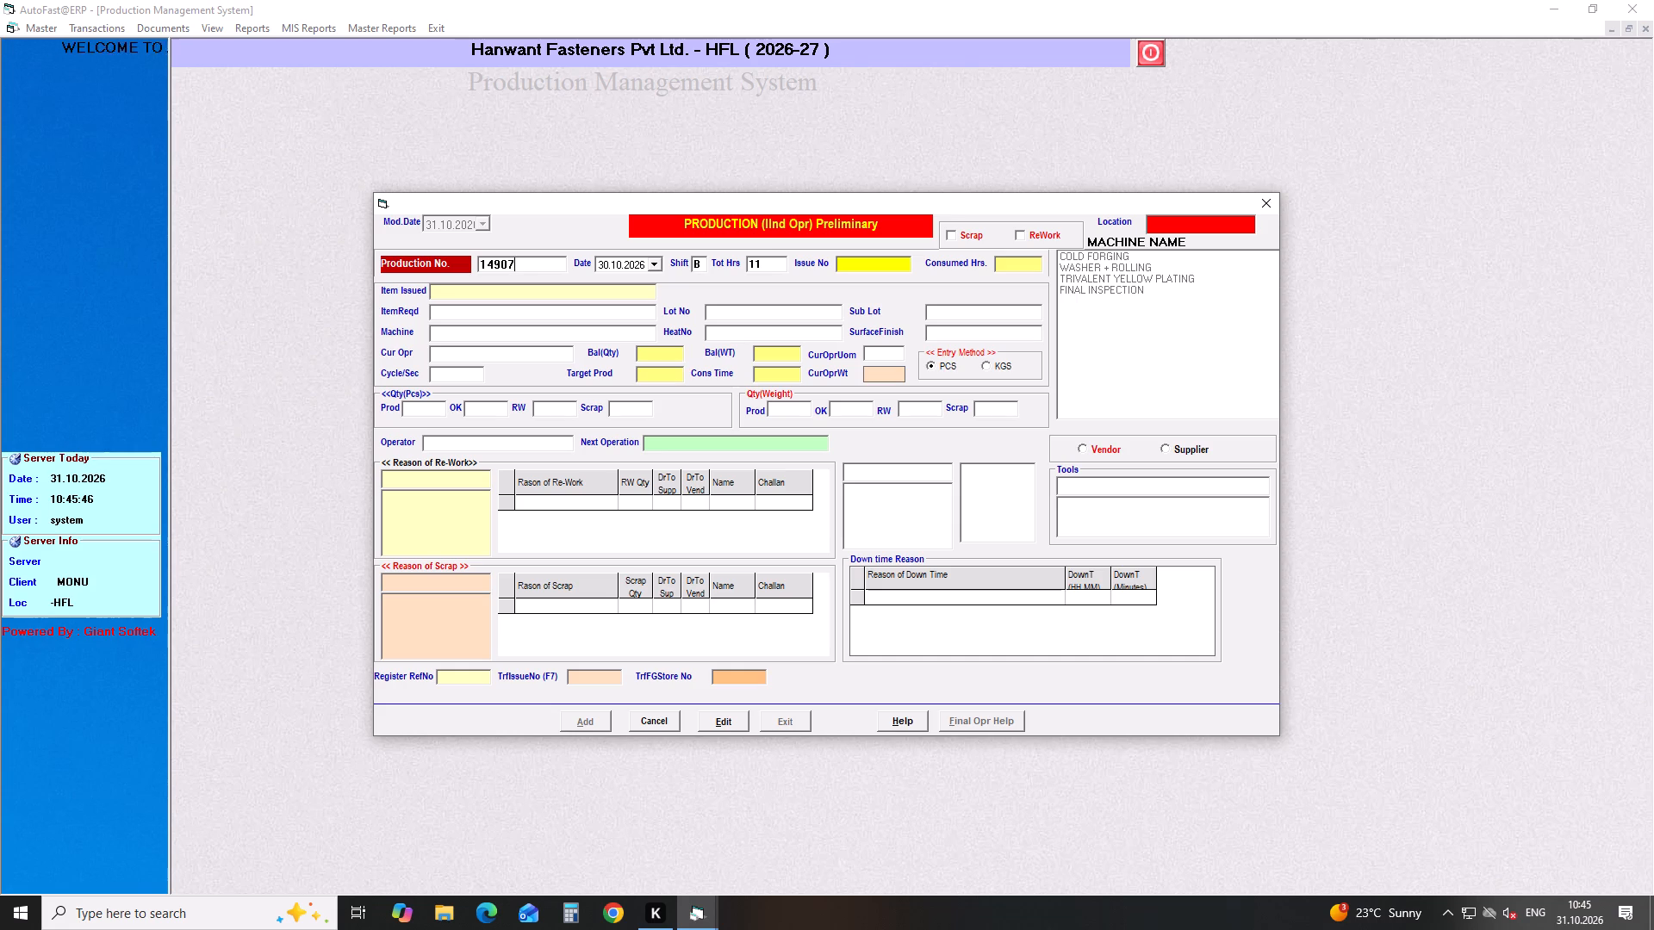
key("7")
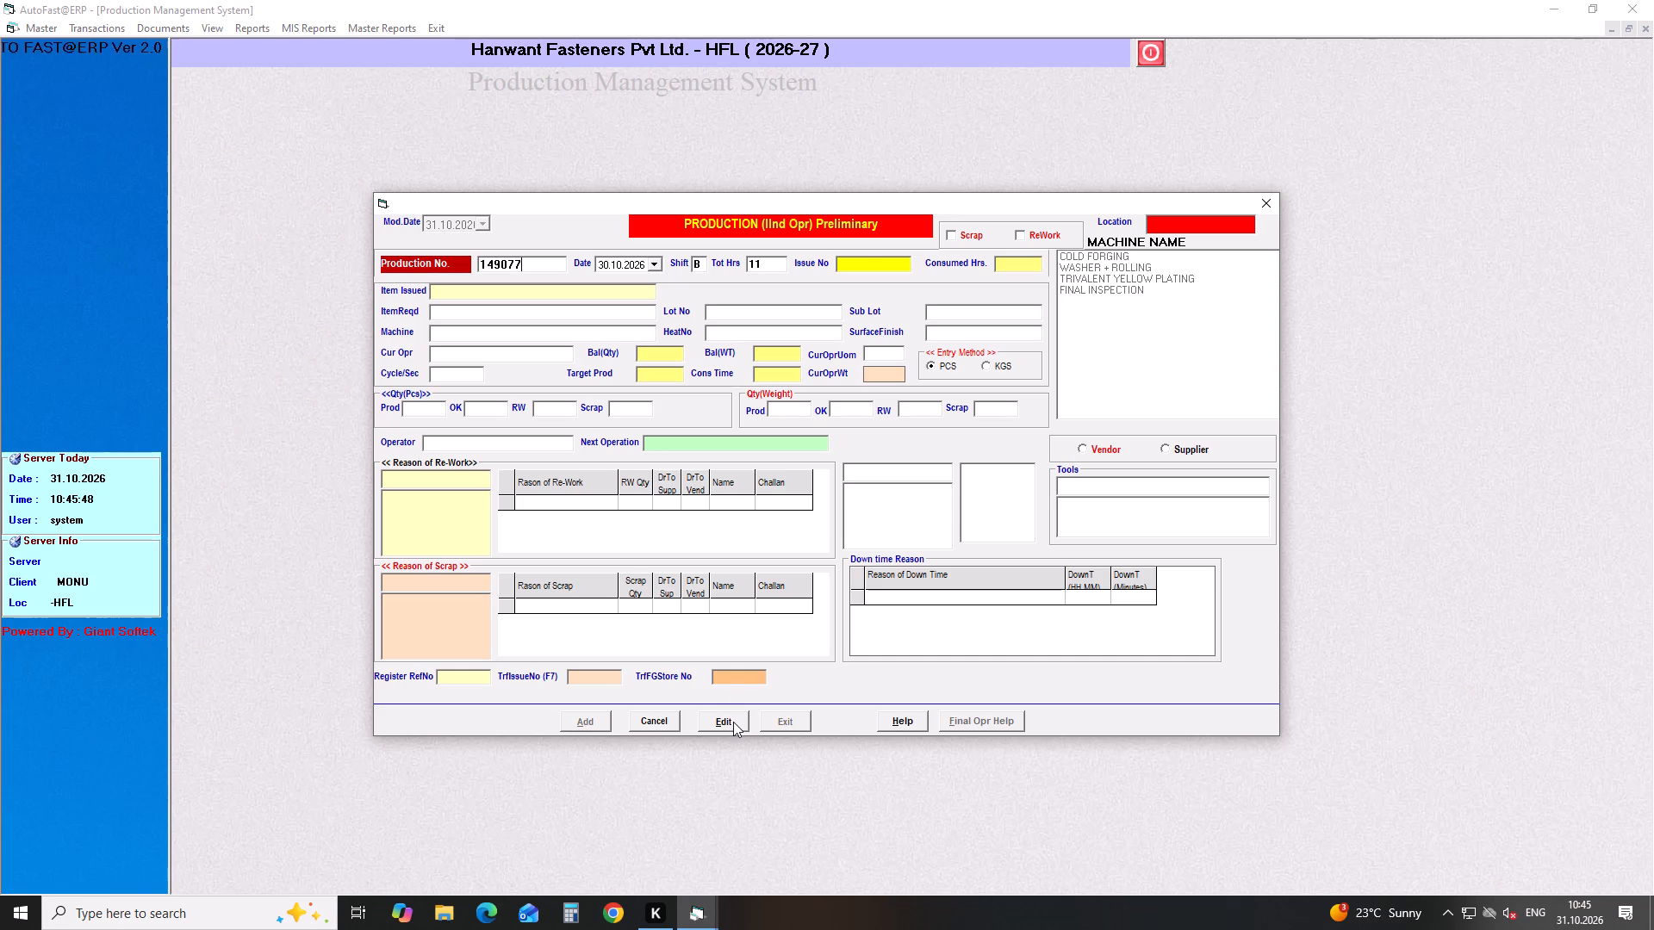
left_click(733, 722)
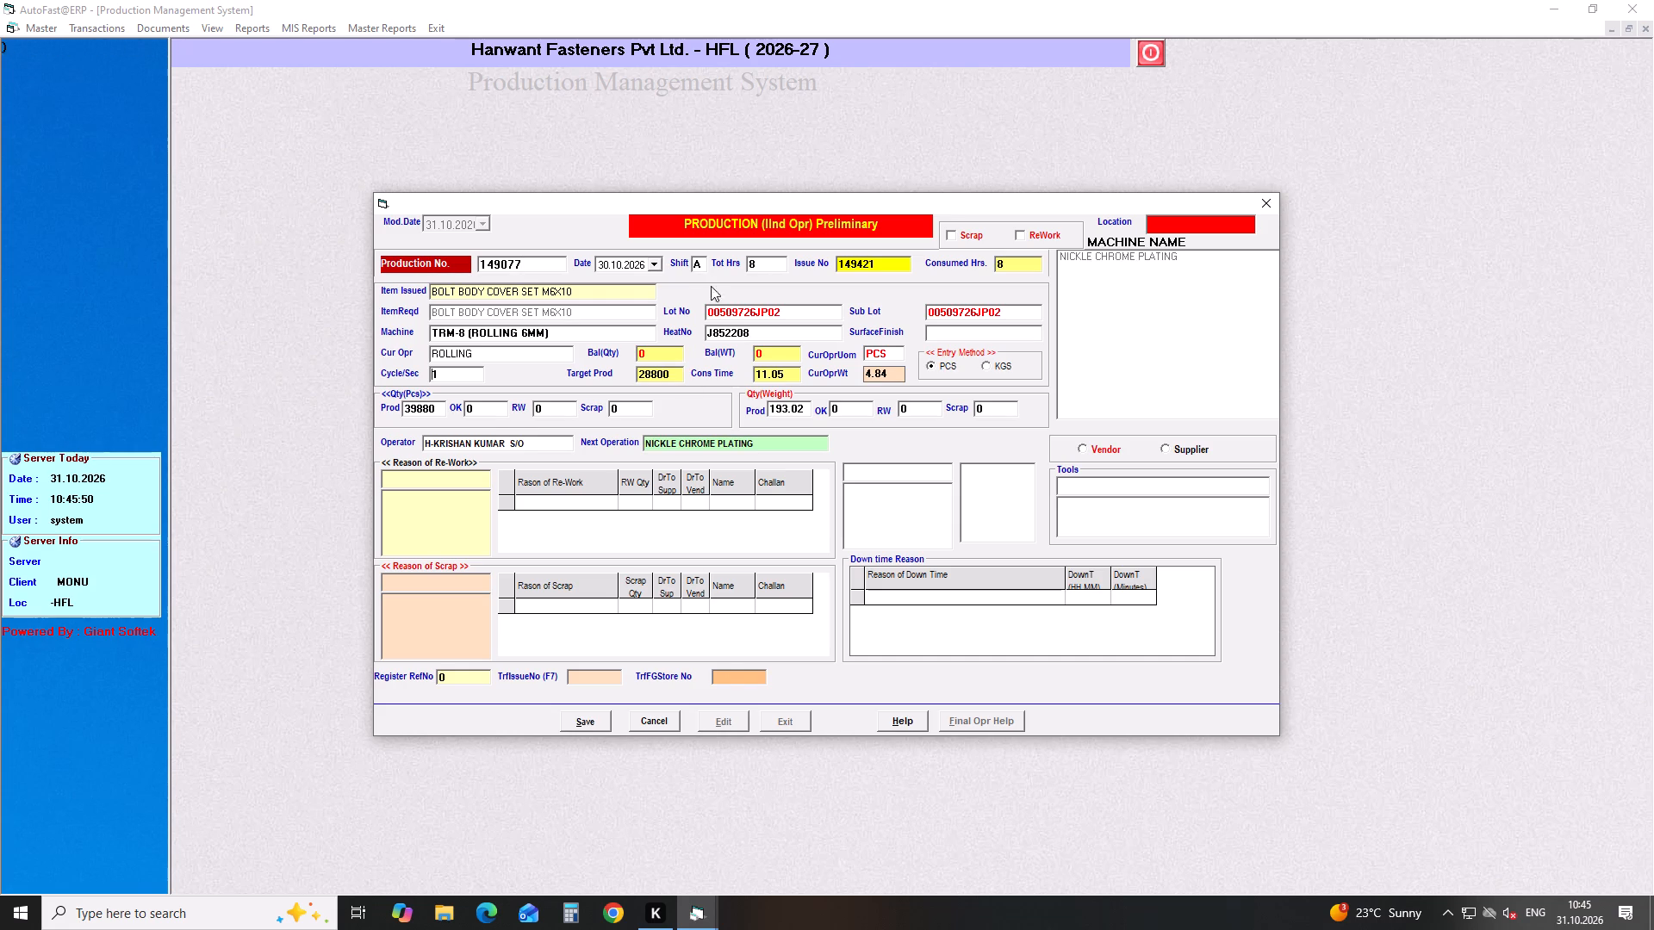
left_click(706, 265)
left_click(700, 260)
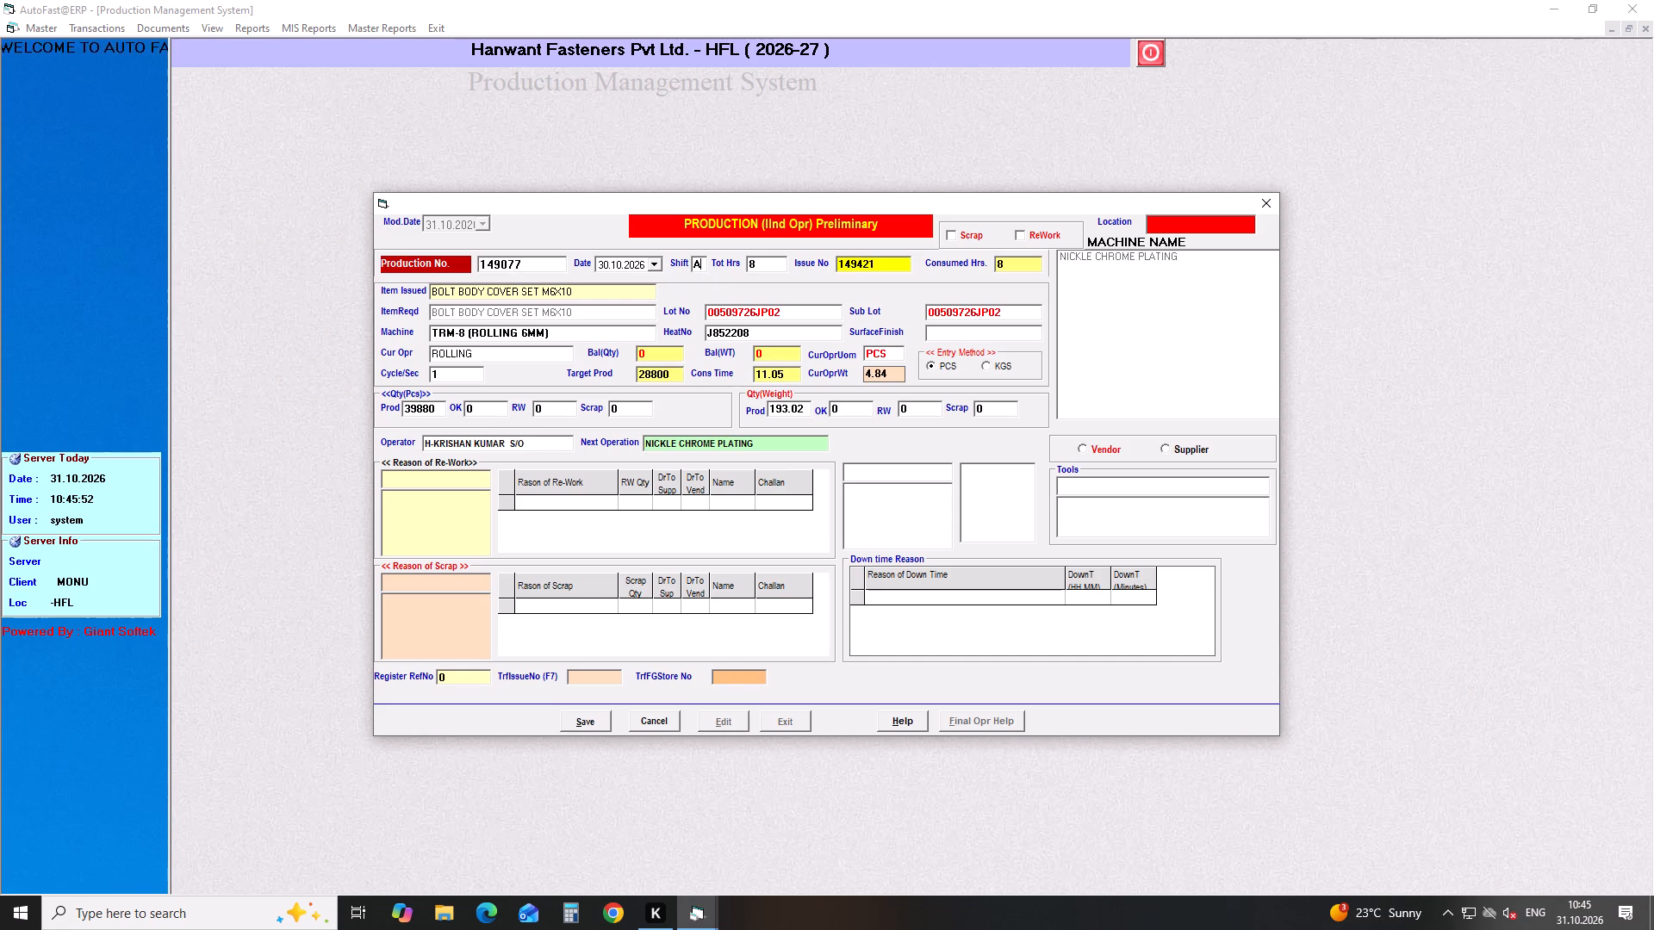
key("BackSpace")
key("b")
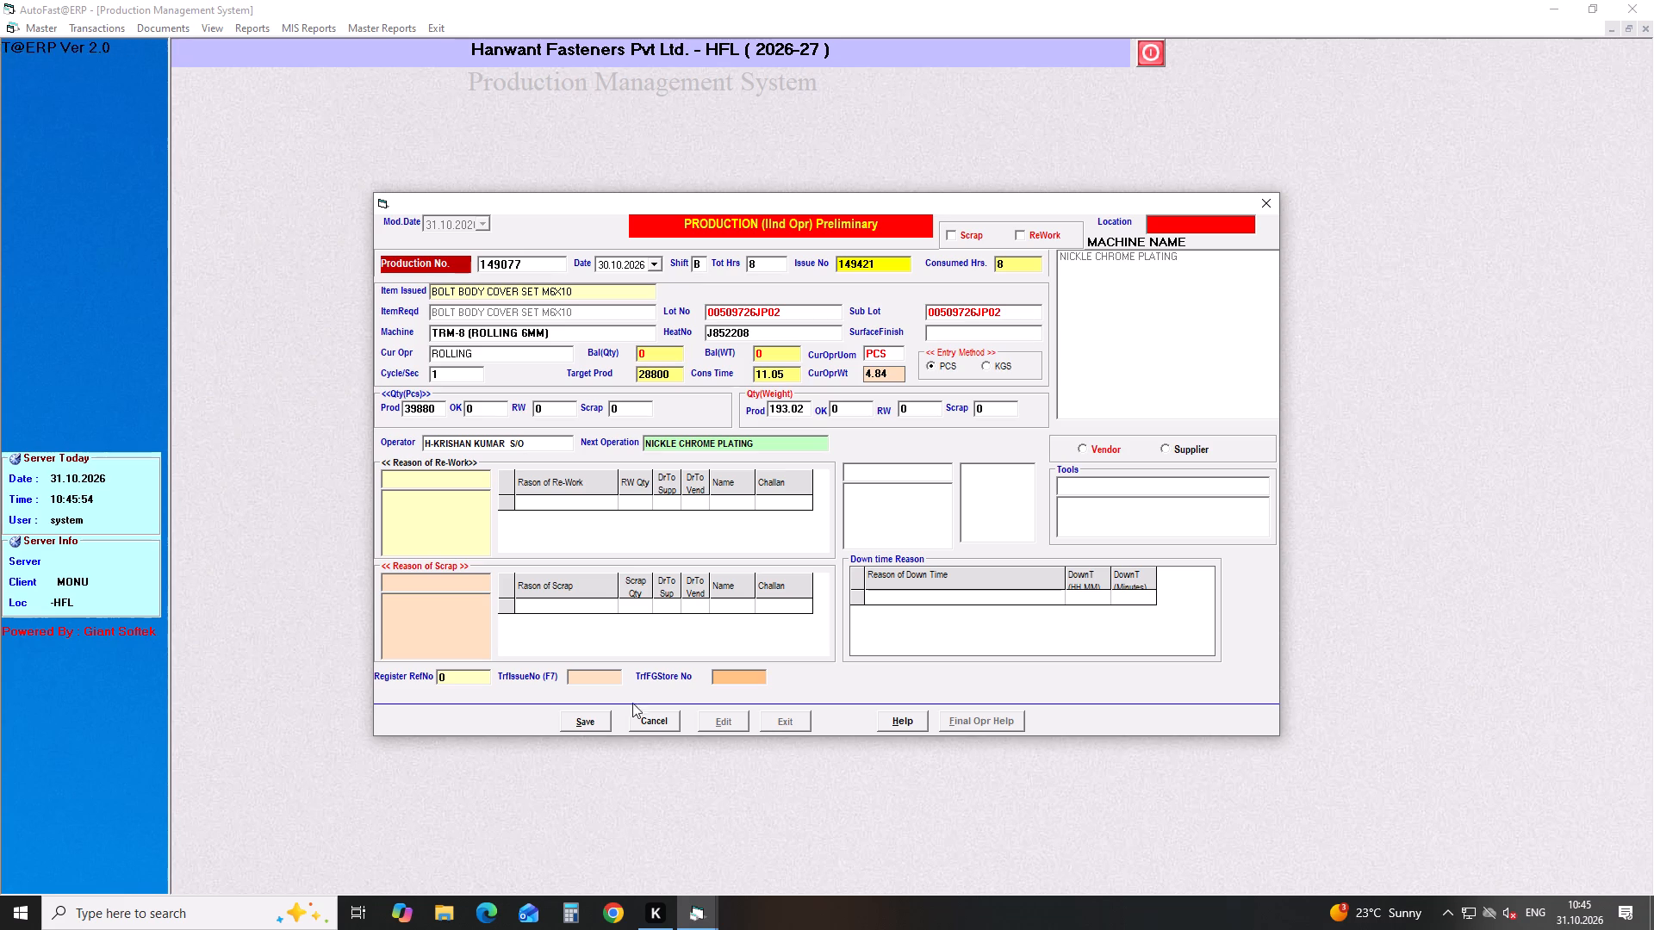
left_click(589, 723)
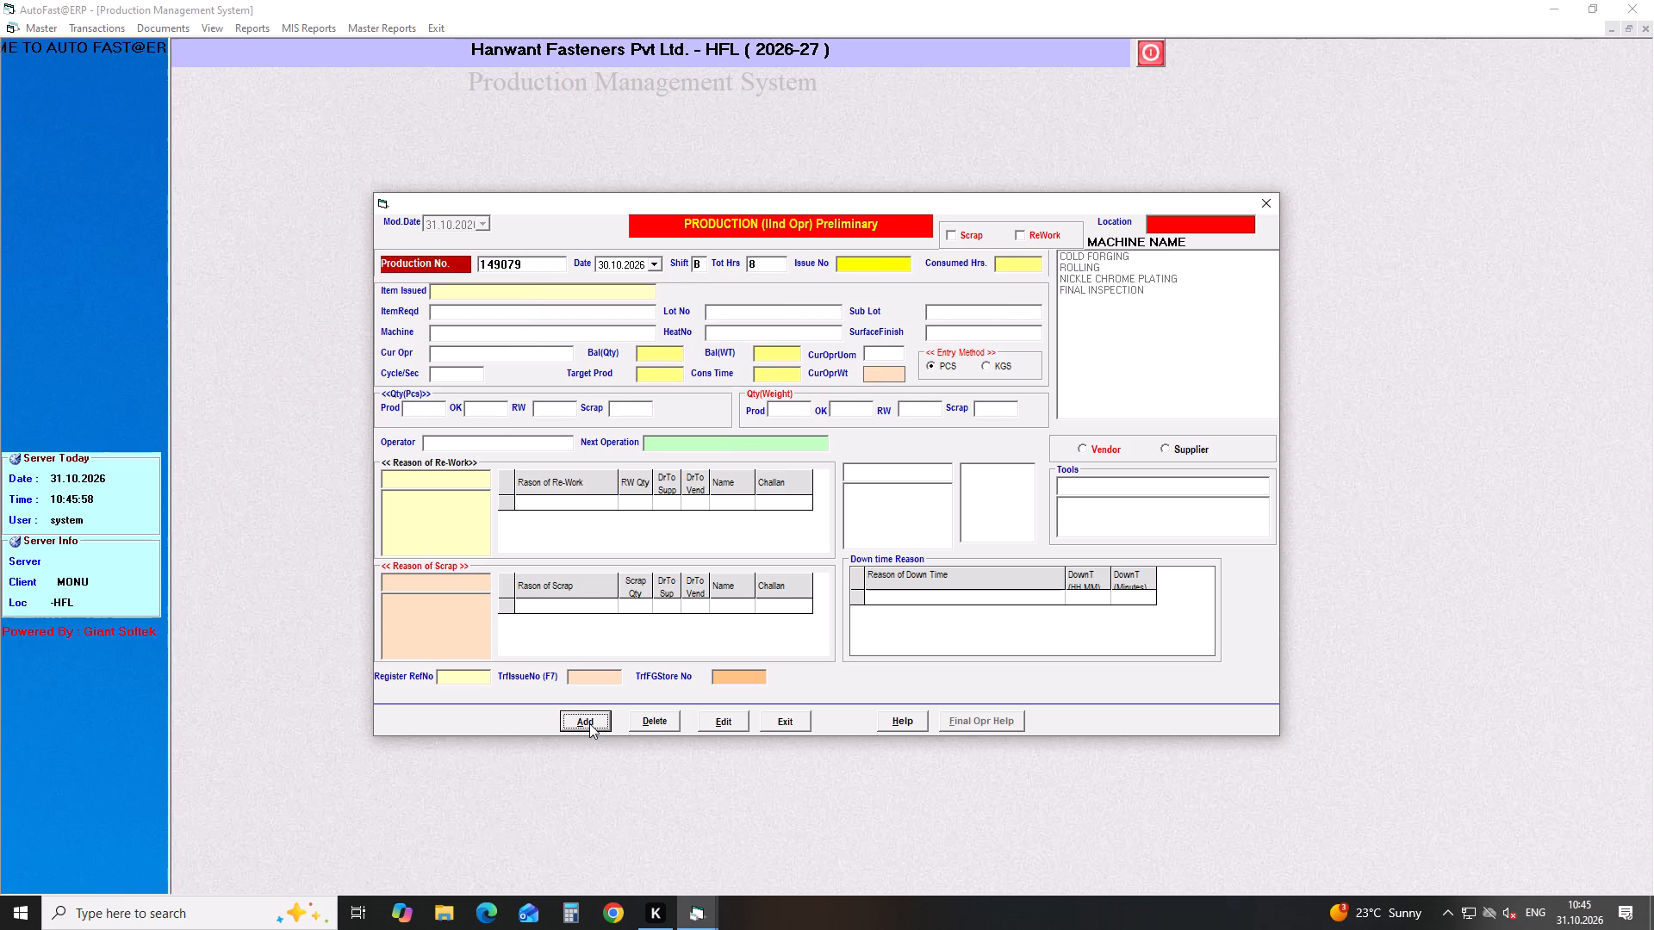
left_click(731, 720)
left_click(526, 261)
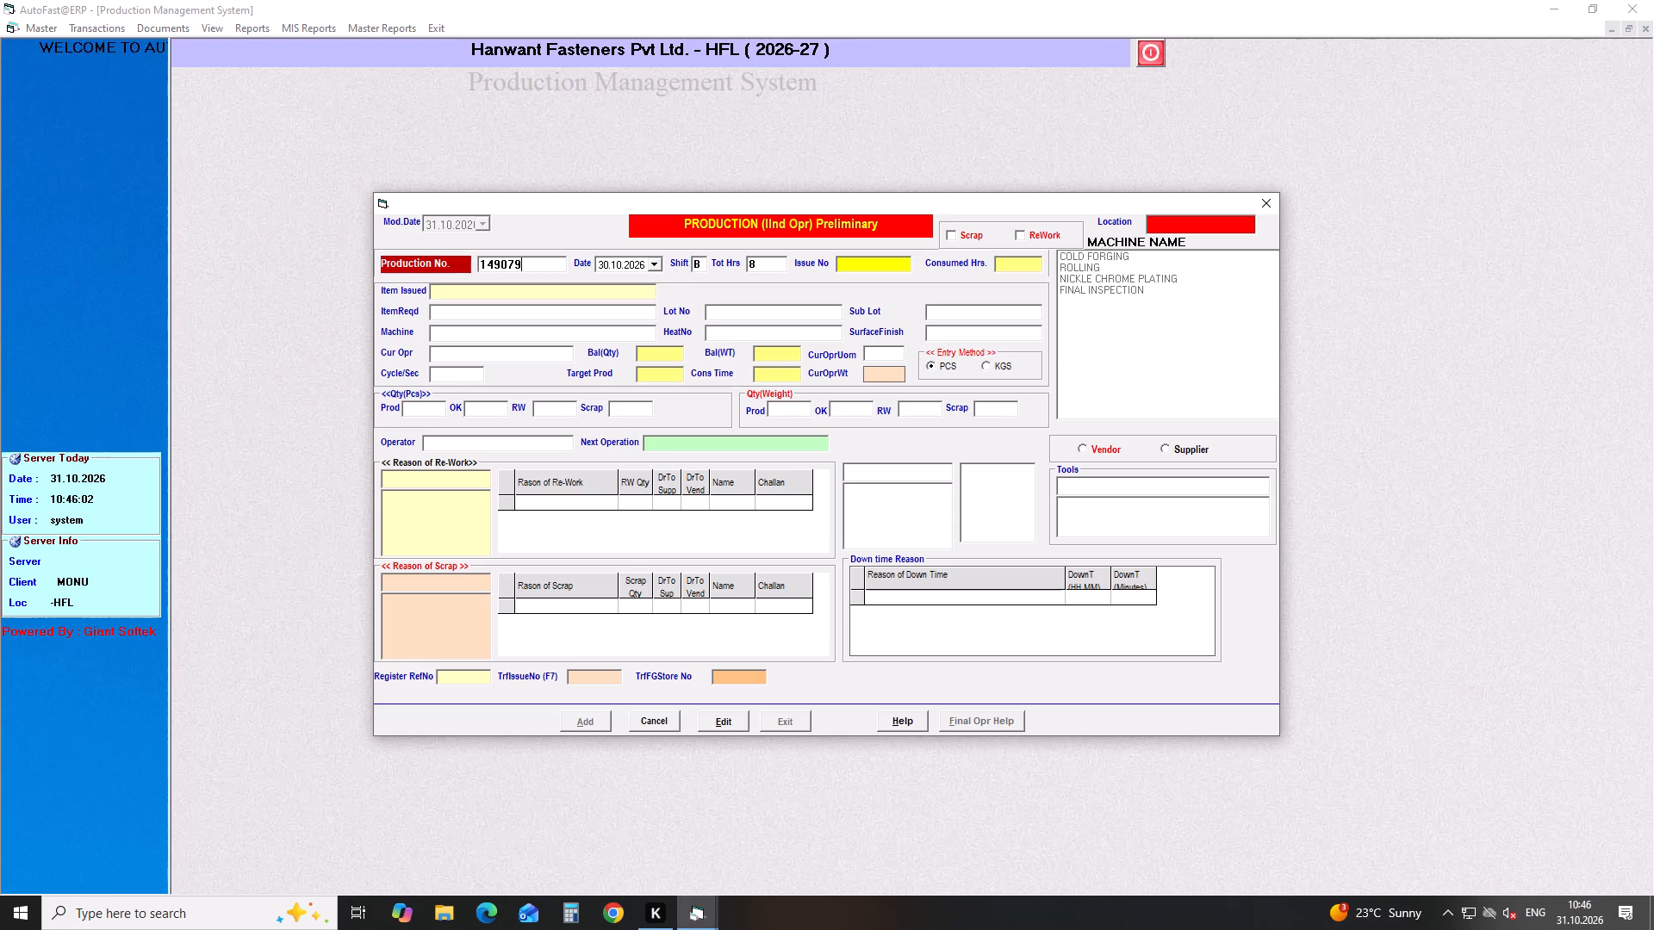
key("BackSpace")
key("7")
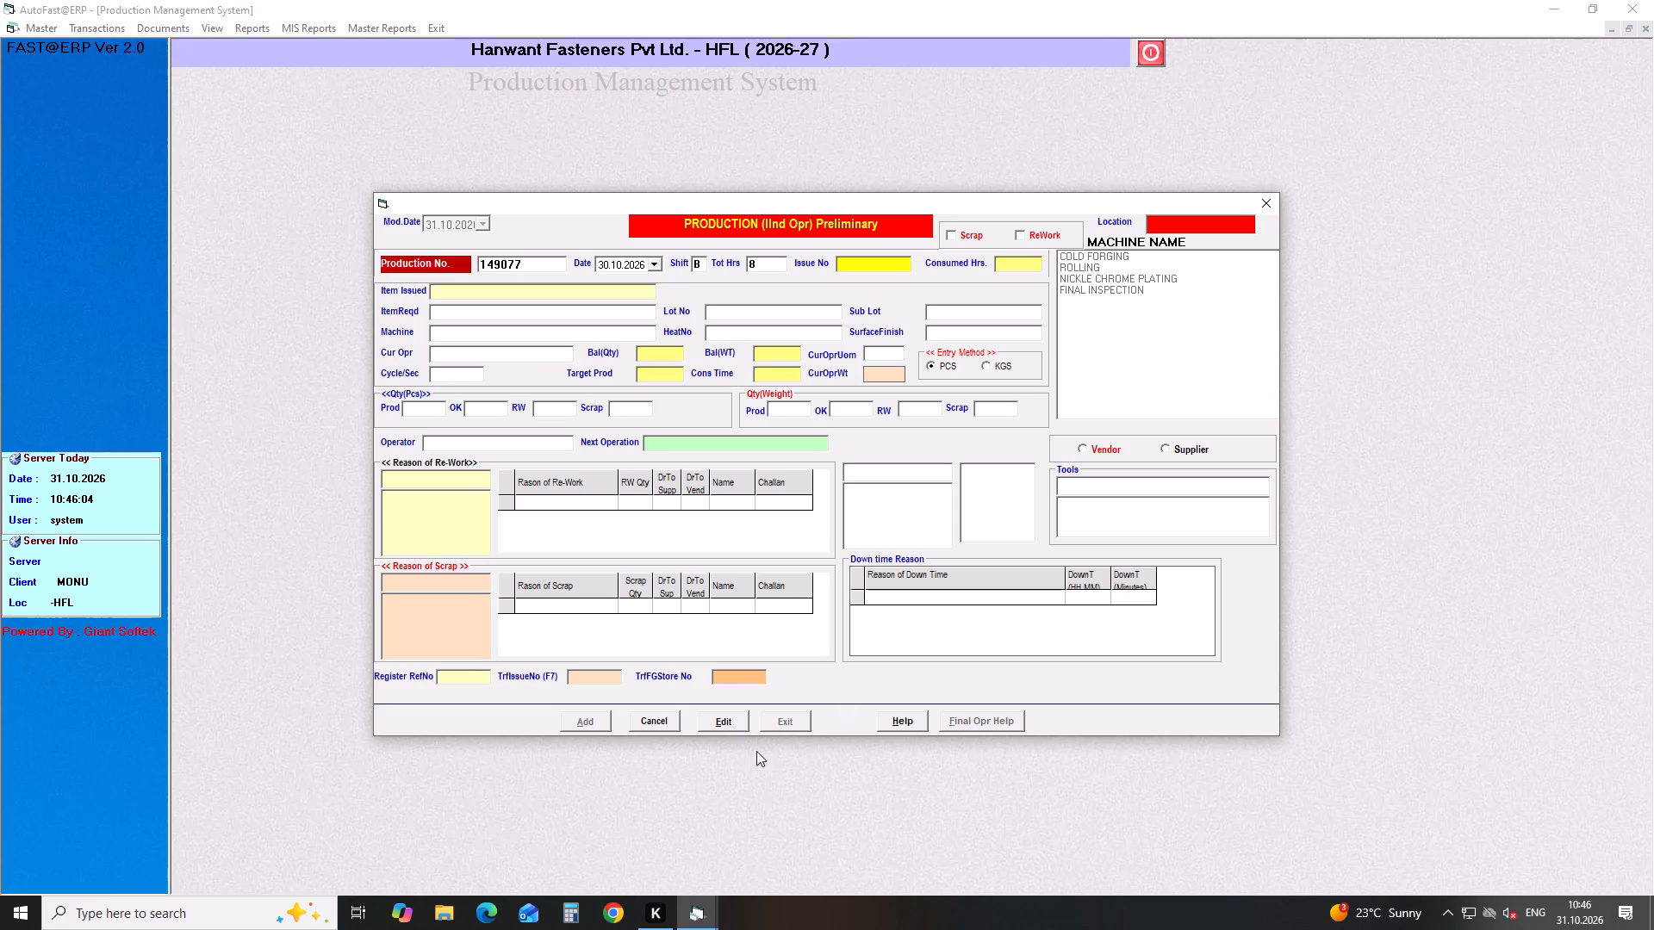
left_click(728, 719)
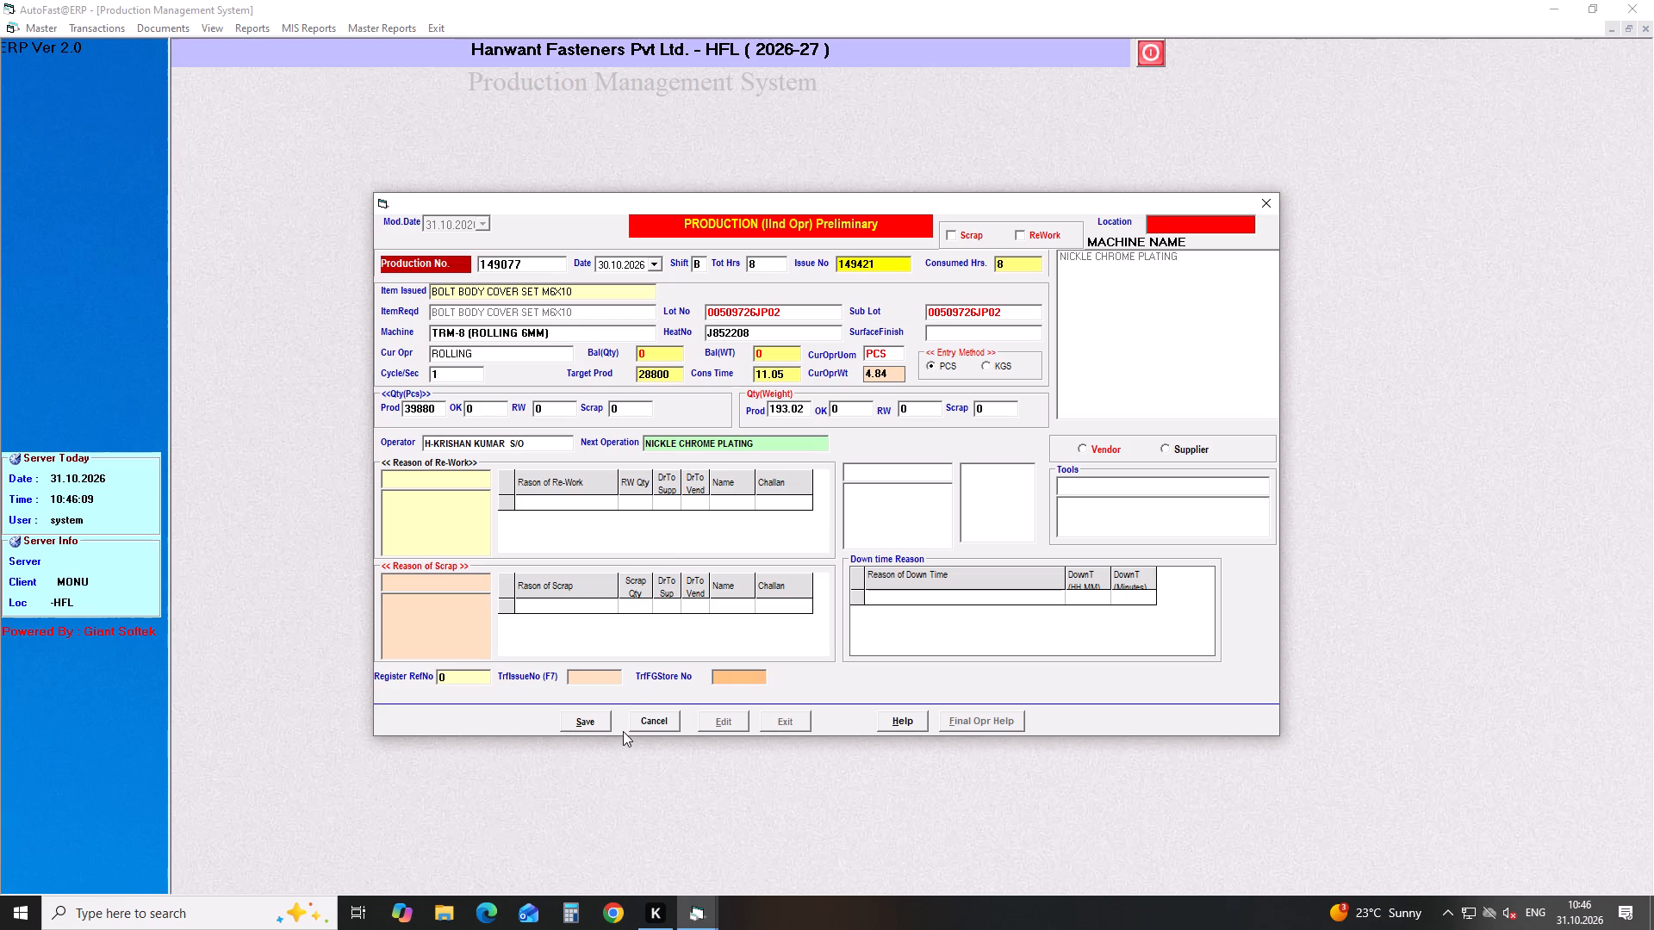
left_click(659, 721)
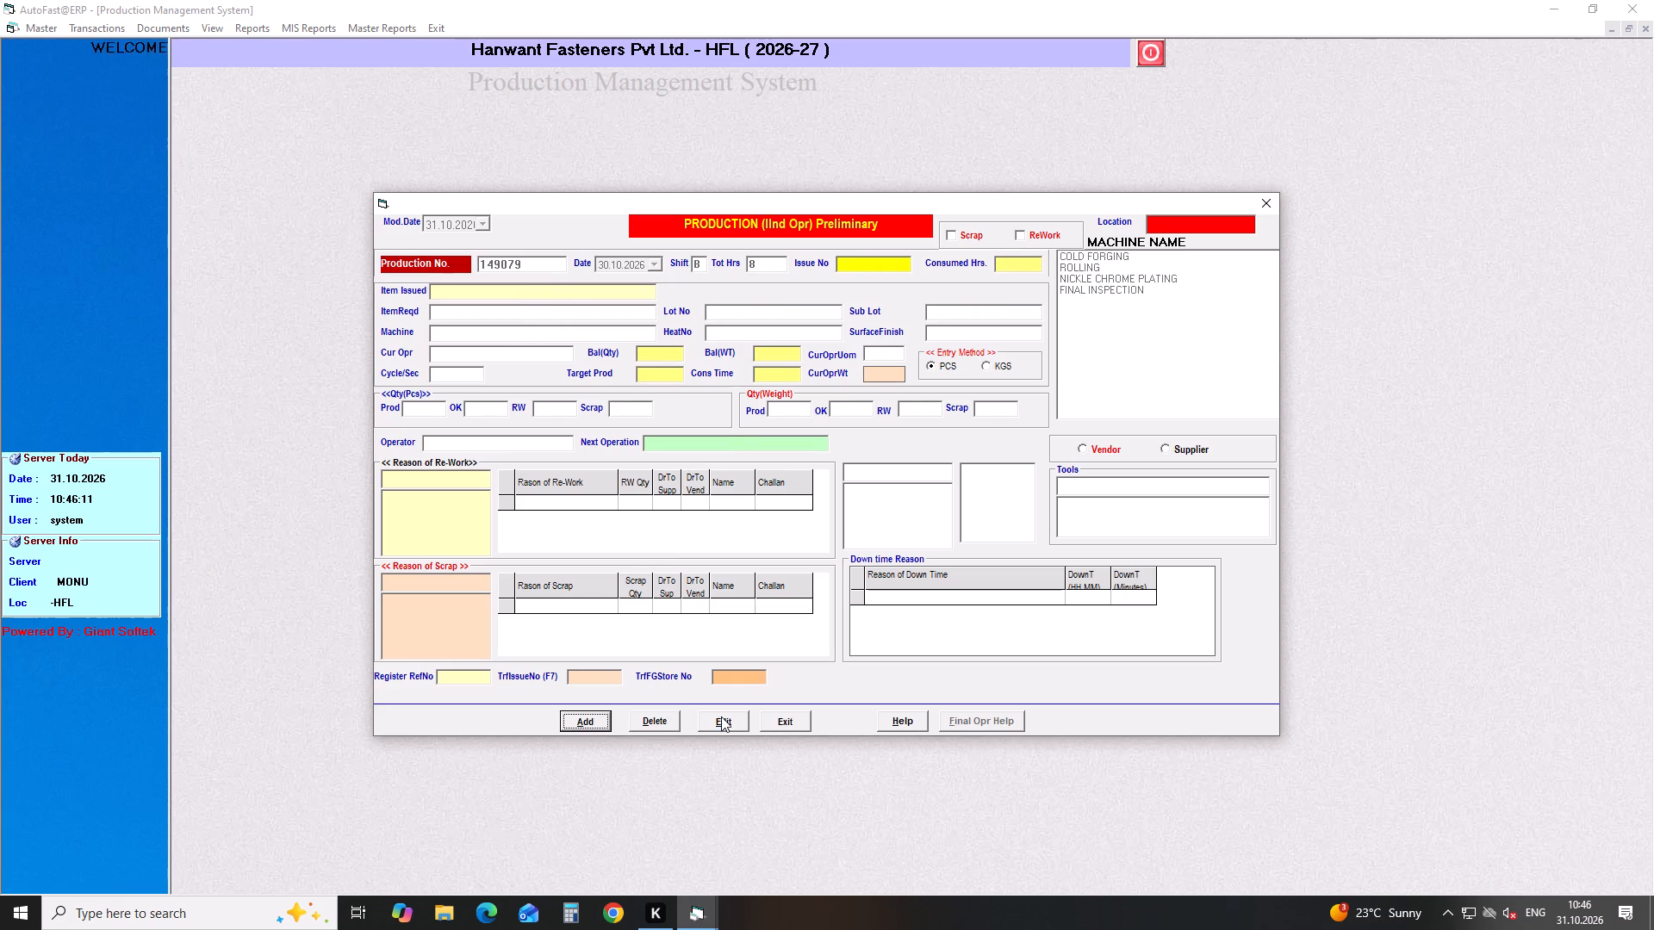
Reopen production entry 149076 for editing, change its shift to B and save it.
left_click(725, 719)
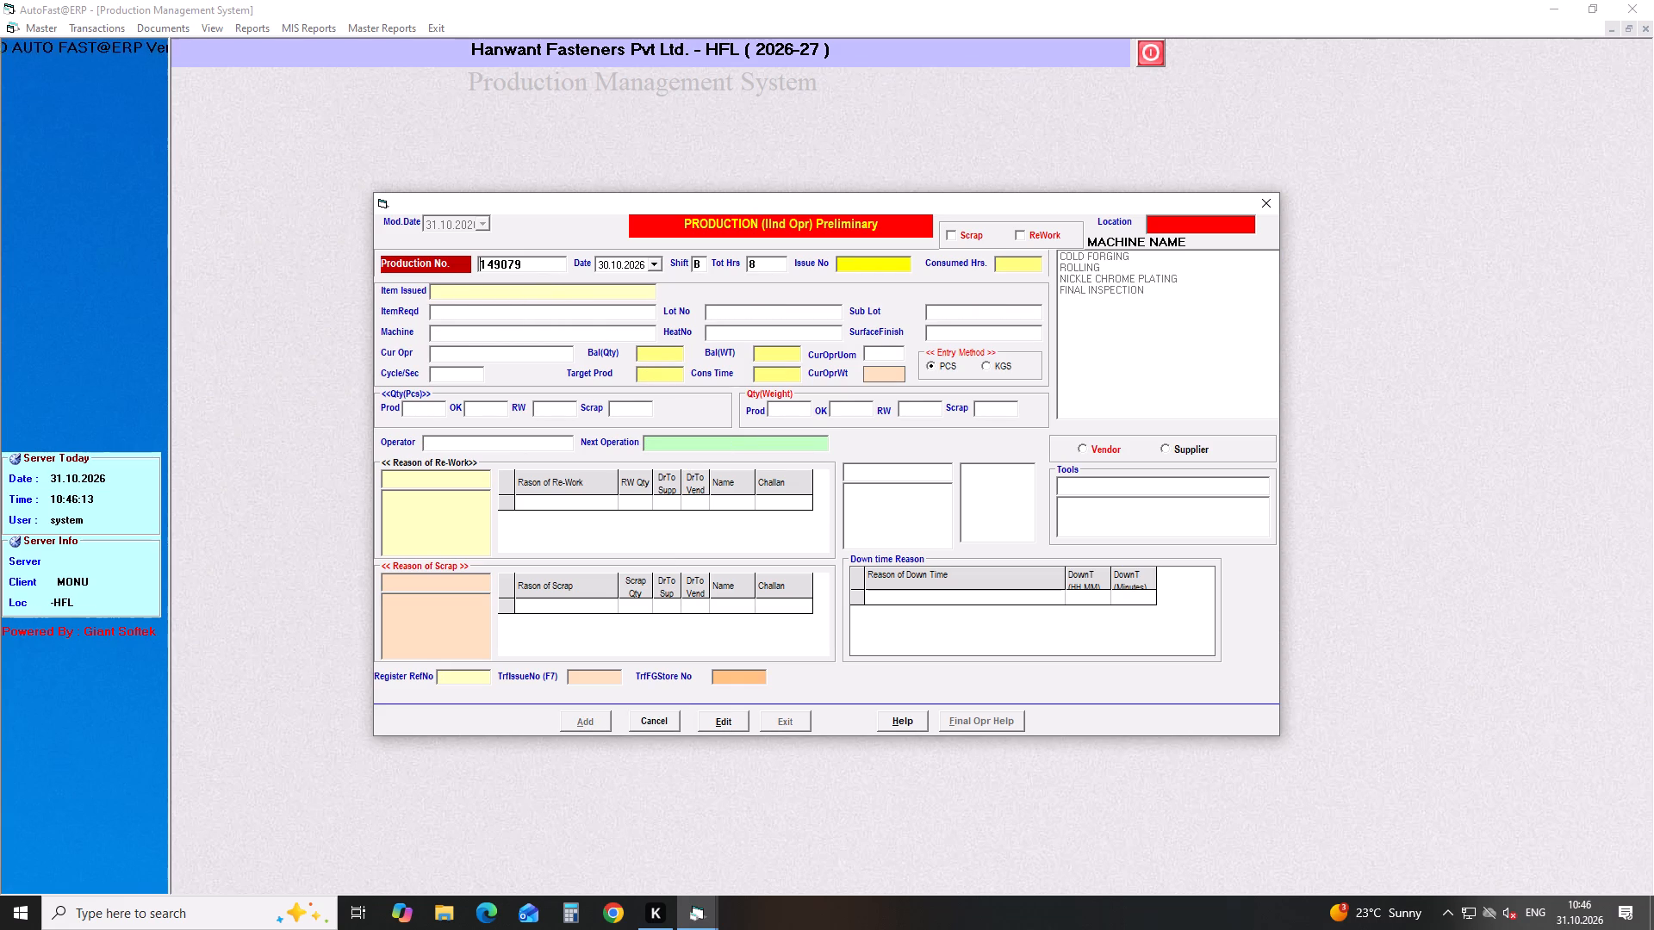
left_click(529, 264)
key("BackSpace")
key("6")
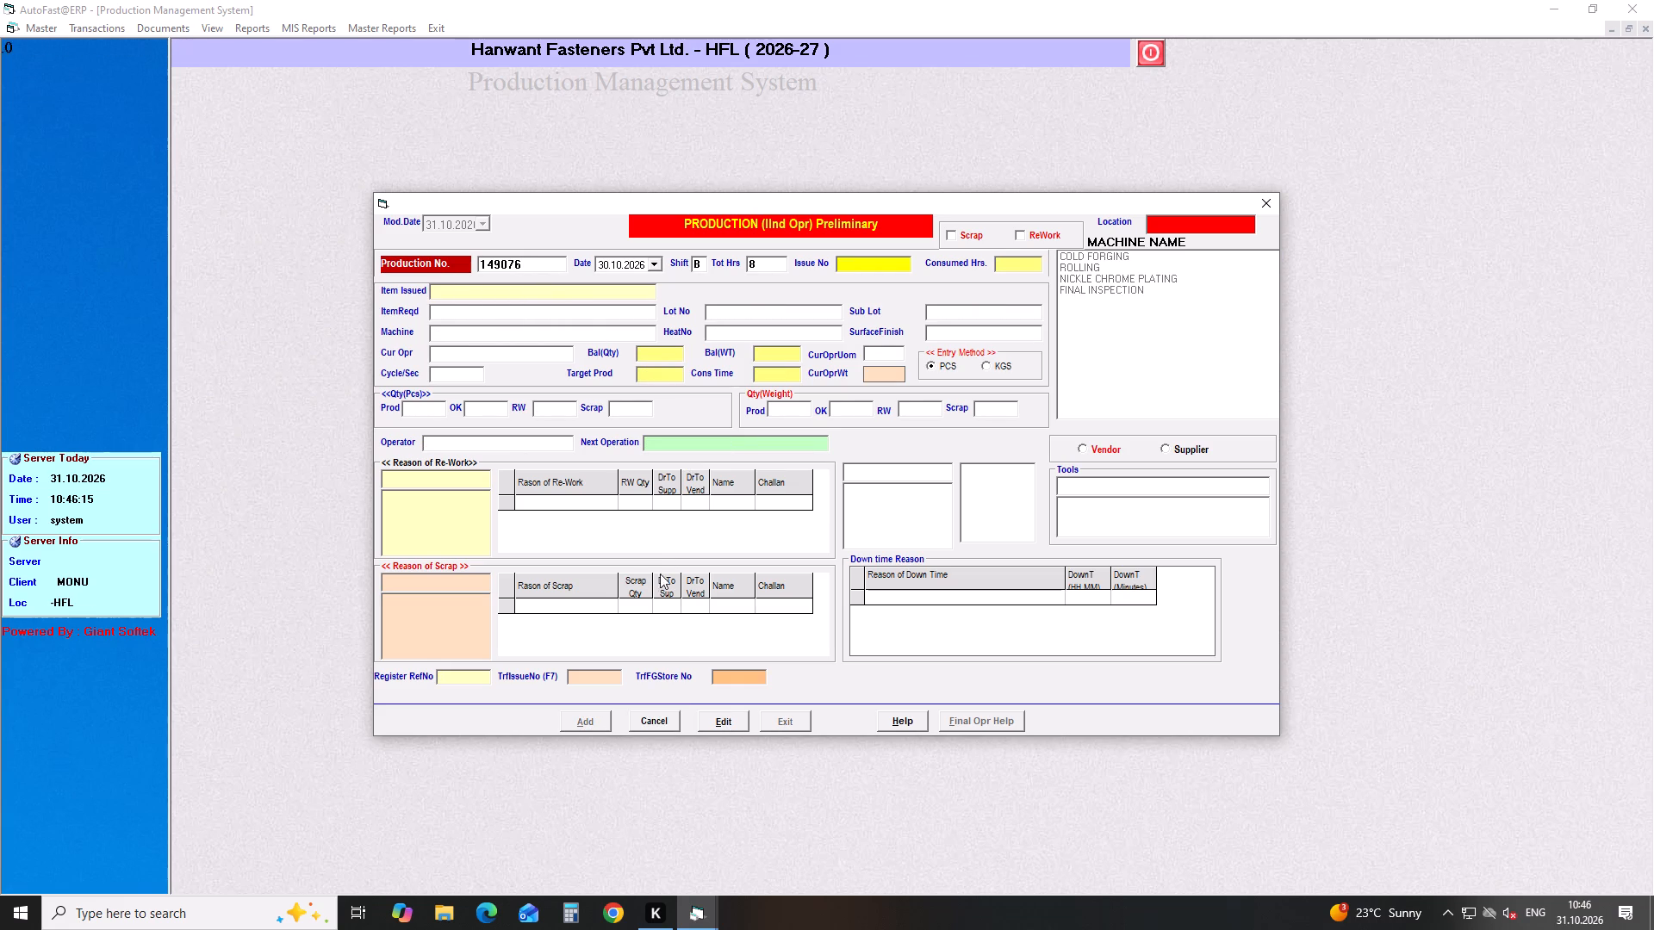
left_click(724, 719)
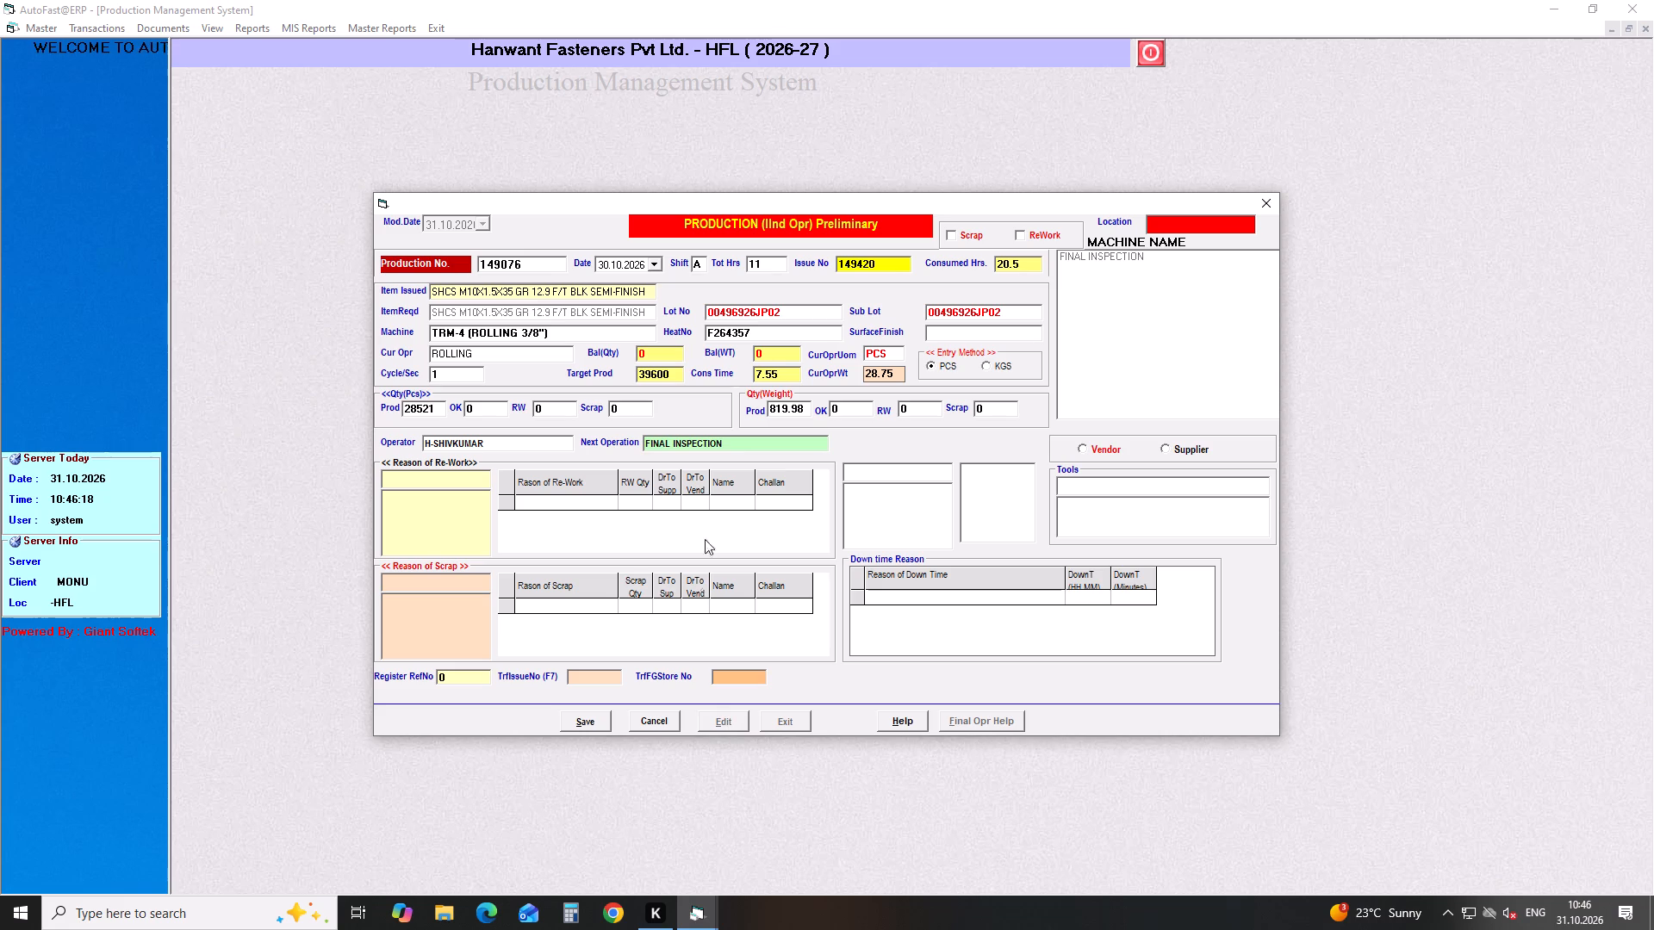
left_click(705, 263)
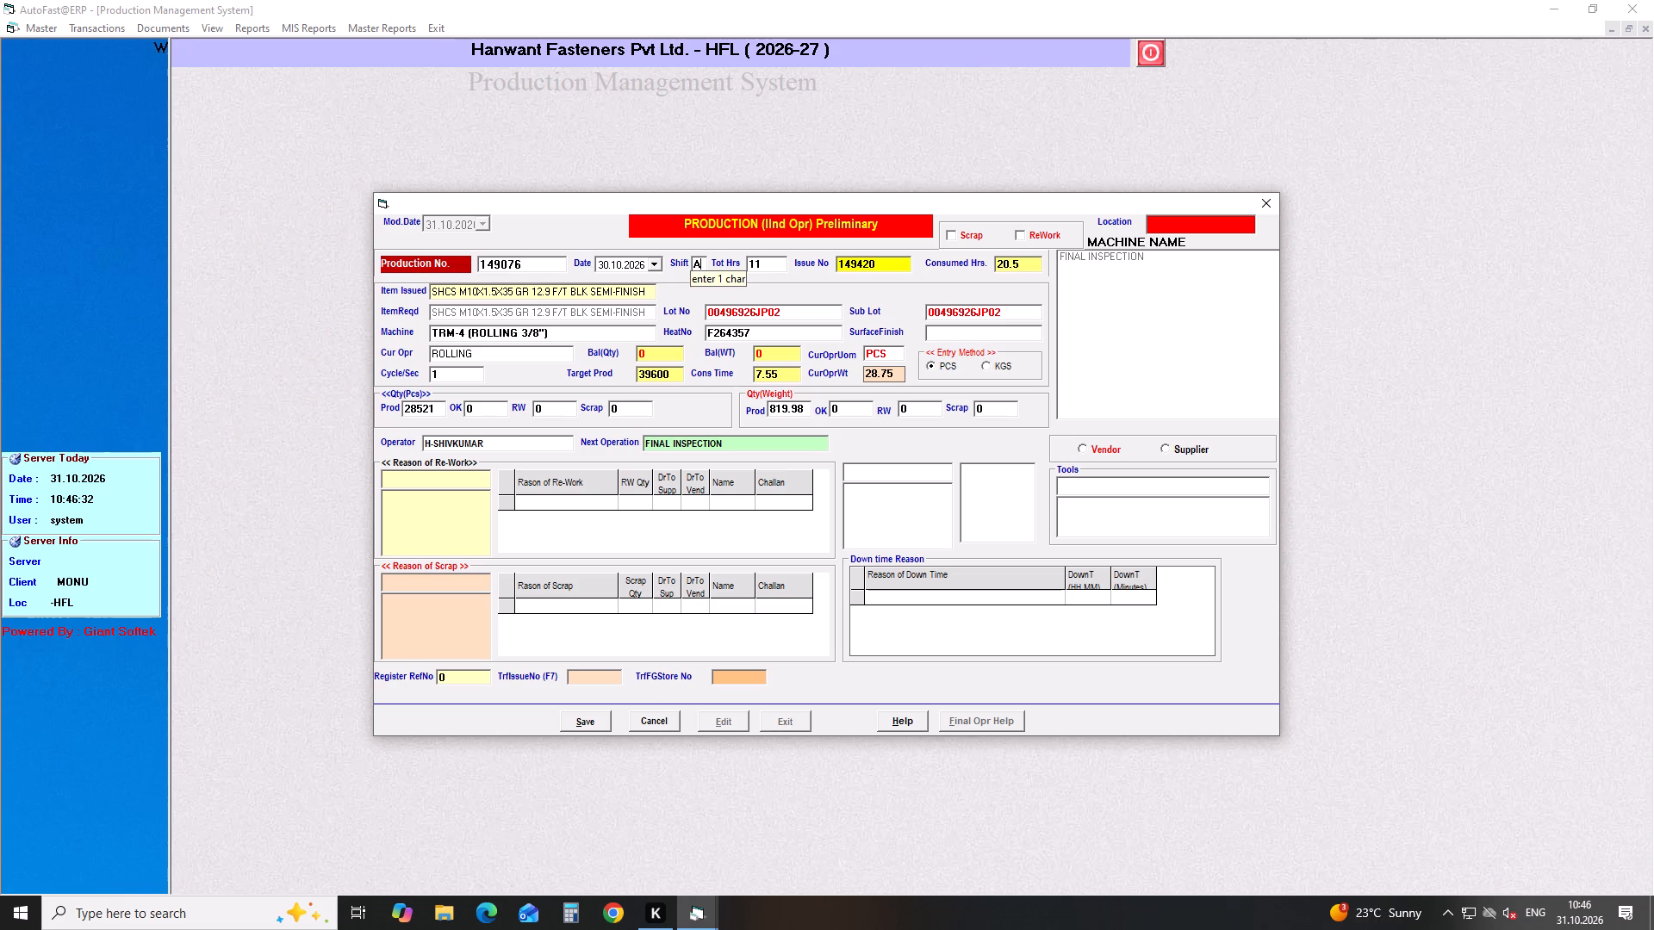
left_click(705, 263)
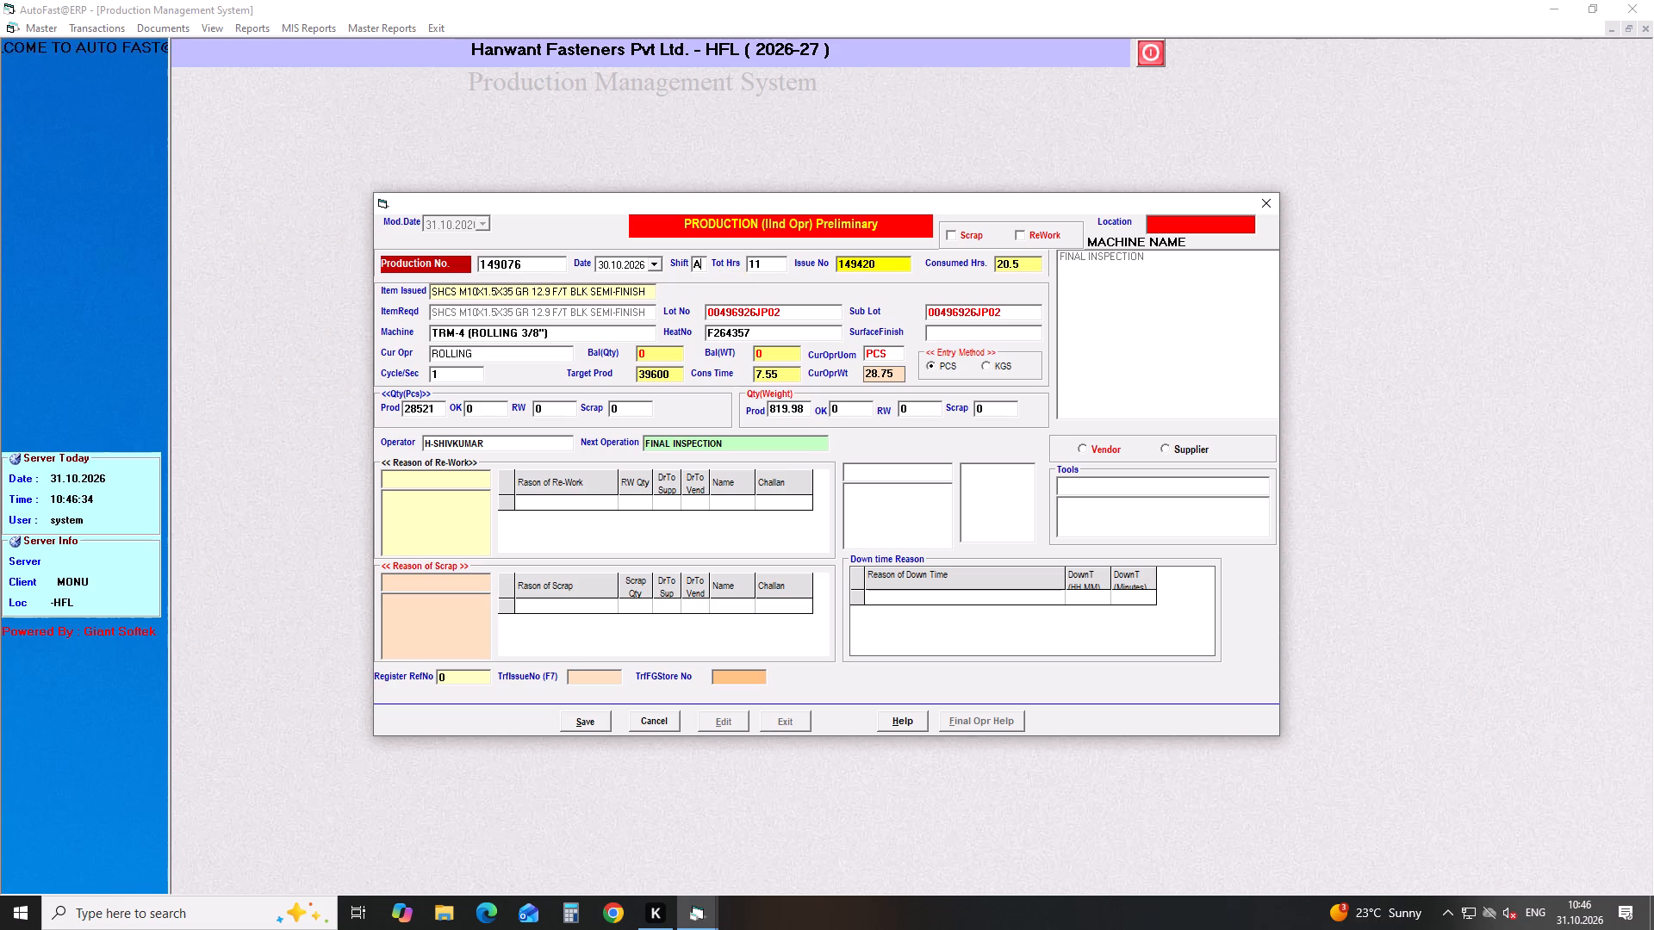
key("BackSpace")
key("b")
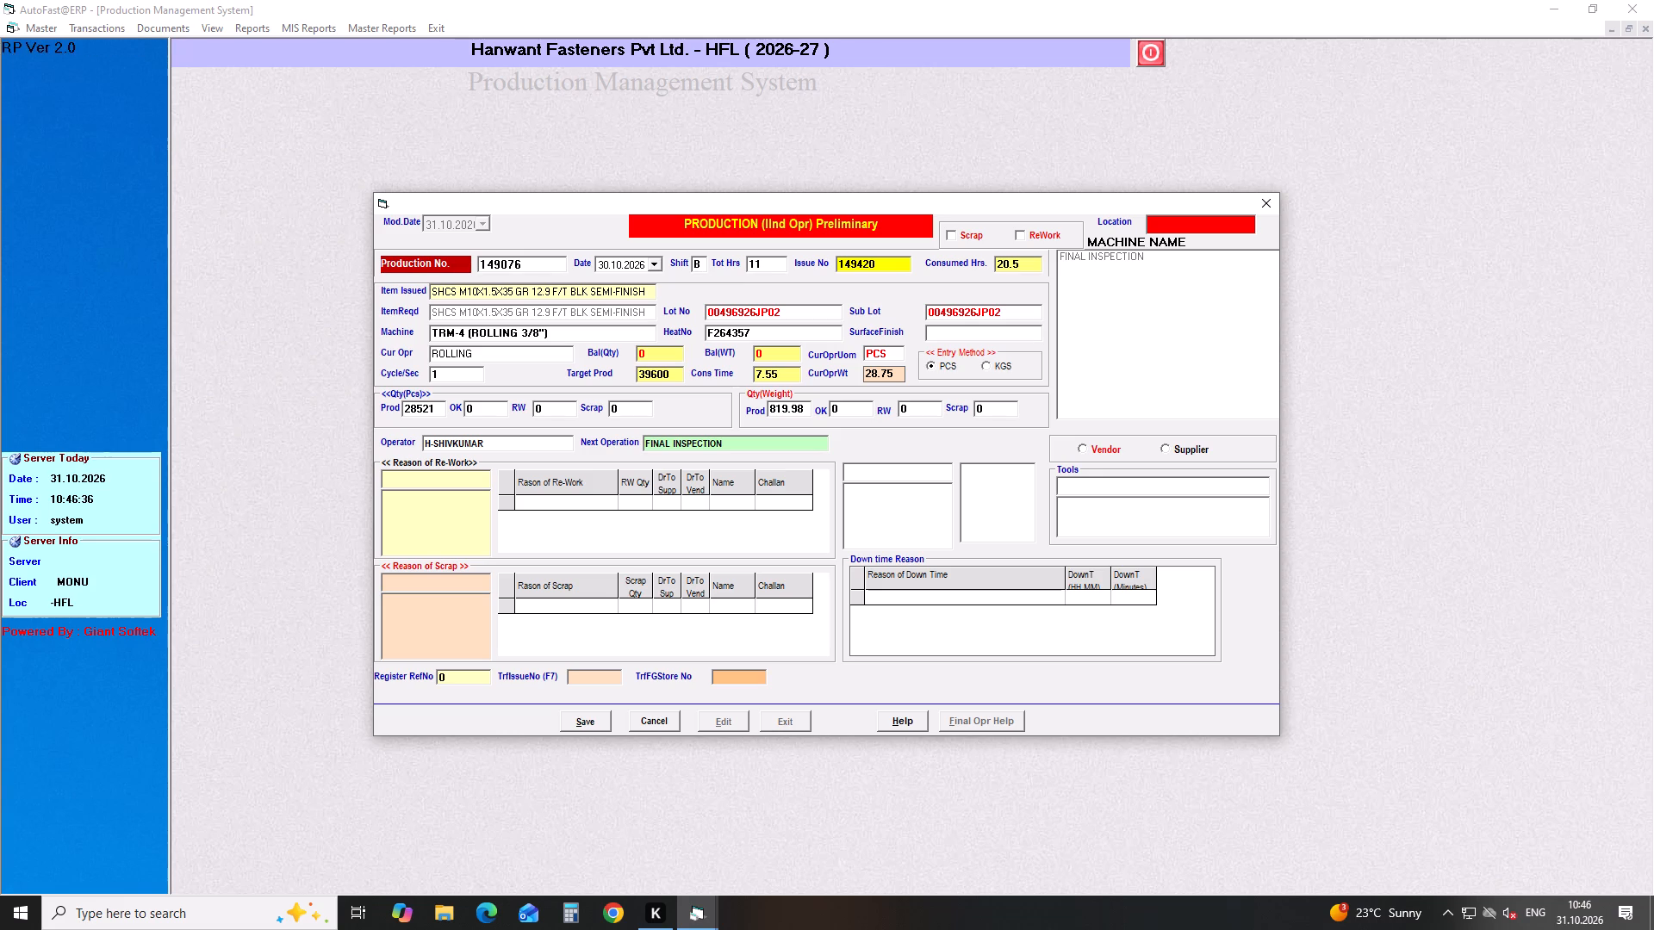
left_click(592, 719)
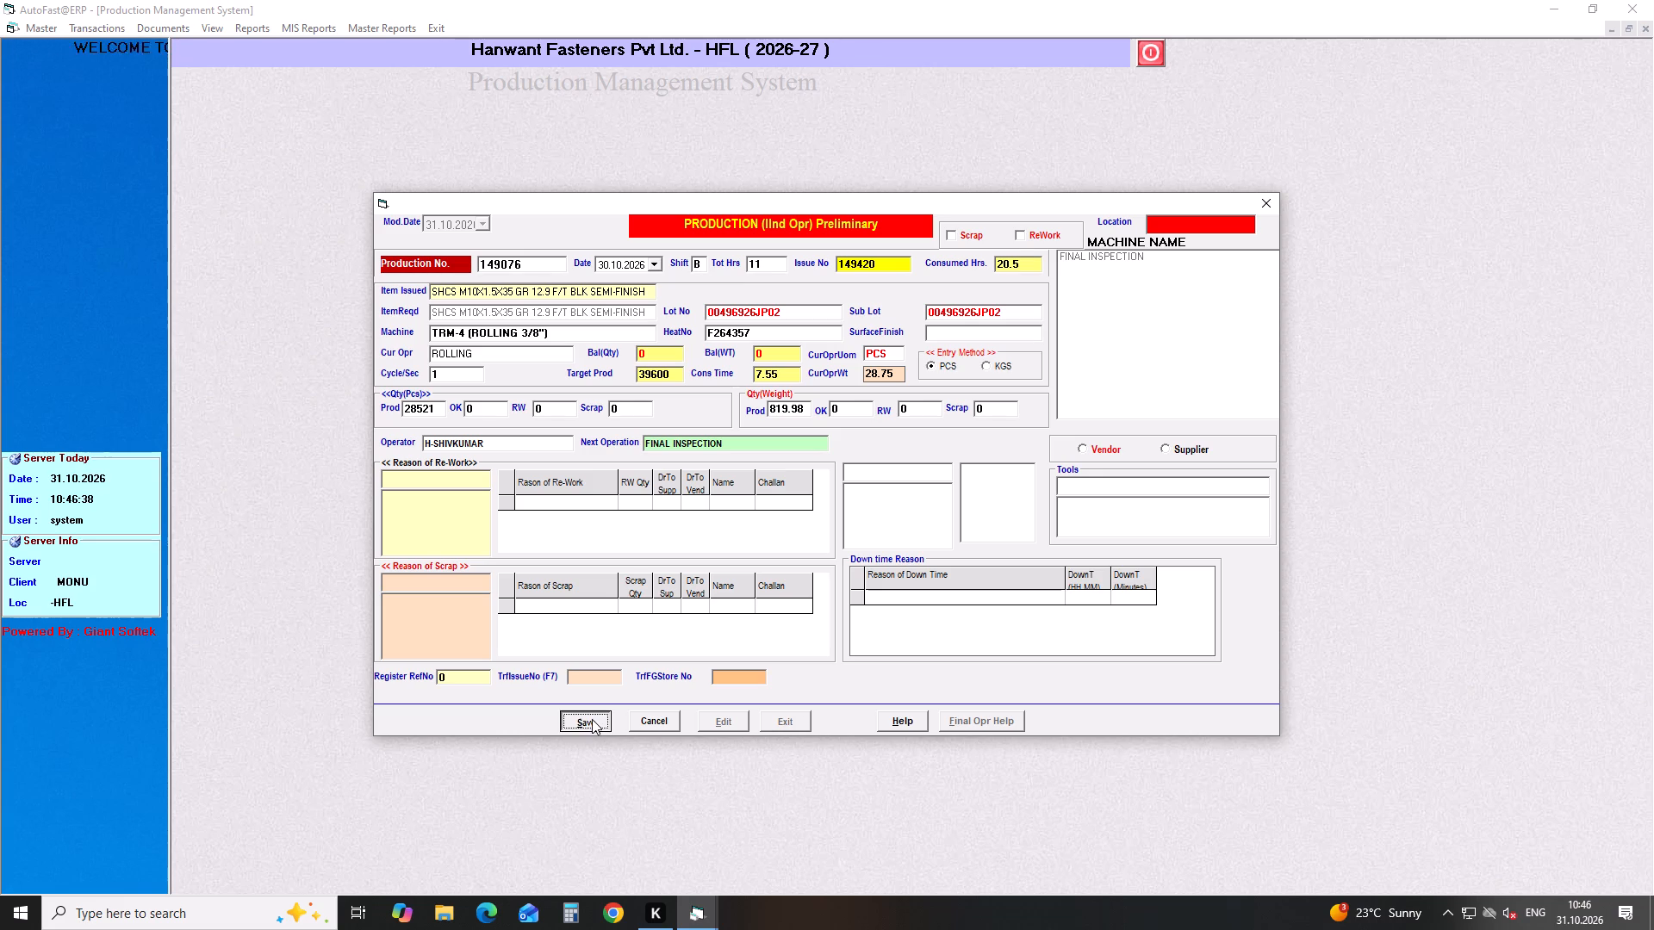
Reopen production entry 149075 for editing, change its shift to B and save it.
left_click(724, 722)
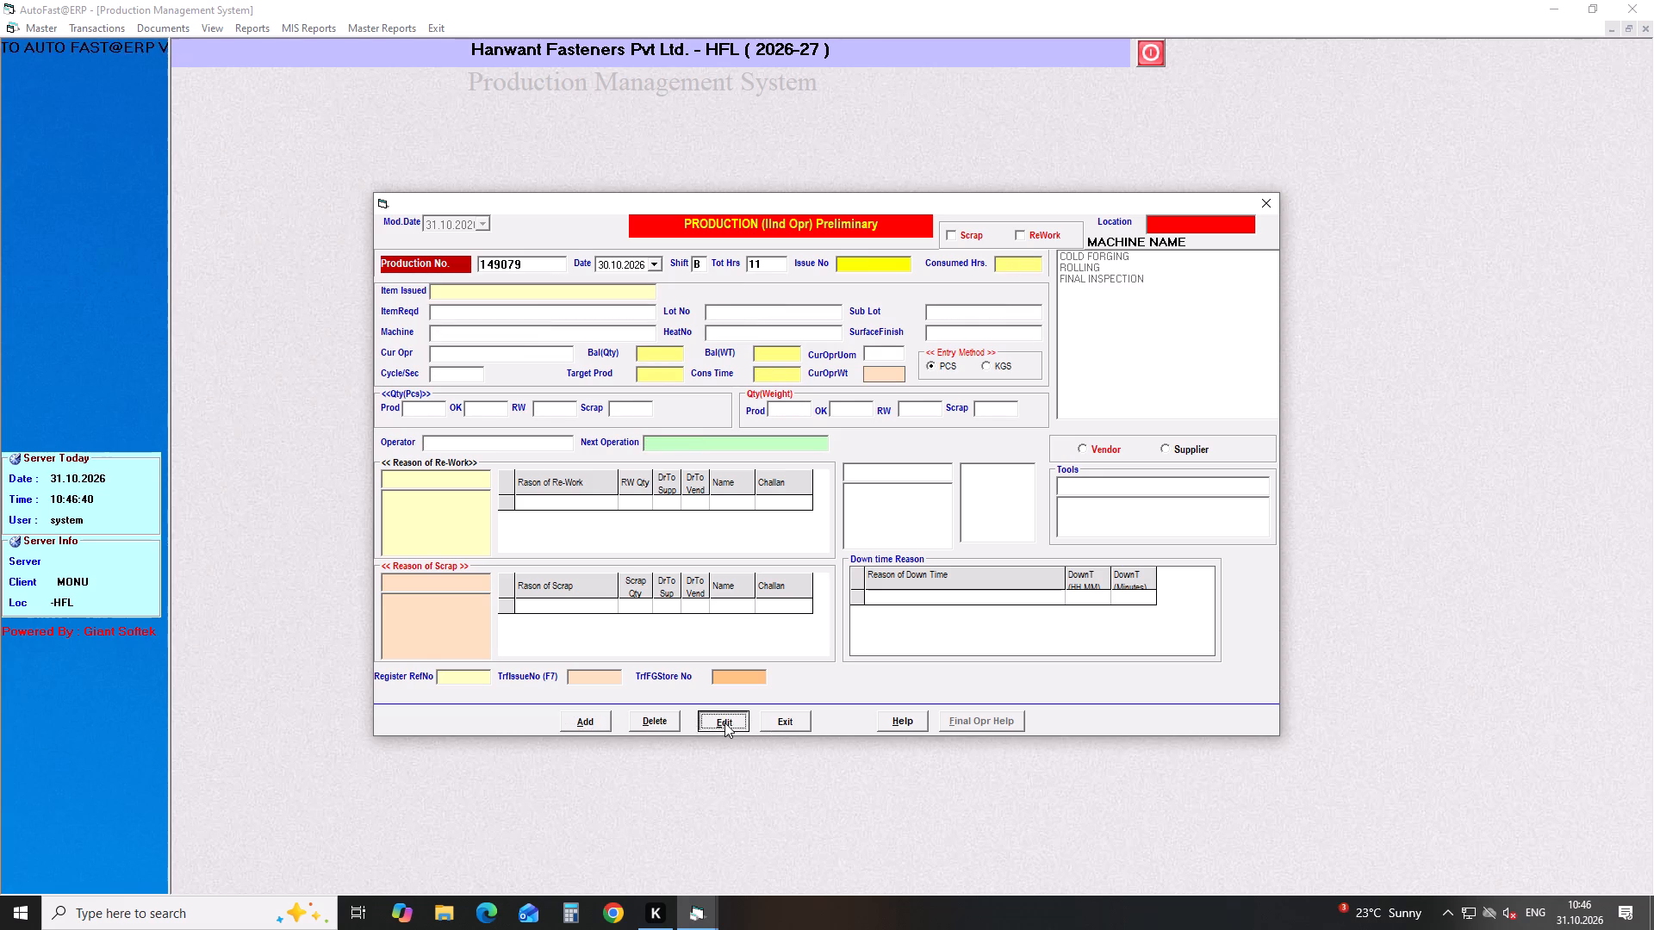
left_click(528, 265)
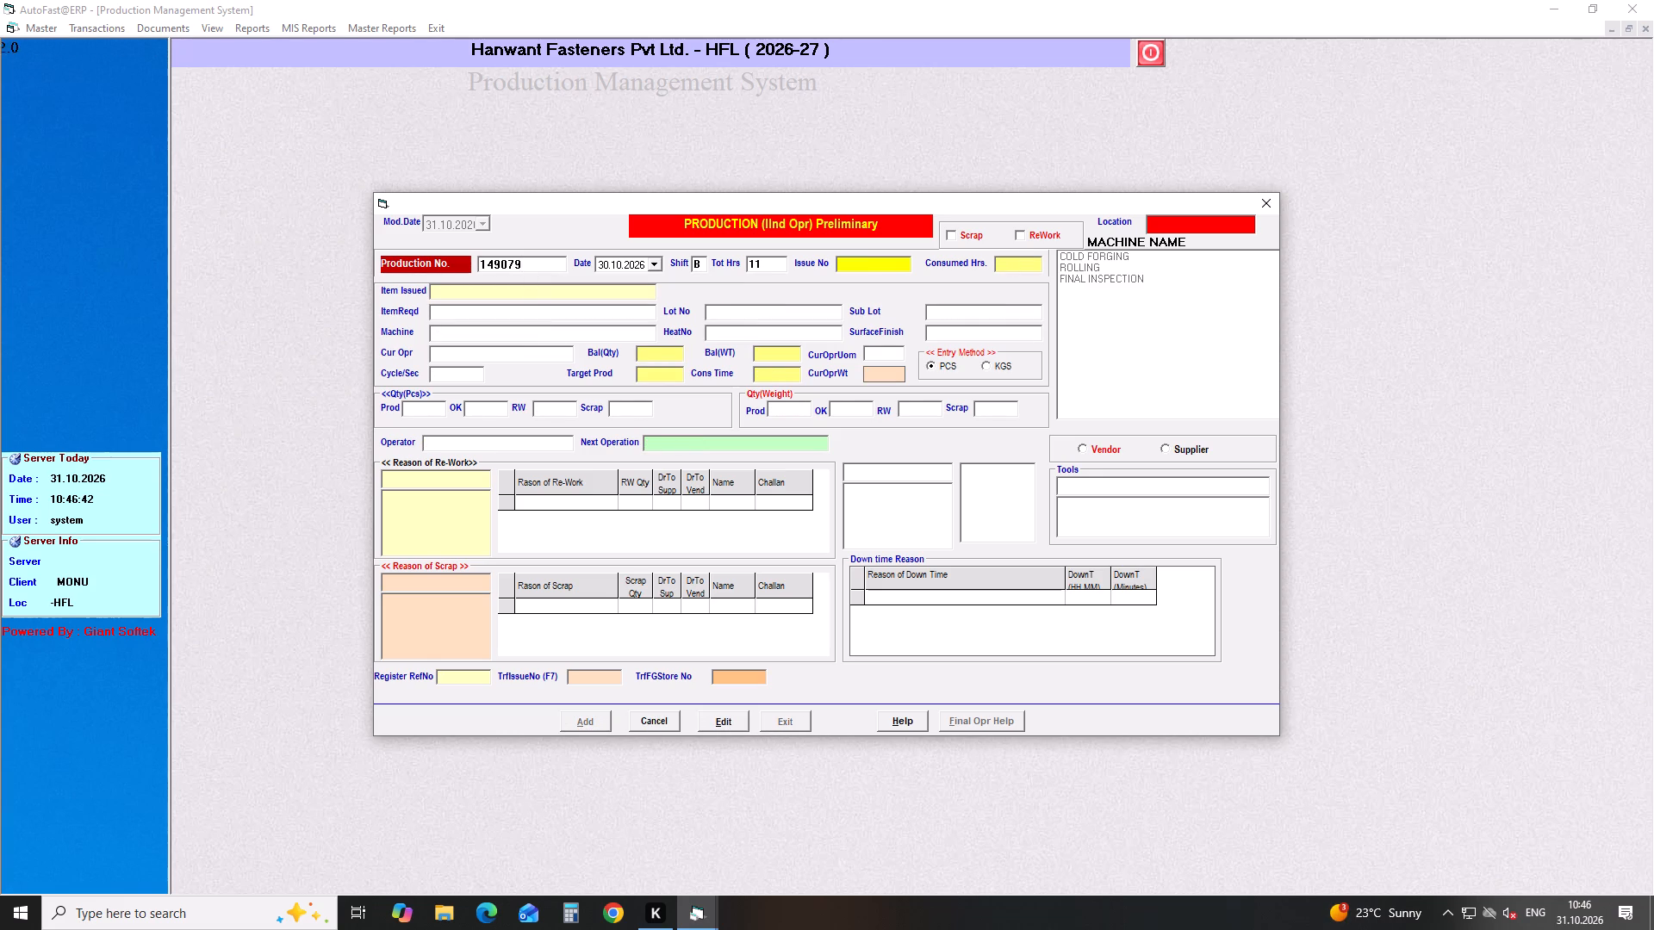
key("BackSpace")
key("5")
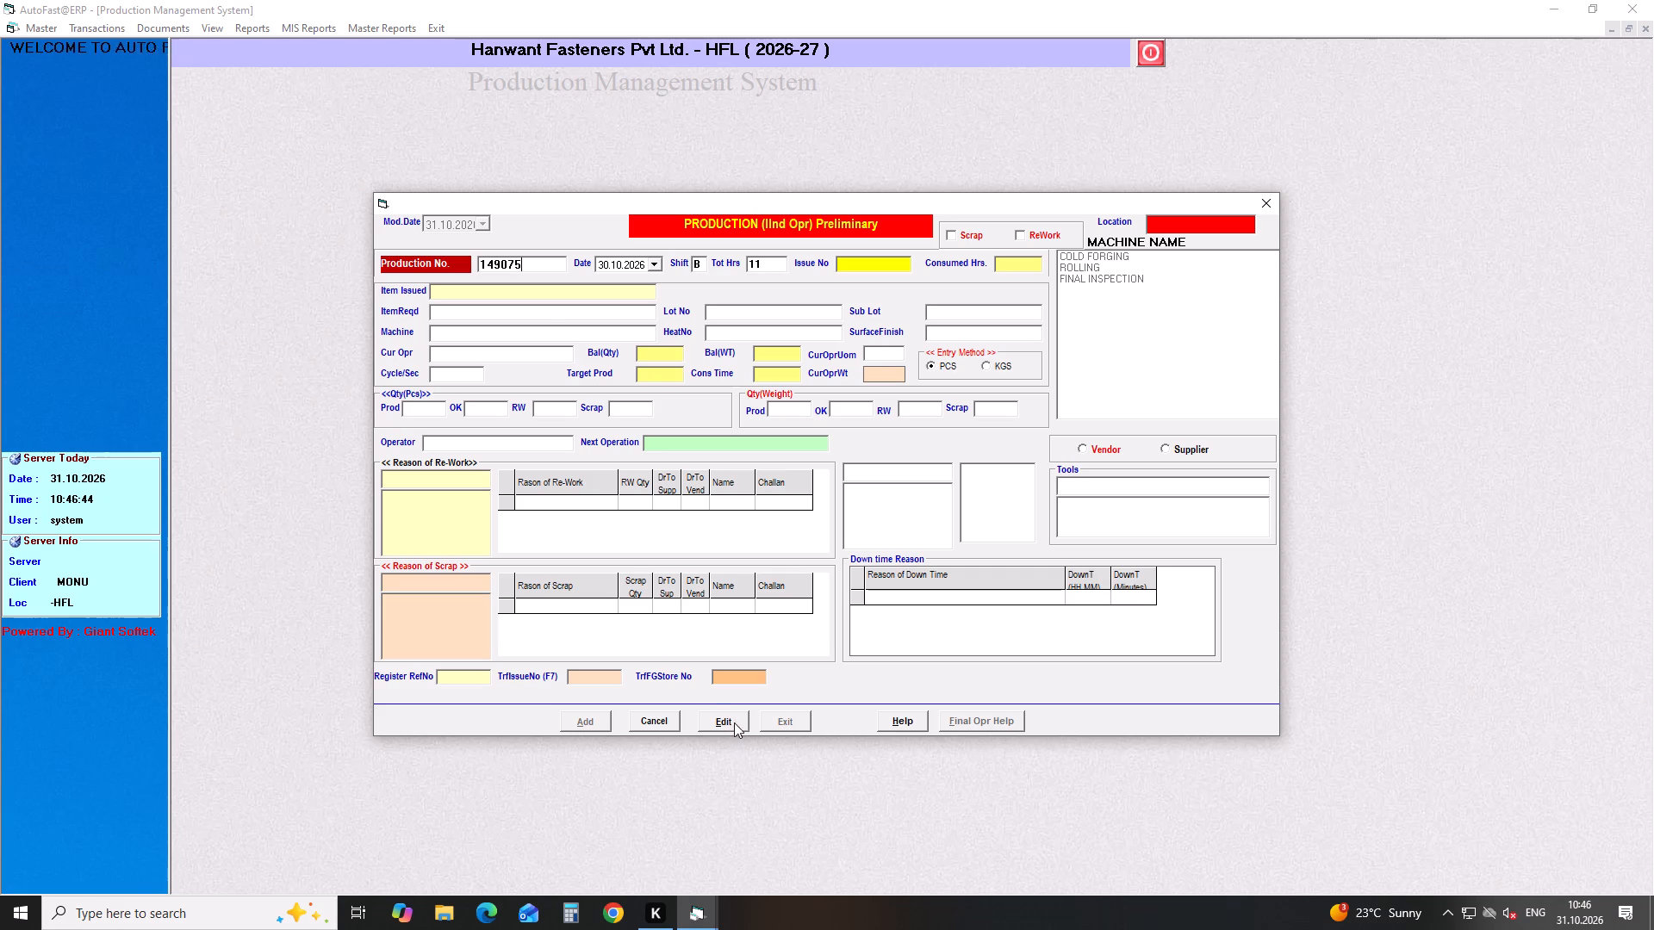
left_click(733, 720)
left_click(700, 263)
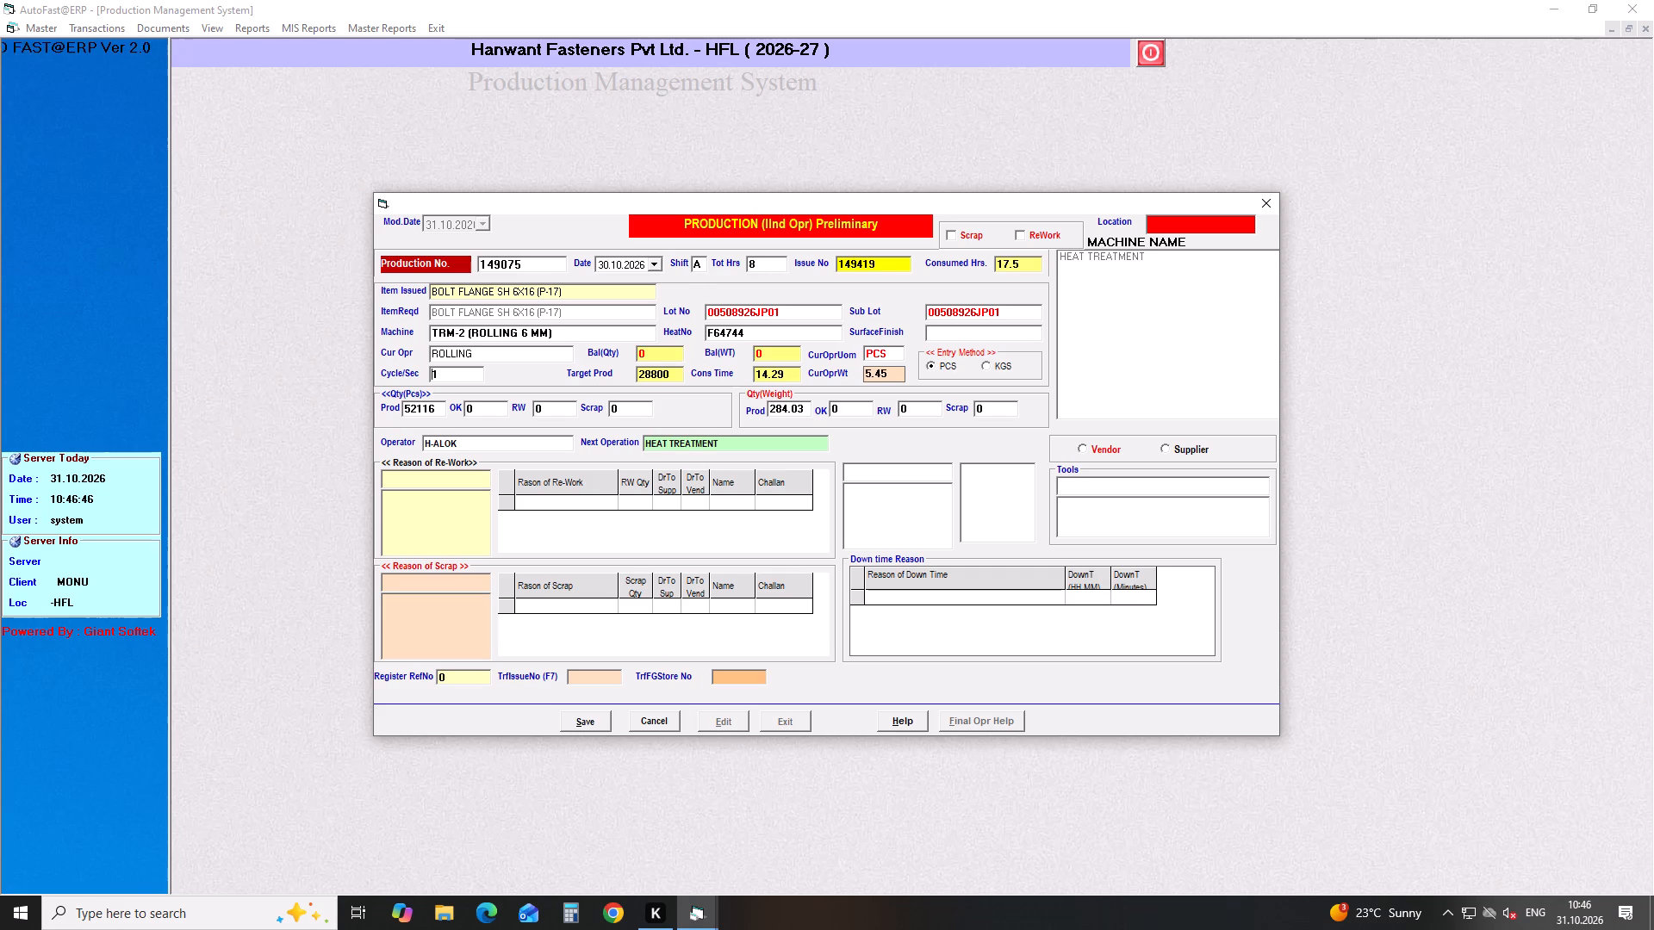
key("BackSpace")
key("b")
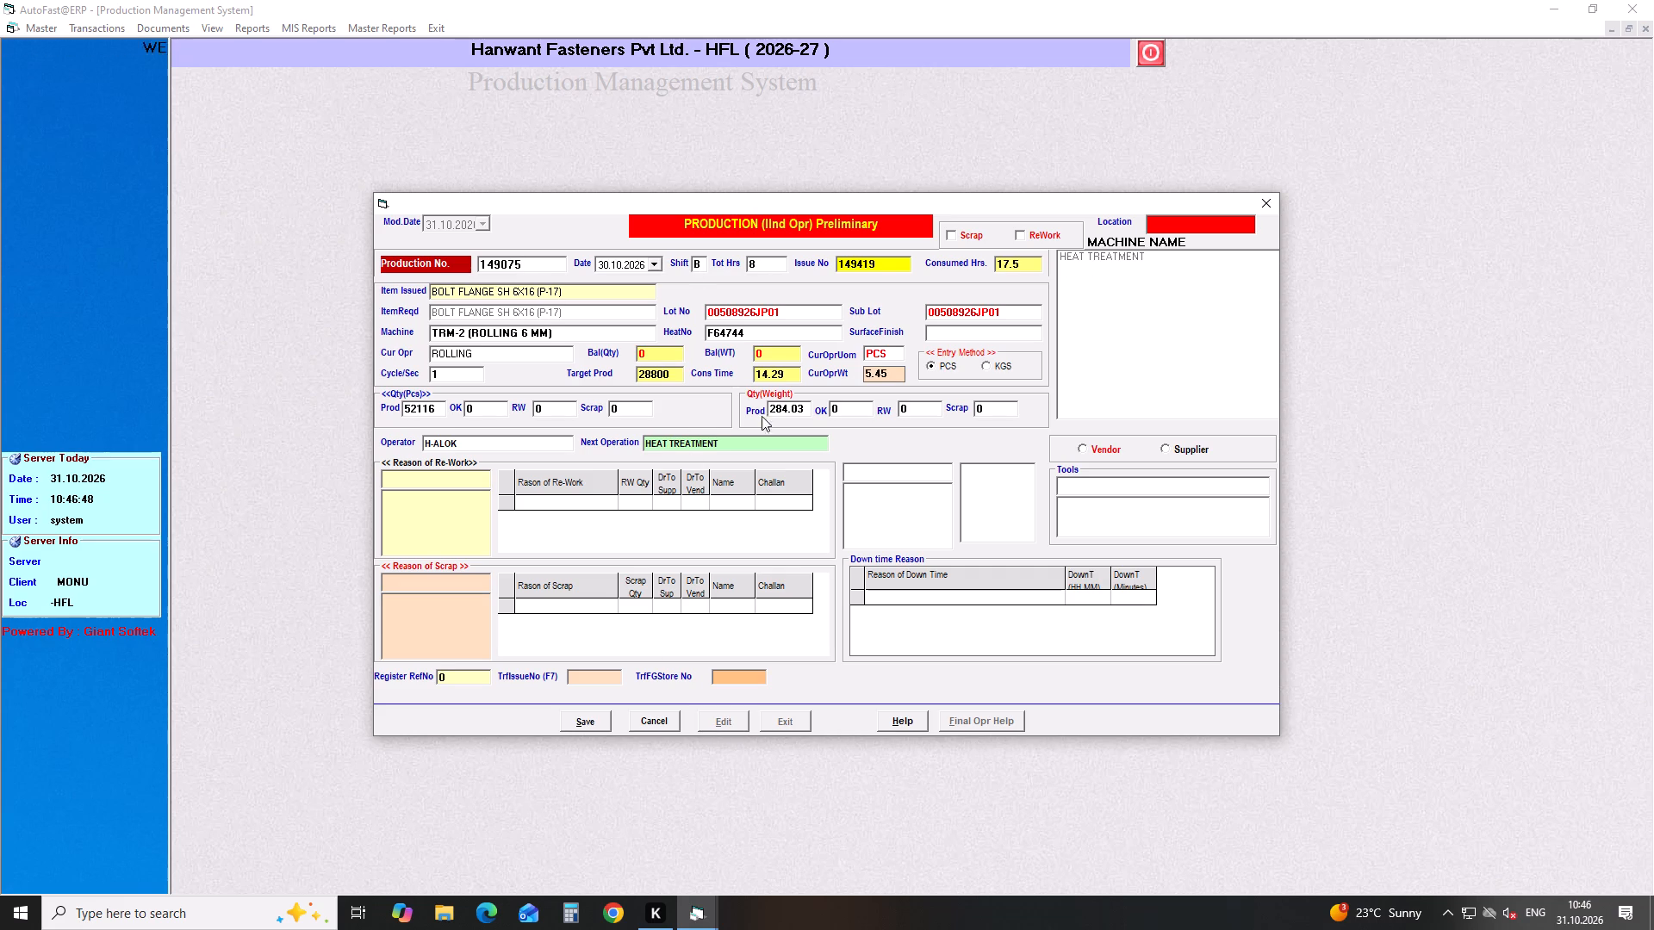
left_click(587, 716)
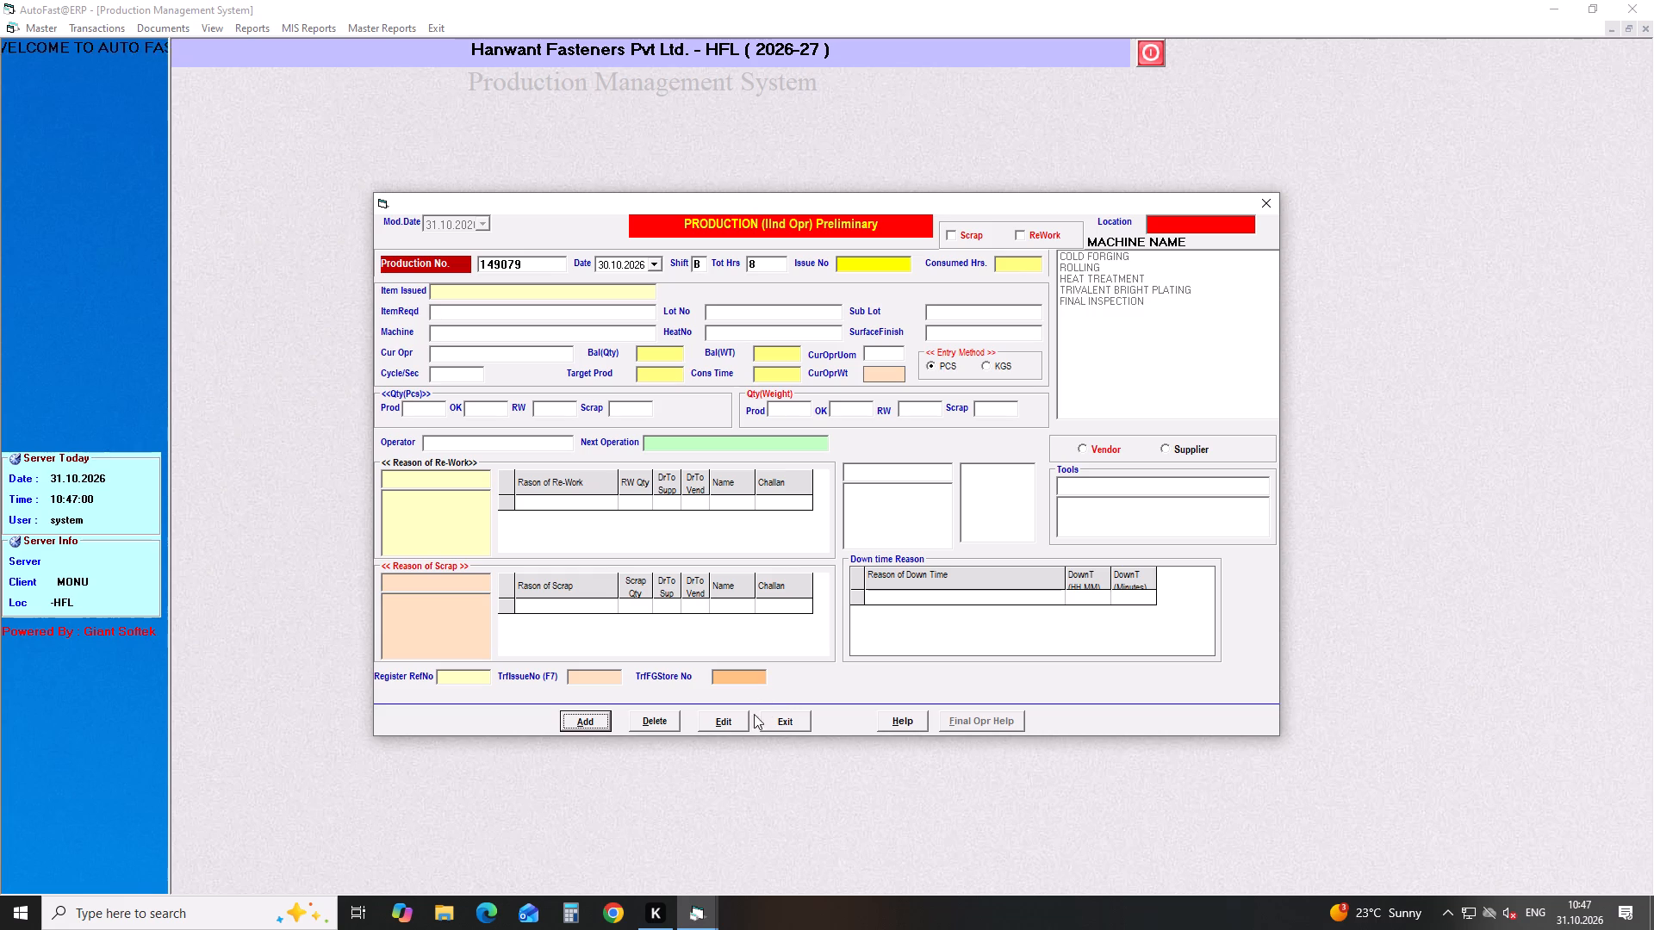
Start a new second-operation production entry dated 30.10.2026, keeping shift B, and load issue 149423 into it.
key("Return")
key("Return")
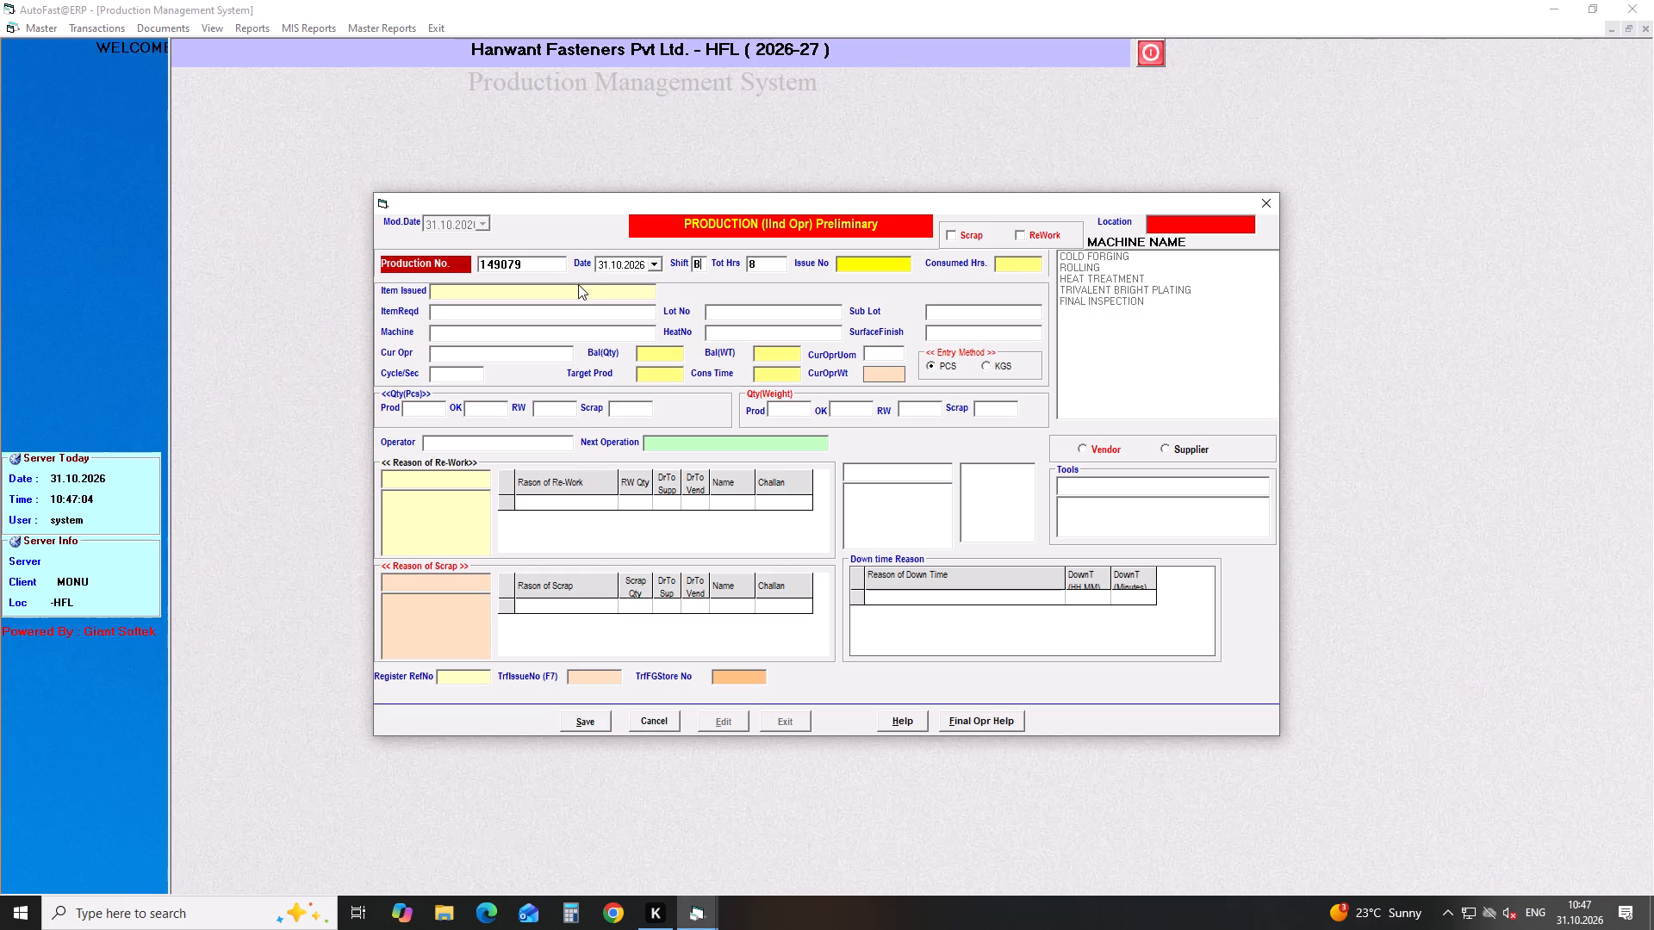
left_click(602, 263)
key("Down")
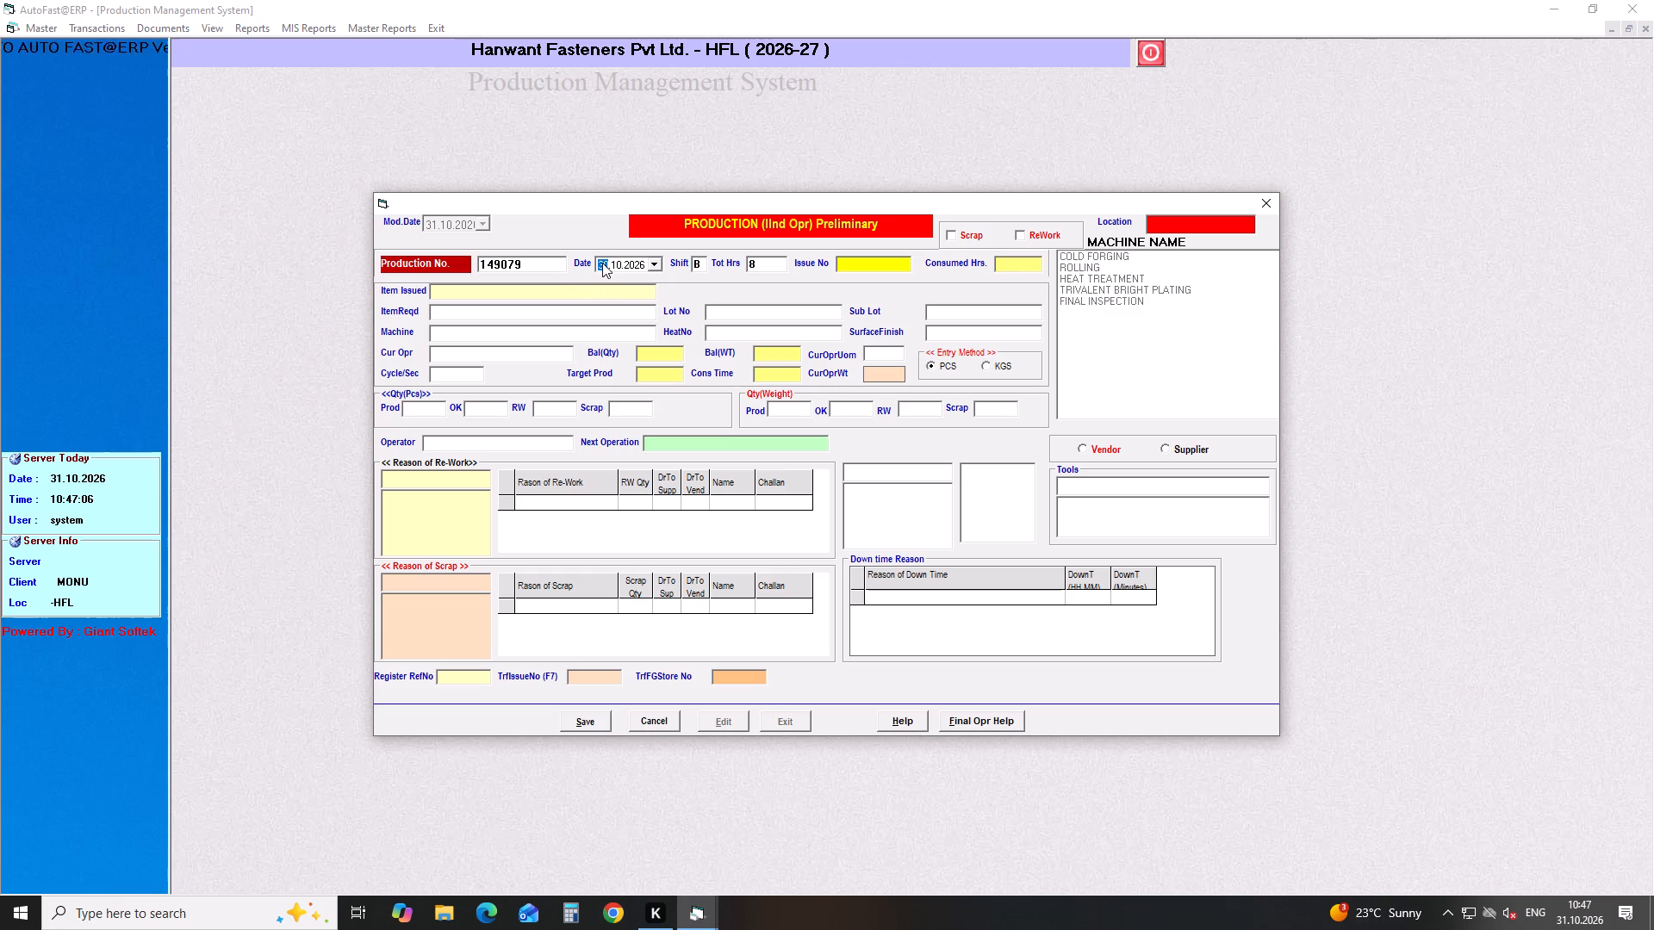
key("Return")
key("Return")
key("Return")
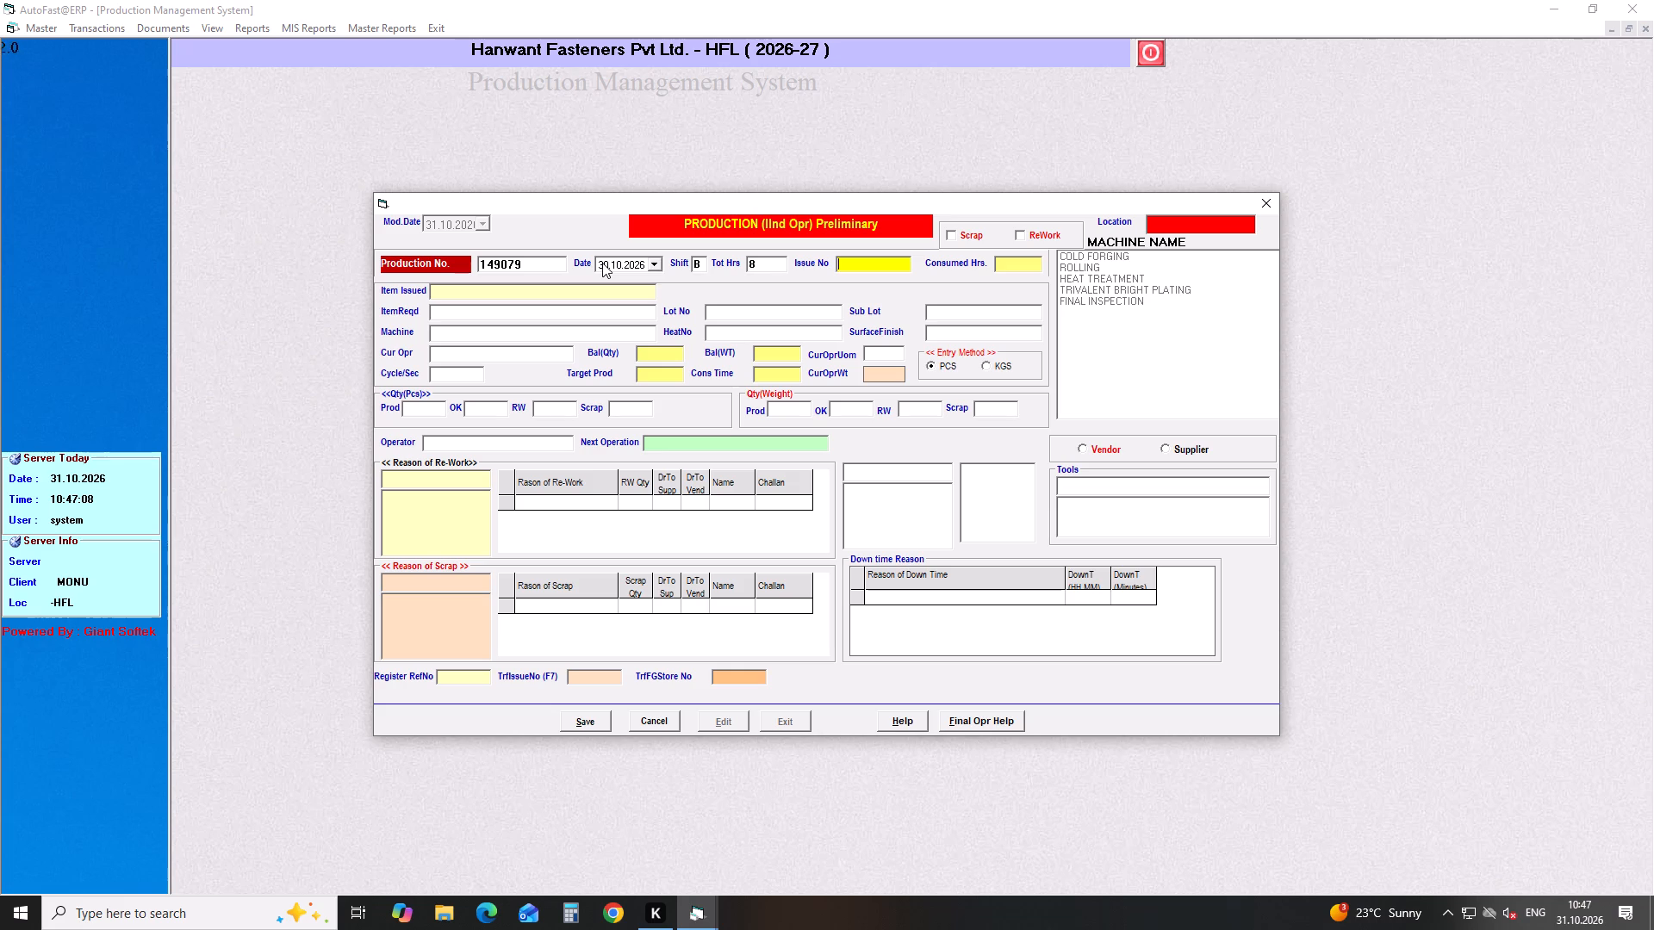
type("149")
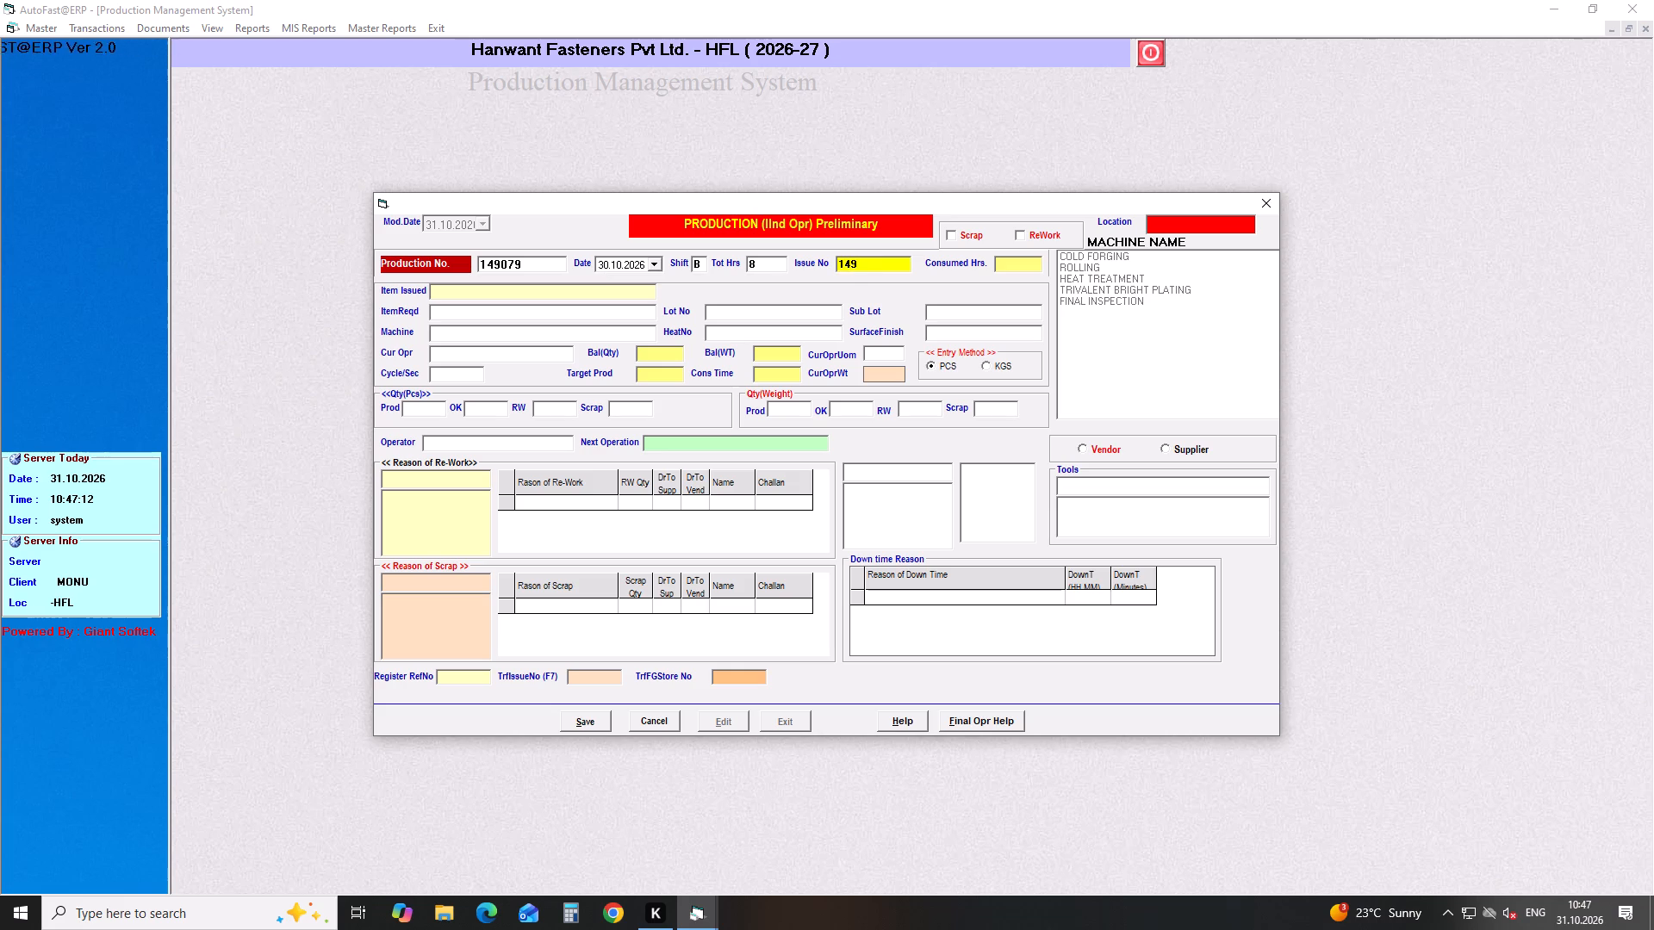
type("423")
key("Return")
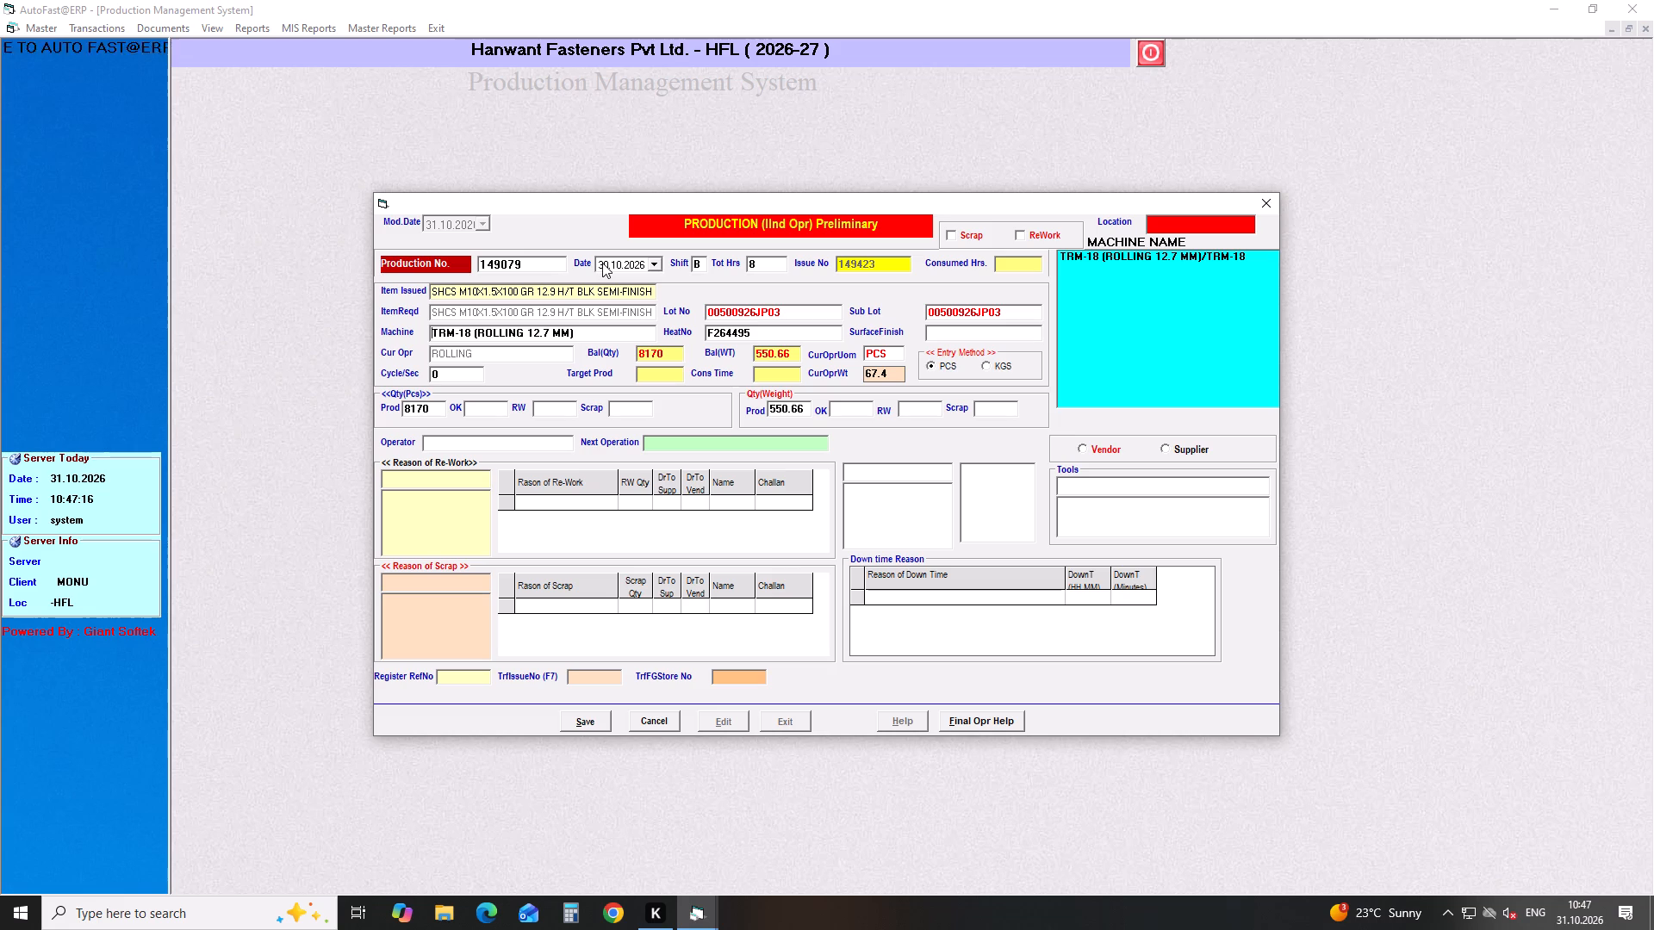
Set the issue 149423 production entry to 3 total hours and a 1-second cycle time, keeping the produced quantity.
left_click(761, 266)
key("BackSpace")
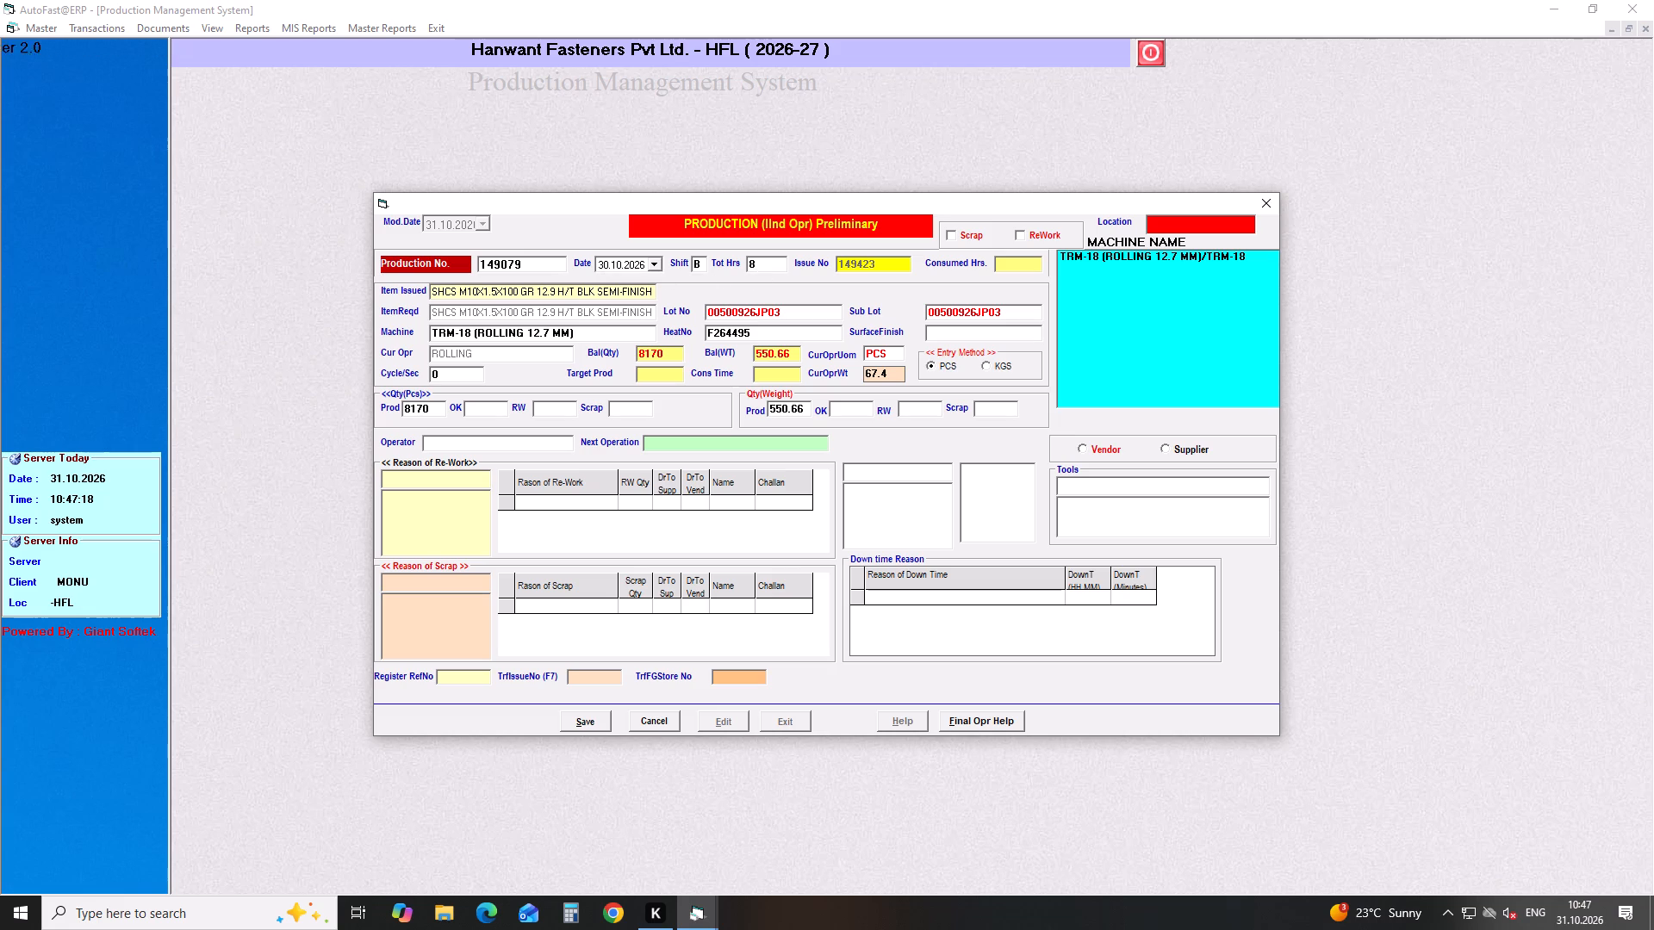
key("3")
key("Return")
key("Return")
key("Return")
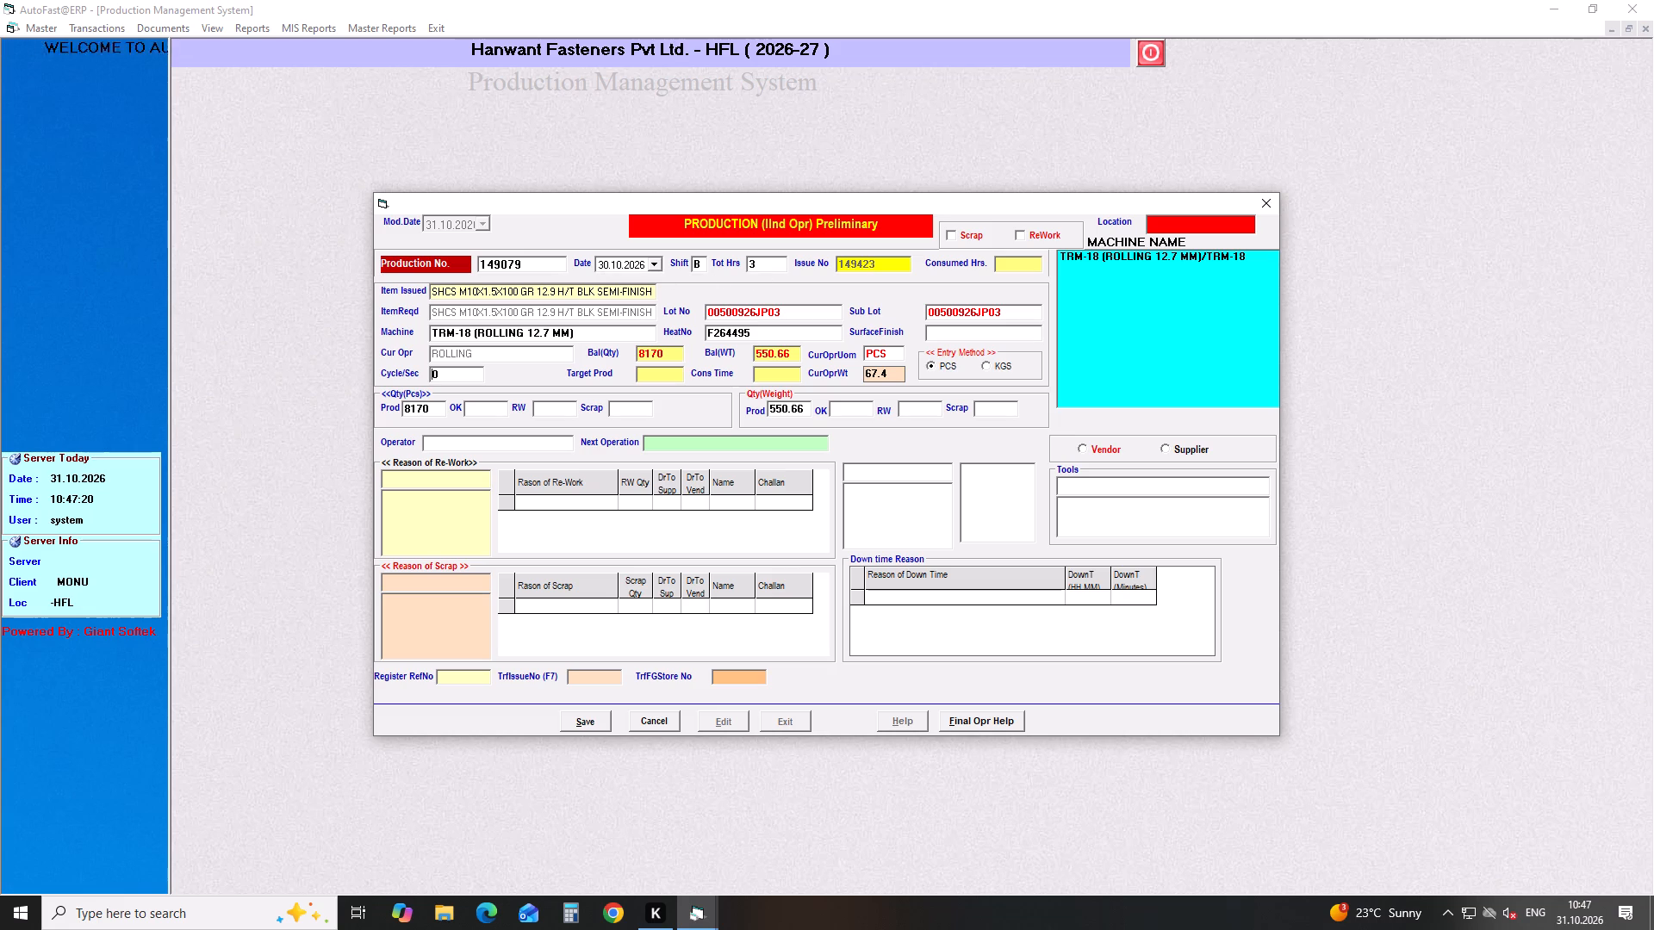
key("Right")
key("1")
key("Return")
key("Return")
Assign operator H-ROHIT to the issue 149423 production entry and save it.
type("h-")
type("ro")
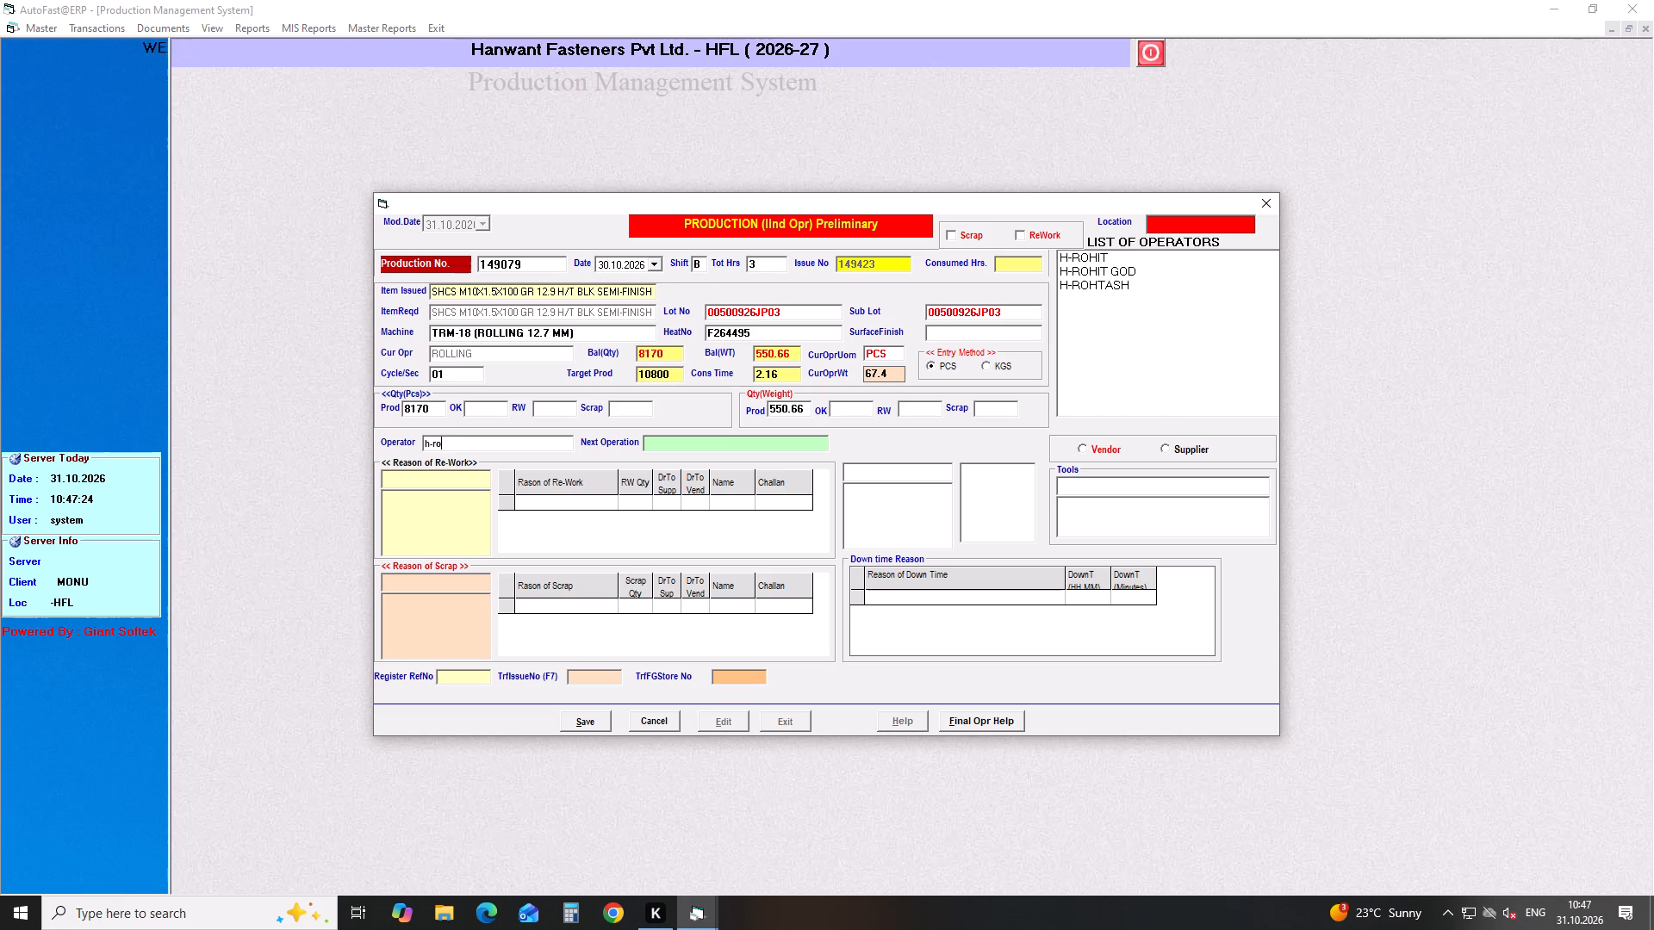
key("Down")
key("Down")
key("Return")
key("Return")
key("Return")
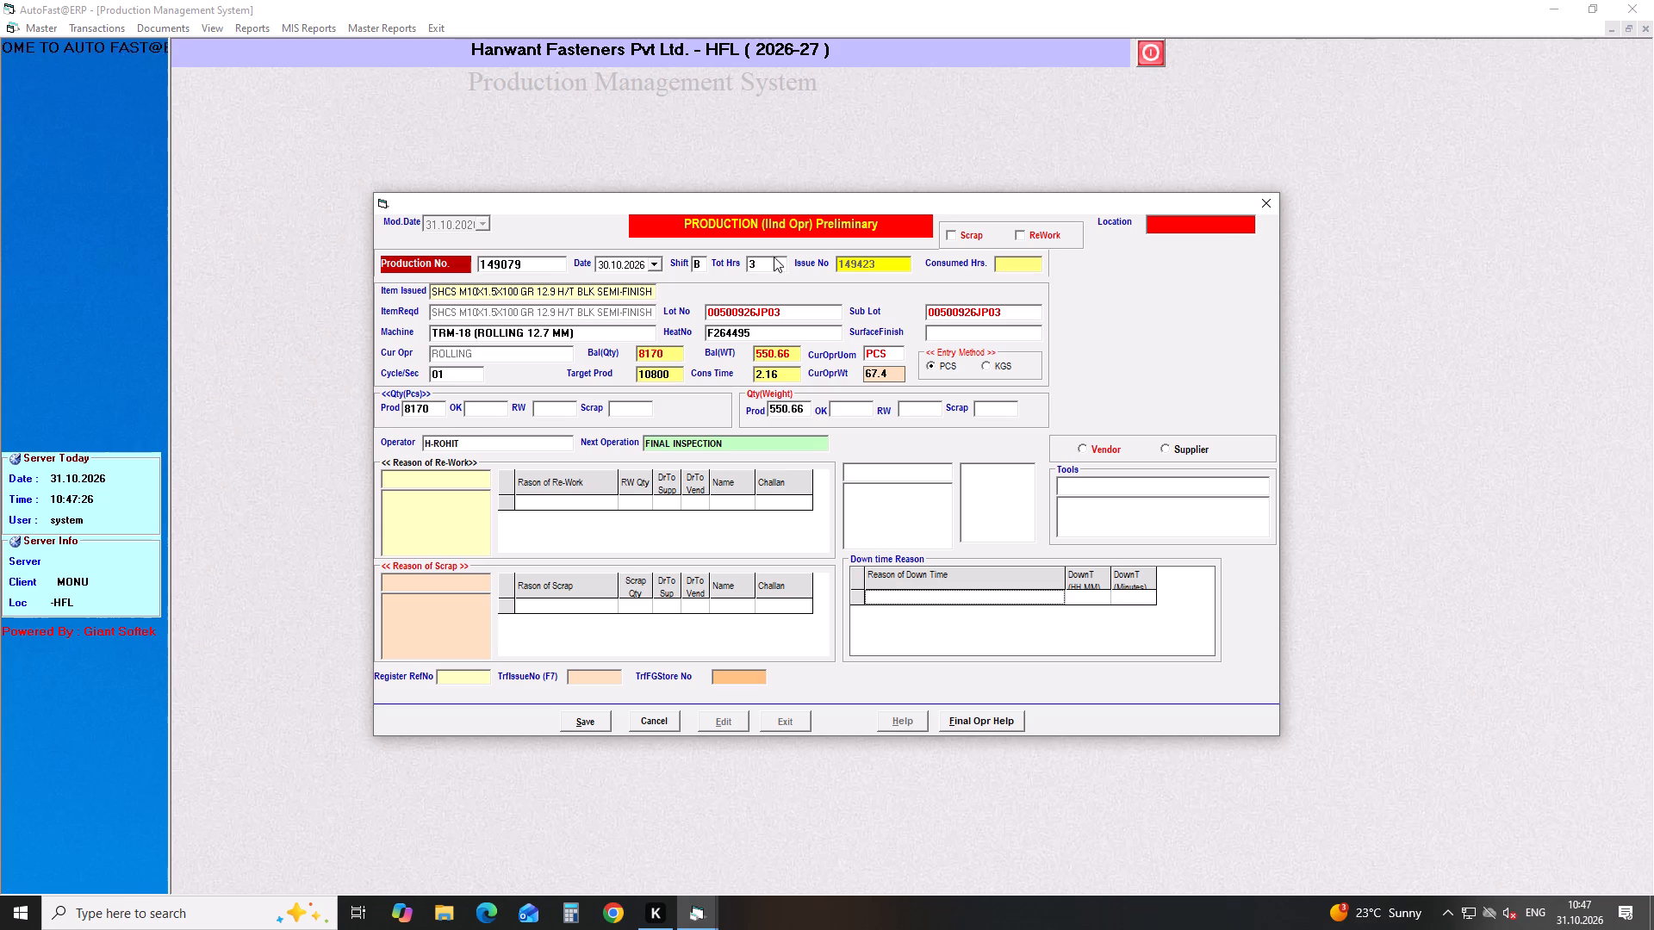
left_click(591, 715)
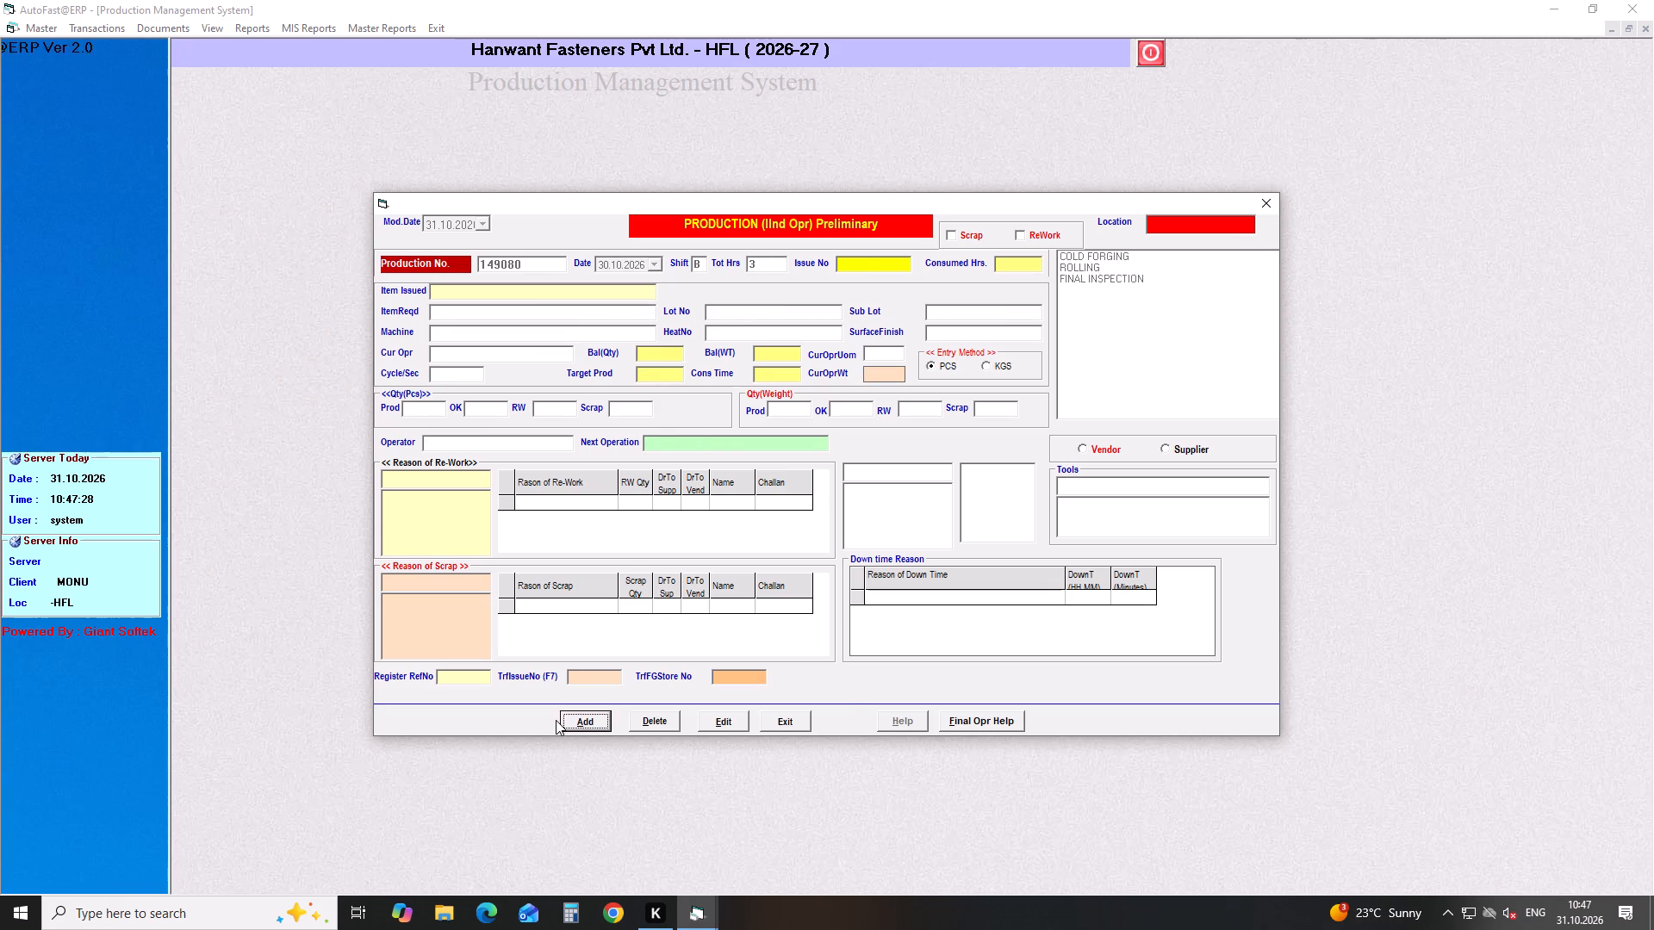
Start another production entry dated 30.10.2026 with shift B and 5 total hours, and load issue 149424 into it.
key("Return")
key("Down")
key("Return")
key("Return")
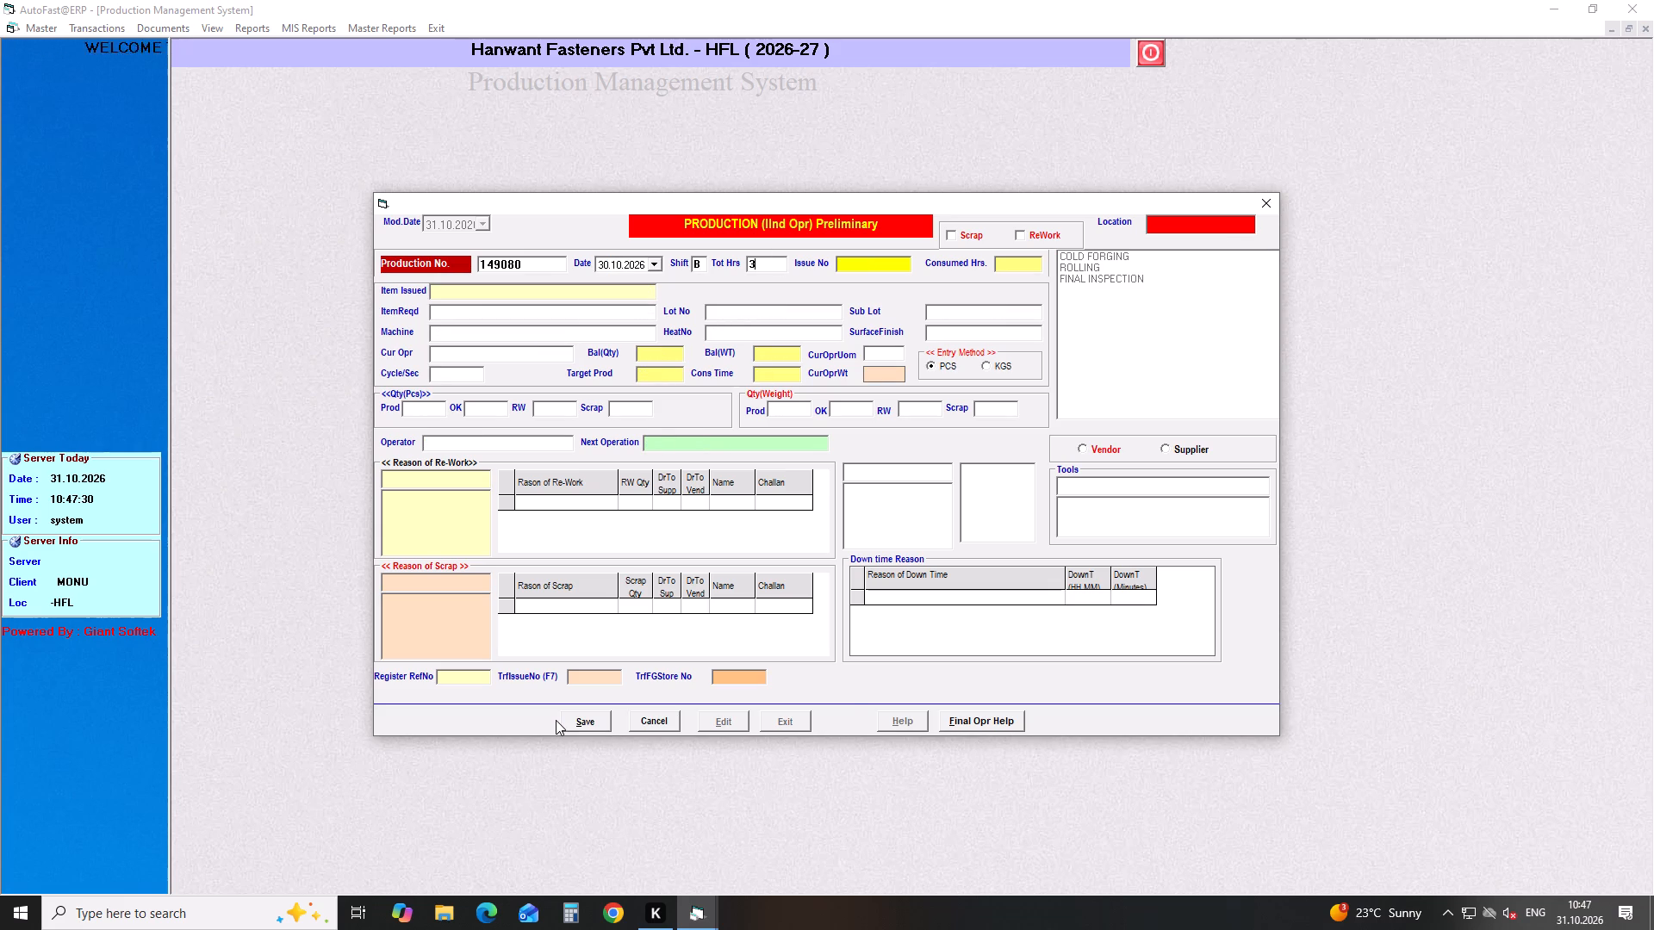
key("BackSpace")
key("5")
key("Return")
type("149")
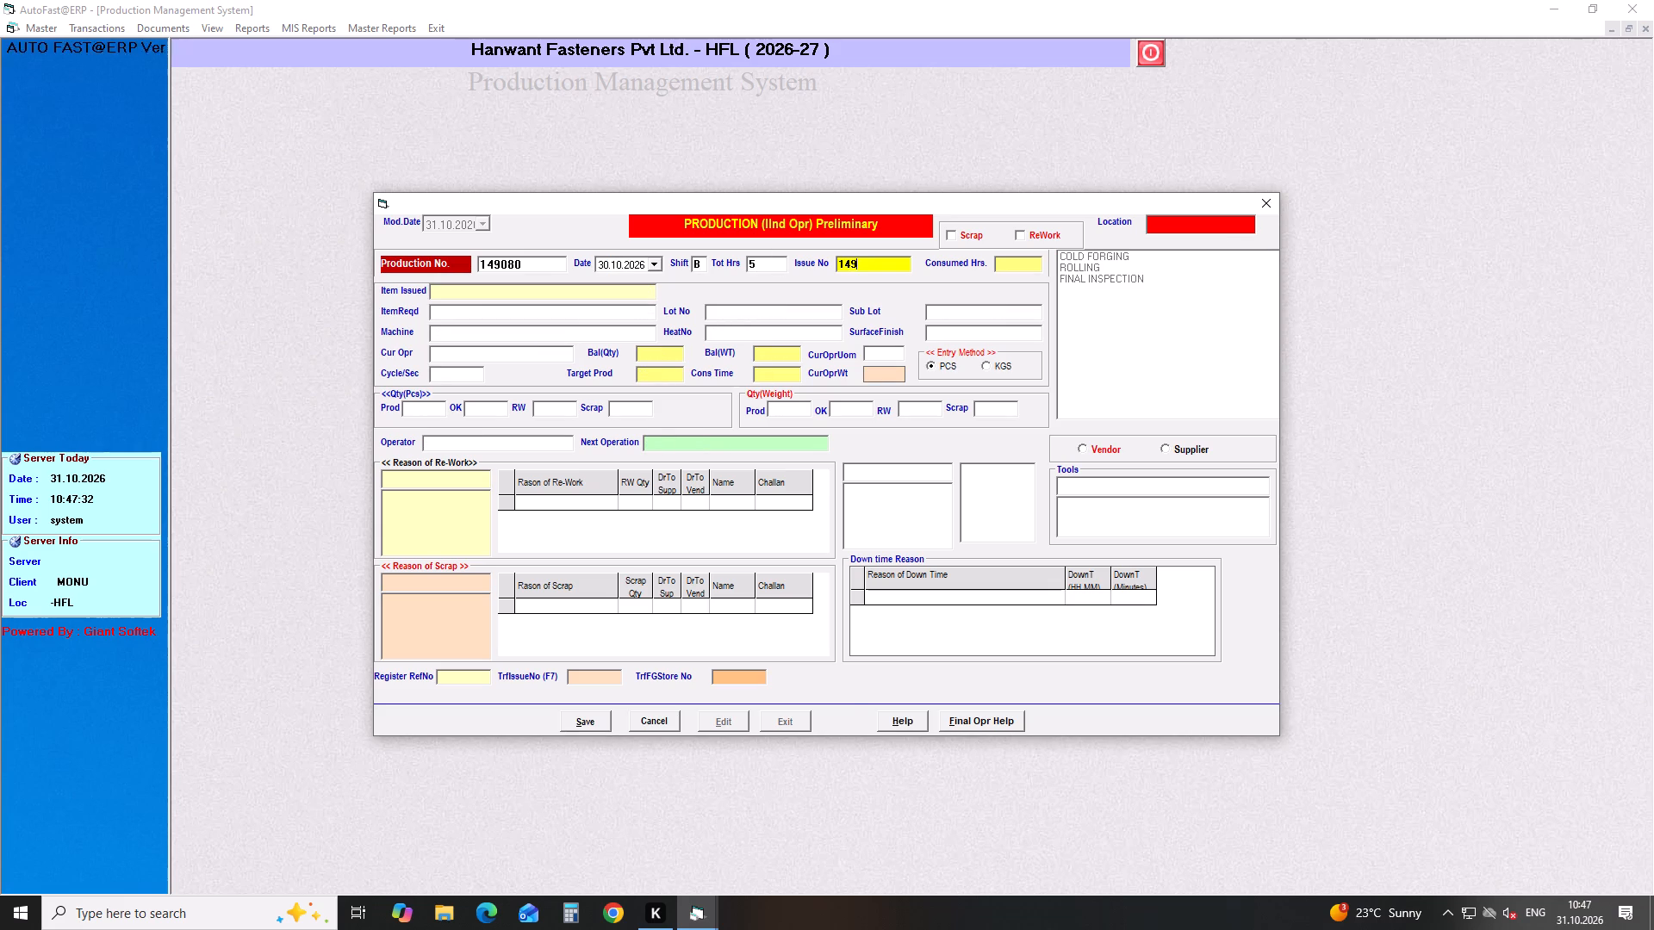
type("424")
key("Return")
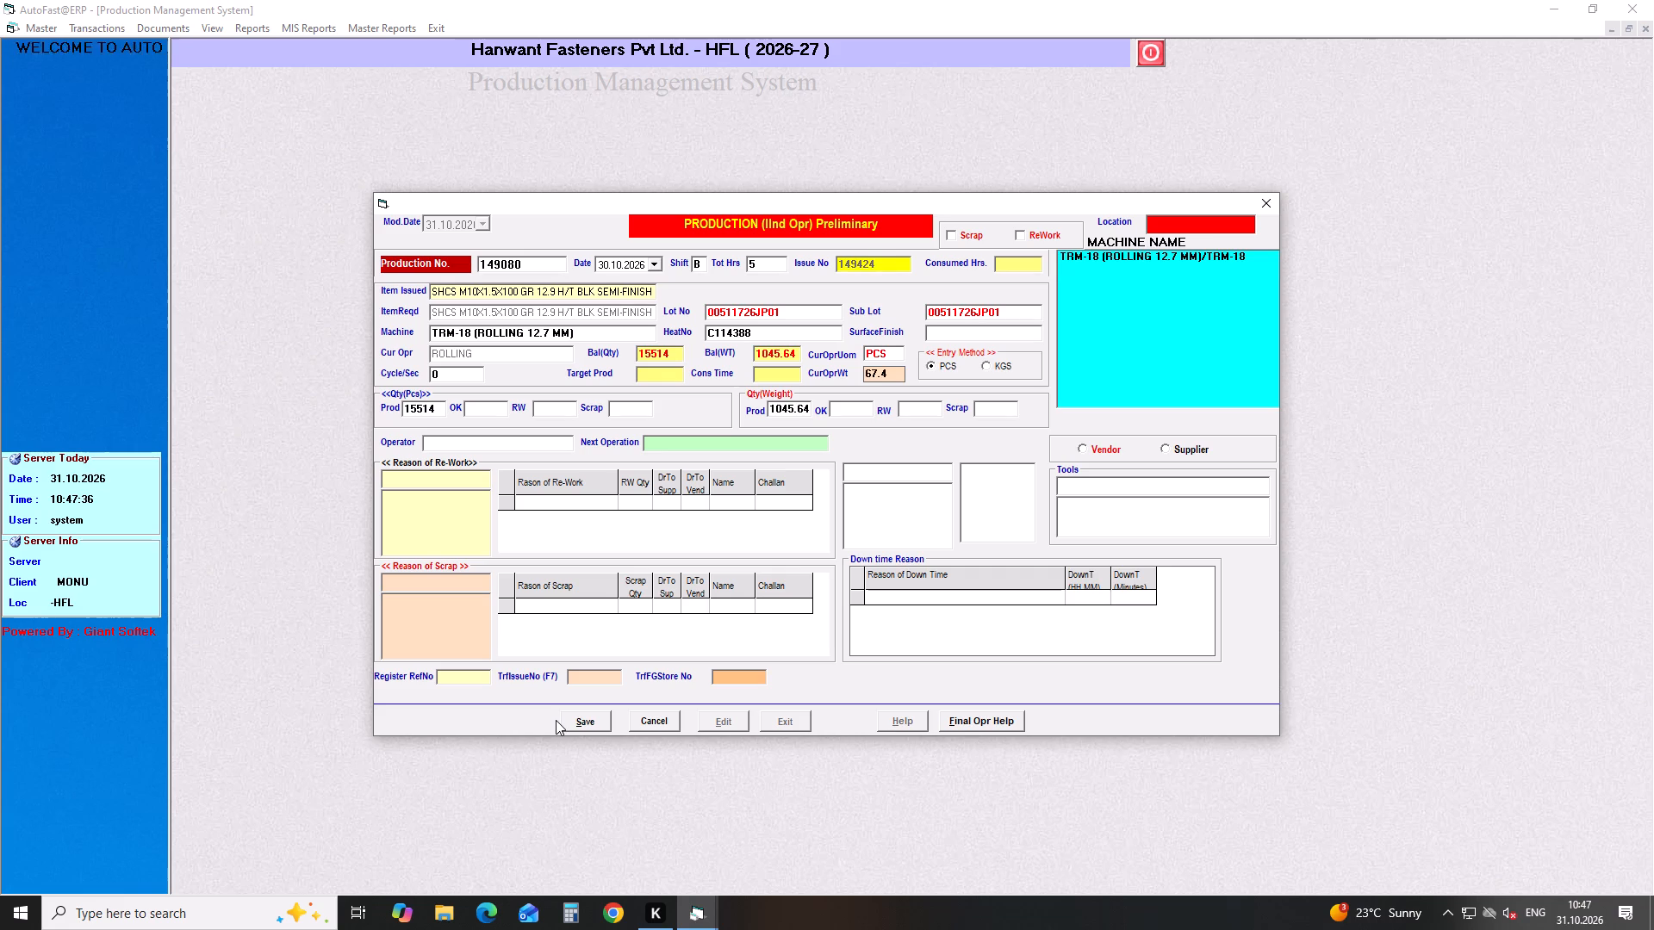
Set the issue 149424 entry's cycle time to 1 second, assign operator H-PINTU and save the entry.
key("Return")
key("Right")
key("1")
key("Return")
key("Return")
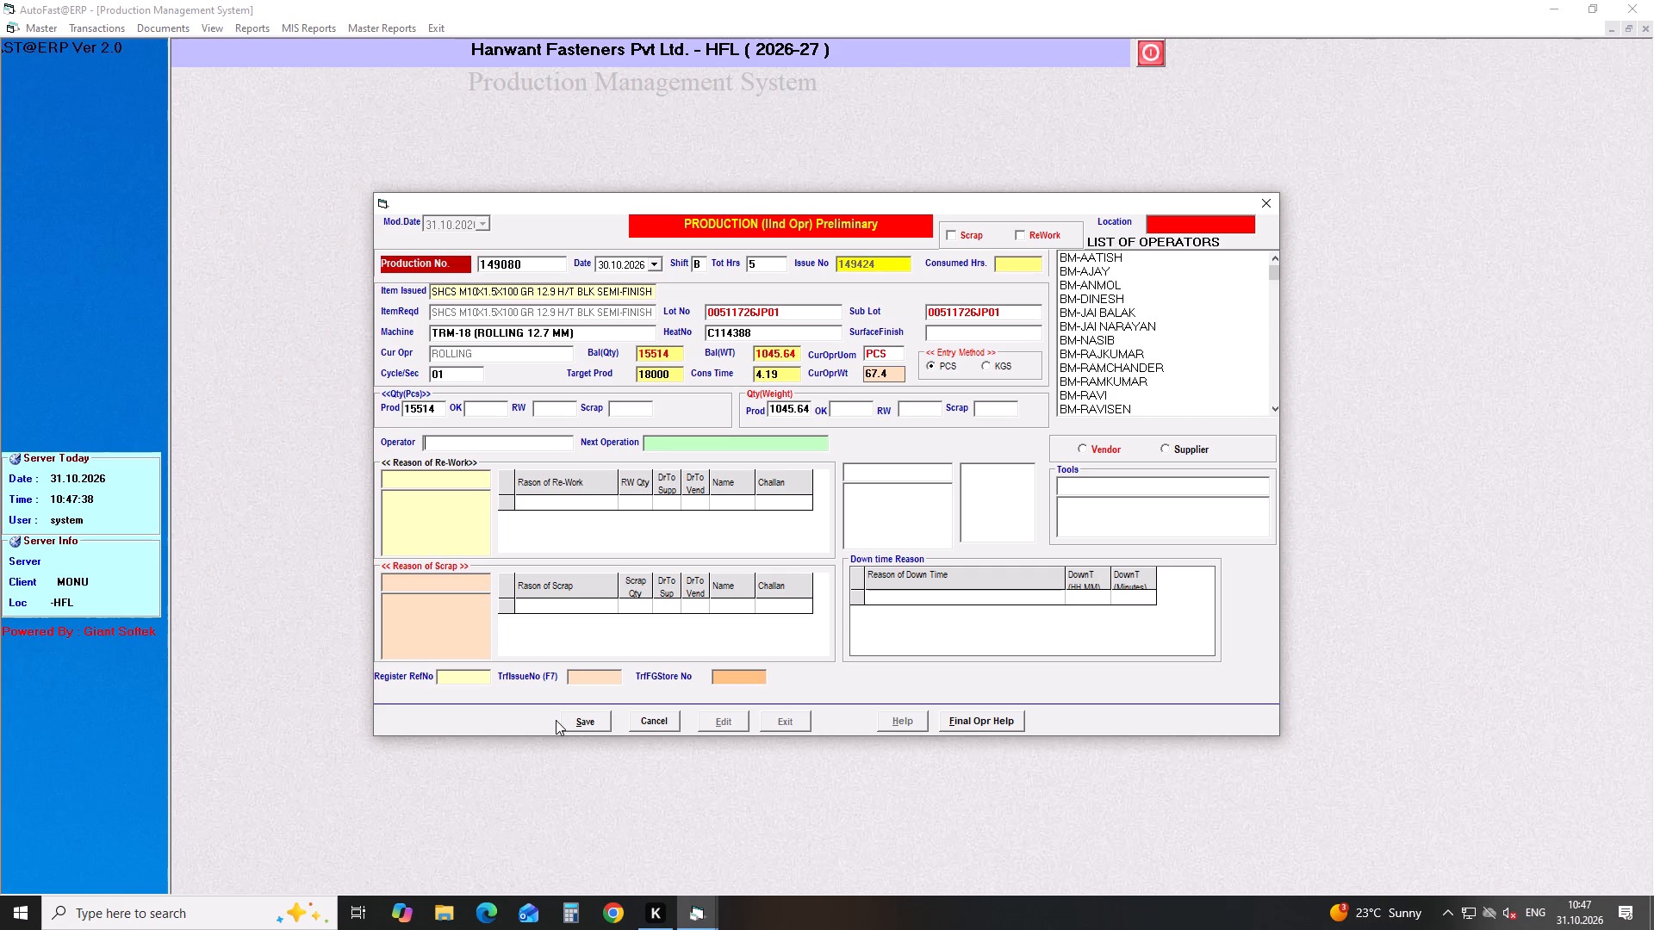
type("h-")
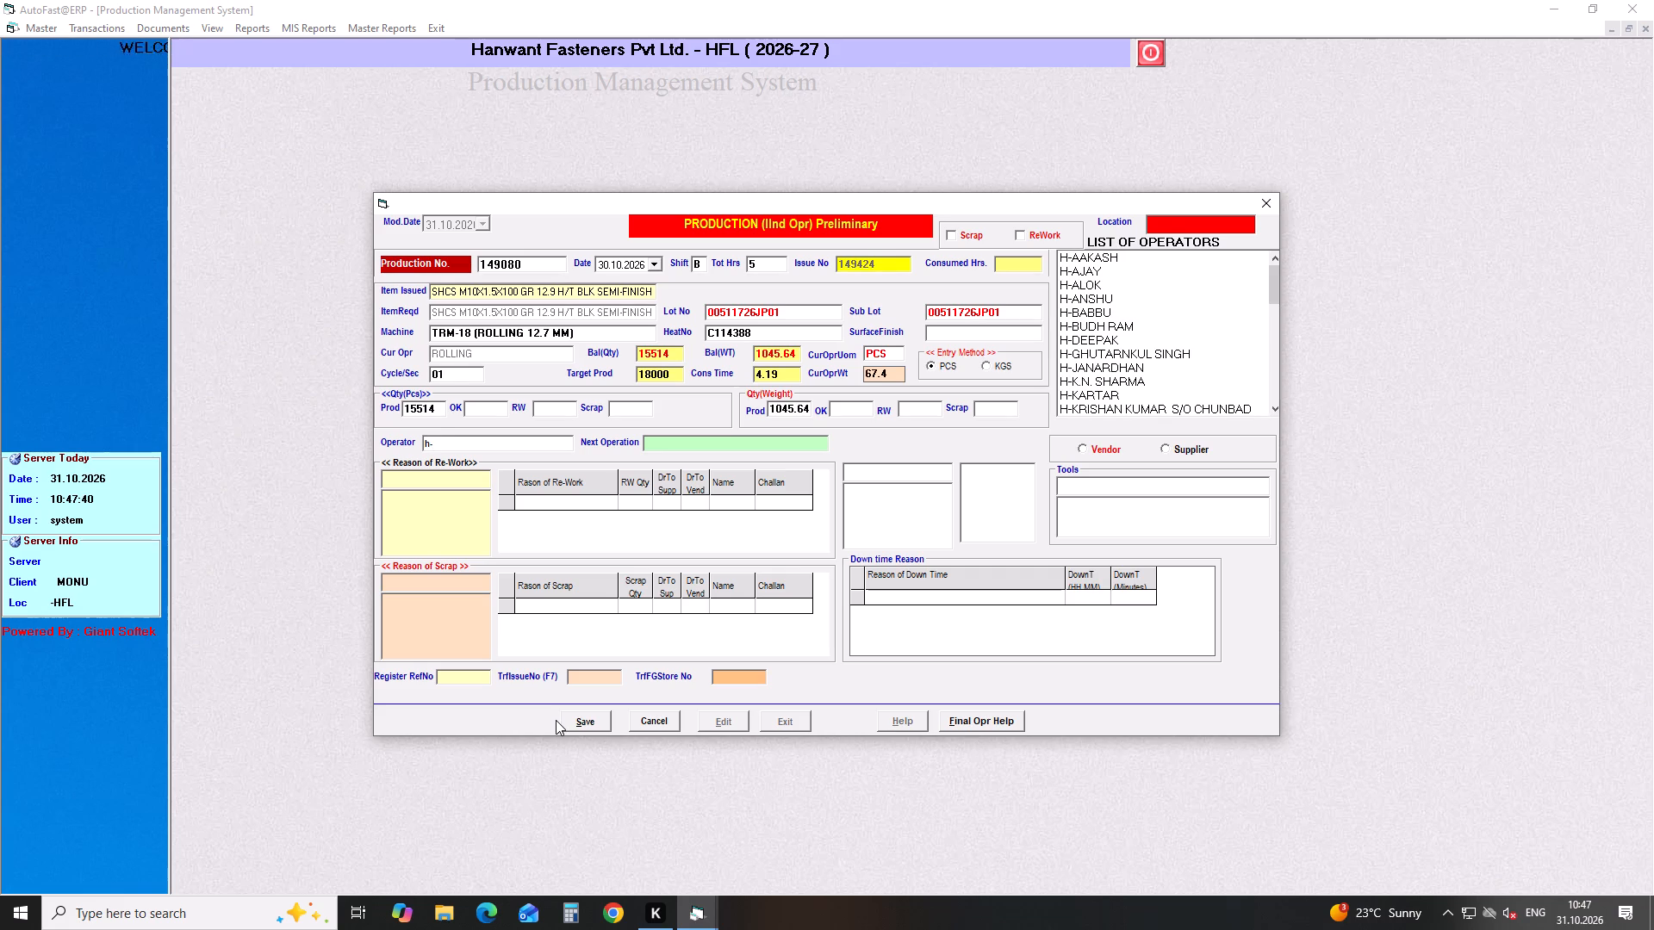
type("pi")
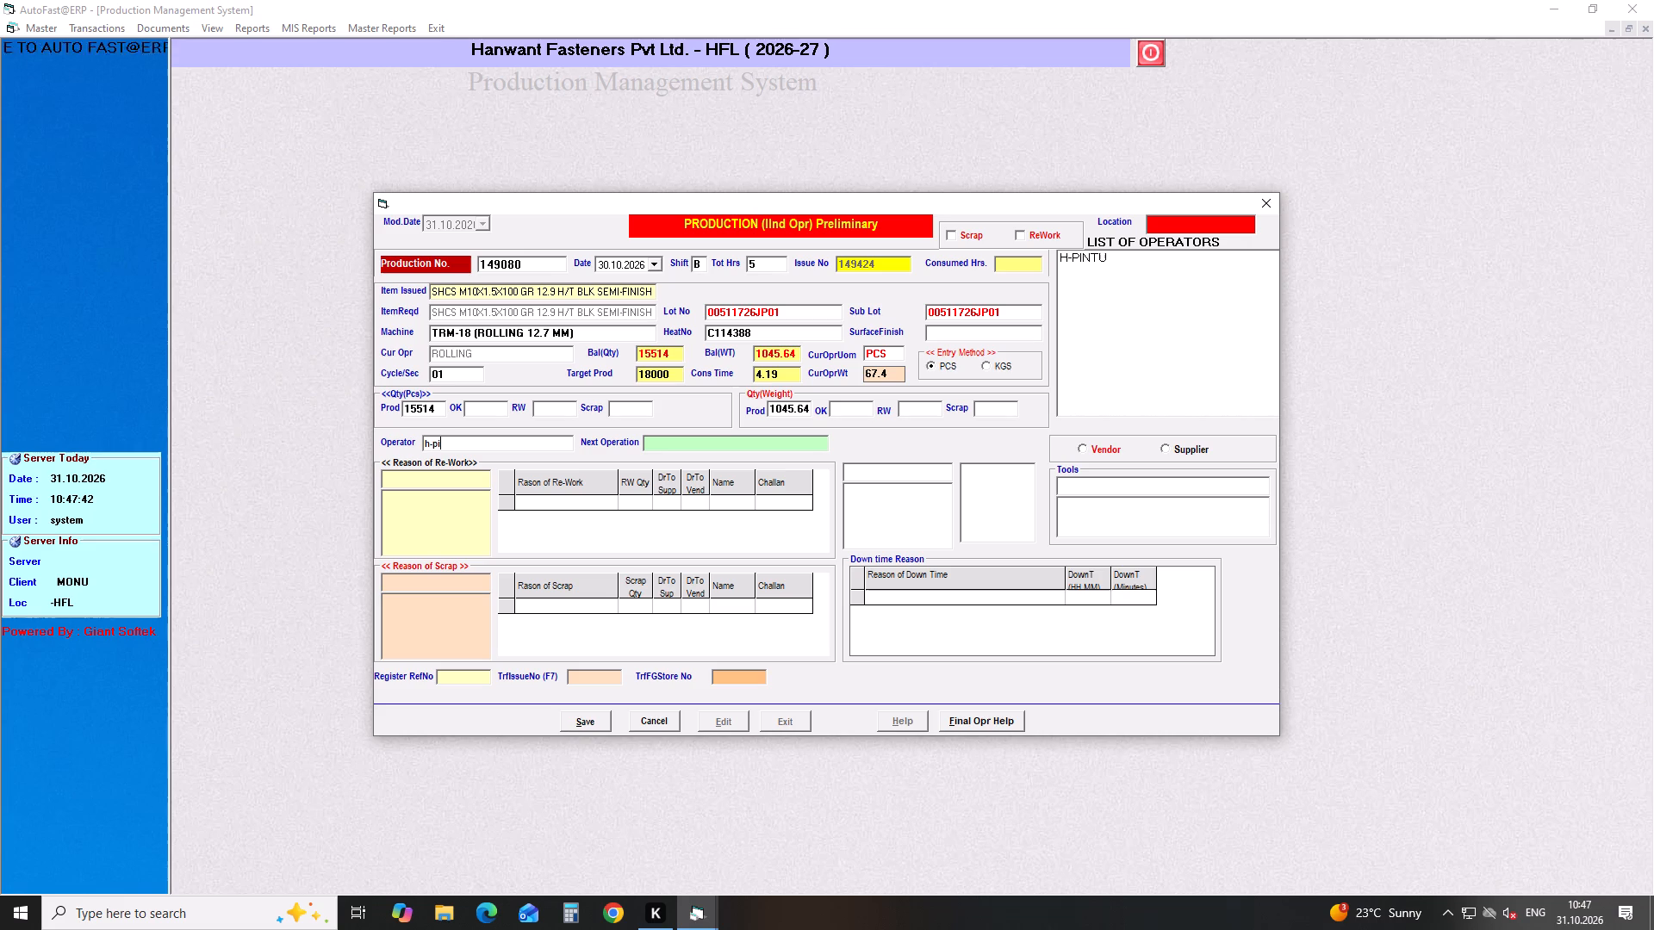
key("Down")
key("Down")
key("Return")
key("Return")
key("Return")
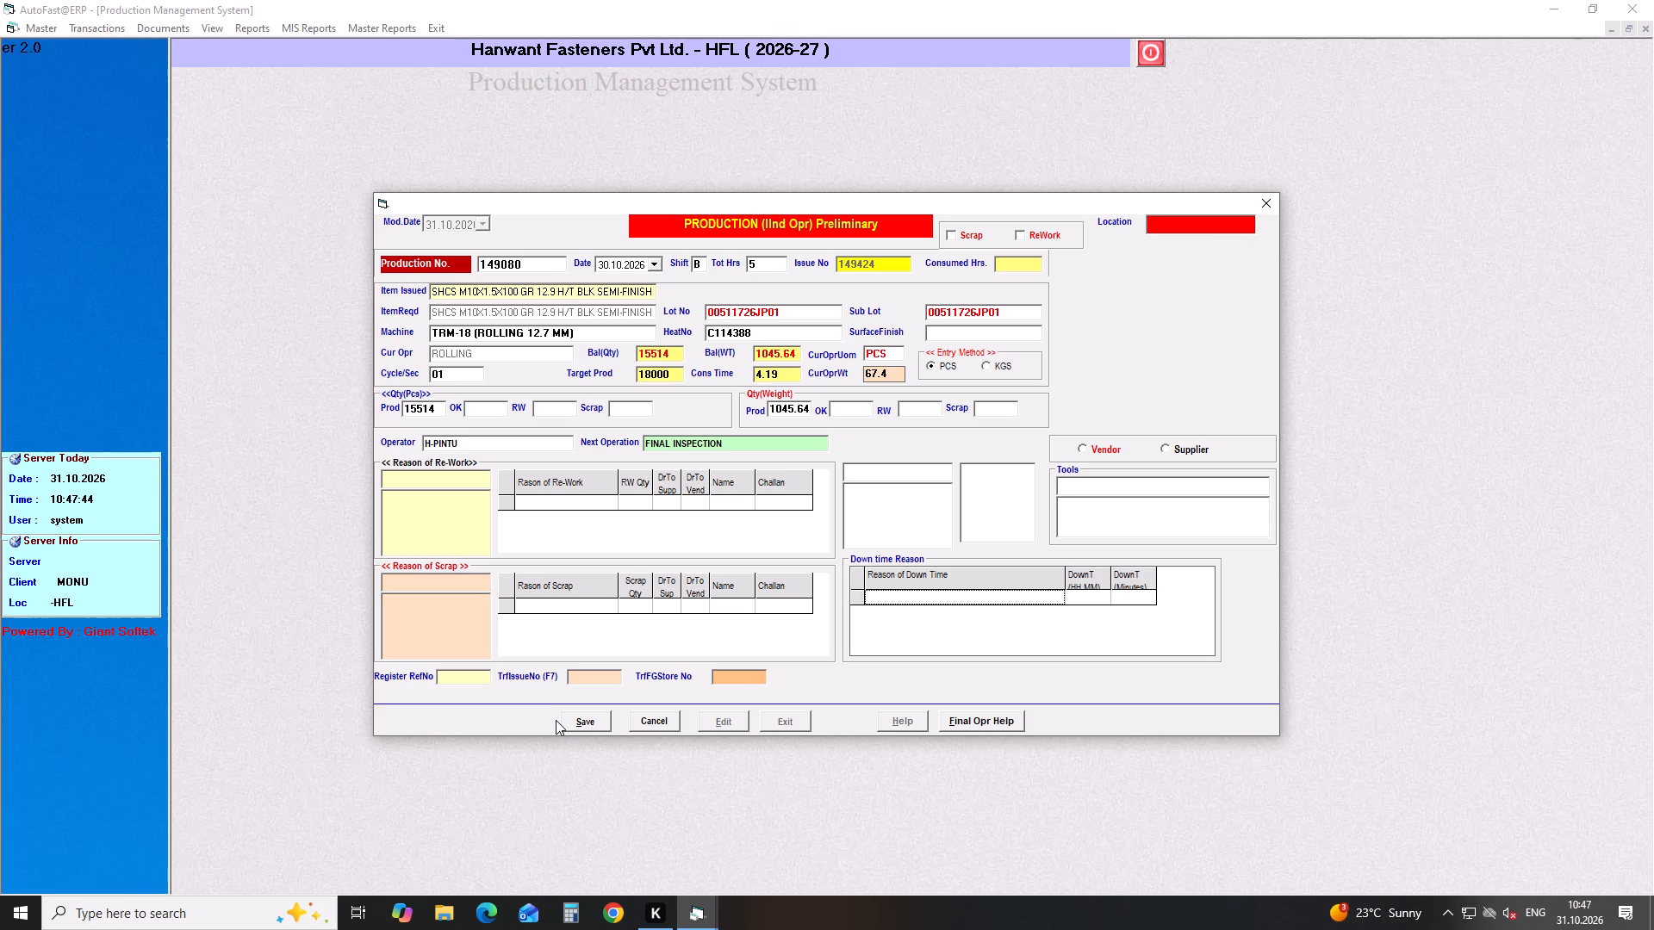
left_click(570, 722)
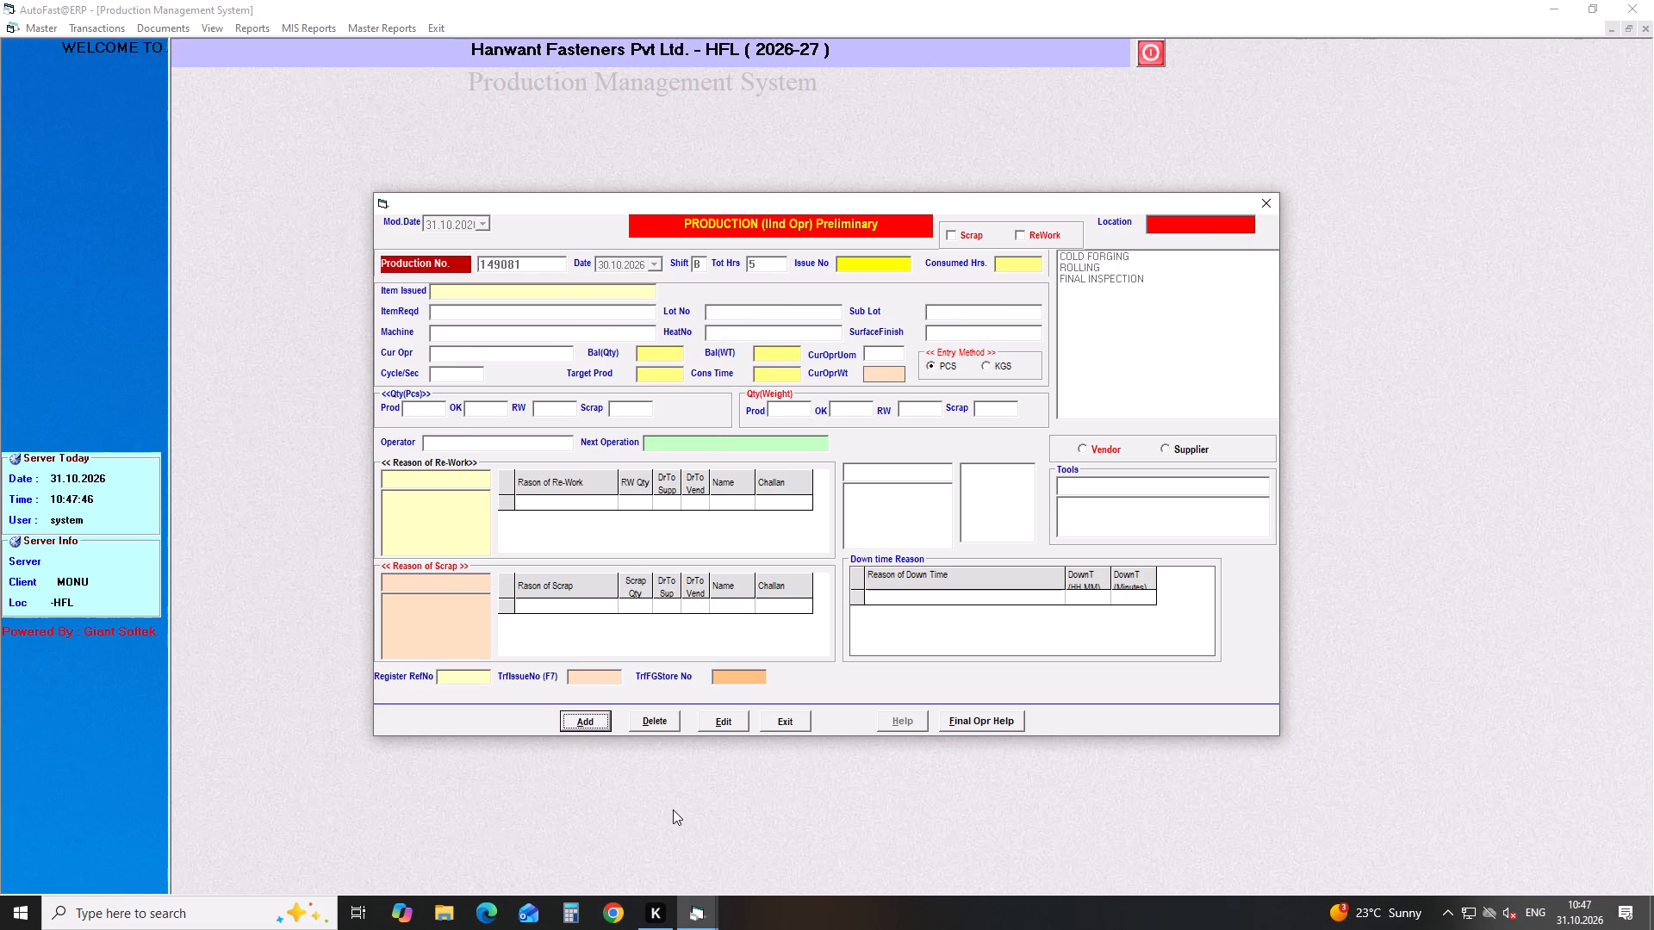
Close the production entry form and list all in-house MRPs pending inspection as on 31.10.2026, for every operation.
left_click(1265, 209)
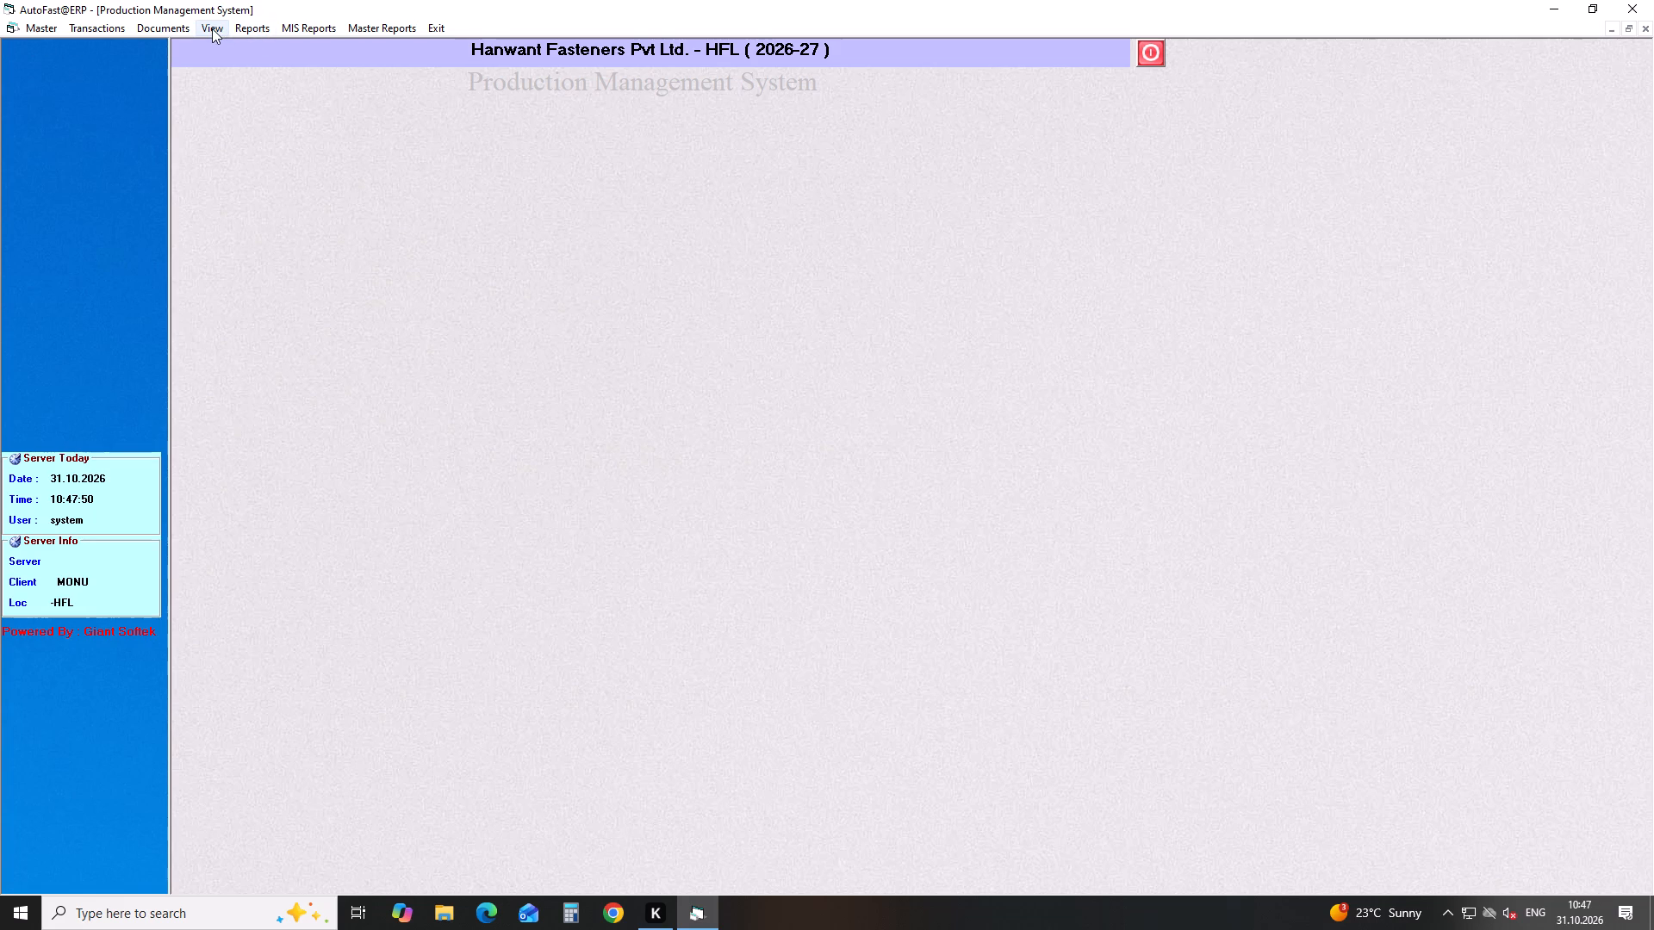
left_click(212, 28)
left_click(233, 52)
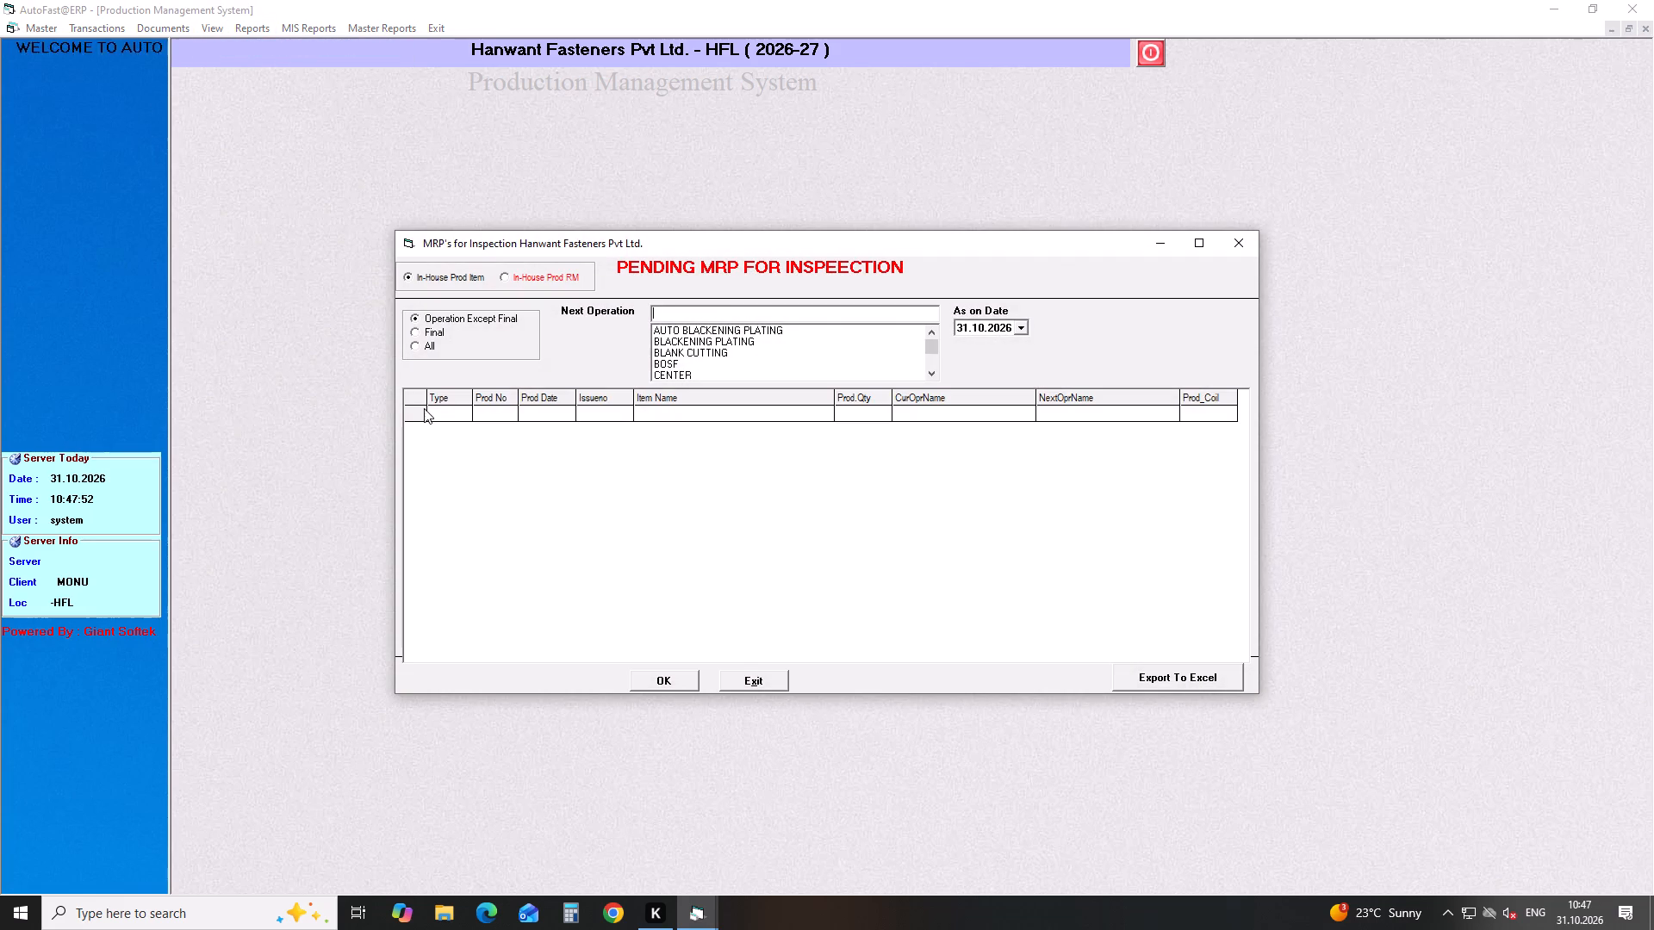
left_click(414, 346)
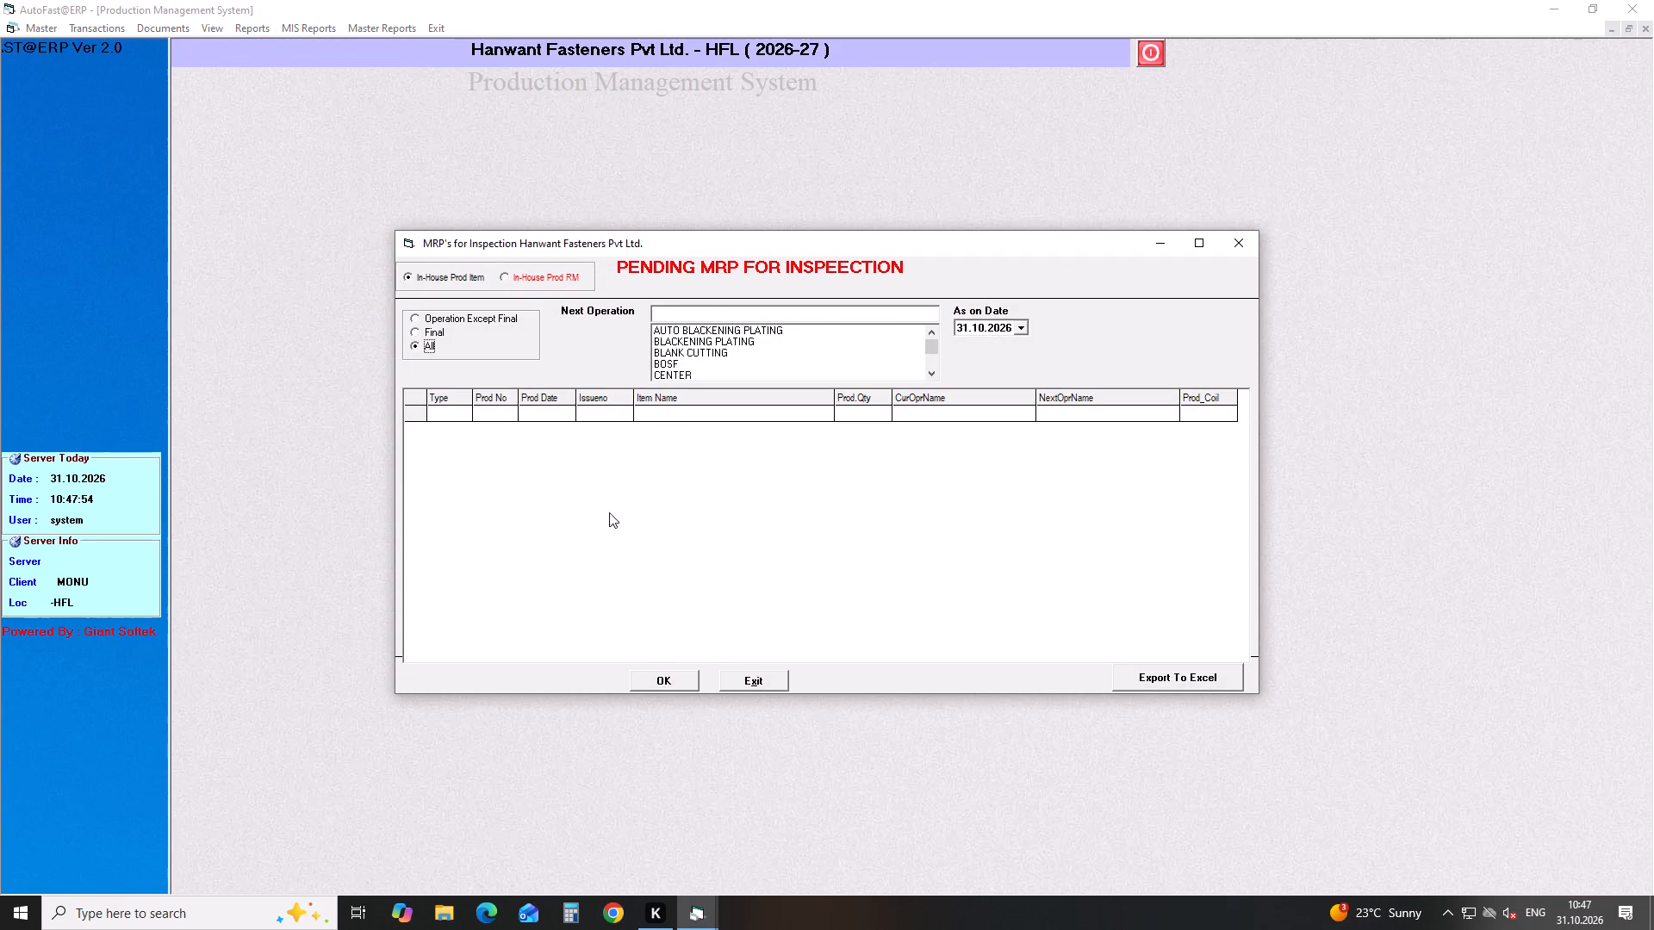
key("Return")
key("Return")
key("Return")
key("Return")
key("Return")
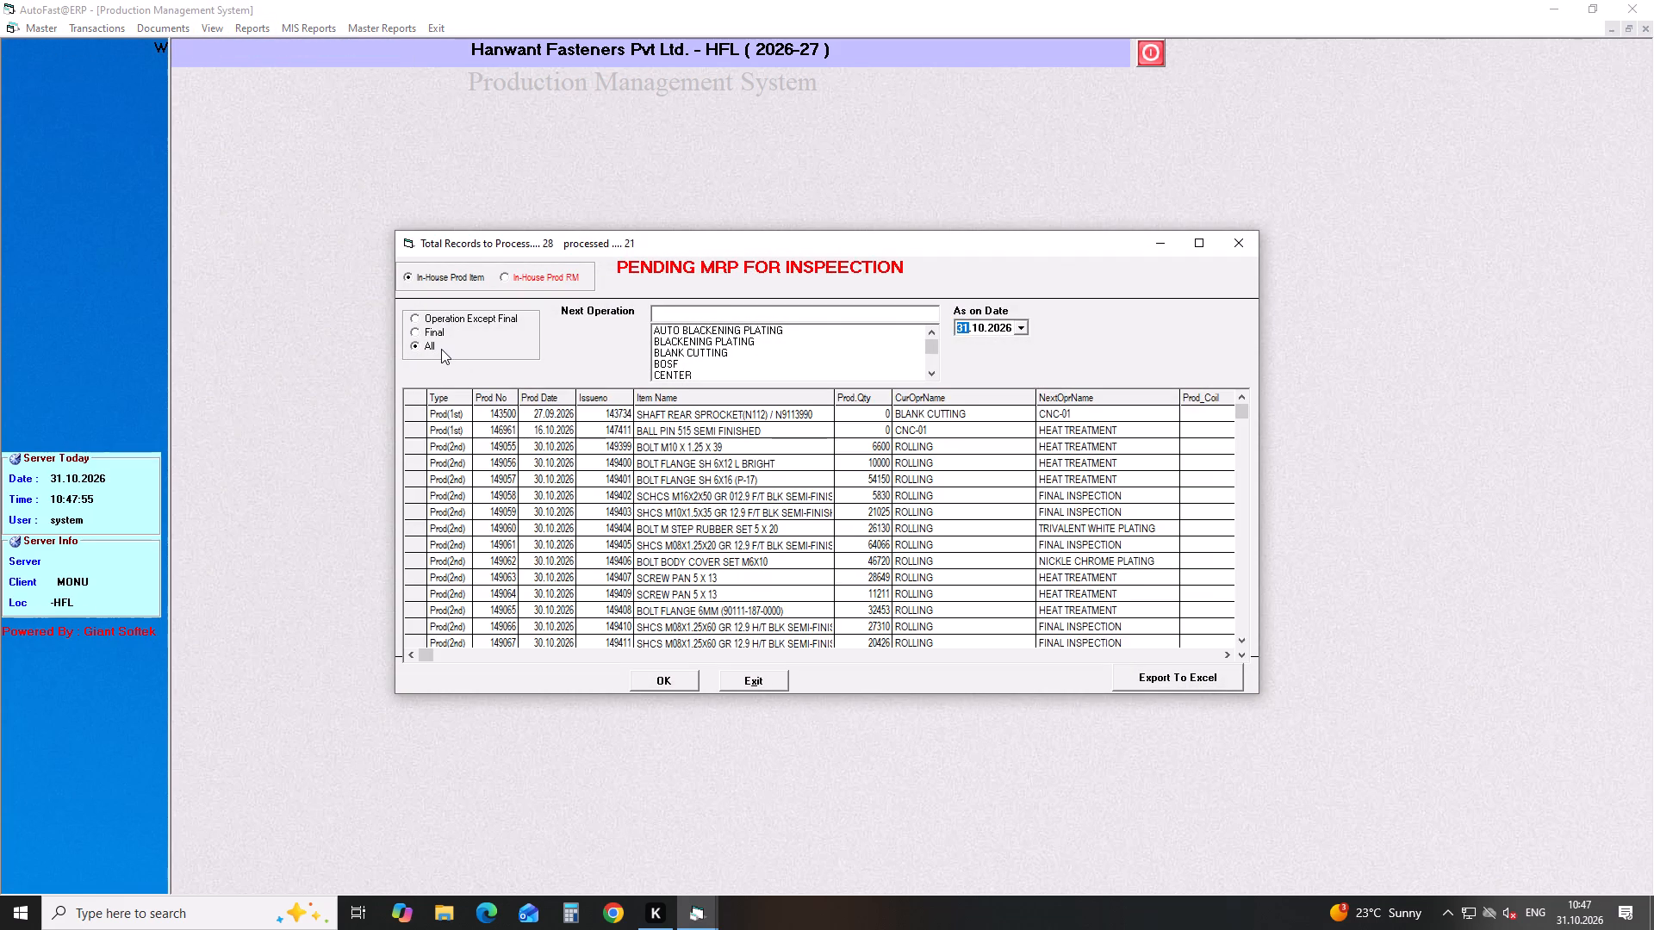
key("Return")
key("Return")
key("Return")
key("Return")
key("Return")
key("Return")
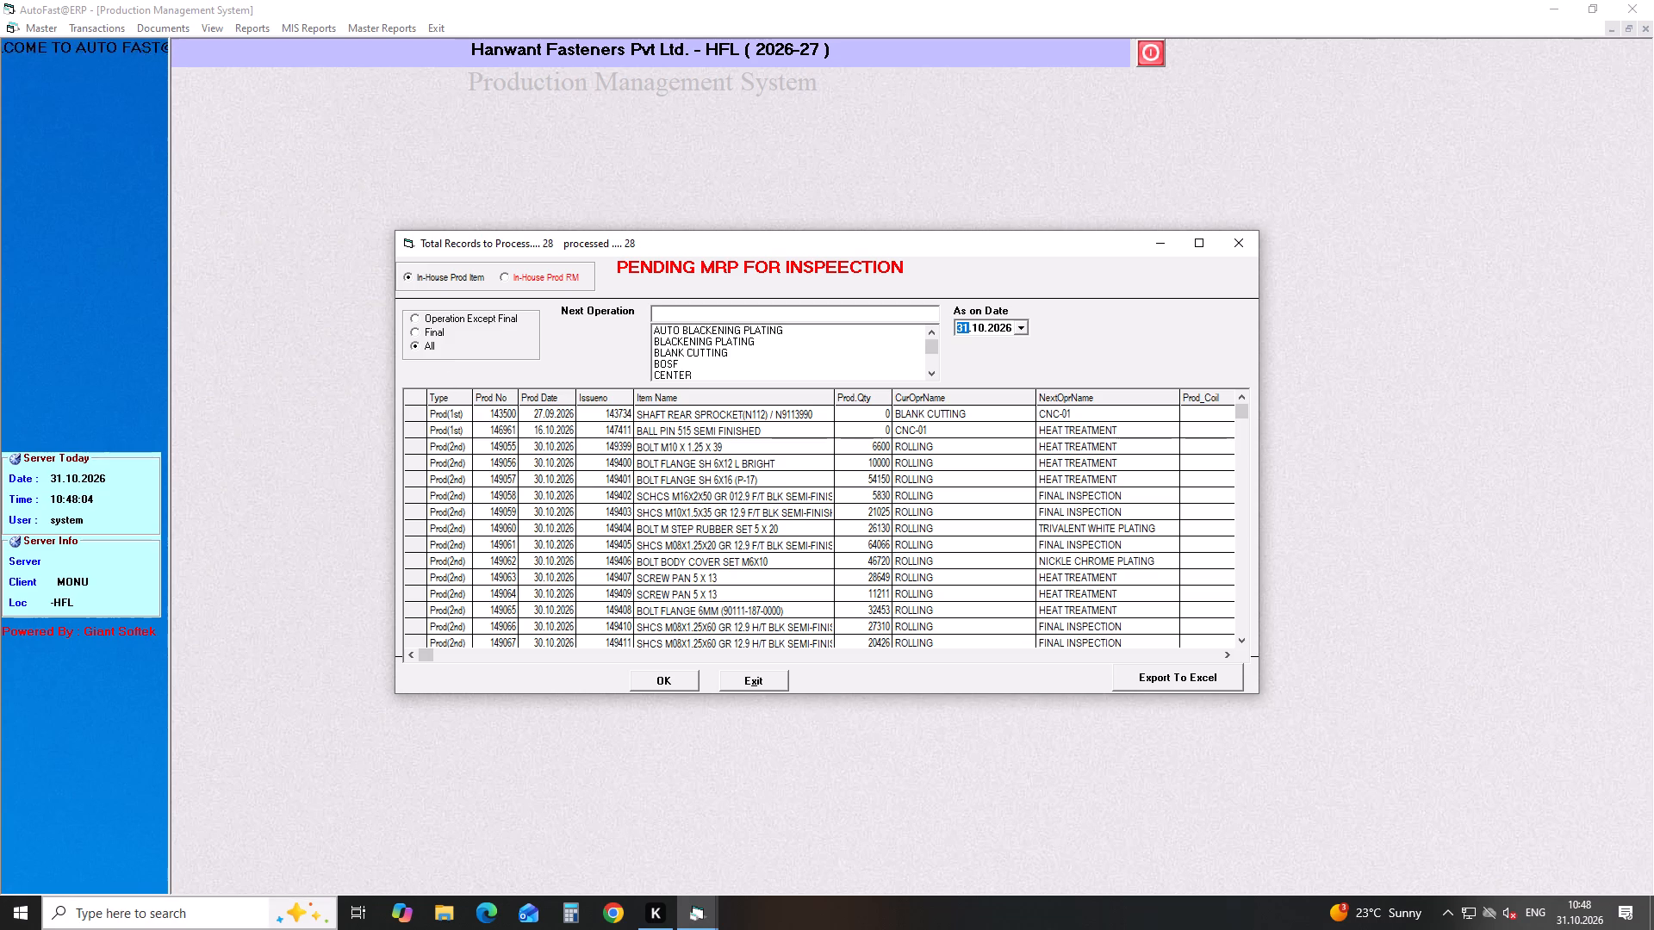
Open pending production 149055 (BOLT M10 X 1.25 X 39), accept 6600 pieces as OK with zero scrap, and save its final MRP.
left_click(603, 451)
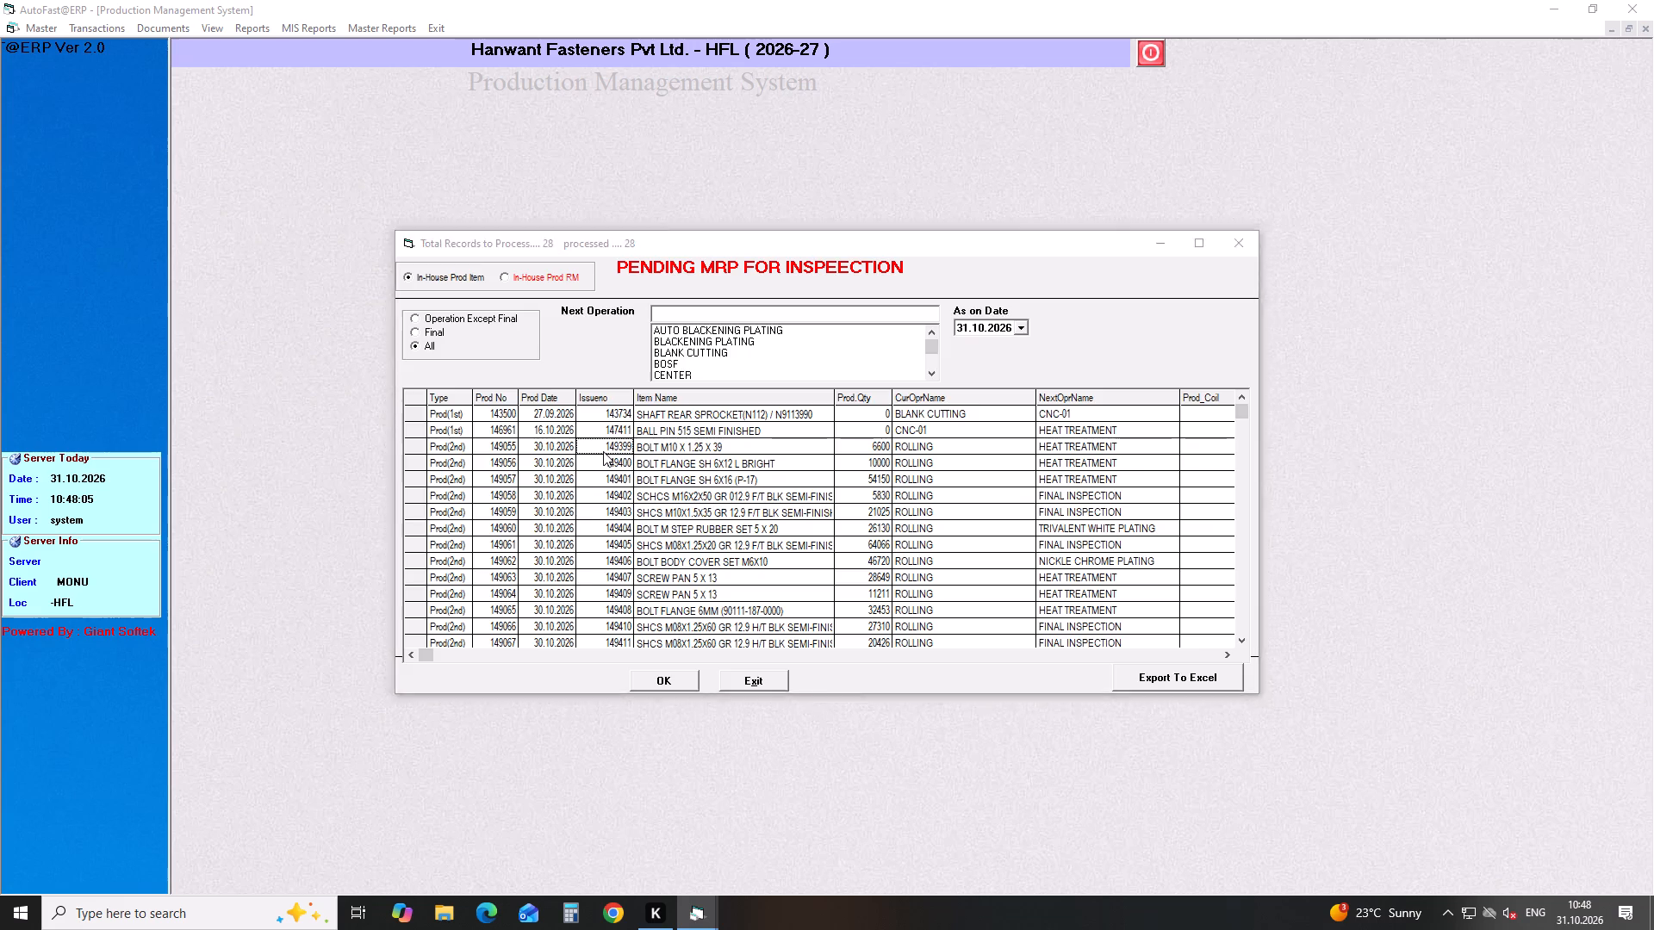
key("Return")
key("Return")
key("Return")
key("Return")
key("Return")
key("Return")
key("Return")
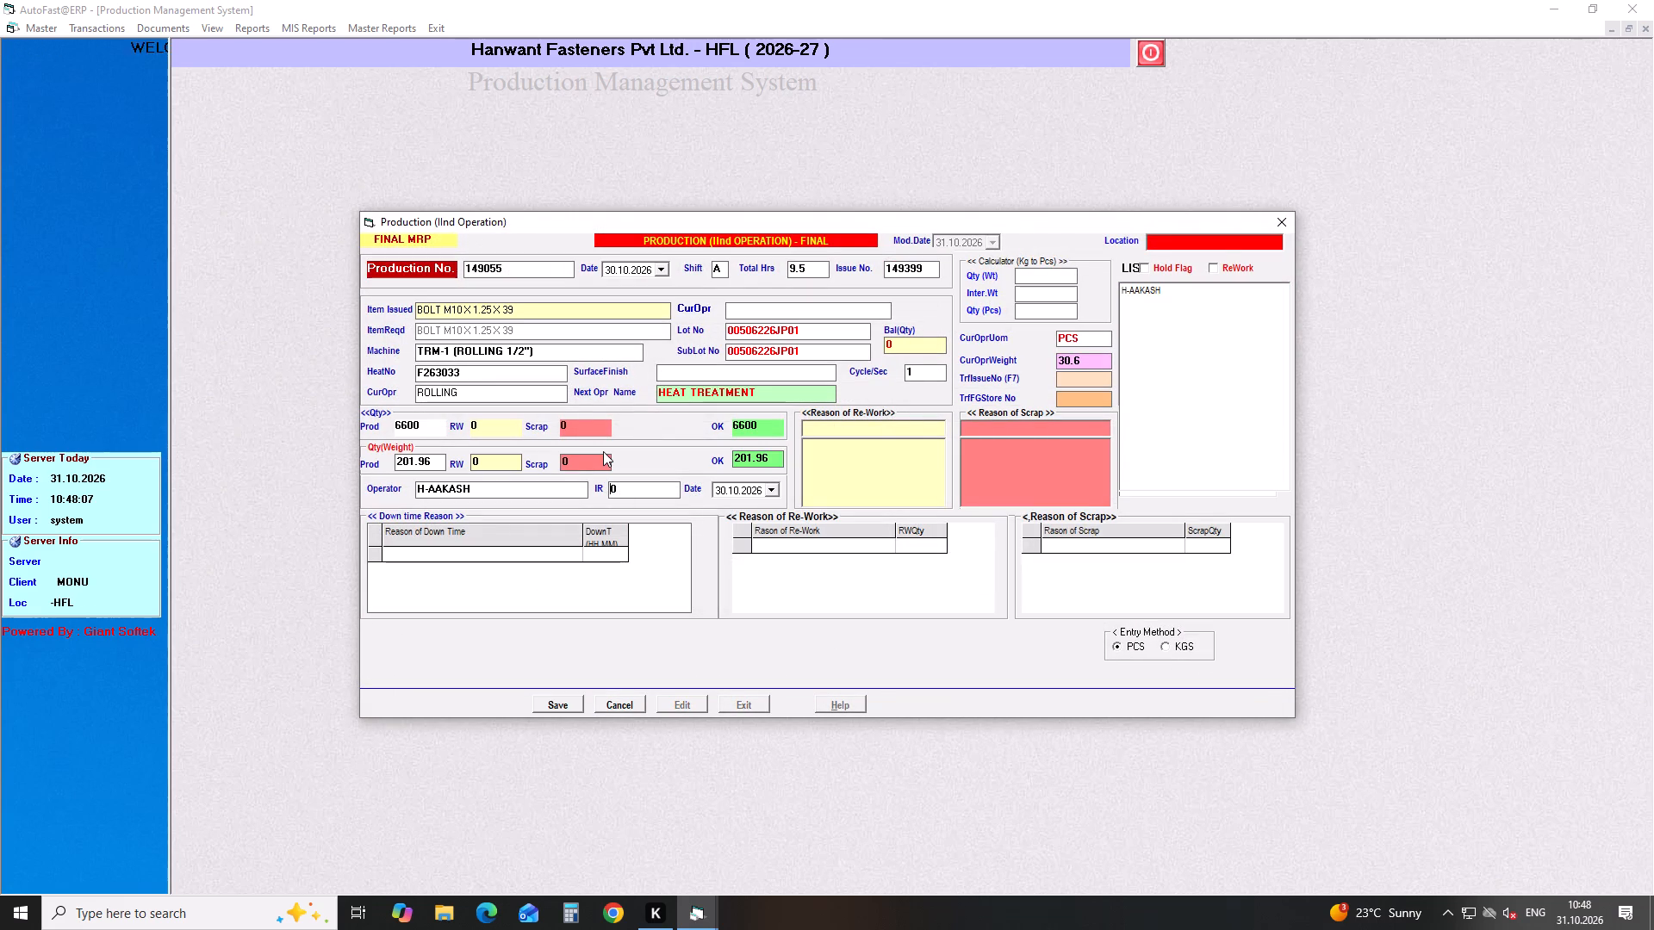
key("Return")
key("Return")
key("Return")
key("Return")
key("Return")
key("Return")
key("Return")
key("Return")
key("Return")
key("Return")
key("Return")
key("Return")
key("Return")
key("Return")
key("Return")
key("Return")
key("Return")
key("Return")
key("Return")
key("Return")
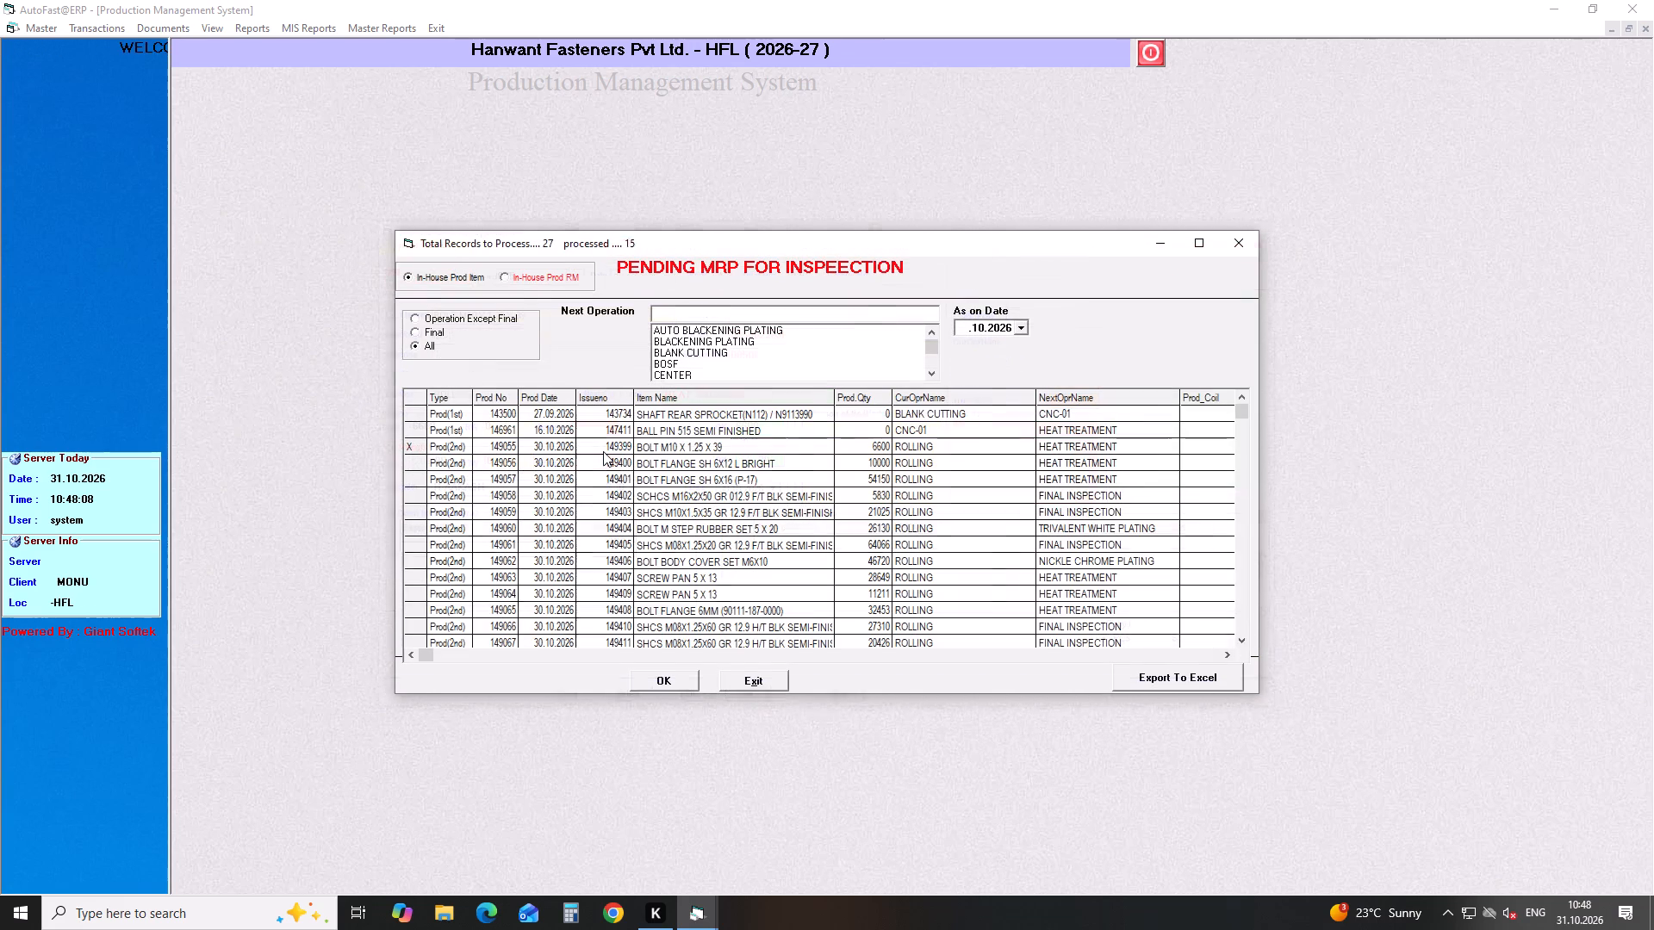
key("Return")
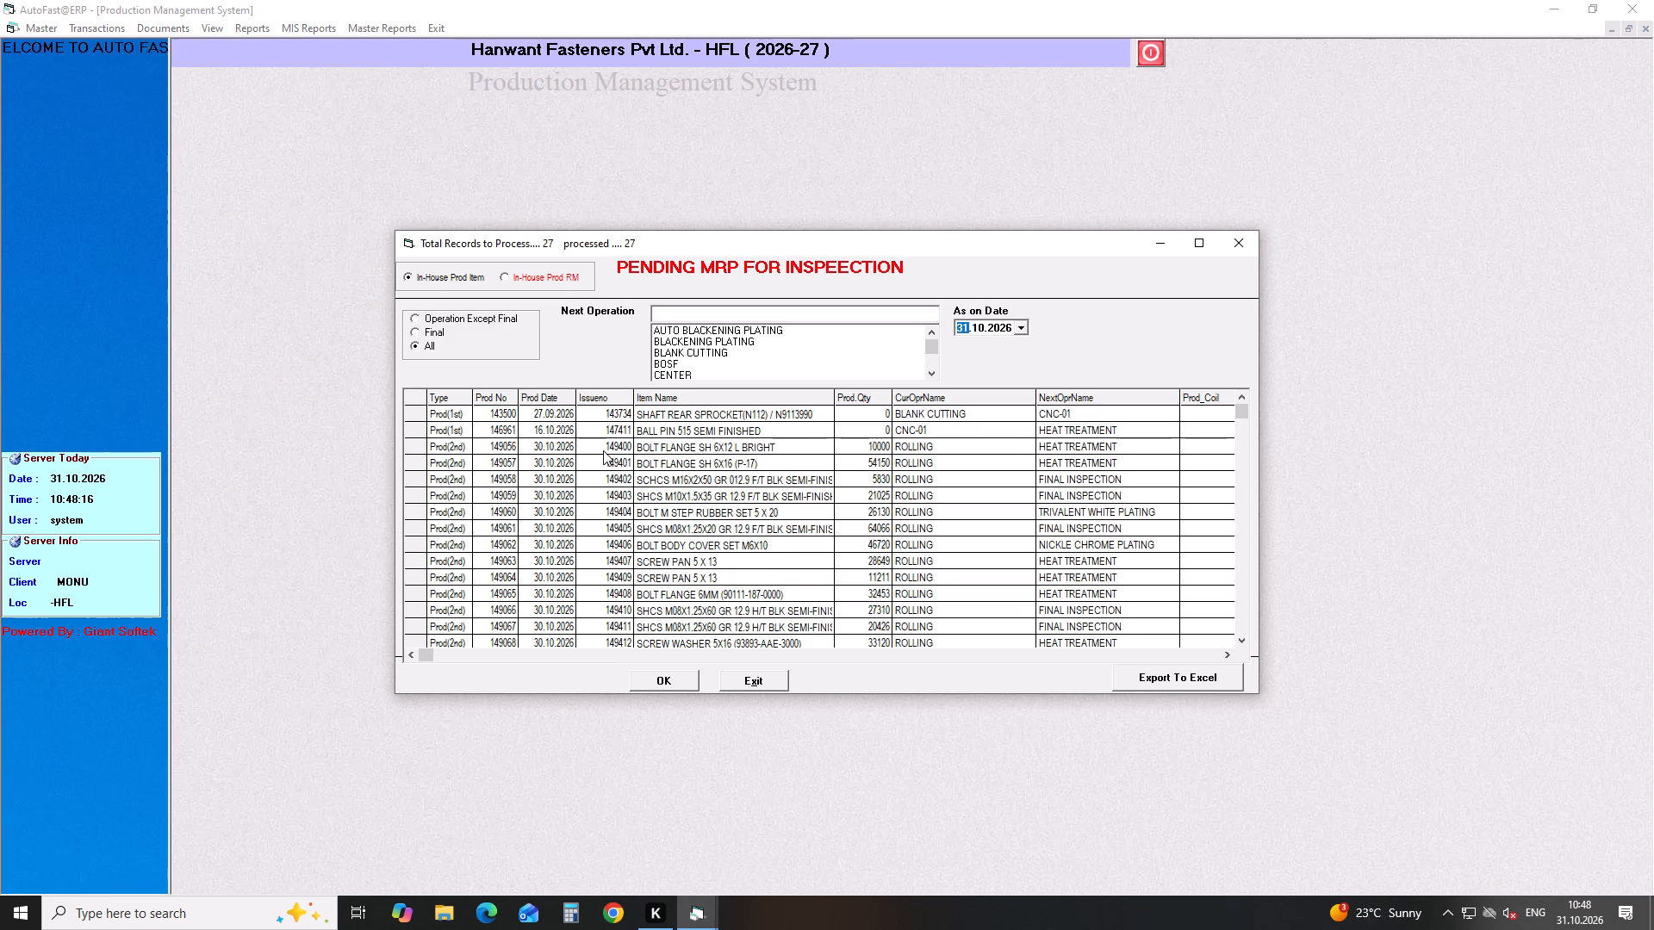
Open pending production 149056 (BOLT FLANGE SH 6X12 L BRIGHT), accept 10000 pieces as OK with zero scrap, and save its final MRP.
left_click(603, 450)
key("Return")
key("Return")
key("Return")
key("Return")
key("Return")
key("Return")
key("Return")
key("Return")
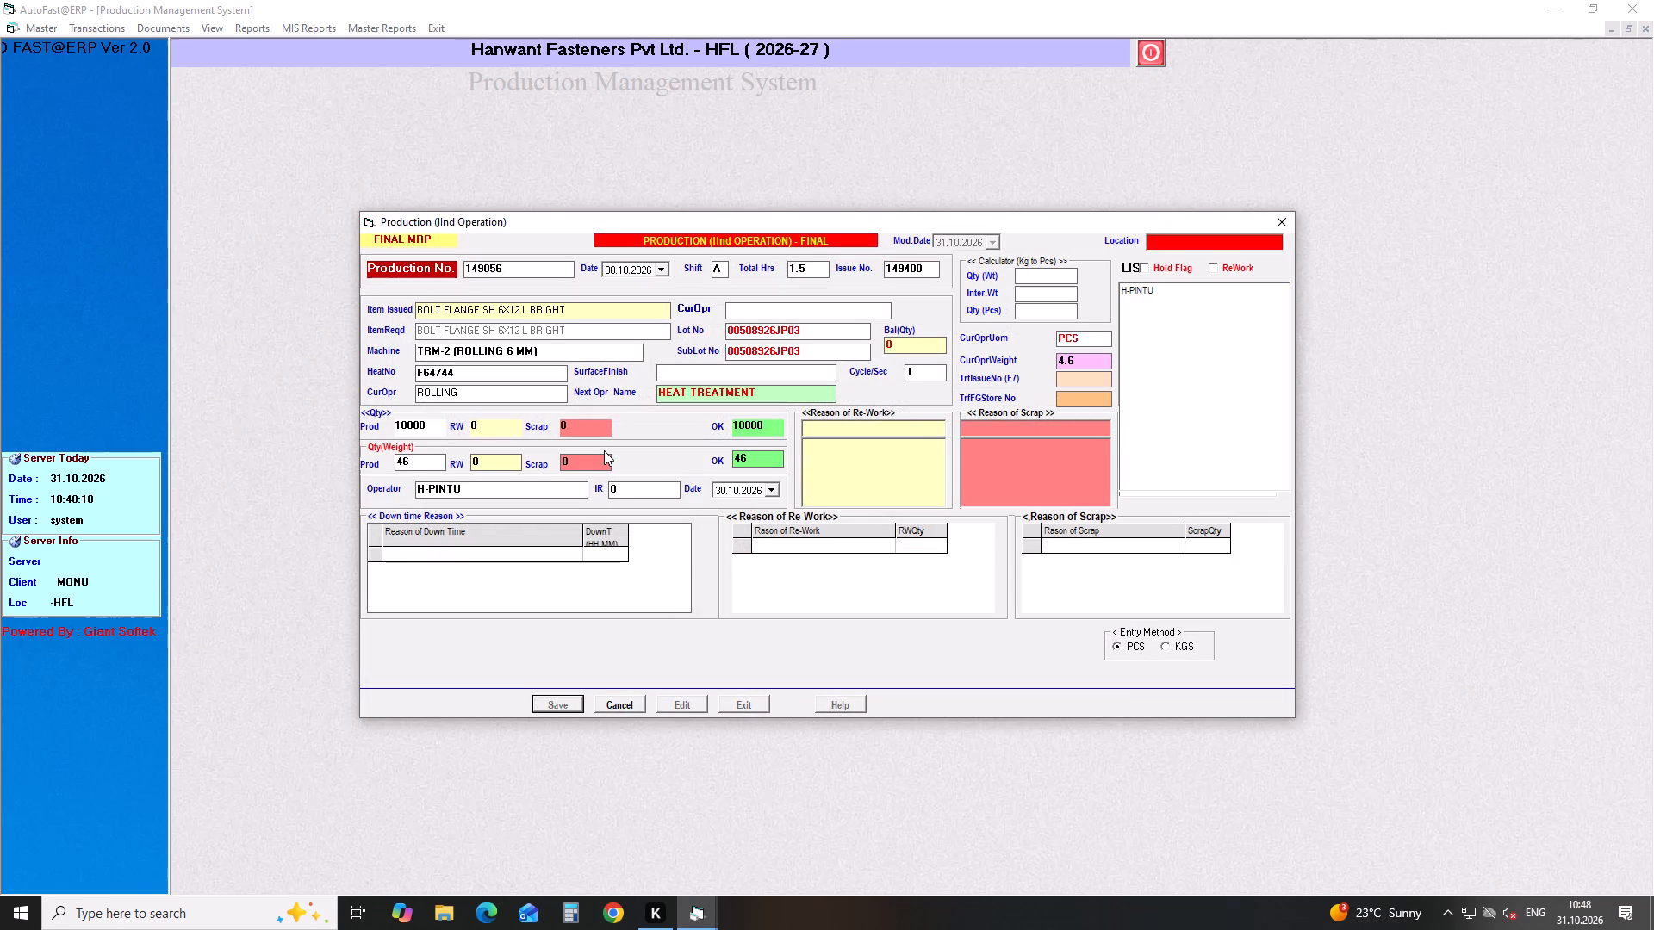
key("Return")
key("Return")
key("Return")
key("Return")
key("Return")
key("Return")
key("Return")
key("Return")
key("Return")
key("Return")
key("Return")
key("Return")
key("Return")
key("Return")
key("Return")
key("Return")
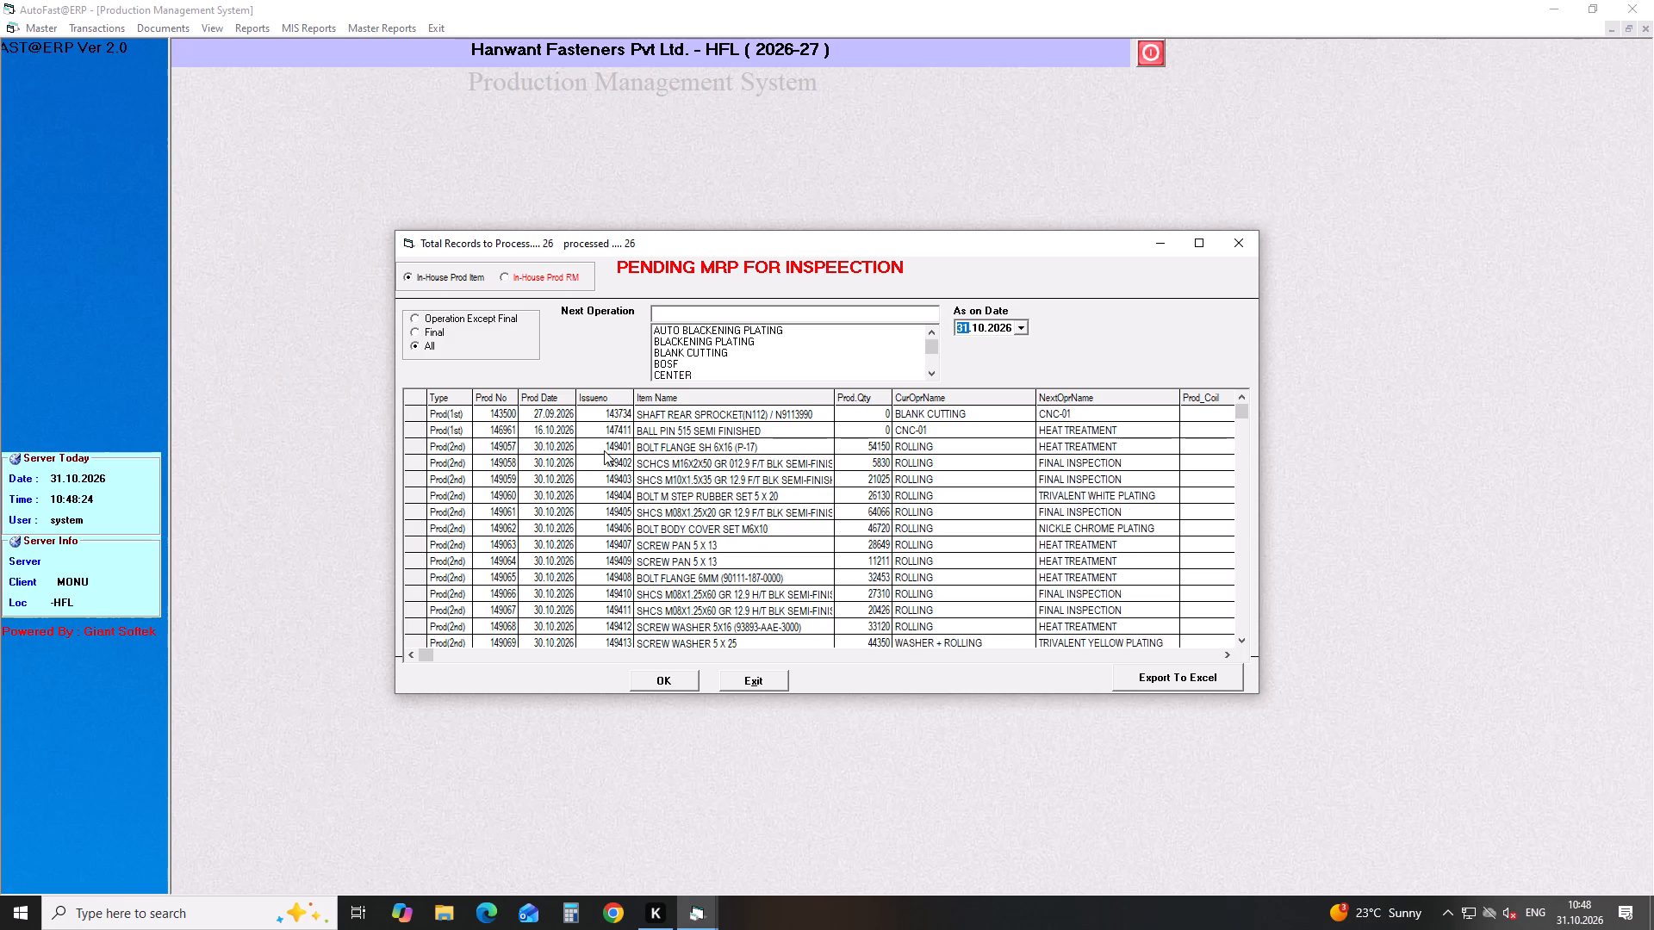
Open pending production 149057 (BOLT FLANGE SH 6X16), accept 54150 pieces as OK with zero scrap, and save its final MRP.
left_click(604, 450)
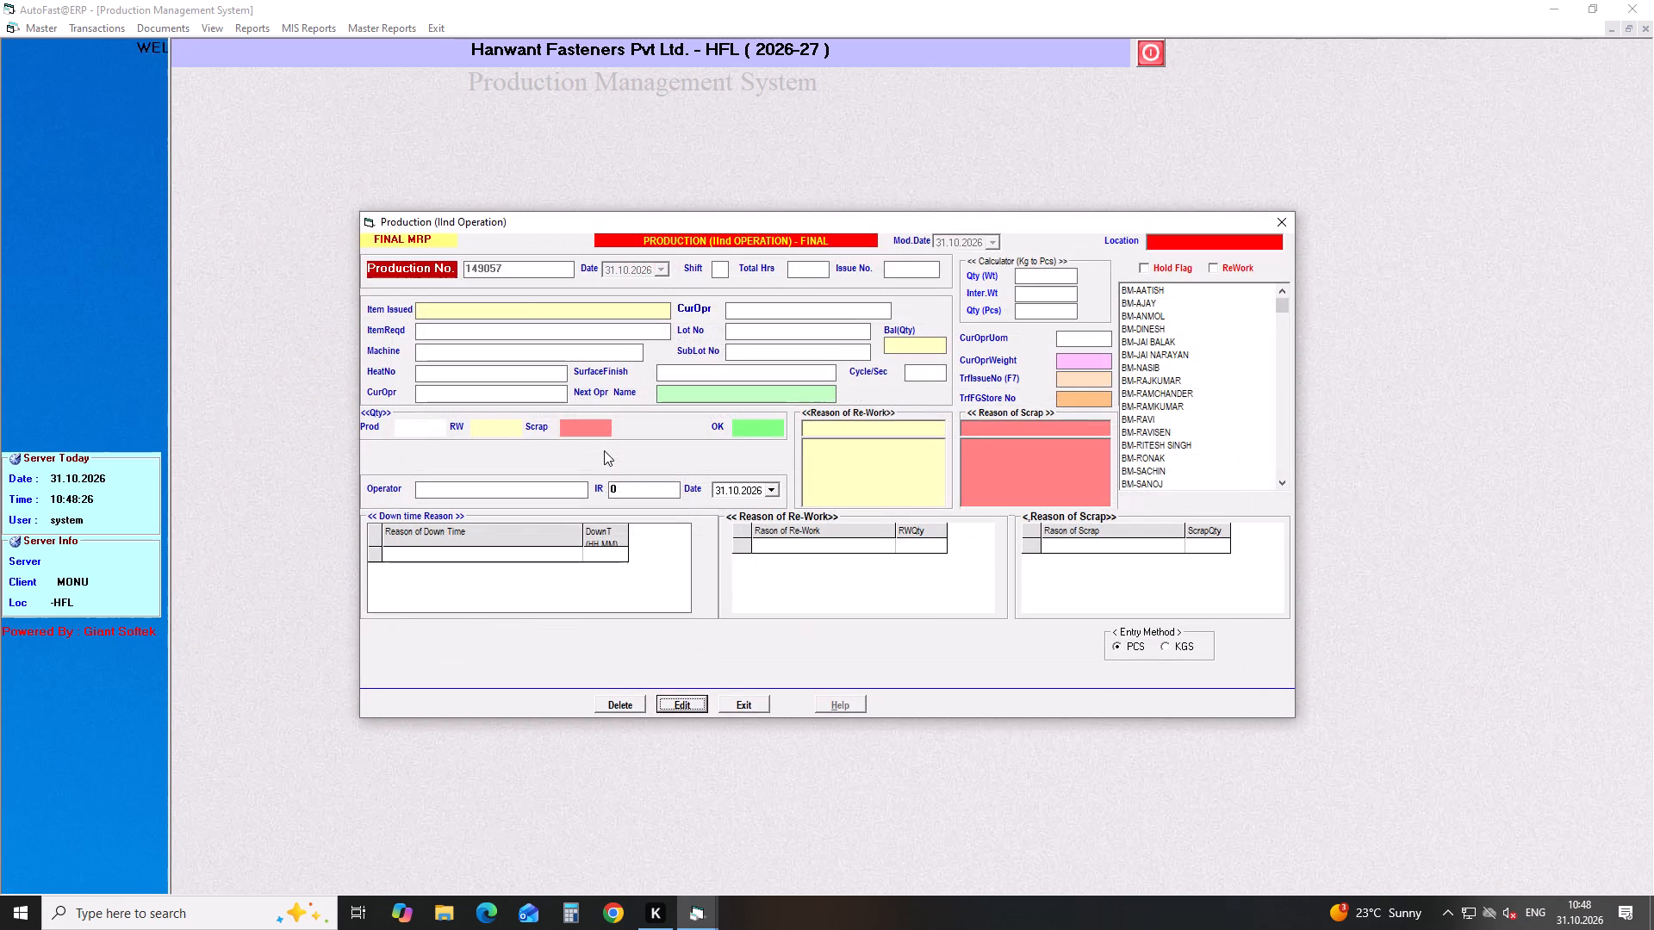
key("Return")
key("Return")
key("Return")
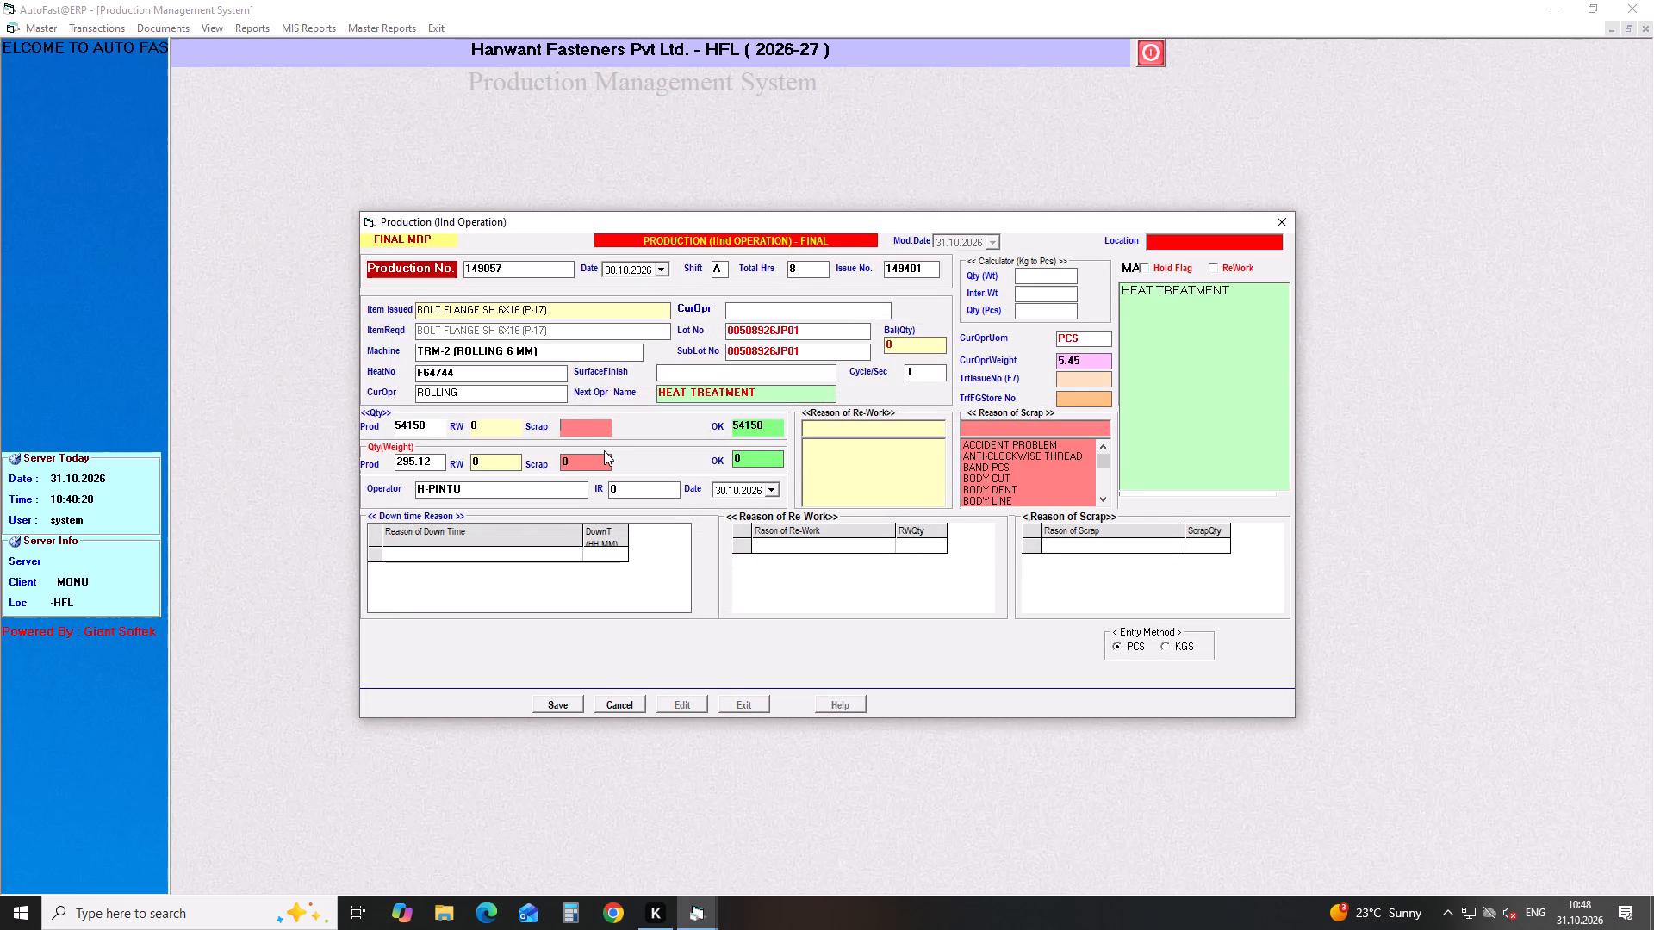
key("Return")
key("Return")
key("Return")
key("Return")
key("Return")
key("Return")
key("Return")
key("Return")
key("Return")
key("Return")
key("Return")
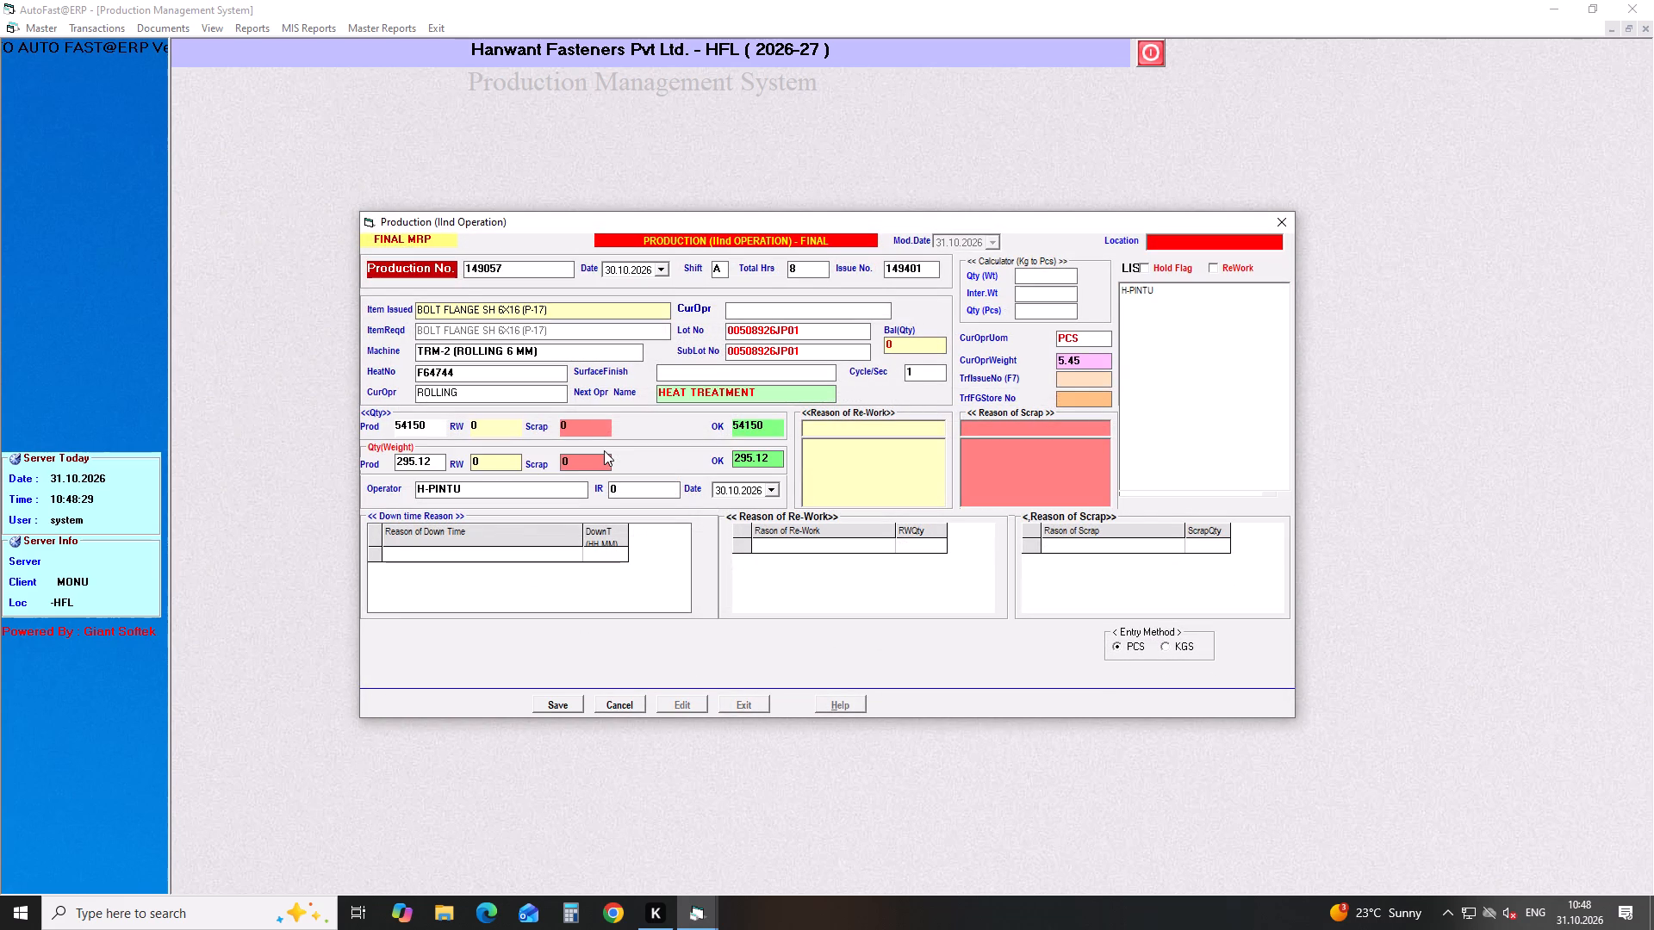
key("Return")
key("Return")
key("Return")
key("Return")
key("Return")
key("Return")
key("Return")
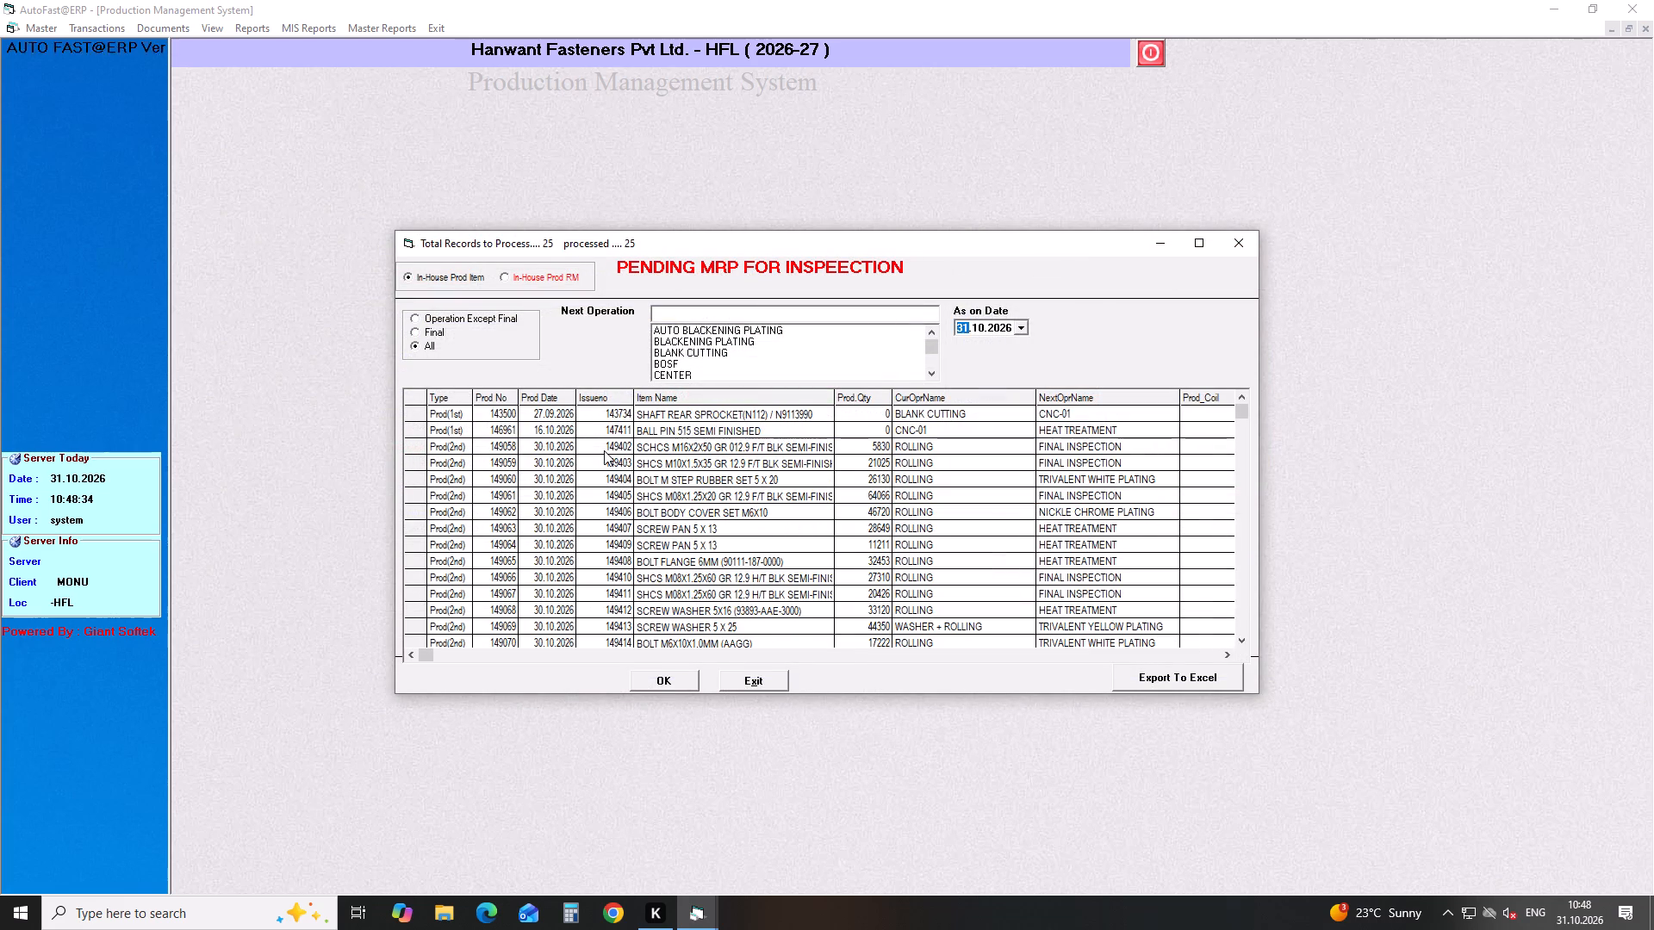
Open pending production 149058 (SCHCS M16X2X50), accept 5830 pieces as OK with zero scrap, and save its final MRP.
left_click(604, 450)
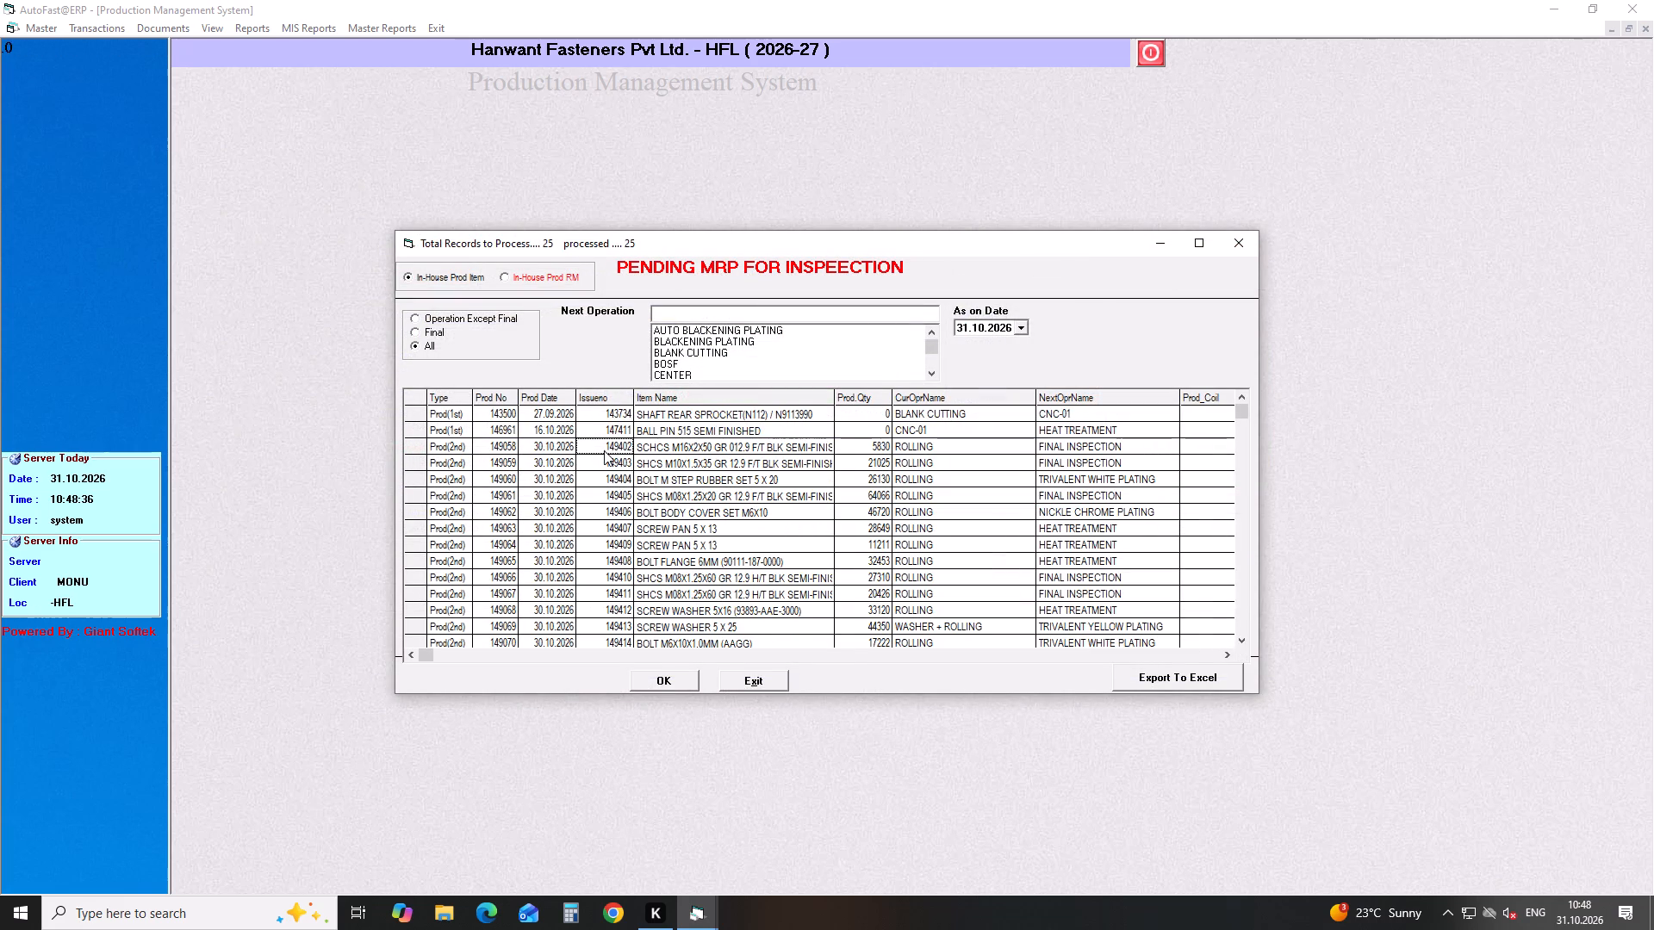
key("Return")
key("Return")
key("Return")
key("Return")
key("Return")
key("Return")
key("Return")
key("Return")
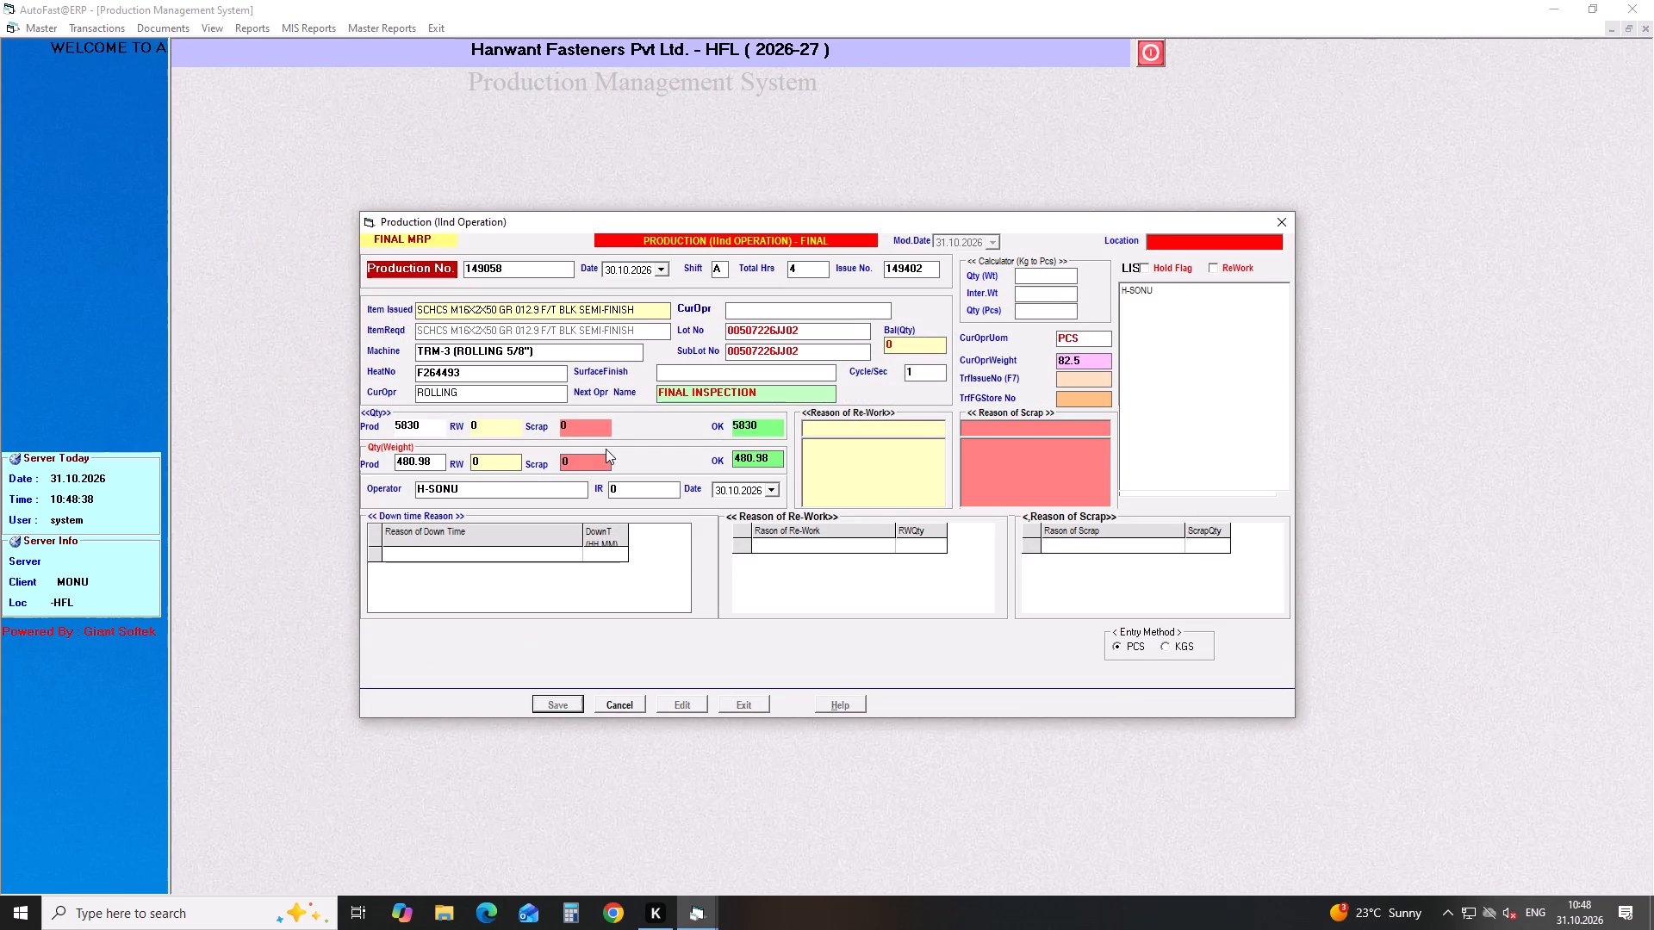
key("Return")
key("Return")
key("Return")
key("Return")
key("Return")
key("Return")
key("Return")
key("Return")
key("Return")
key("Return")
key("Return")
key("Return")
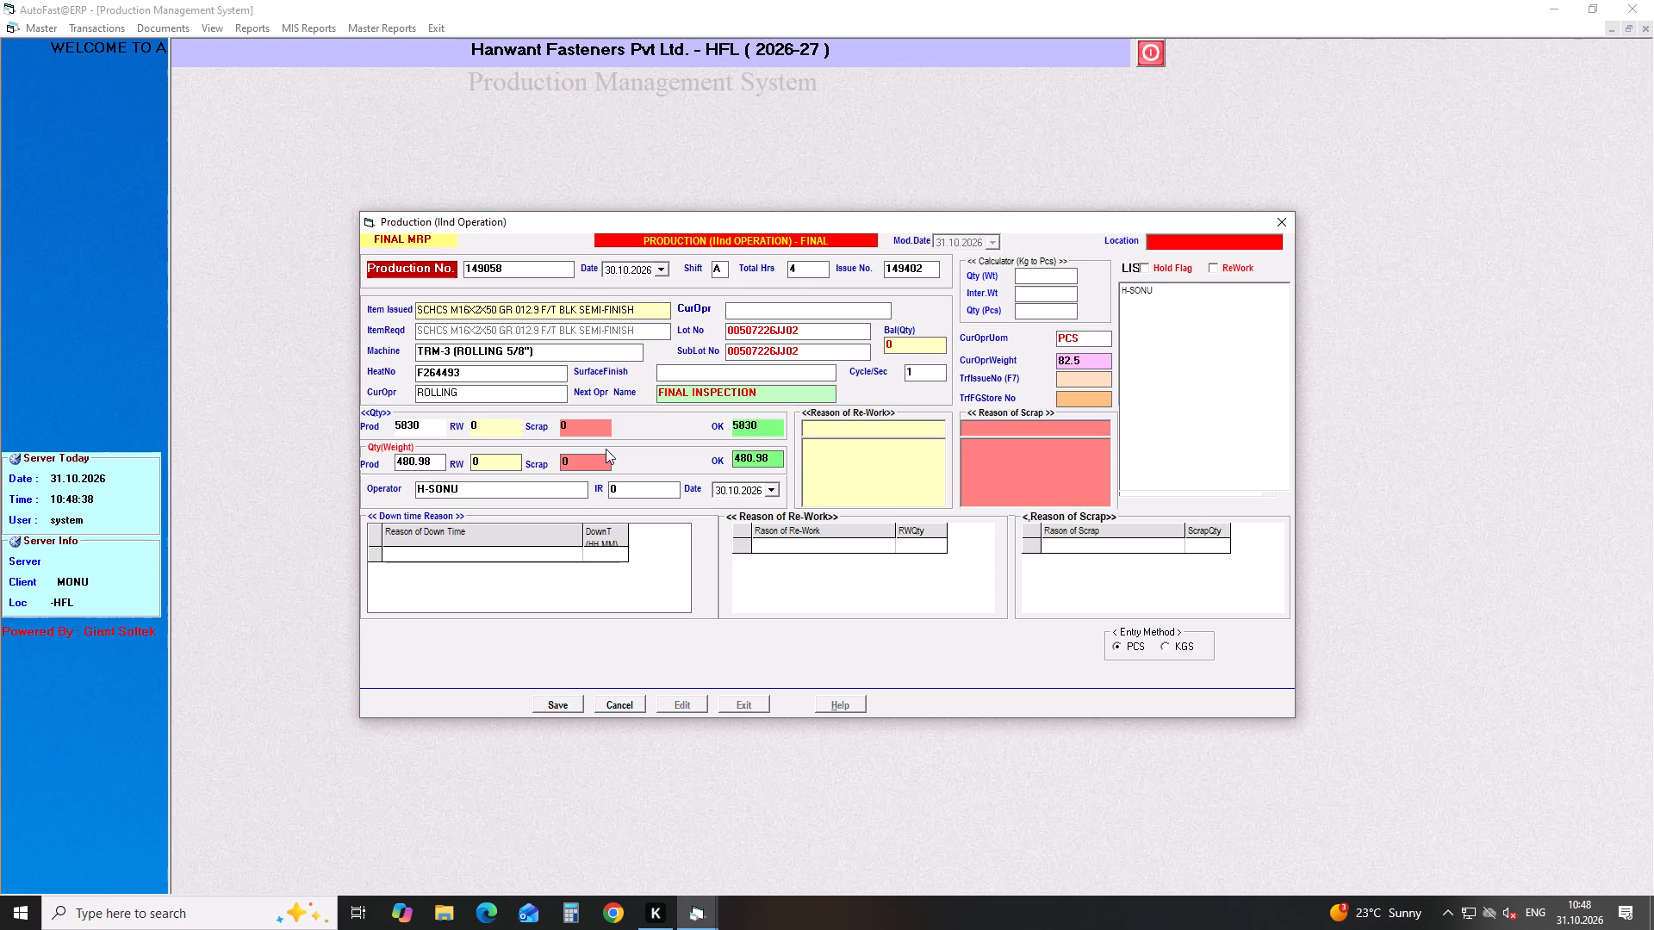
key("Return")
key("Return")
key("Return")
key("Return")
key("Return")
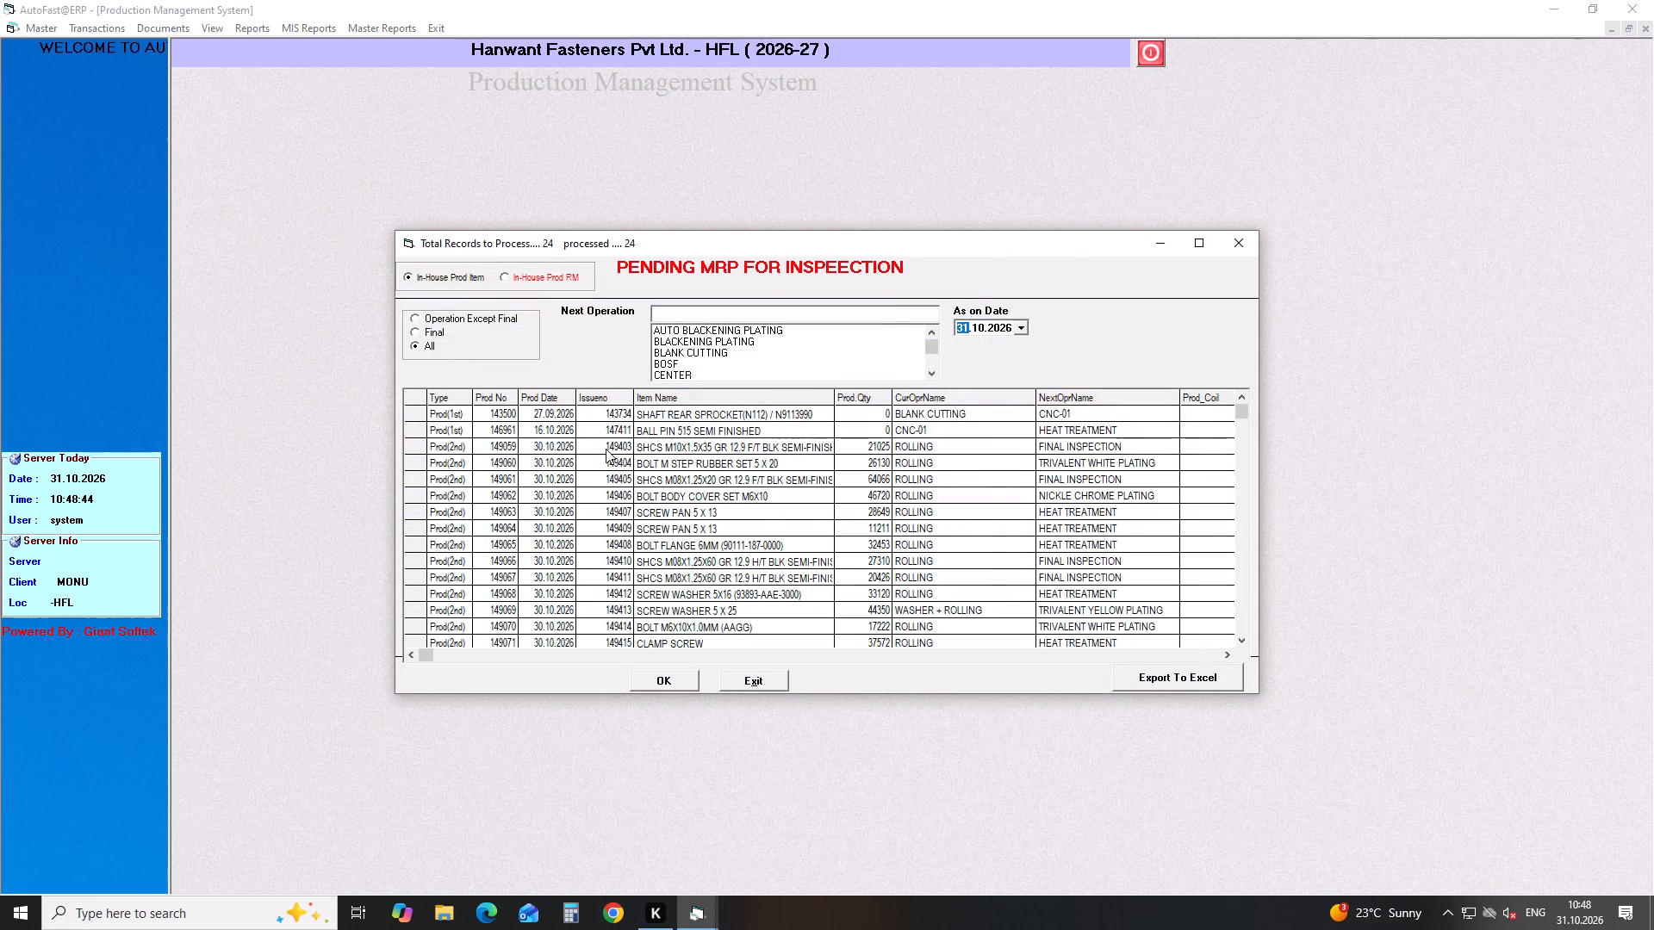
left_click(606, 449)
key("Return")
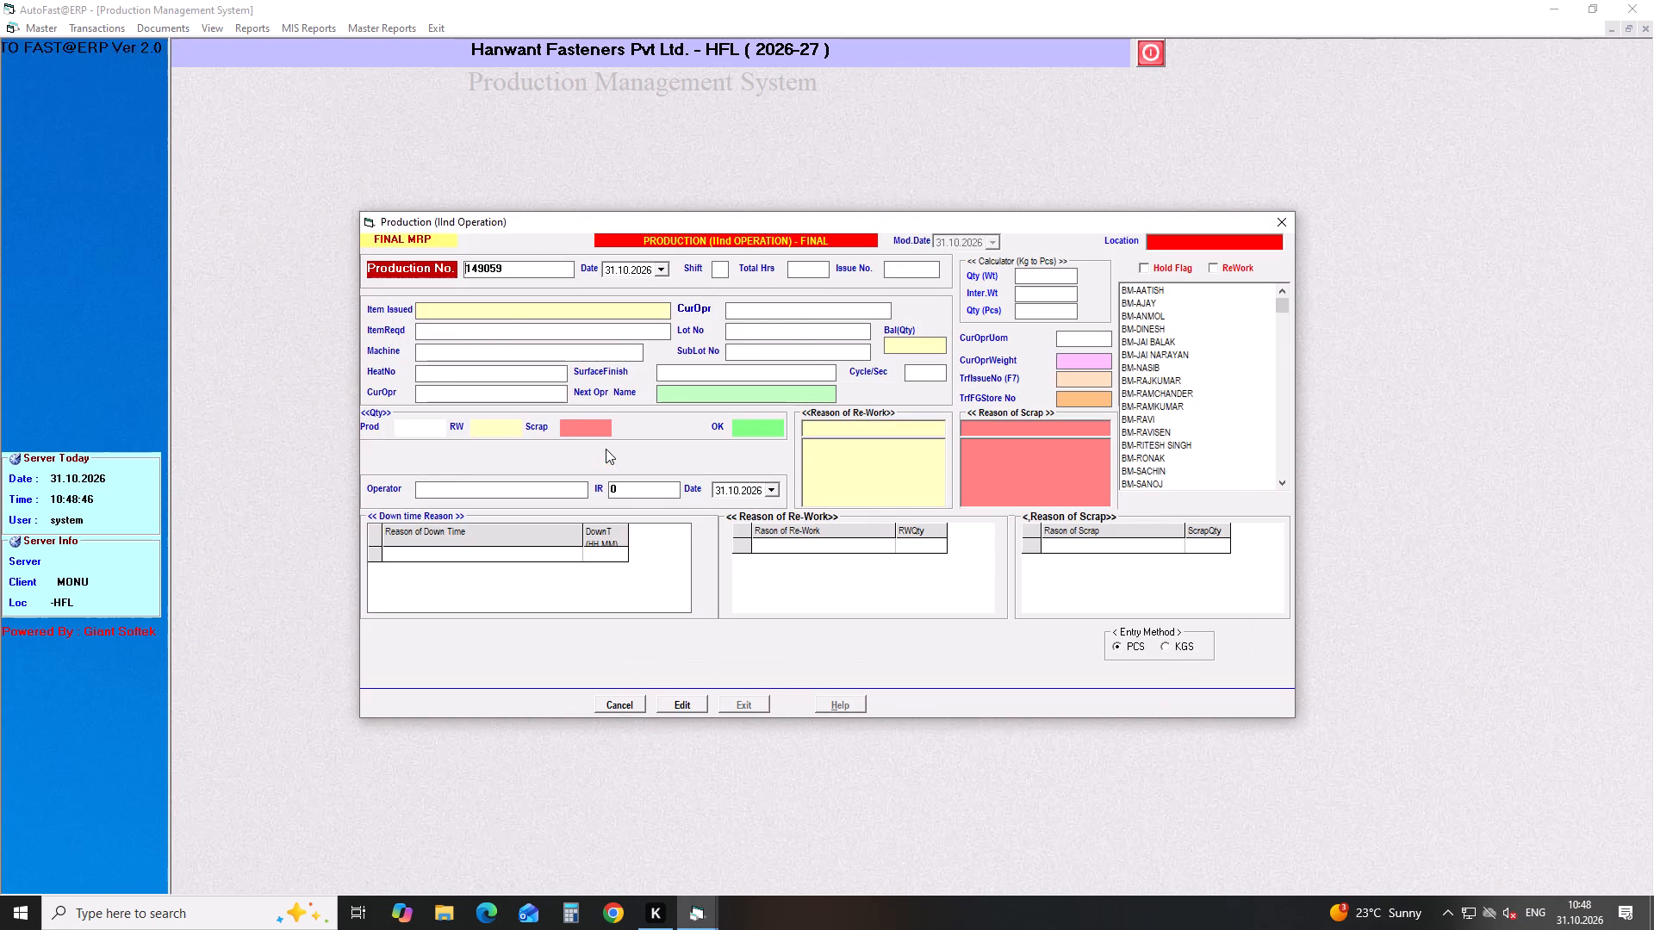
key("Return")
key("Return")
key("Return")
key("Return")
key("Return")
key("Return")
key("Return")
key("Return")
key("Return")
key("Return")
key("Return")
key("Return")
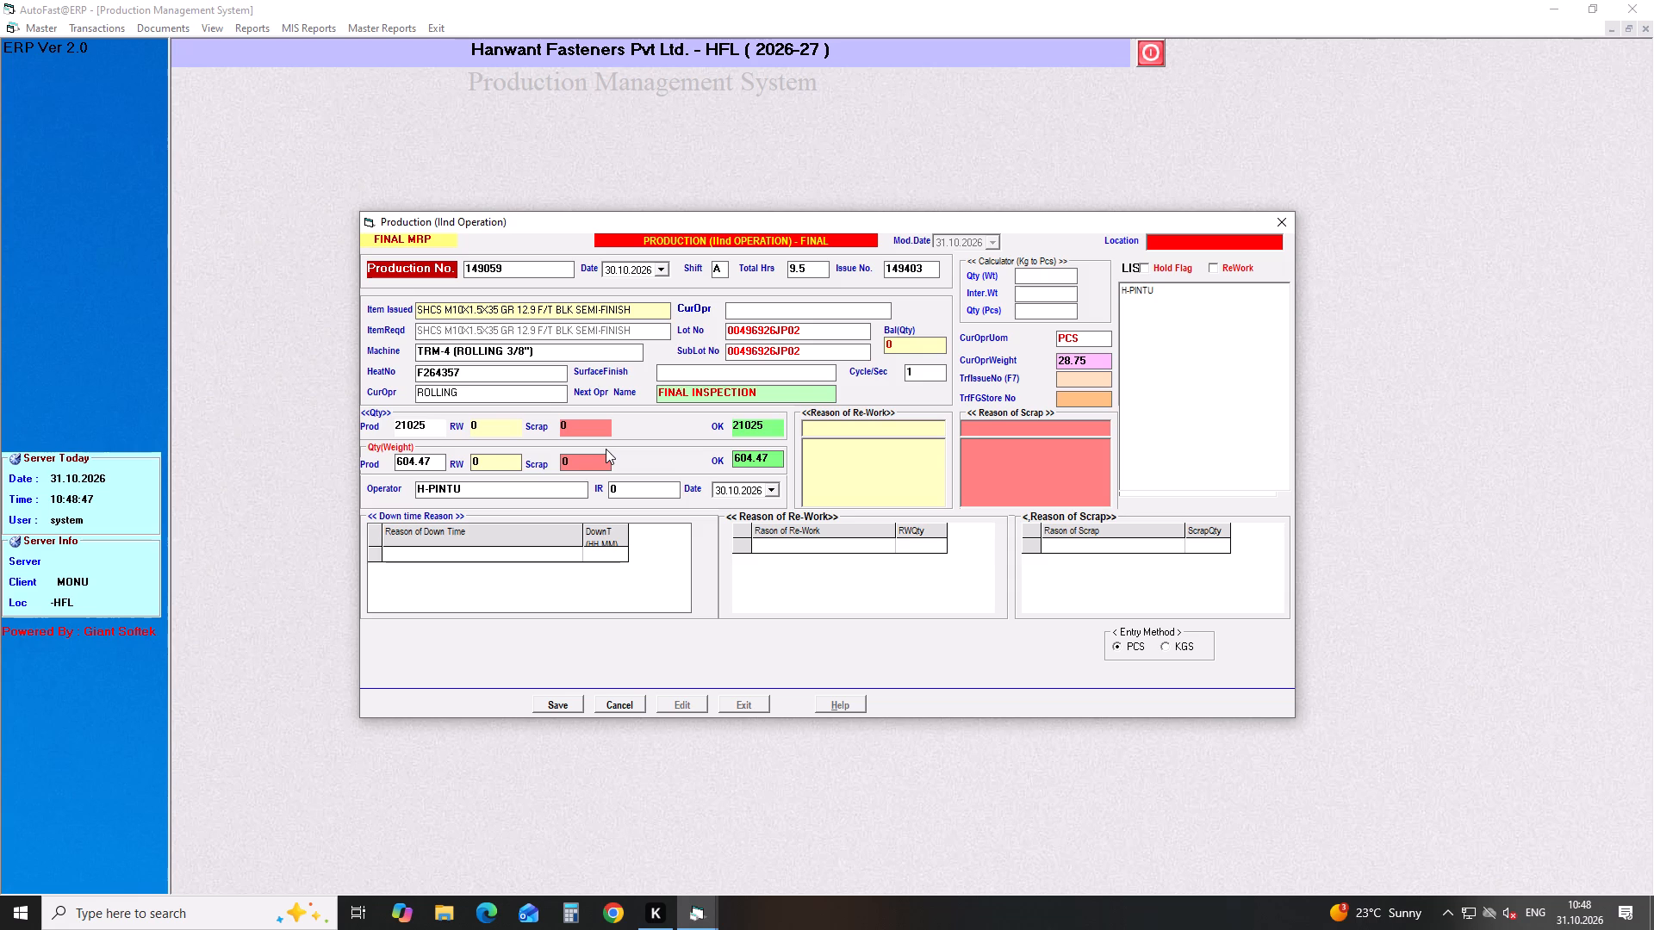
key("Return")
key("Return")
key("Return")
key("Return")
key("Return")
key("Return")
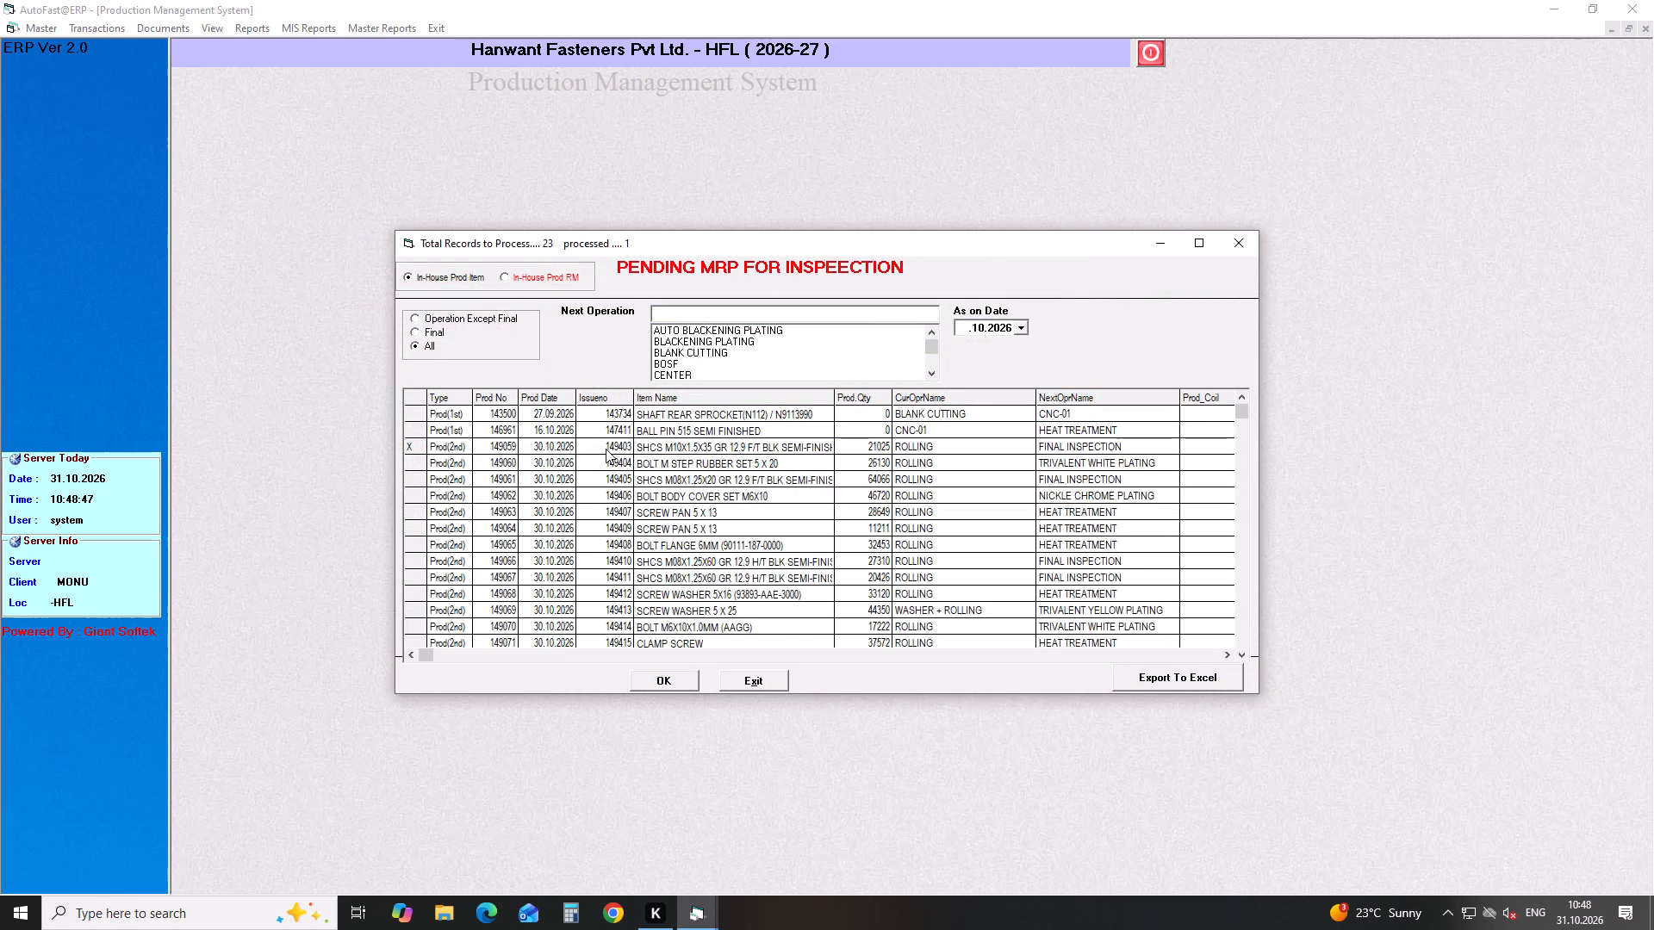
Open pending production 149060 (BOLT M STEP RUBBER SET 5 X 20), accept 26130 pieces as OK with zero scrap, and save its final MRP.
left_click(606, 449)
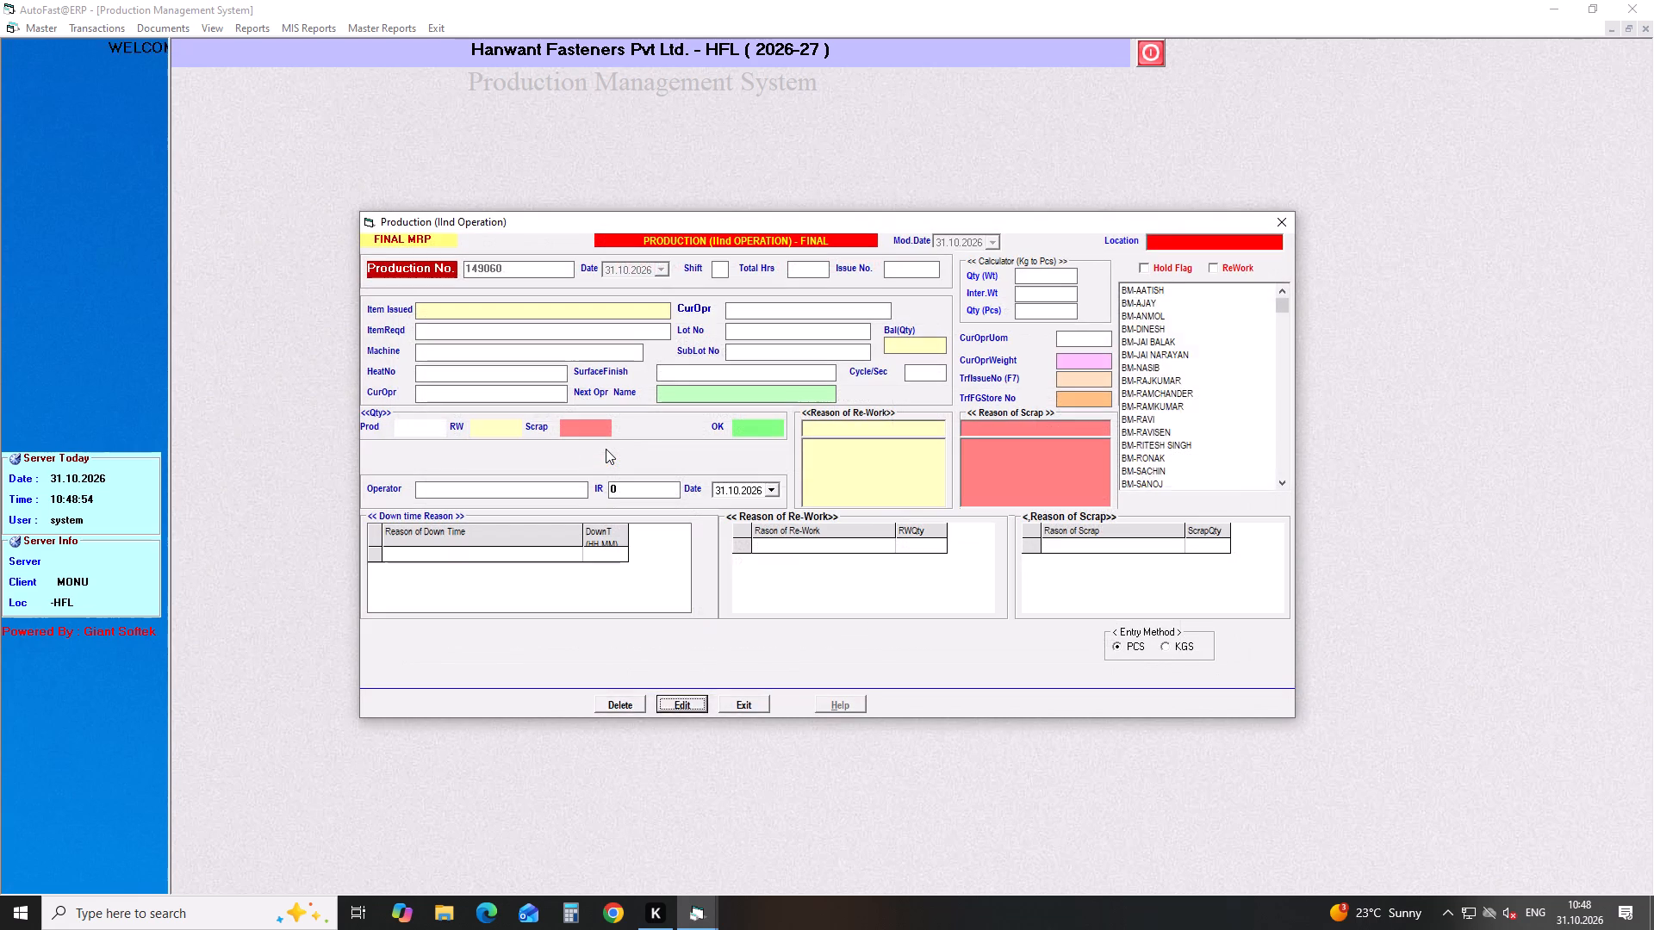
key("Return")
key("Return")
key("Return")
key("Return")
key("Return")
key("Return")
key("Return")
key("Return")
key("Return")
key("Return")
key("Return")
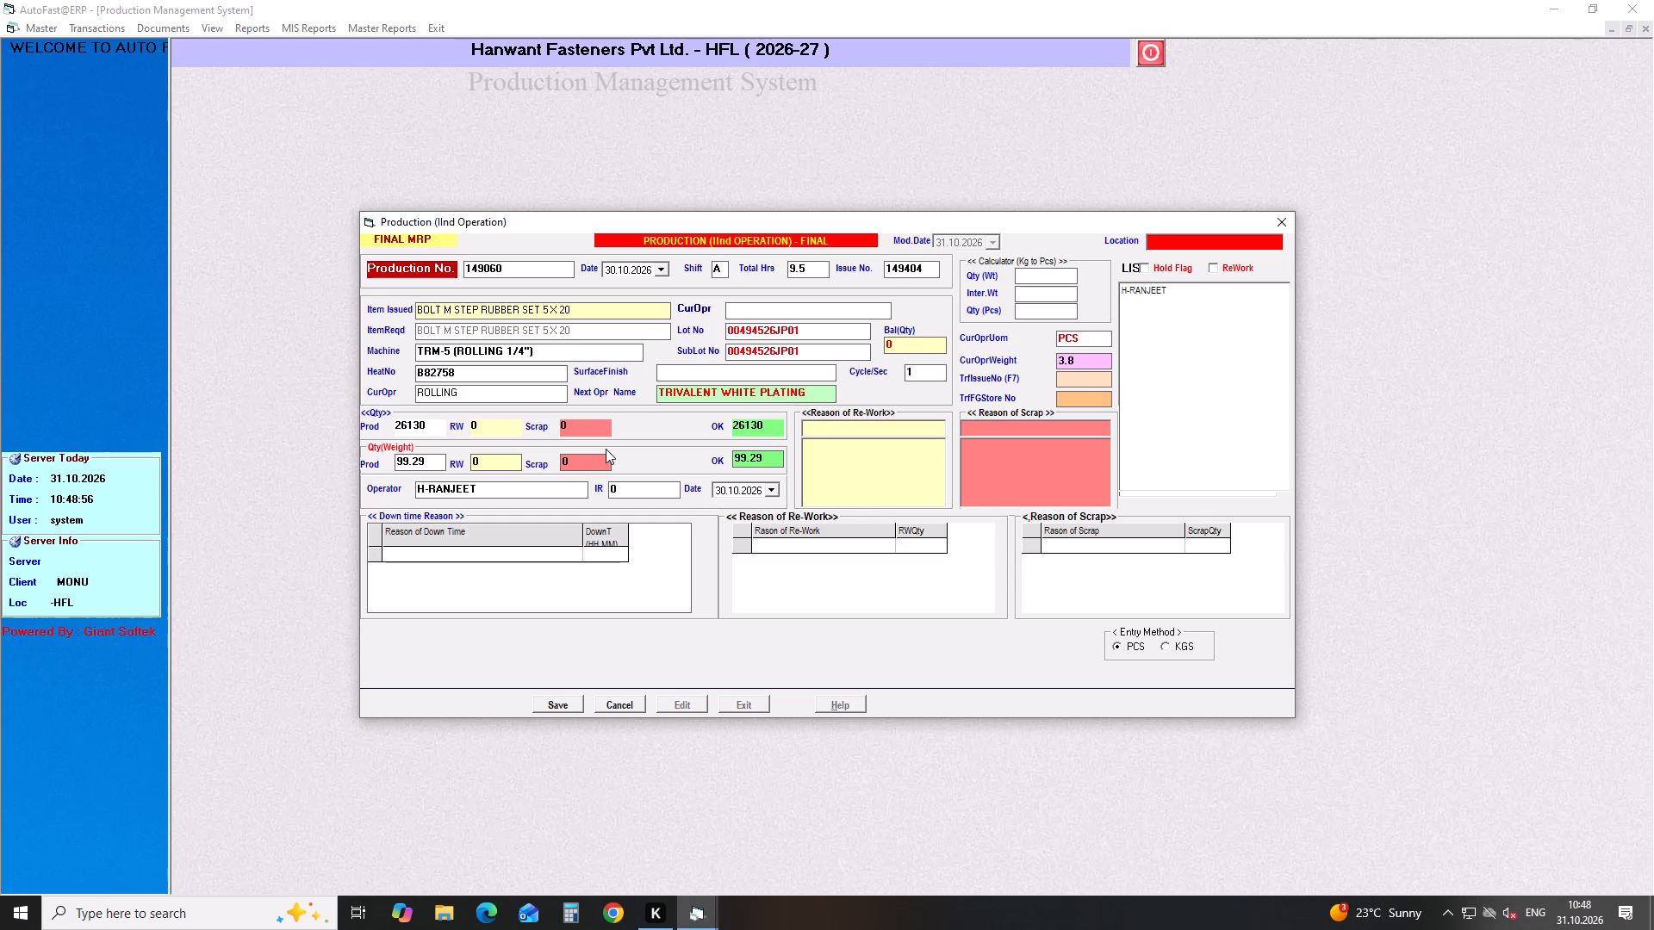
key("Return")
key("Return")
key("Return")
key("Return")
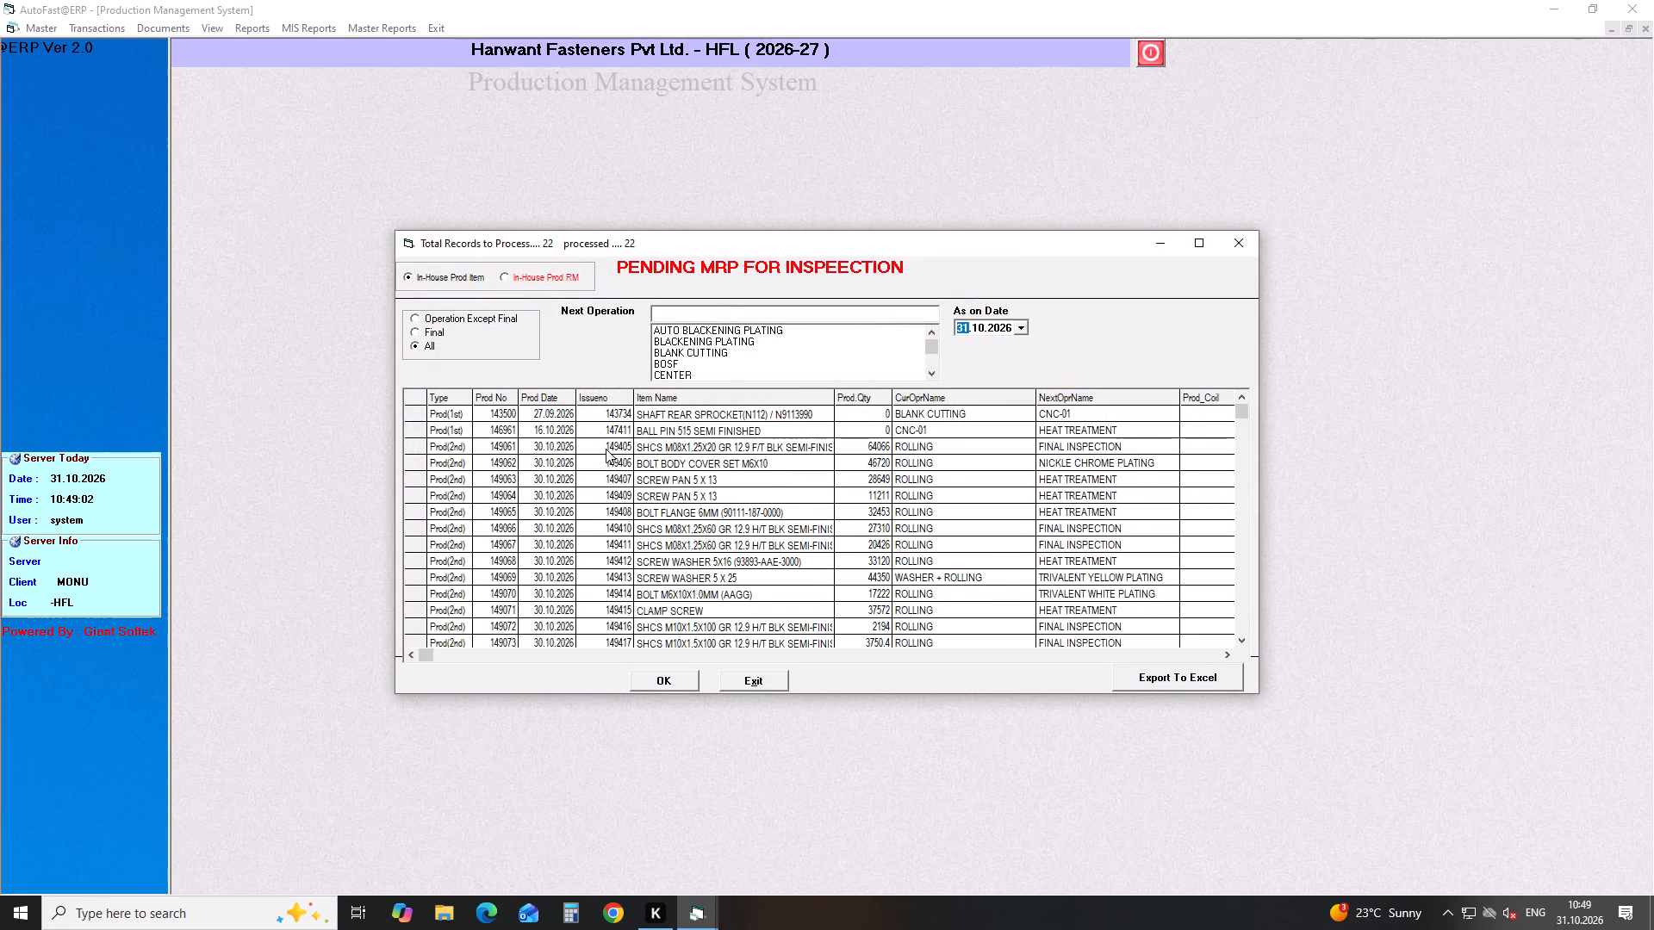
Open pending production 149061 (SHCS M08X1.25X20 GR 12.9 F/T), accept 64066 pieces as OK with zero scrap, and save its final MRP.
left_click(606, 449)
key("Return")
key("Return")
key("Return")
key("Return")
key("Return")
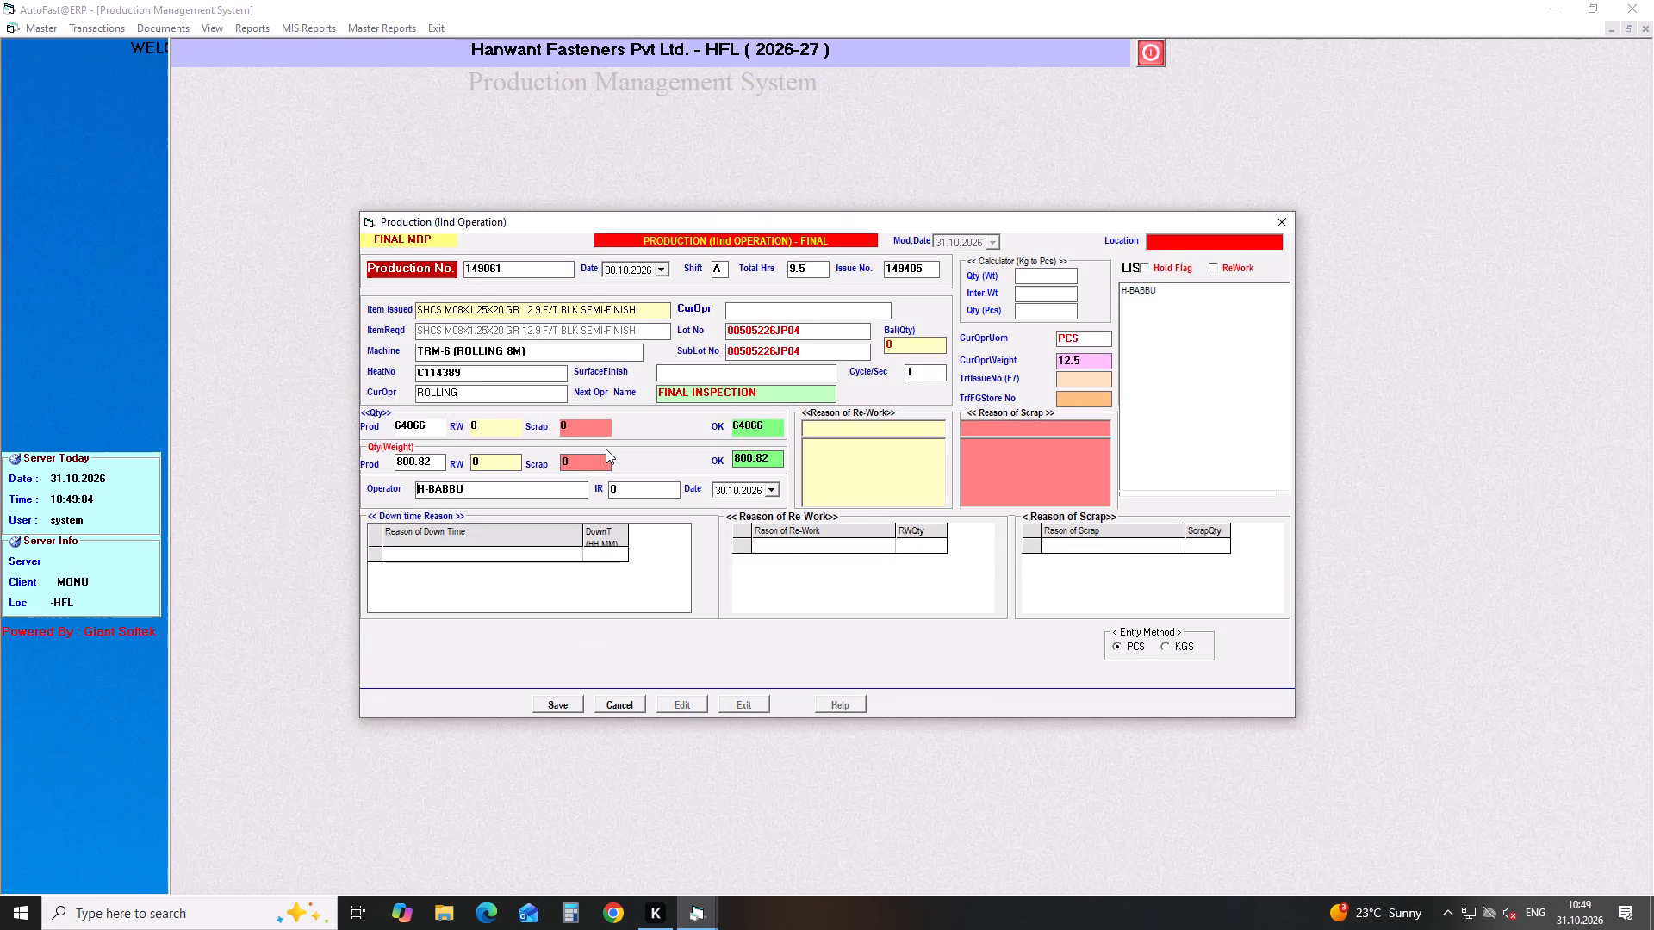
key("Return")
key("Return")
key("Return")
key("Return")
key("Return")
key("Return")
key("Return")
key("Return")
key("Return")
key("Return")
key("Return")
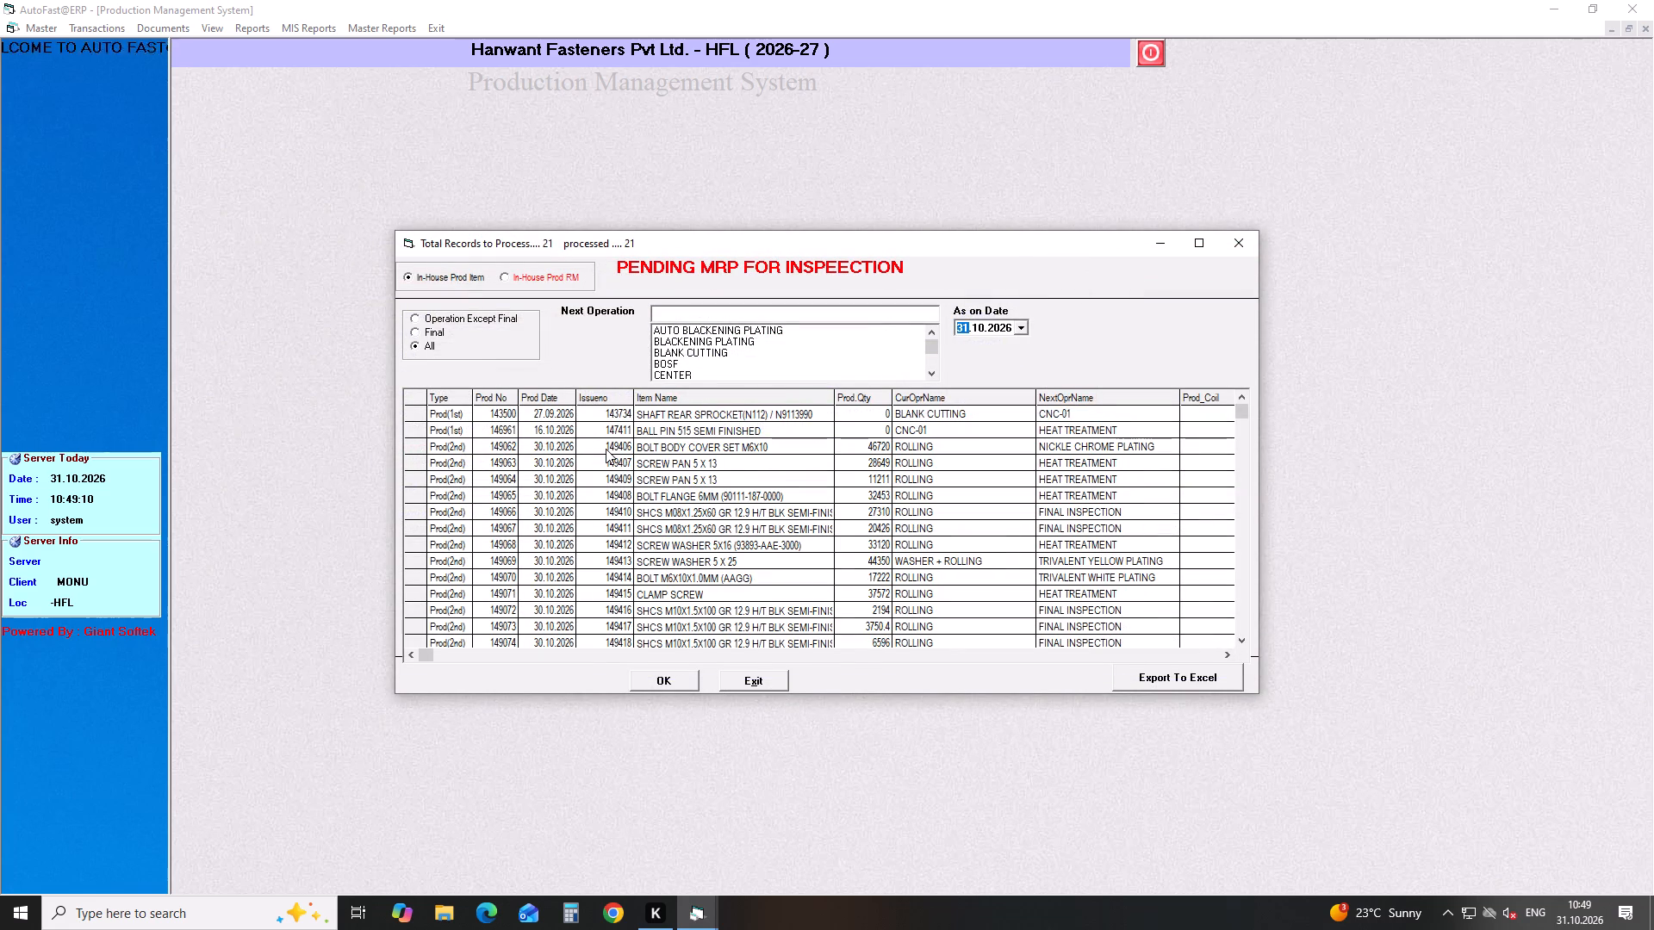
Open pending production 149062 (BOLT BODY COVER SET M6X10), accept 46720 pieces as OK with zero scrap, and save its final MRP.
left_click(606, 449)
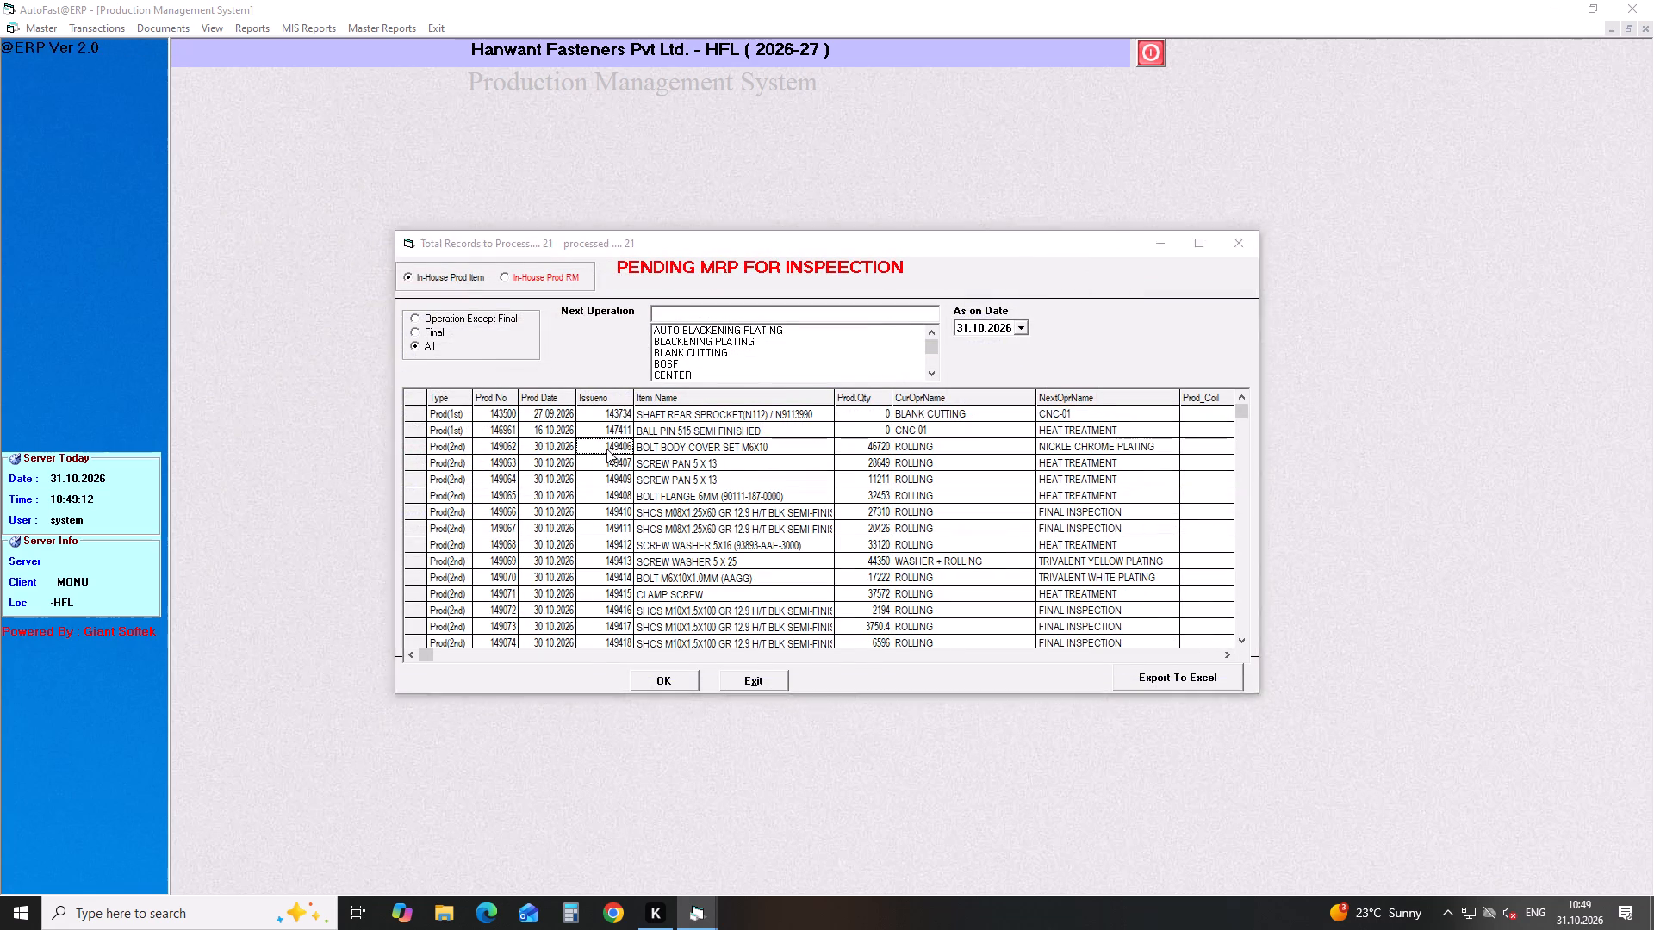
key("Return")
key("Return")
key("Return")
key("Return")
key("Return")
key("Return")
key("Return")
key("Return")
key("Return")
key("Return")
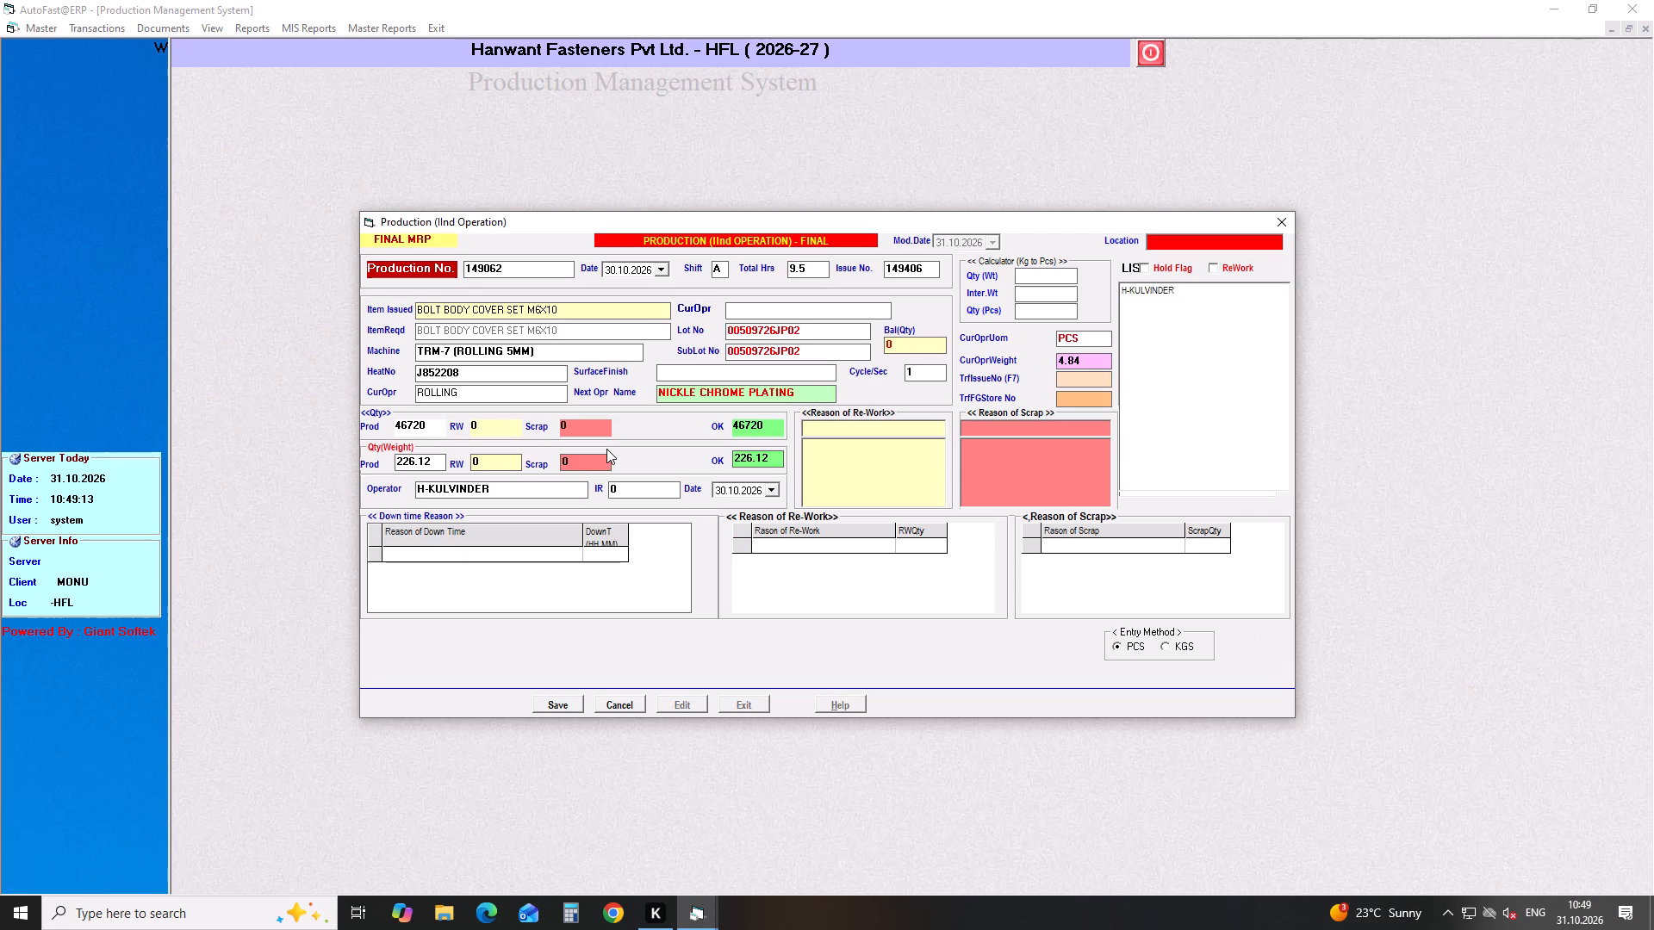
key("Return")
key("Return")
key("Return")
key("Return")
key("Return")
key("Return")
key("Return")
key("Return")
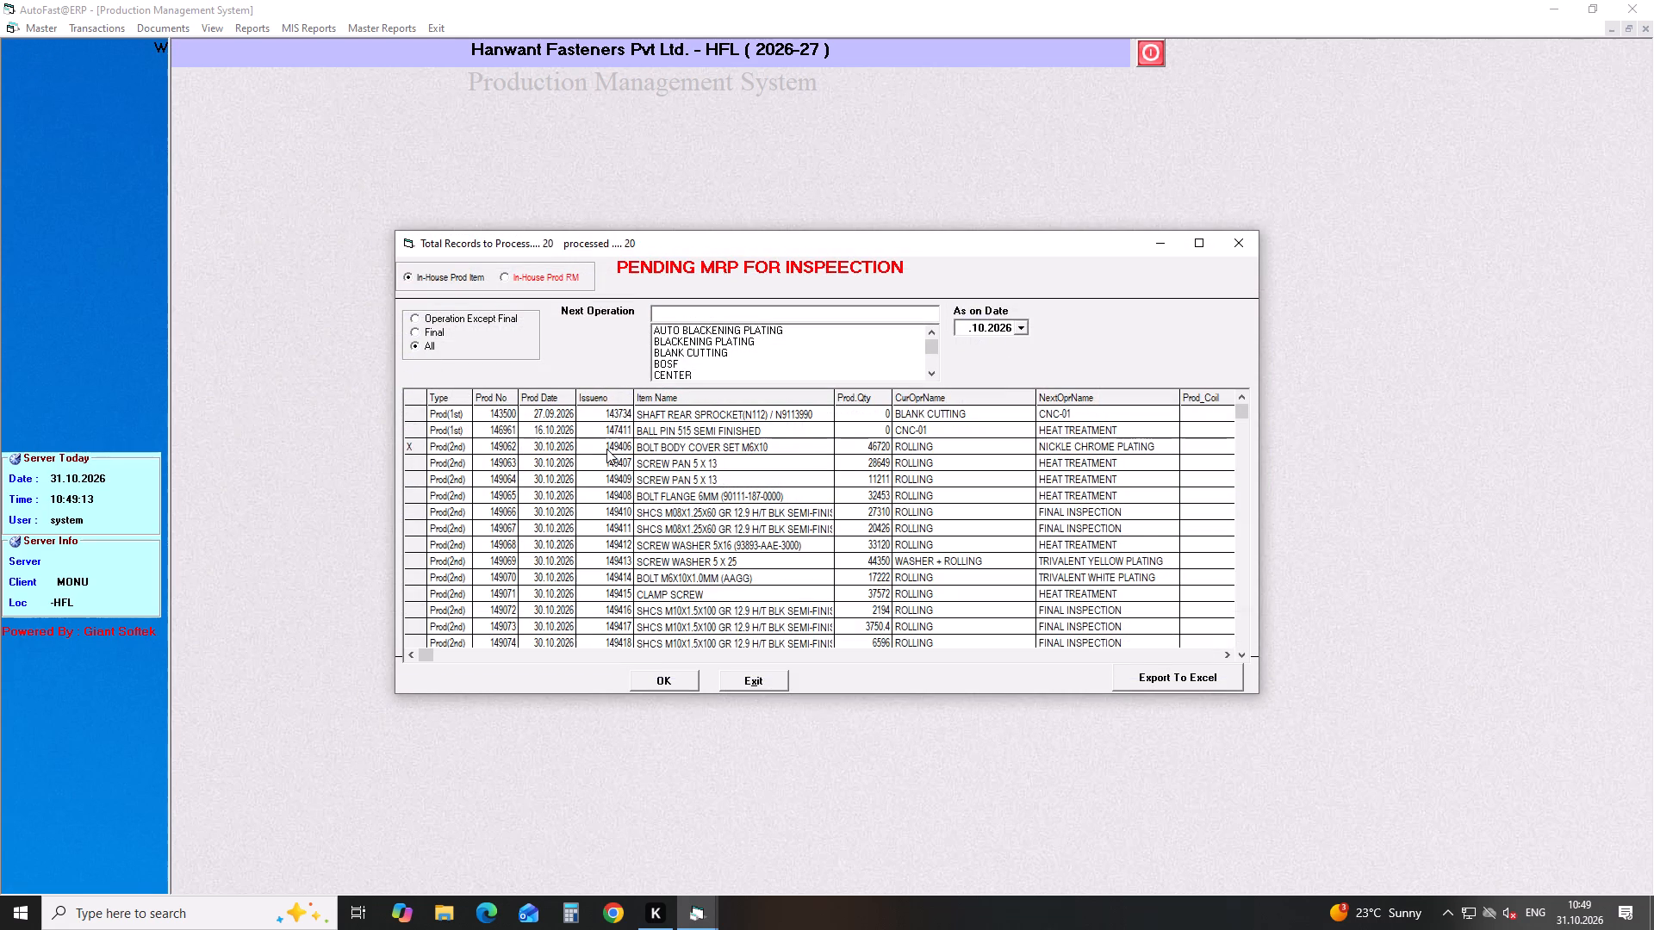
Open pending production 149063 (SCREW PAN 5 X 13), accept 28649 pieces as OK with zero scrap, and save its final MRP.
left_click(606, 449)
key("Return")
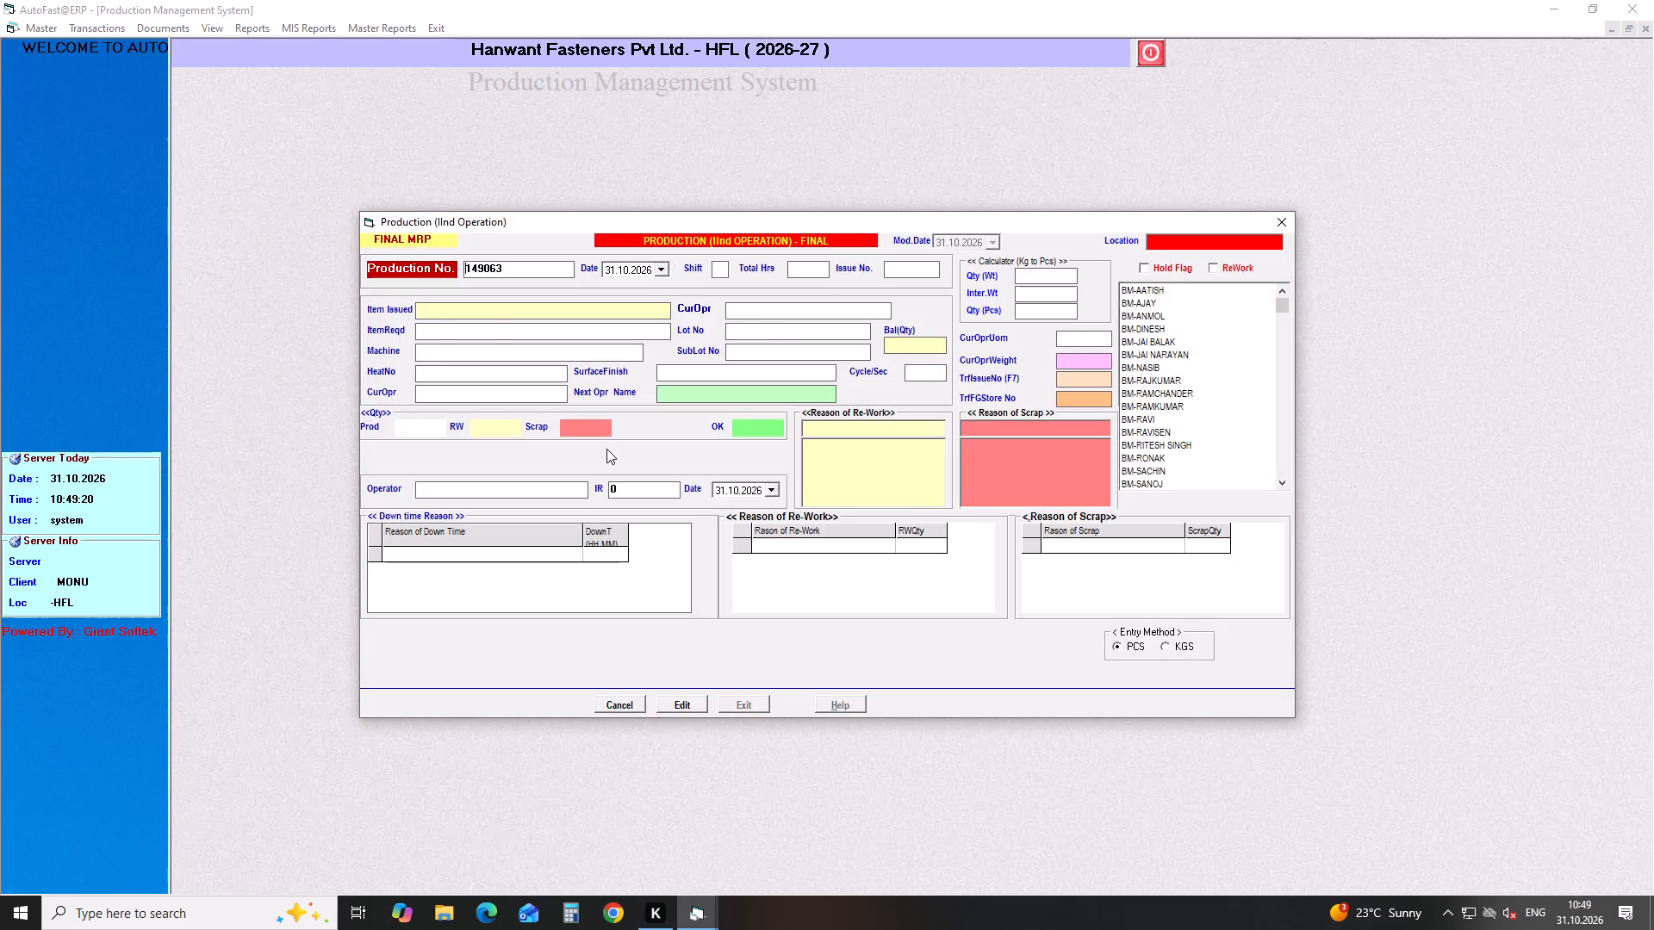
key("Return")
key("Return")
key("Return")
key("Return")
key("Return")
key("Return")
key("Return")
key("Return")
key("Return")
key("Return")
key("Return")
key("Return")
key("Return")
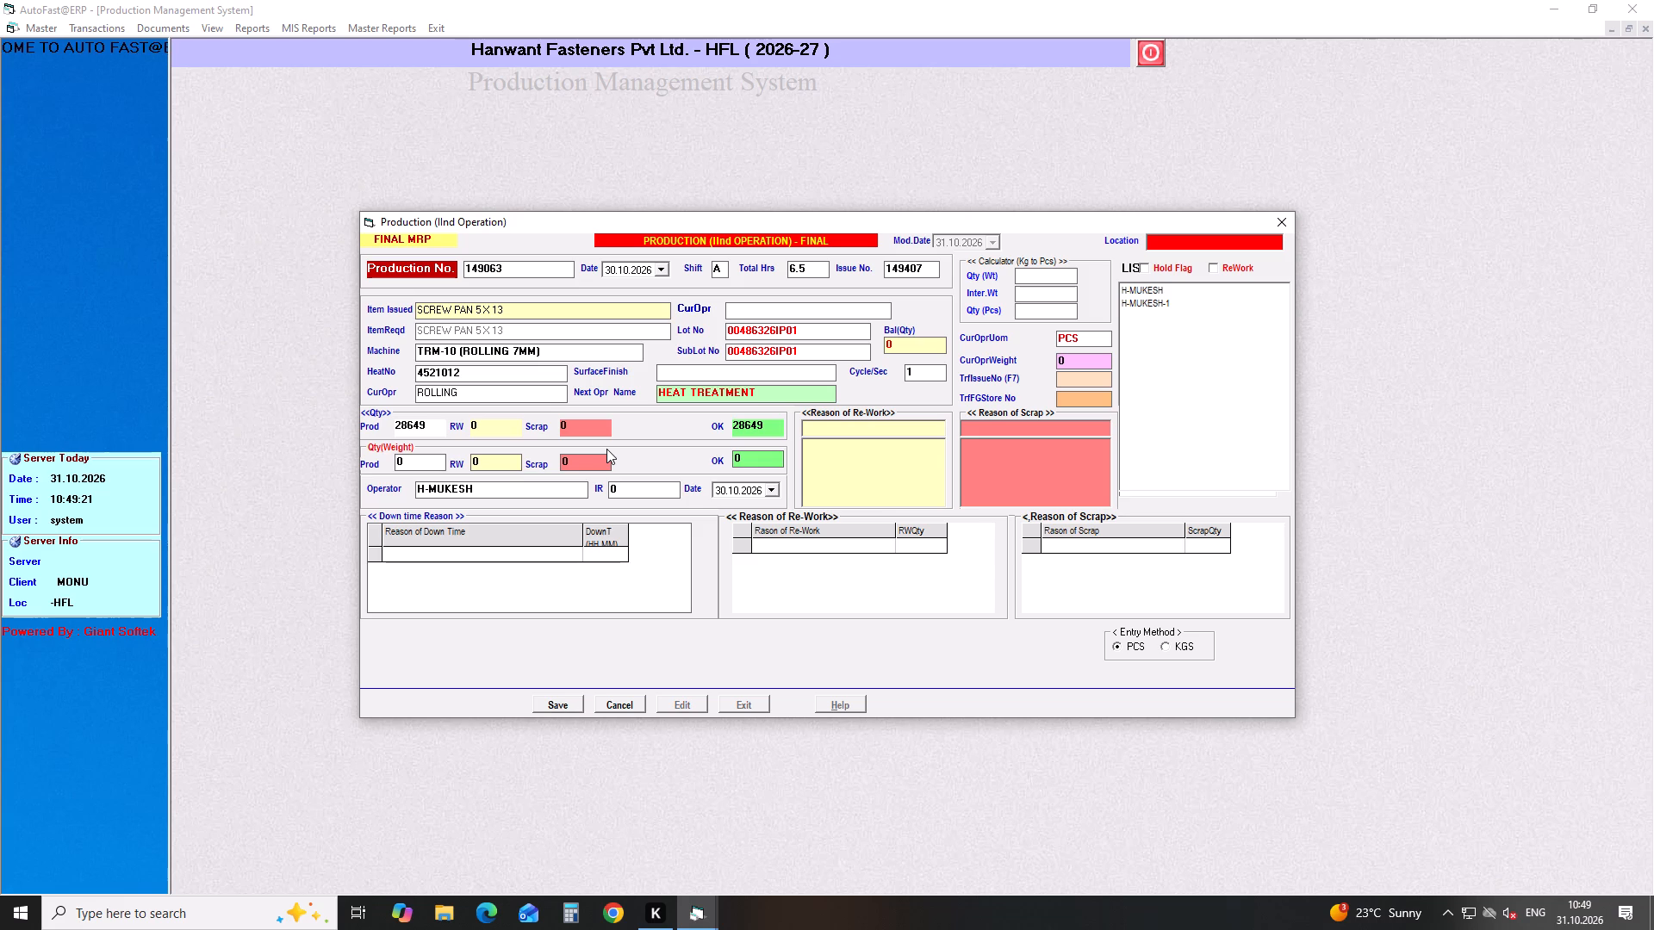
key("Return")
key("Return")
key("Return")
key("Return")
key("Return")
key("Return")
key("Return")
key("Return")
key("Return")
key("Return")
key("Return")
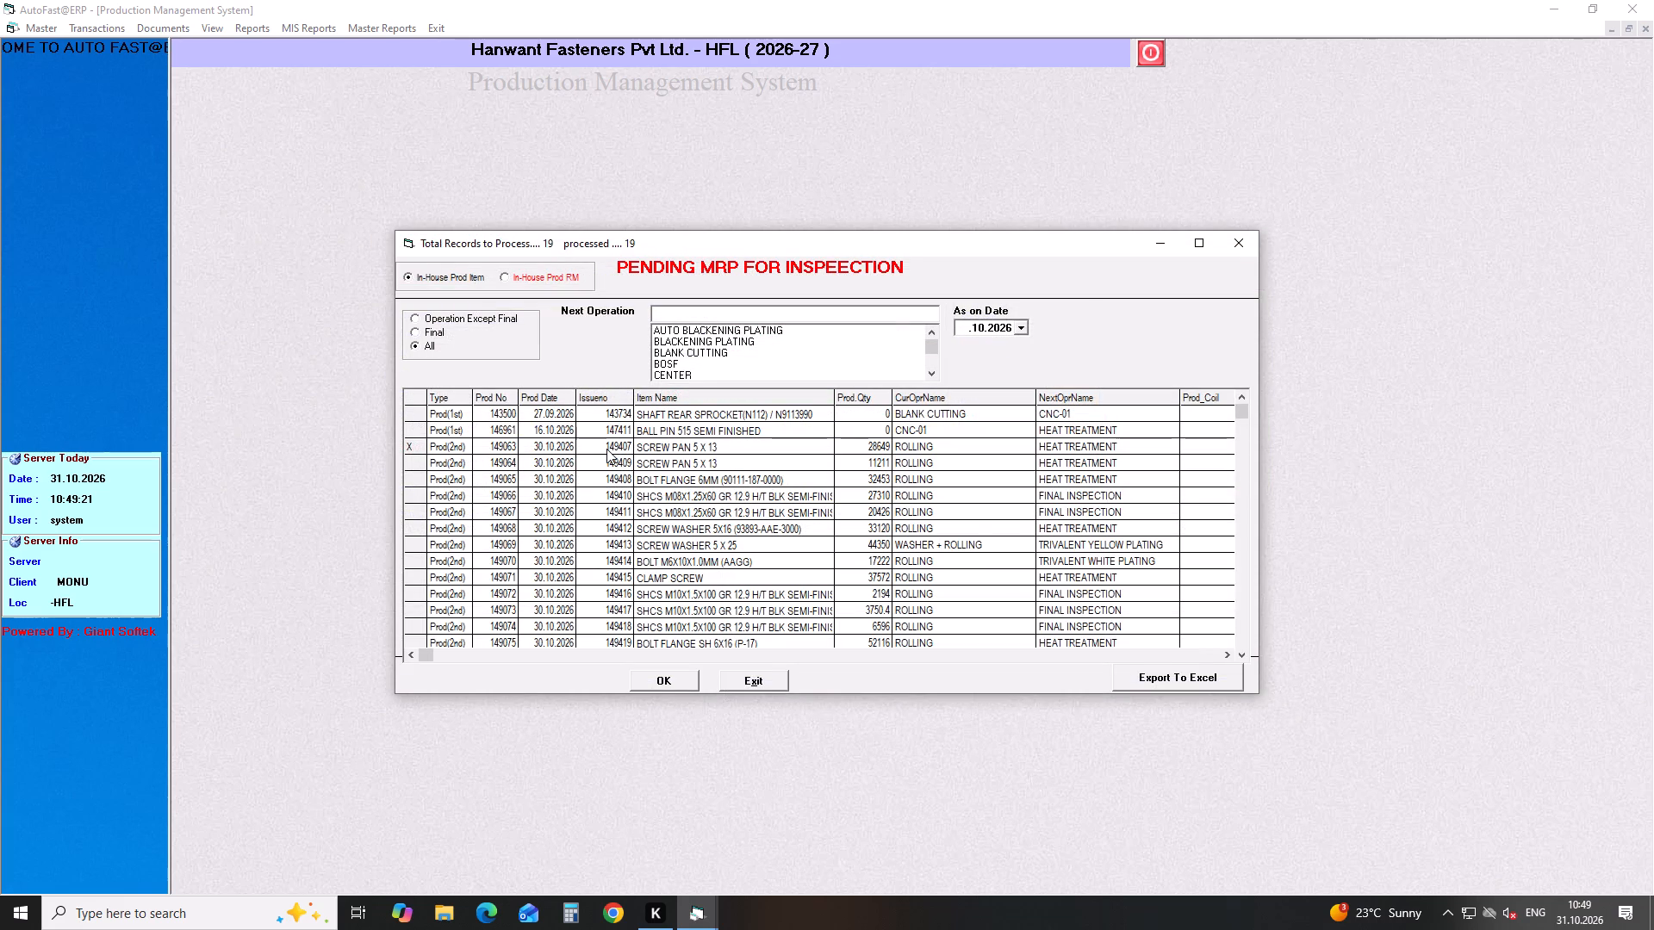
Open pending production 149064 (SCREW PAN 5 X 13), accept 11211 pieces as OK with zero scrap, and save its final MRP.
left_click(606, 449)
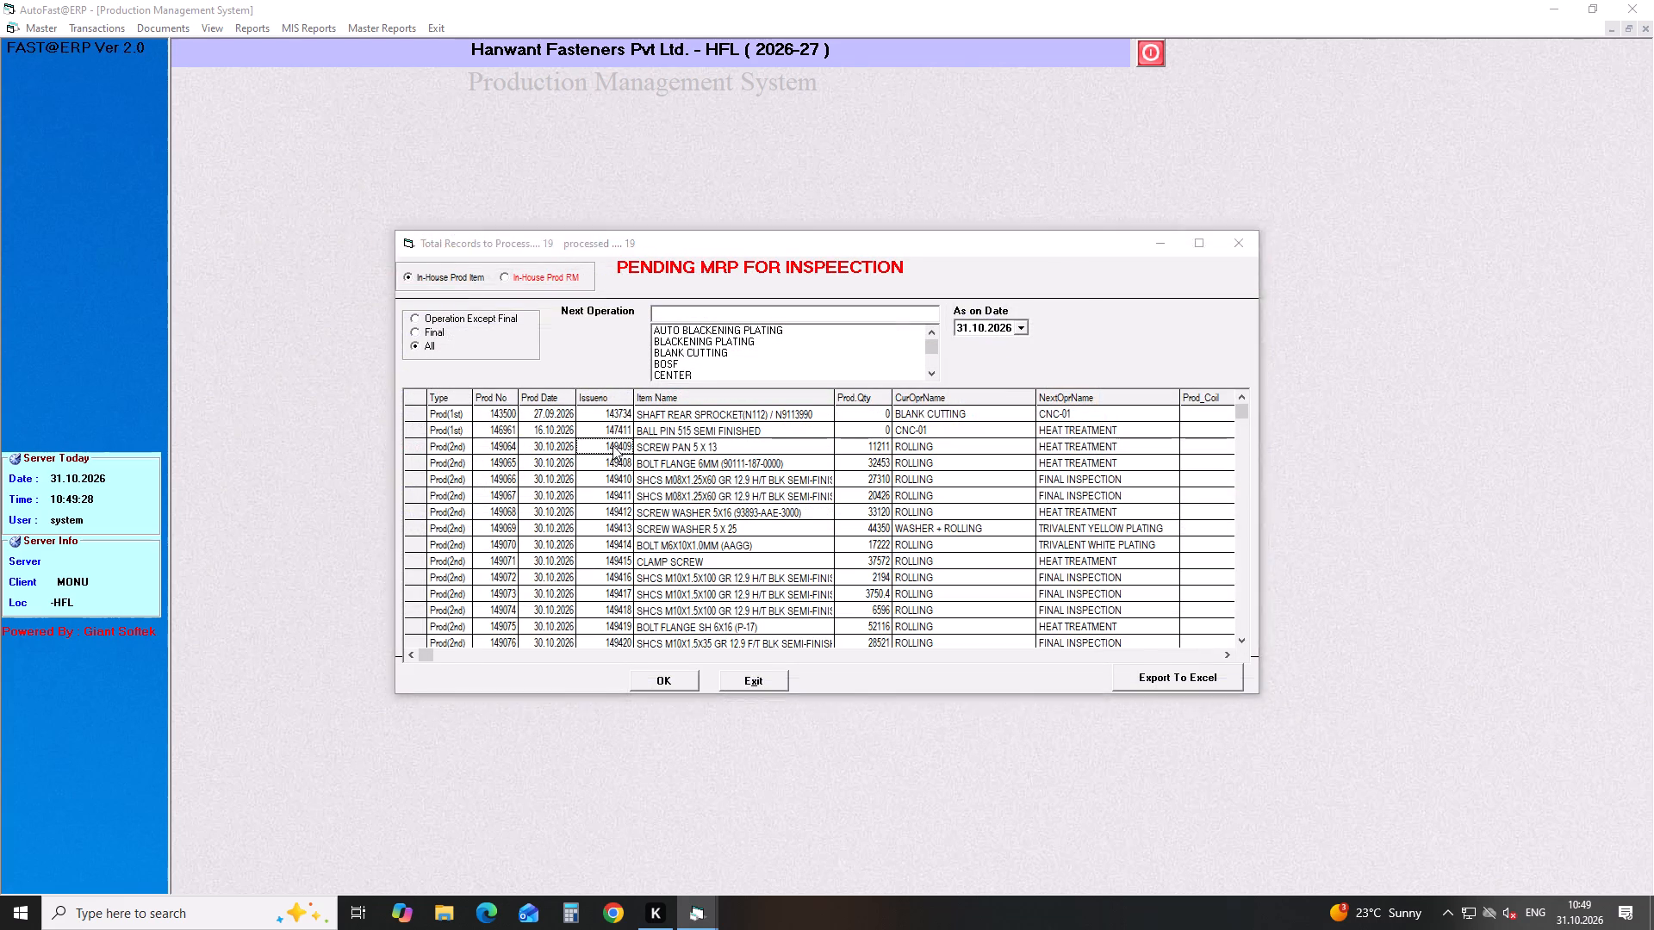
key("Return")
key("Return")
key("Return")
key("Return")
key("Return")
key("Return")
key("Return")
key("Return")
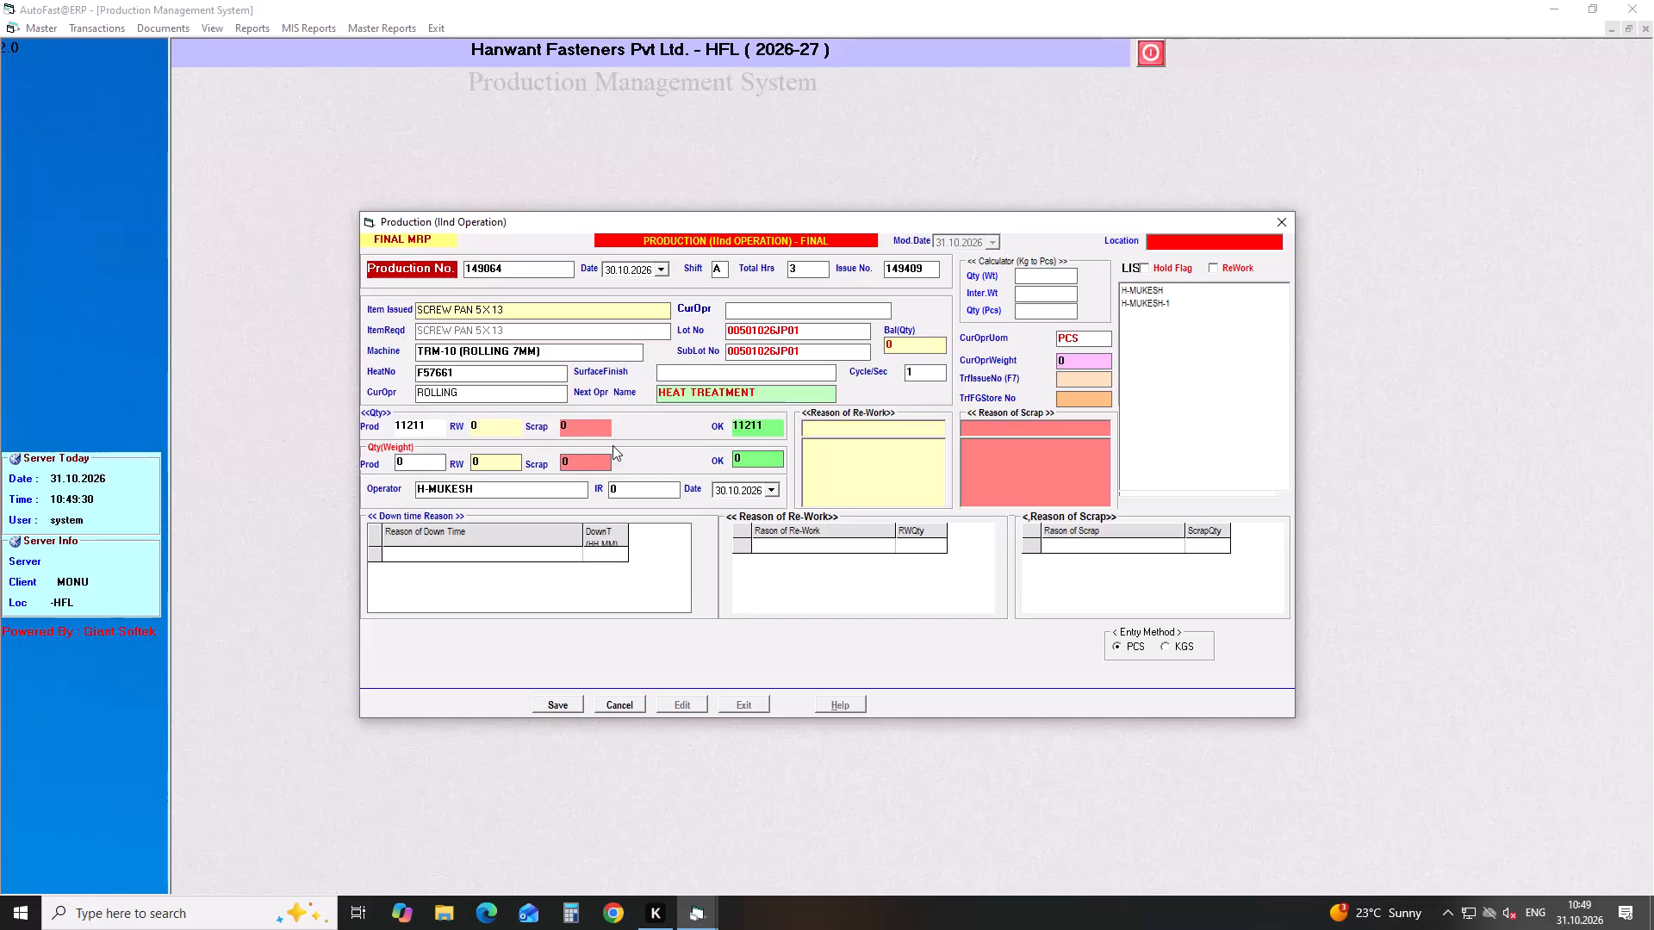
key("Return")
key("Return")
key("Return")
key("Return")
key("Return")
key("Return")
key("Return")
key("Return")
key("Return")
key("Return")
key("Return")
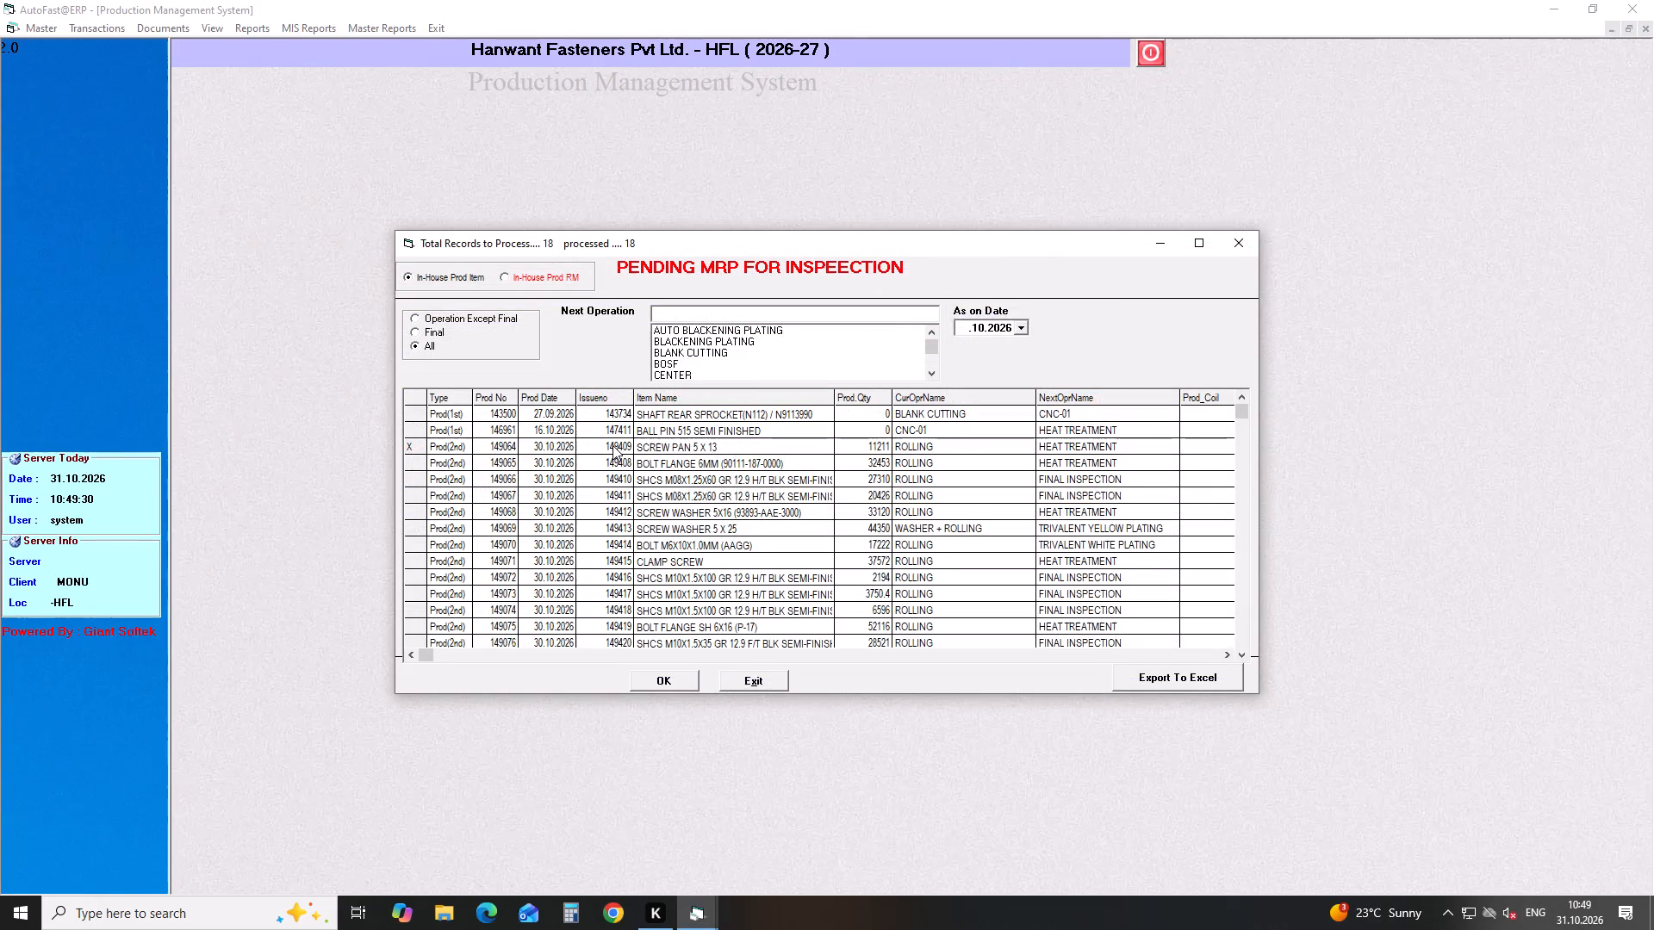
Open pending production 149065 (BOLT FLANGE 6MM) and record 5 scrap pieces with GAUGE TIGHT as the reason for all 5.
left_click(612, 445)
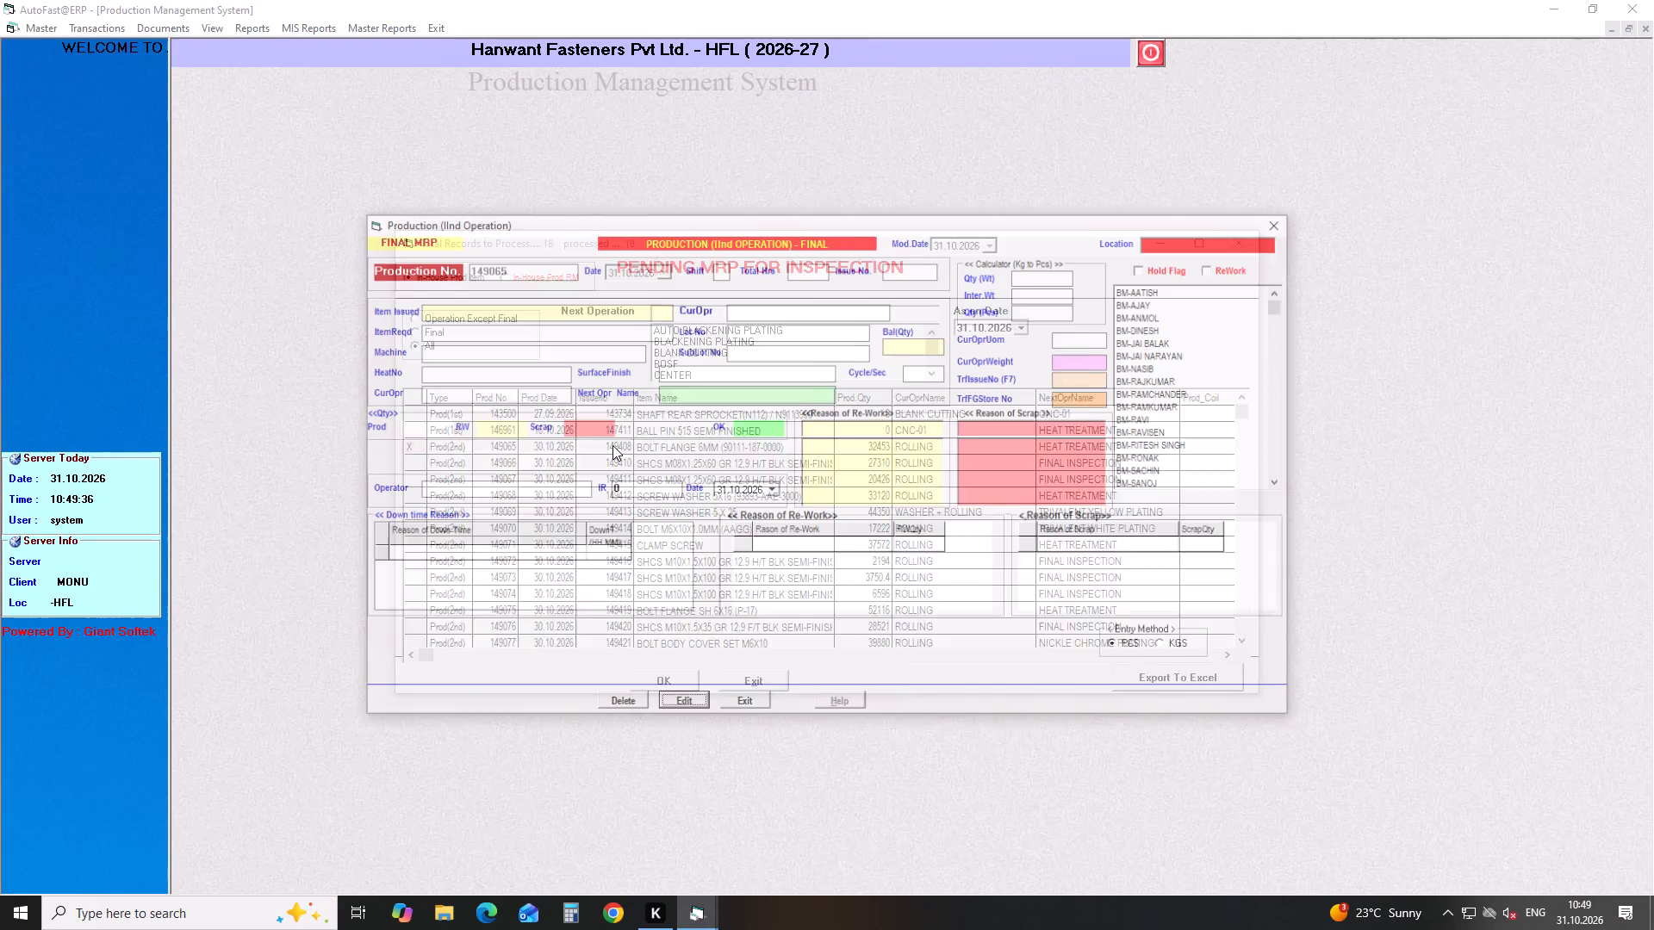
key("Return")
key("Return")
key("Return")
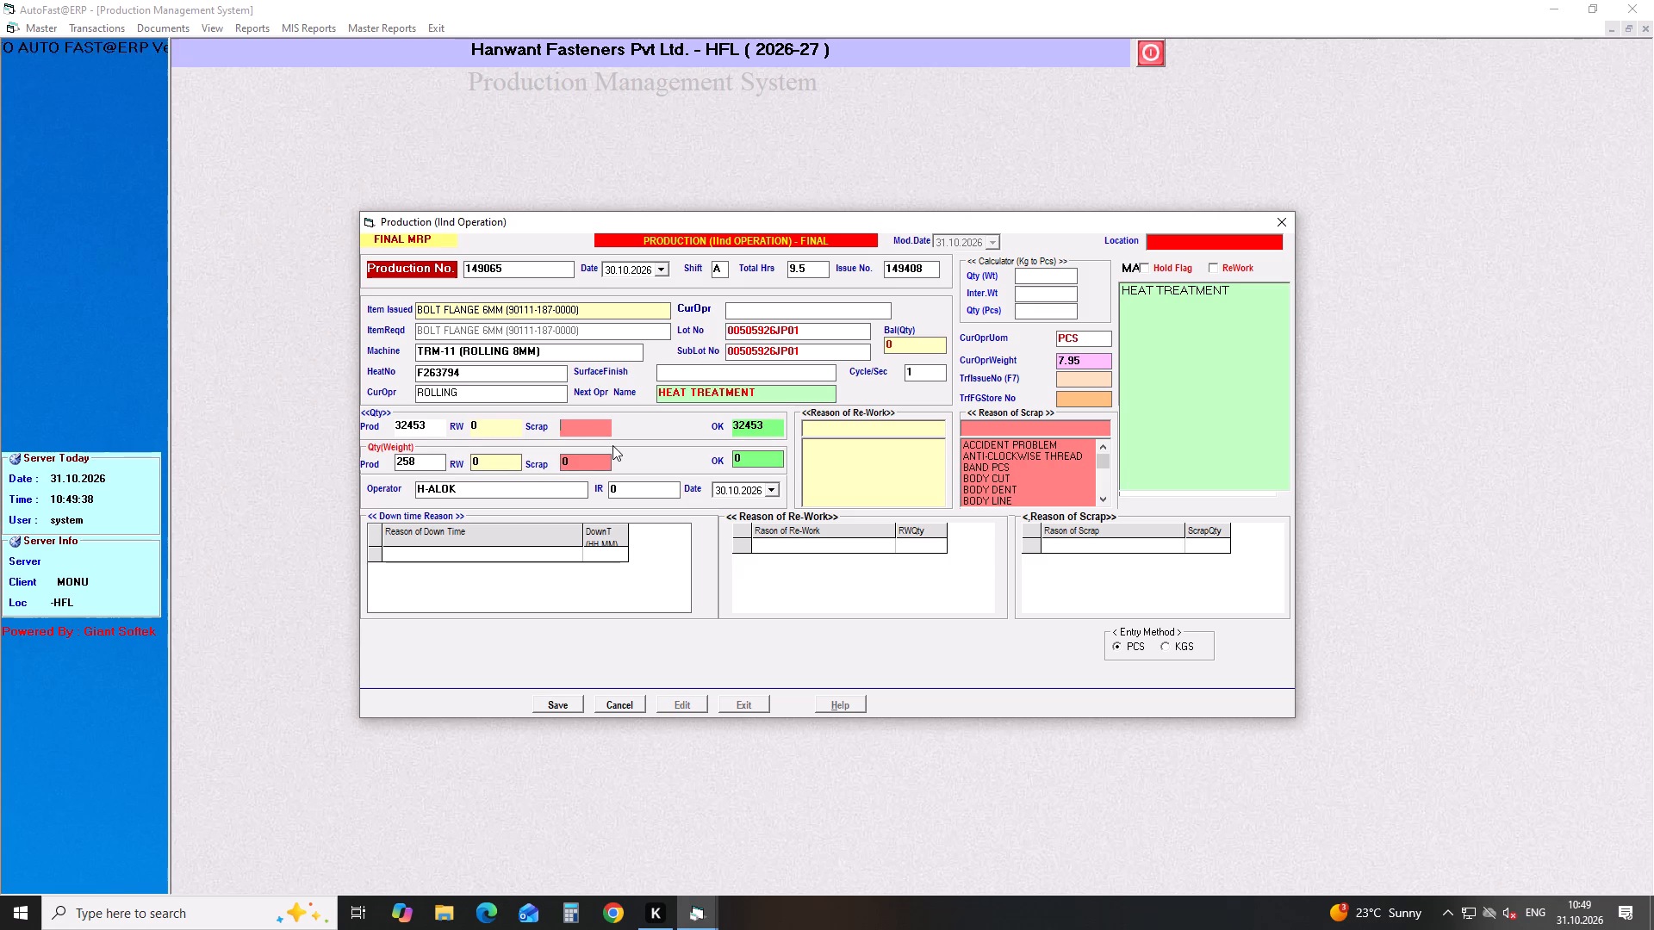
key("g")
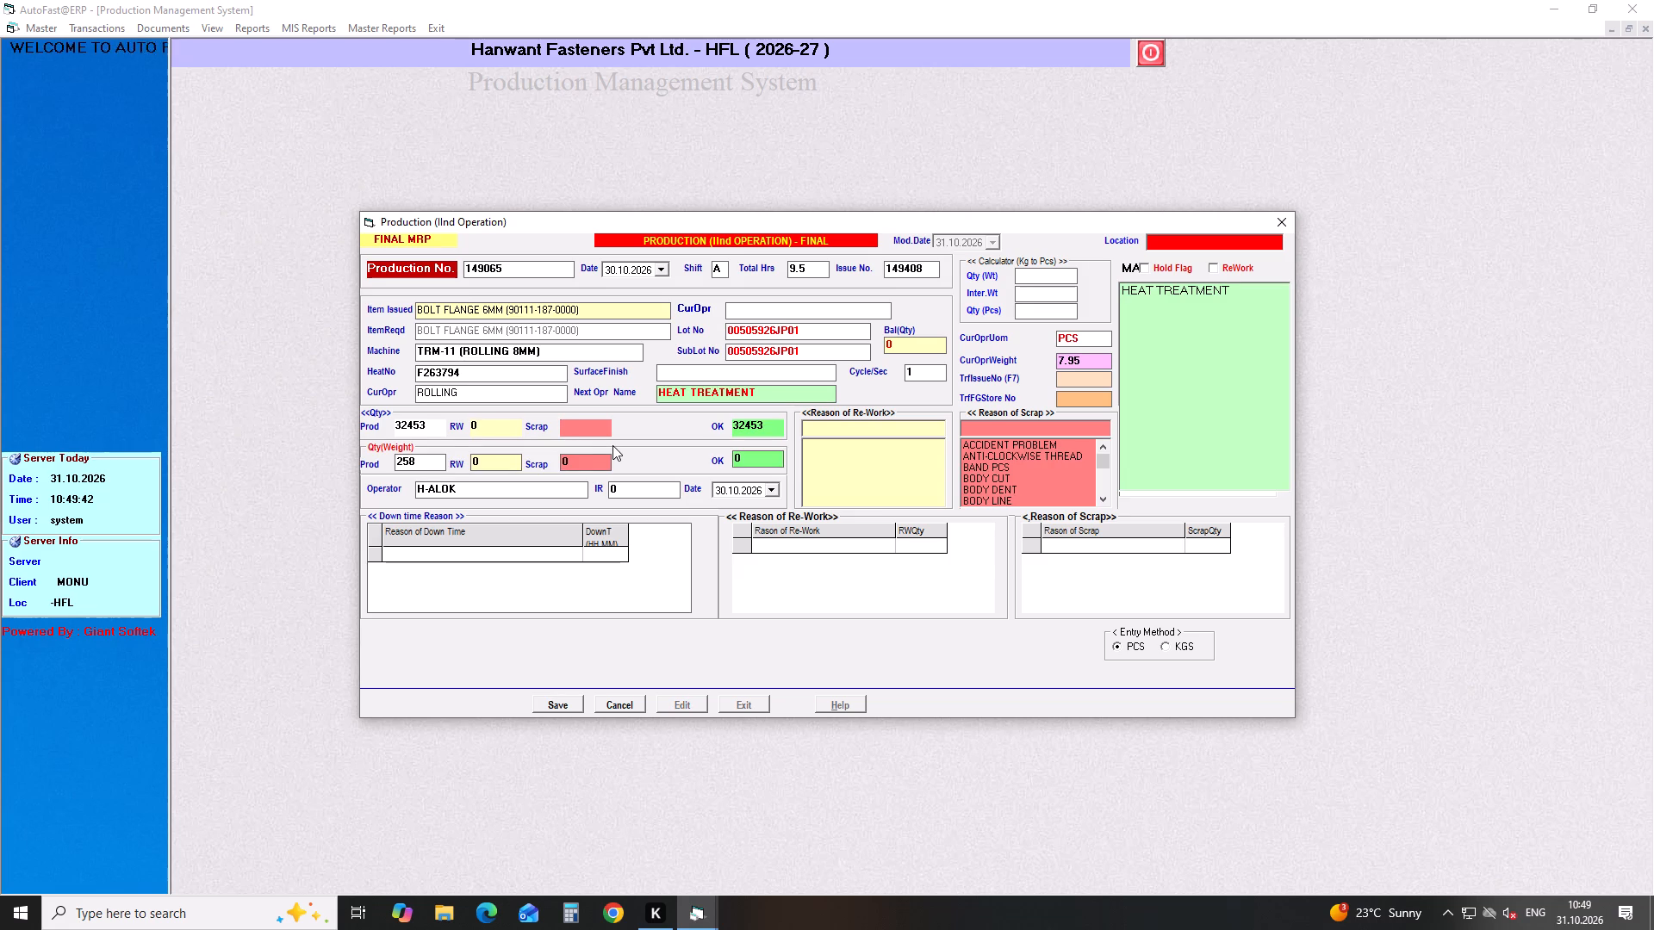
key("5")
key("Return")
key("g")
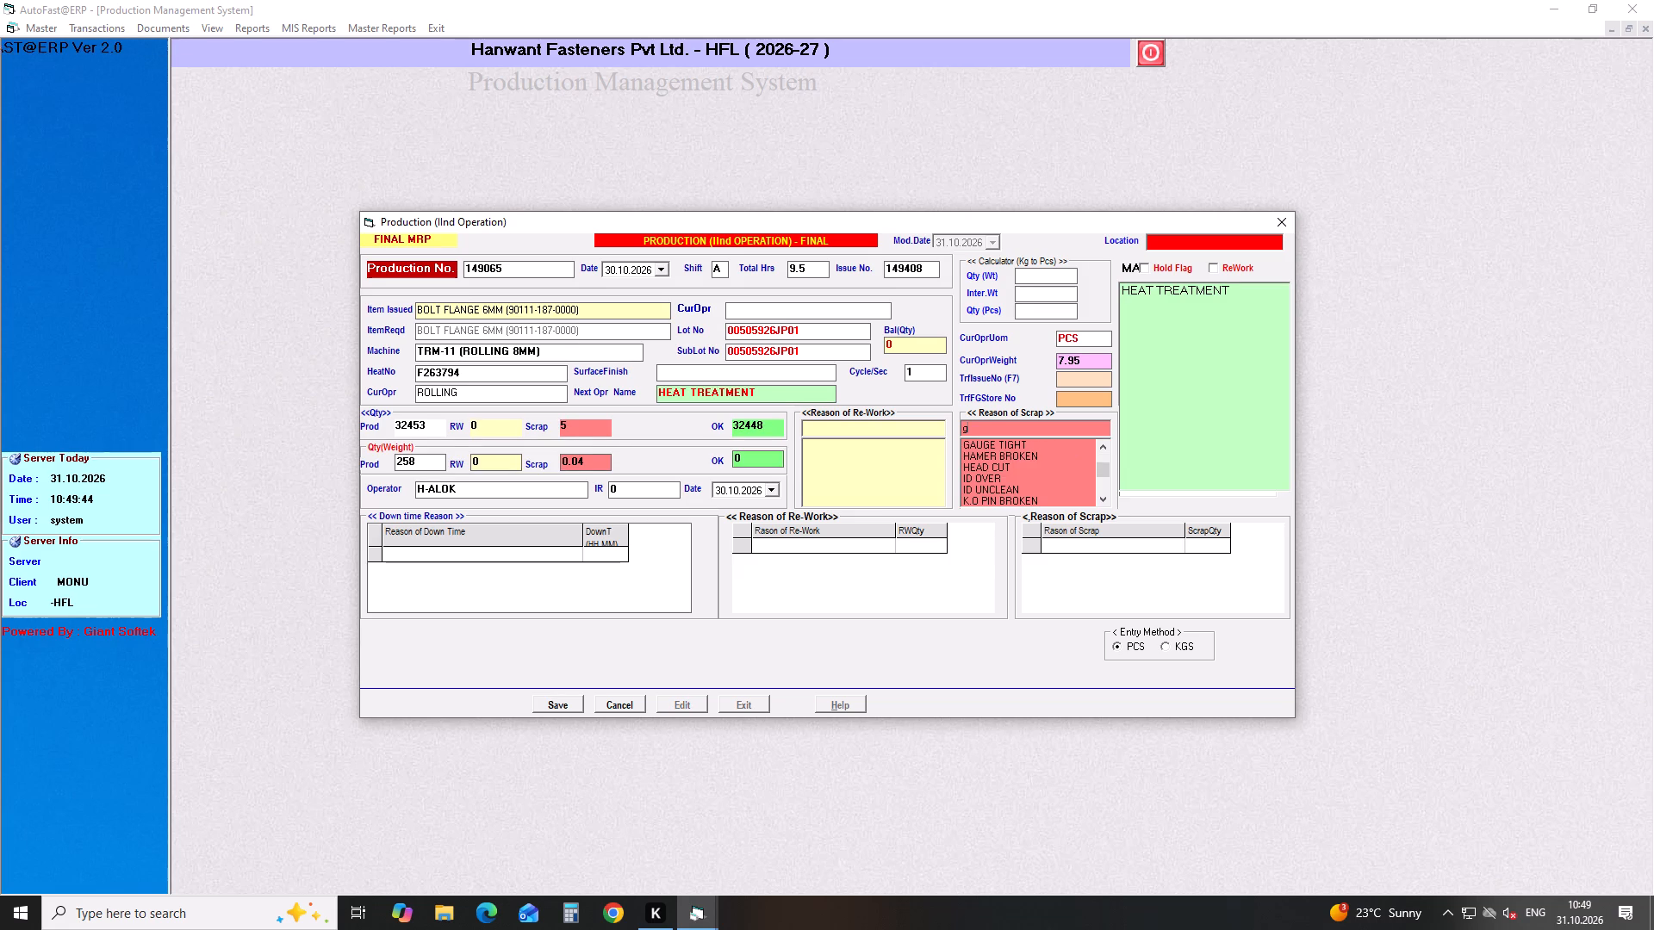
key("Down")
key("Return")
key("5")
key("Return")
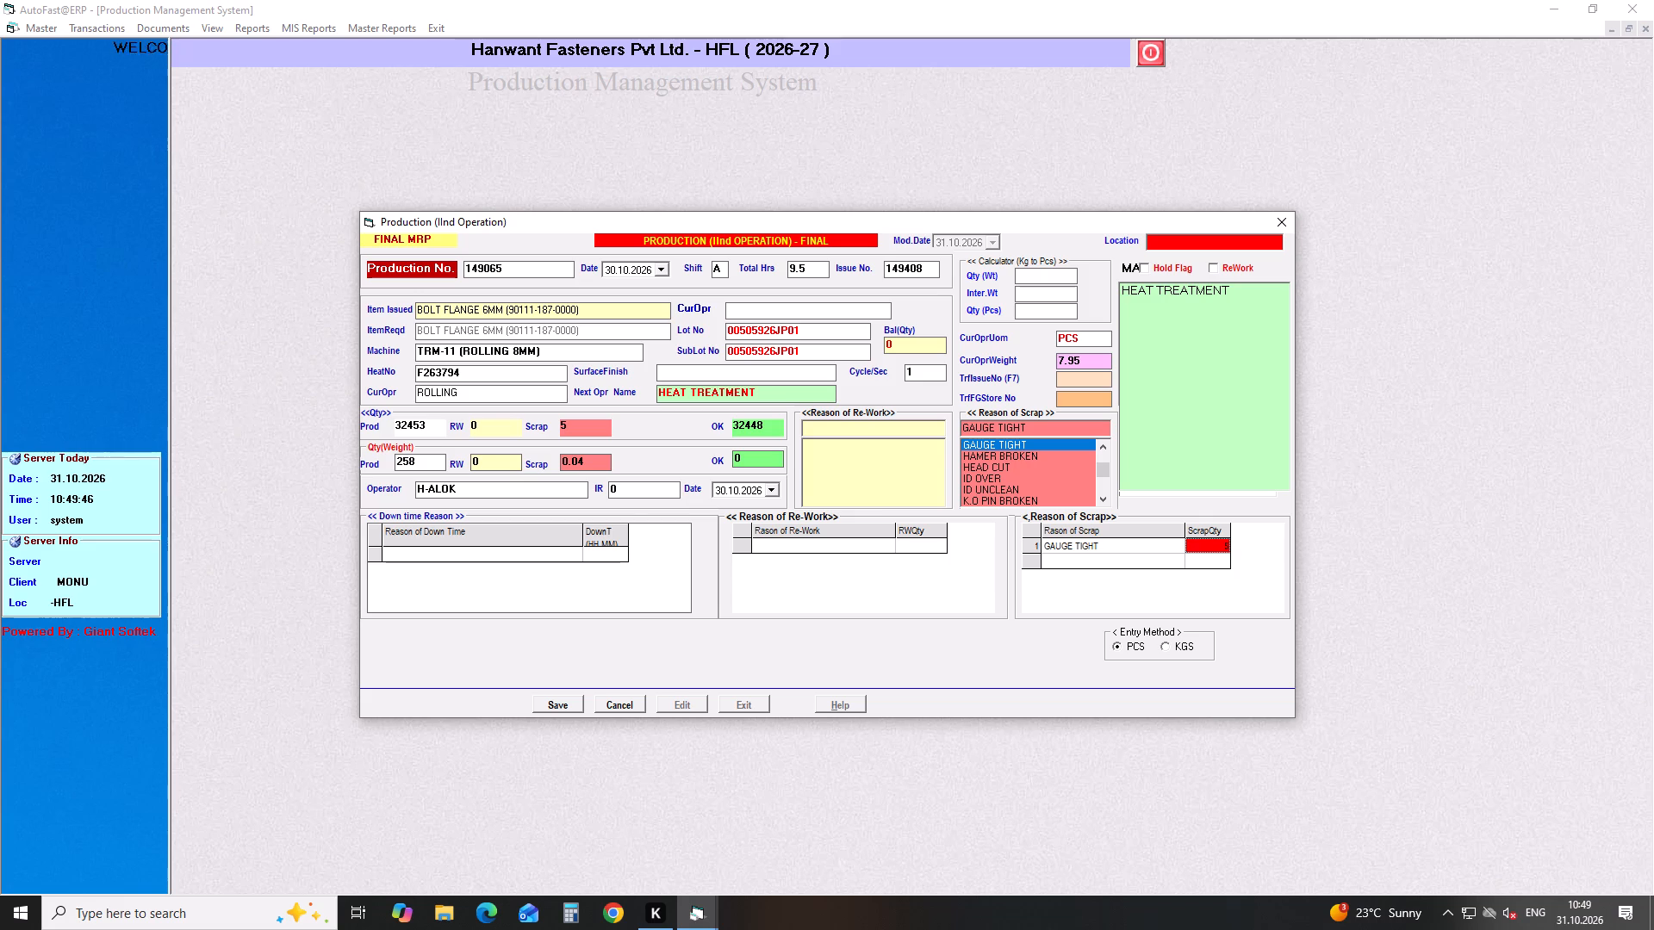
Save the final MRP for production 149065 with 32448 pieces accepted as OK.
left_click(624, 492)
key("Return")
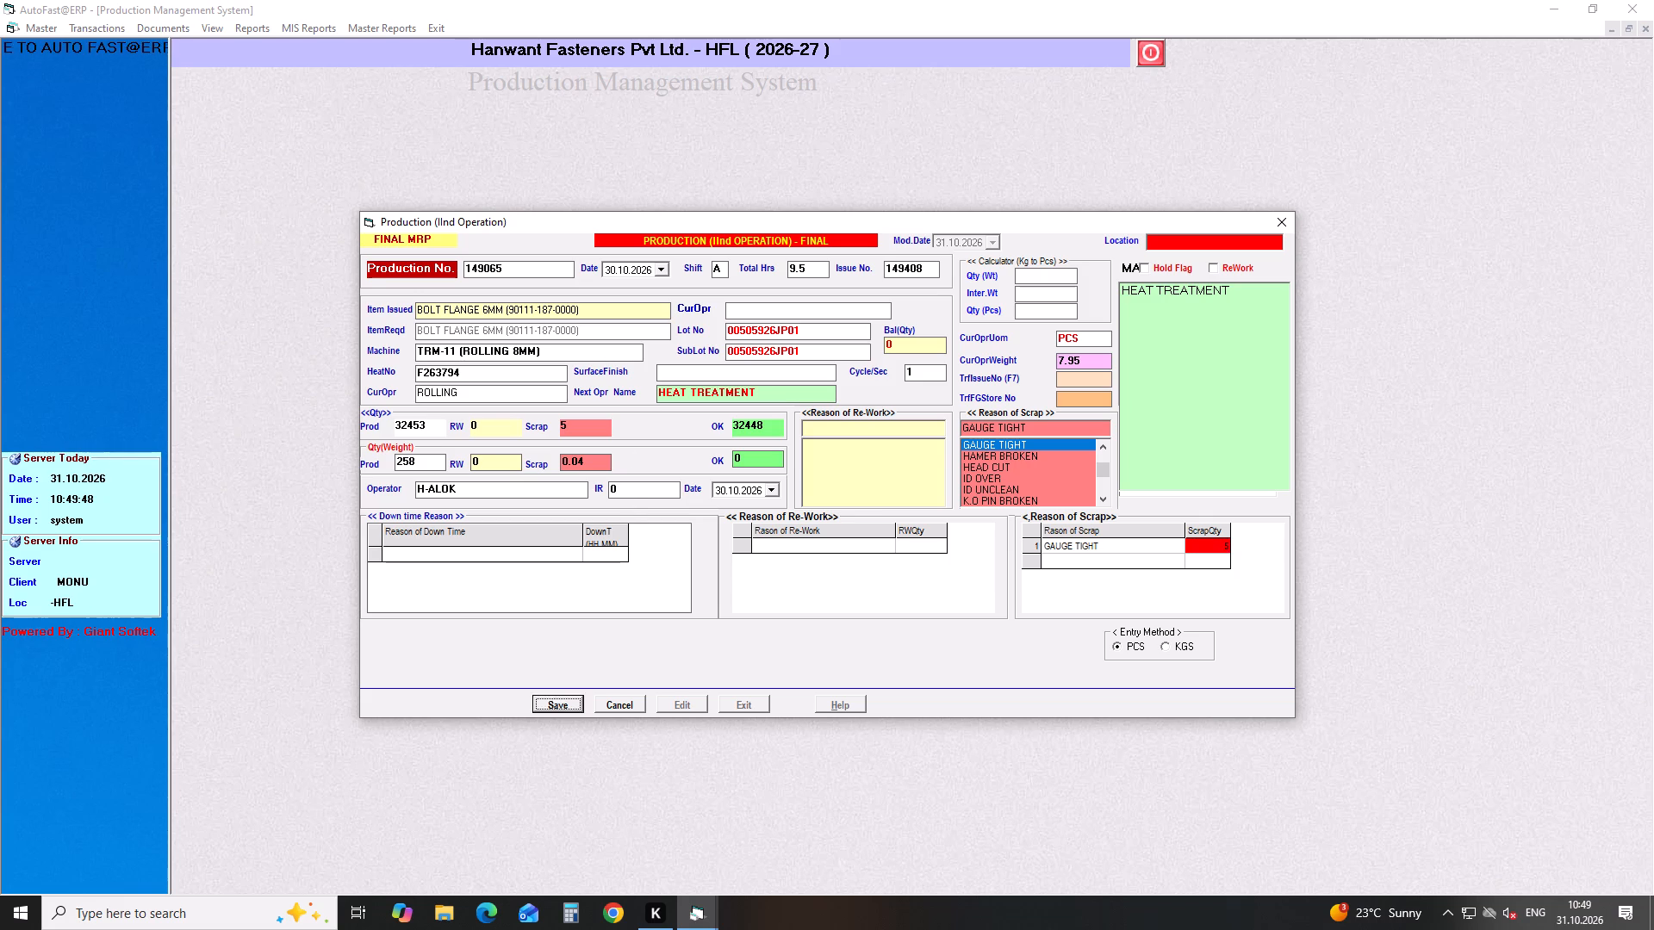
key("Return")
key("Return")
key("Return")
key("Return")
key("Return")
key("Return")
key("Return")
key("Return")
key("Return")
key("Return")
key("Return")
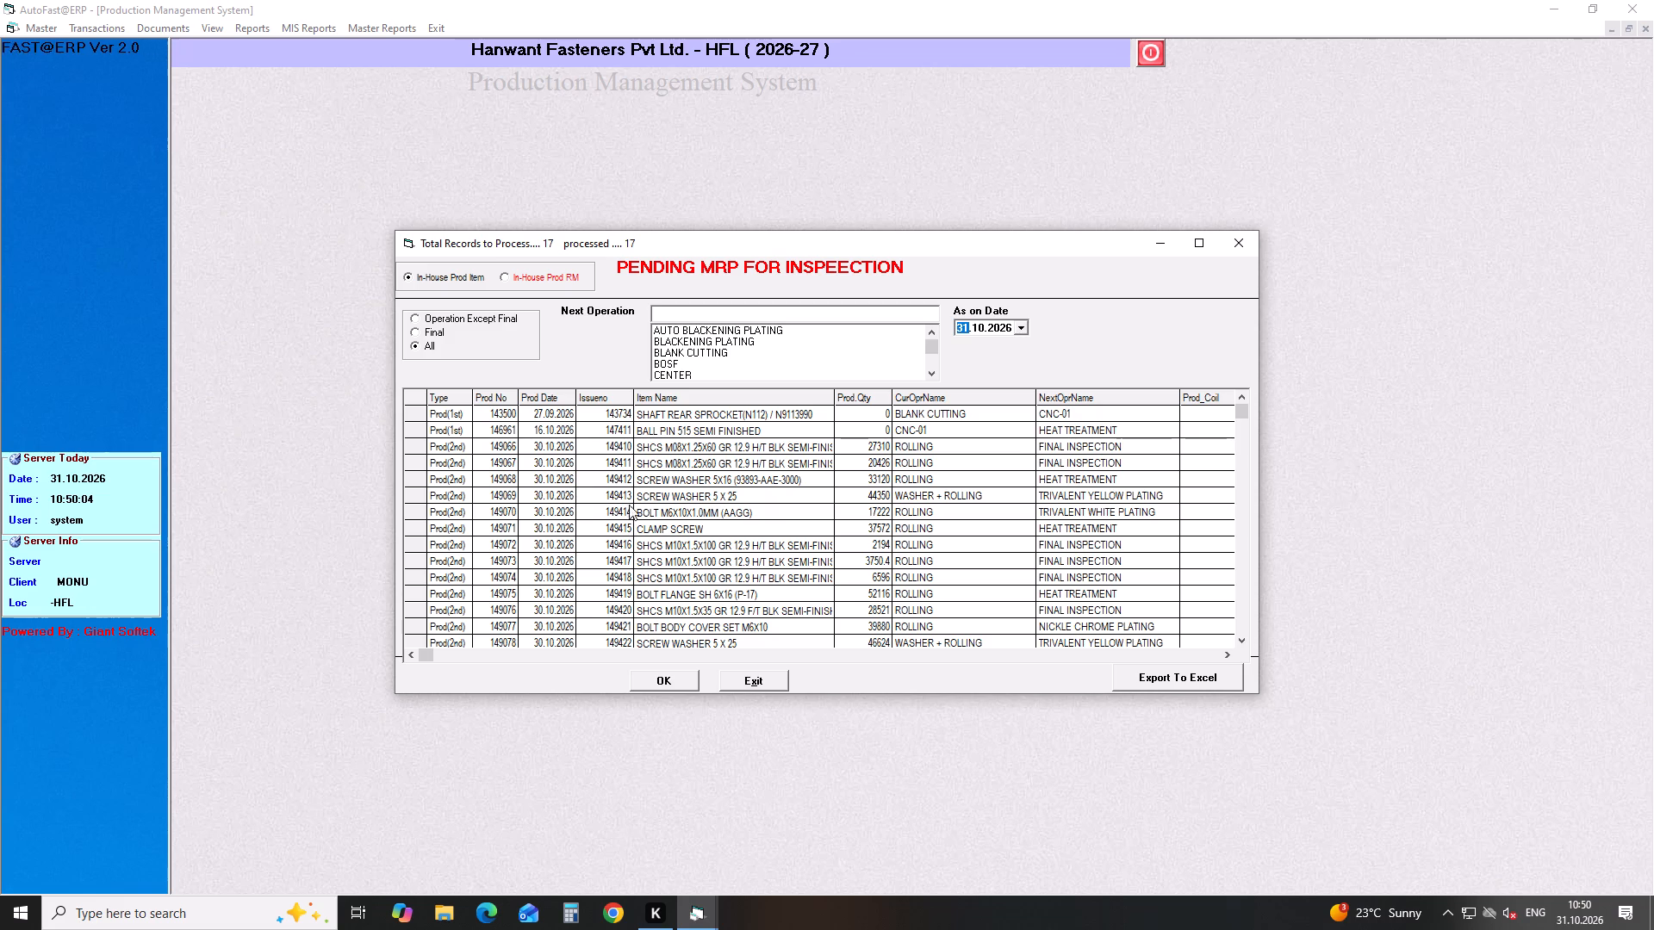
Open pending production 149066 (SHCS M08X1.25X60 GR 12.9 H/T), accept 27310 pieces as OK with zero scrap, and save its final MRP.
left_click(599, 450)
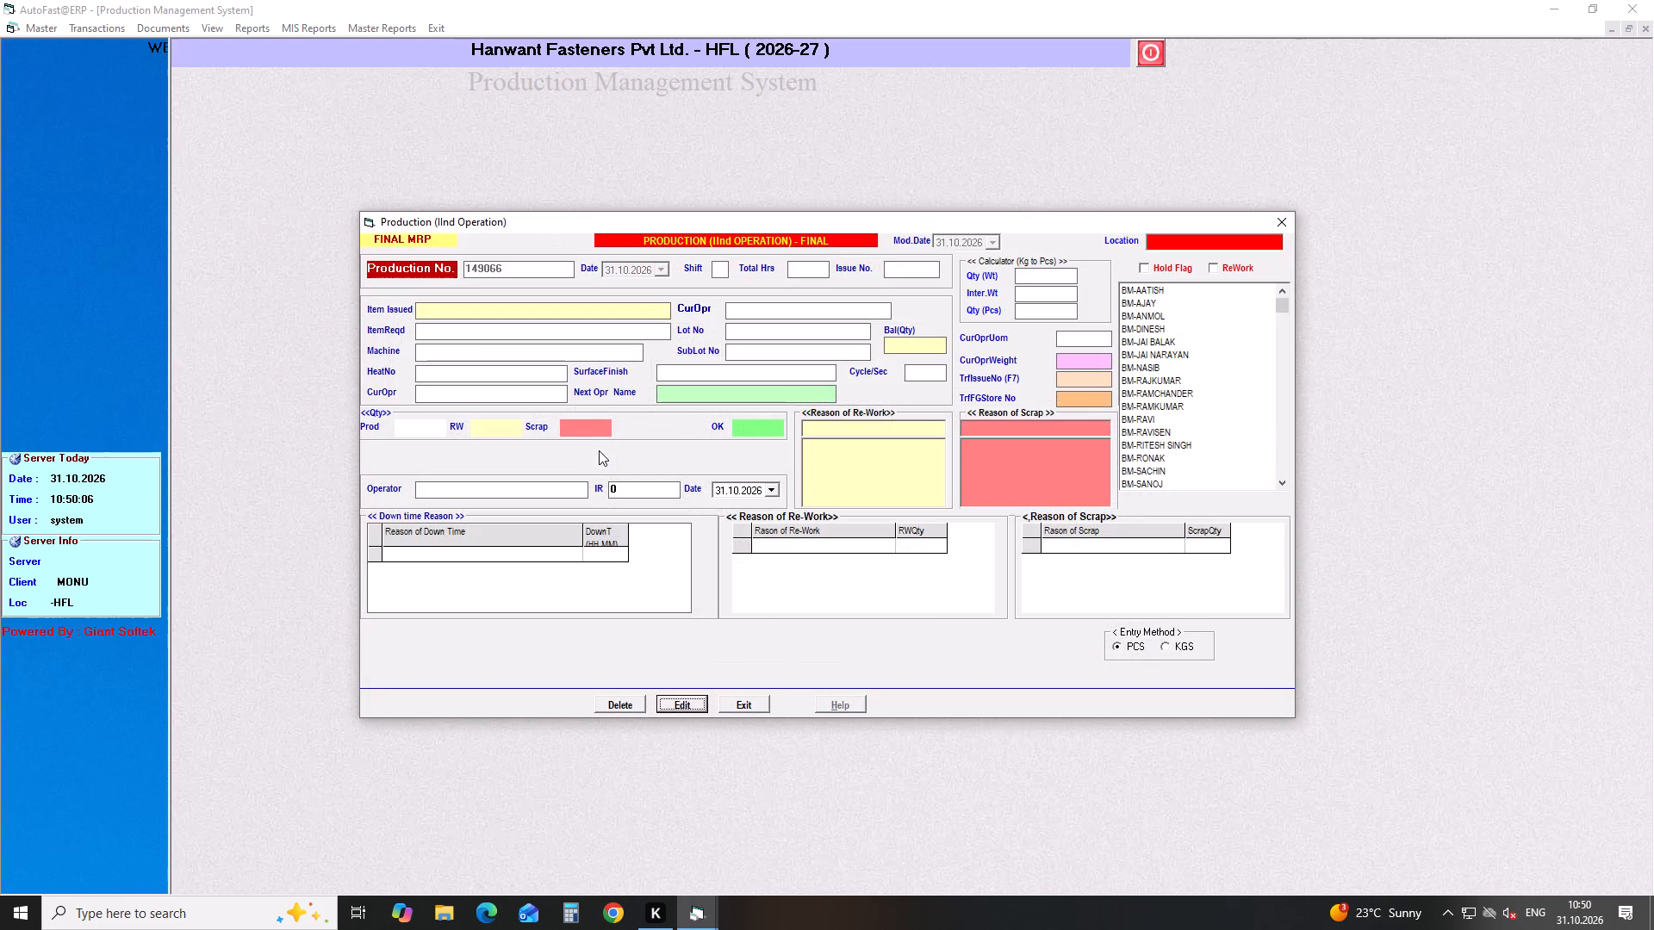
key("Return")
key("Return")
key("Return")
key("Return")
key("Return")
key("Return")
key("Return")
key("Return")
key("Return")
key("Return")
key("Return")
key("Return")
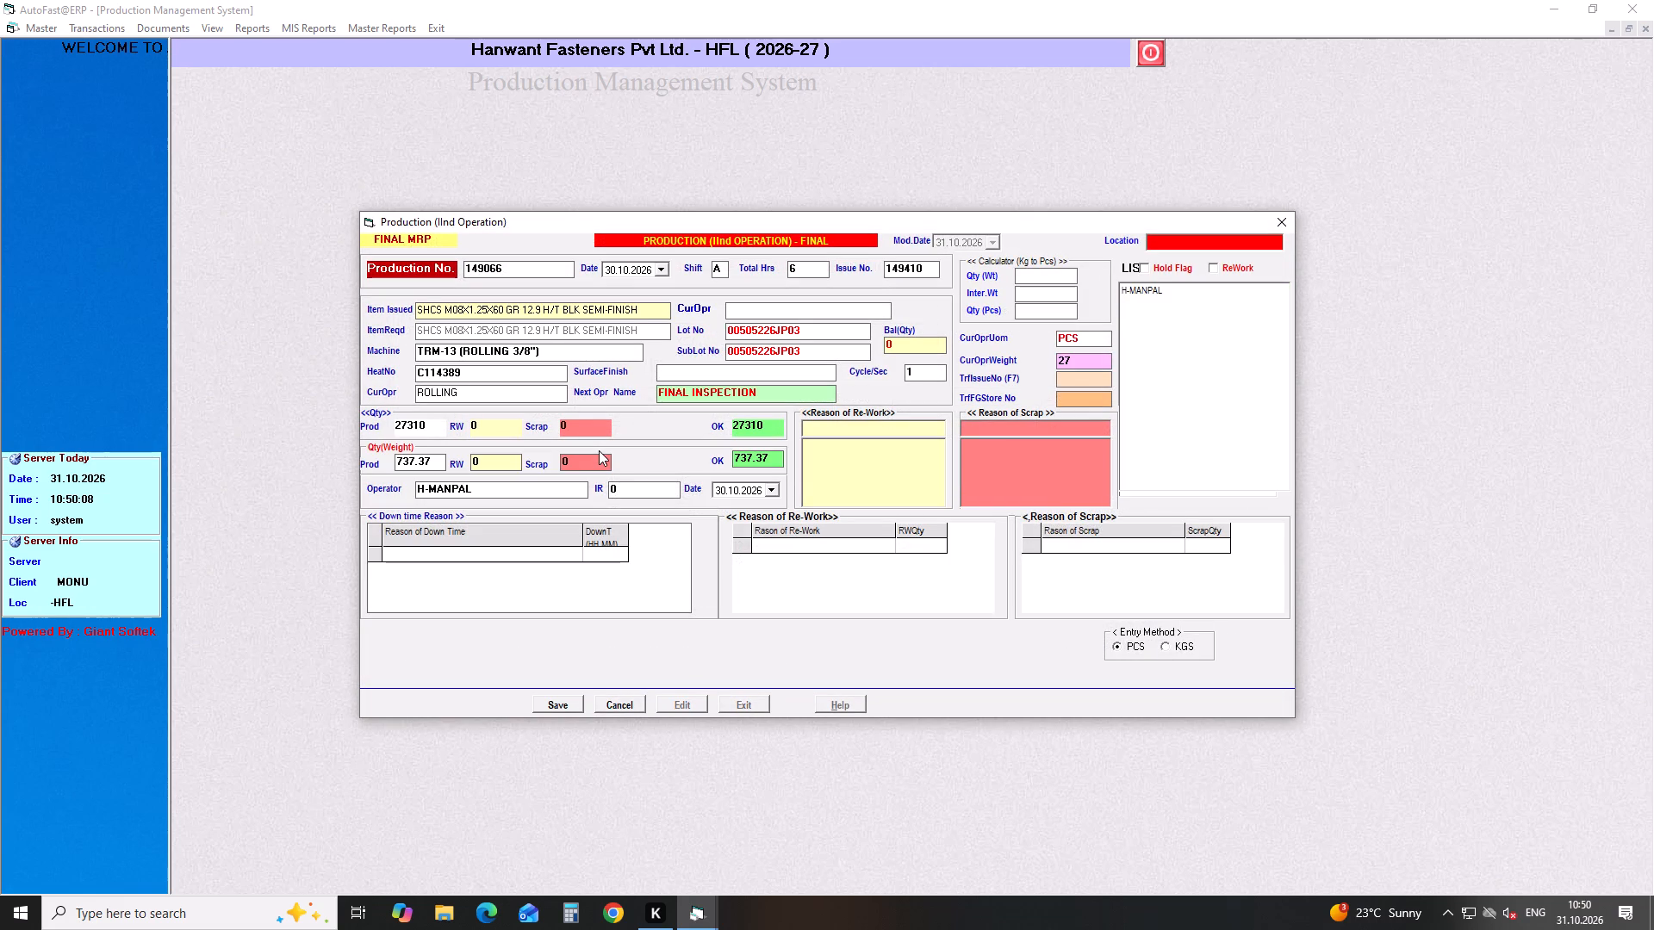
key("Return")
key("Return")
key("Return")
key("Return")
key("Return")
key("Return")
key("Return")
key("Return")
key("Return")
key("Return")
key("Return")
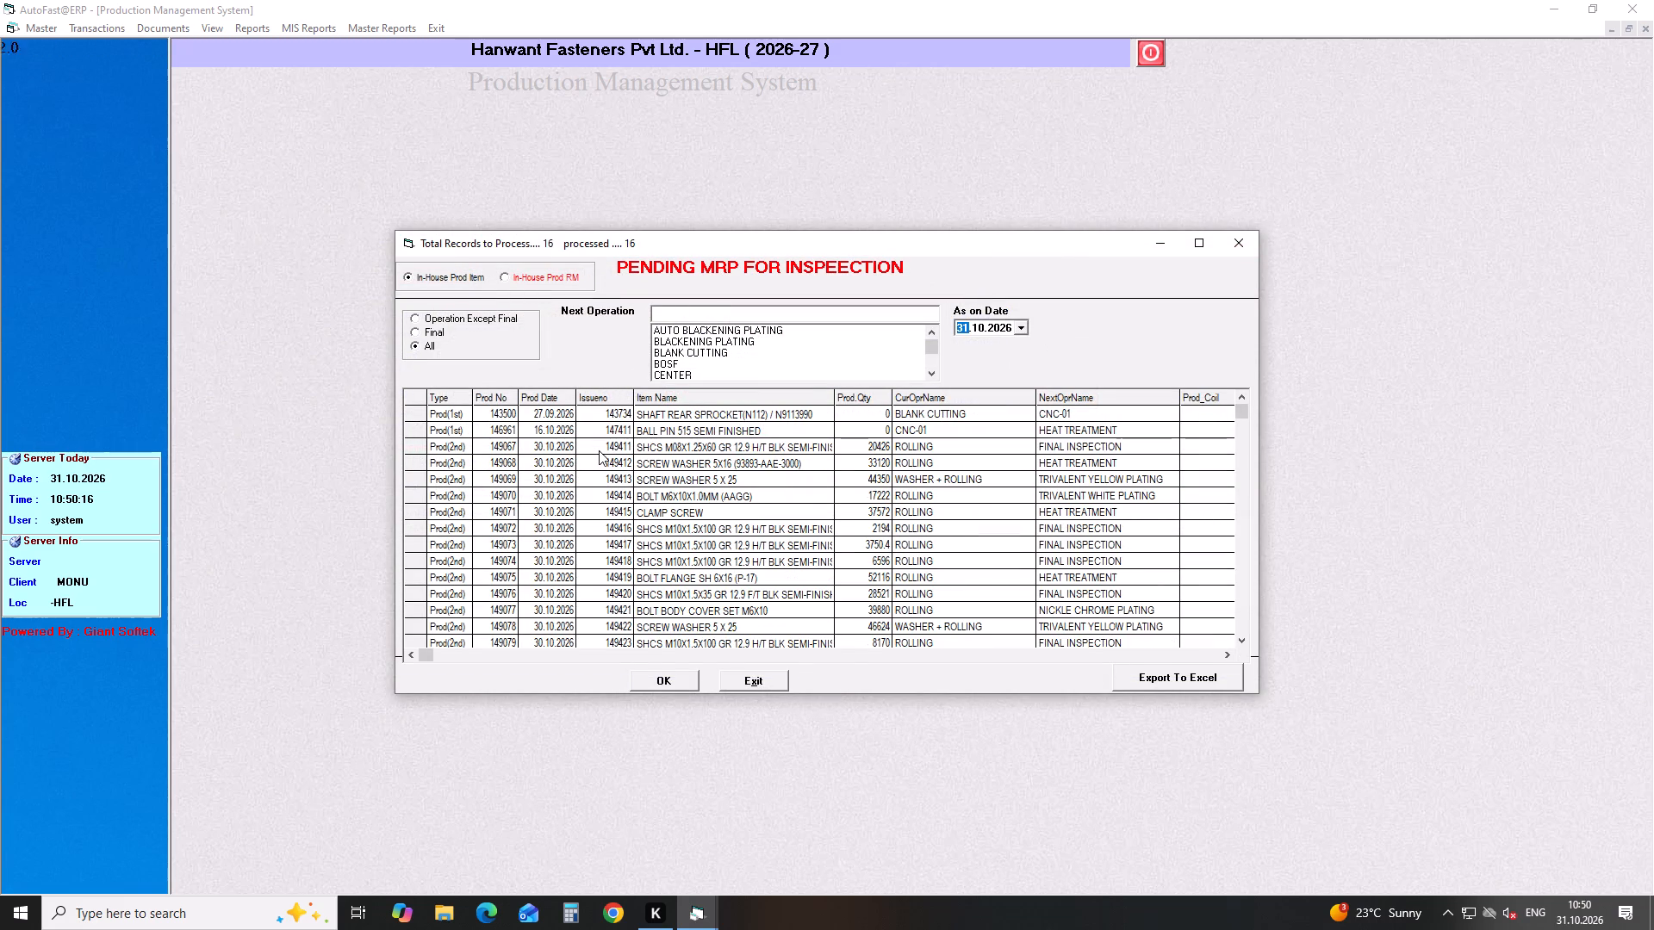
Open pending production 149071 (CLAMP SCREW) and record 12 scrap pieces with SETTING PROBLEM as the reason for all 12.
left_click(605, 514)
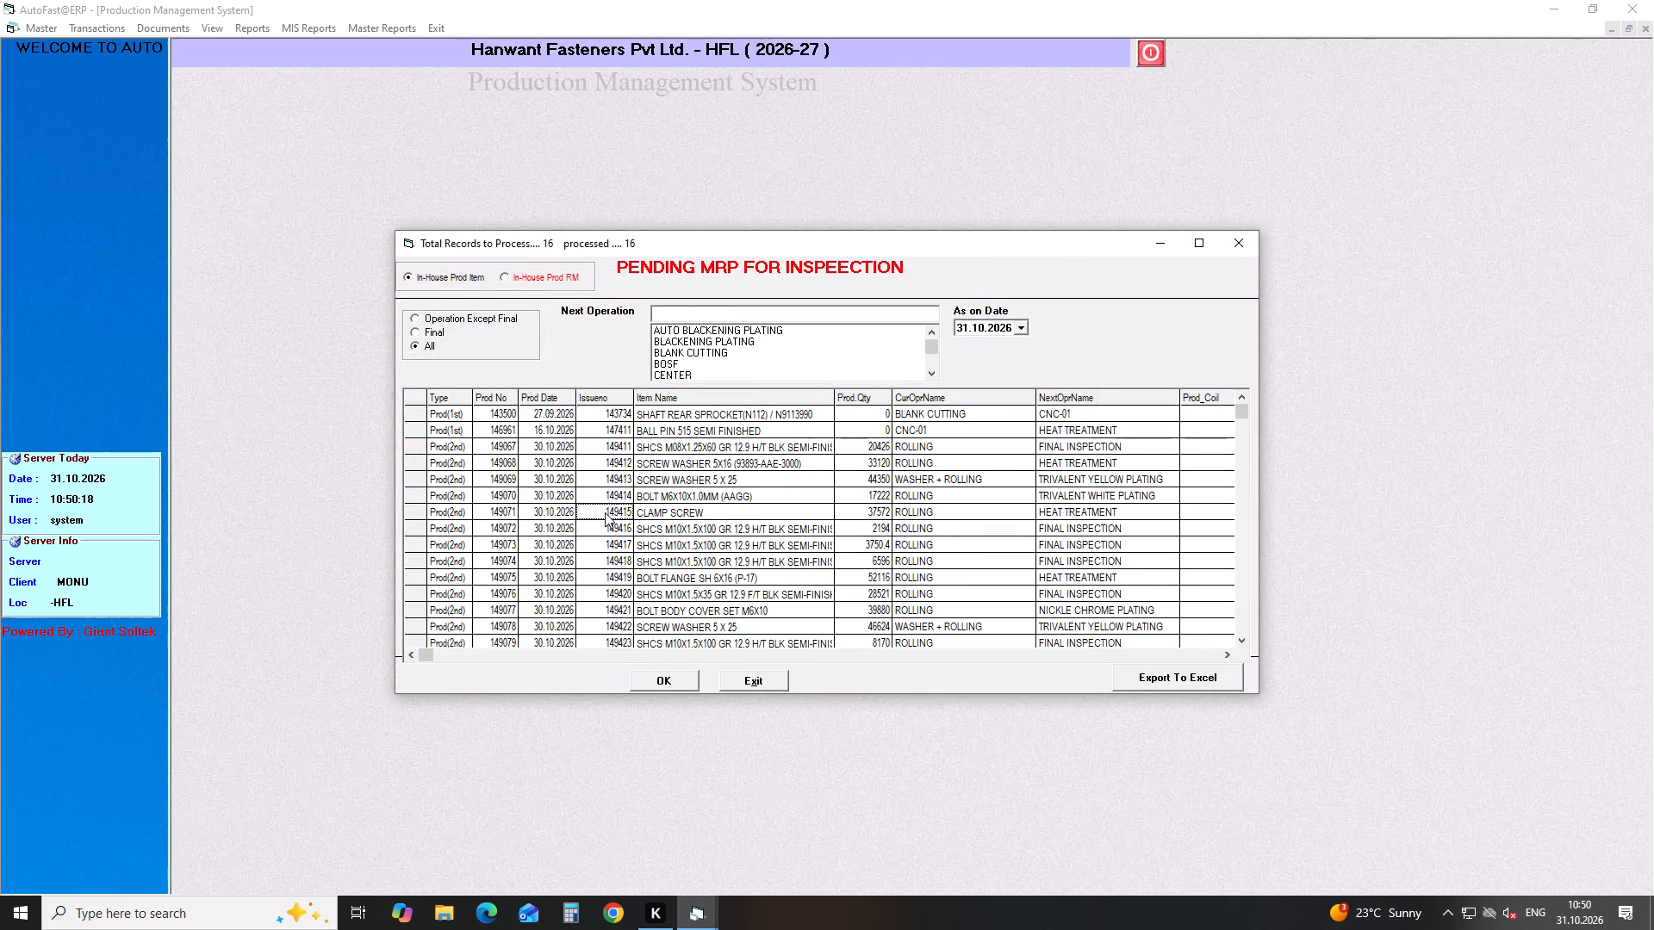
key("Return")
key("Return")
key("Return")
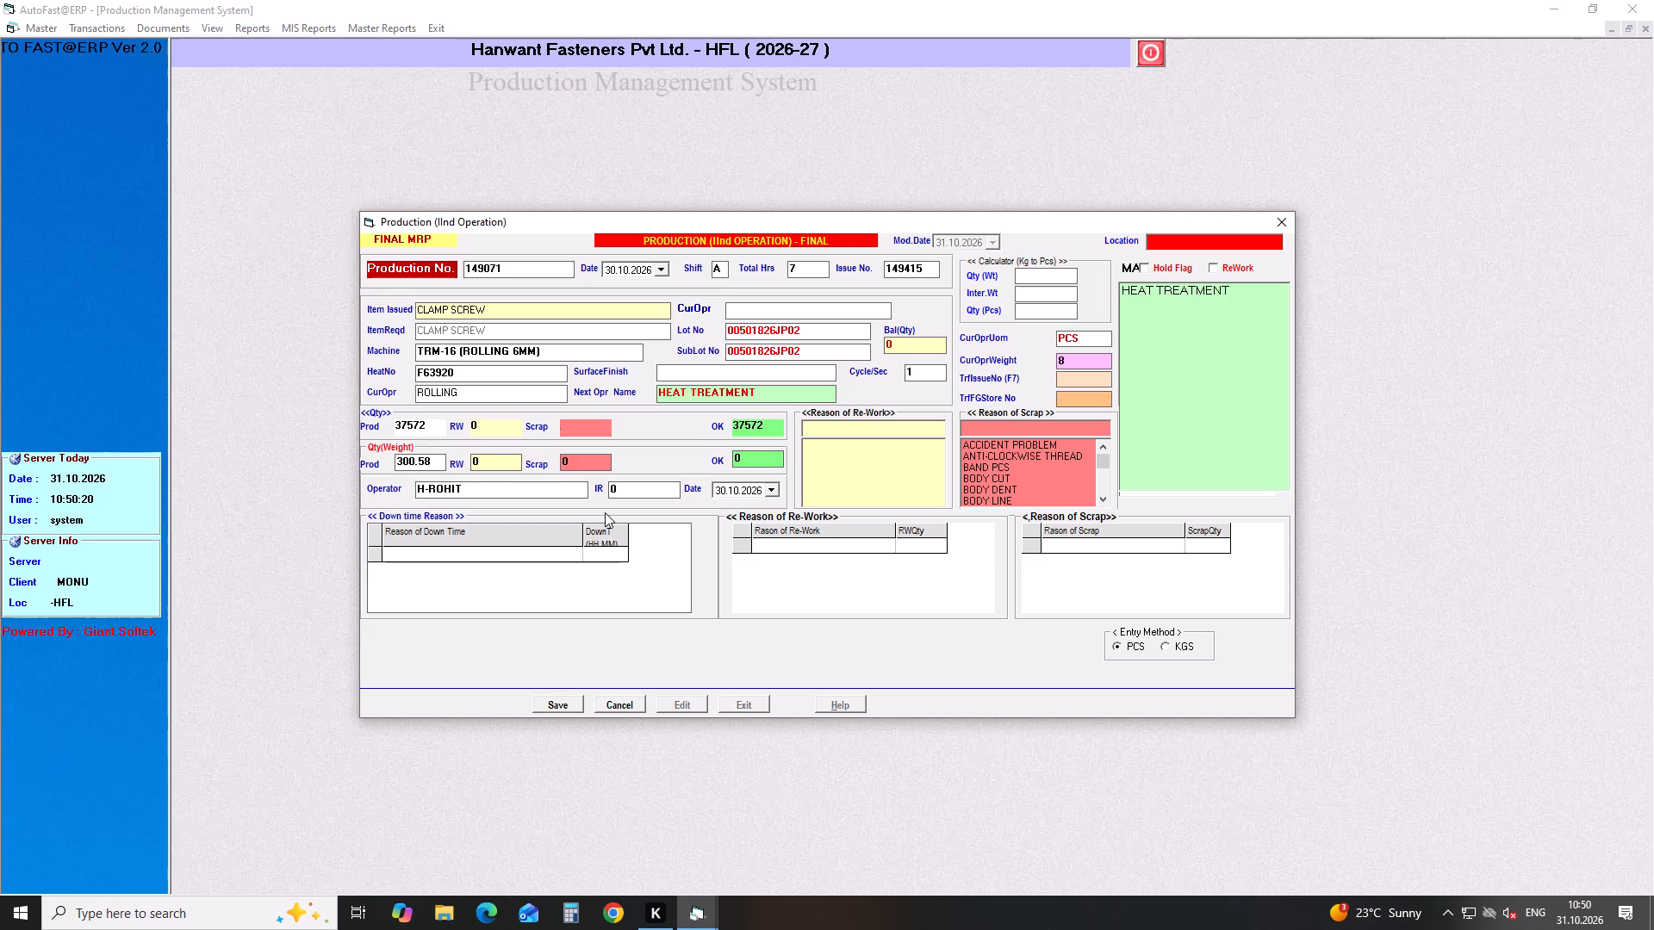
key("Return")
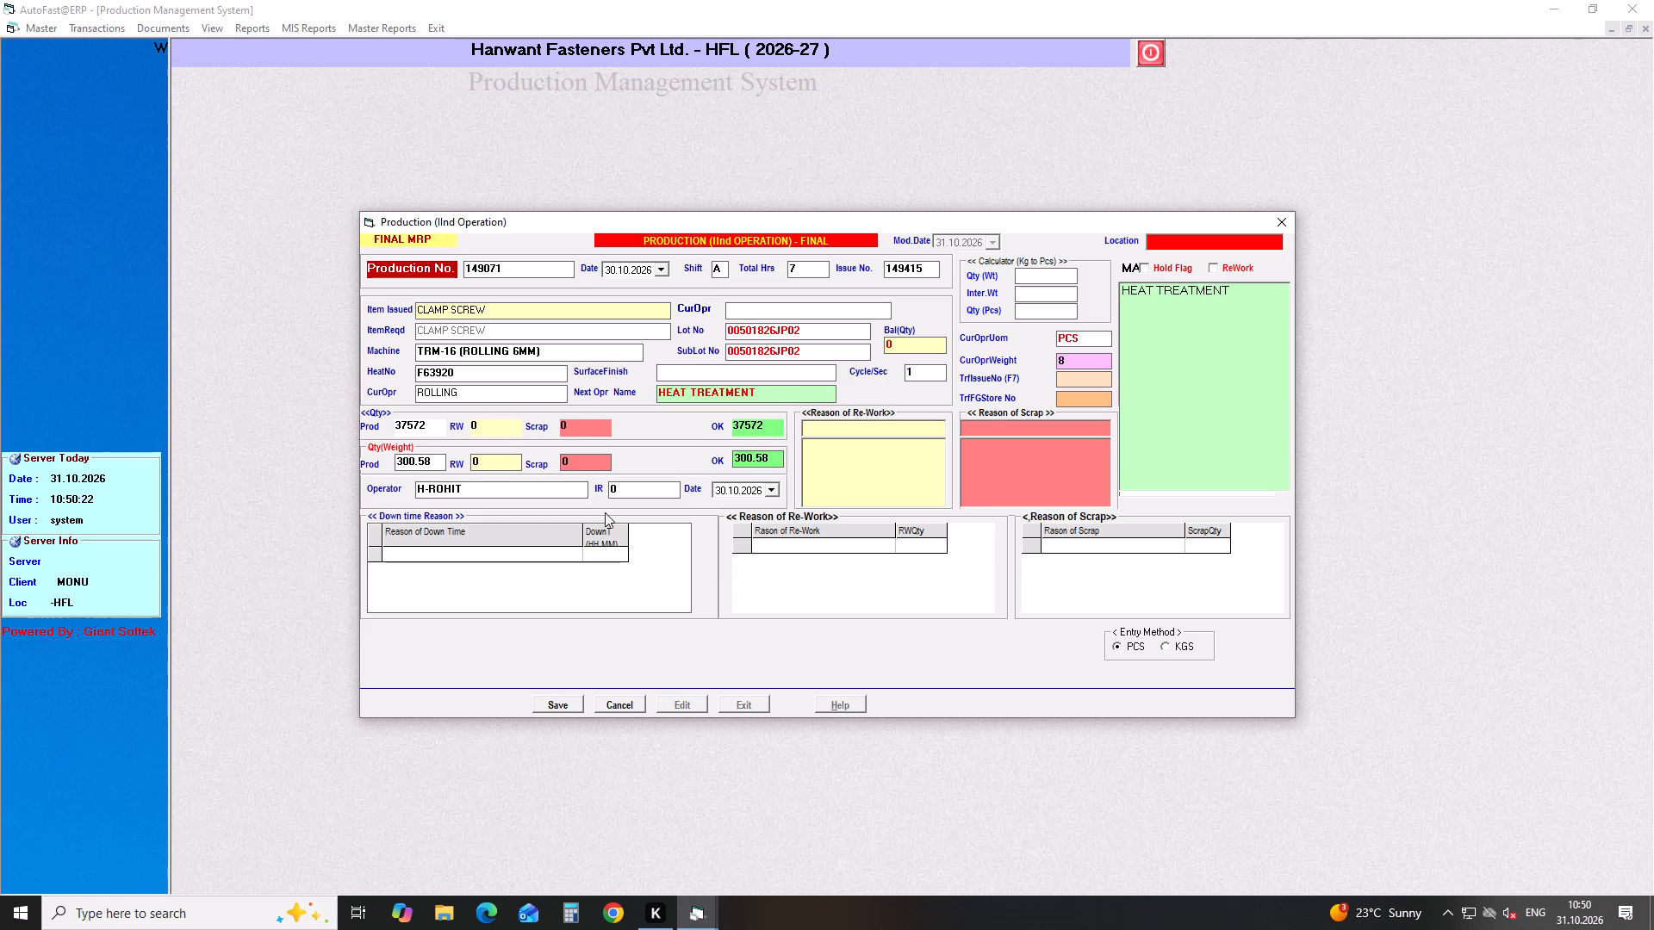
left_click(585, 425)
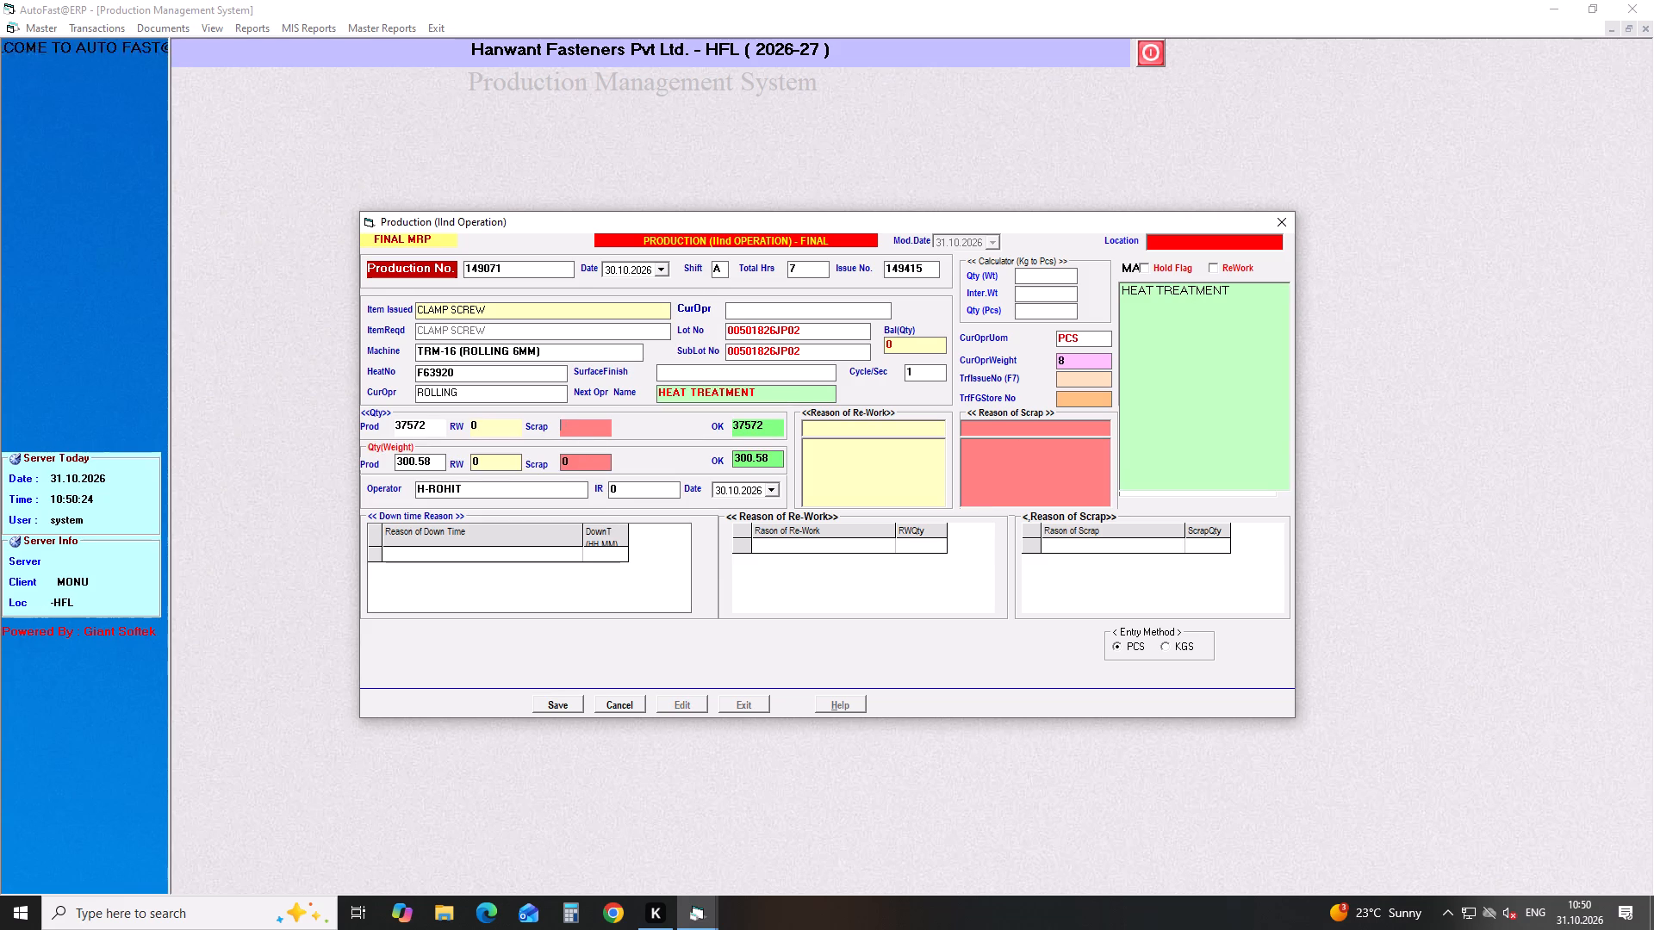
key("BackSpace")
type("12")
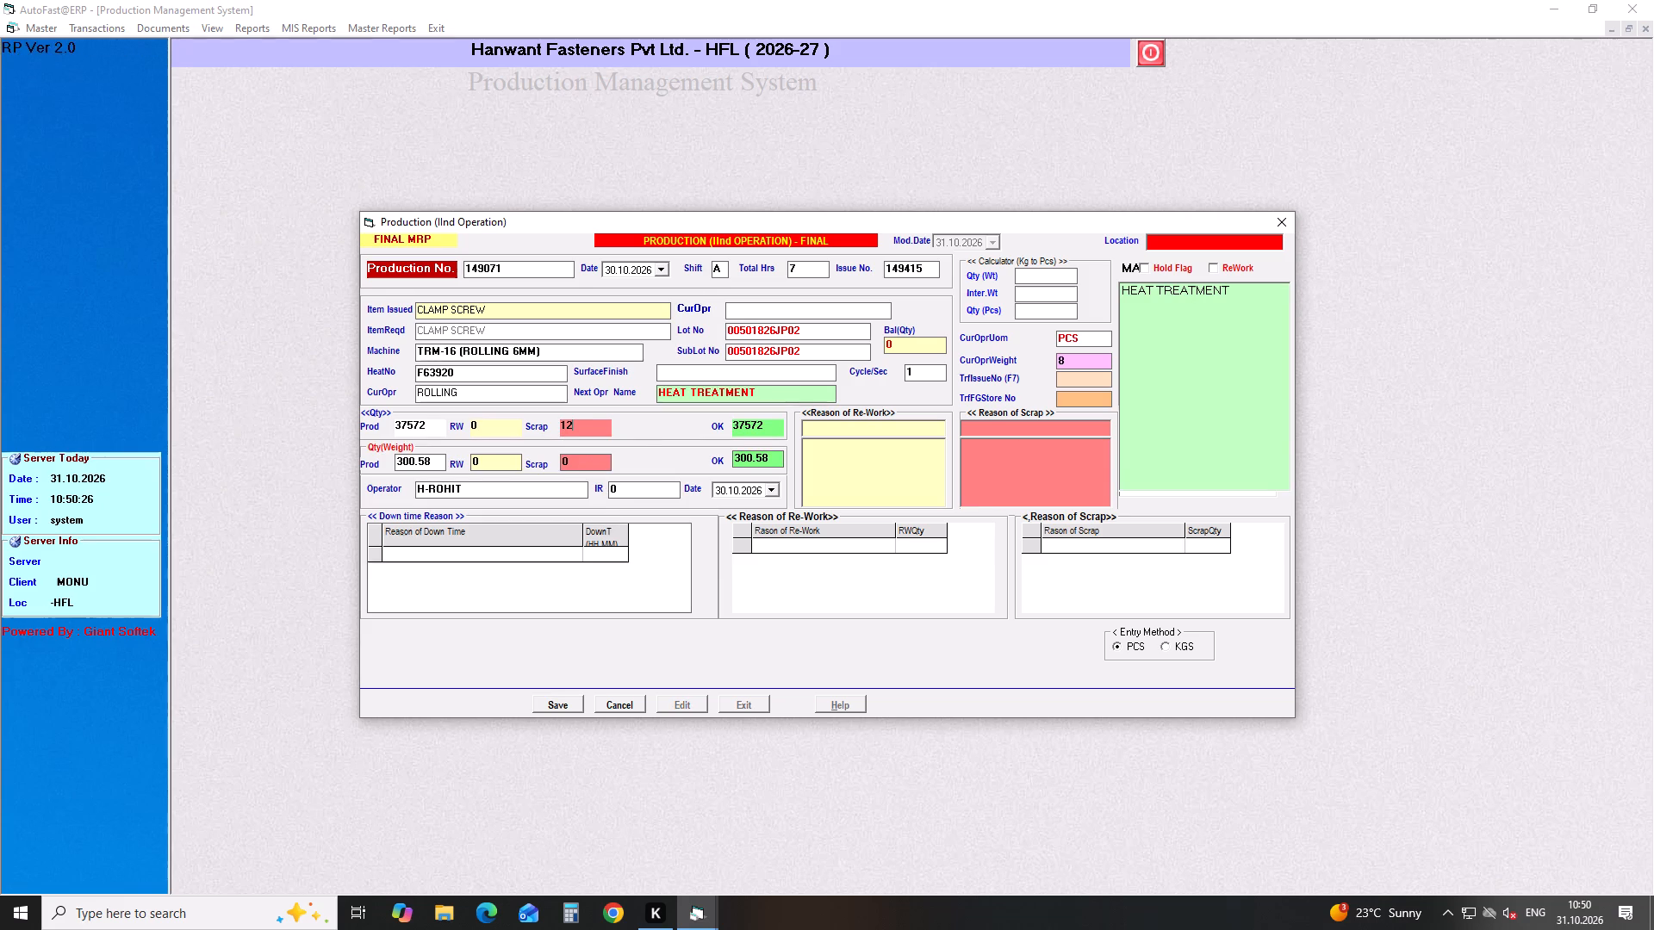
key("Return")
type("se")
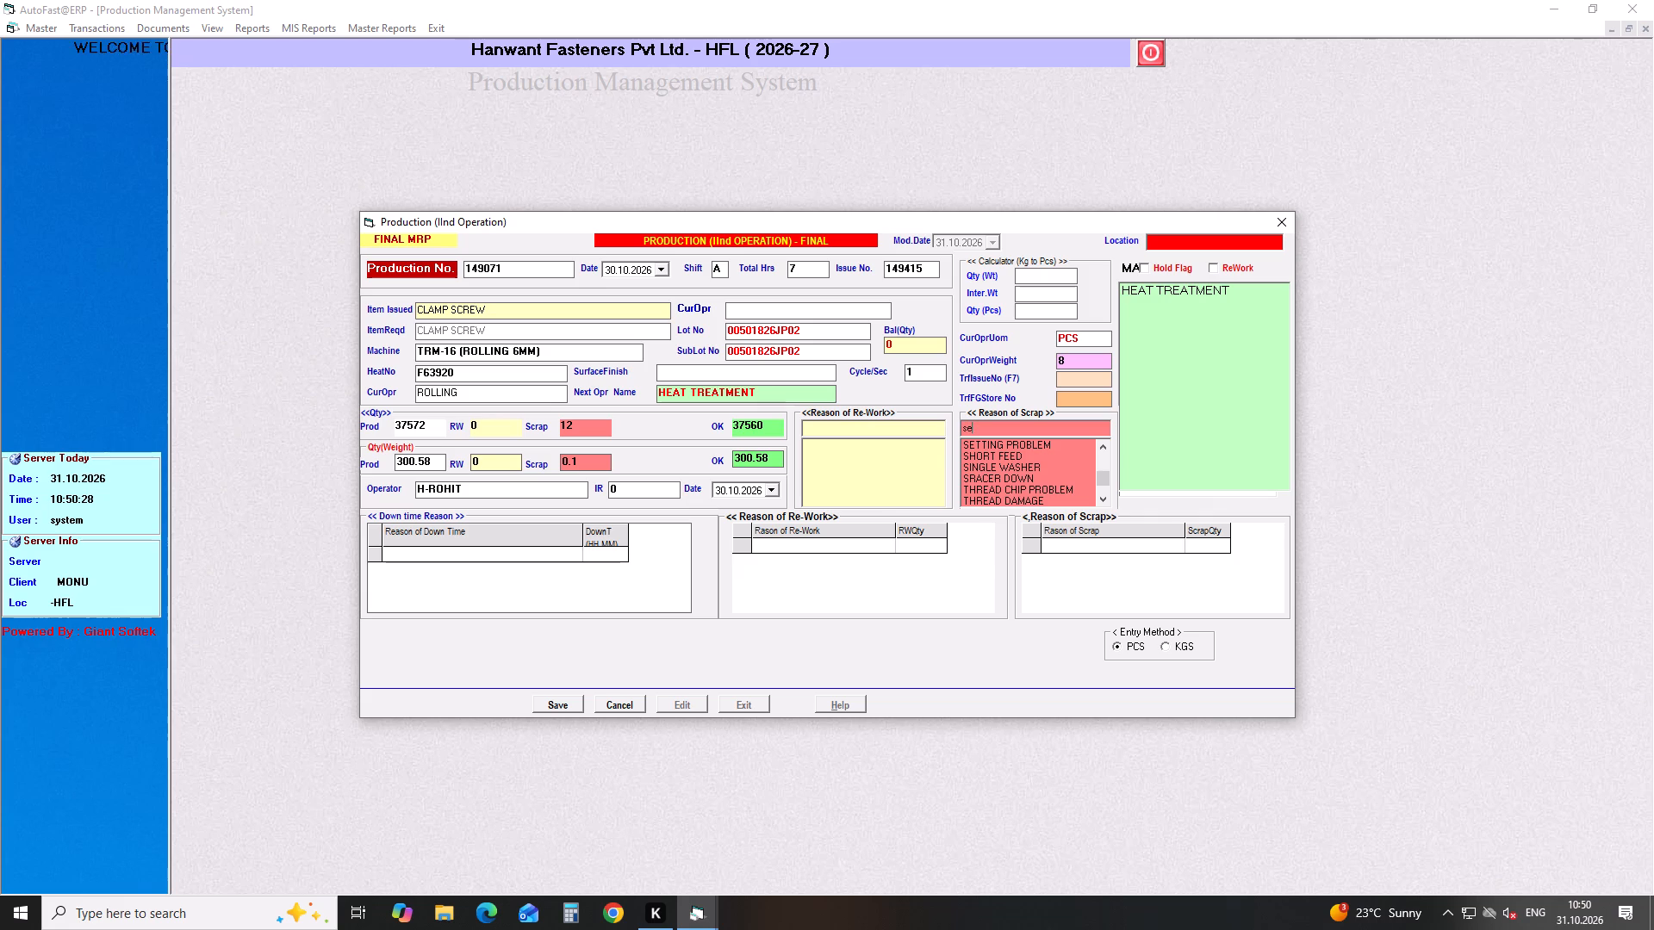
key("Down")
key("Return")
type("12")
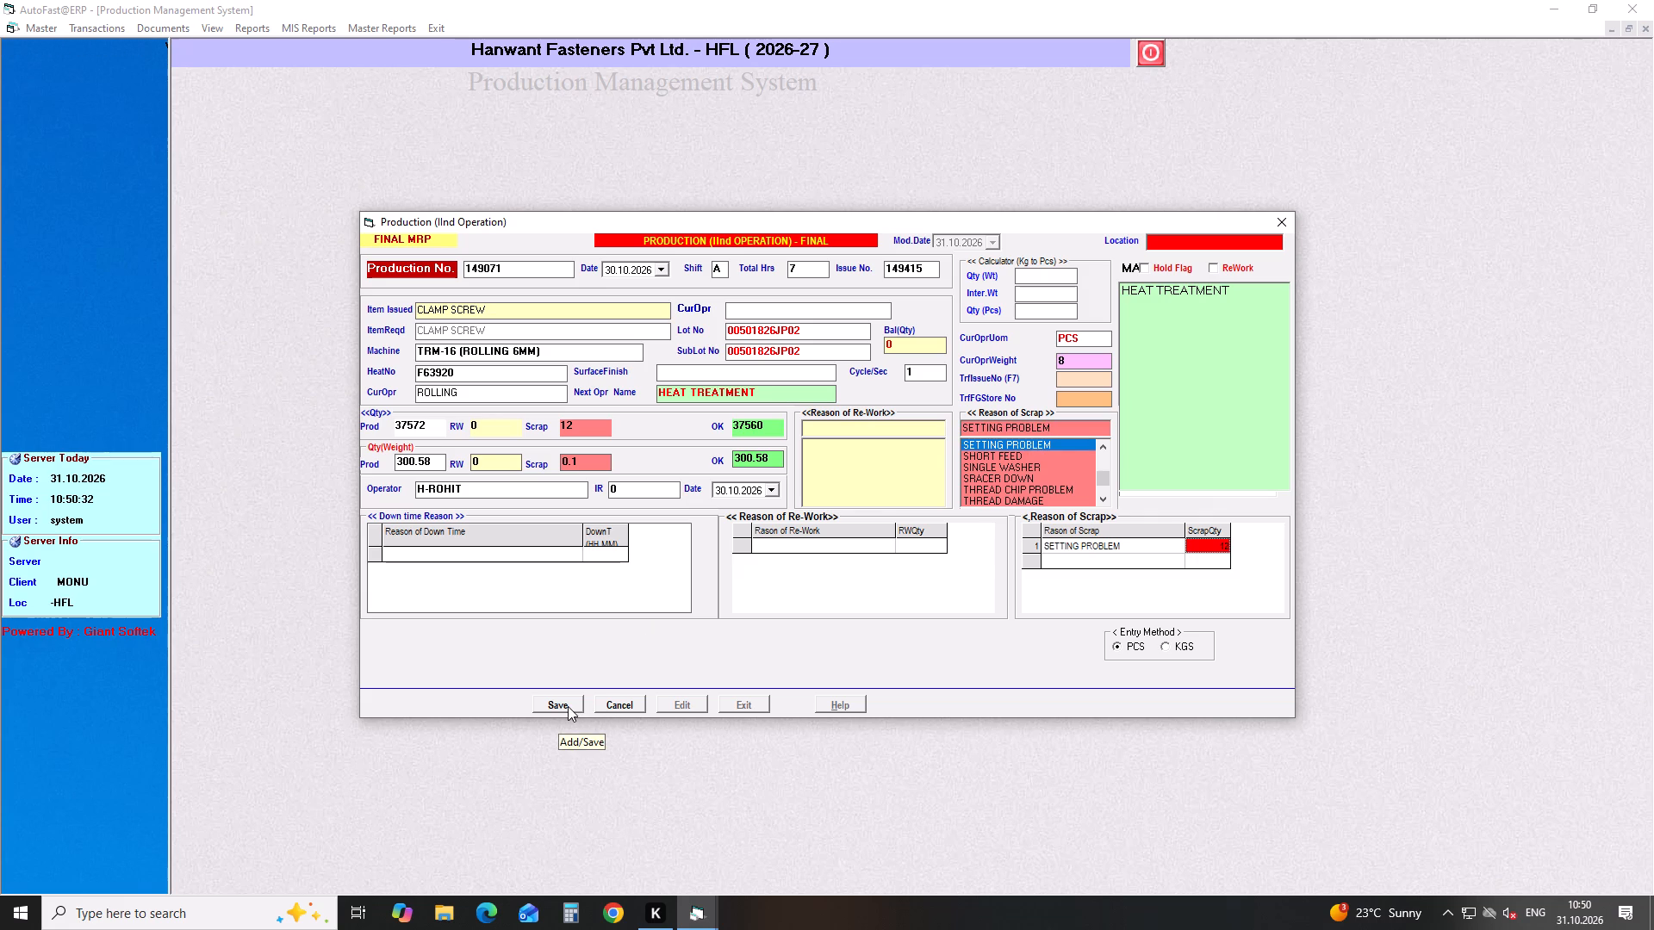
Save the final MRP for production 149071 with 37560 pieces accepted as OK.
left_click(655, 487)
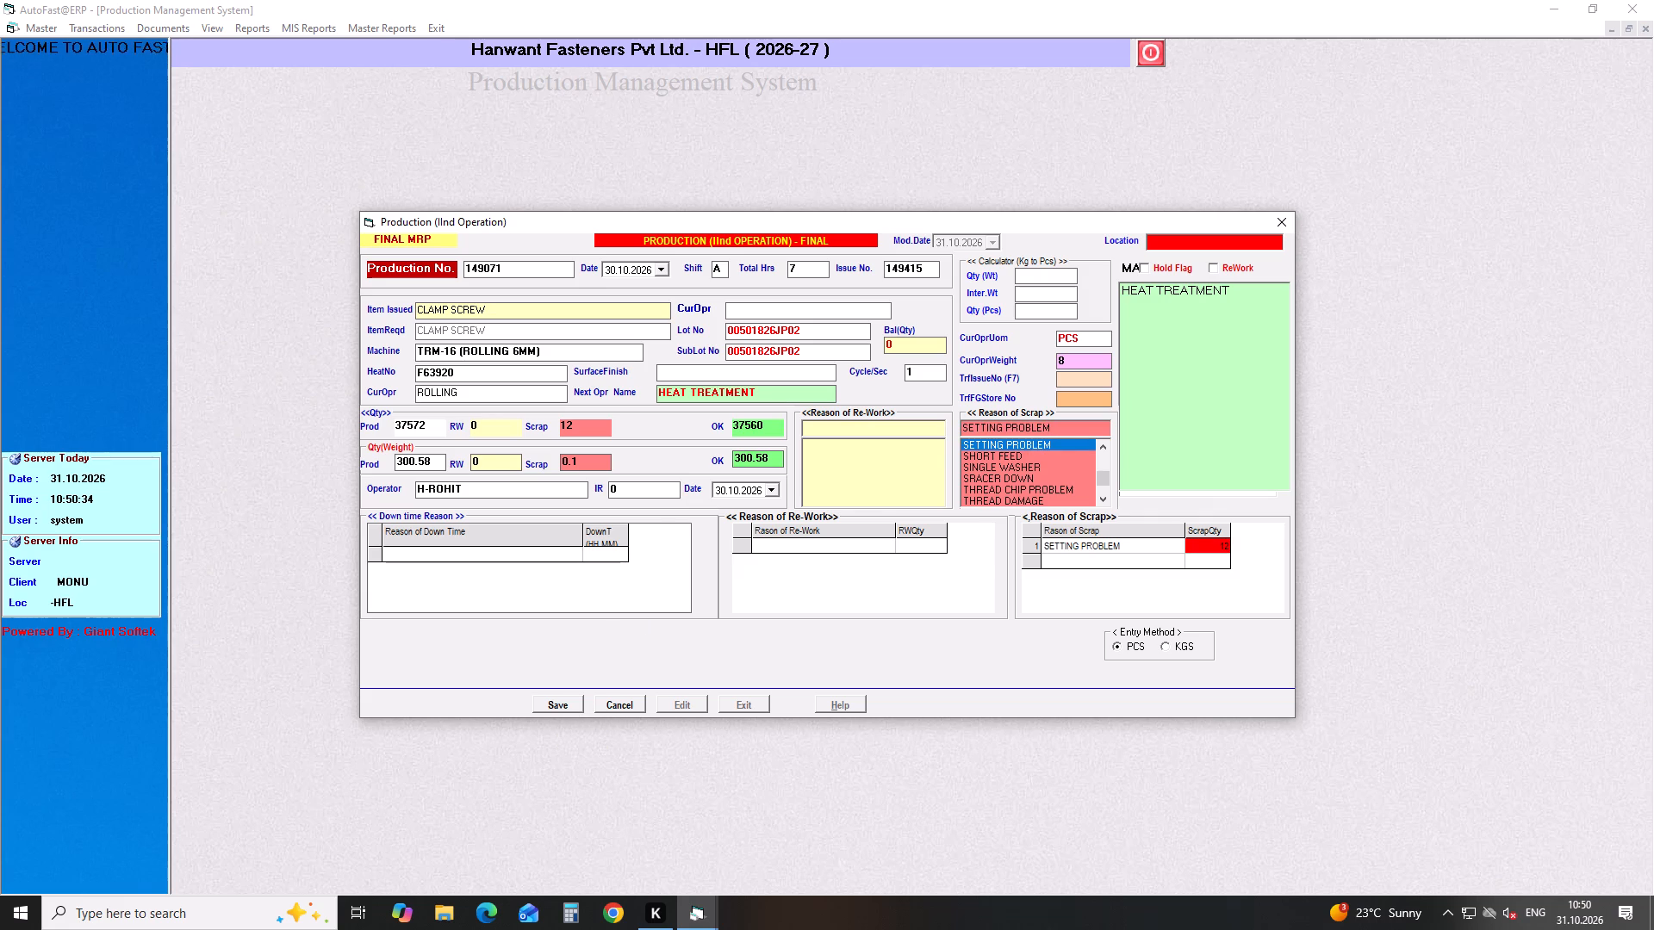
key("Return")
key("Return")
key("Return")
key("Return")
key("Return")
key("Return")
key("Return")
key("Return")
key("Return")
key("Return")
key("Return")
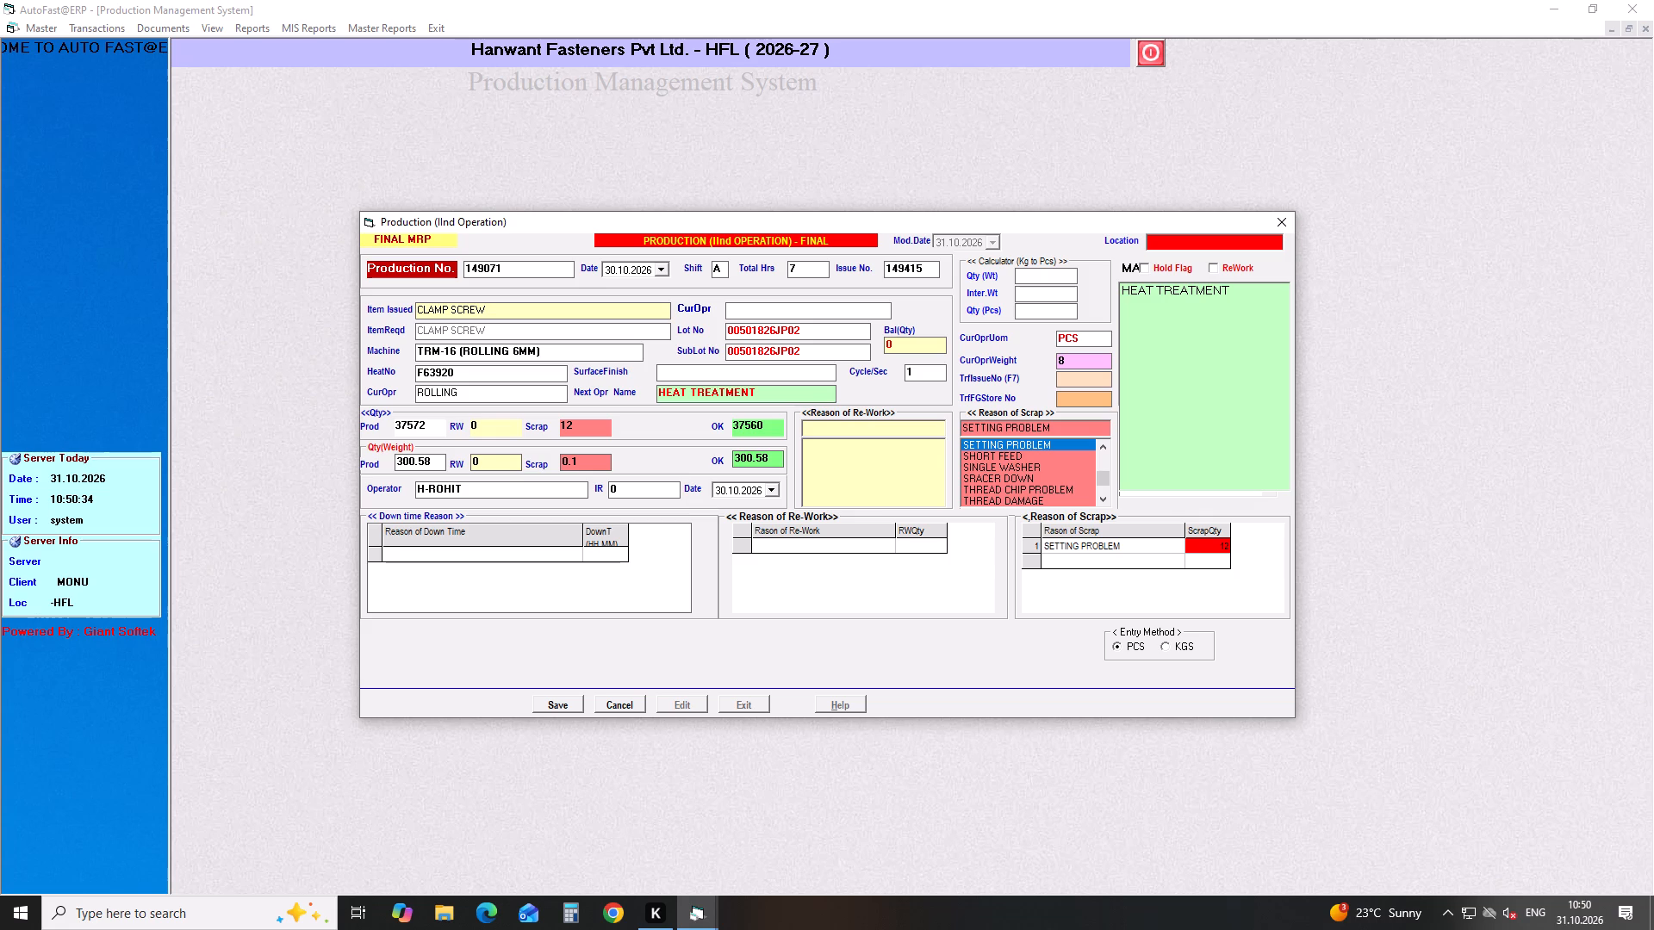
key("Return")
key("Return")
key("Return")
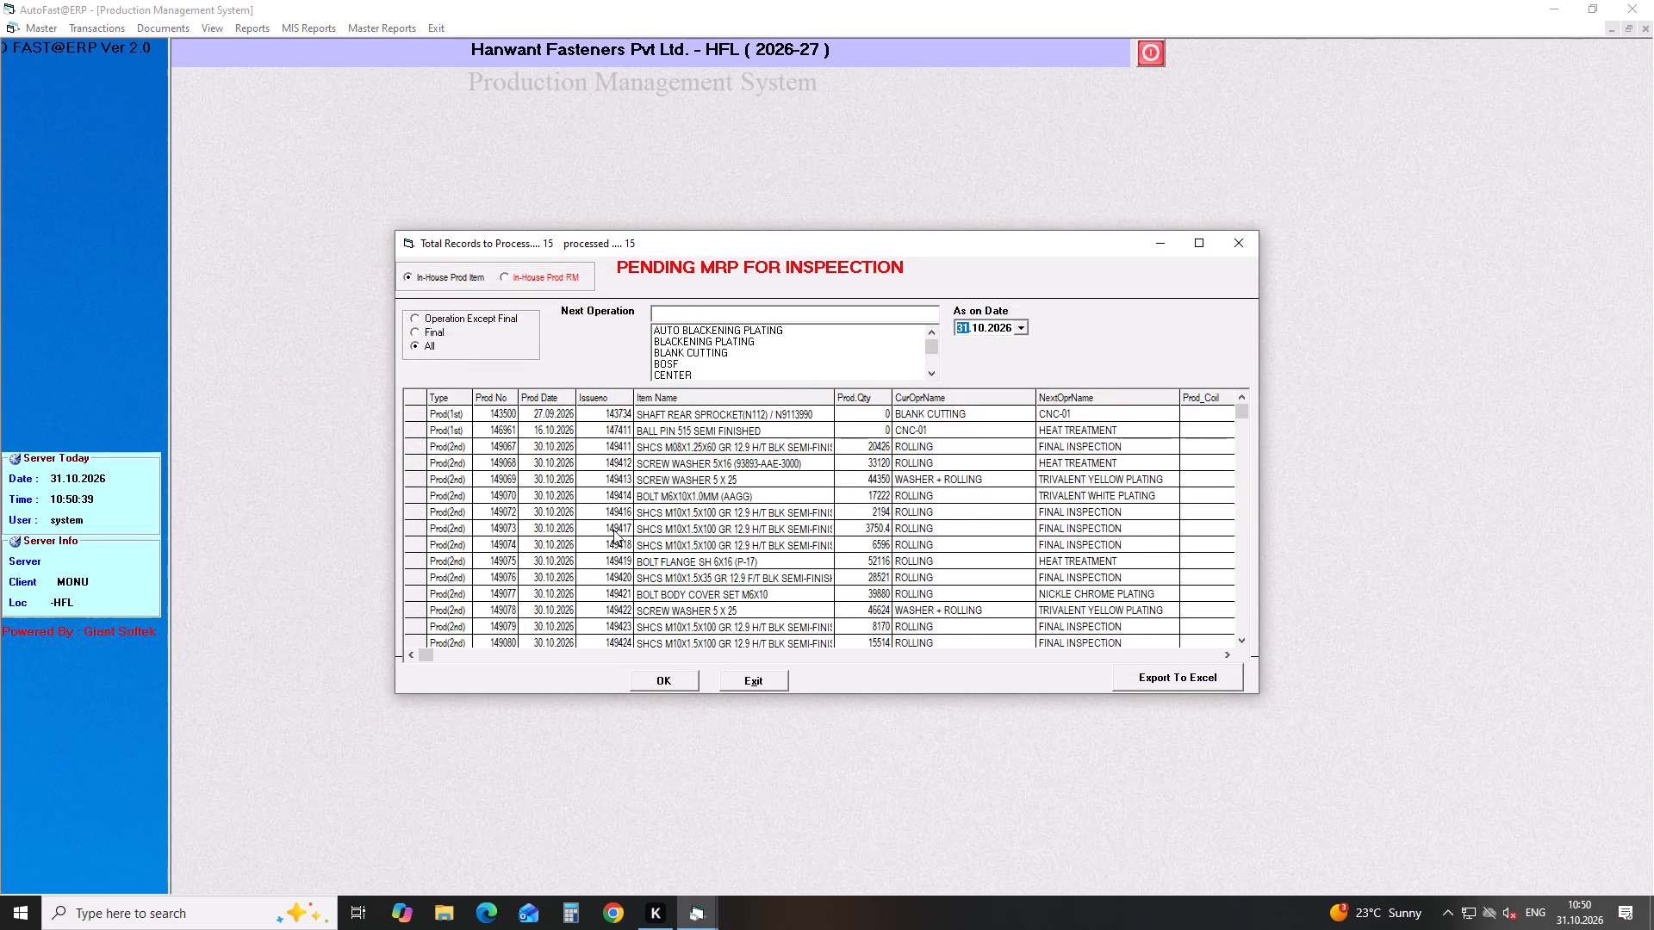
Open pending production 149073 (SHCS M10X1.5X100 GR 12.9 H/T) and record 40.4 scrap with SETTING PROBLEM as the reason for all 40.4.
left_click(613, 525)
key("Return")
key("Return")
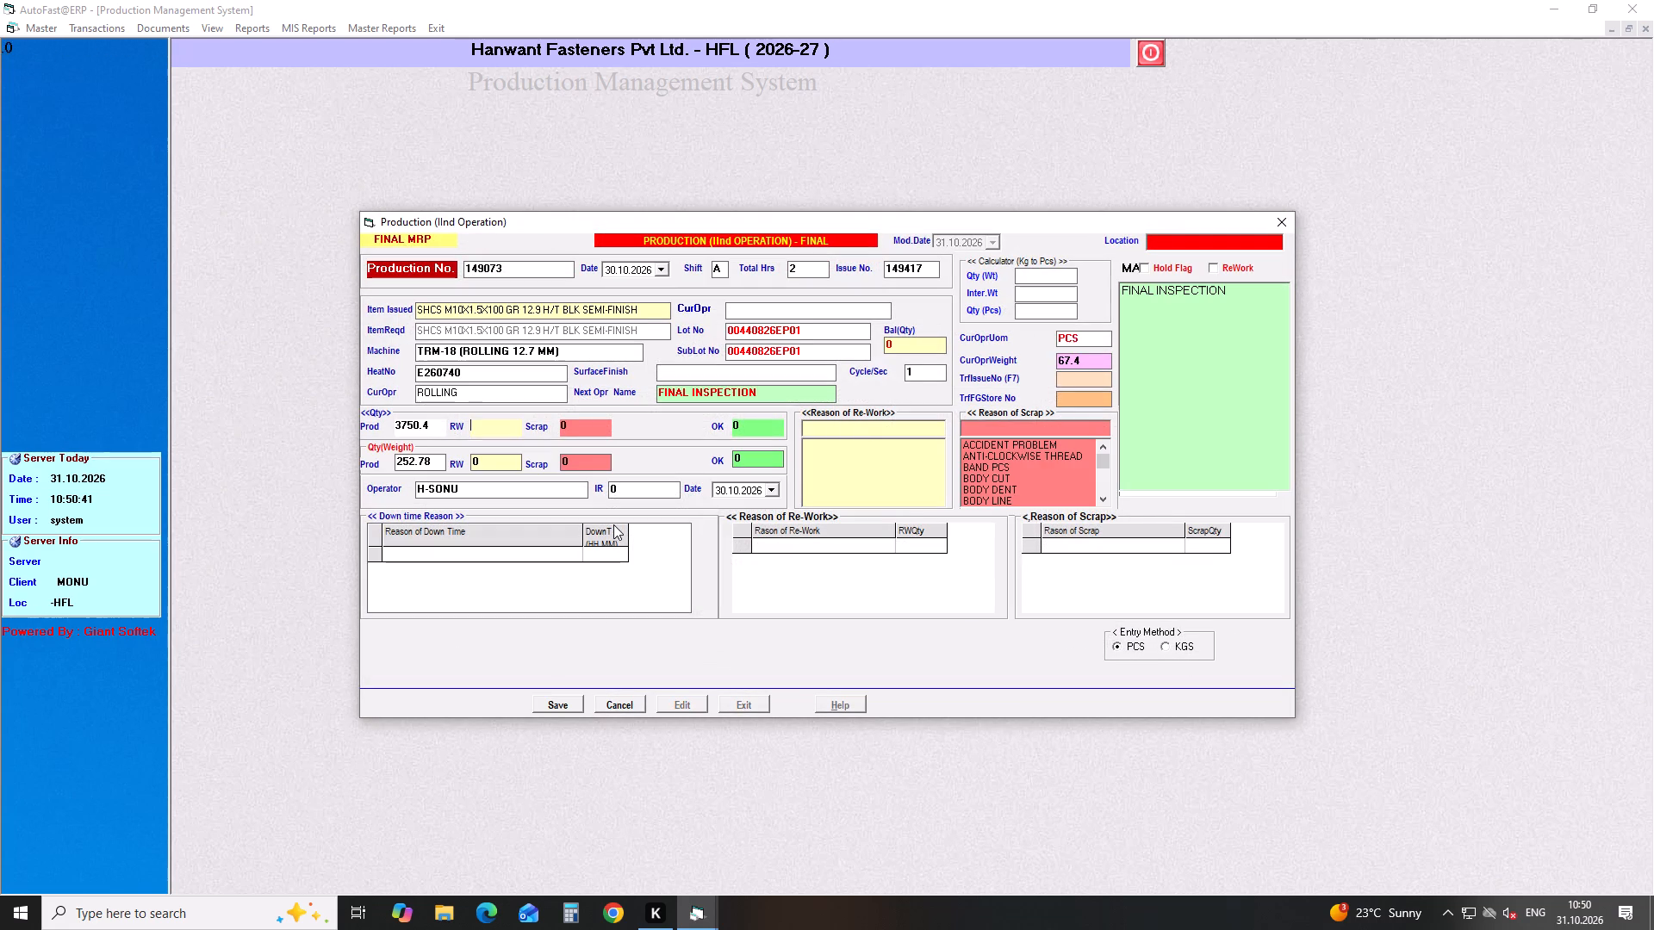
key("Return")
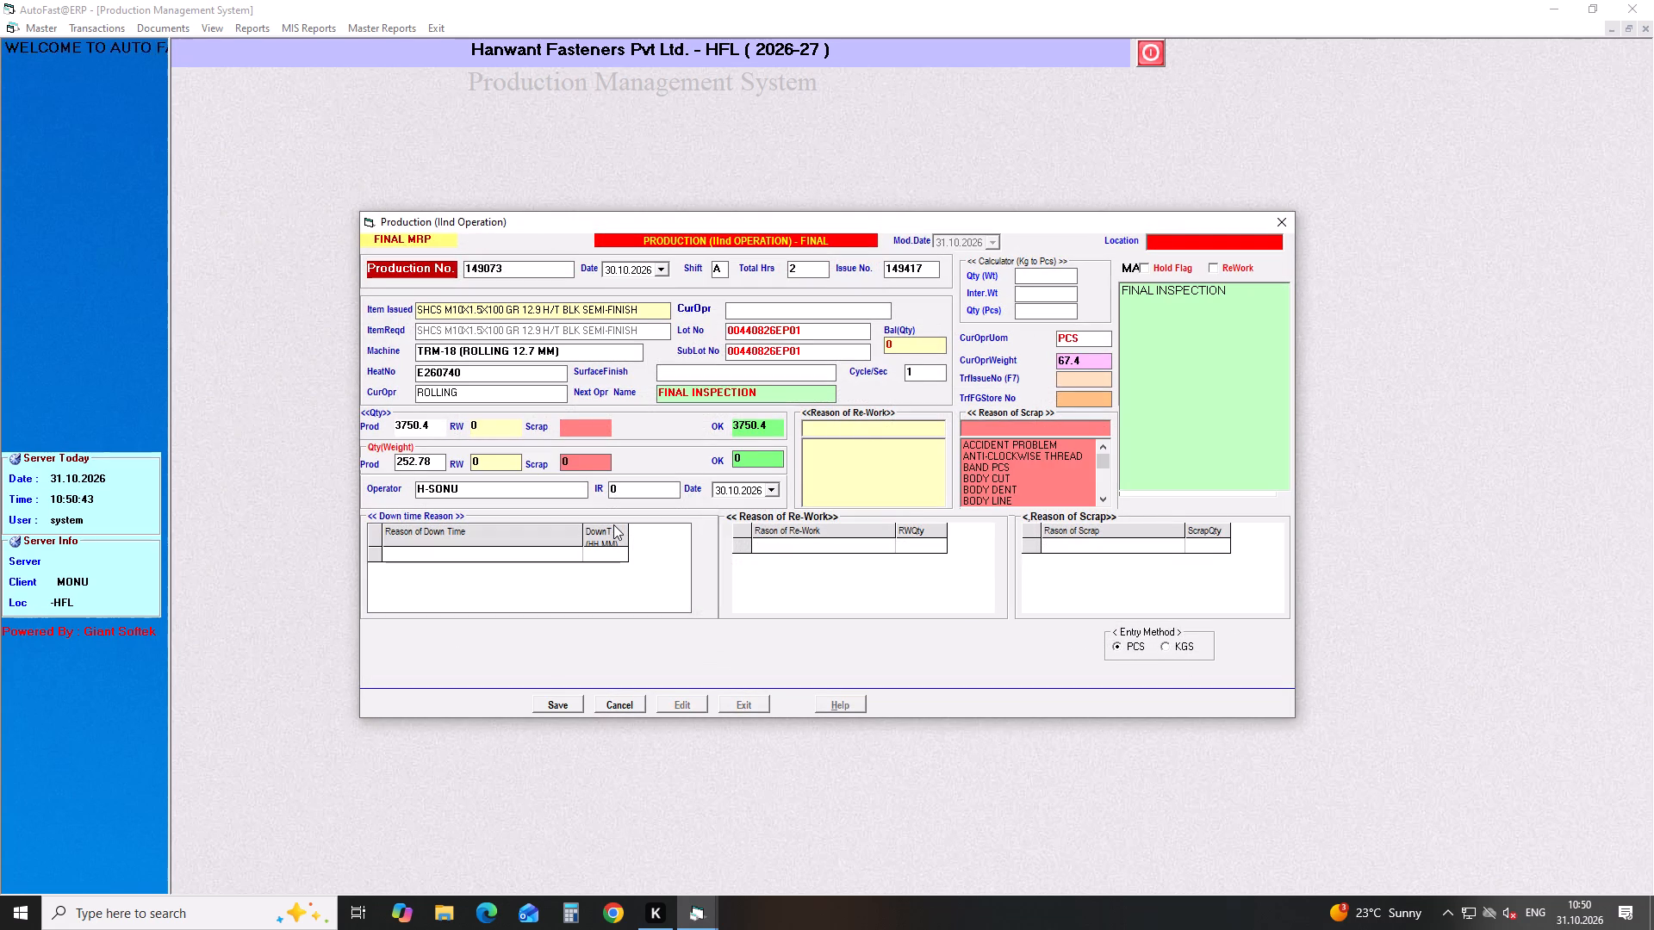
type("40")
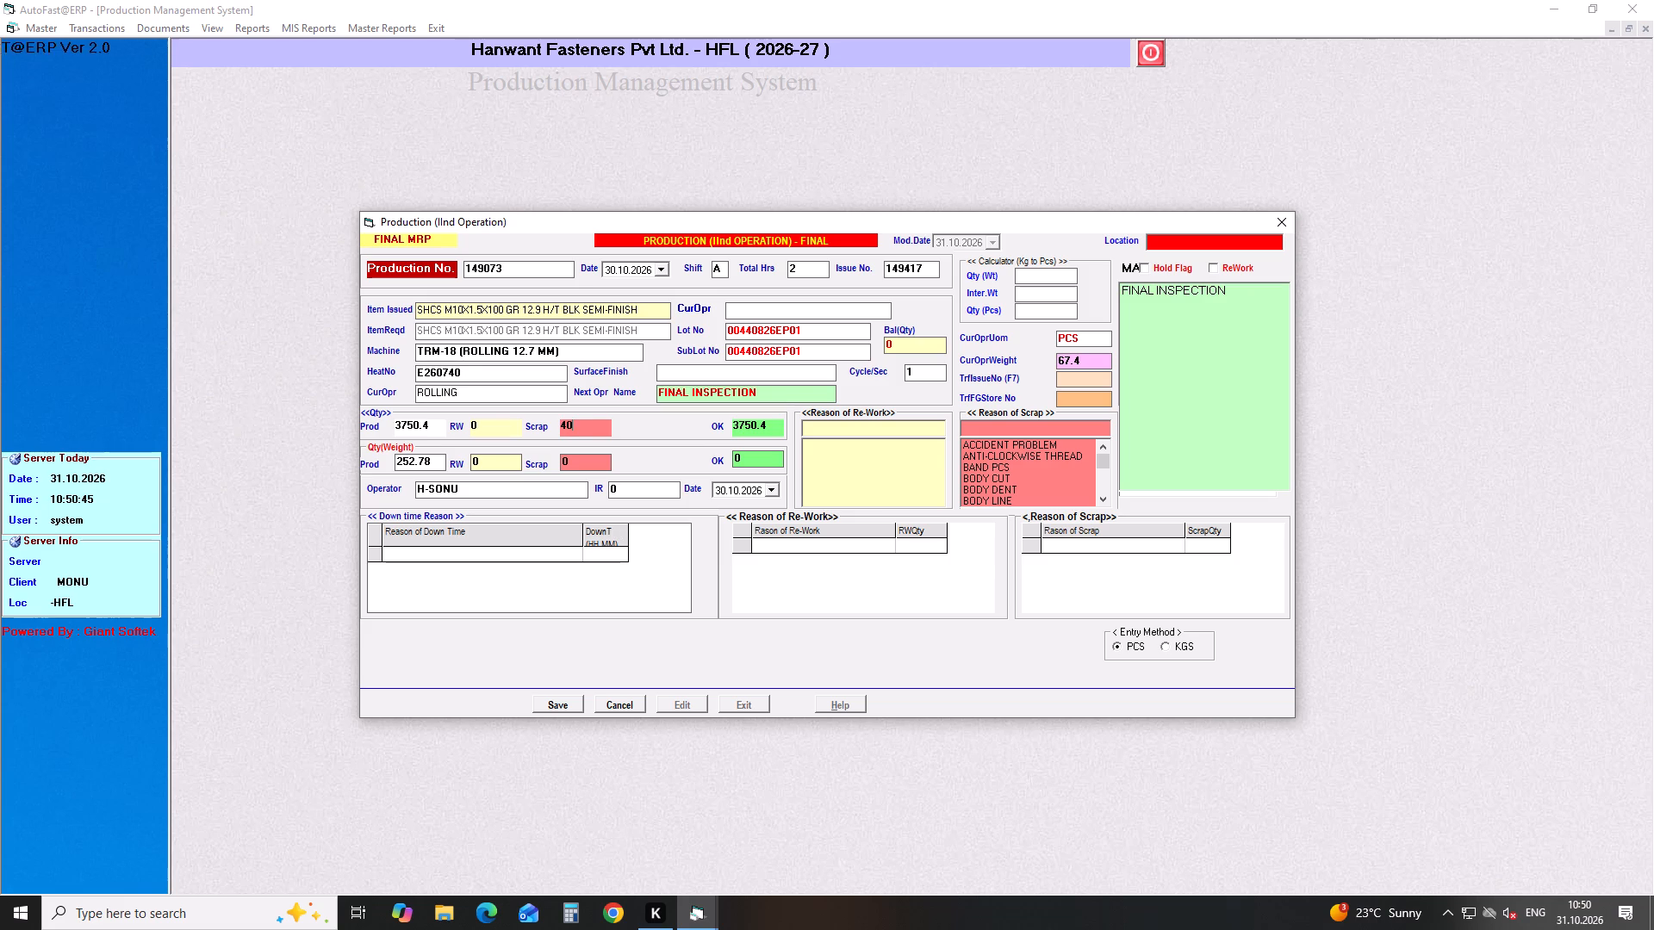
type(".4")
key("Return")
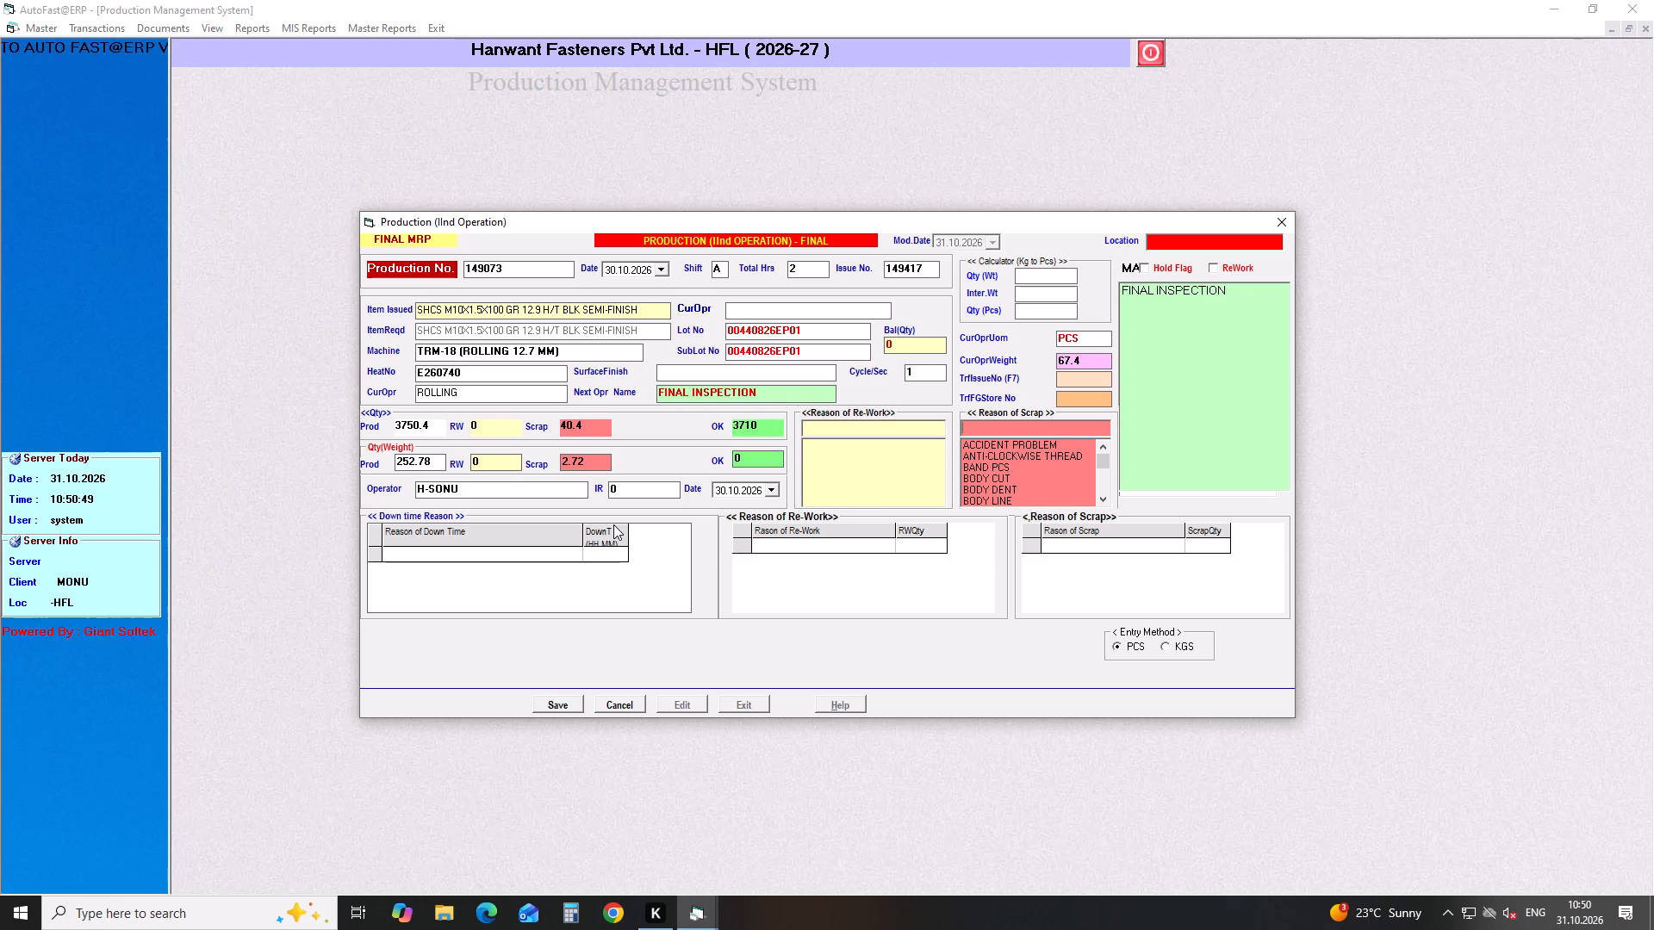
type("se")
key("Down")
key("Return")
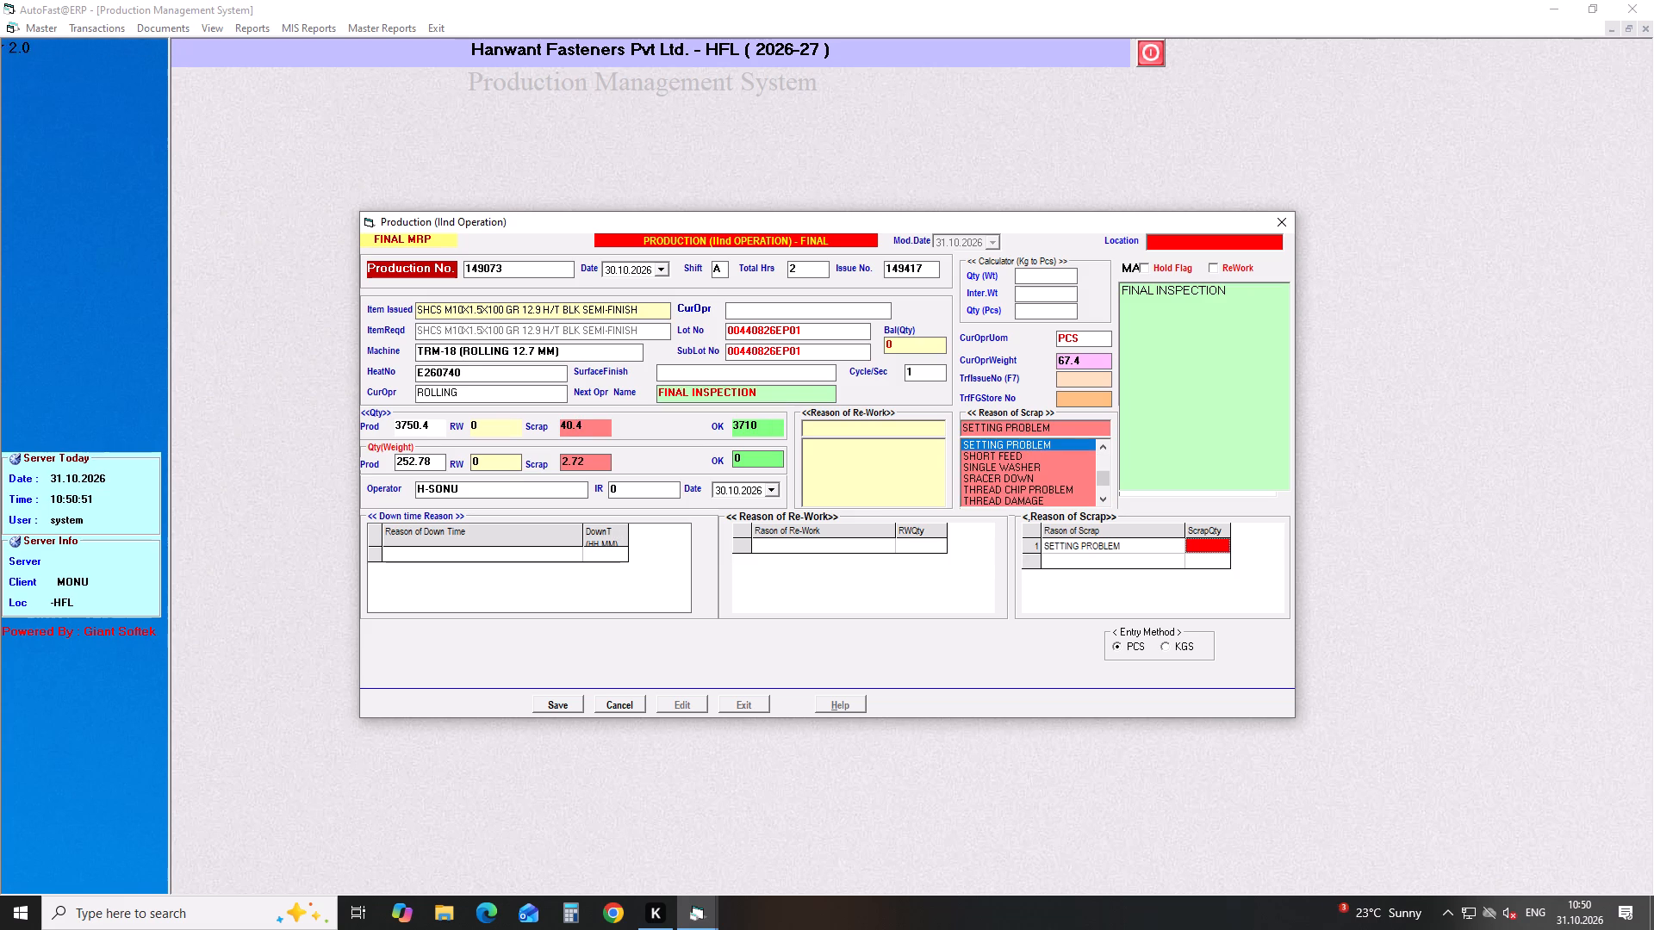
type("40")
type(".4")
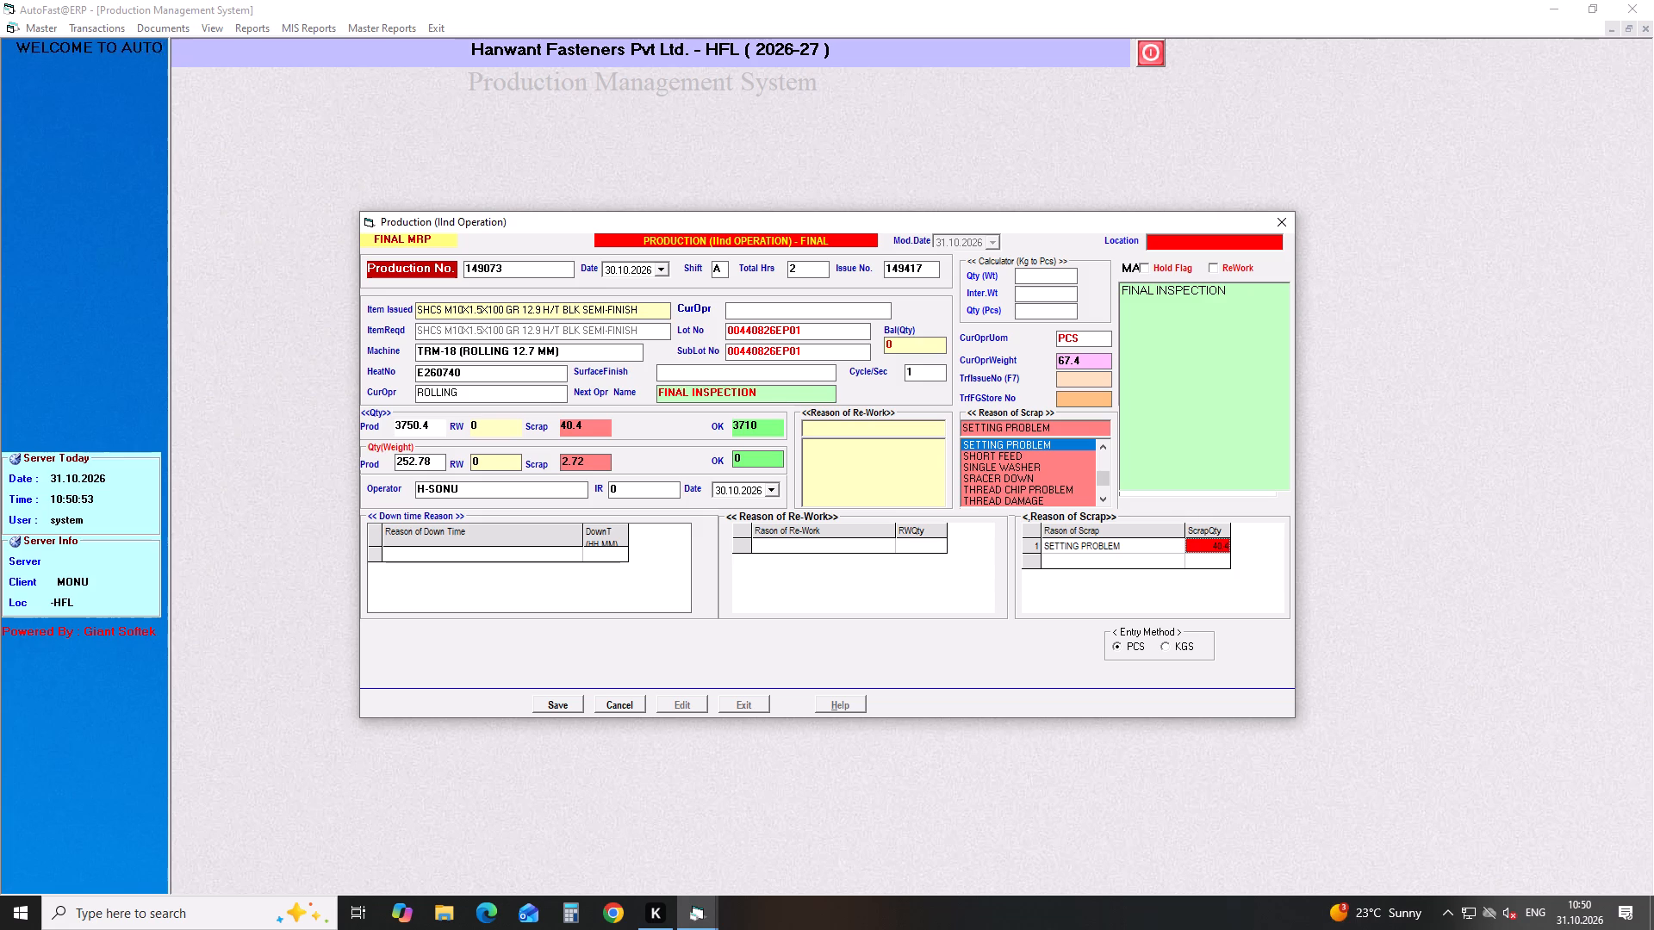
Save the final MRP for production 149073 with 3710 pieces accepted as OK.
left_click(626, 495)
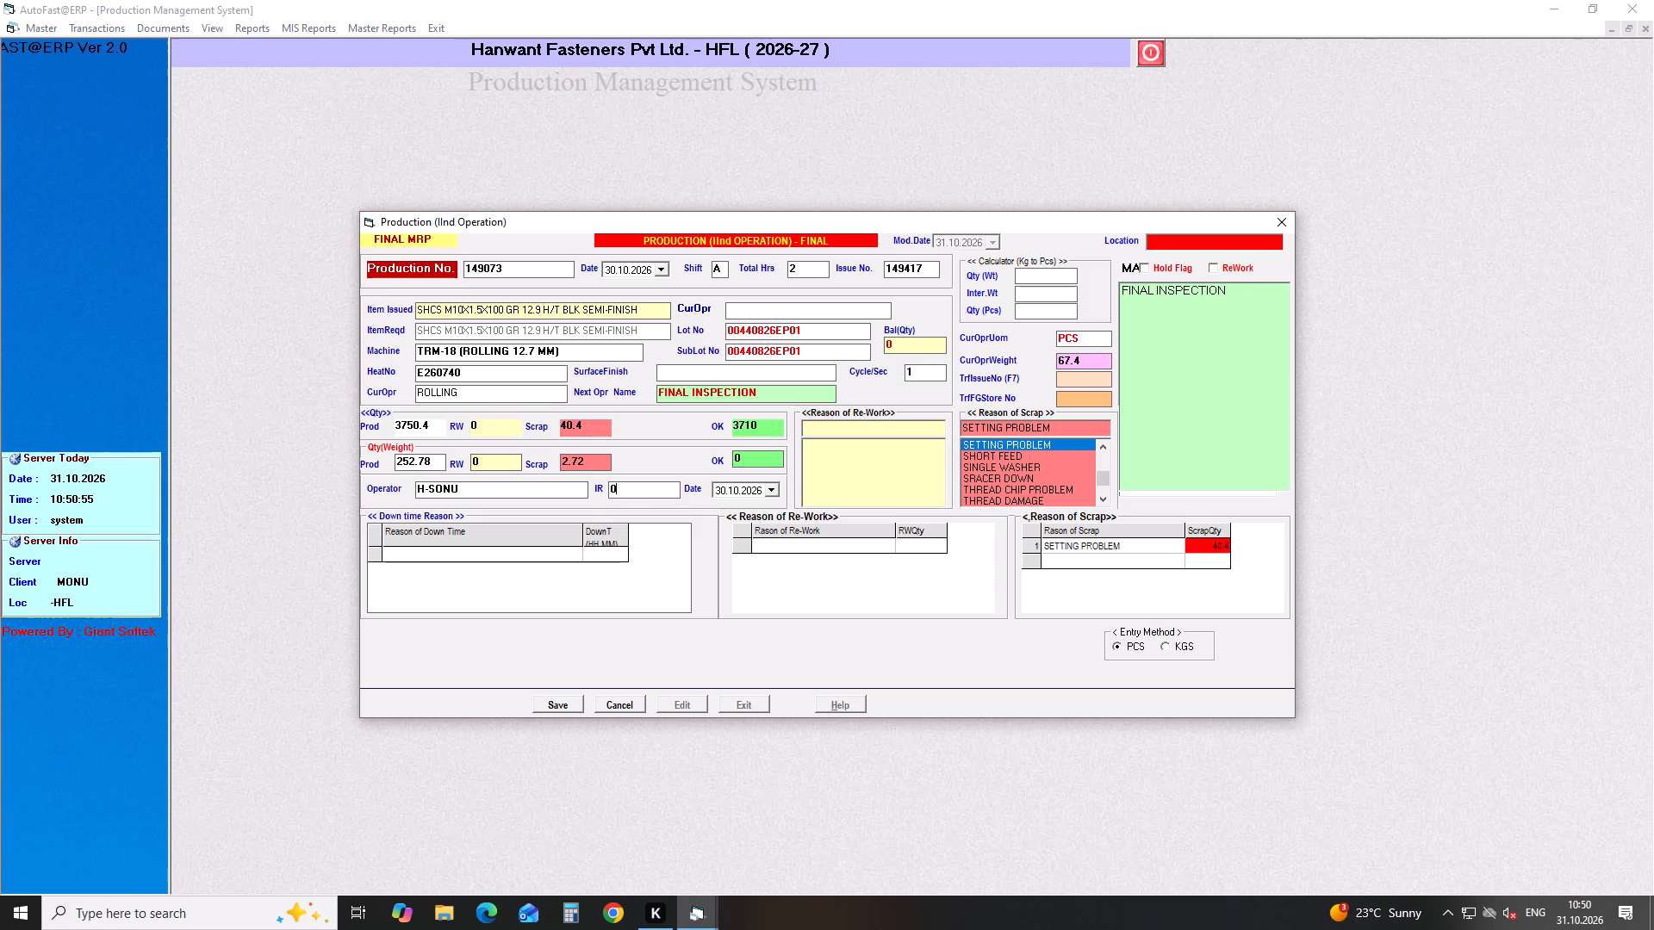
key("Return")
key("Return")
key("Return")
key("Return")
key("Return")
key("Return")
key("Return")
key("Return")
key("Return")
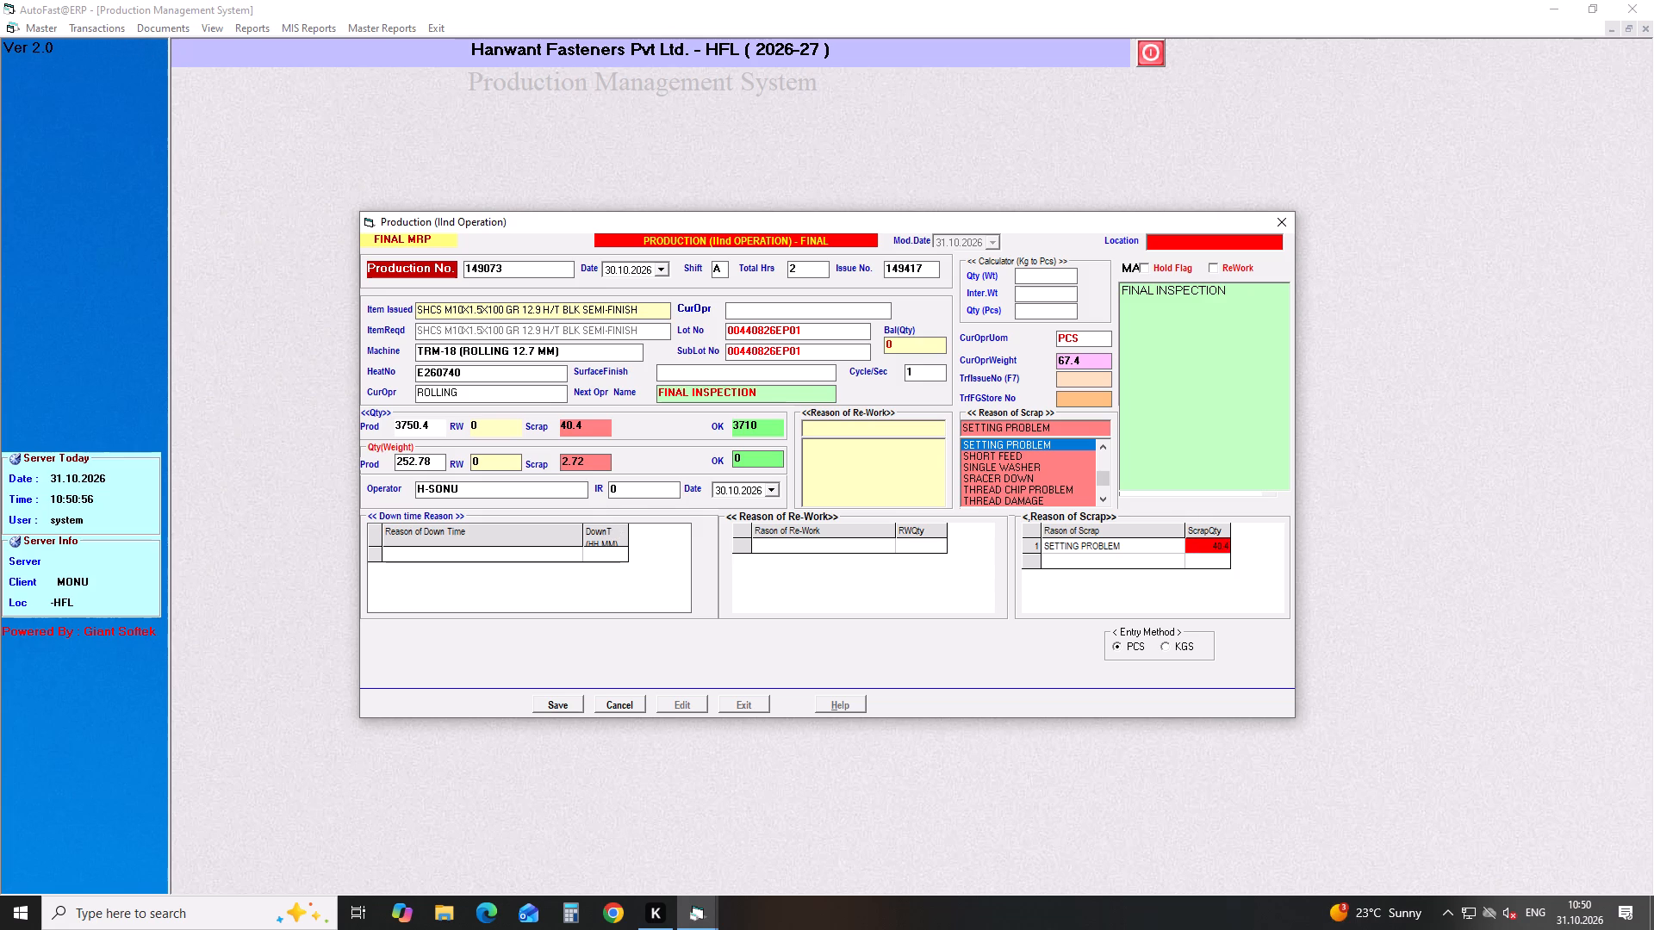
key("Return")
key("Return")
key("Return")
key("Return")
key("Return")
key("Return")
key("Return")
key("Return")
key("Return")
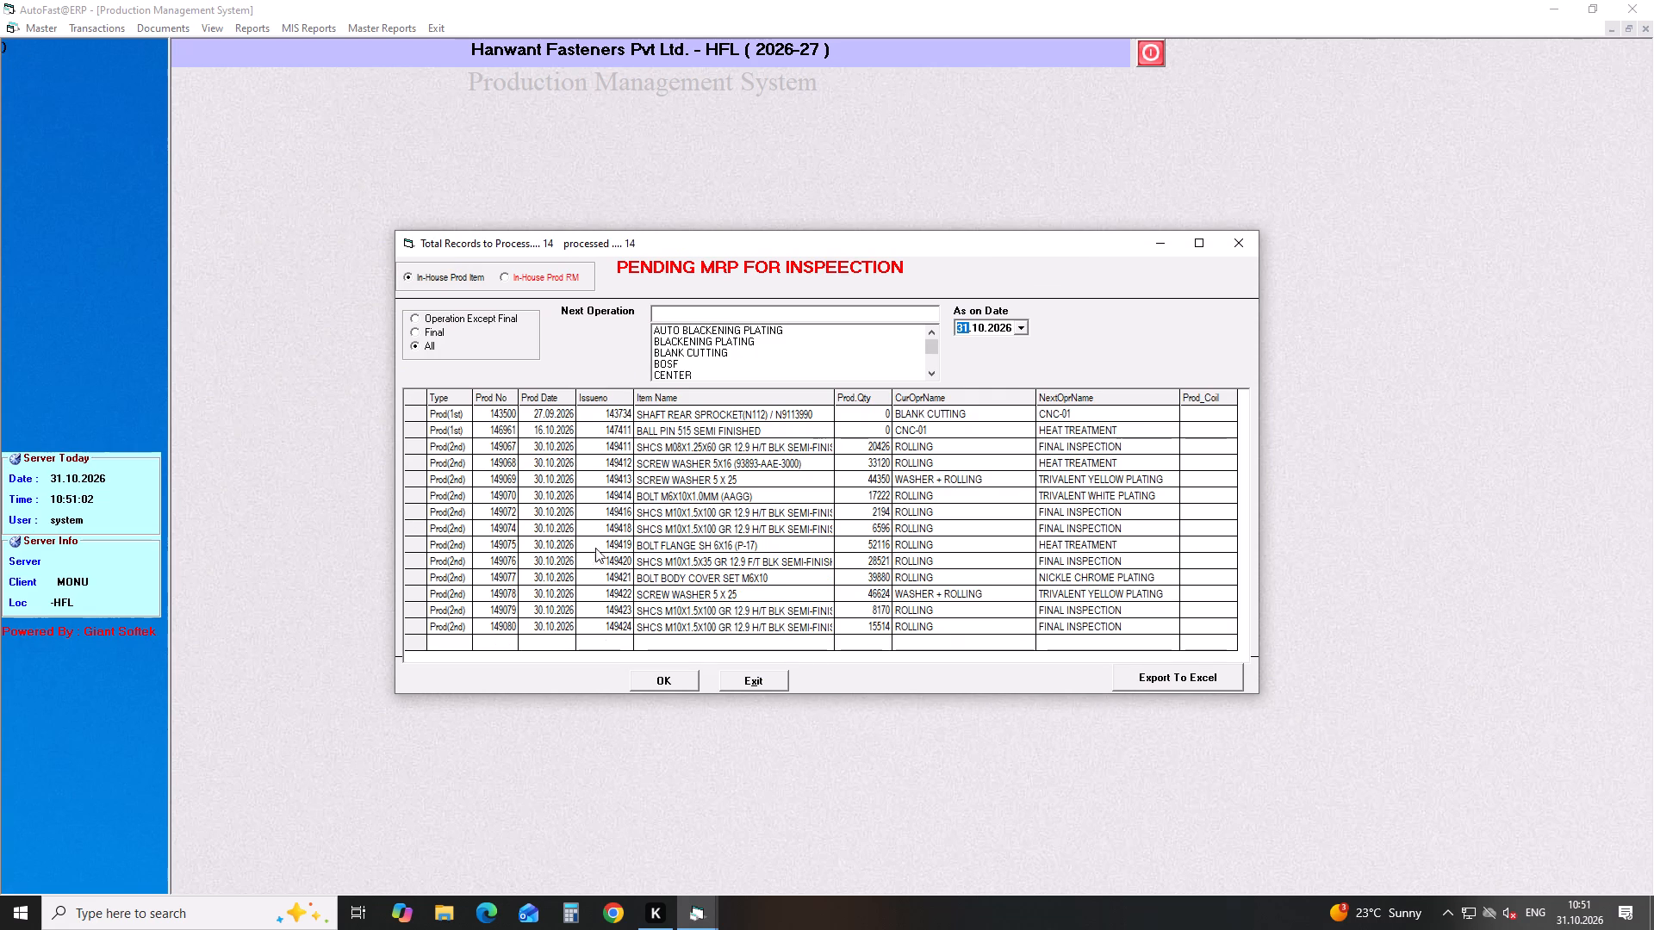
Open pending production 149067 (SHCS M08X1.25X60 GR 12.9 H/T), accept 20426 pieces as OK with zero scrap, and save its final MRP.
left_click(610, 446)
key("Return")
key("Return")
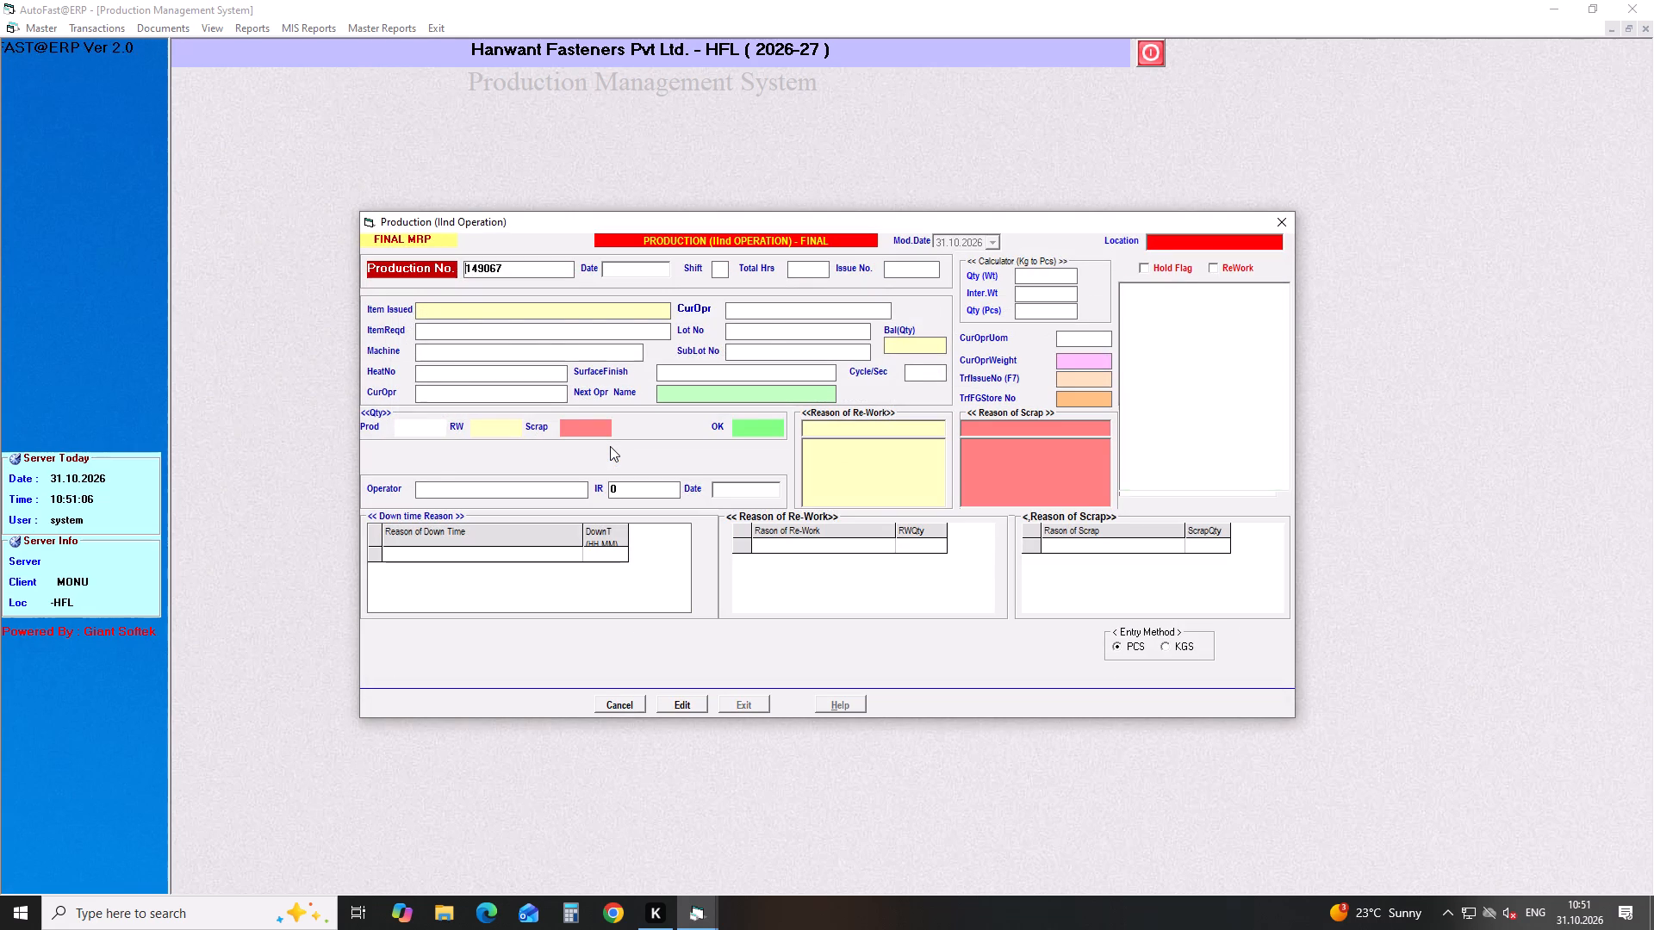
key("Return")
key("Return")
key("Return")
key("Return")
key("Return")
key("Return")
key("Return")
key("Return")
key("Return")
key("Return")
key("Return")
key("Return")
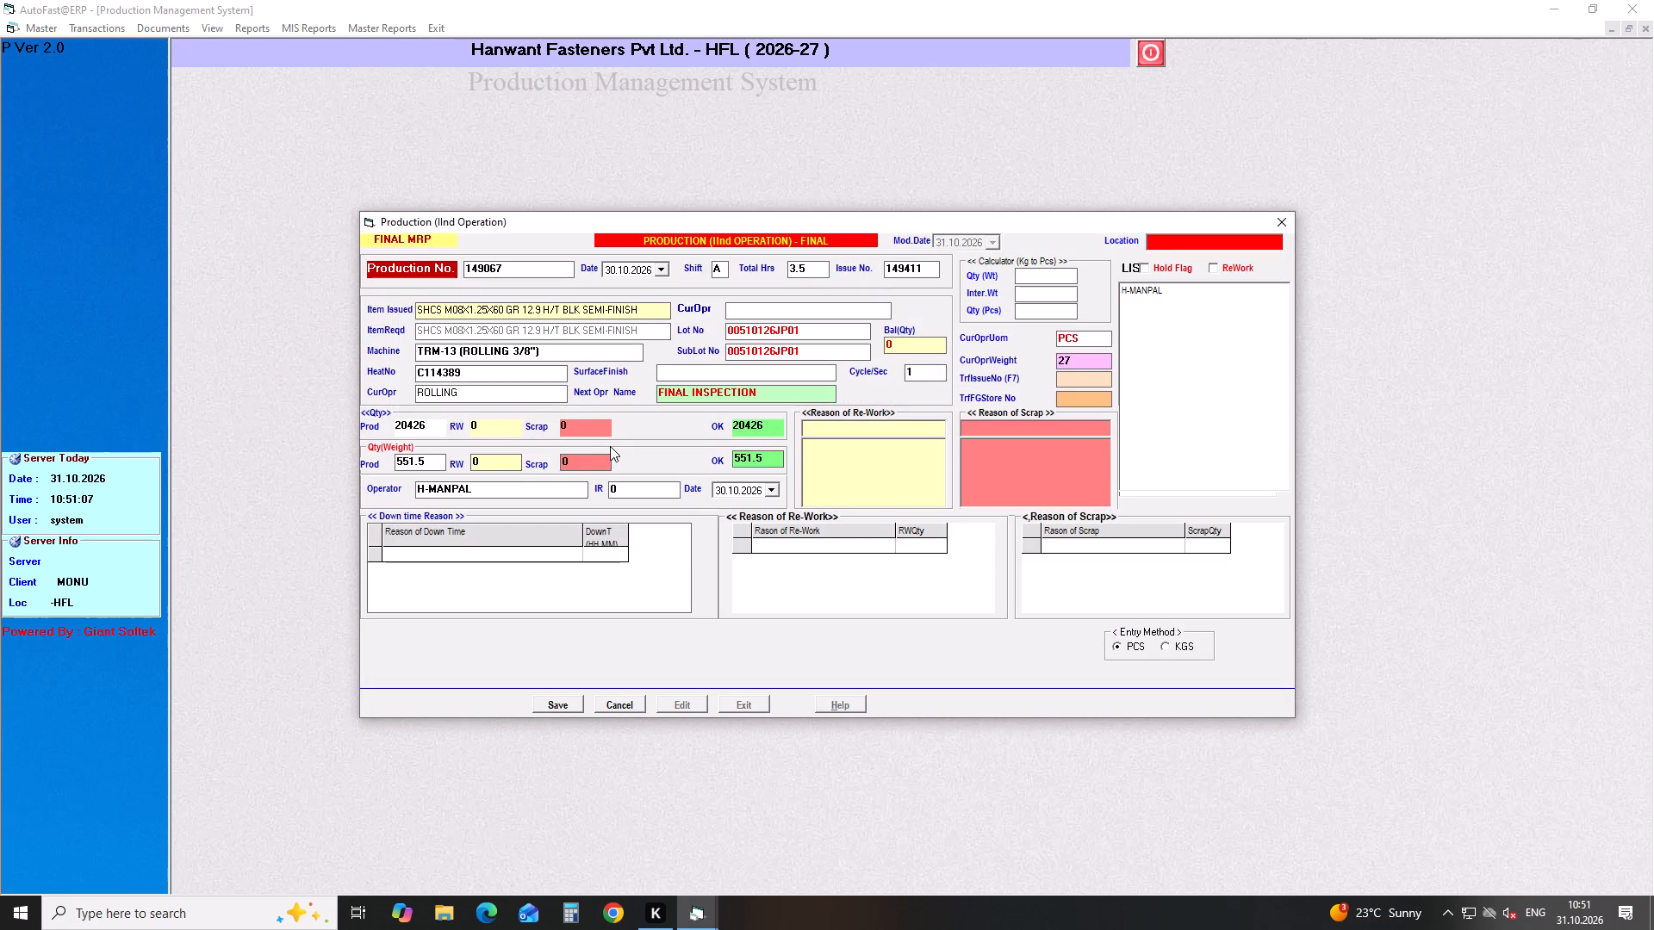
key("Return")
key("Return")
key("Return")
key("Return")
key("Return")
key("Return")
key("Return")
key("Return")
key("Return")
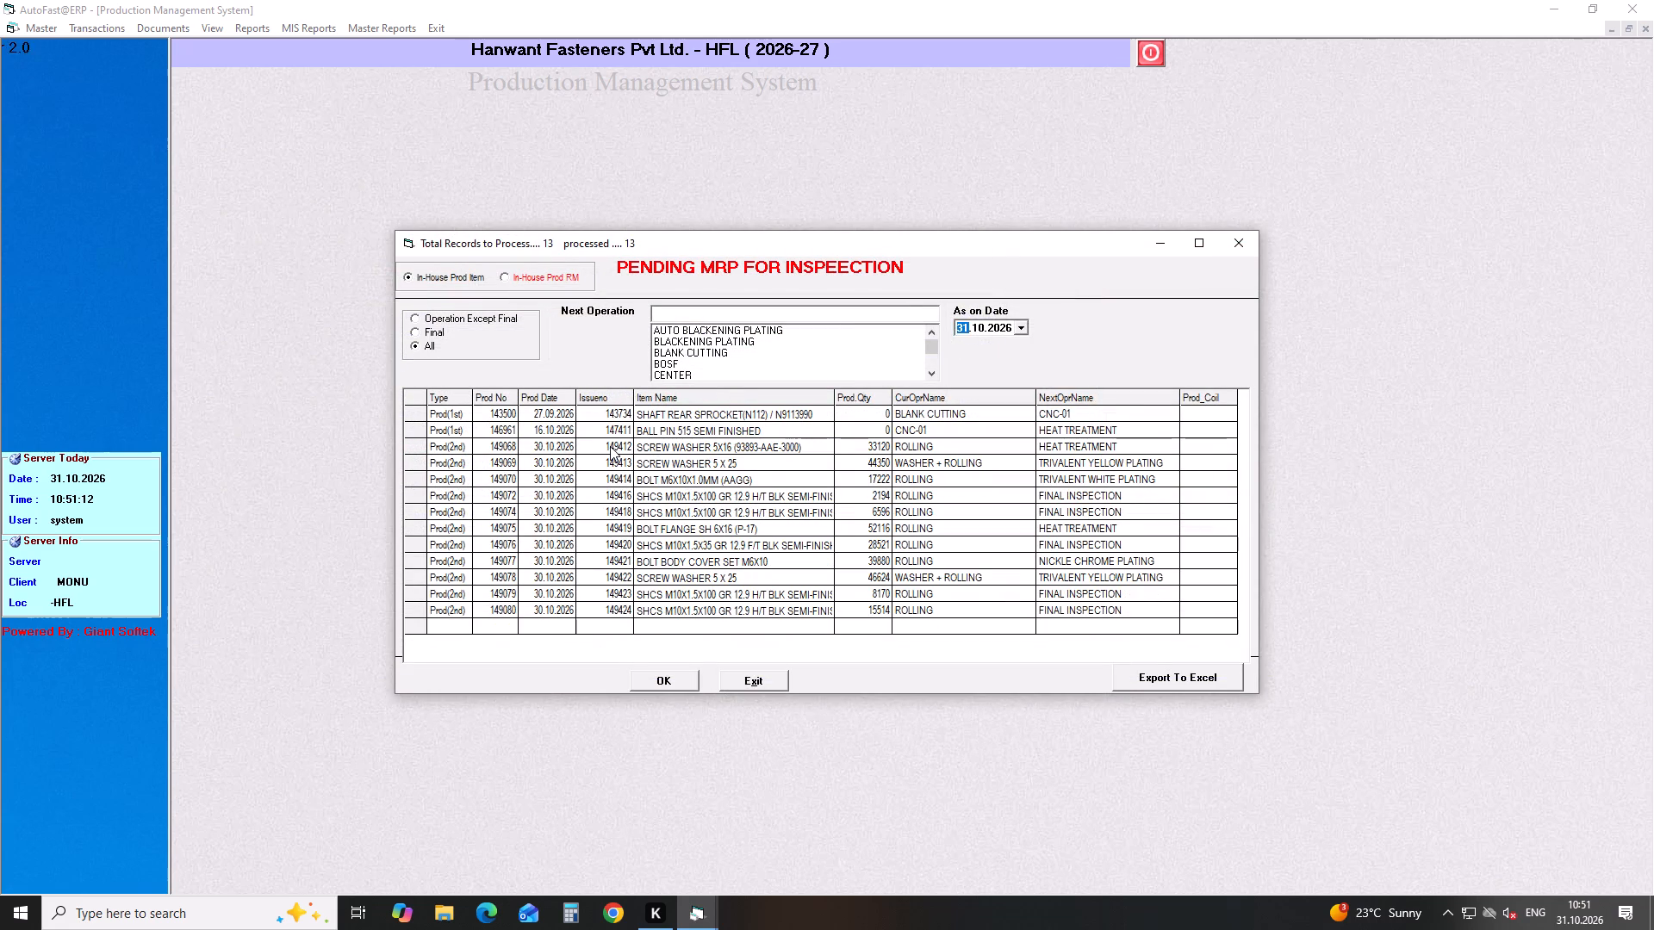
Open pending production 149068 (SCREW WASHER 5X16), accept 33120 pieces as OK with zero scrap, and save its final MRP.
left_click(610, 446)
key("Return")
key("Return")
key("Return")
key("Return")
key("Return")
key("Return")
key("Return")
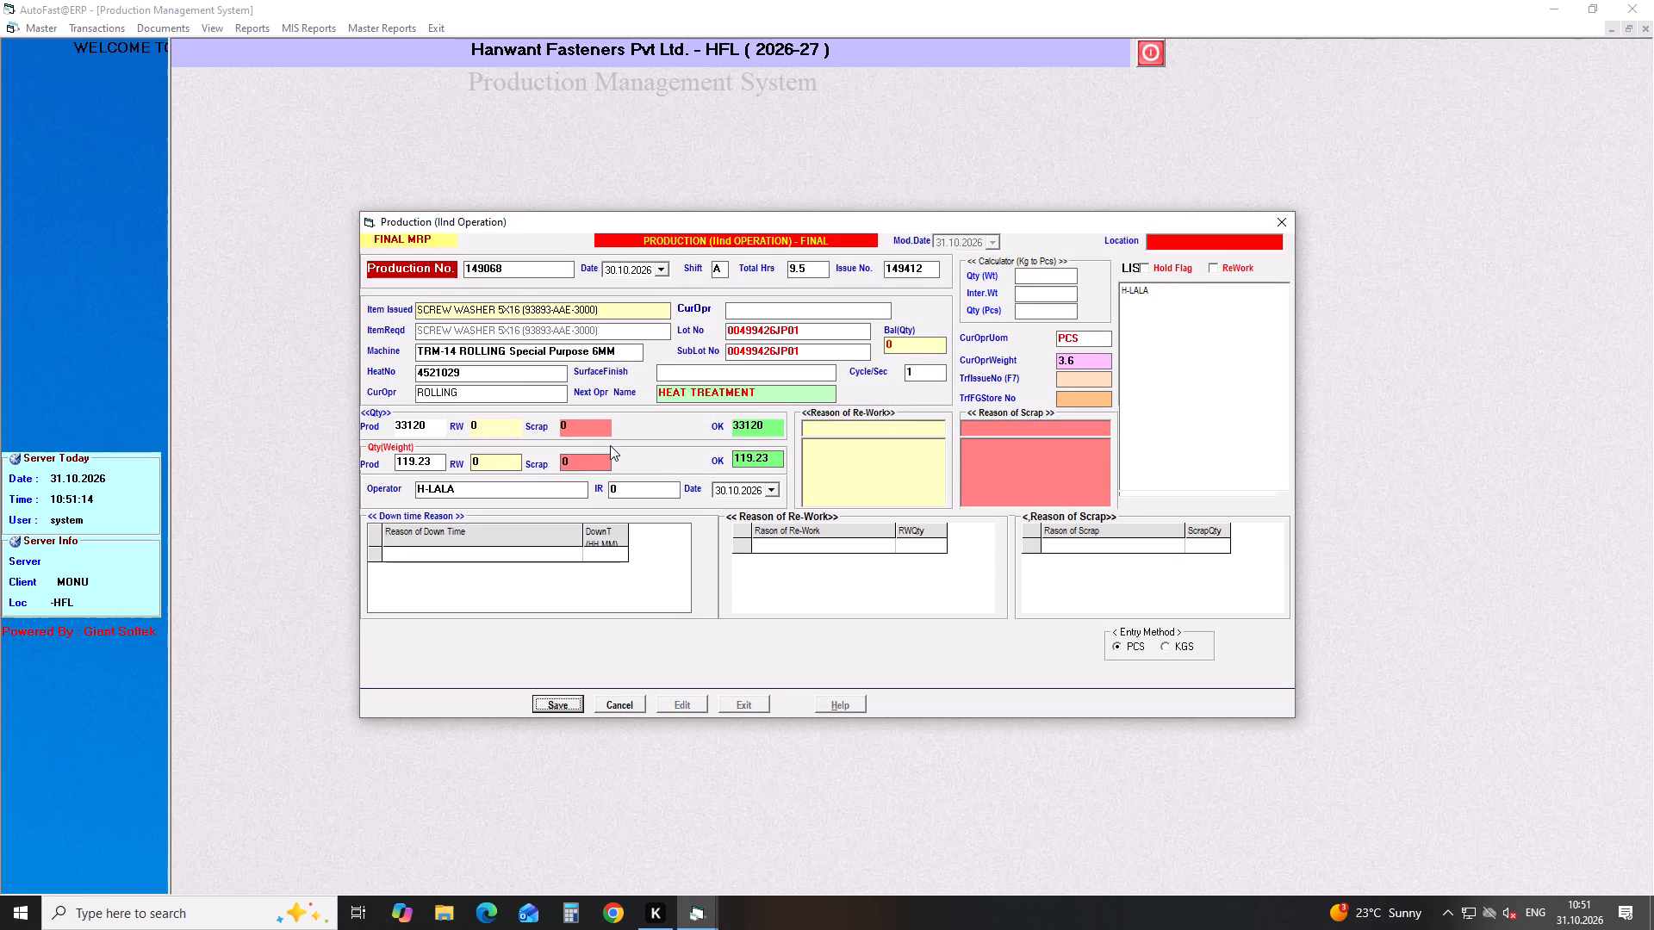
key("Return")
key("Return")
key("Return")
key("Return")
key("Return")
key("Return")
key("Return")
key("Return")
key("Return")
key("Return")
key("Return")
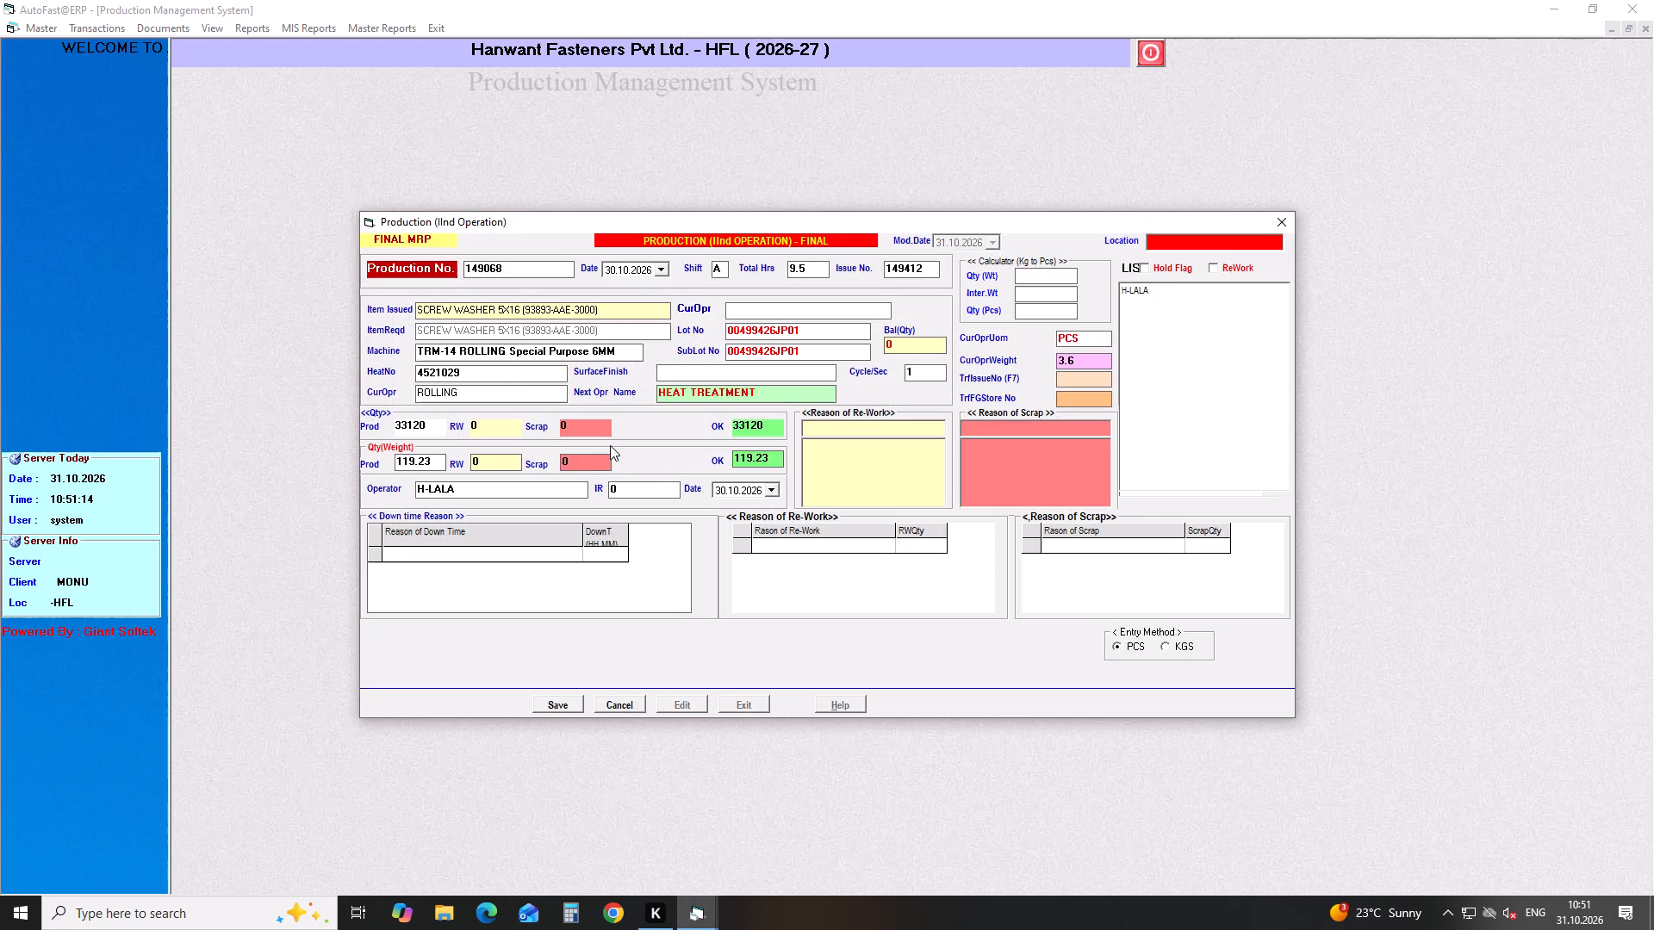
key("Return")
key("Return")
key("Return")
key("Return")
key("Return")
key("Return")
key("Return")
key("Return")
key("Return")
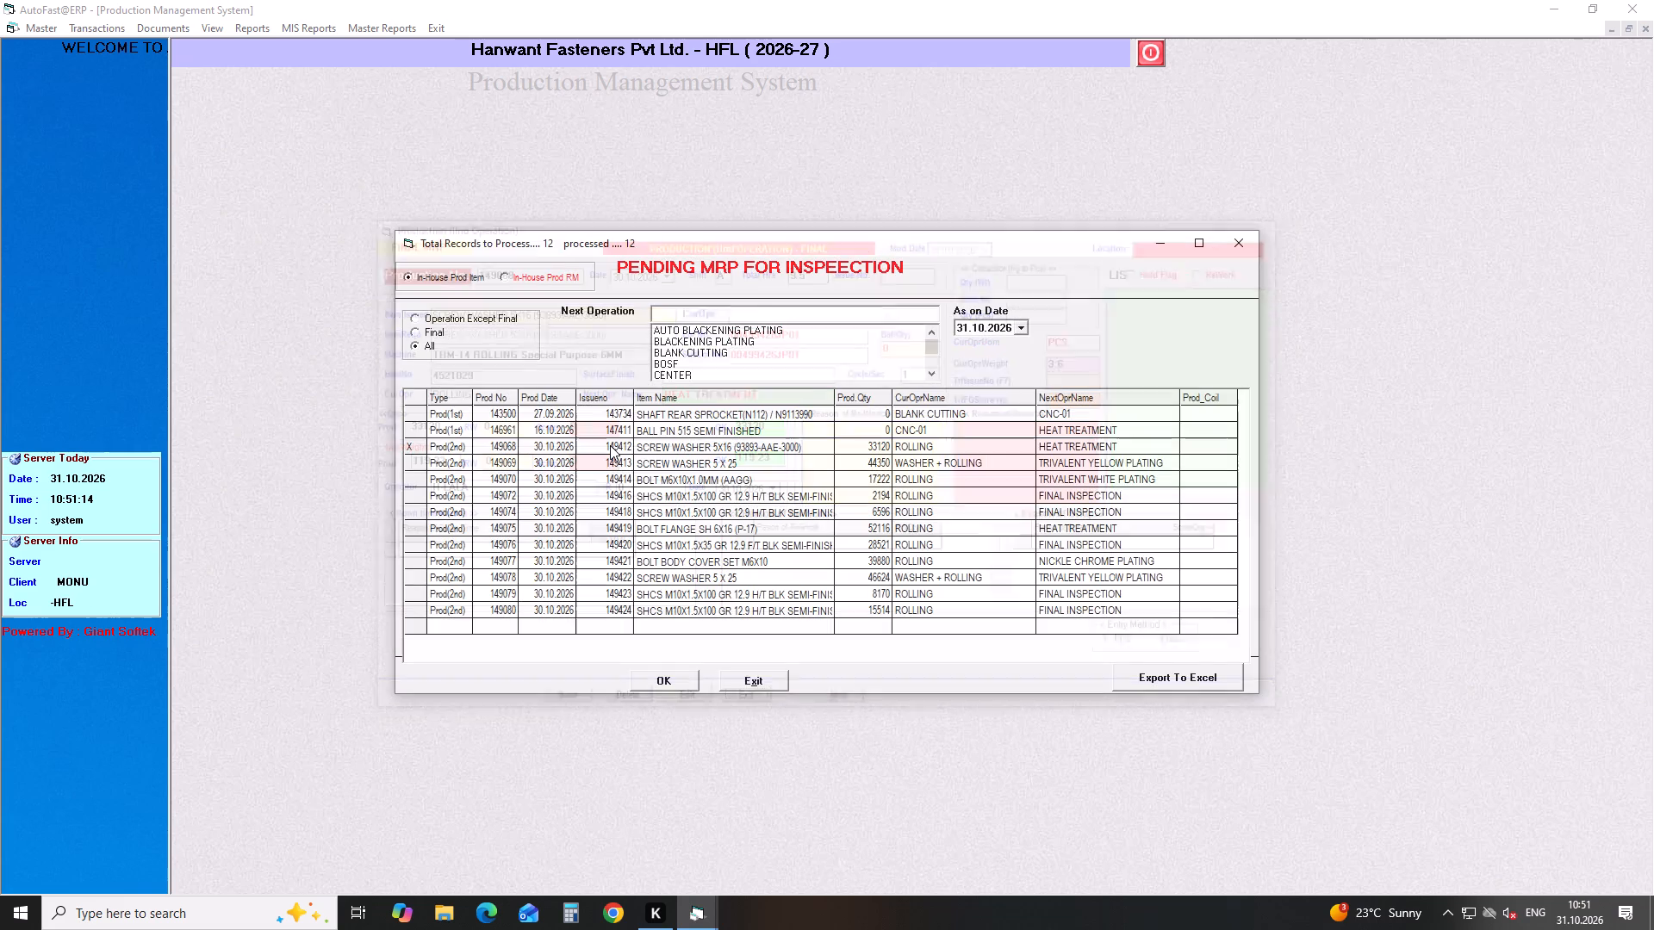
Open pending production 149069 (SCREW WASHER 5 X 25), accept 44350 pieces as OK with zero scrap, and save its final MRP.
left_click(610, 445)
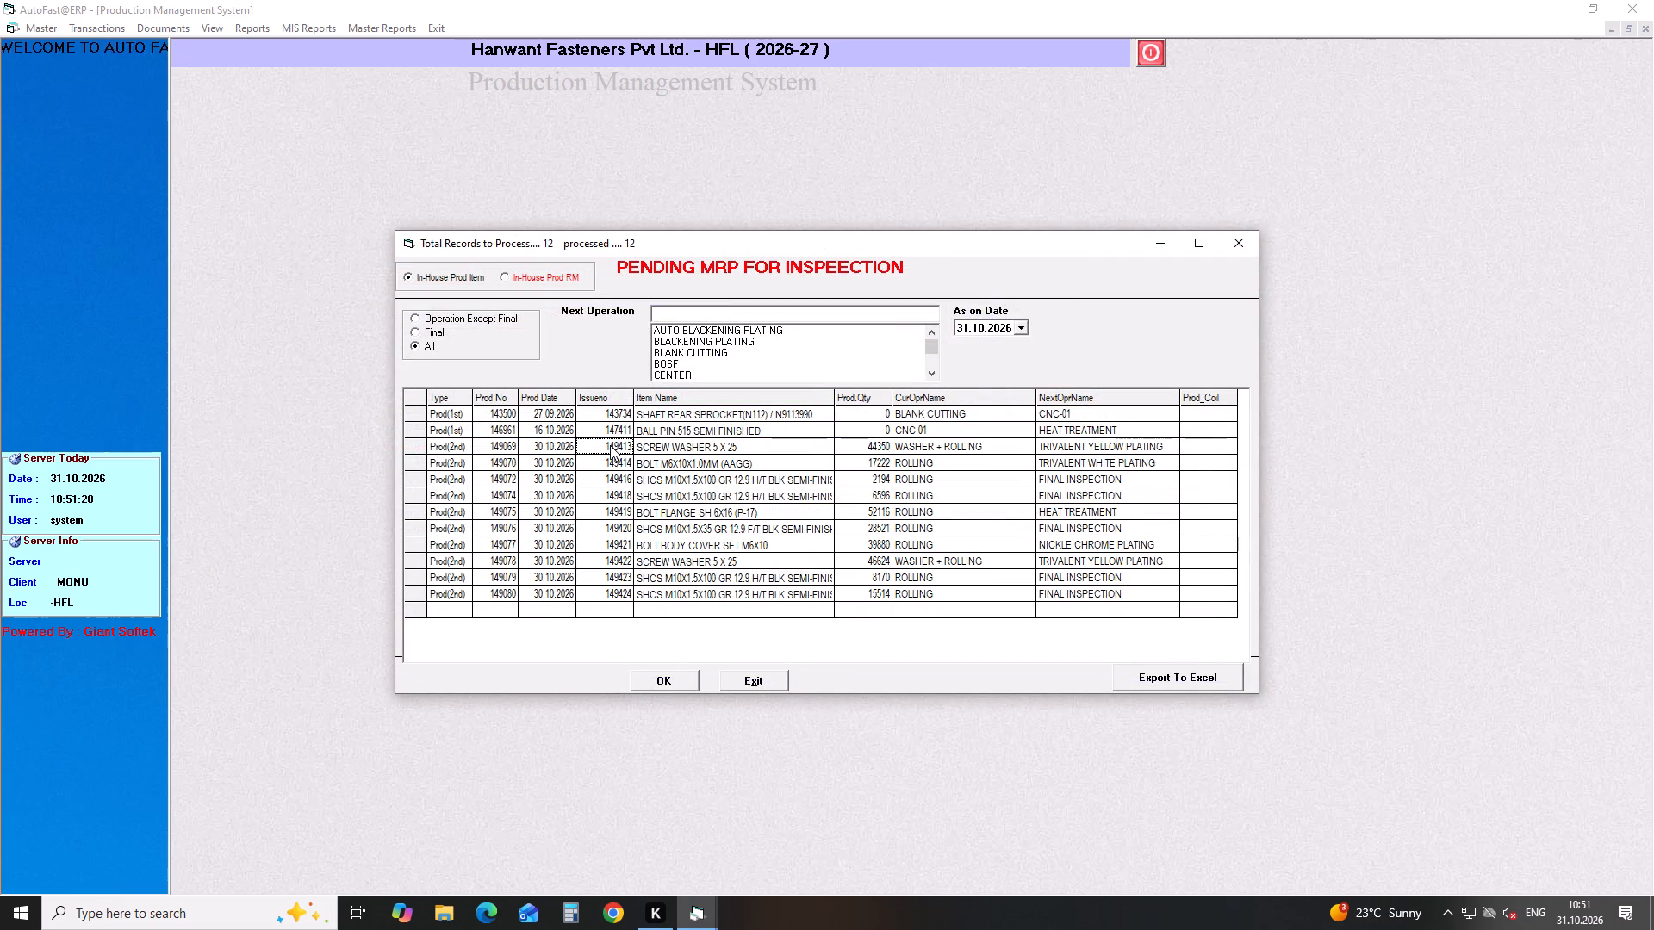
key("Return")
key("Return")
key("Return")
key("Return")
key("Return")
key("Return")
key("Return")
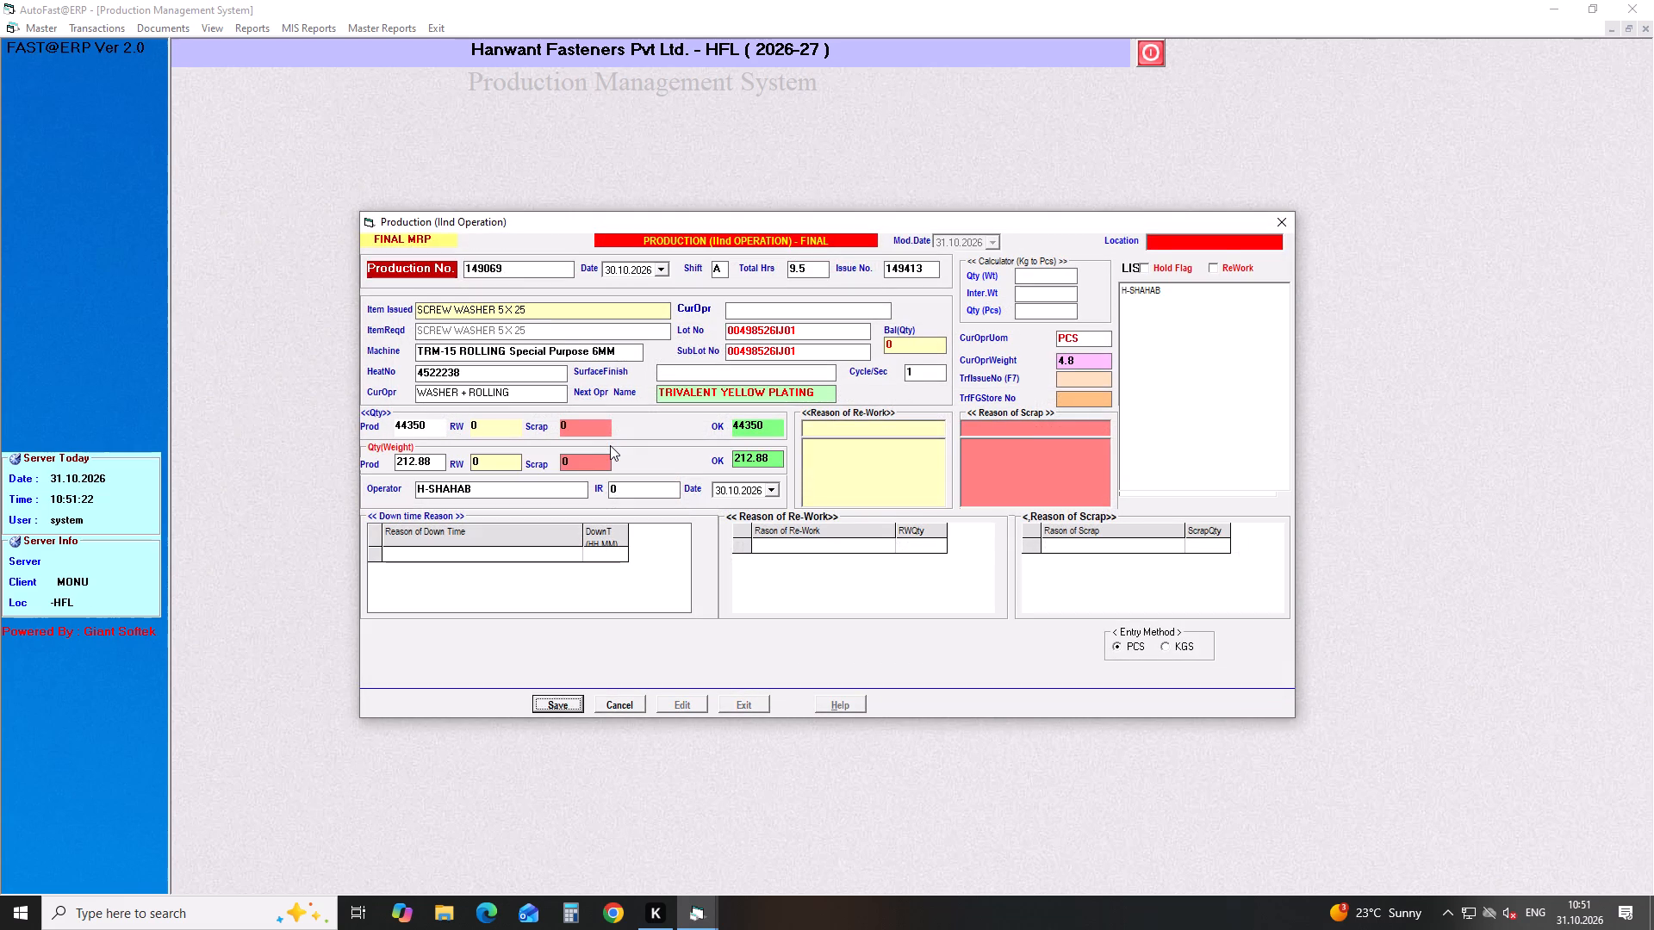
key("Return")
key("Return")
key("Return")
key("Return")
key("Return")
key("Return")
key("Return")
key("Return")
key("Return")
key("Return")
key("Return")
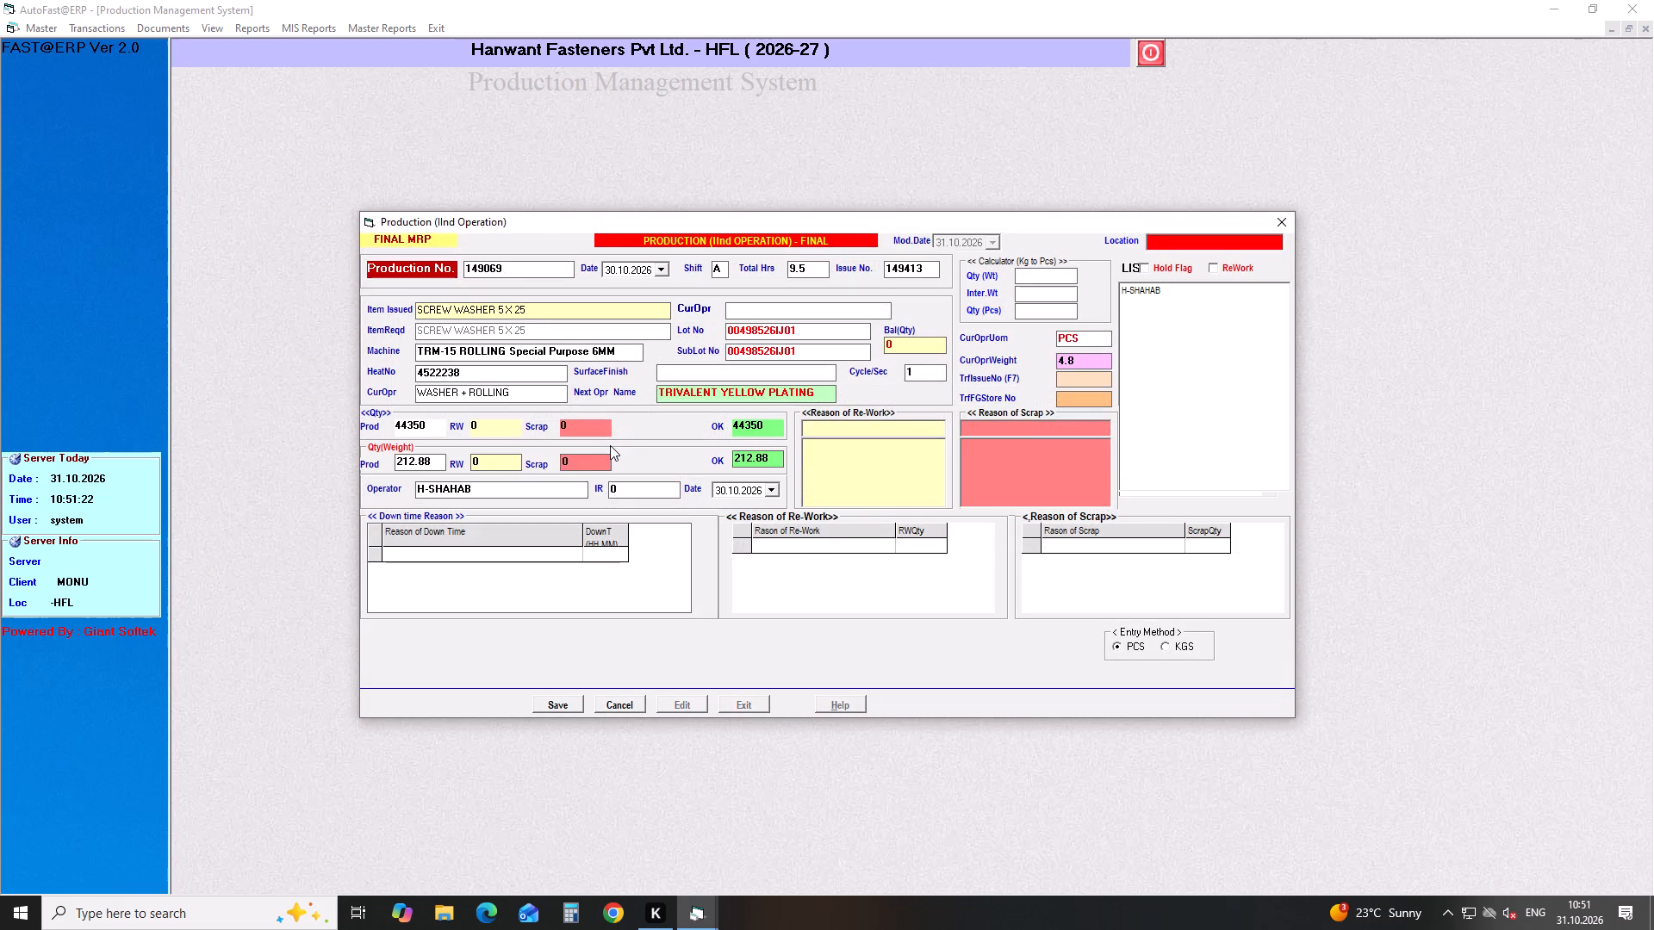
key("Return")
key("Return")
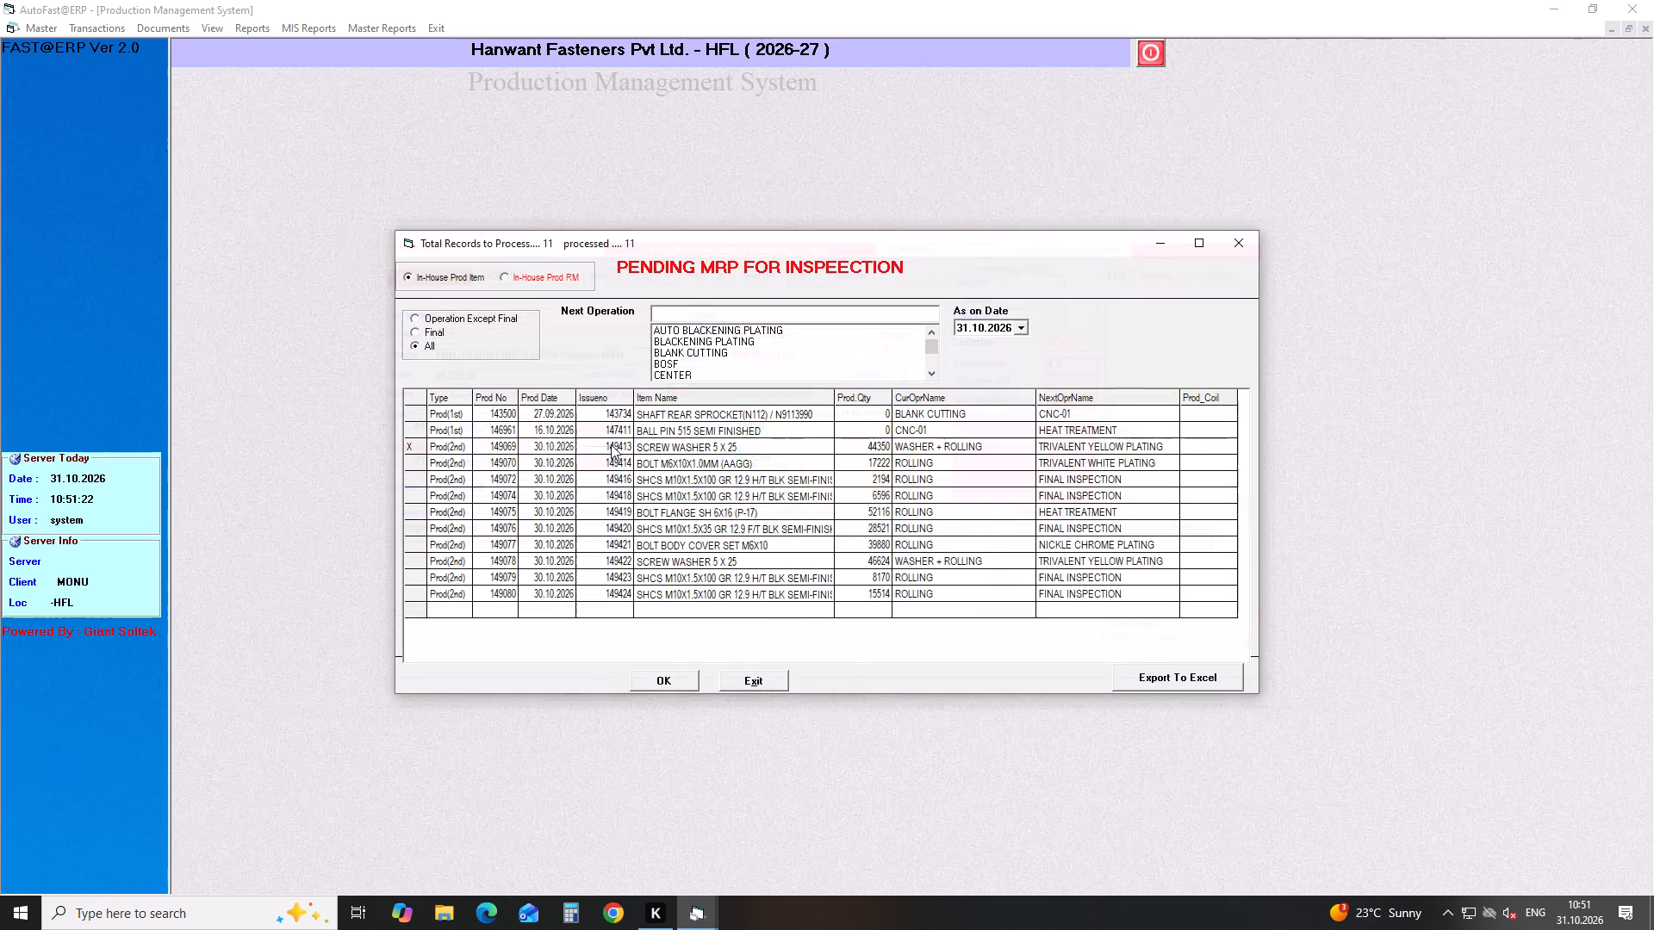
Open pending production 149070 (BOLT M6X10X1.0MM), accept 17222 pieces as OK with zero scrap, and save its final MRP.
left_click(611, 444)
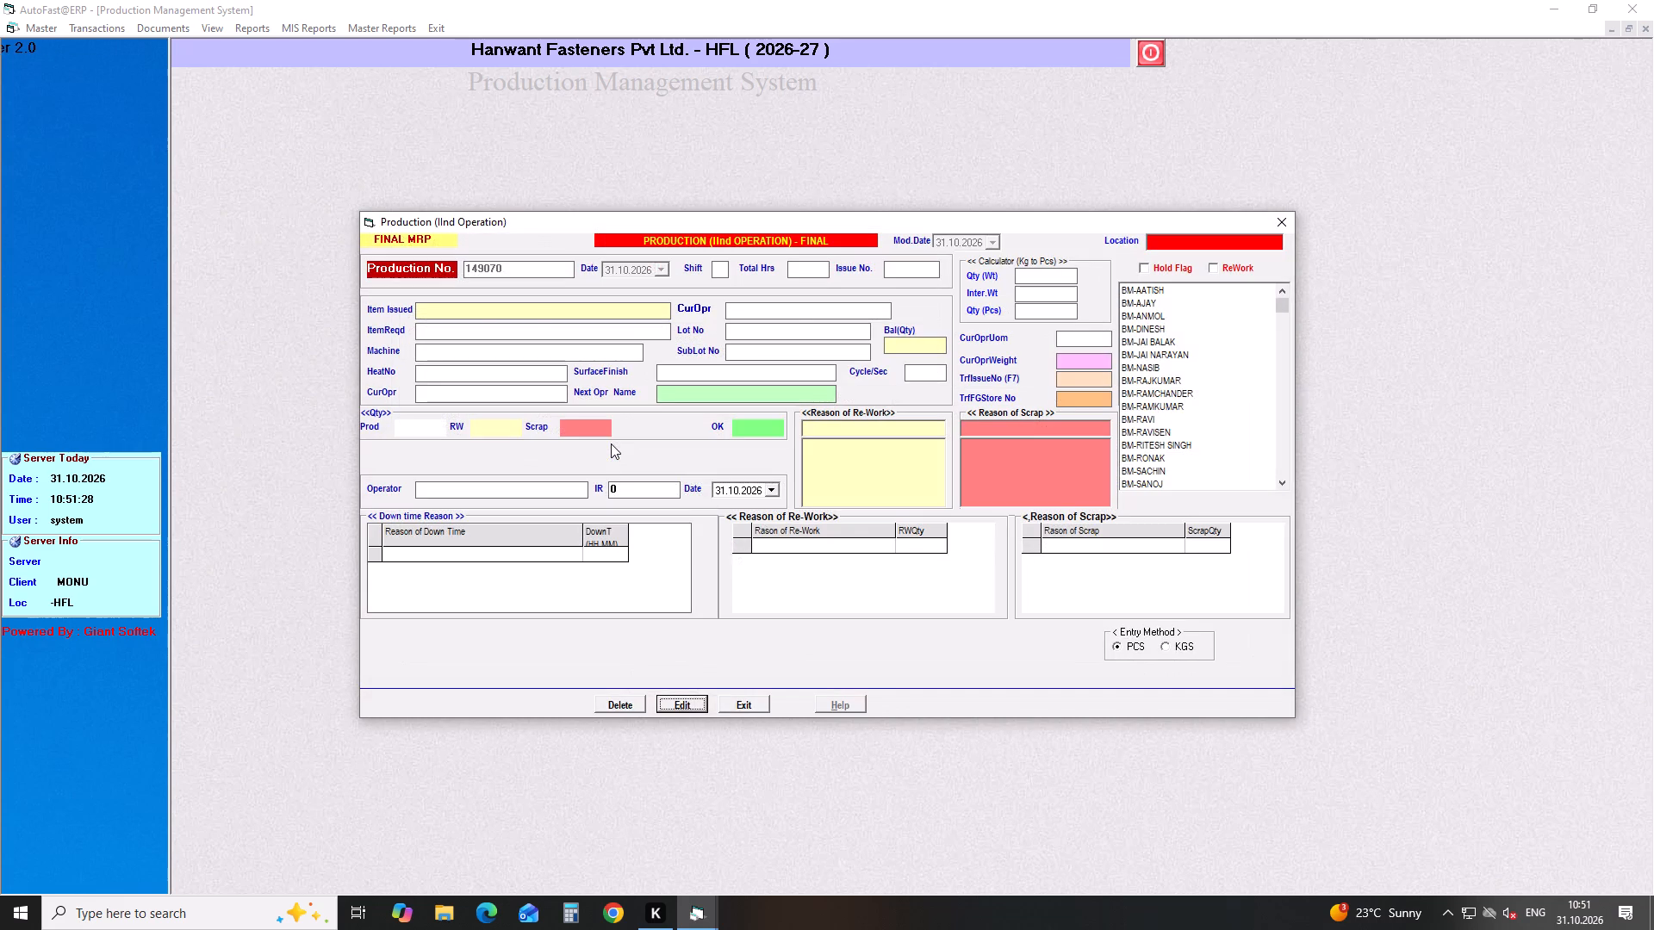
key("Return")
key("Return")
key("Return")
key("Return")
key("Return")
key("Return")
key("Return")
key("Return")
key("Return")
key("Return")
key("Return")
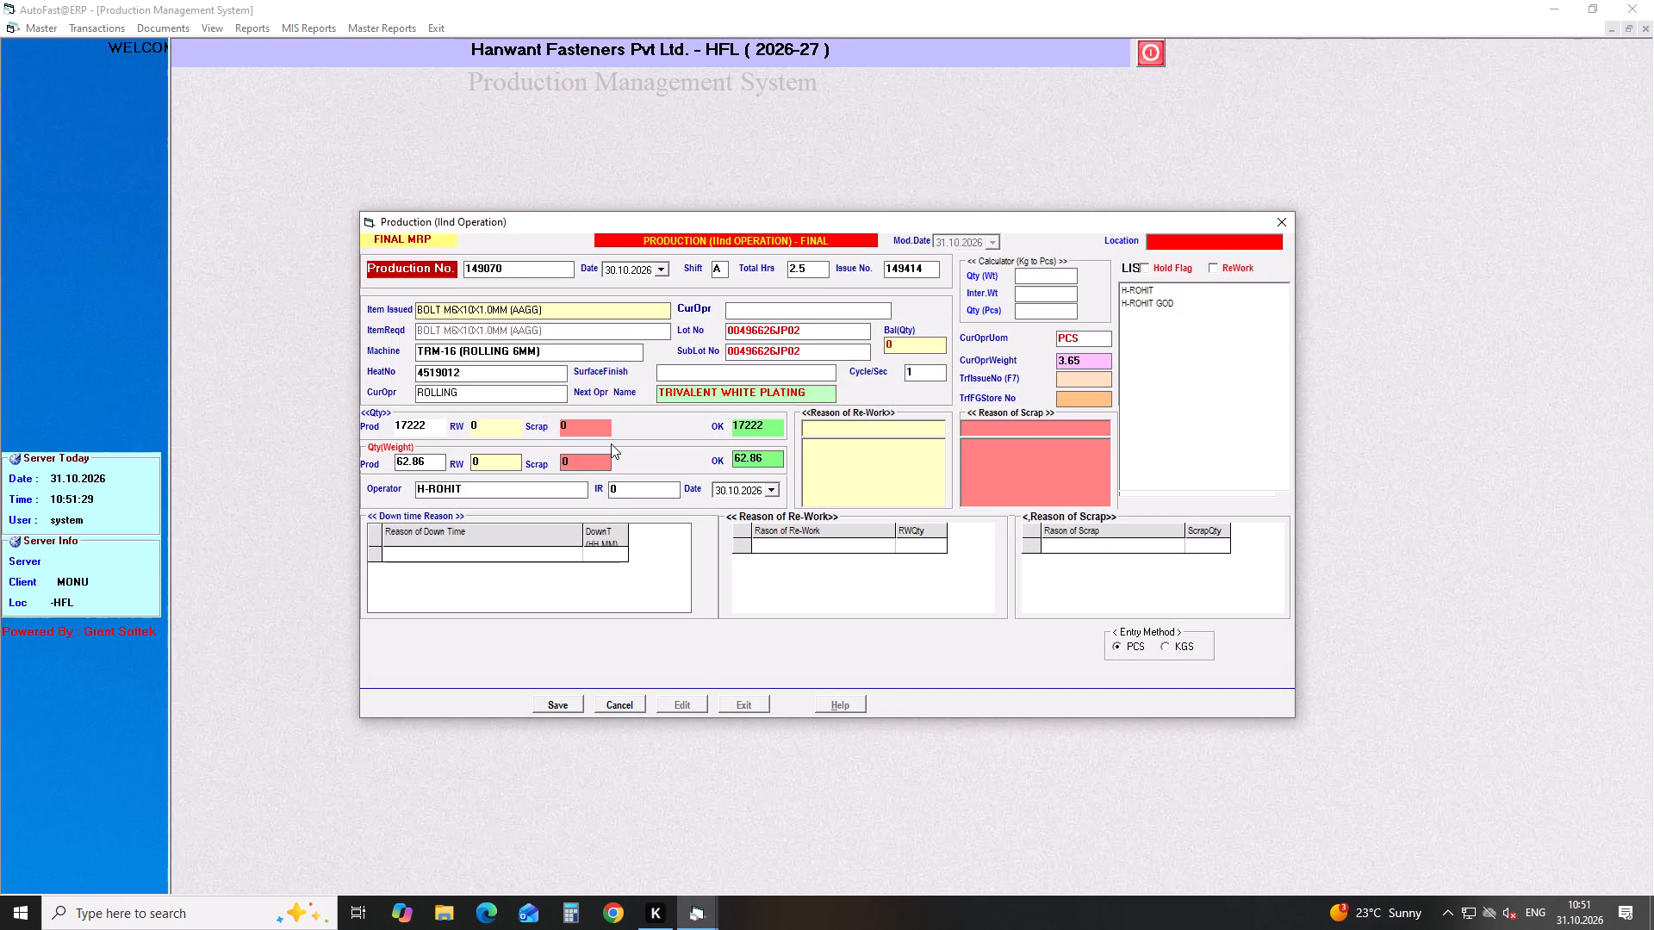
key("Return")
key("Return")
key("Return")
key("Return")
key("Return")
key("Return")
key("Return")
key("Return")
key("Return")
key("Return")
key("Return")
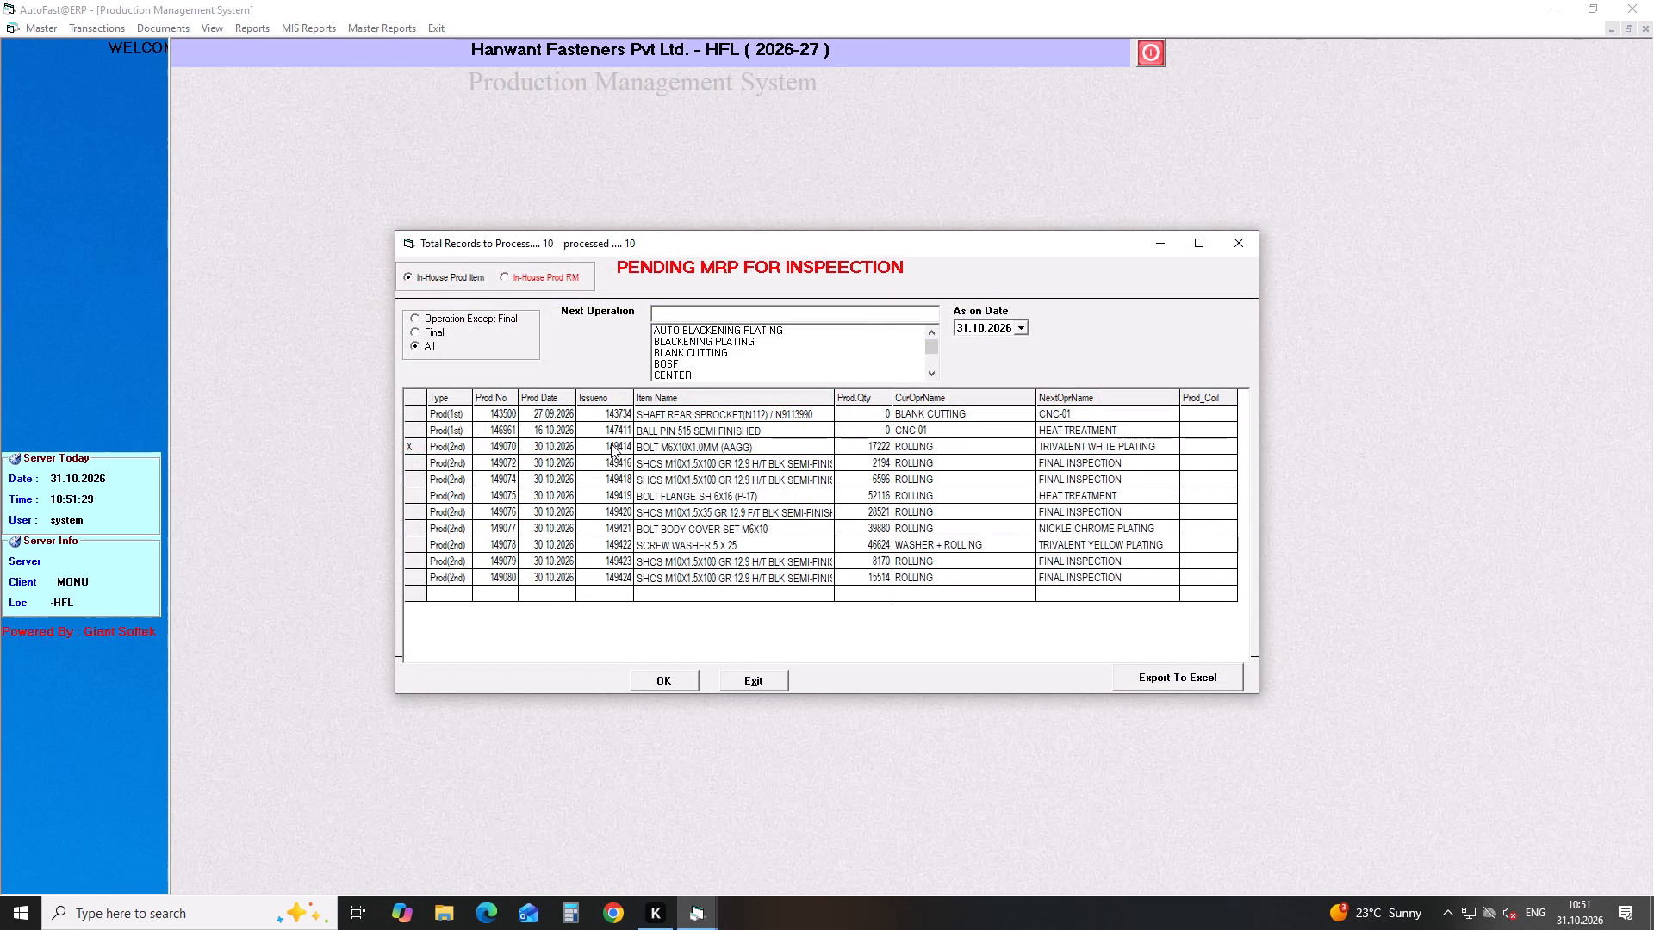
Open pending production 149072 (SHCS M10X1.5X100 GR 12.9 H/T), accept 2194 pieces as OK with zero scrap, and save its final MRP.
left_click(611, 443)
key("Return")
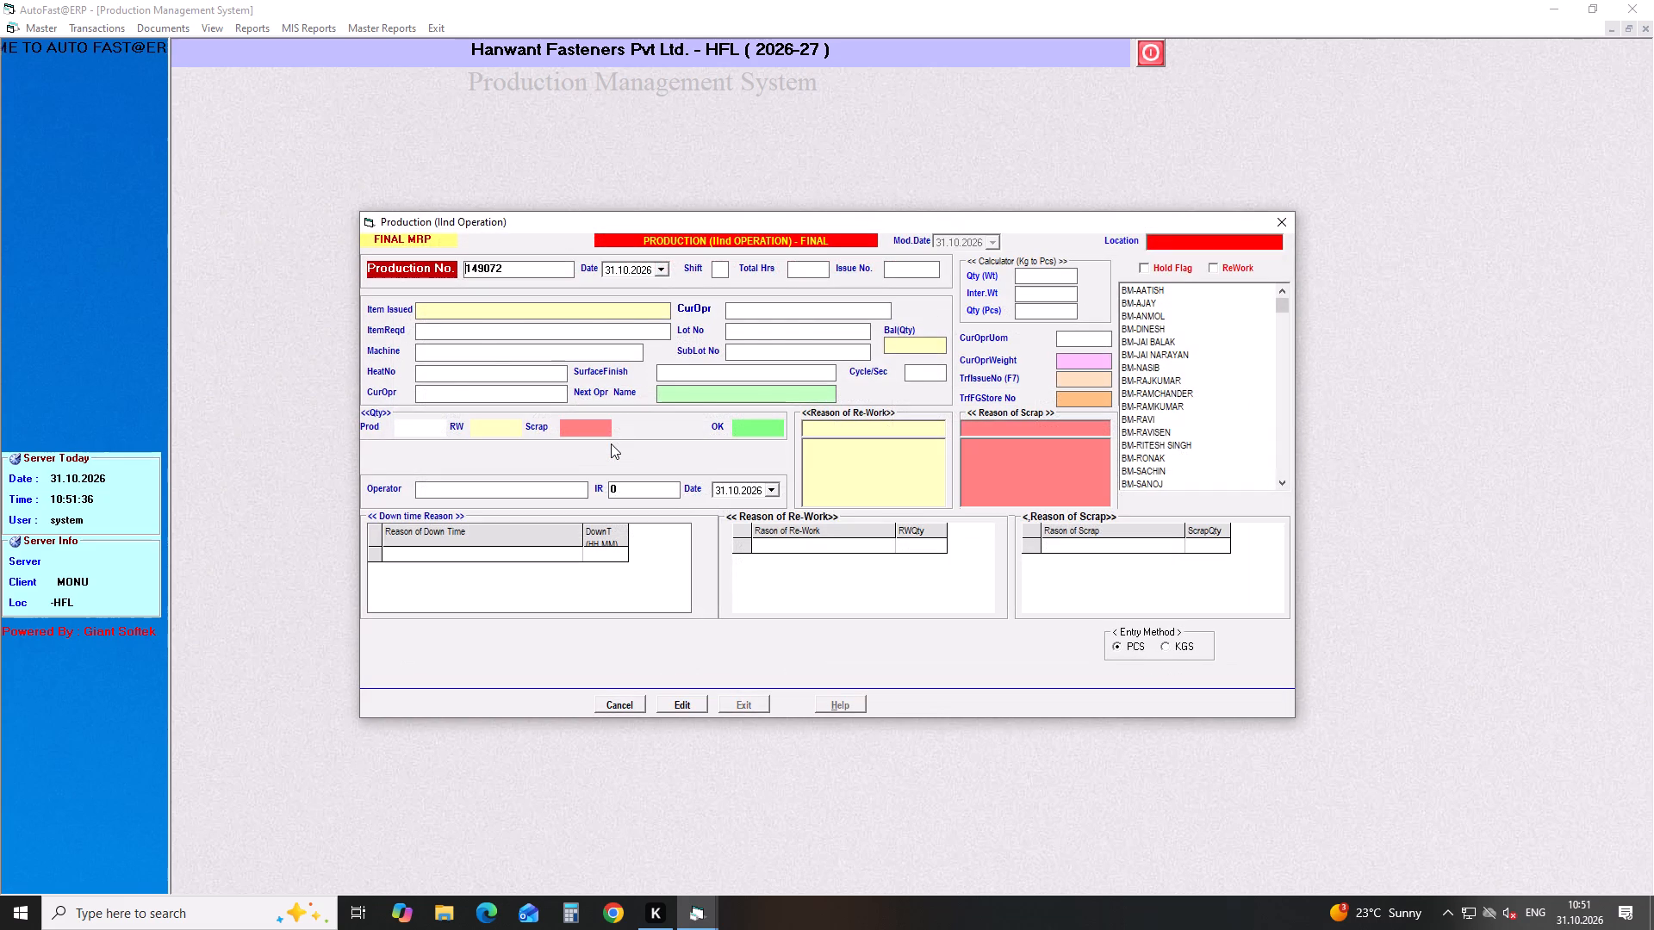
key("Return")
key("Return")
key("Return")
key("Return")
key("Return")
key("Return")
key("Return")
key("Return")
key("Return")
key("Return")
key("Return")
key("Return")
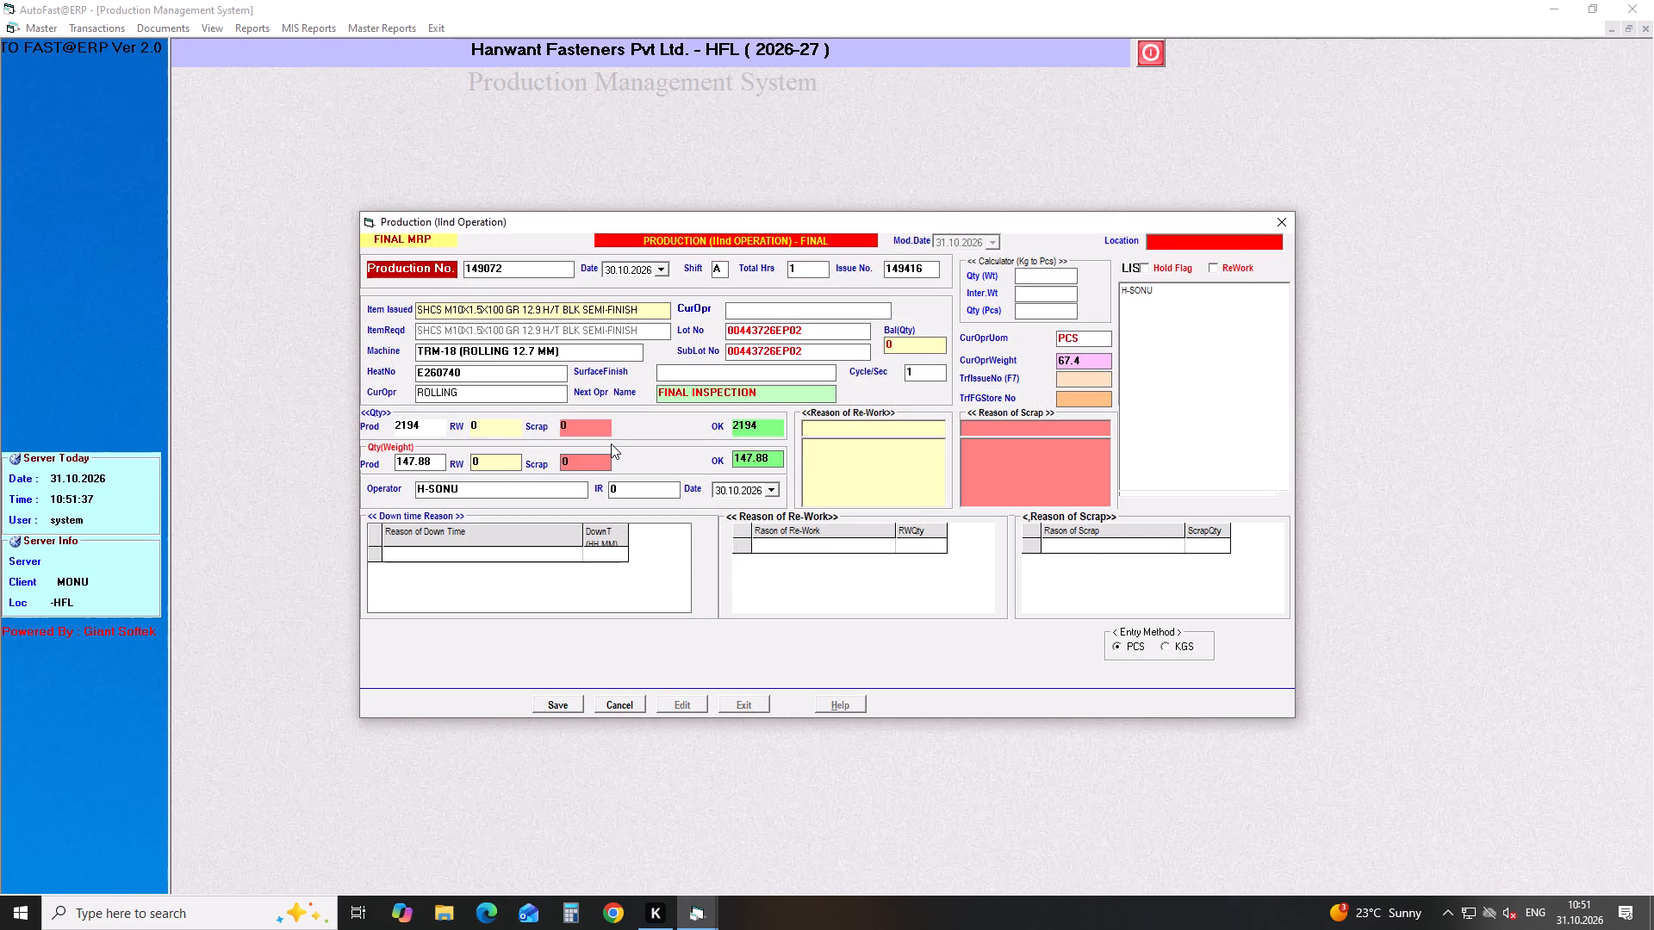
key("Return")
key("Return")
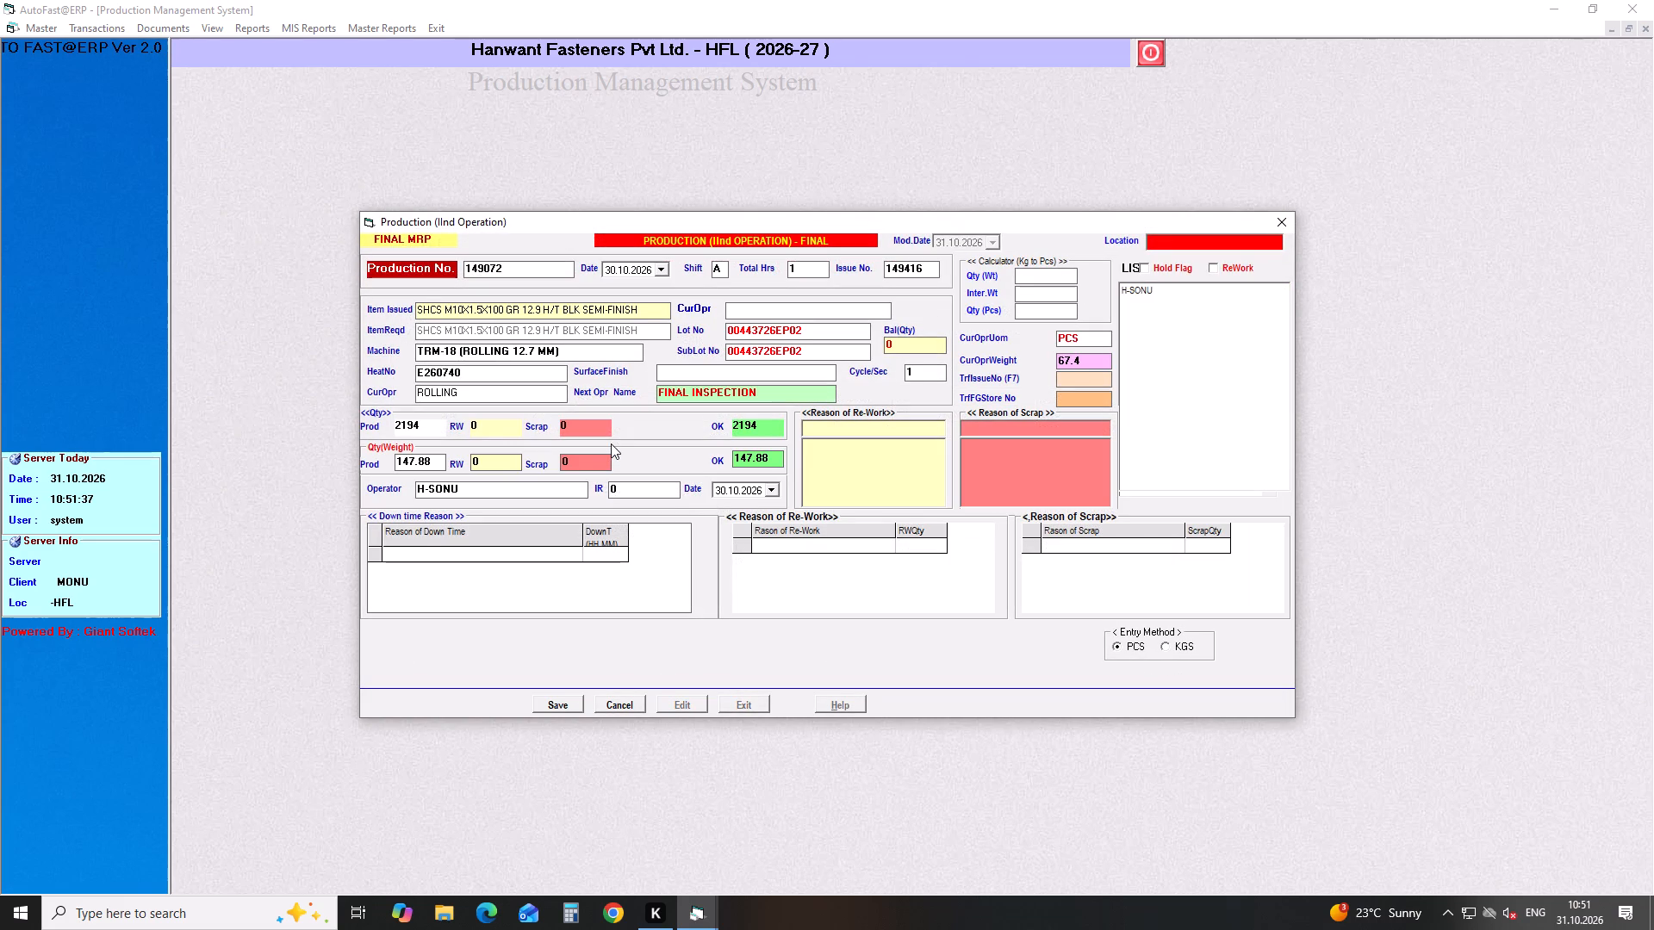
Open pending production 149074 (SHCS M10X1.5X100 GR 12.9 H/T), accept 6596 pieces as OK with zero scrap, and save its final MRP.
left_click(611, 443)
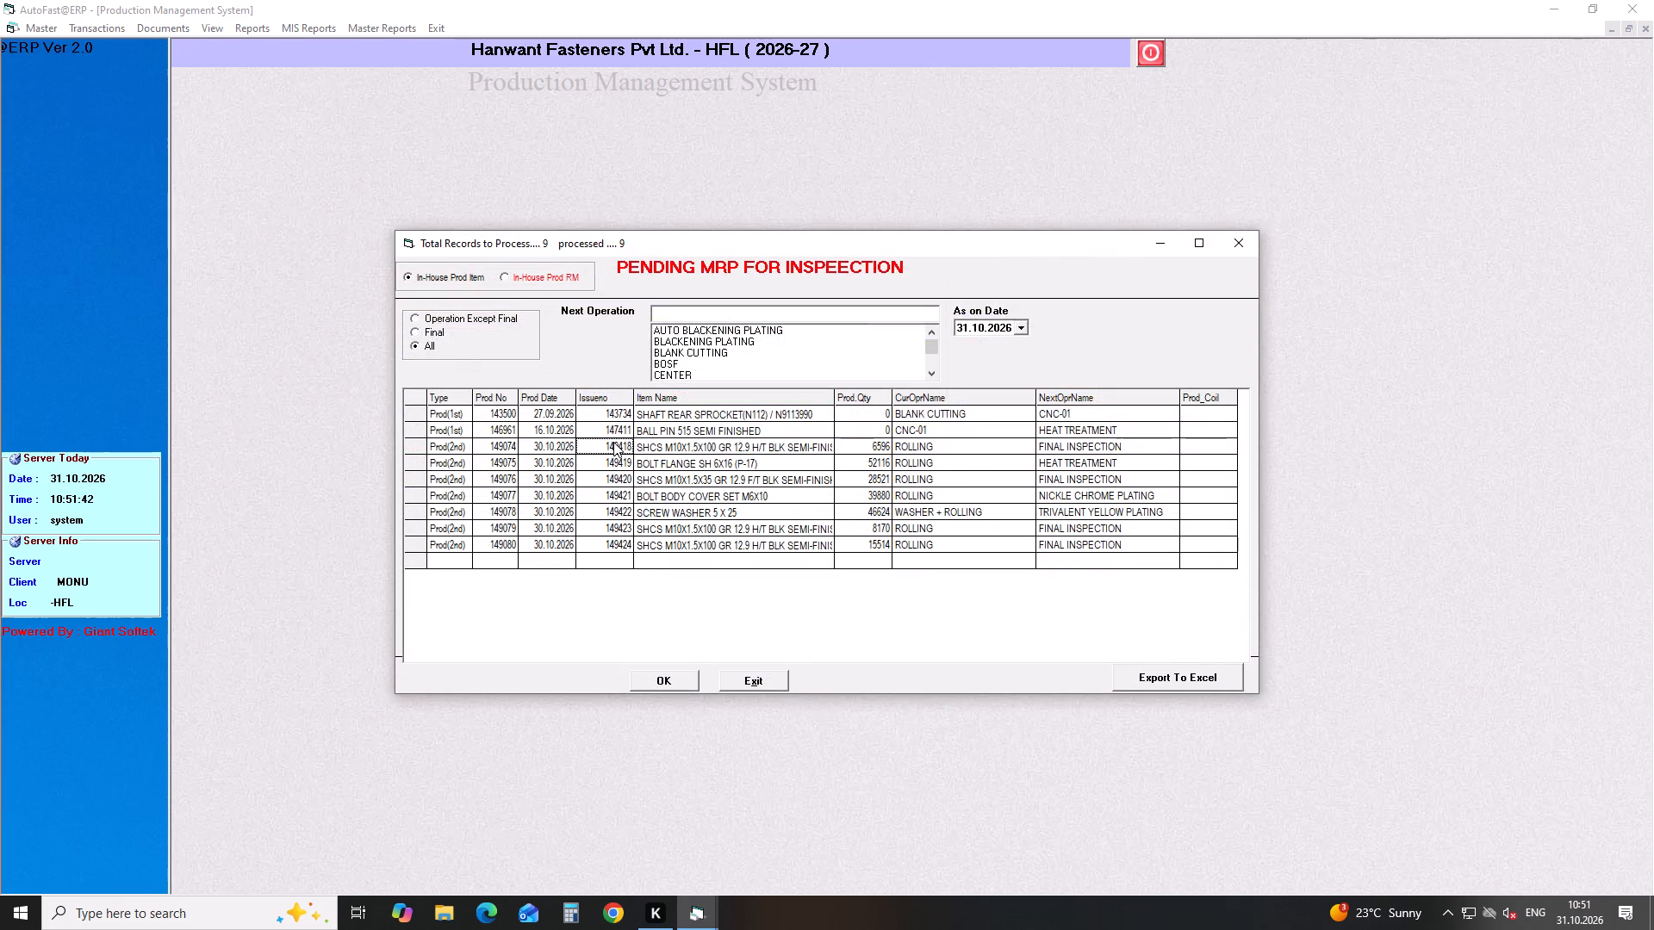
key("Return")
key("Return")
key("Return")
key("Return")
key("Return")
key("Return")
key("Return")
key("Return")
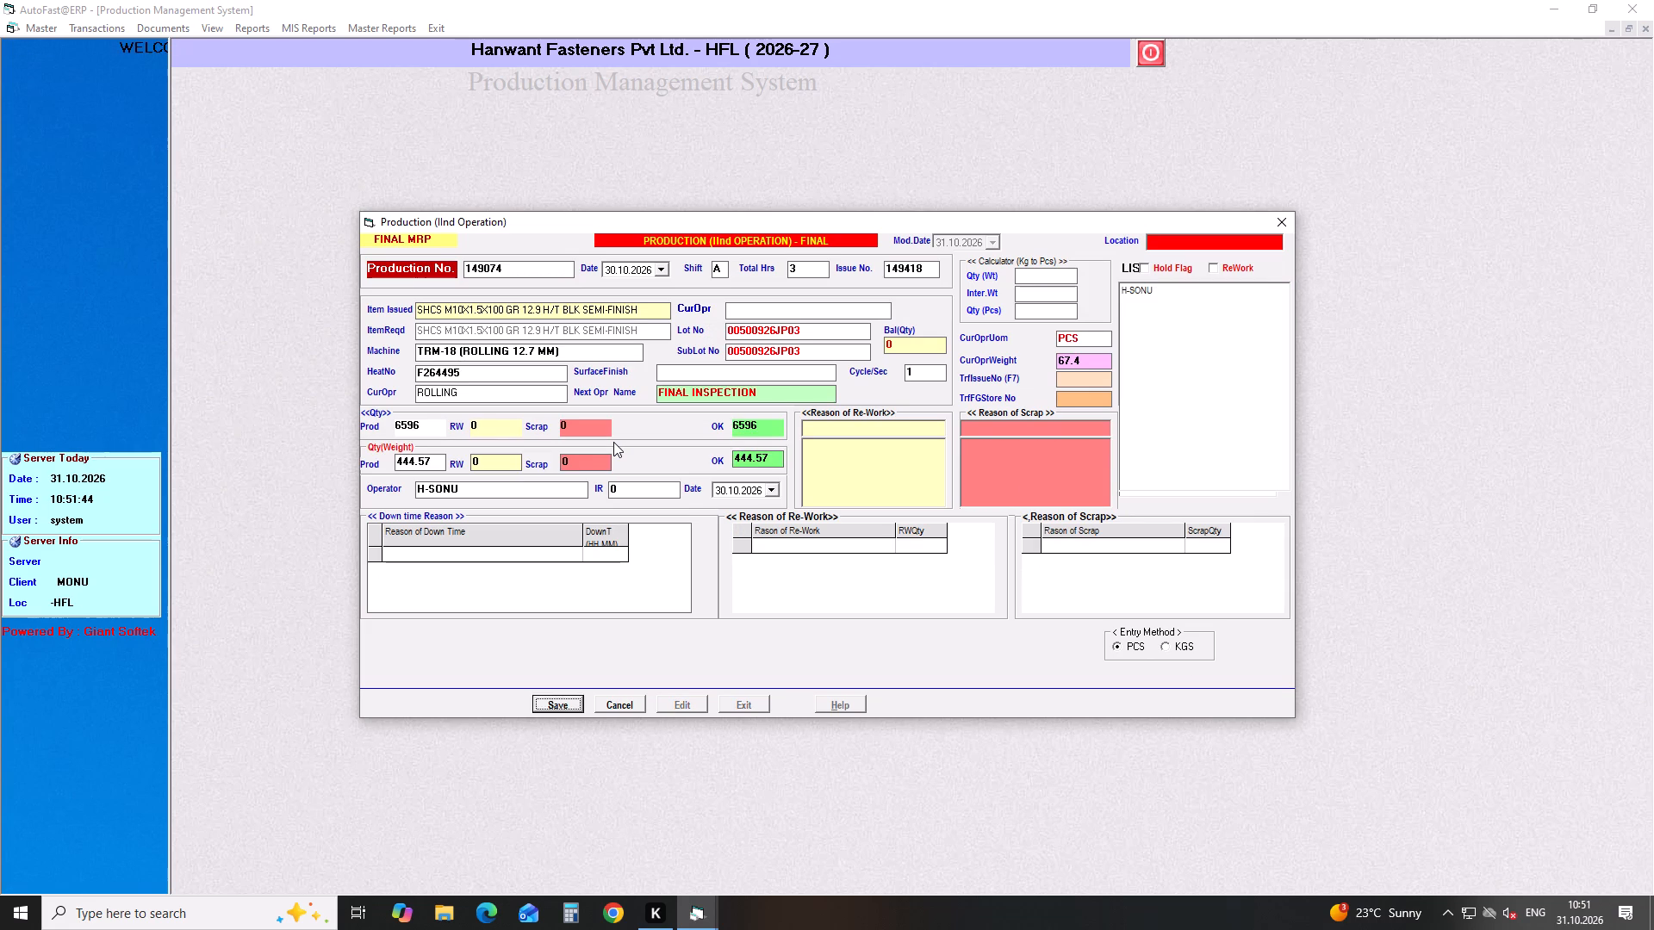
key("Return")
key("Return")
key("Return")
key("Return")
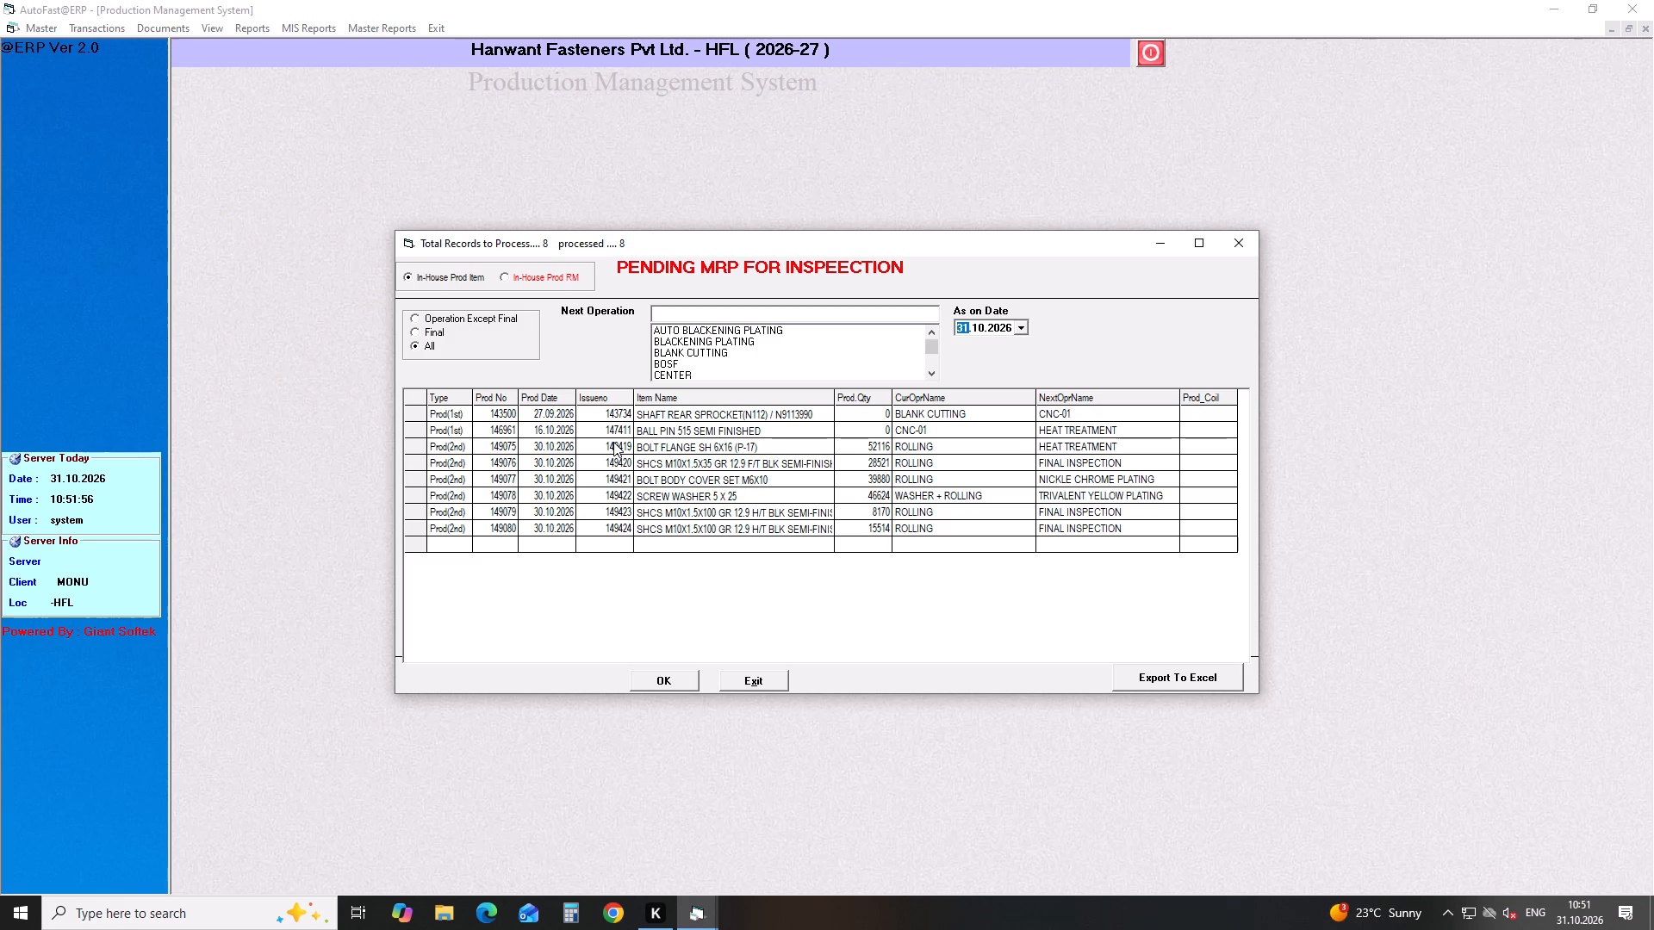
Open pending production 149075 (BOLT FLANGE SH 6X16 (P-17)) and enter 10 scrap pieces with the reason GAUGE TIGHT.
left_click(612, 451)
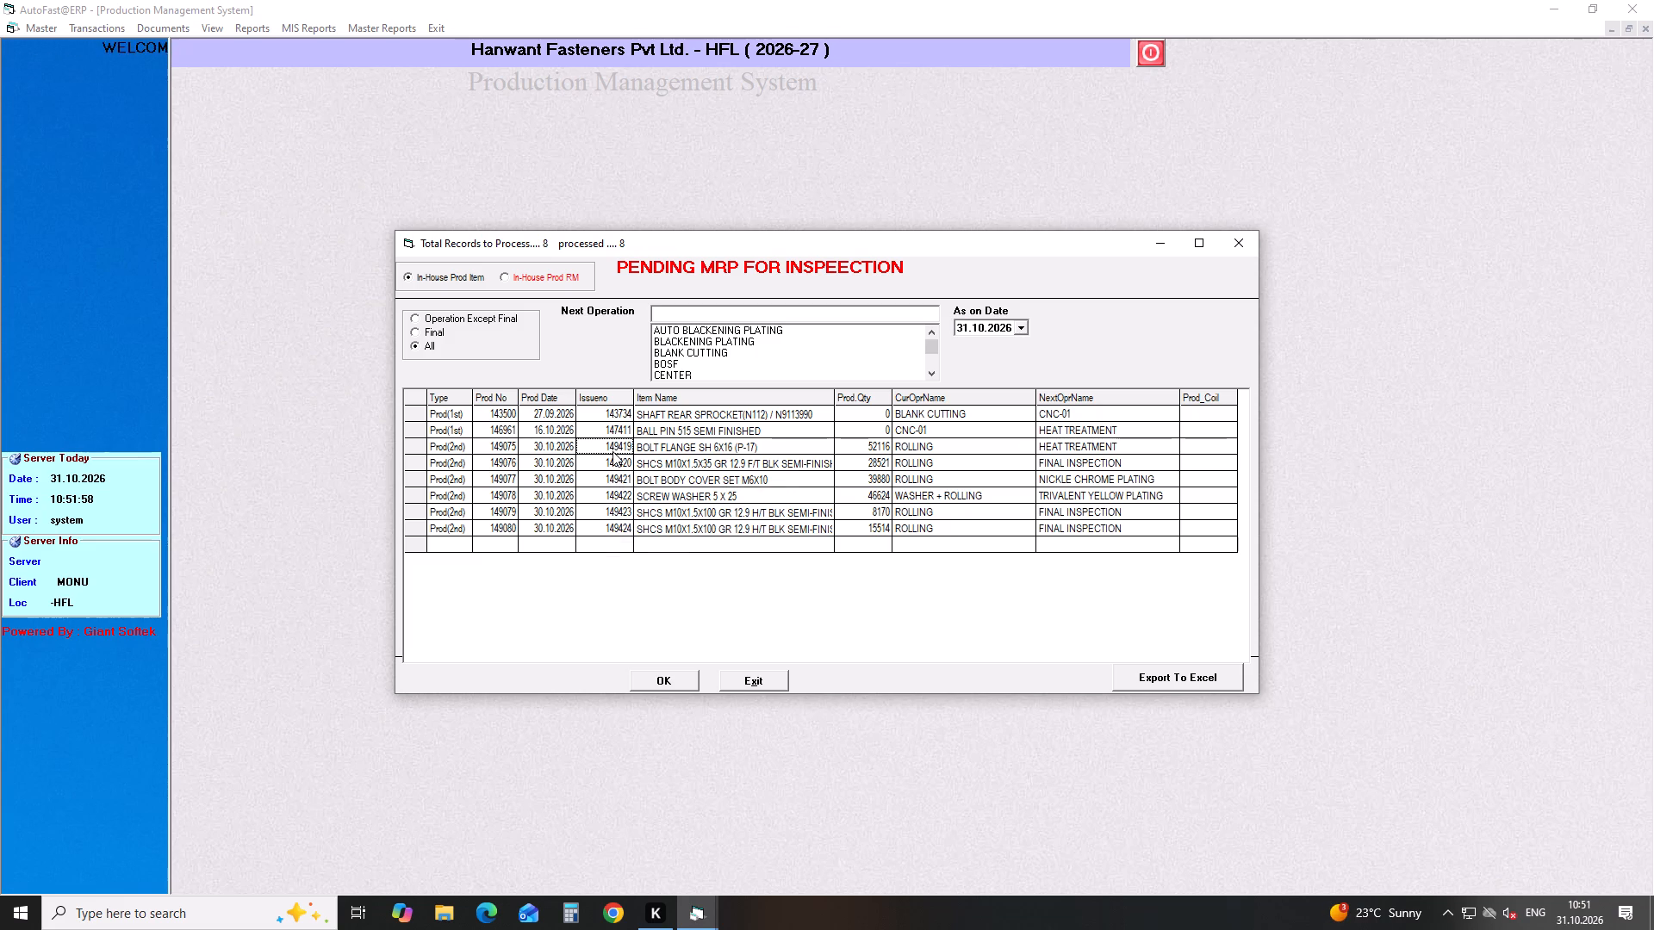
key("Return")
key("Return")
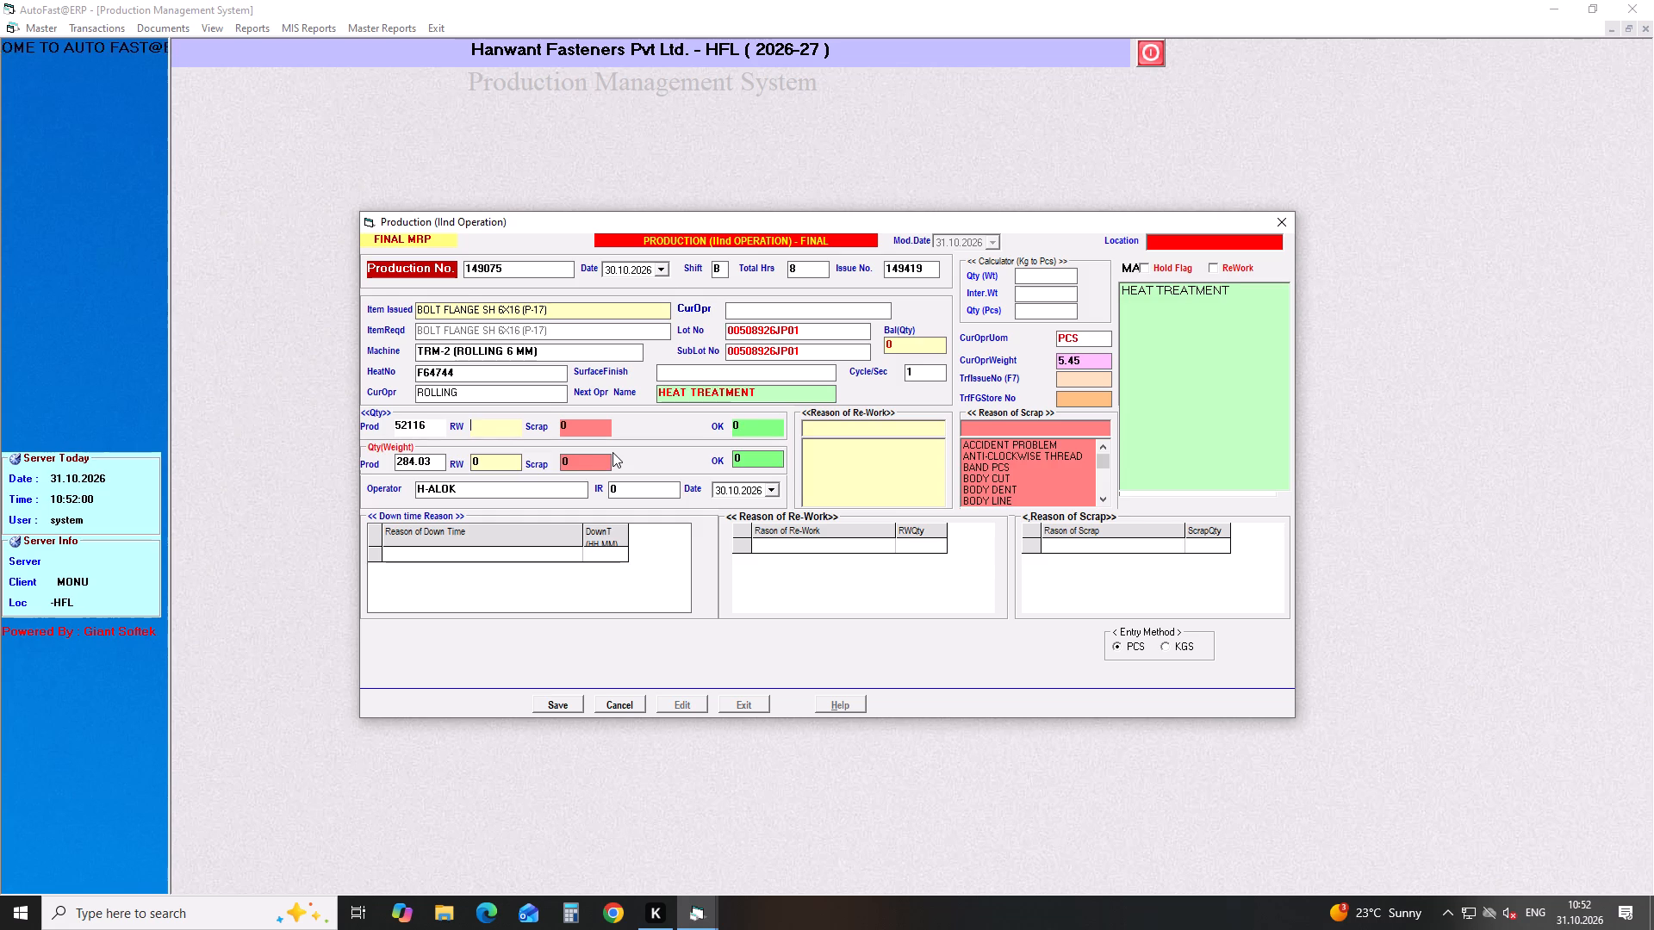
key("Return")
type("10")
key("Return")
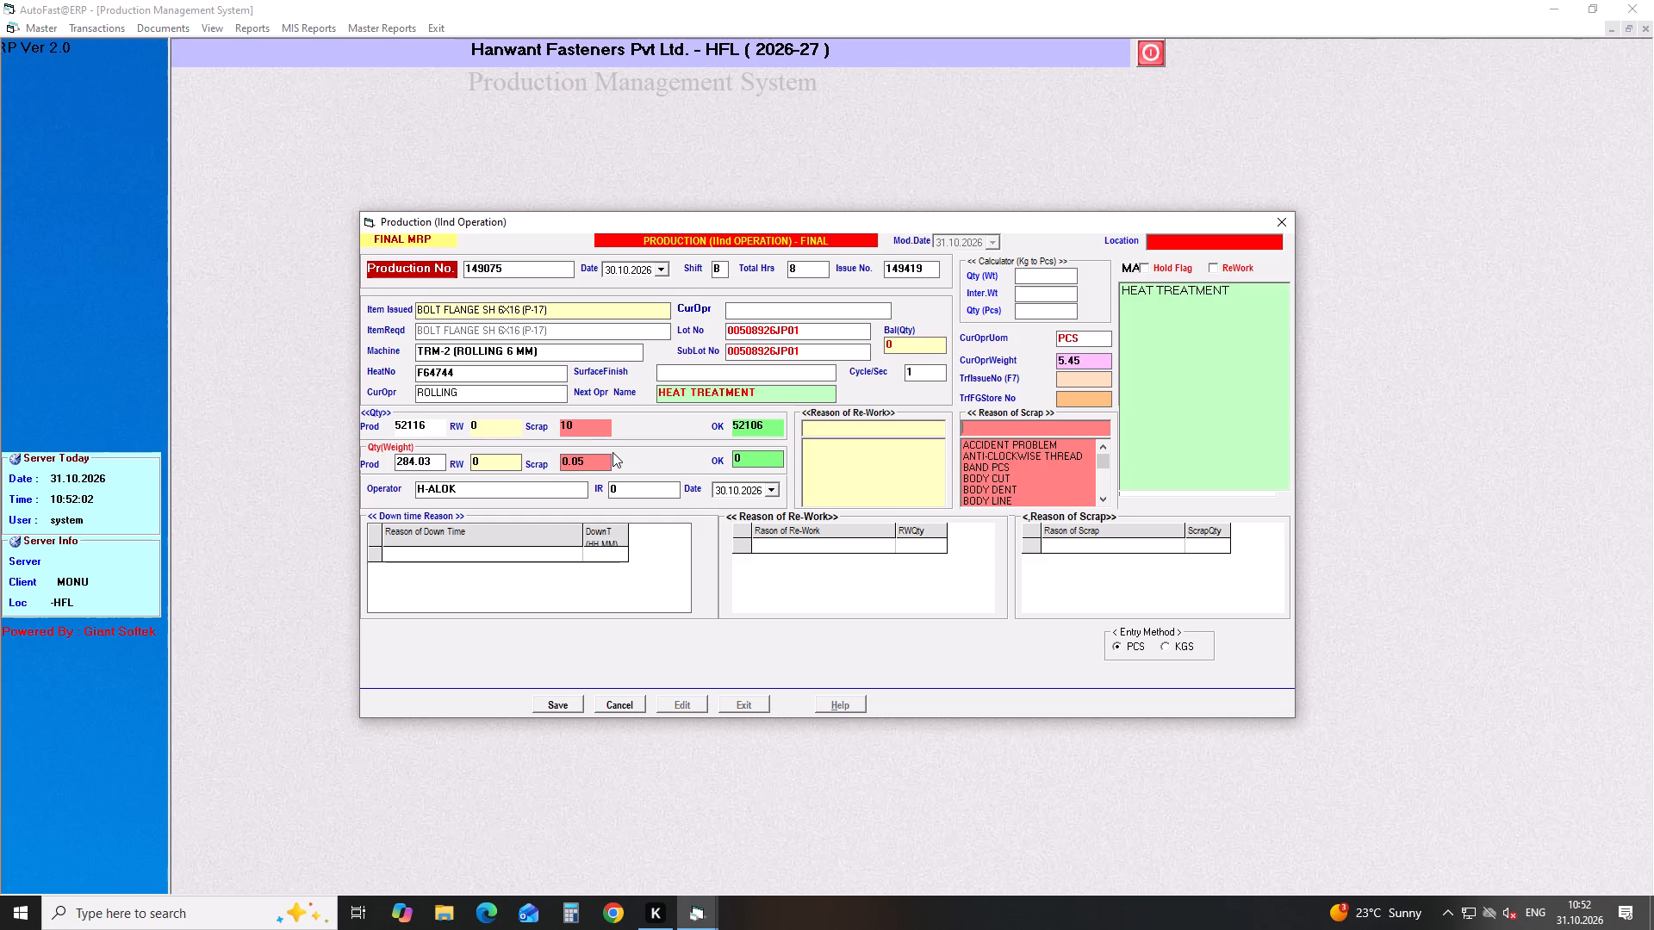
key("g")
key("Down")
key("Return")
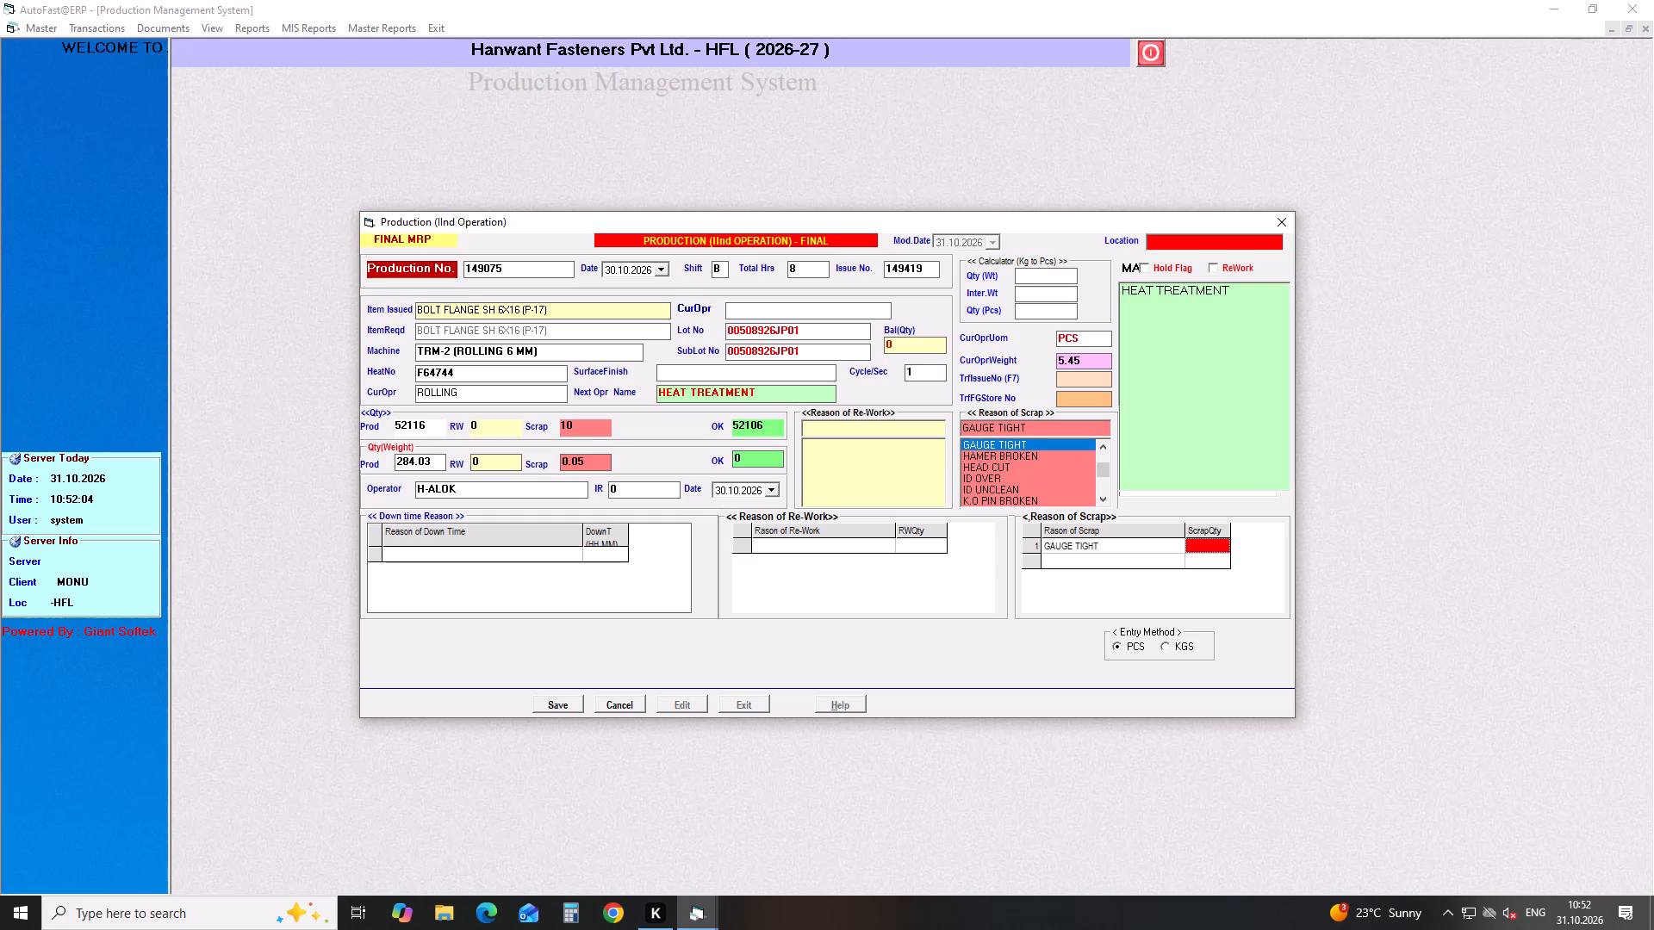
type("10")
Save the final MRP of production 149075 with IR number 0.
left_click(650, 498)
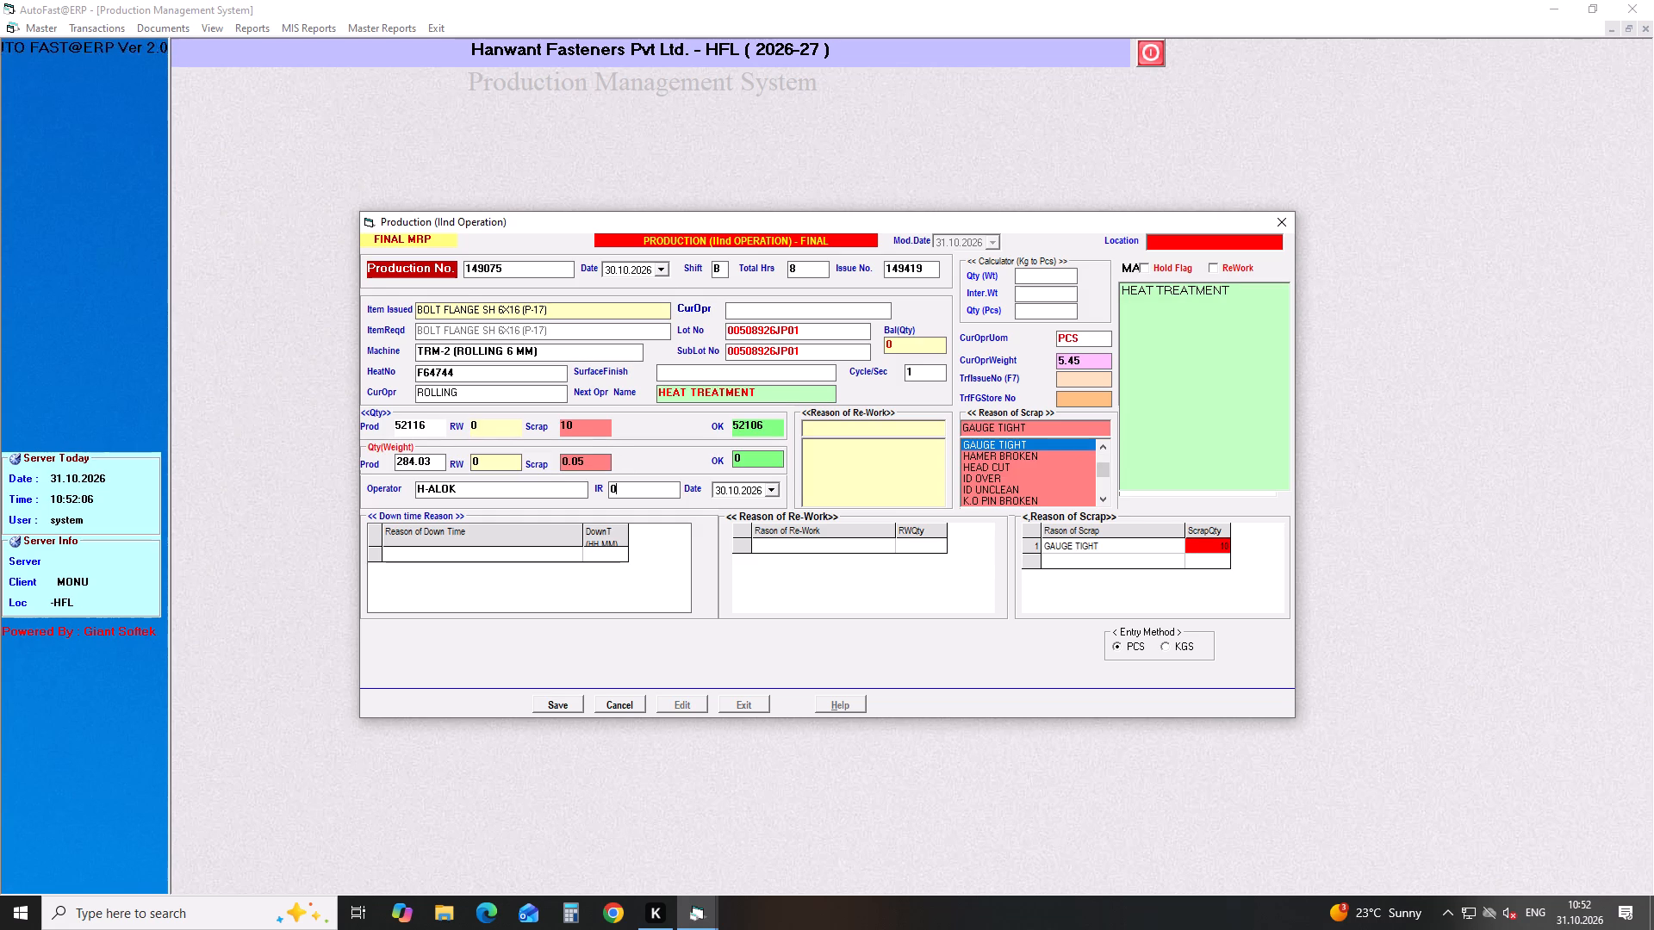
key("Return")
key("Return")
key("Return")
key("Return")
key("Return")
key("Return")
key("Return")
key("Return")
key("Return")
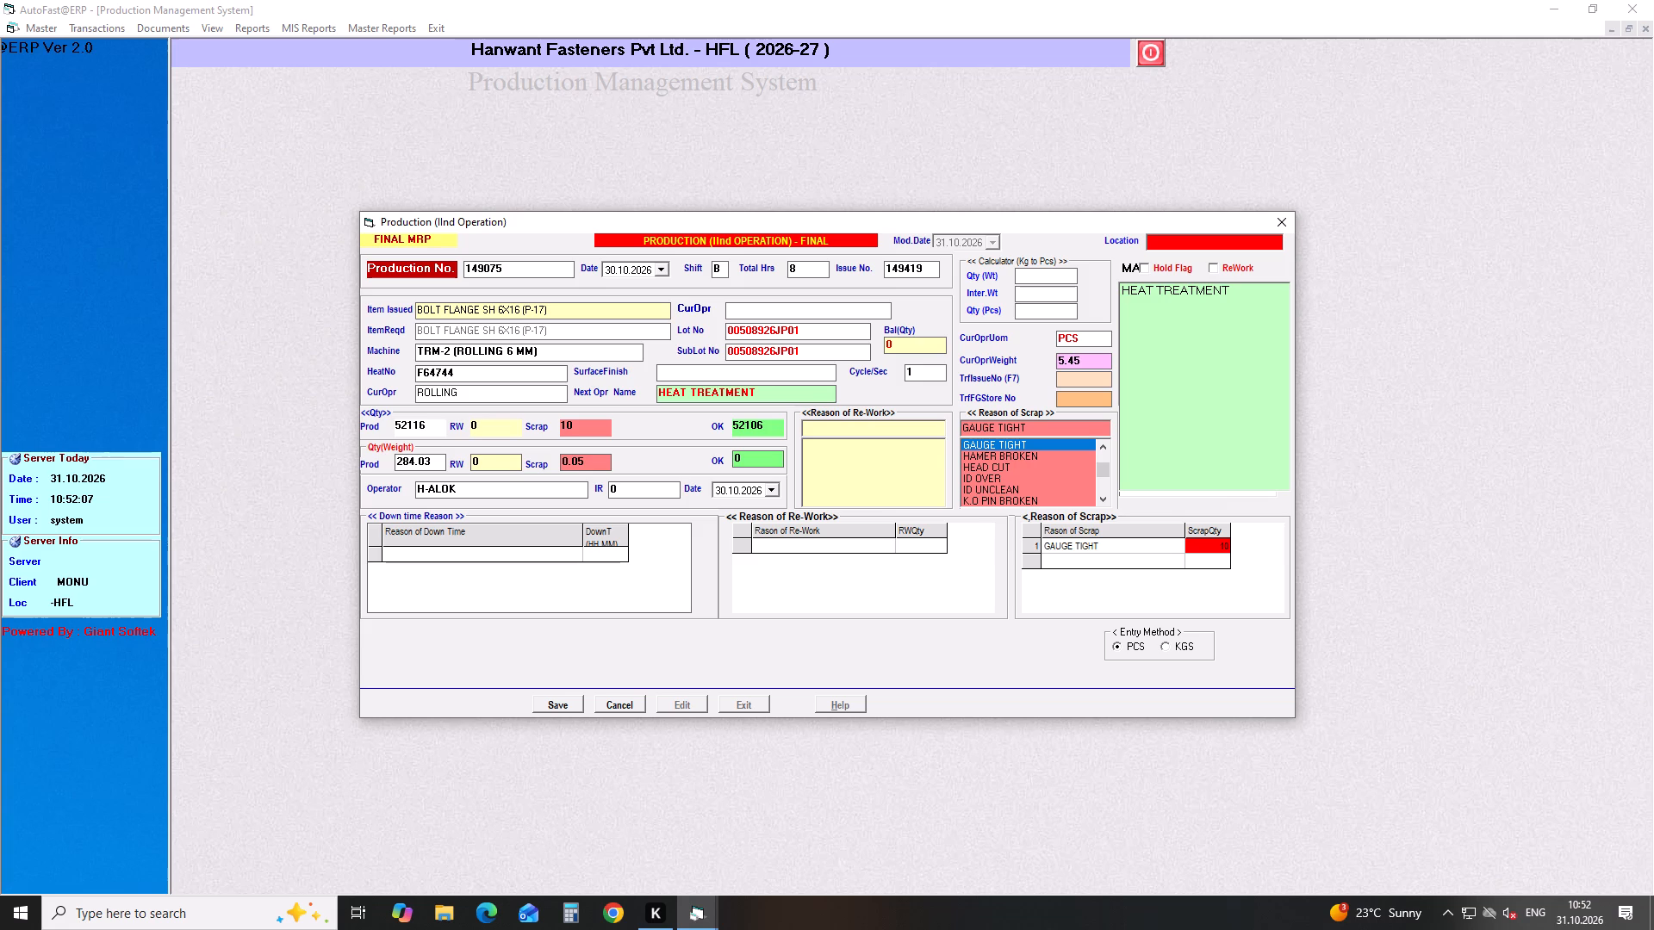
key("Return")
key("Return")
key("Return")
key("Return")
key("Return")
key("Return")
key("Return")
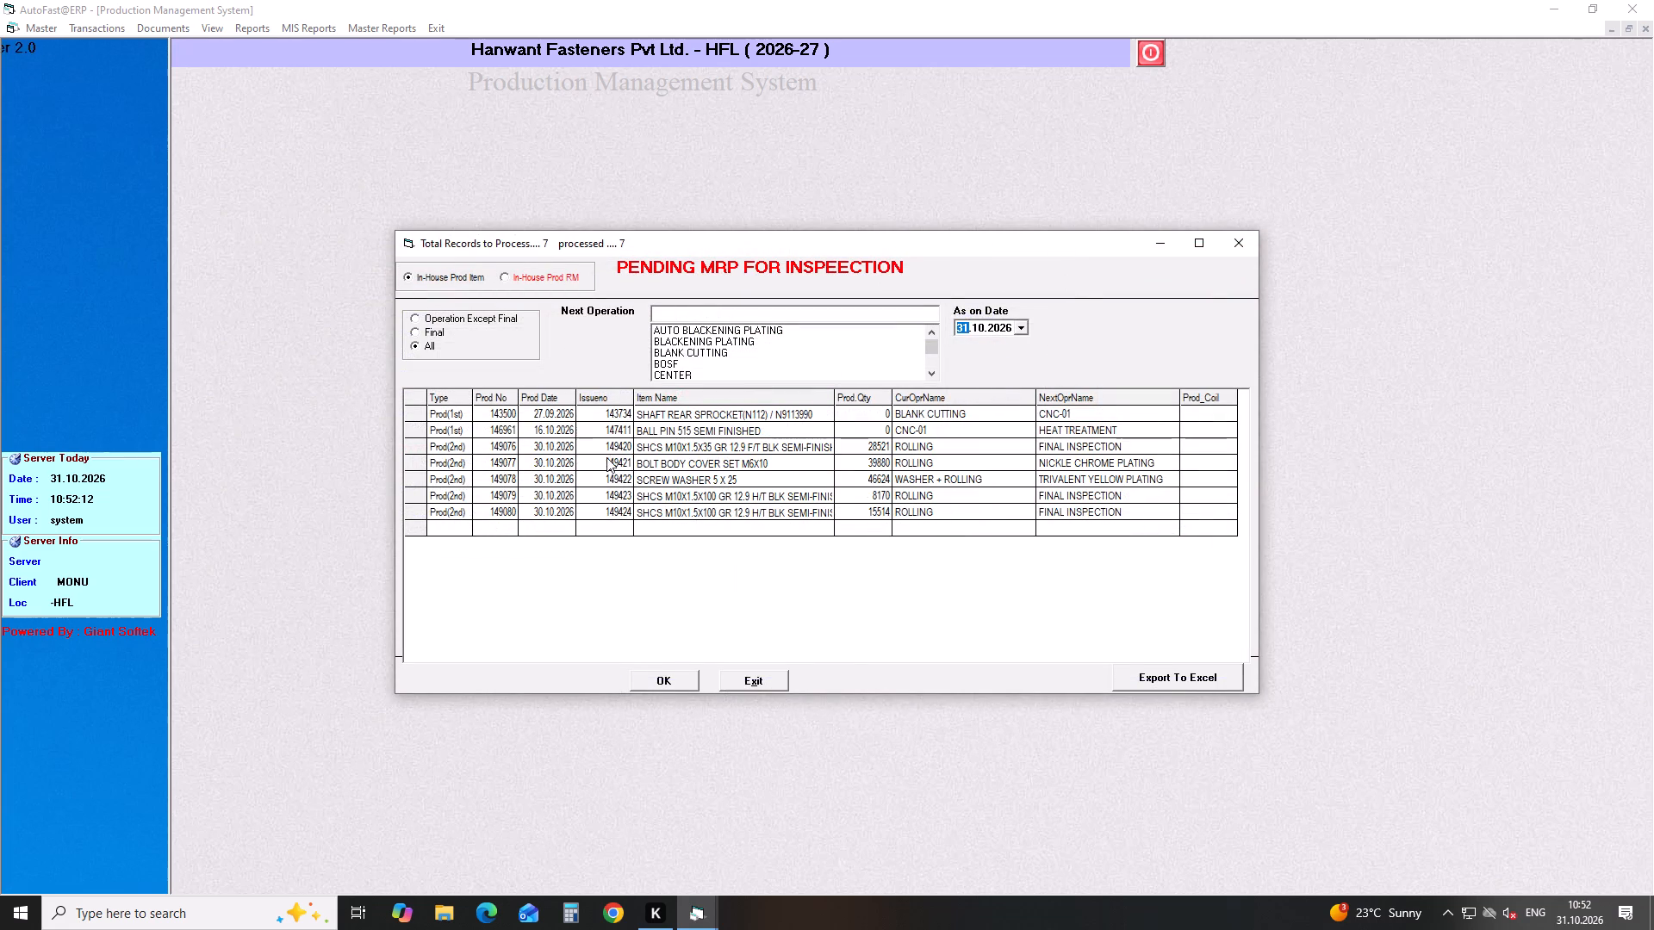
Open pending production 149076 (SHCS M10X1.5X35 GR 12.9 F/T), accept 28521 pieces as OK with zero scrap, and save its final MRP.
left_click(605, 446)
key("Return")
key("Return")
key("Return")
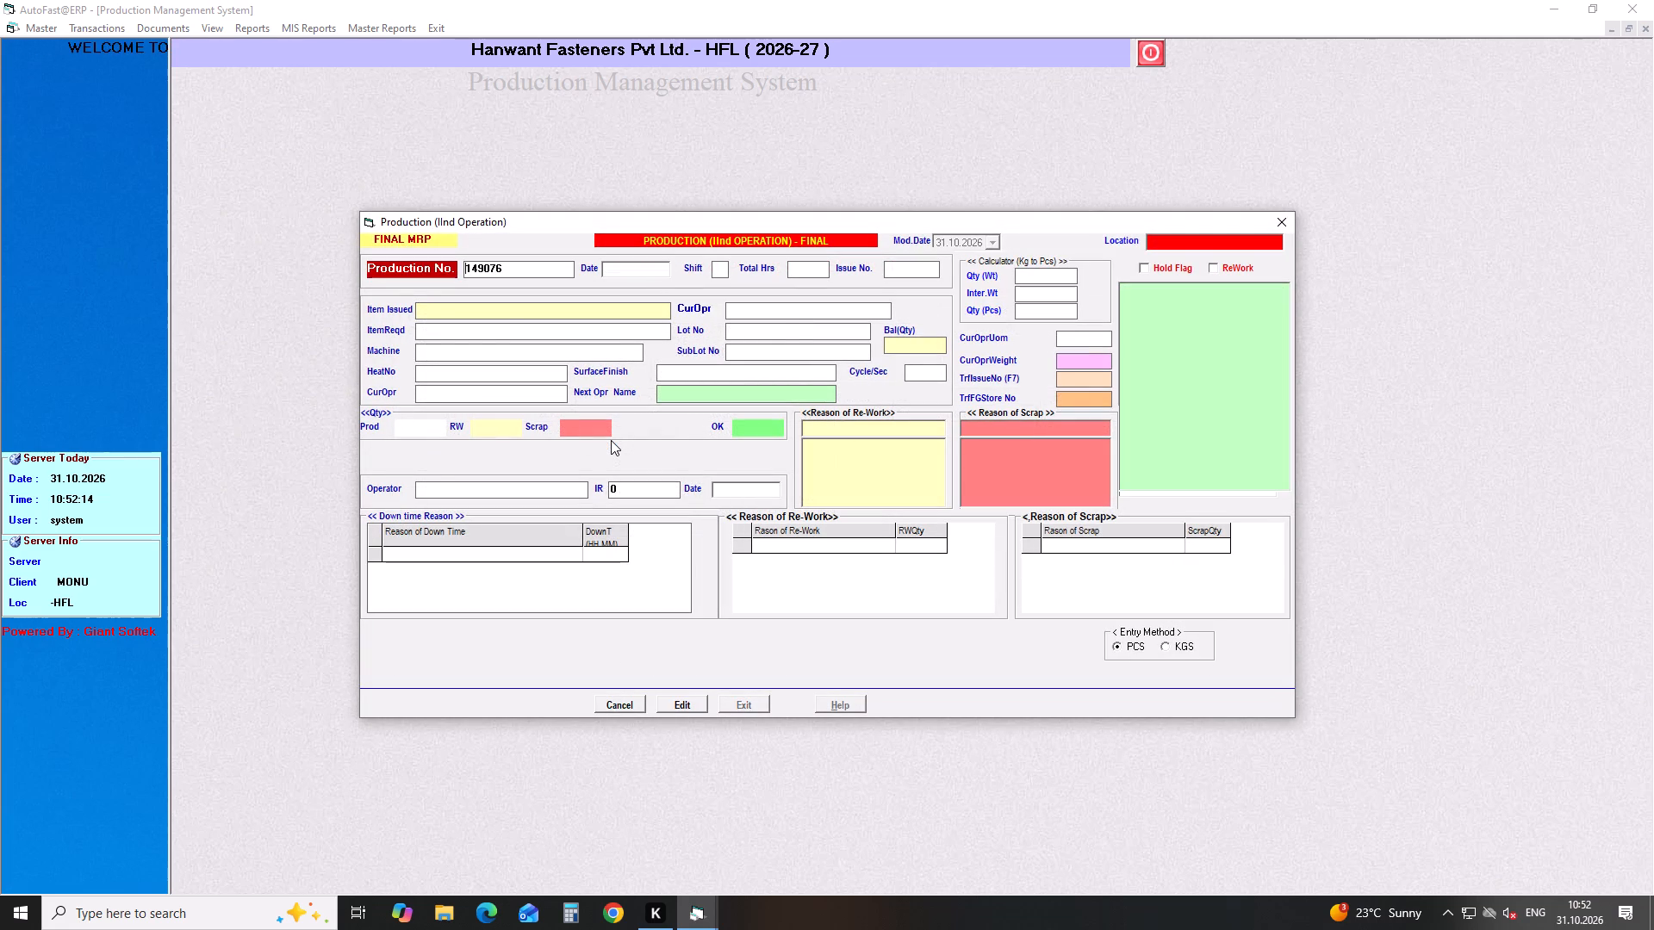
key("Return")
key("Return")
key("Return")
key("Return")
key("Return")
key("Return")
key("Return")
key("Return")
key("Return")
key("Return")
key("Return")
key("Return")
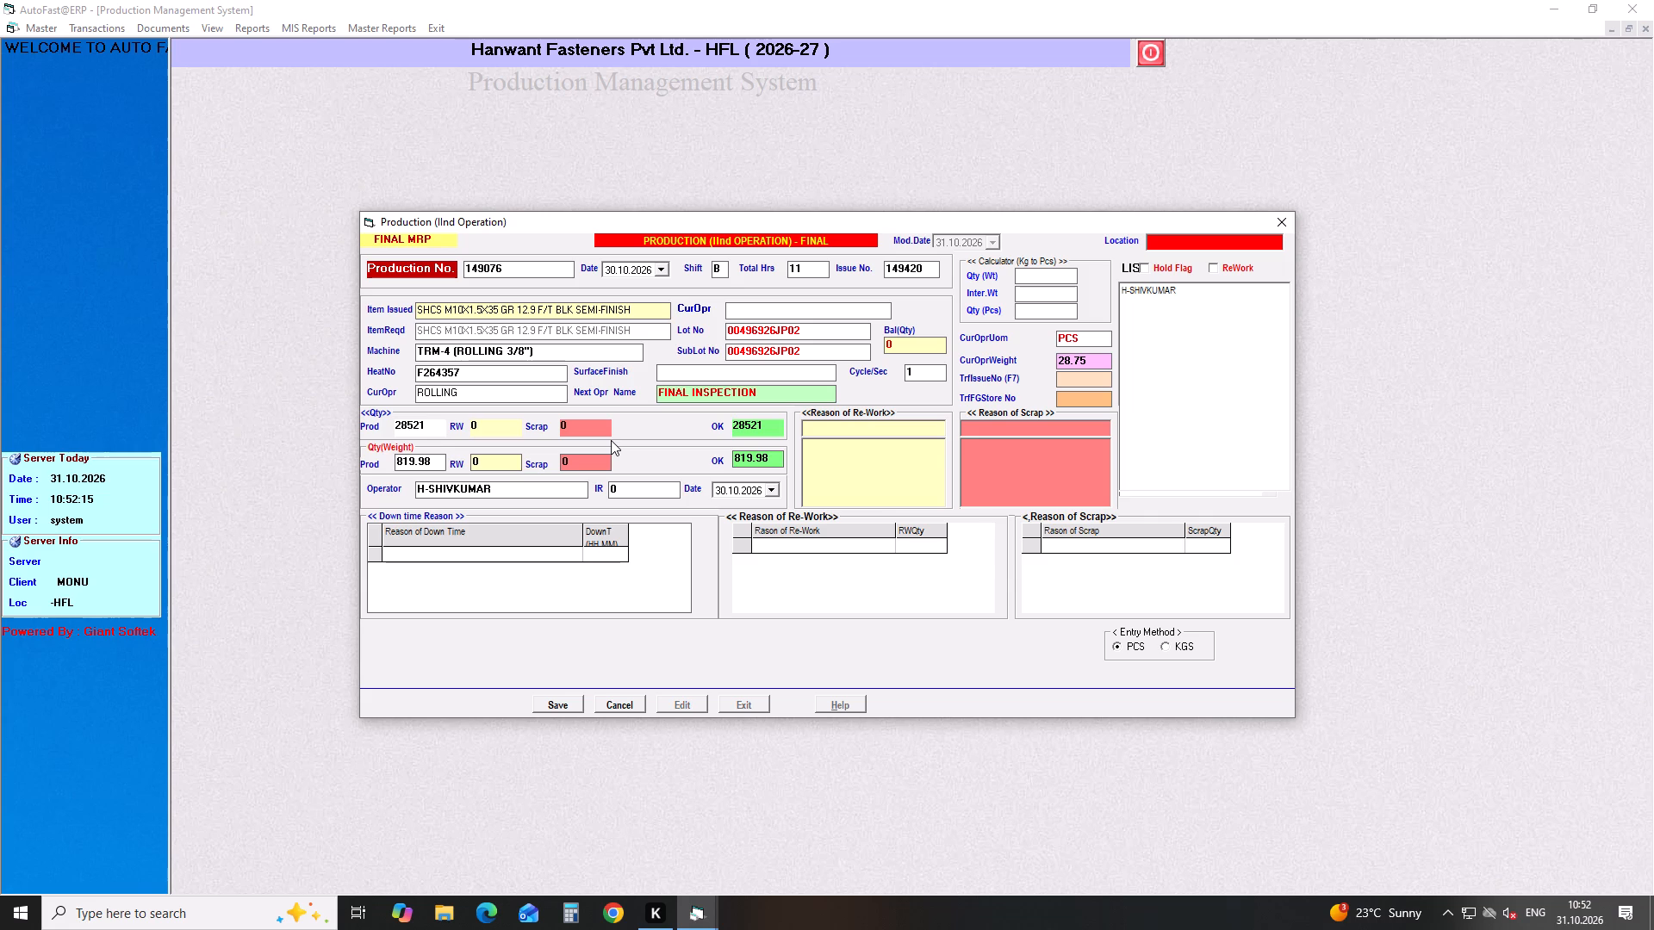
key("Return")
key("Return")
key("Return")
key("Return")
key("Return")
key("Return")
key("Return")
key("Return")
key("Return")
key("Return")
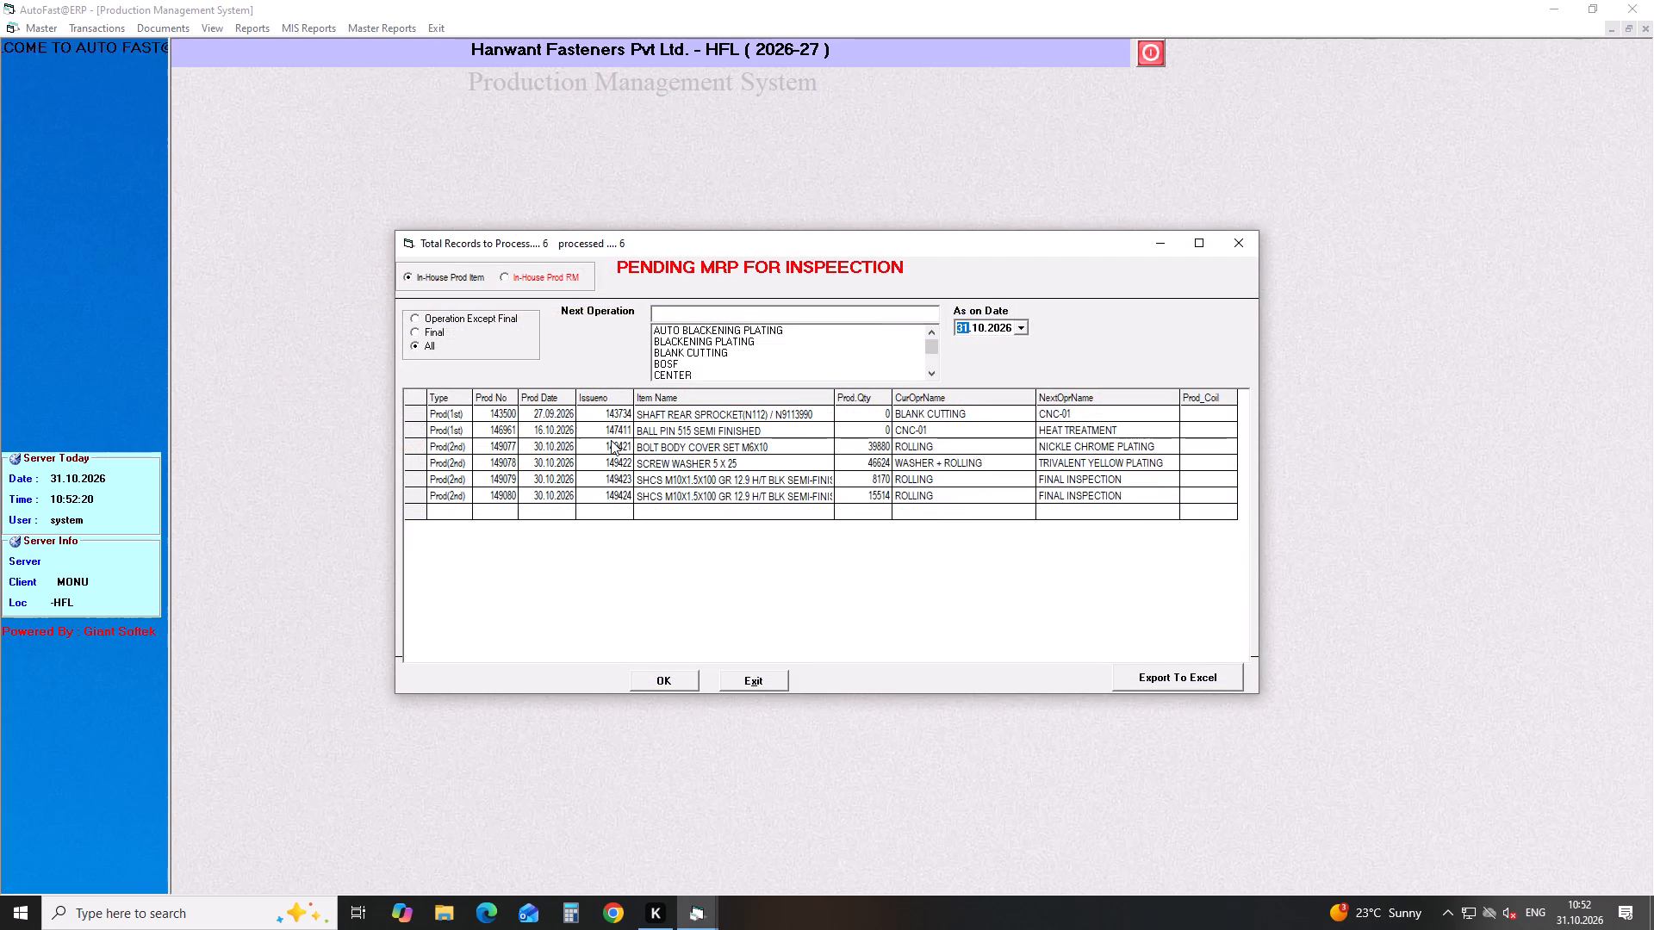
Open pending production 149077 (BOLT BODY COVER SET M6X10), accept 39880 pieces as OK with zero scrap, and save its final MRP.
left_click(611, 440)
key("Return")
key("Return")
key("Return")
key("Return")
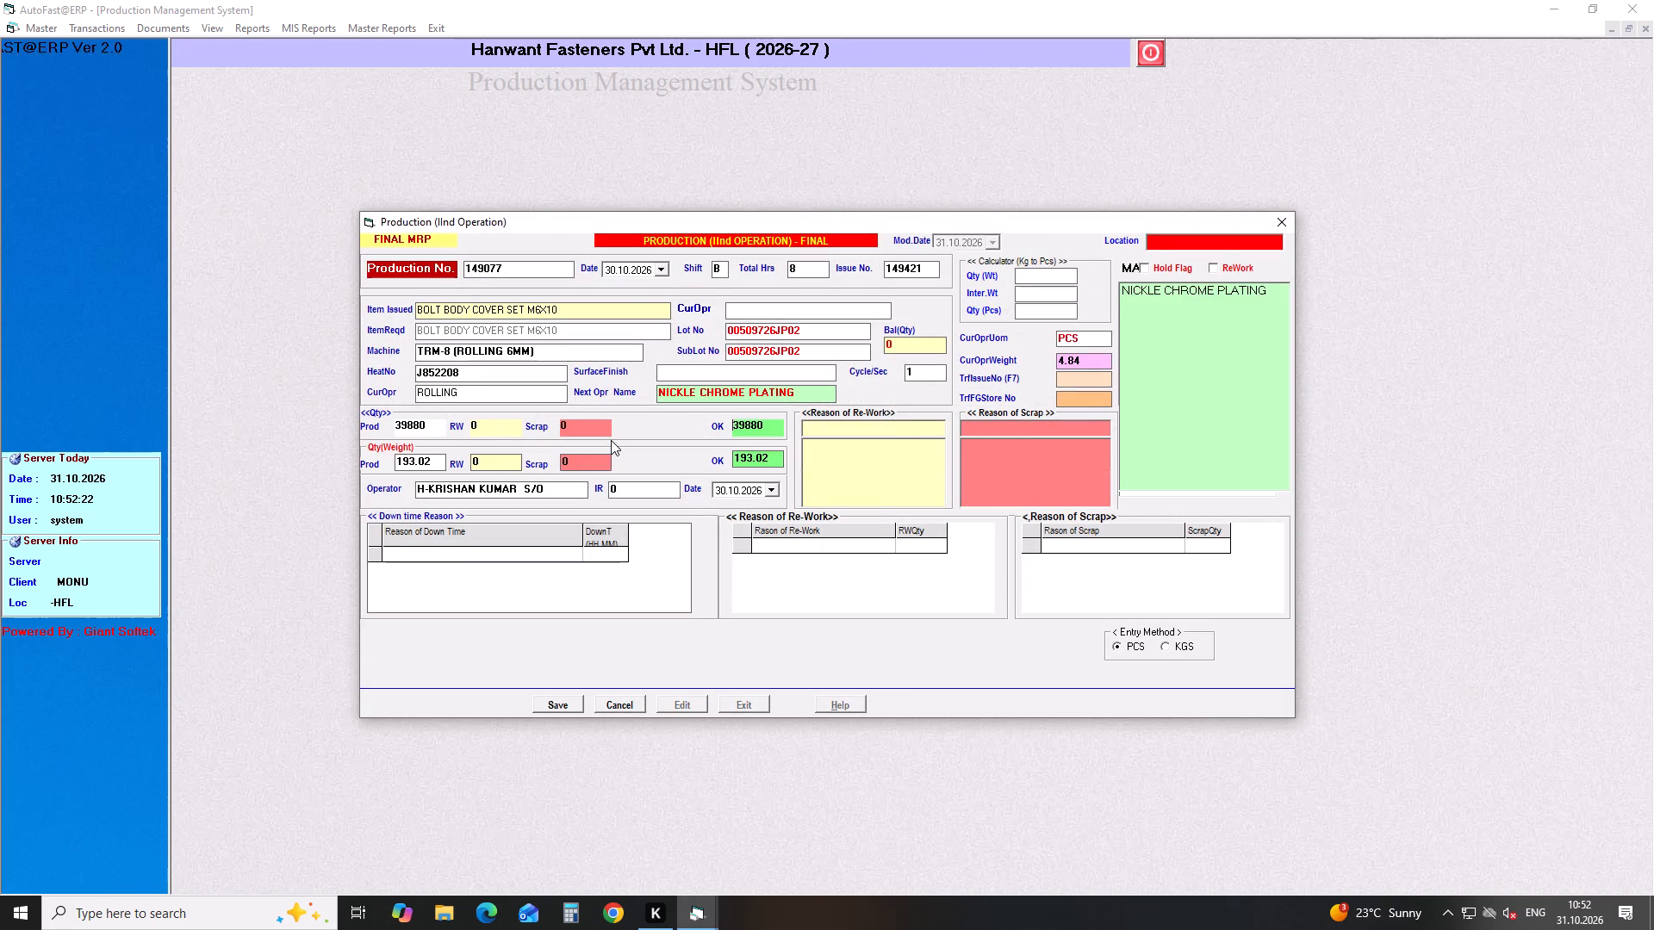
key("Return")
key("Return")
key("Return")
key("Return")
key("Return")
key("Return")
key("Return")
key("Return")
key("Return")
key("Return")
key("Return")
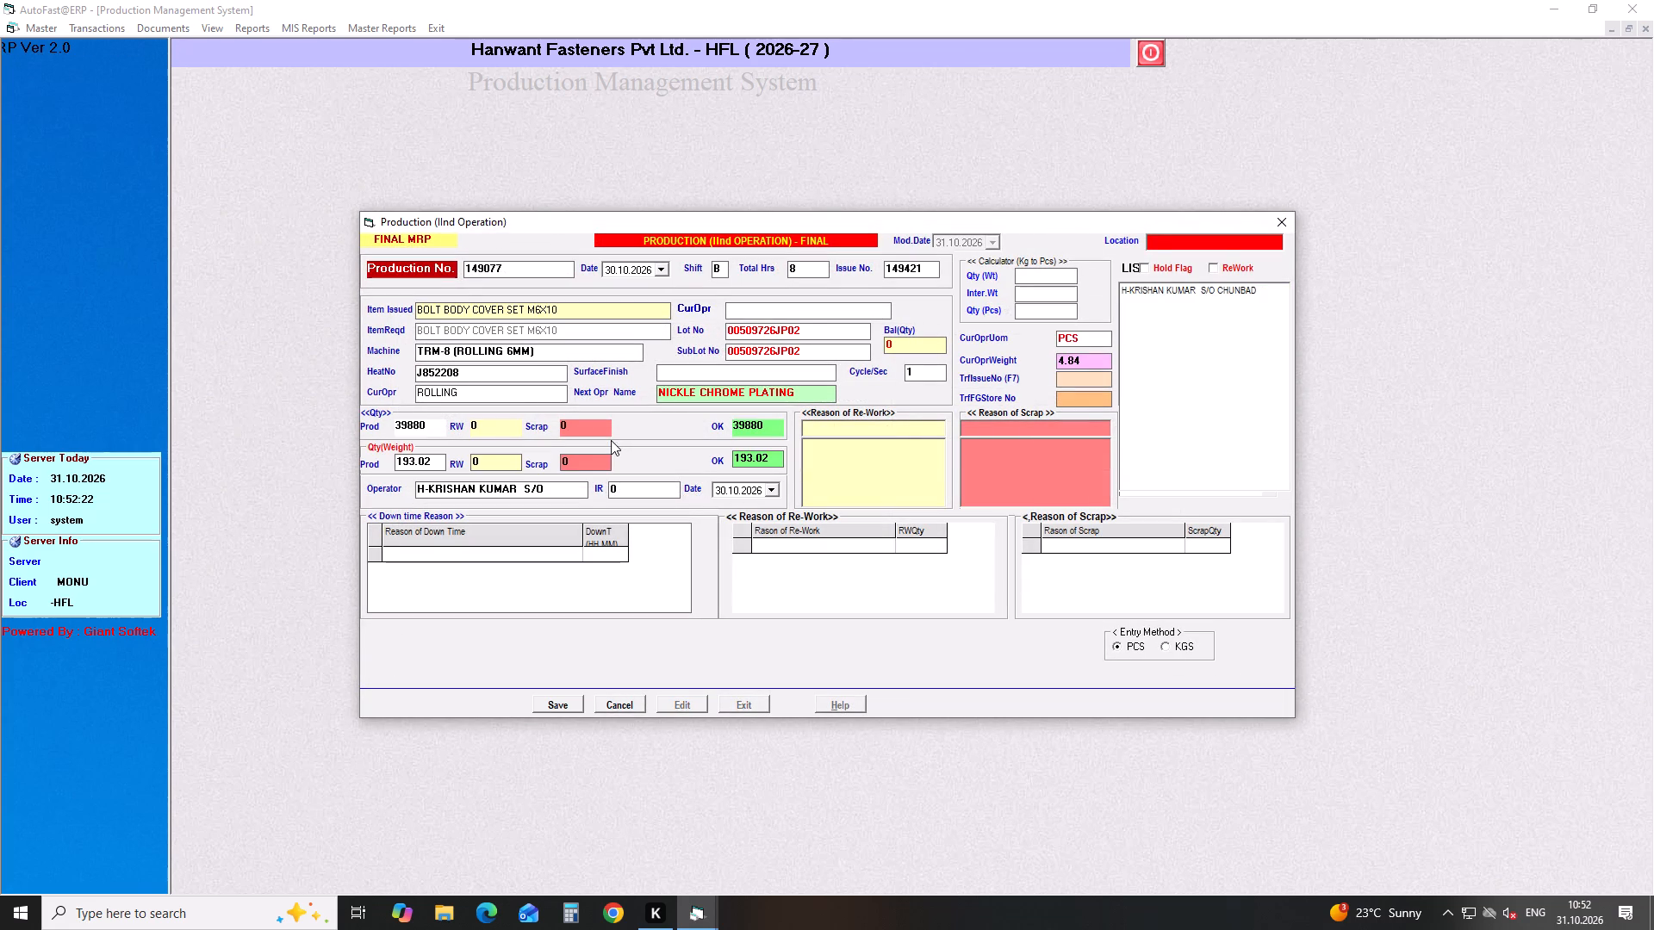
key("Return")
key("Return")
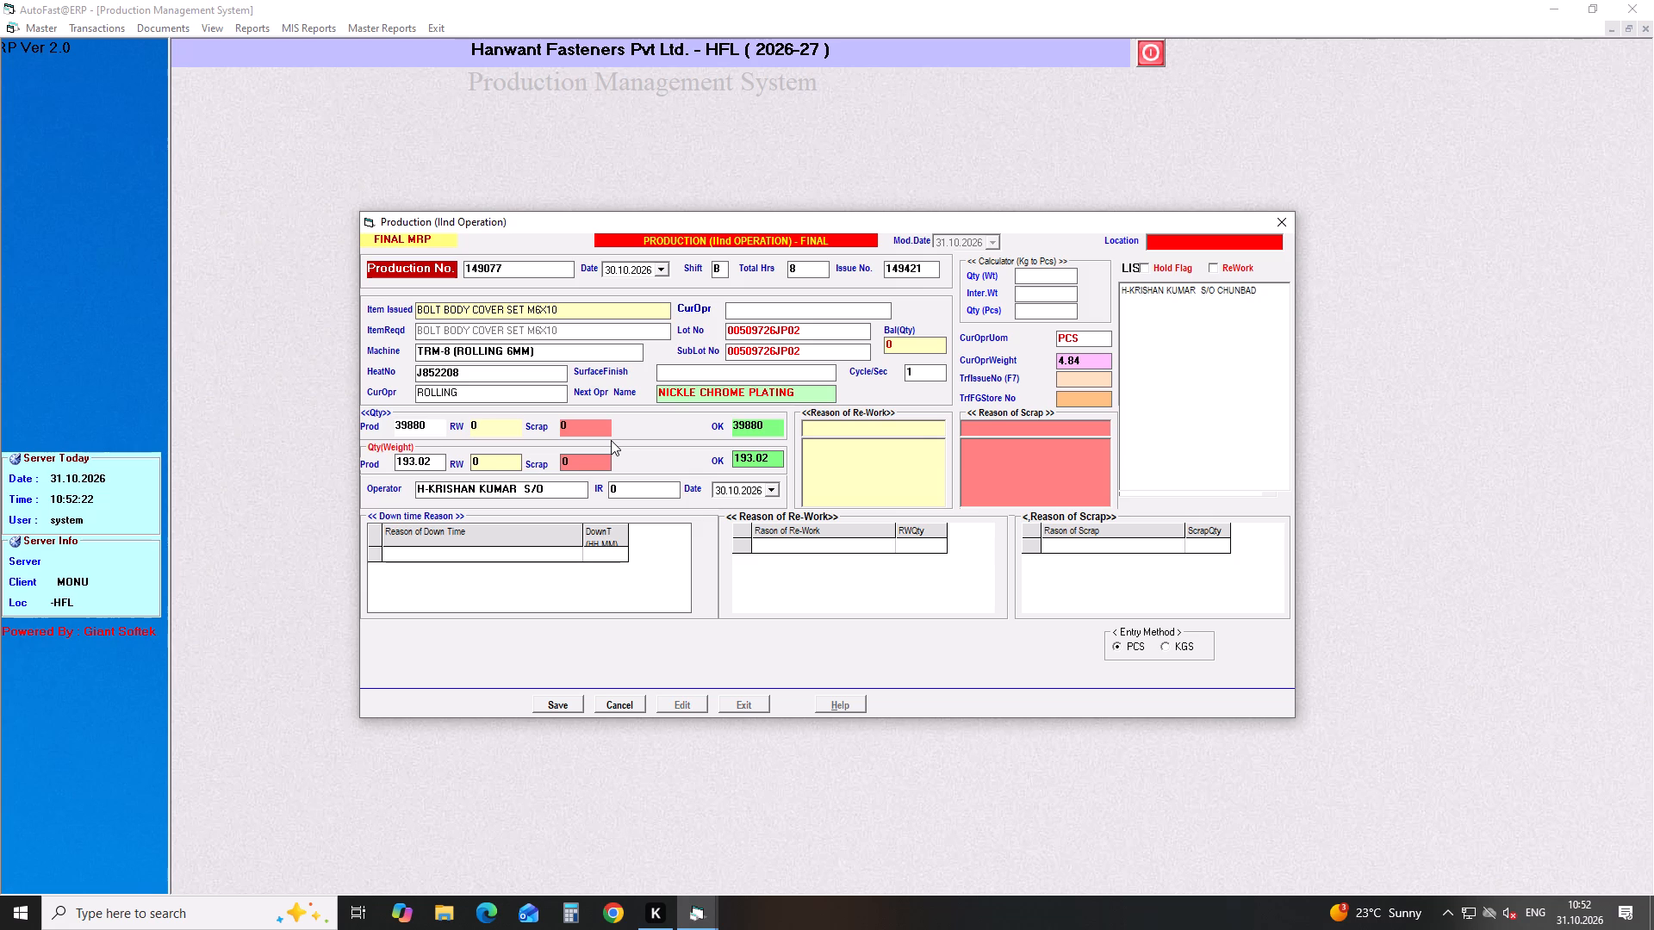
Open pending production 149078 (SCREW WASHER 5 X 25), accept 46624 pieces as OK with zero scrap, and save its final MRP.
left_click(611, 440)
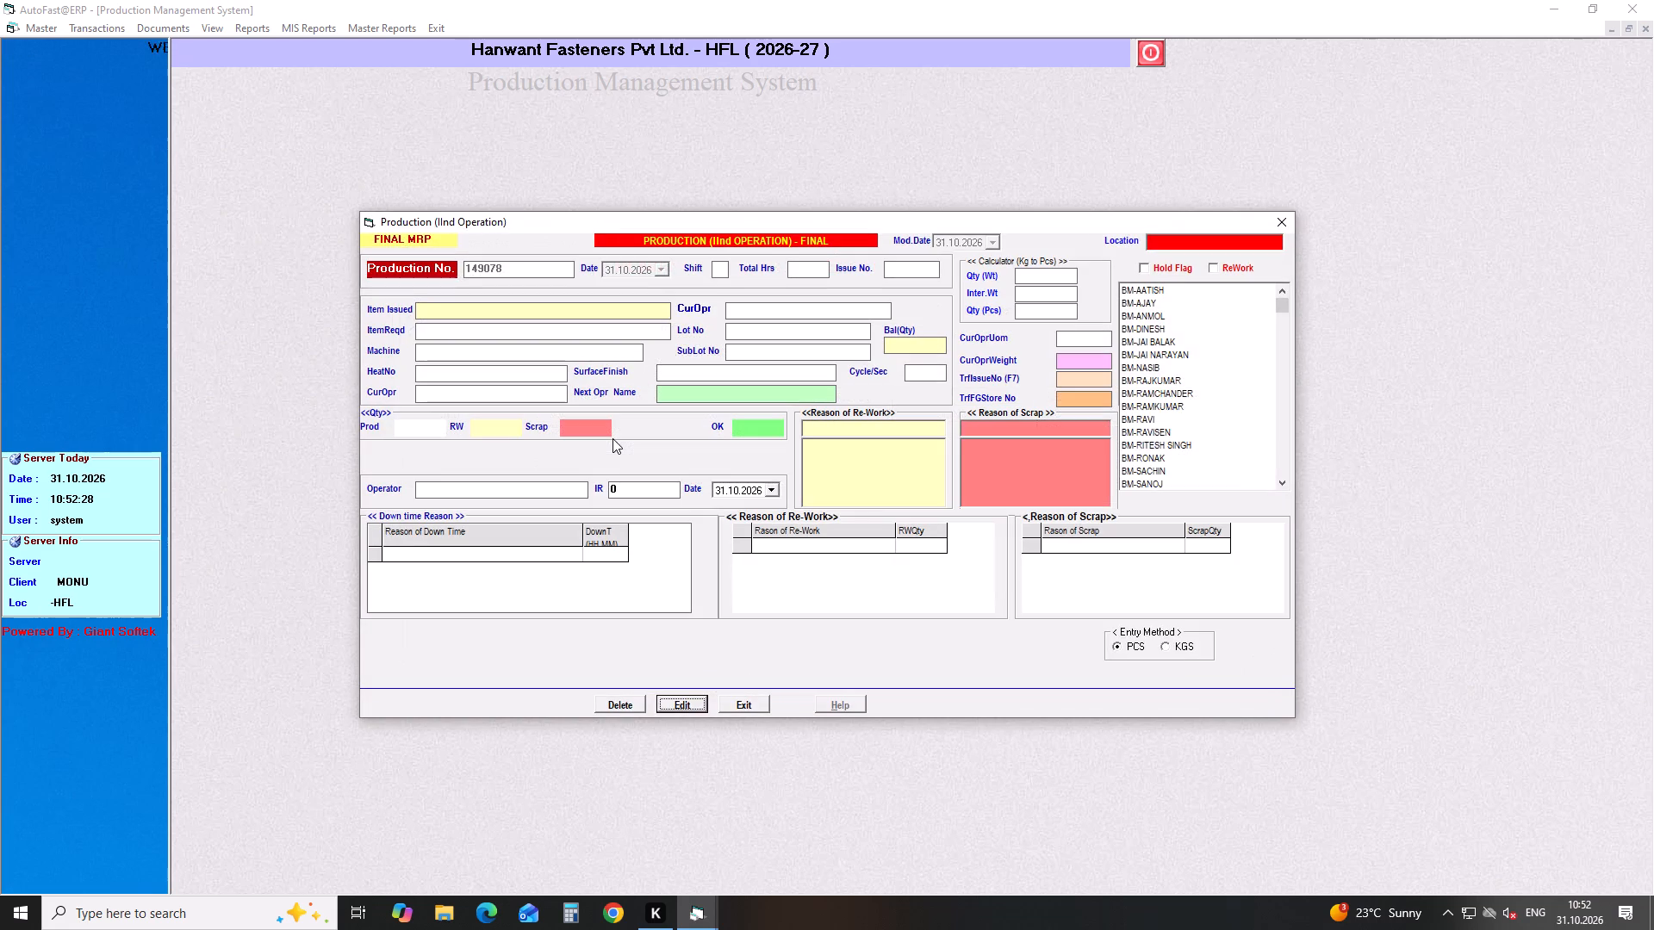
key("Return")
key("Return")
key("Return")
key("Return")
key("Return")
key("Return")
key("Return")
key("Return")
key("Return")
key("Return")
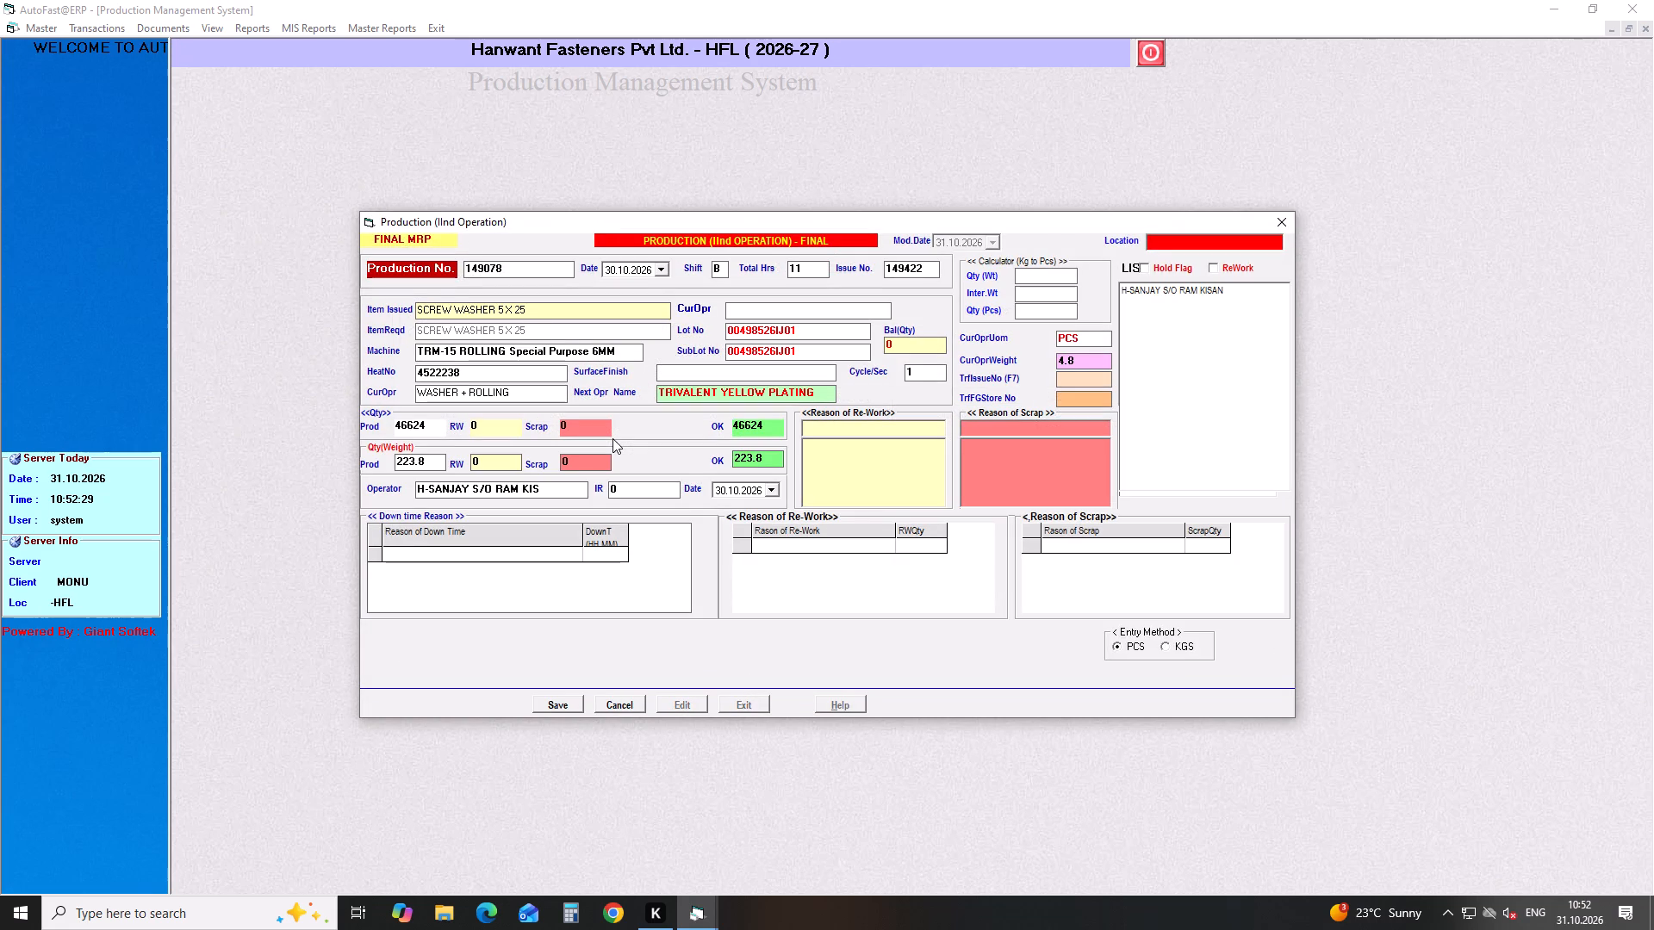
key("Return")
key("Return")
key("Return")
key("Return")
key("Return")
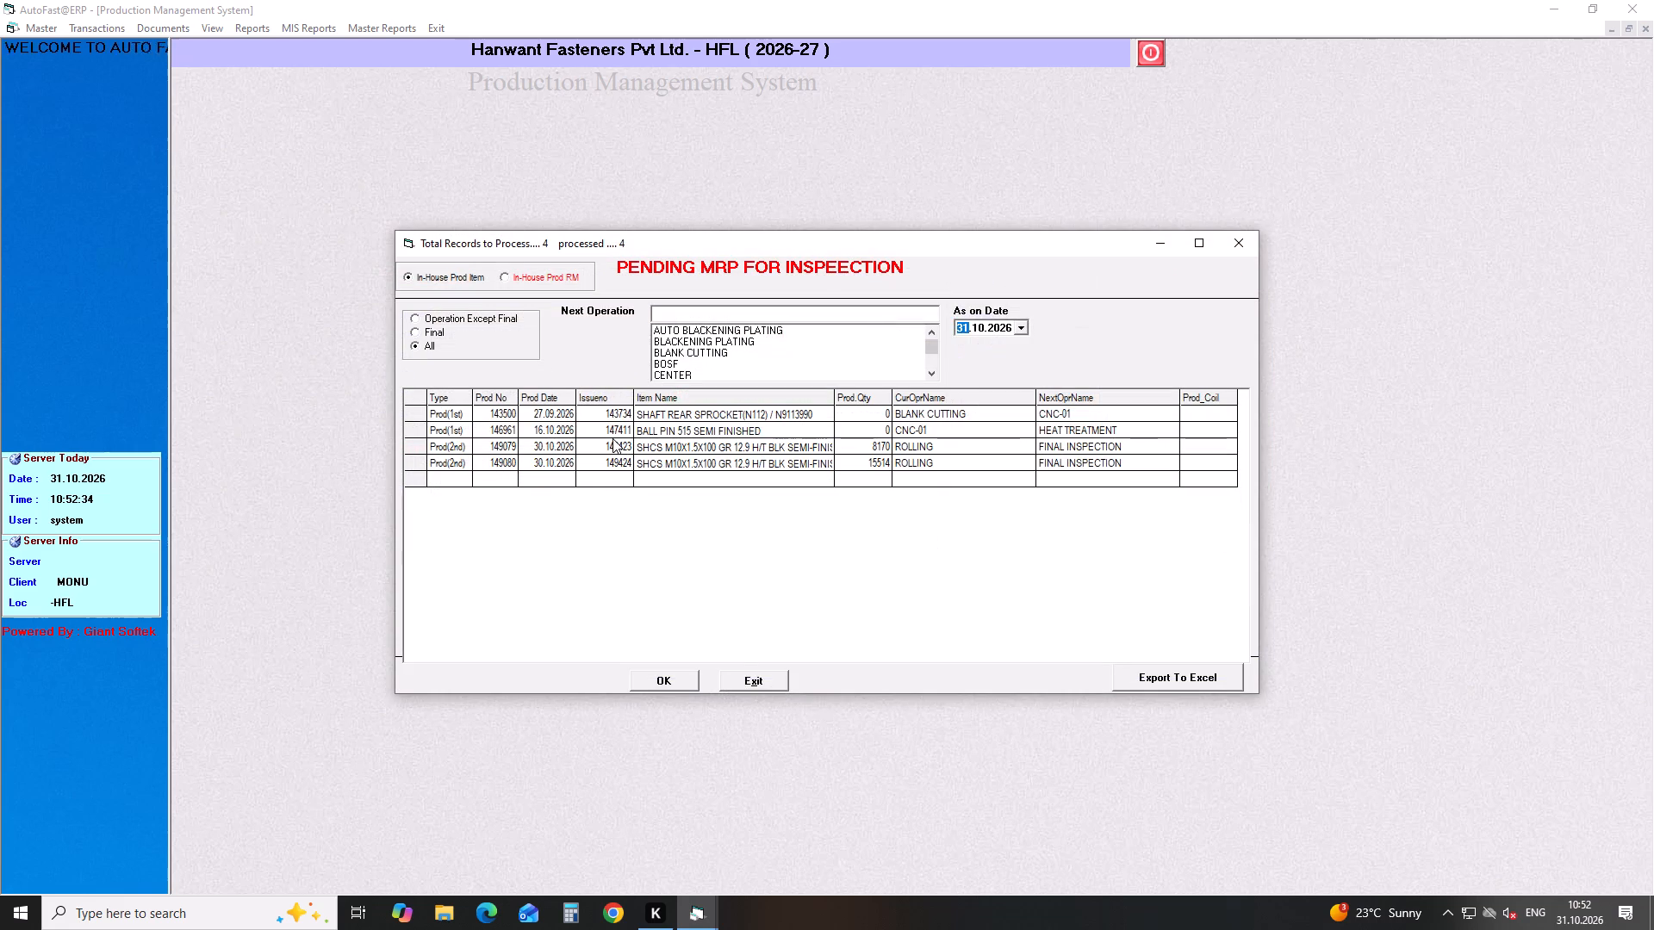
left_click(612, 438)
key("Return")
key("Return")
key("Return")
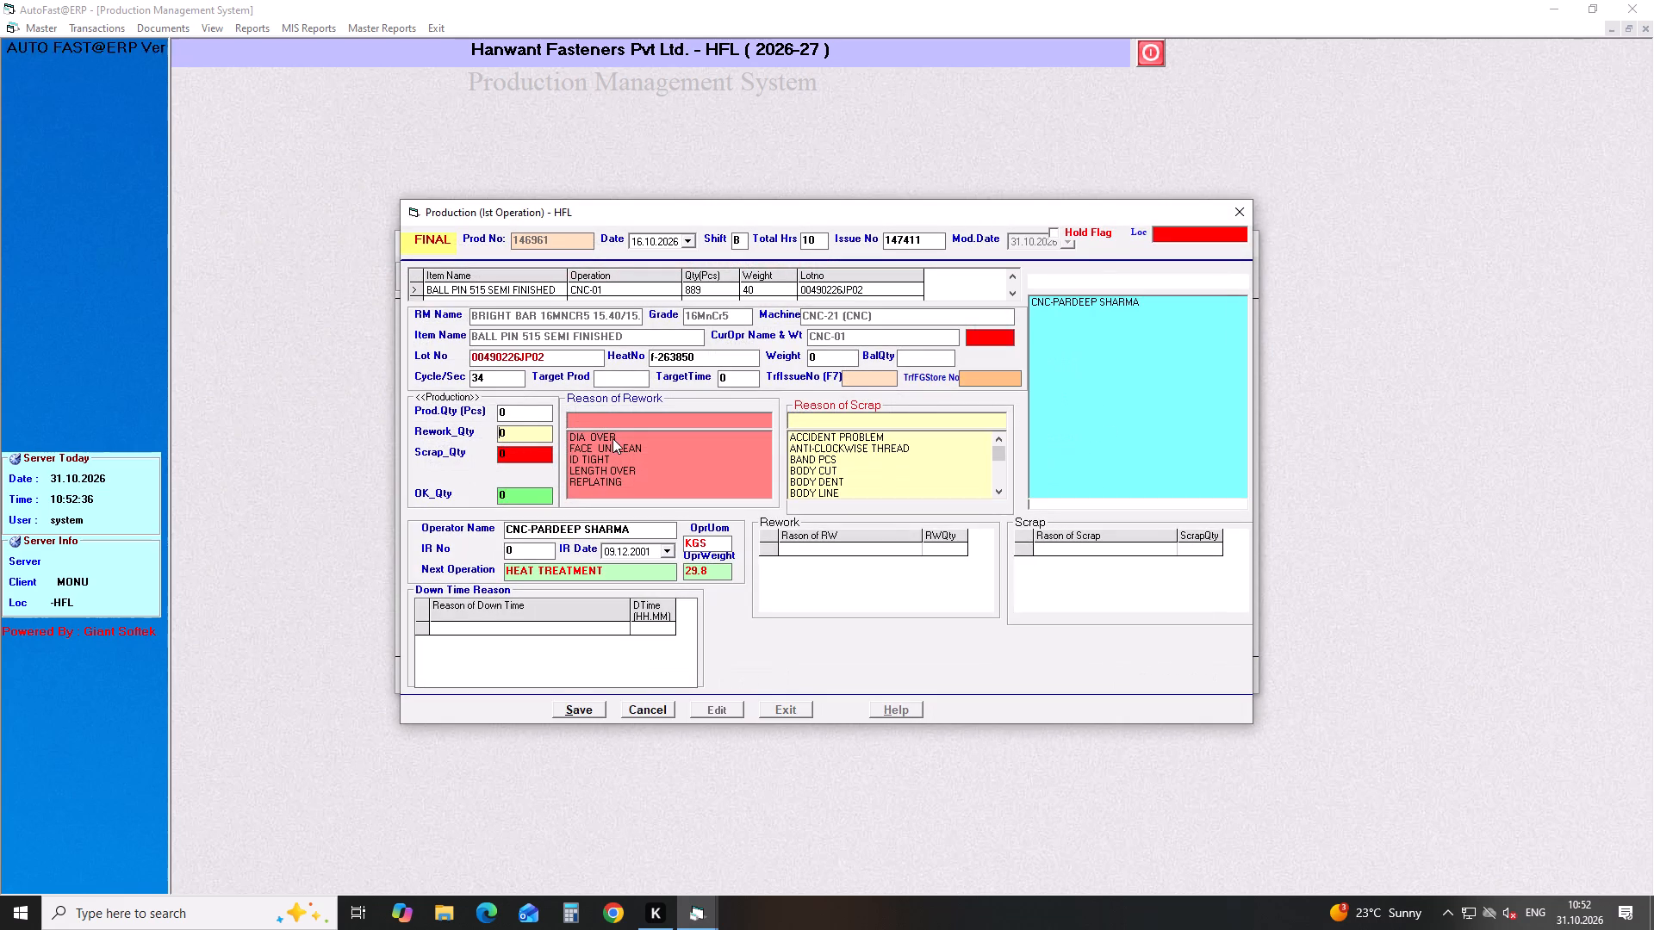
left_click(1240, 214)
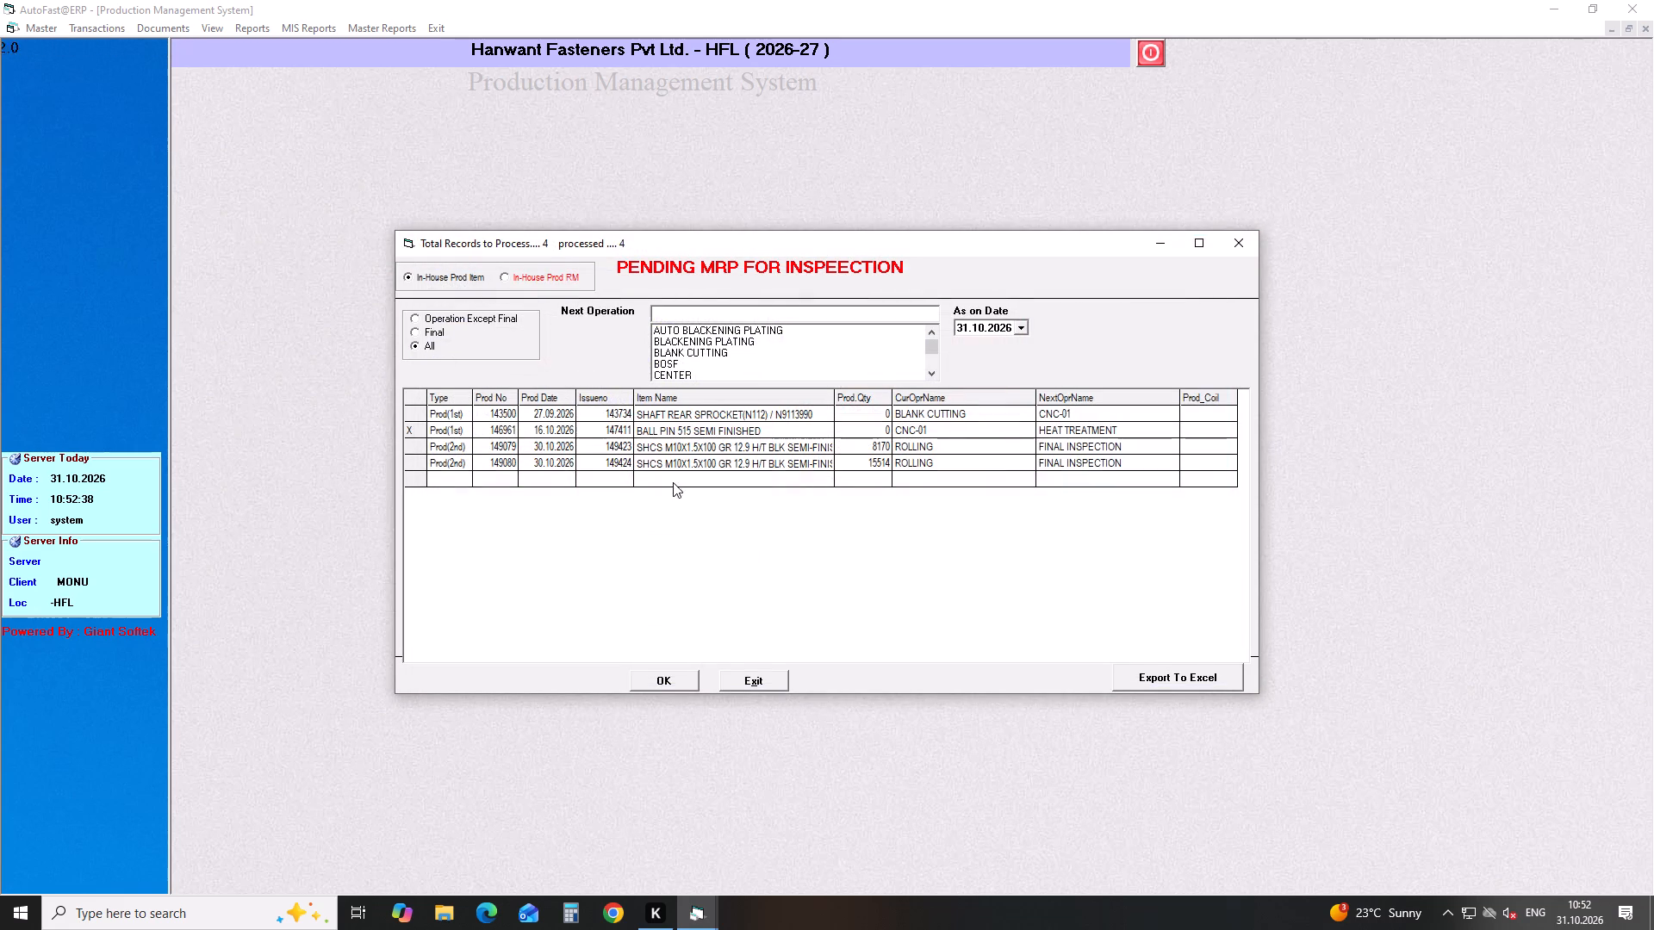
Open pending production 149079 (SHCS M10X1.5X100 GR 12.9 H/T), accept 8170 pieces as OK with zero scrap, and save its final MRP.
left_click(622, 447)
key("Return")
key("Return")
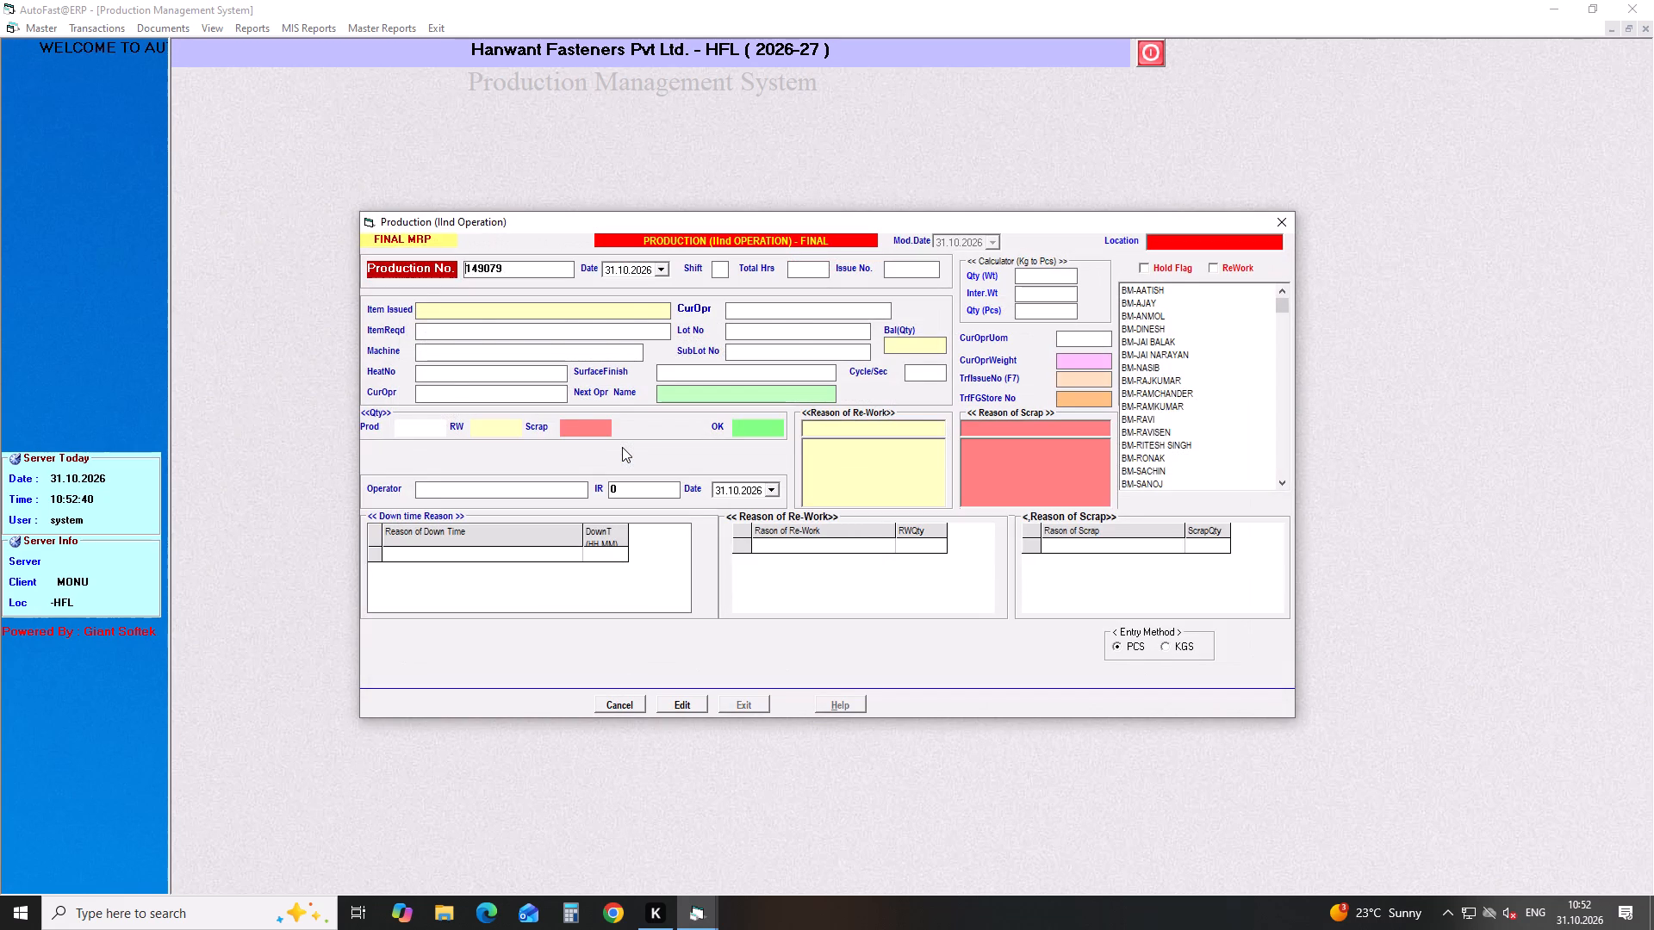
key("Return")
key("Return")
key("Return")
key("Return")
key("Return")
key("Return")
key("Return")
key("Return")
key("Return")
key("Return")
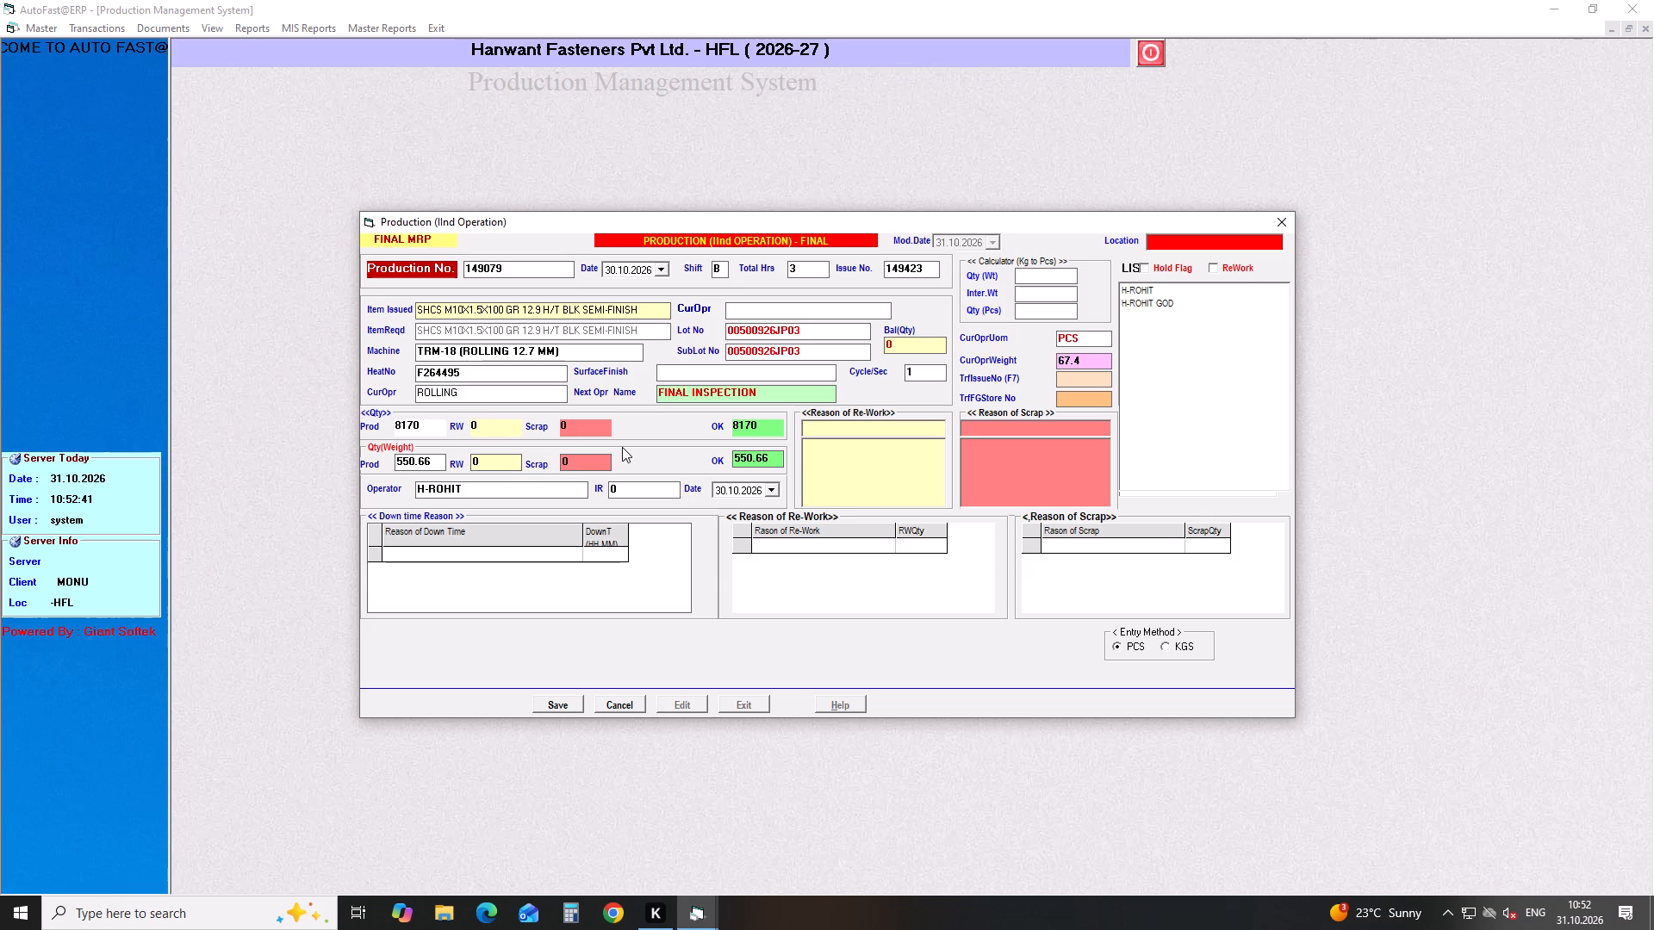
key("Return")
key("Return")
key("Return")
key("Return")
key("Return")
key("Return")
key("Return")
key("Return")
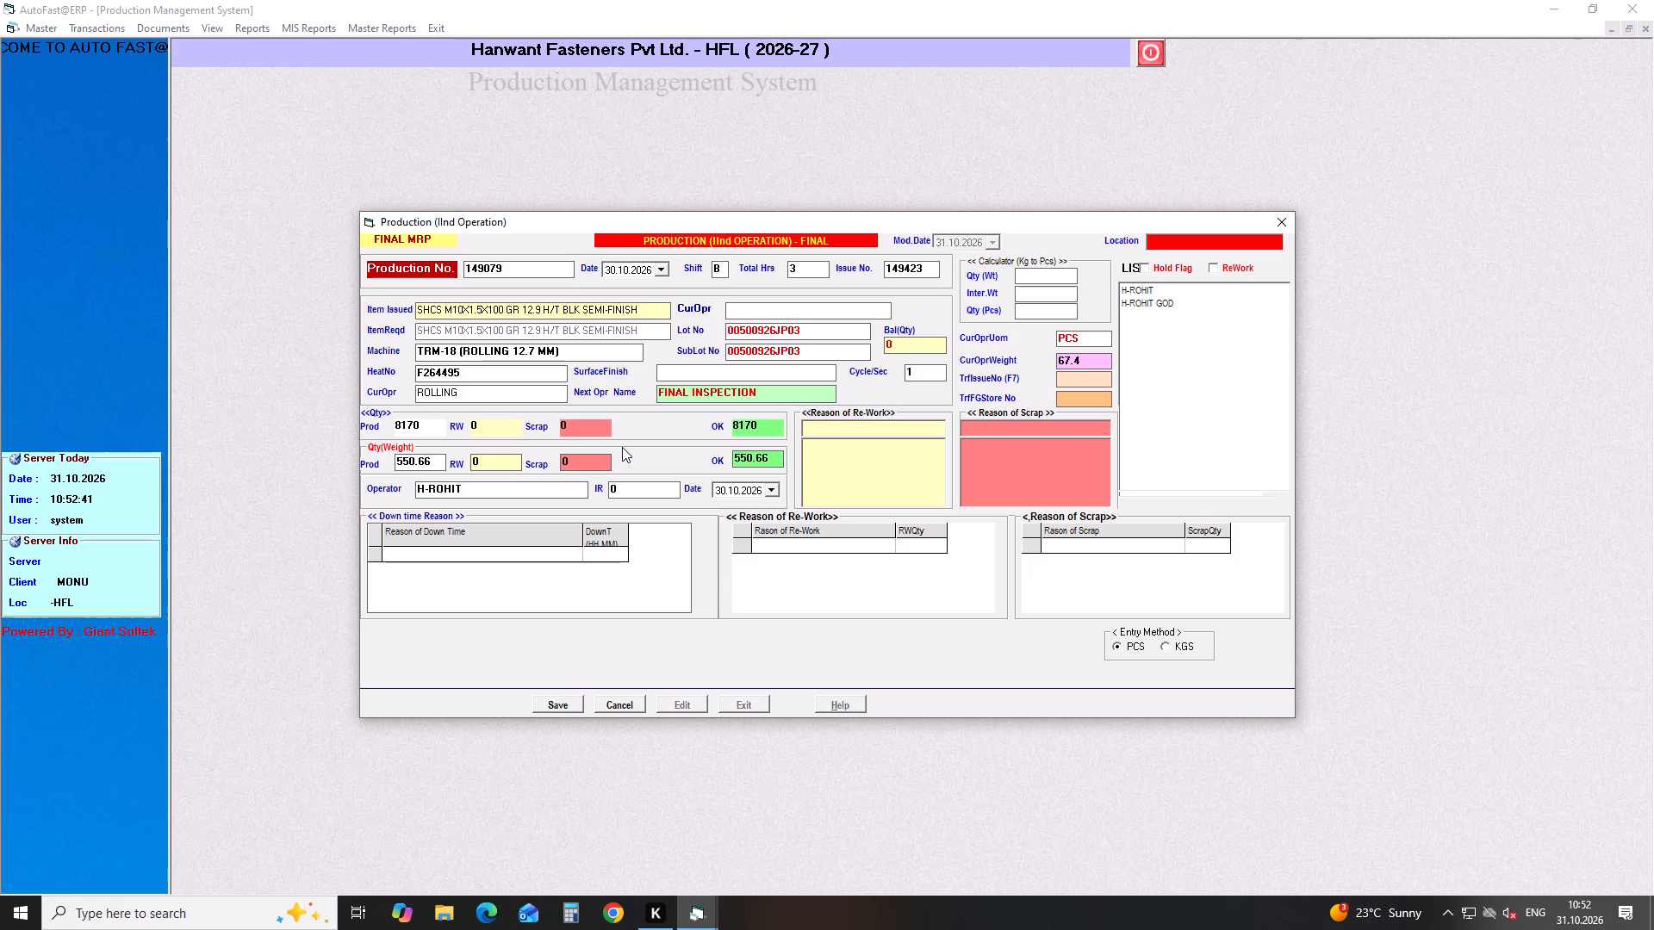
Open pending production 149080 (SHCS M10X1.5X100 GR 12.9 H/T), accept 15514 pieces as OK with zero scrap, and save its final MRP.
left_click(622, 447)
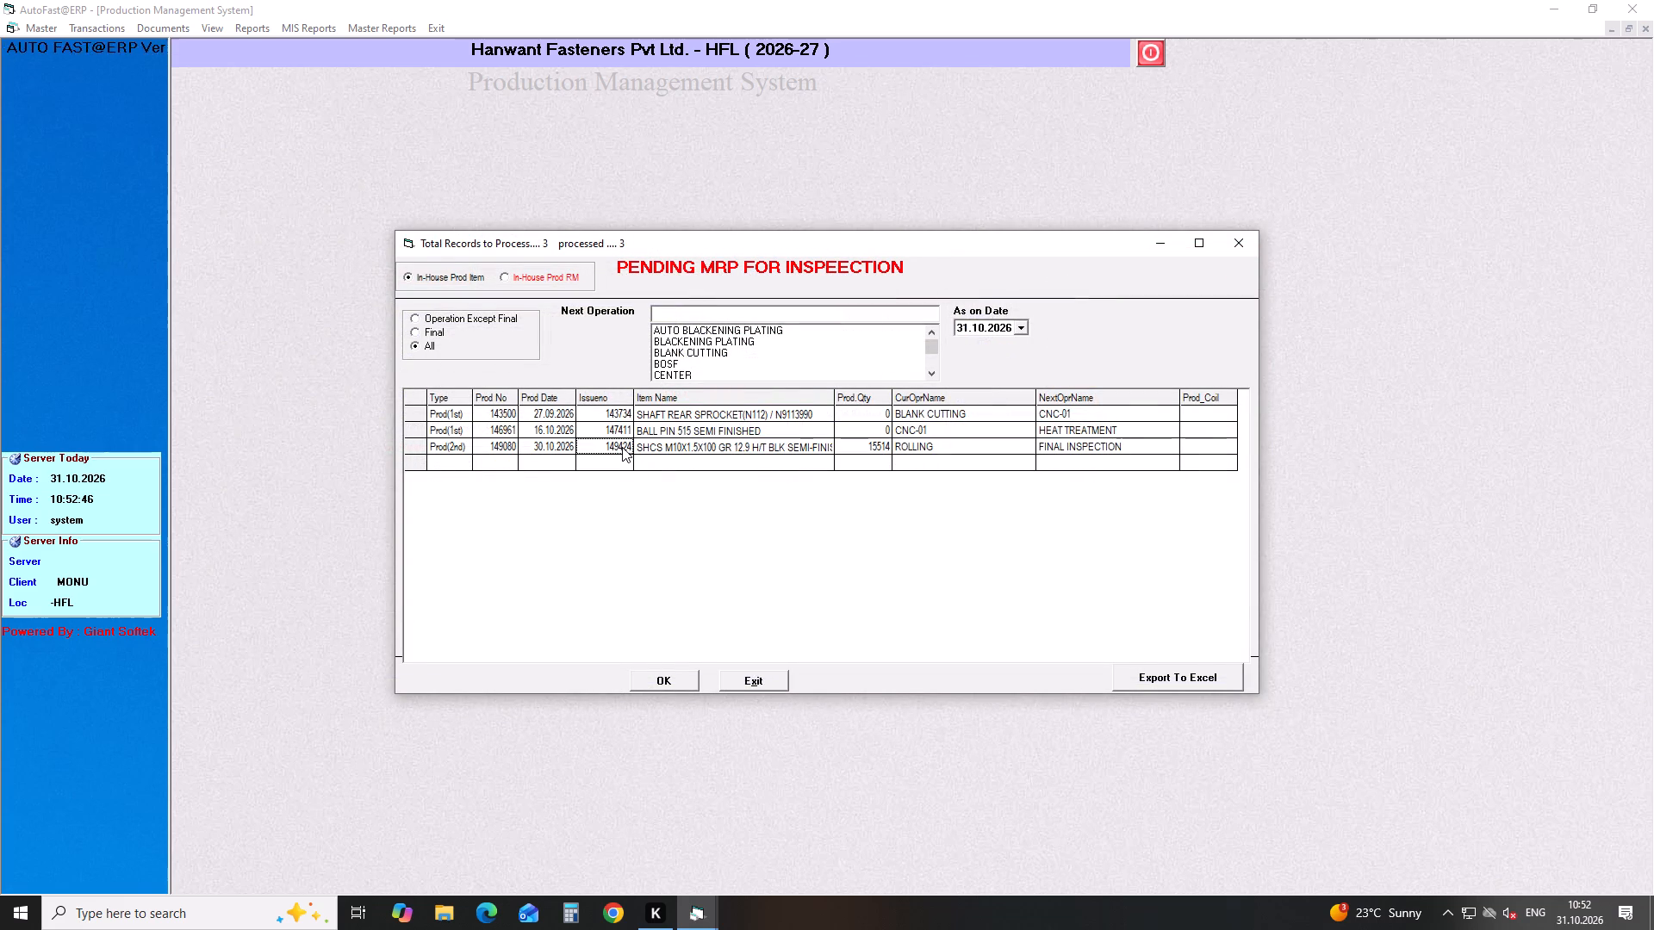
key("Return")
key("Return")
key("Return")
key("Return")
key("Return")
key("Return")
key("Return")
key("Return")
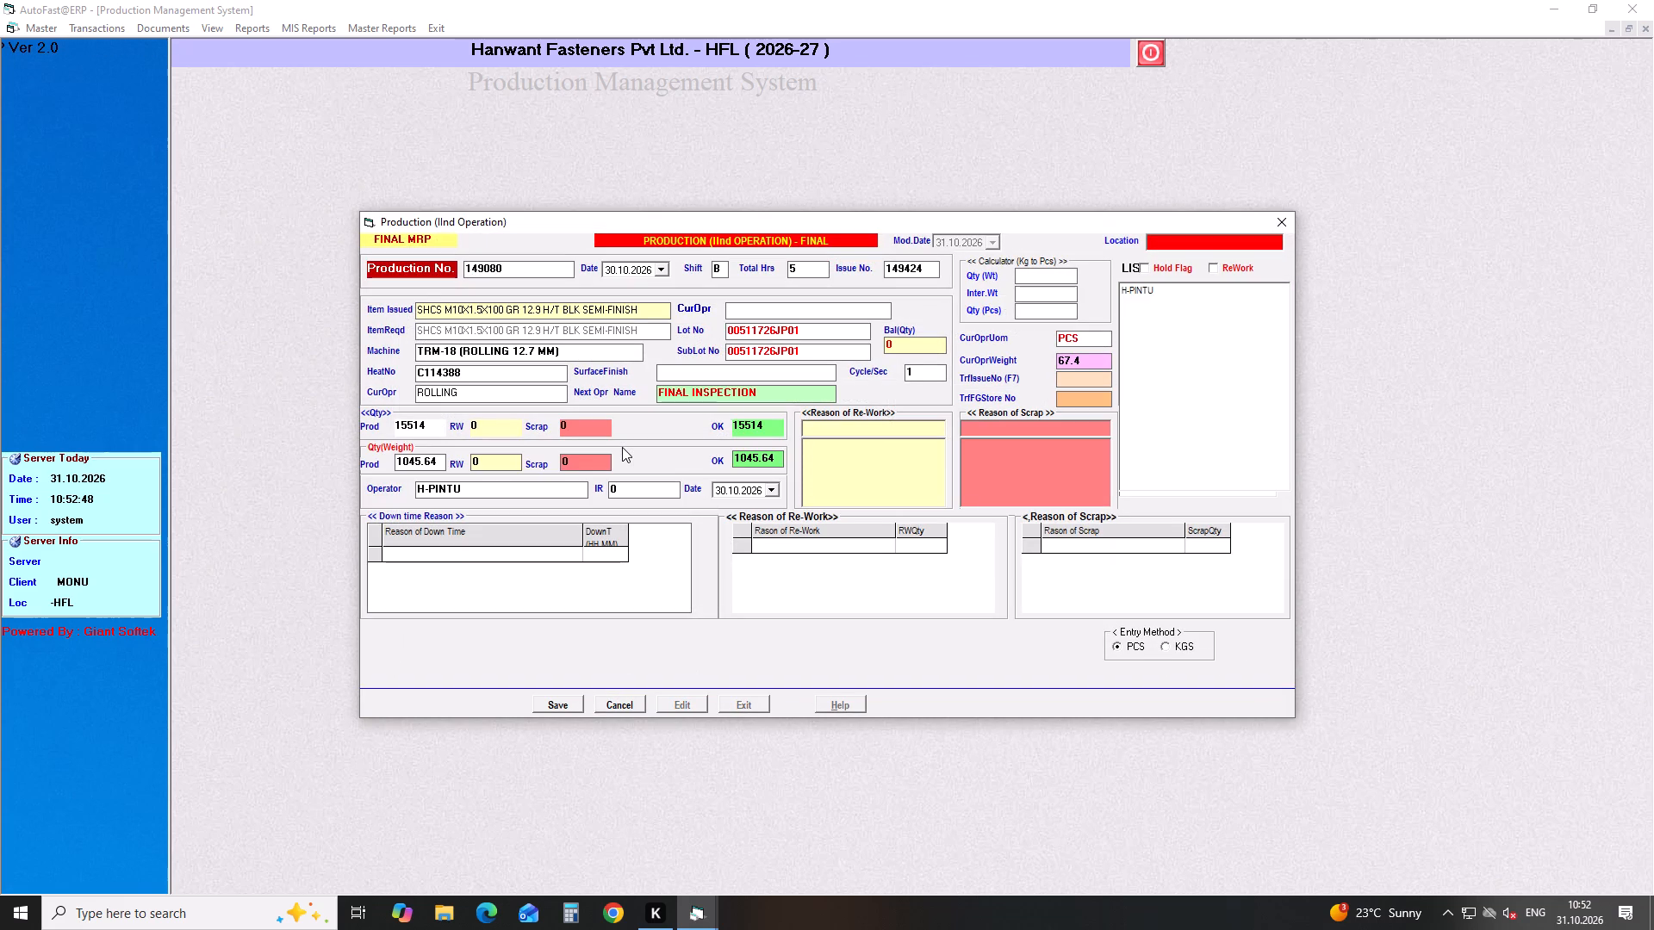
key("Return")
key("Return")
key("Return")
key("Return")
key("Return")
key("Return")
key("Return")
key("Return")
key("Return")
key("Return")
key("Return")
key("Return")
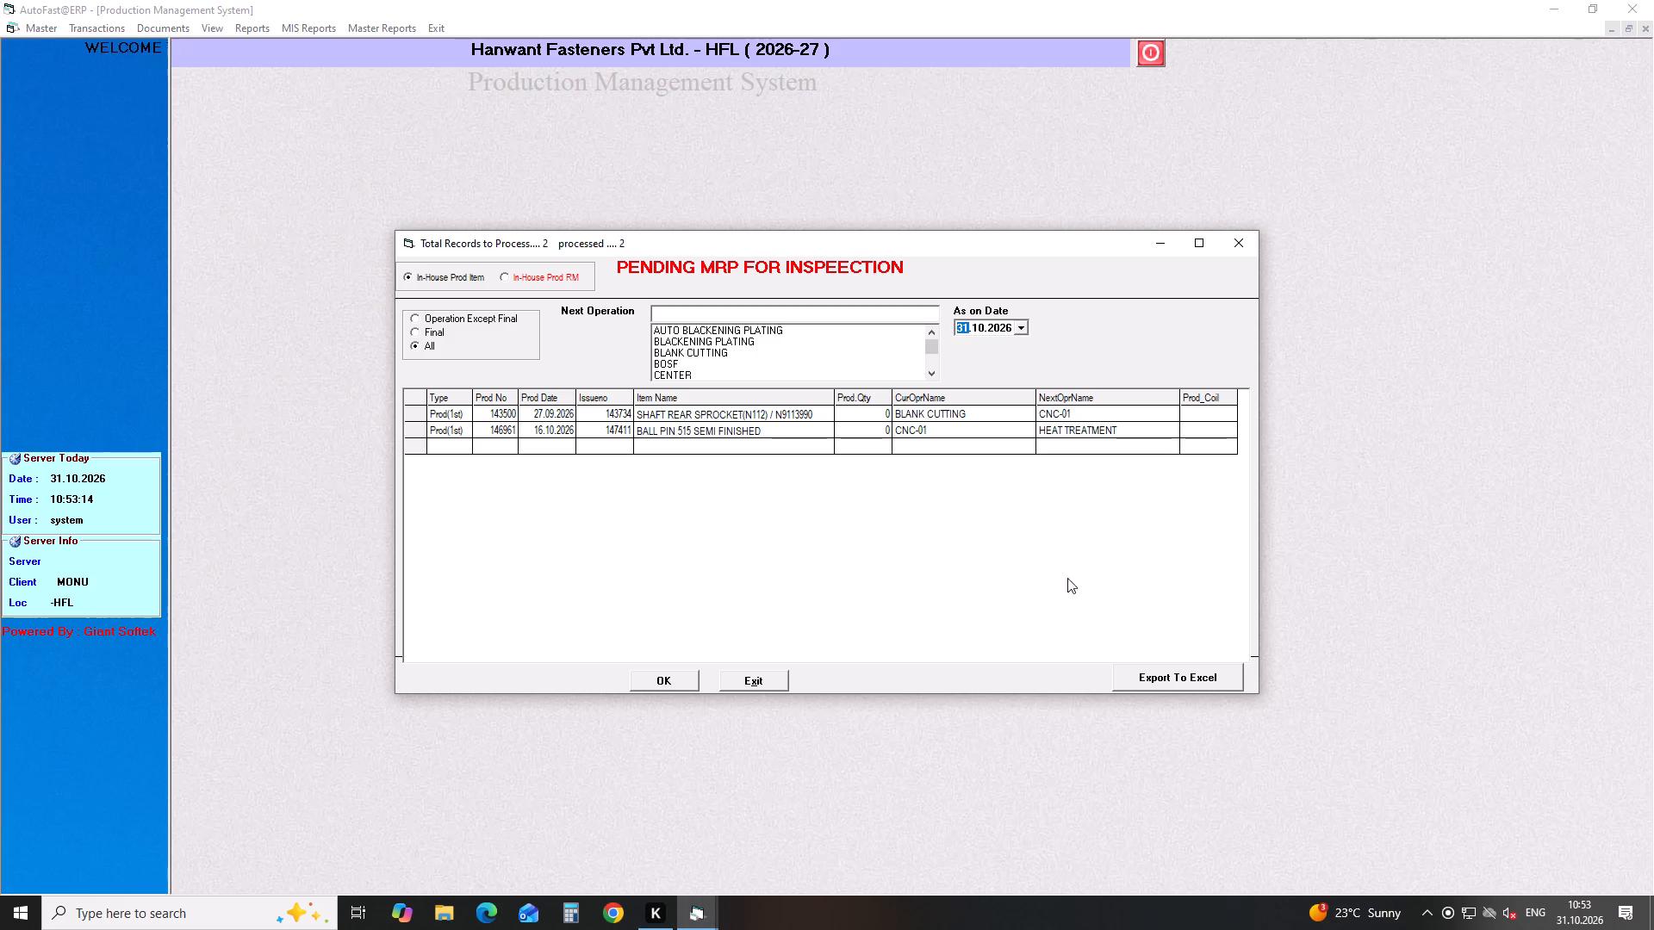
Close the list of pending MRPs for inspection.
left_click(1240, 237)
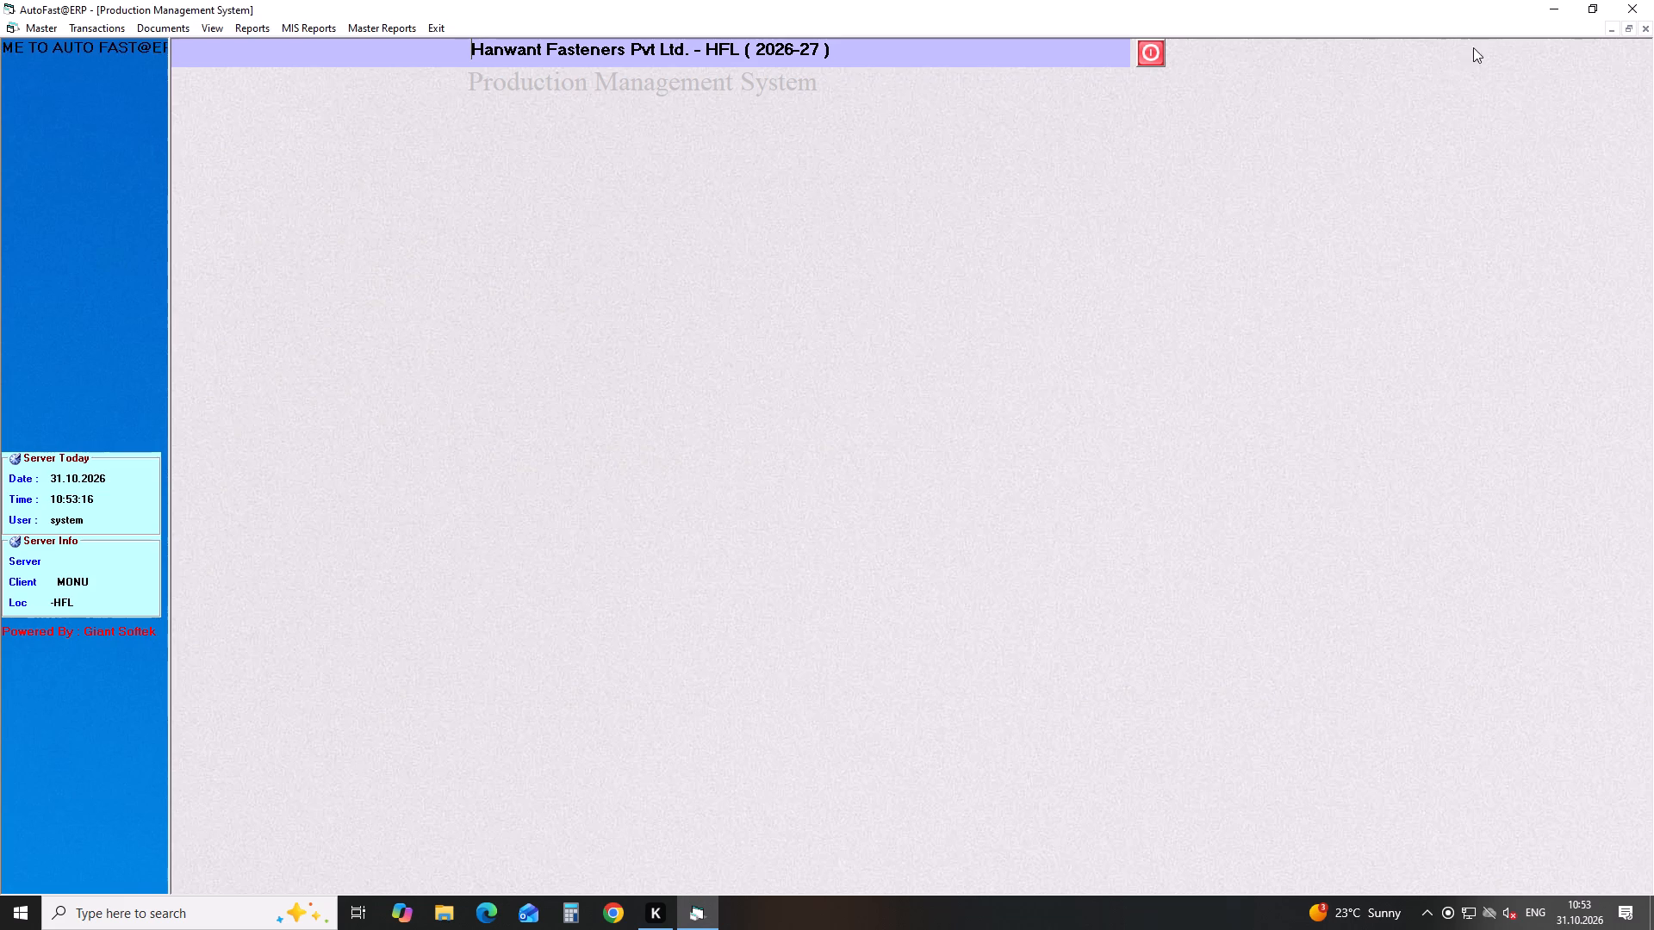
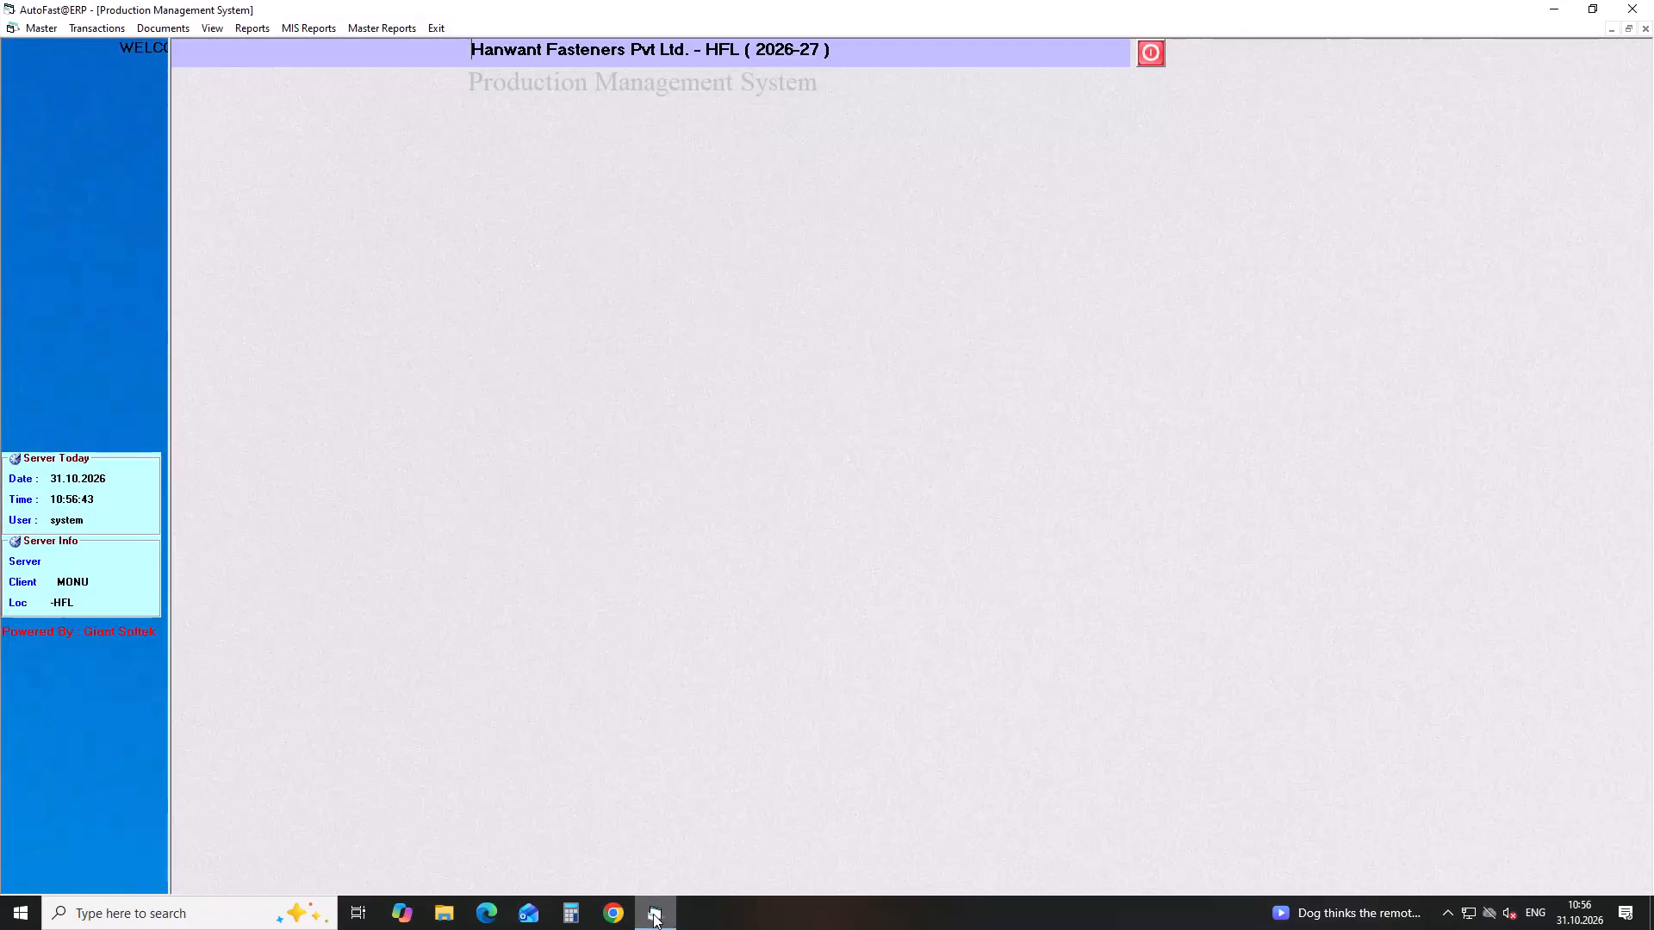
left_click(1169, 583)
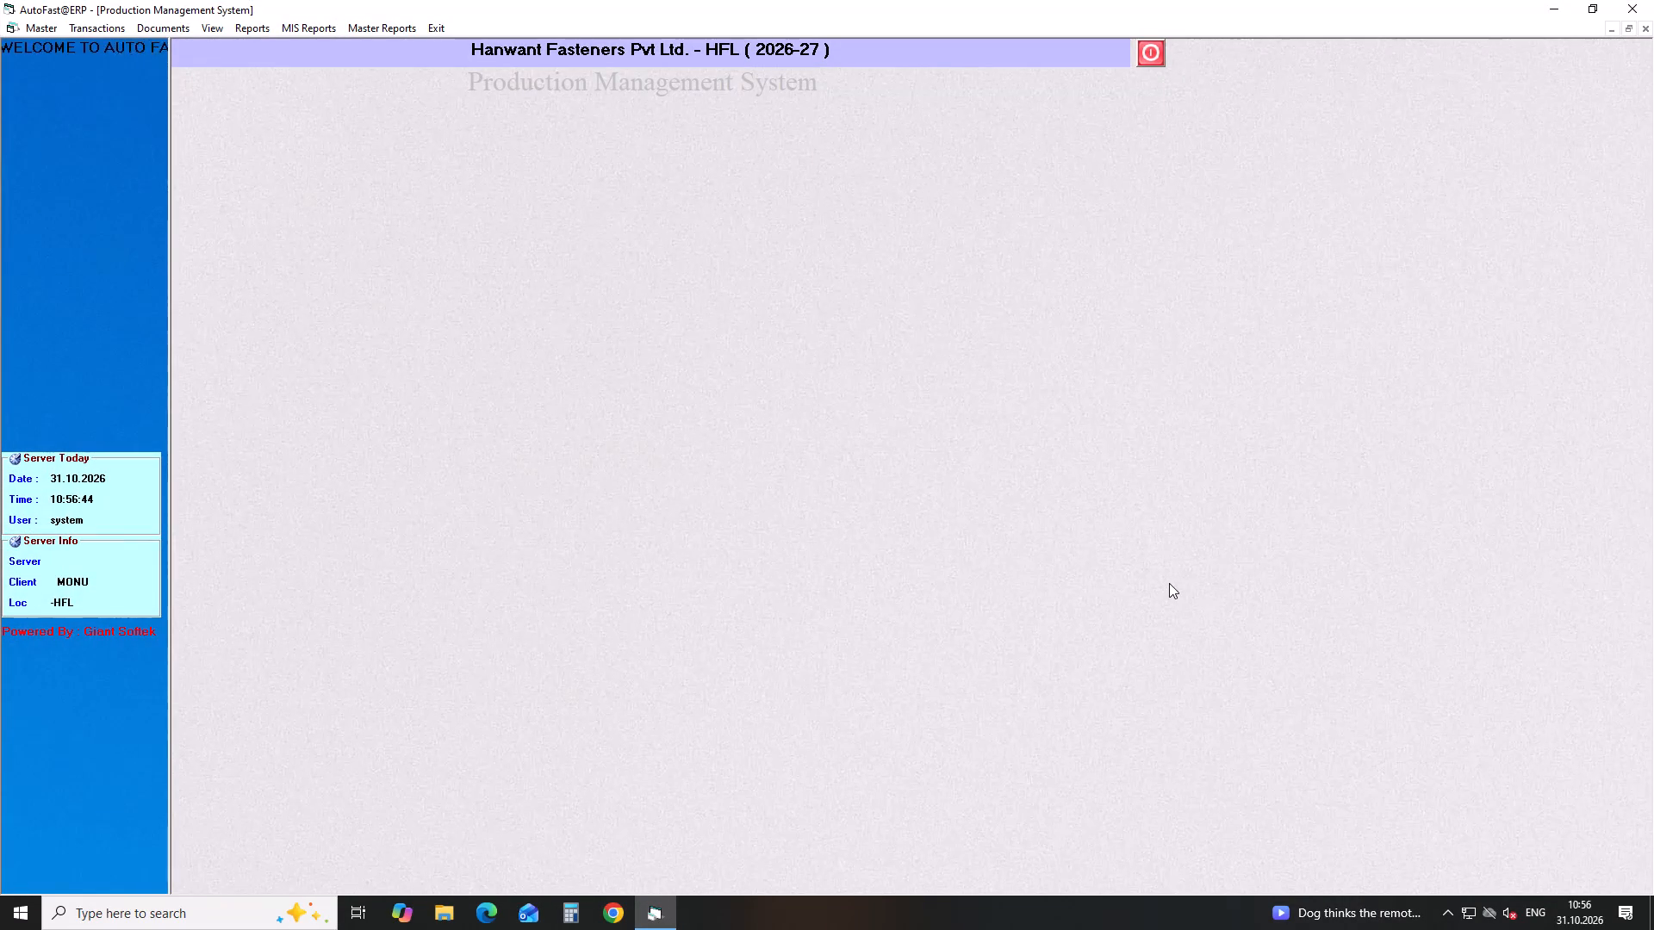
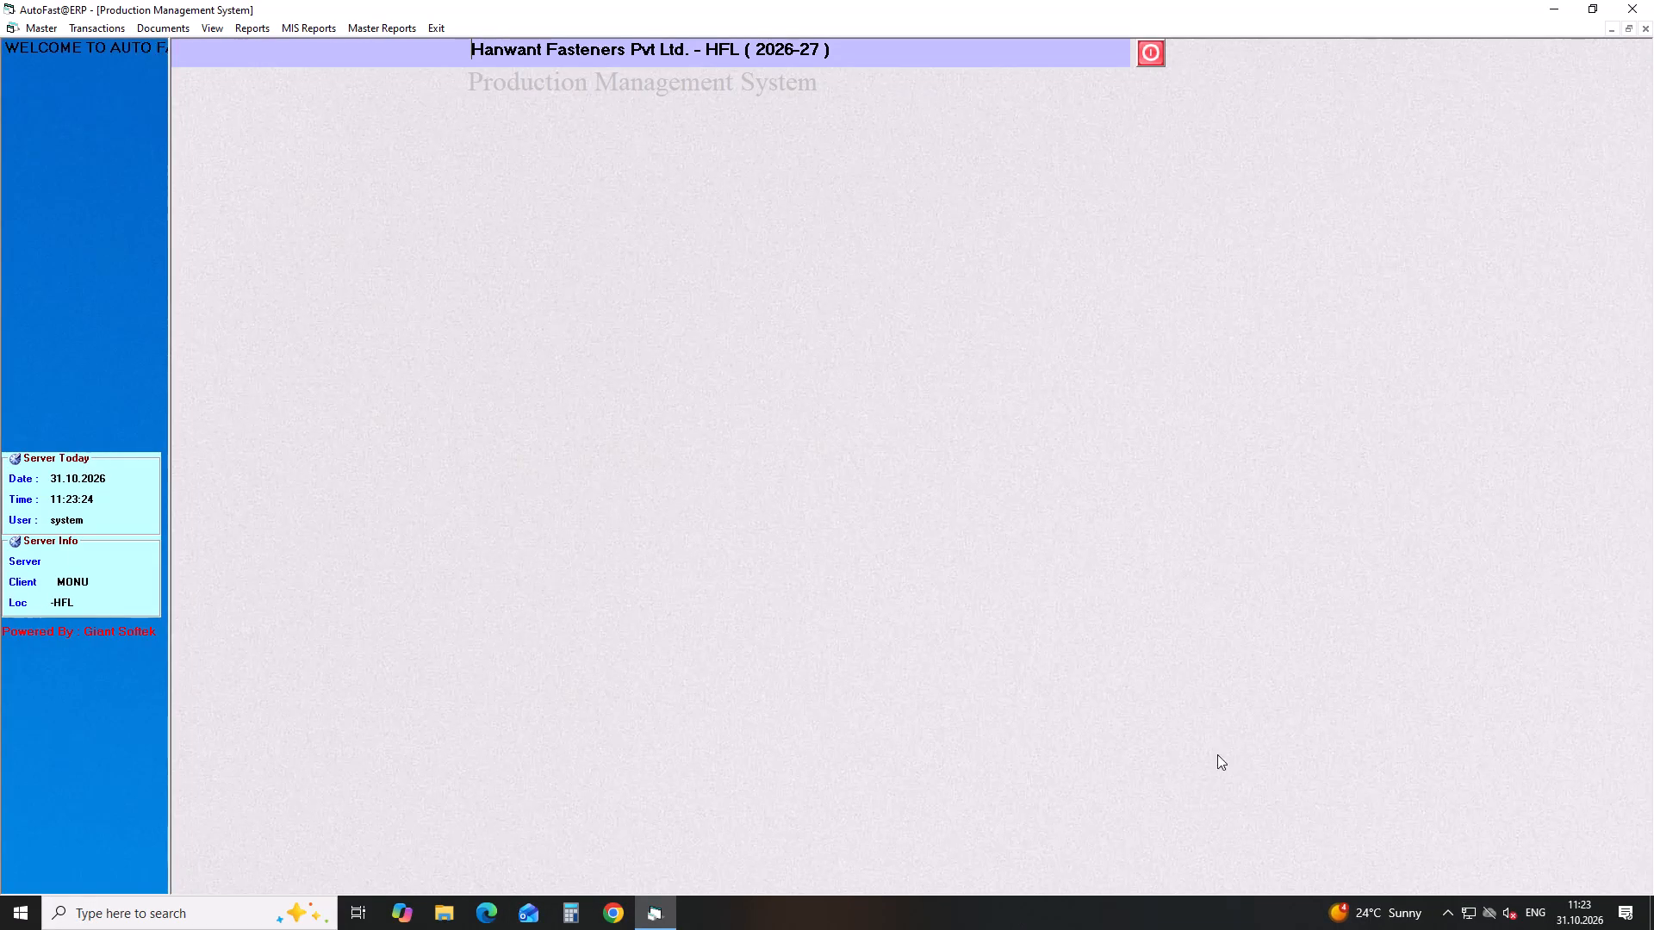
Turn on the computer's mobile hotspot from the Windows network options.
left_click(1464, 909)
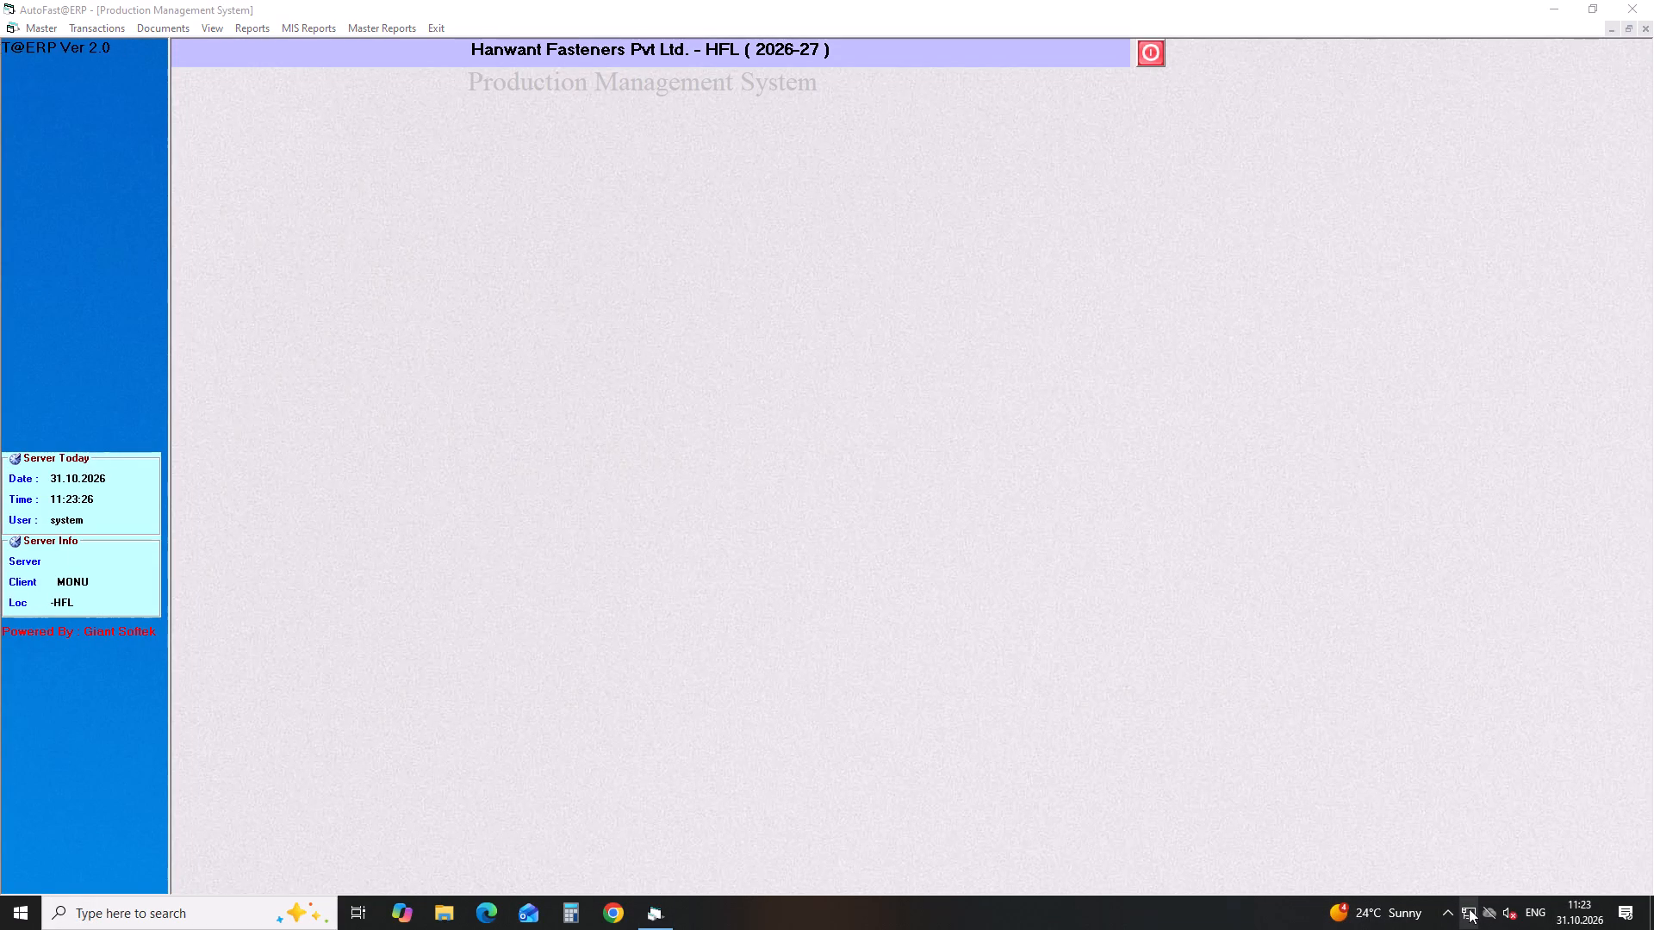
left_click(1541, 876)
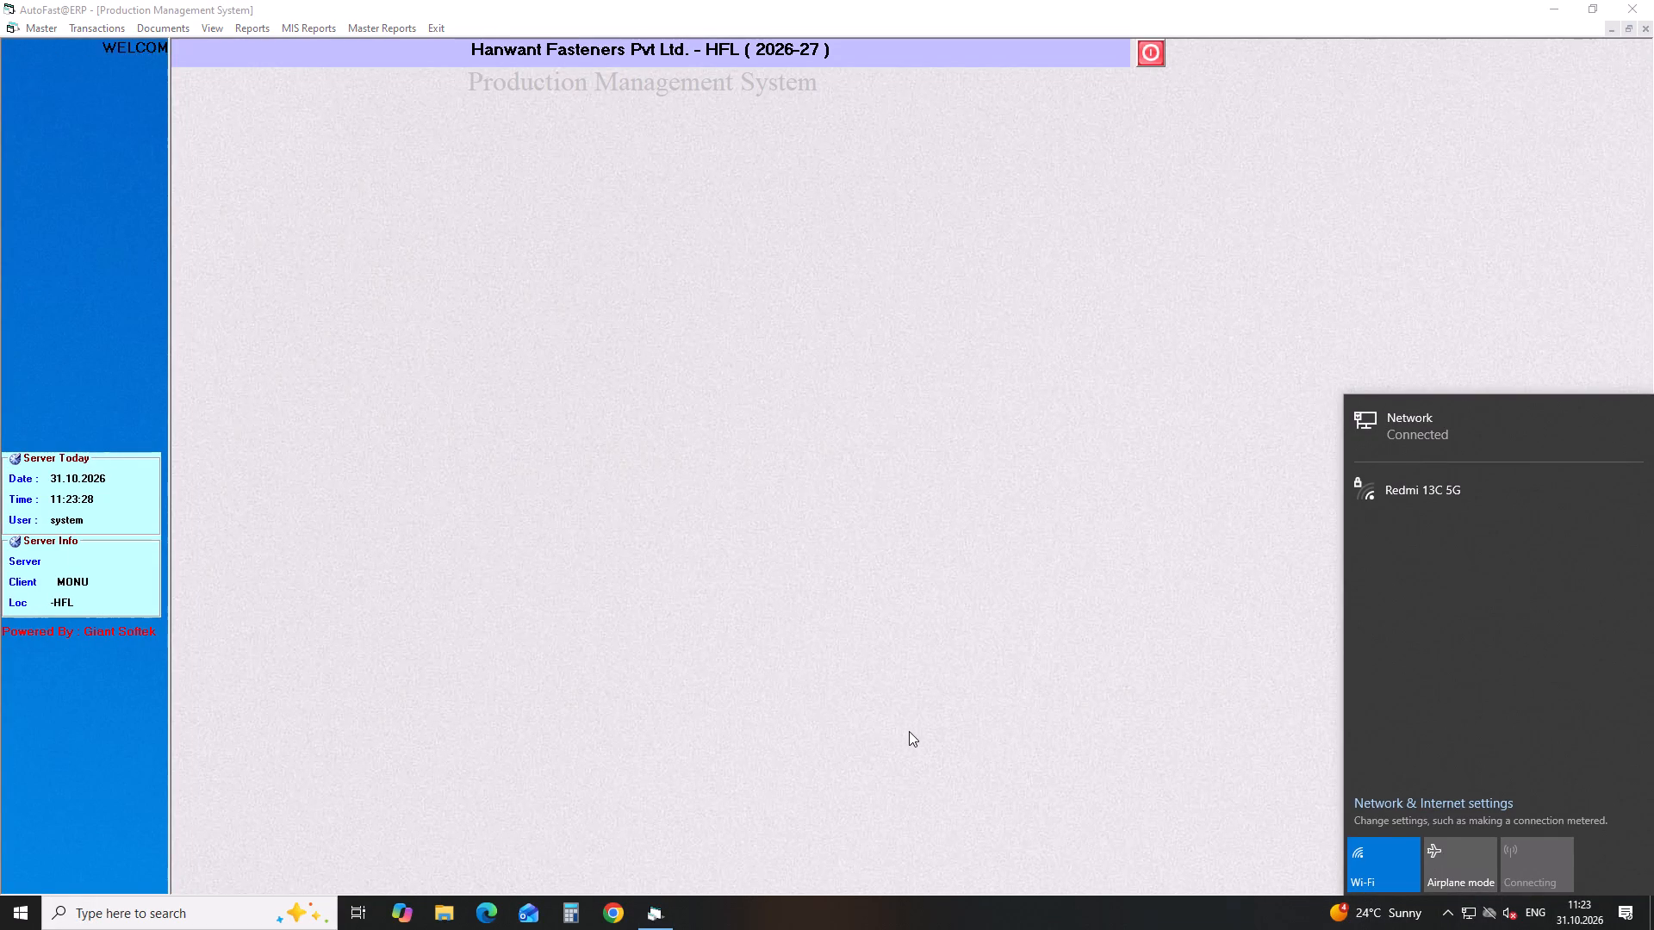
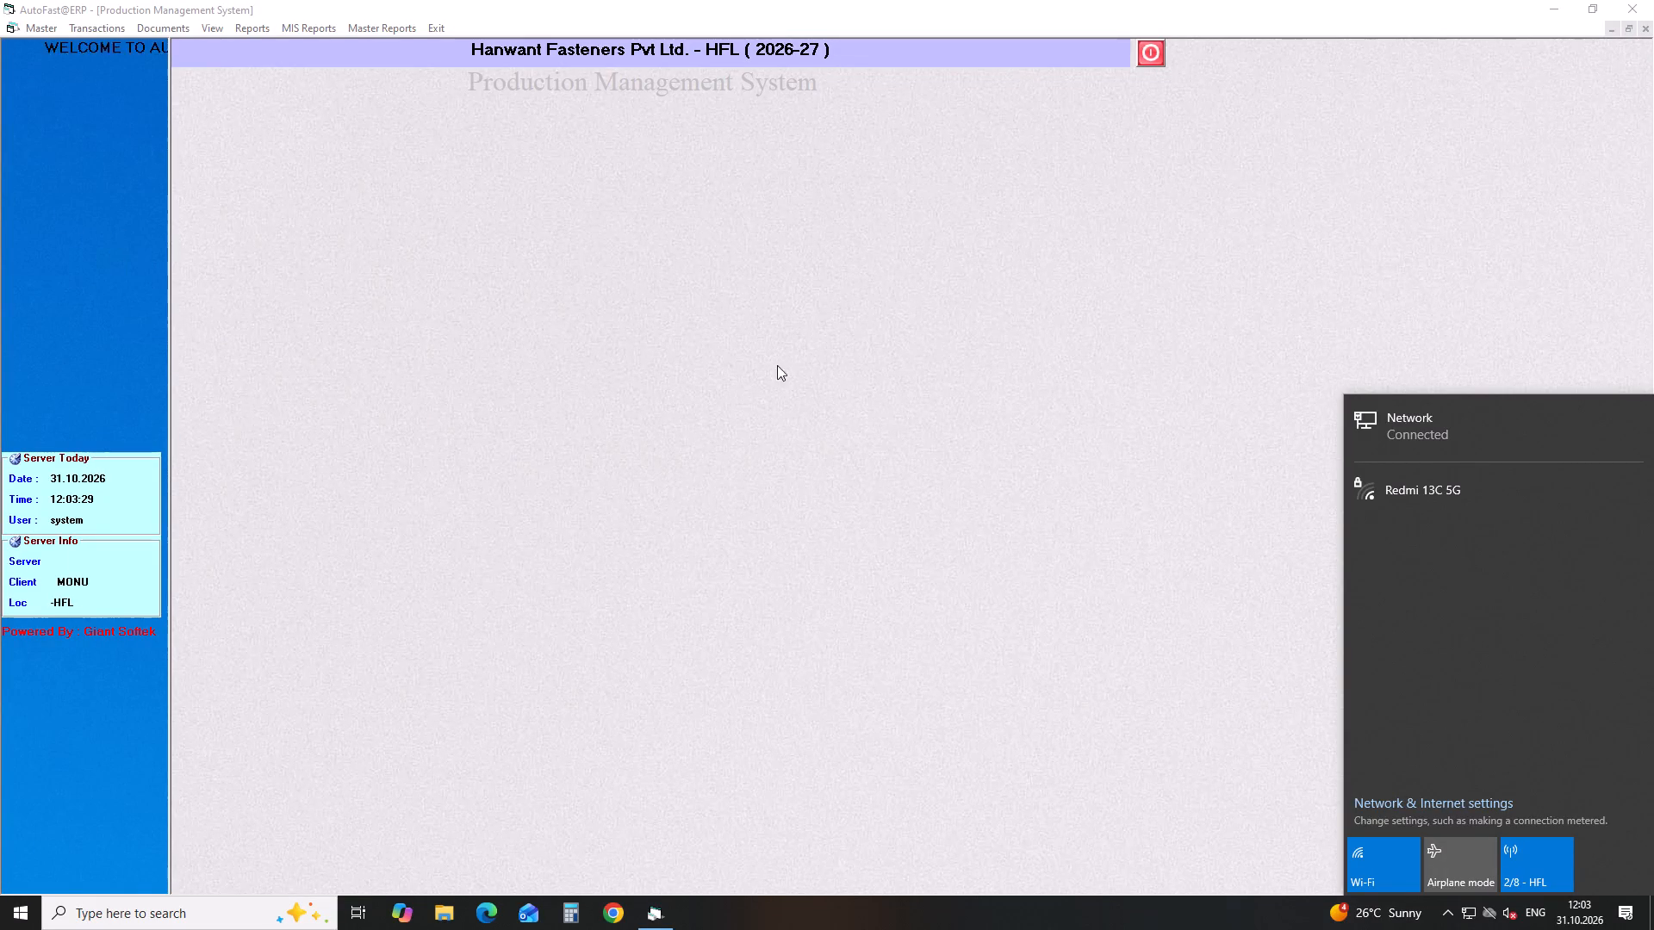
Dismiss the network flyout, minimize the ERP window, and open This PC in File Explorer from the desktop.
left_click(687, 210)
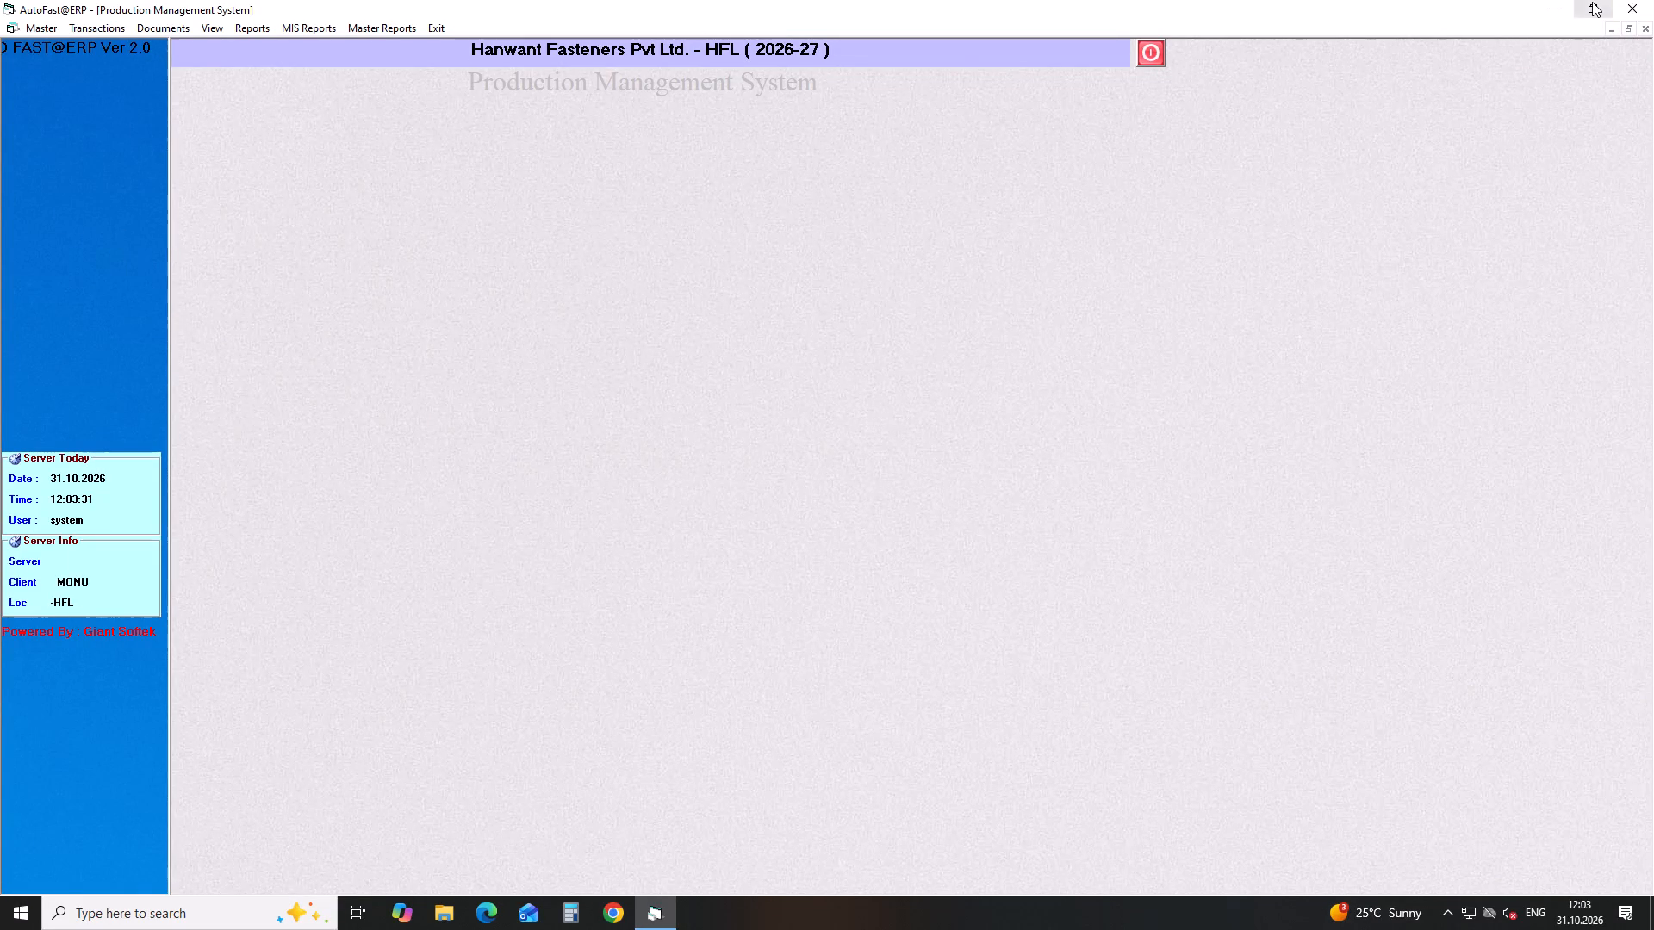
left_click(1562, 5)
double_click(19, 40)
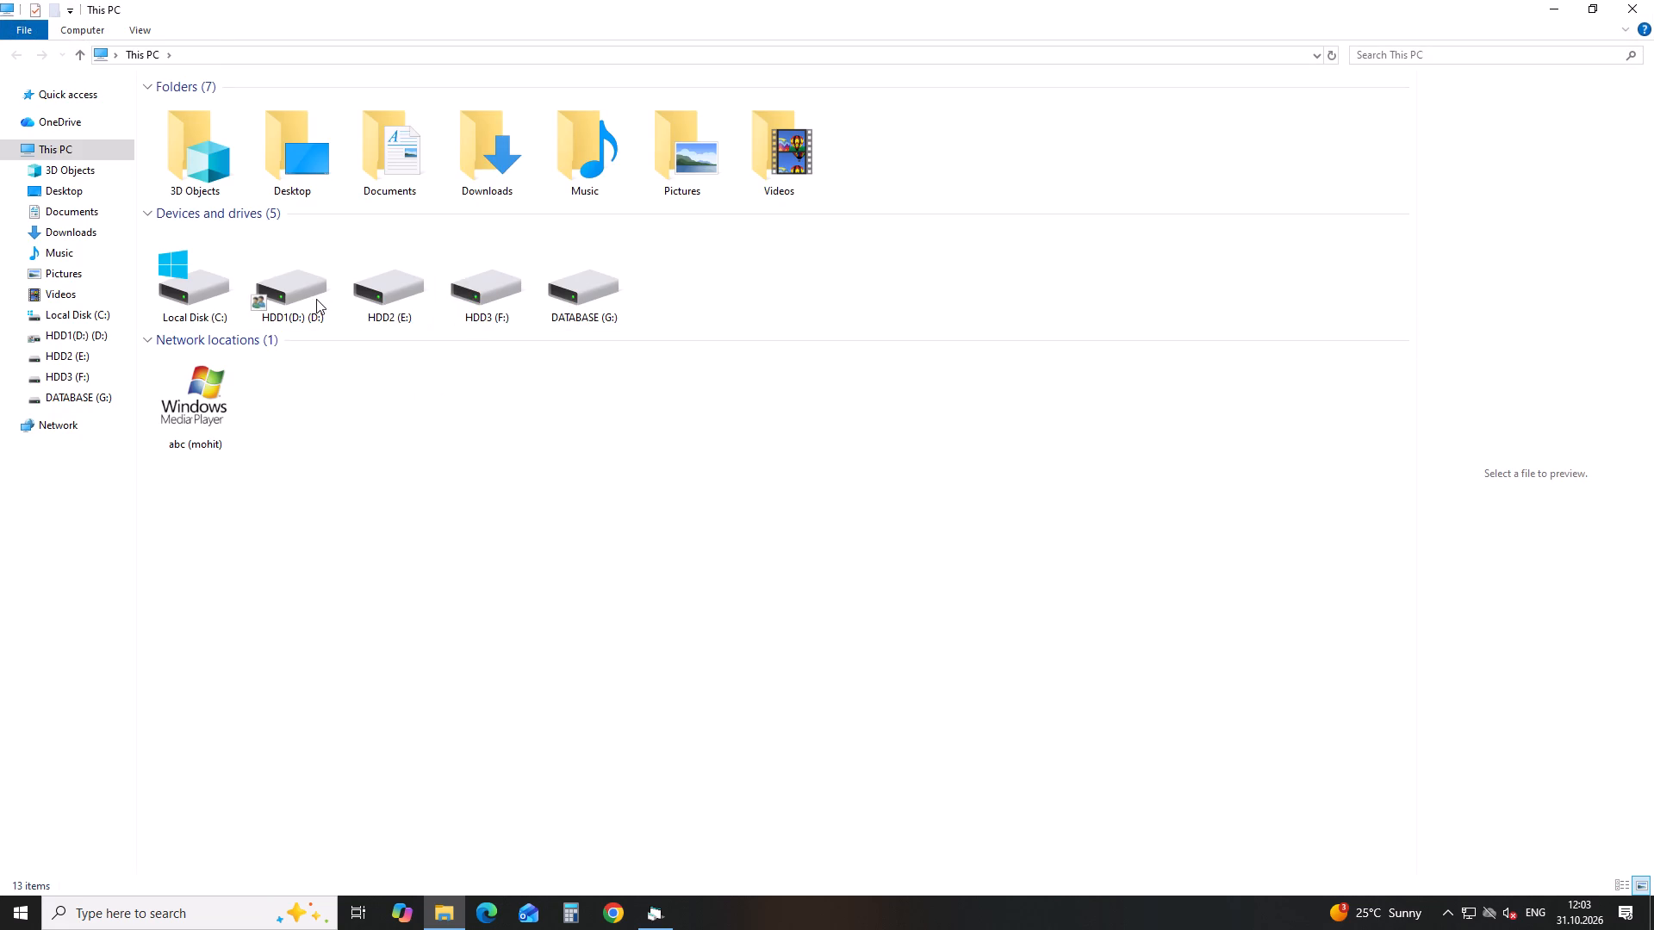
Open the SHCS M10X1.50X55 HALF THREAD FORGING workbook from the Deepak Fastners process sheets in the Hader folder on drive D.
double_click(316, 300)
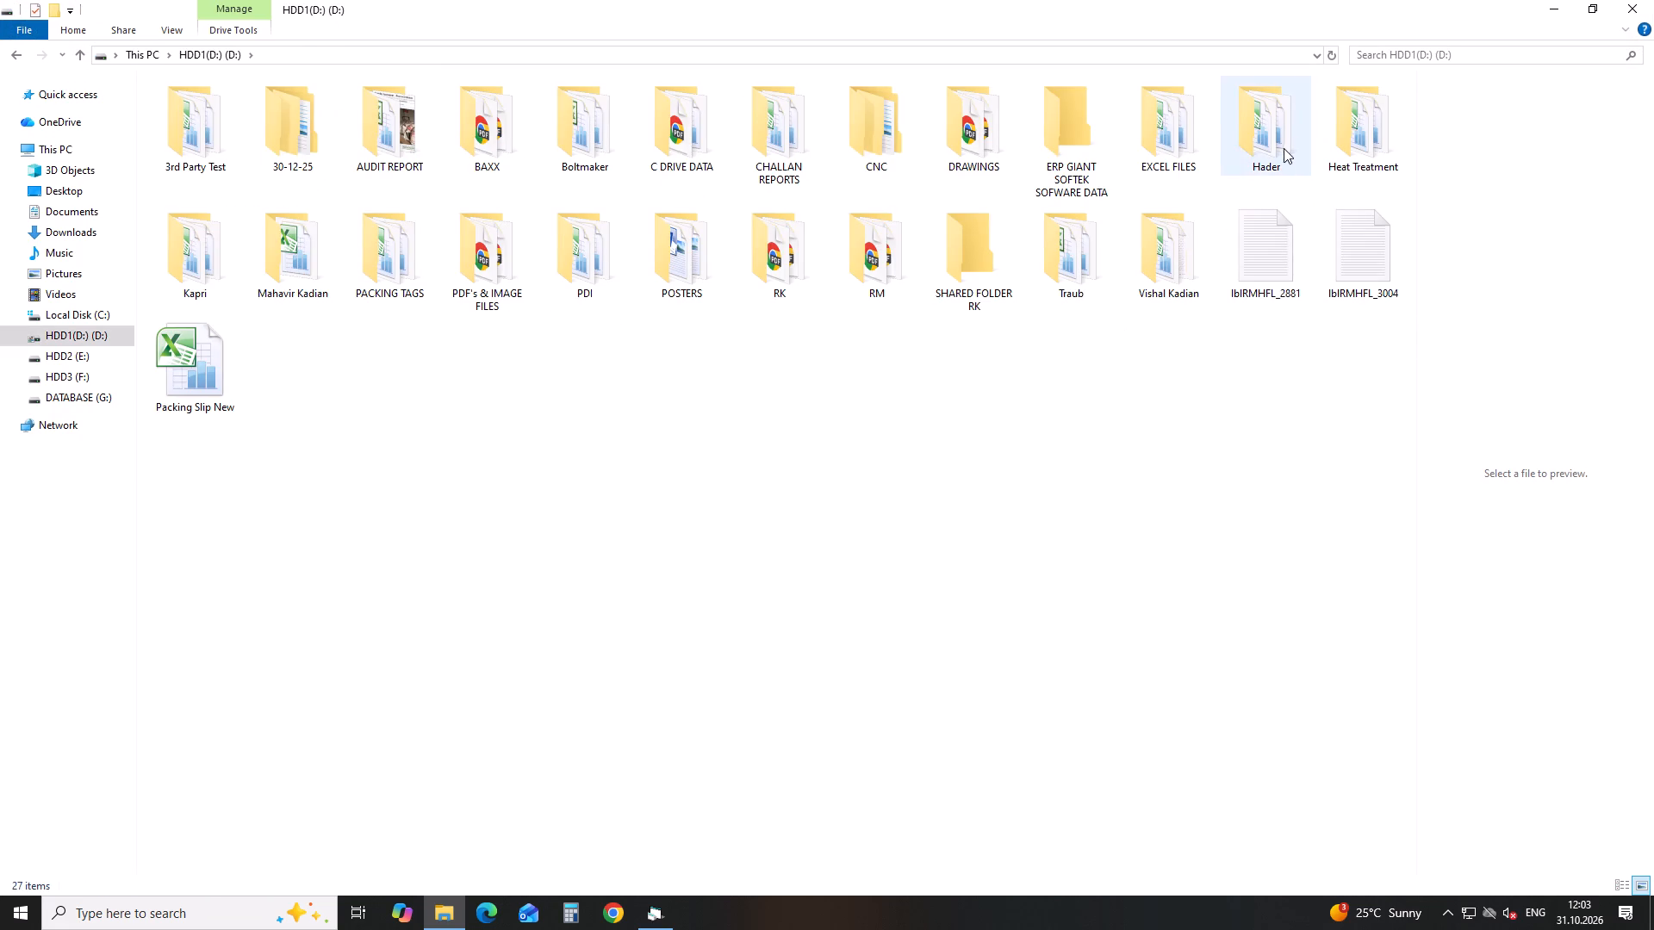
double_click(1284, 146)
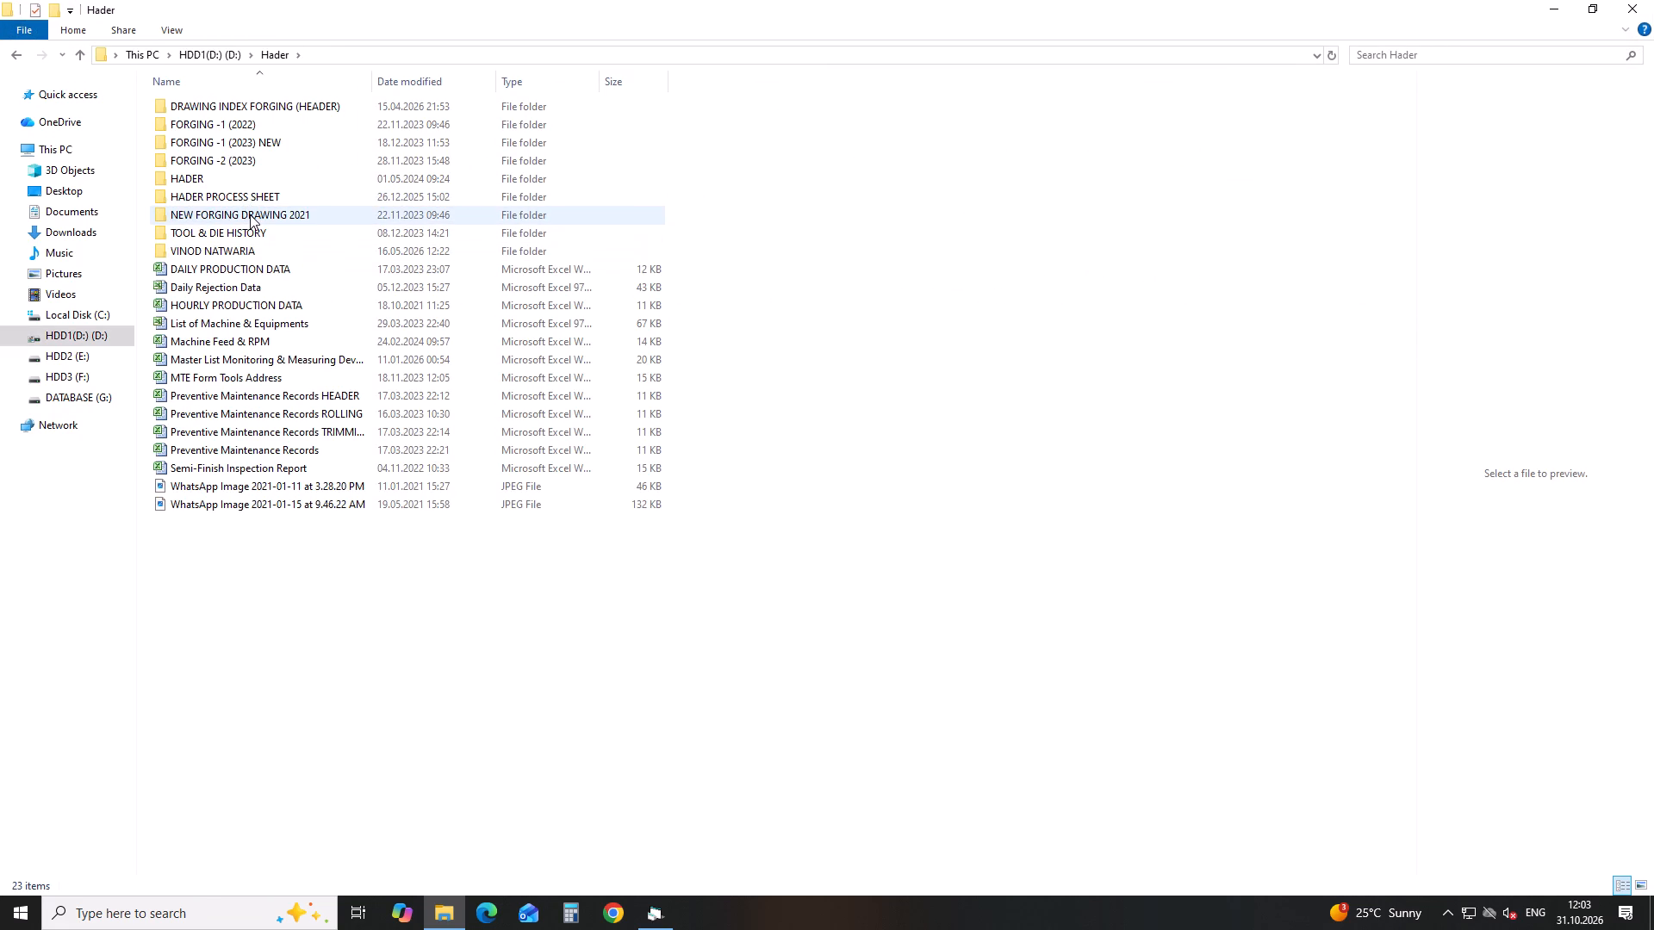
double_click(247, 199)
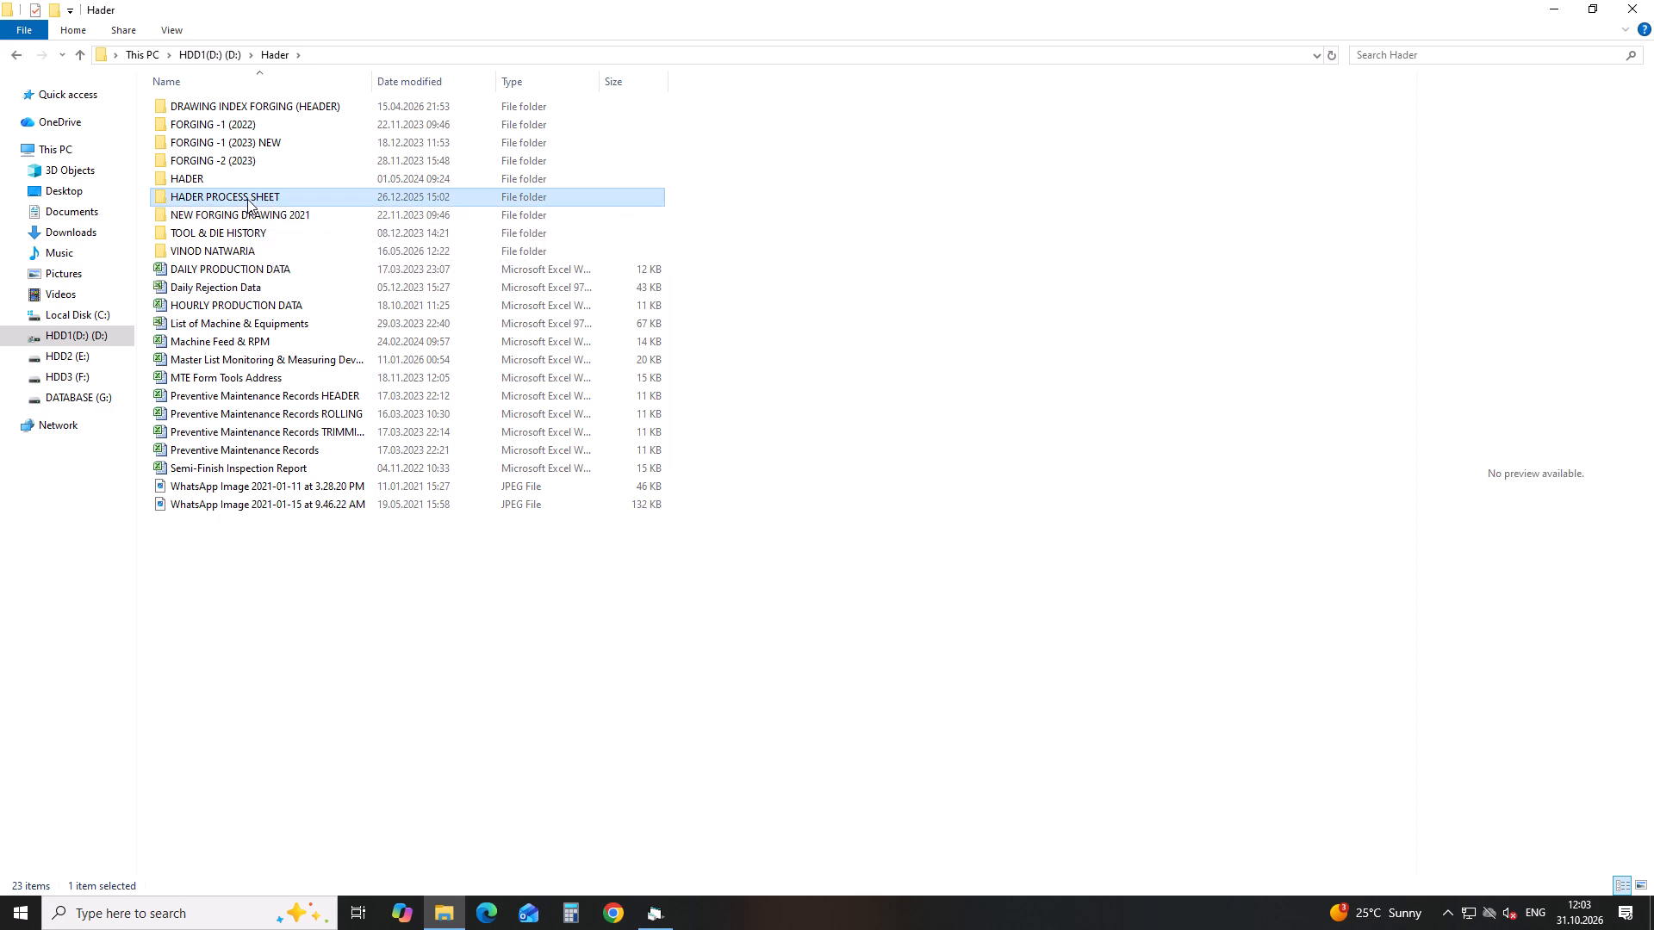
double_click(210, 251)
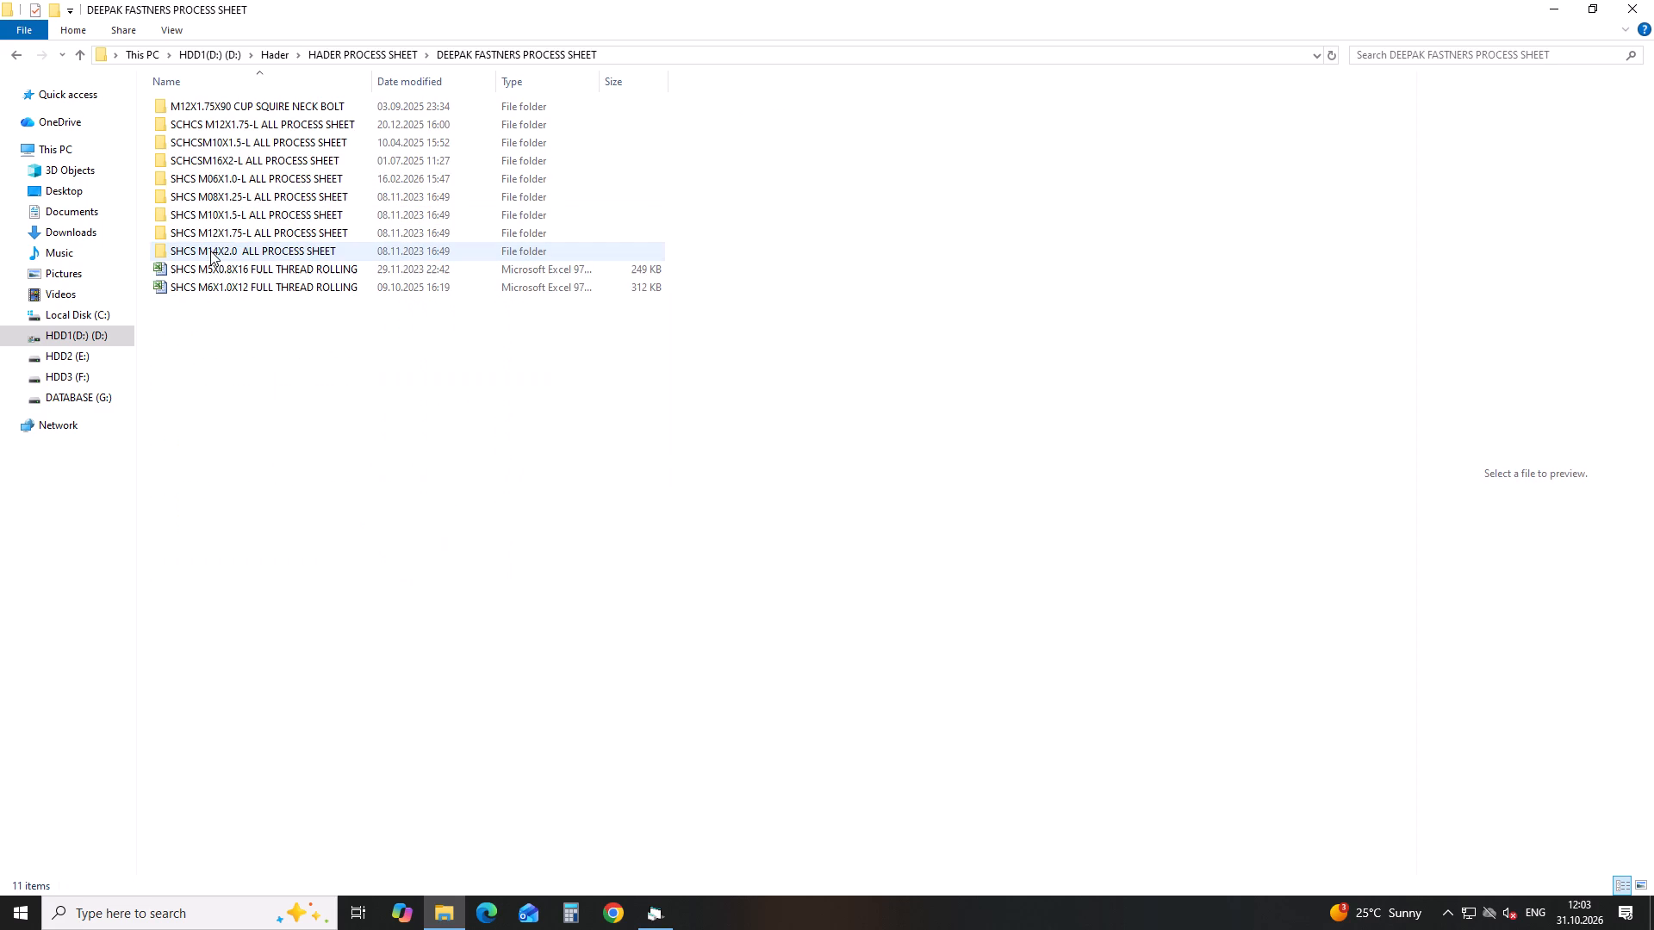
double_click(217, 212)
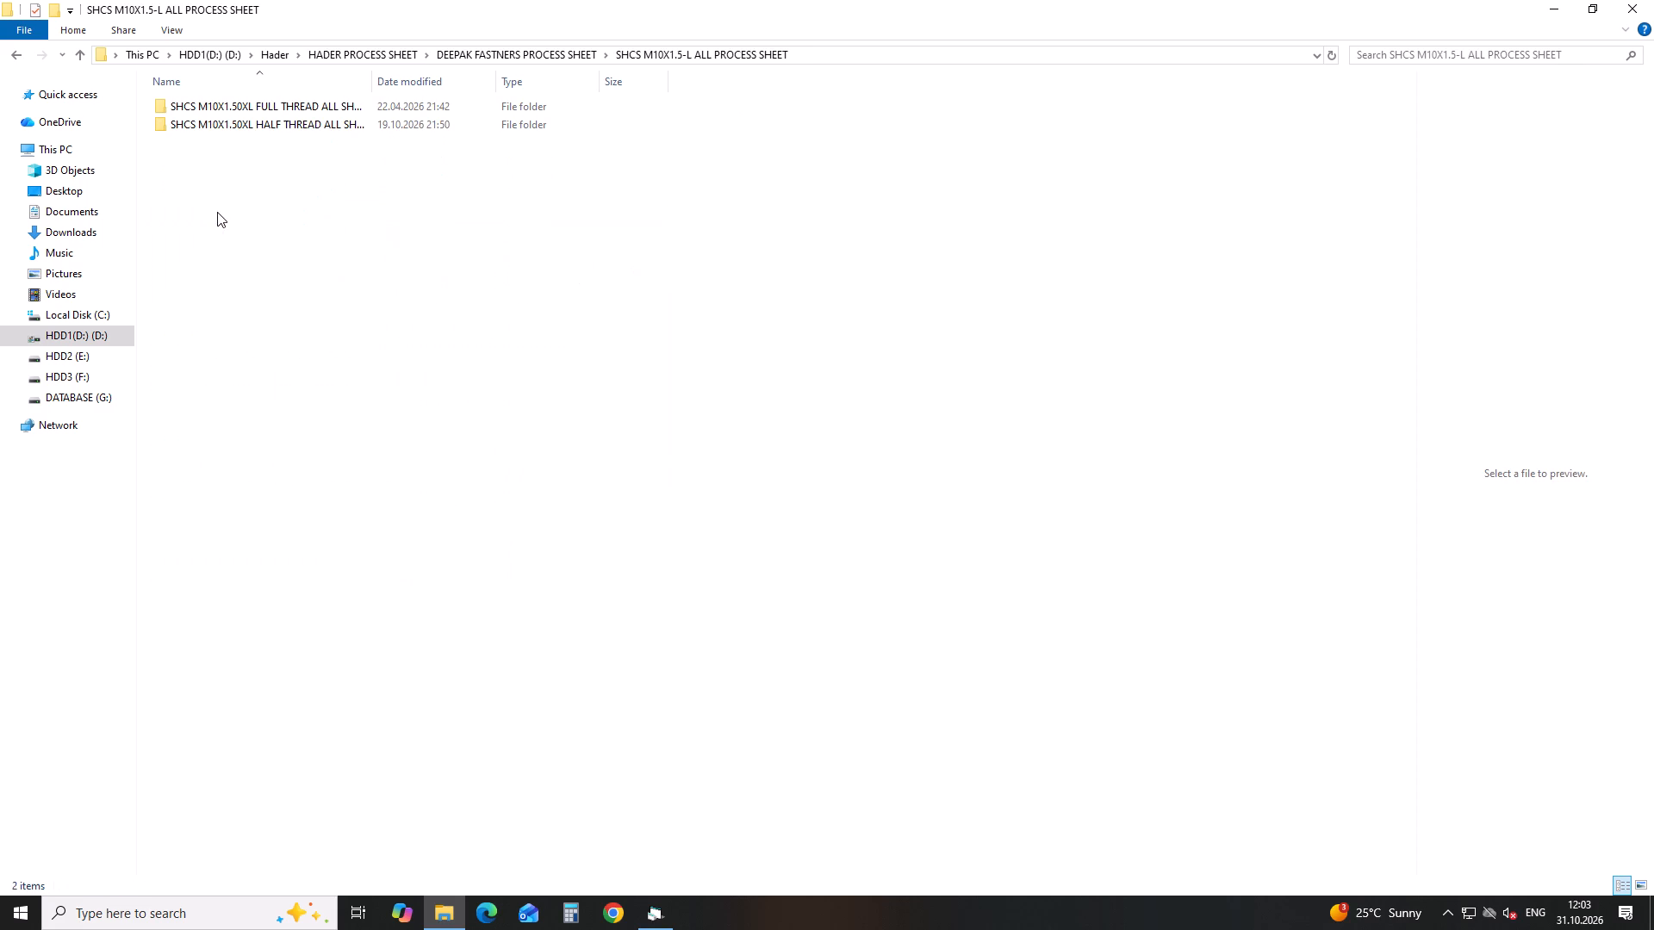
double_click(227, 121)
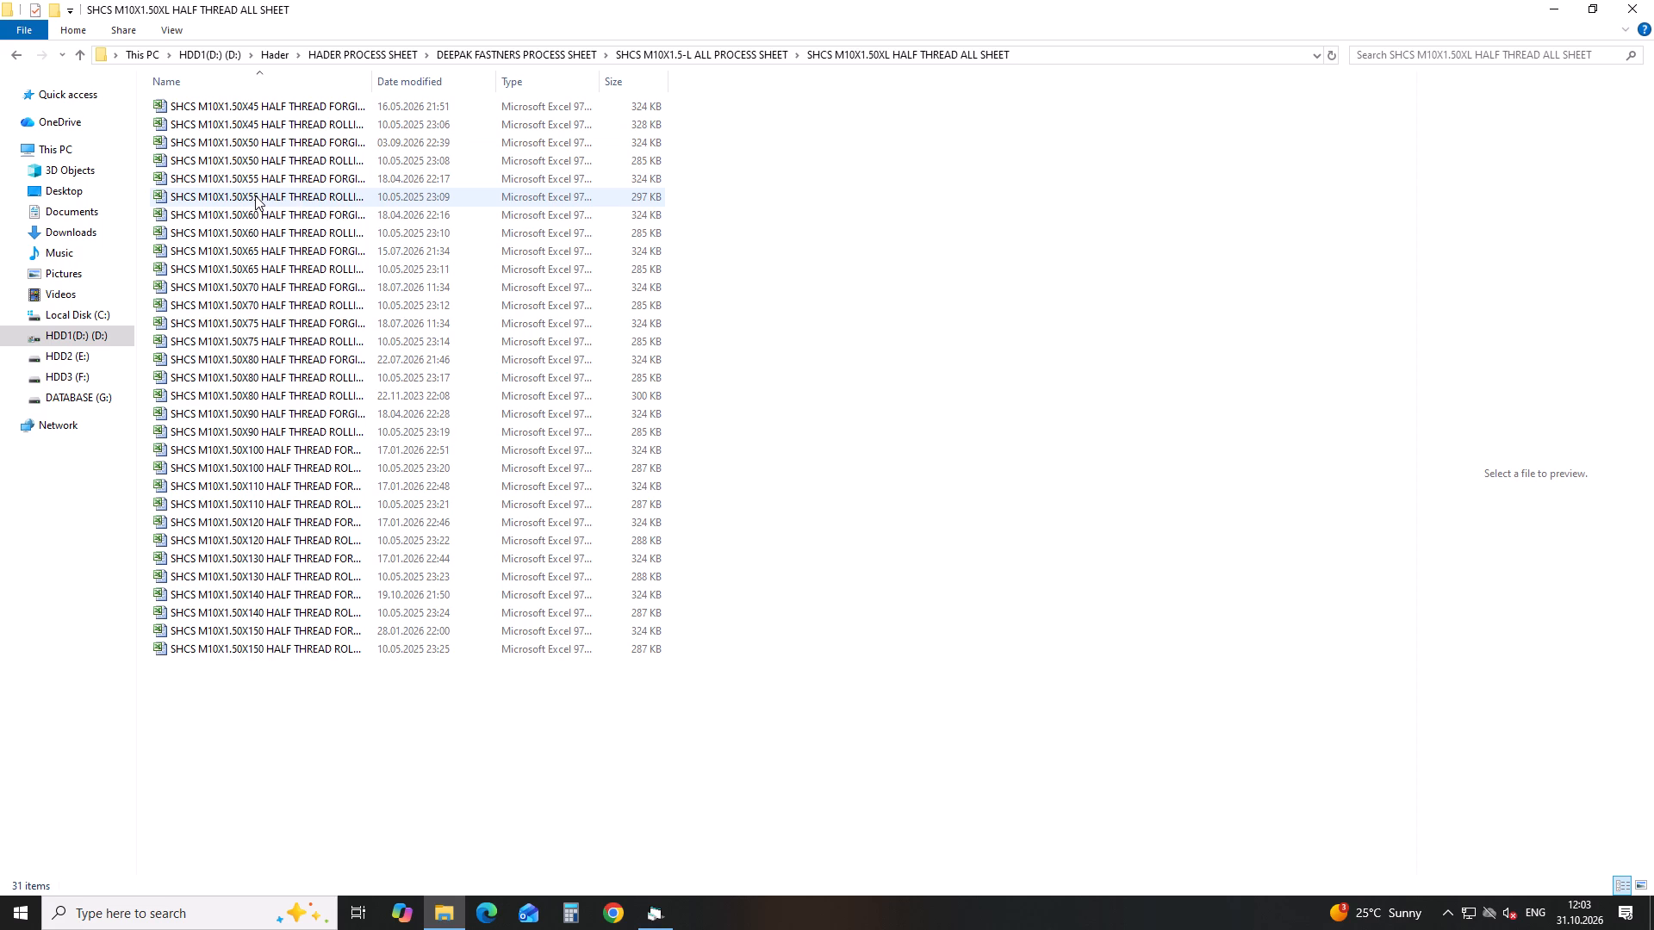
double_click(252, 176)
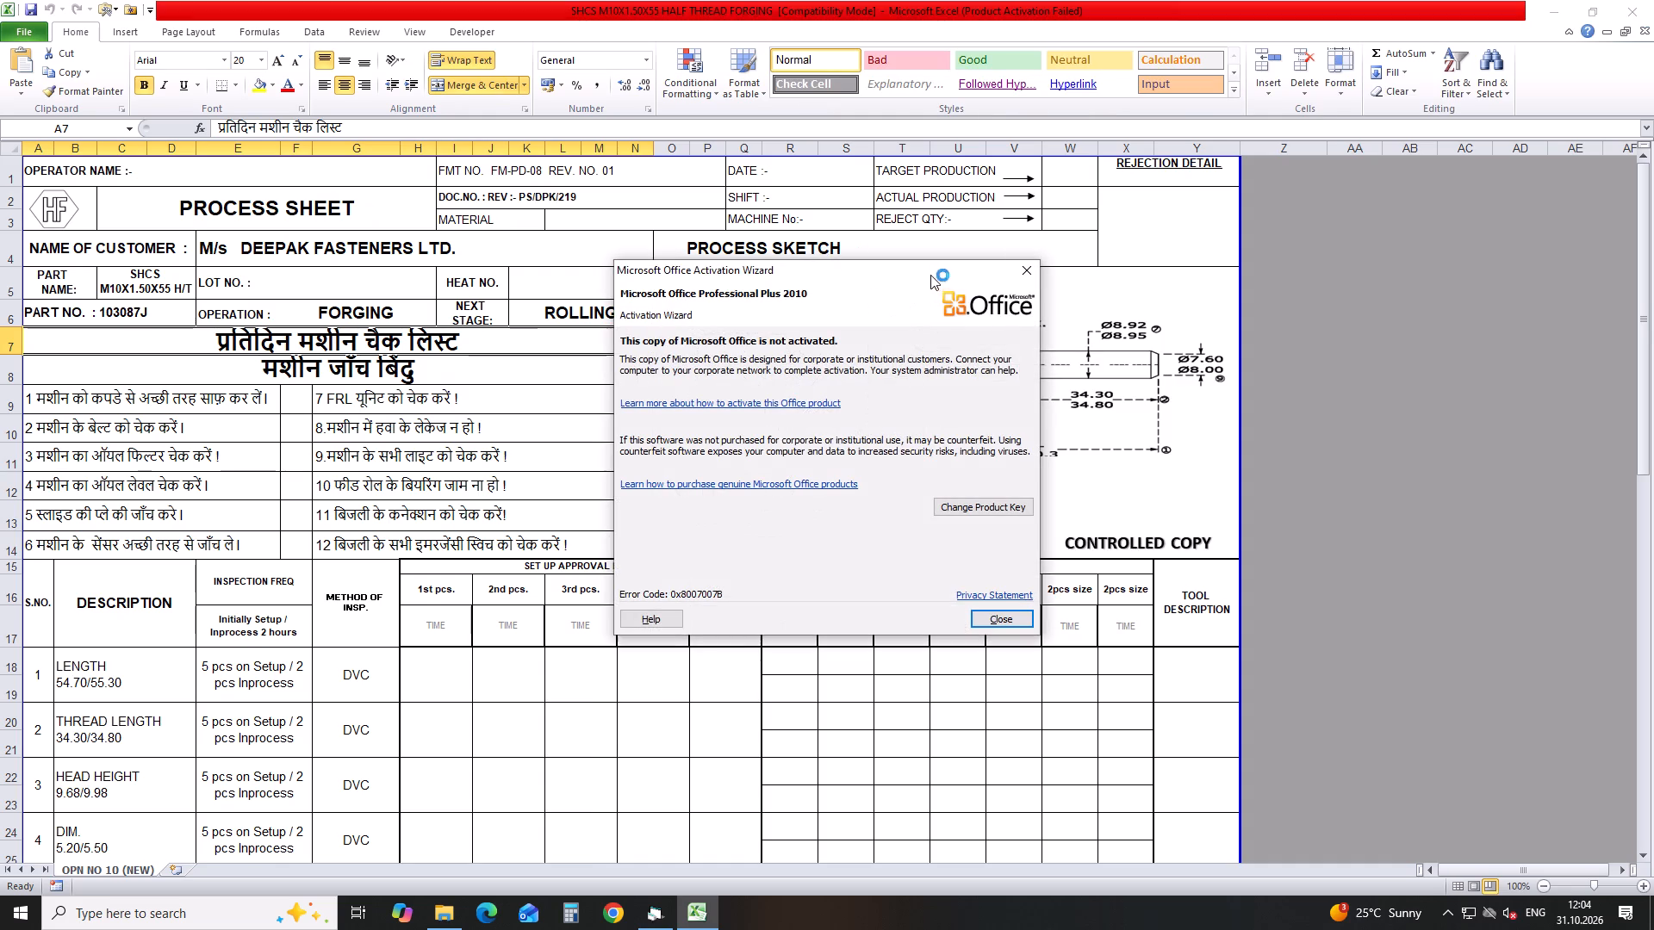
left_click(1023, 272)
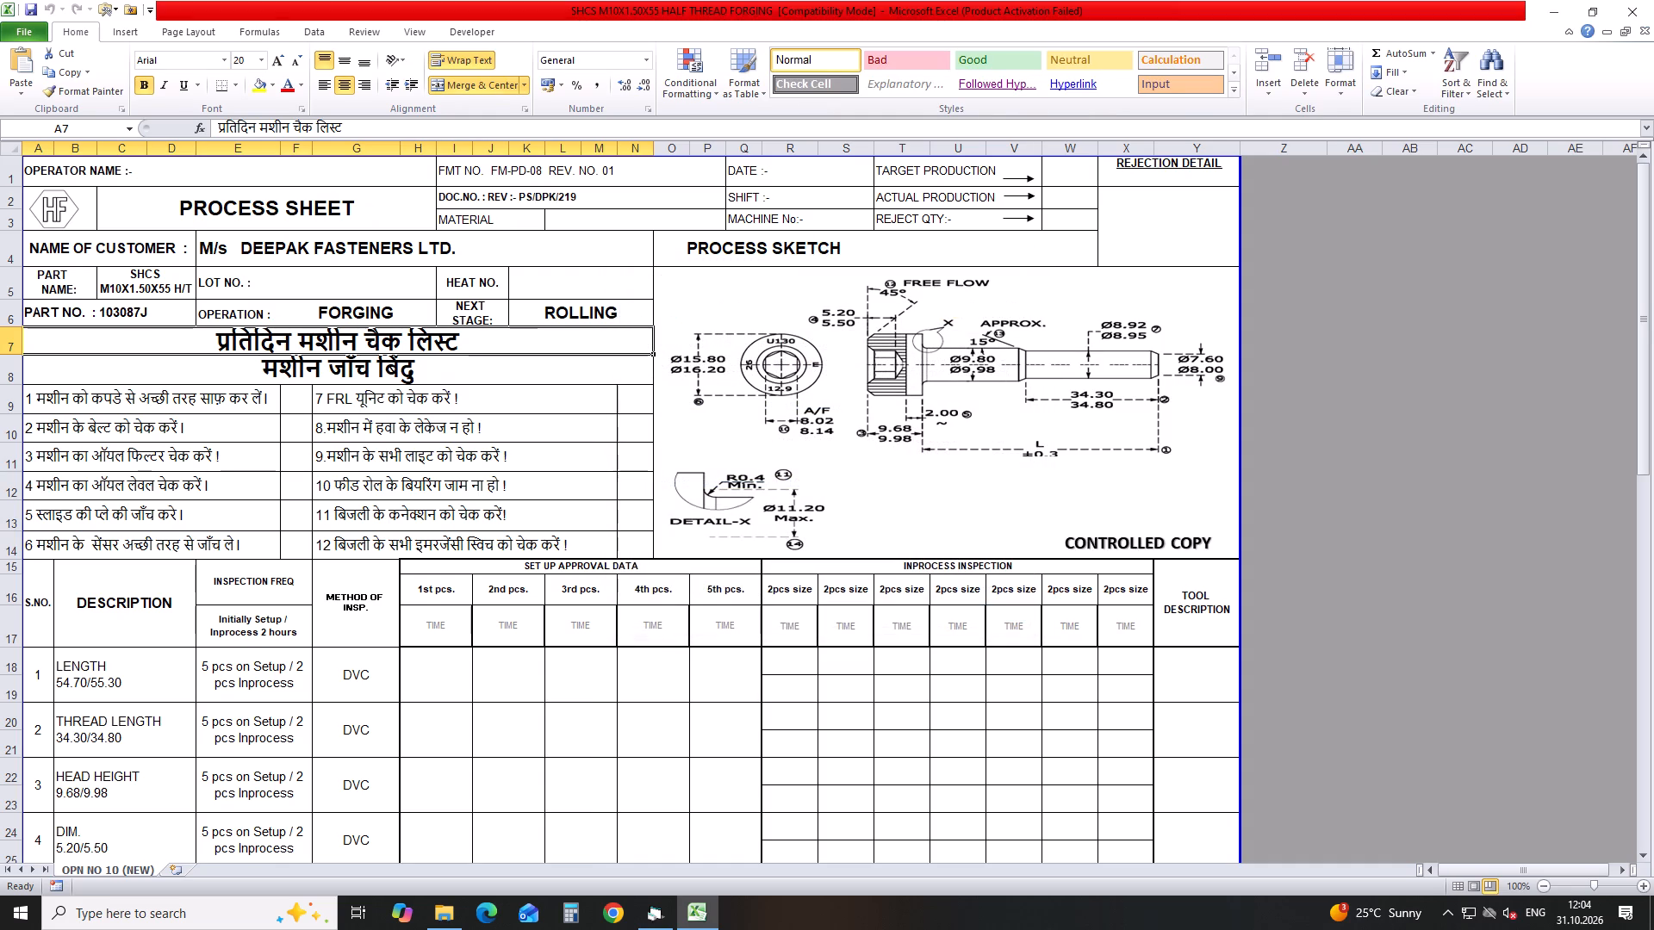
Print 6 copies of the SHCS M10X1.50X55 half thread forging process sheet and close the workbook.
key("ctrl+p")
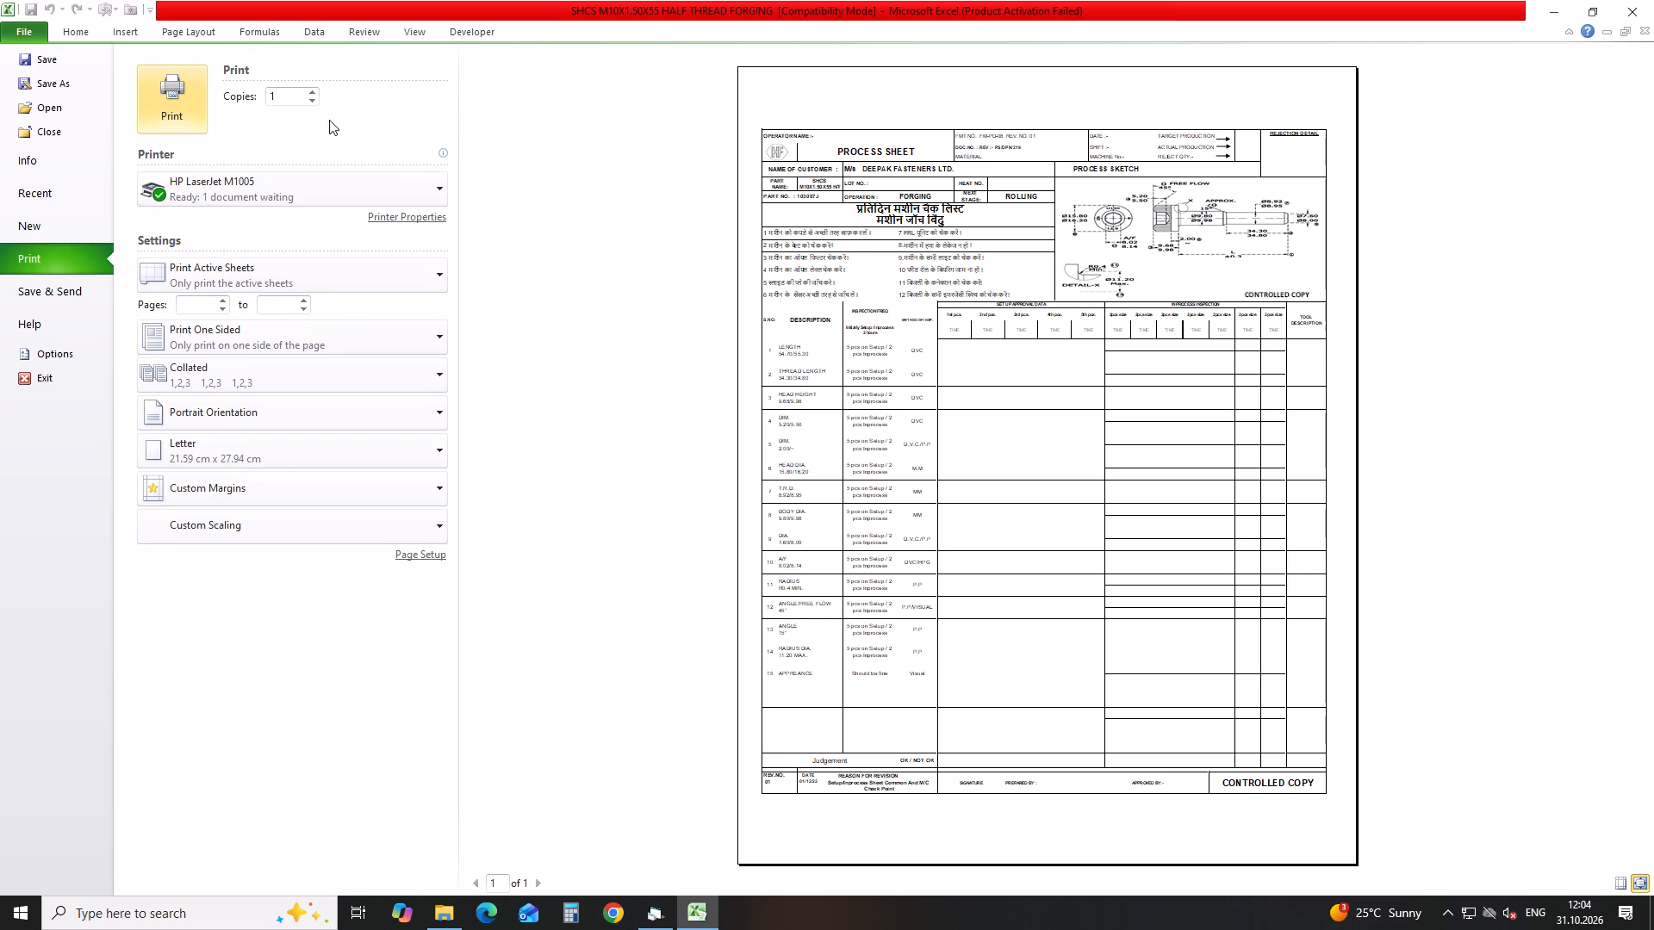
triple_click(312, 94)
double_click(312, 94)
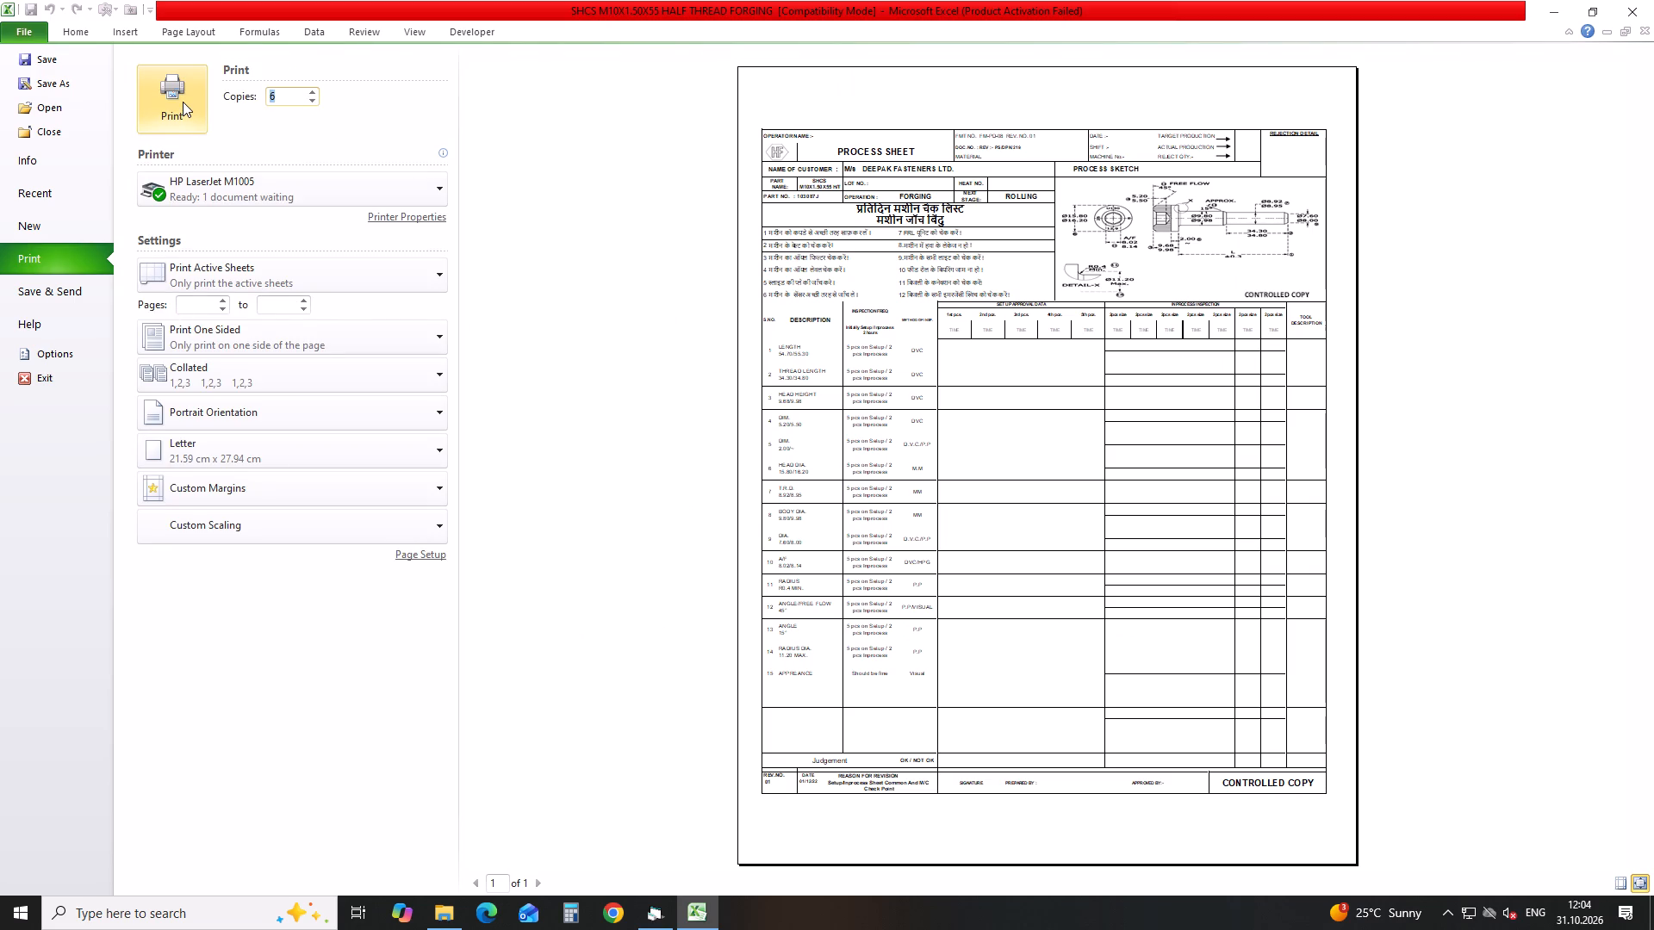
left_click(183, 102)
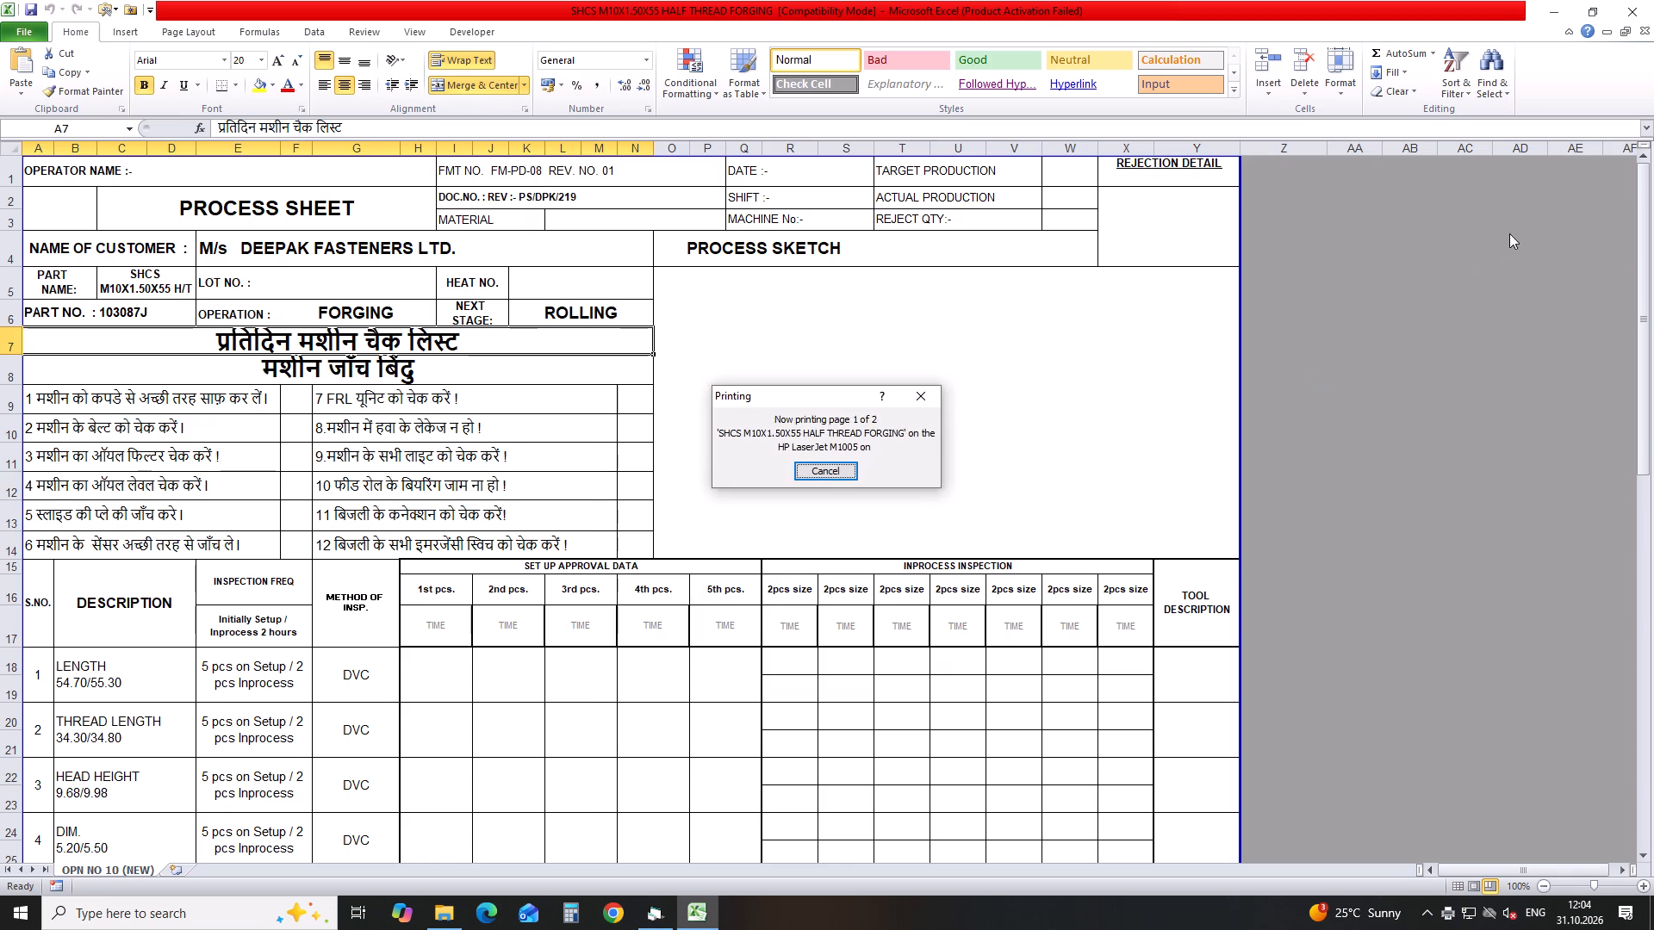
left_click(1634, 9)
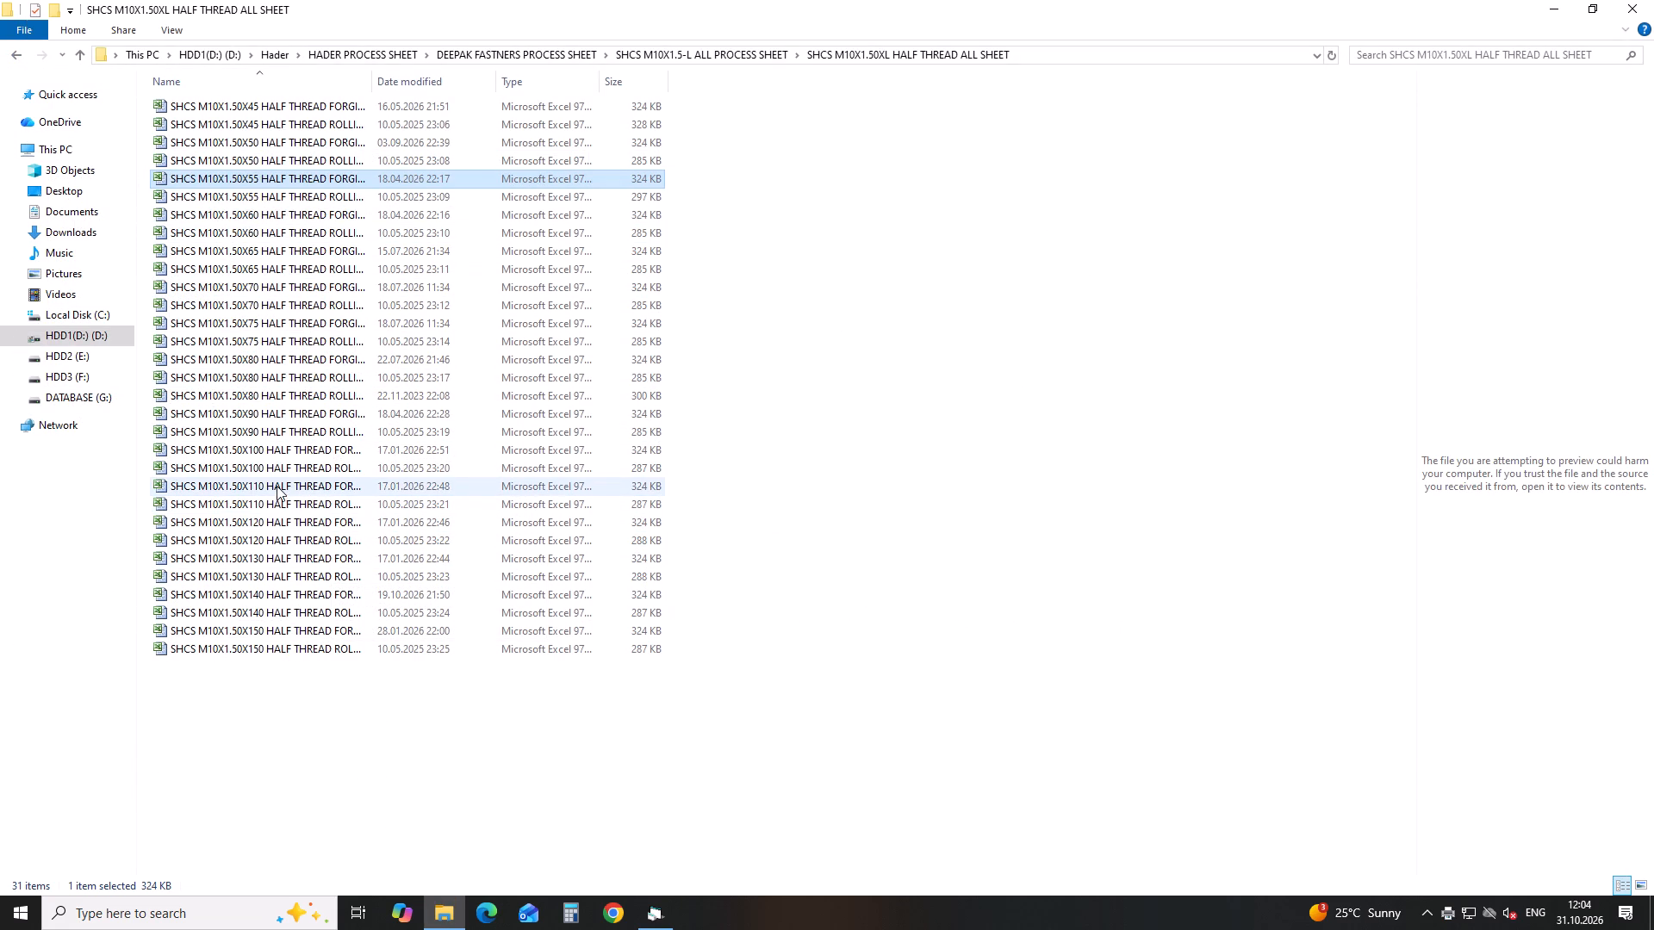
Open the SHCS M10X1.50X90 HALF THREAD FORGING workbook, print 5 copies of its process sheet and close it.
double_click(289, 420)
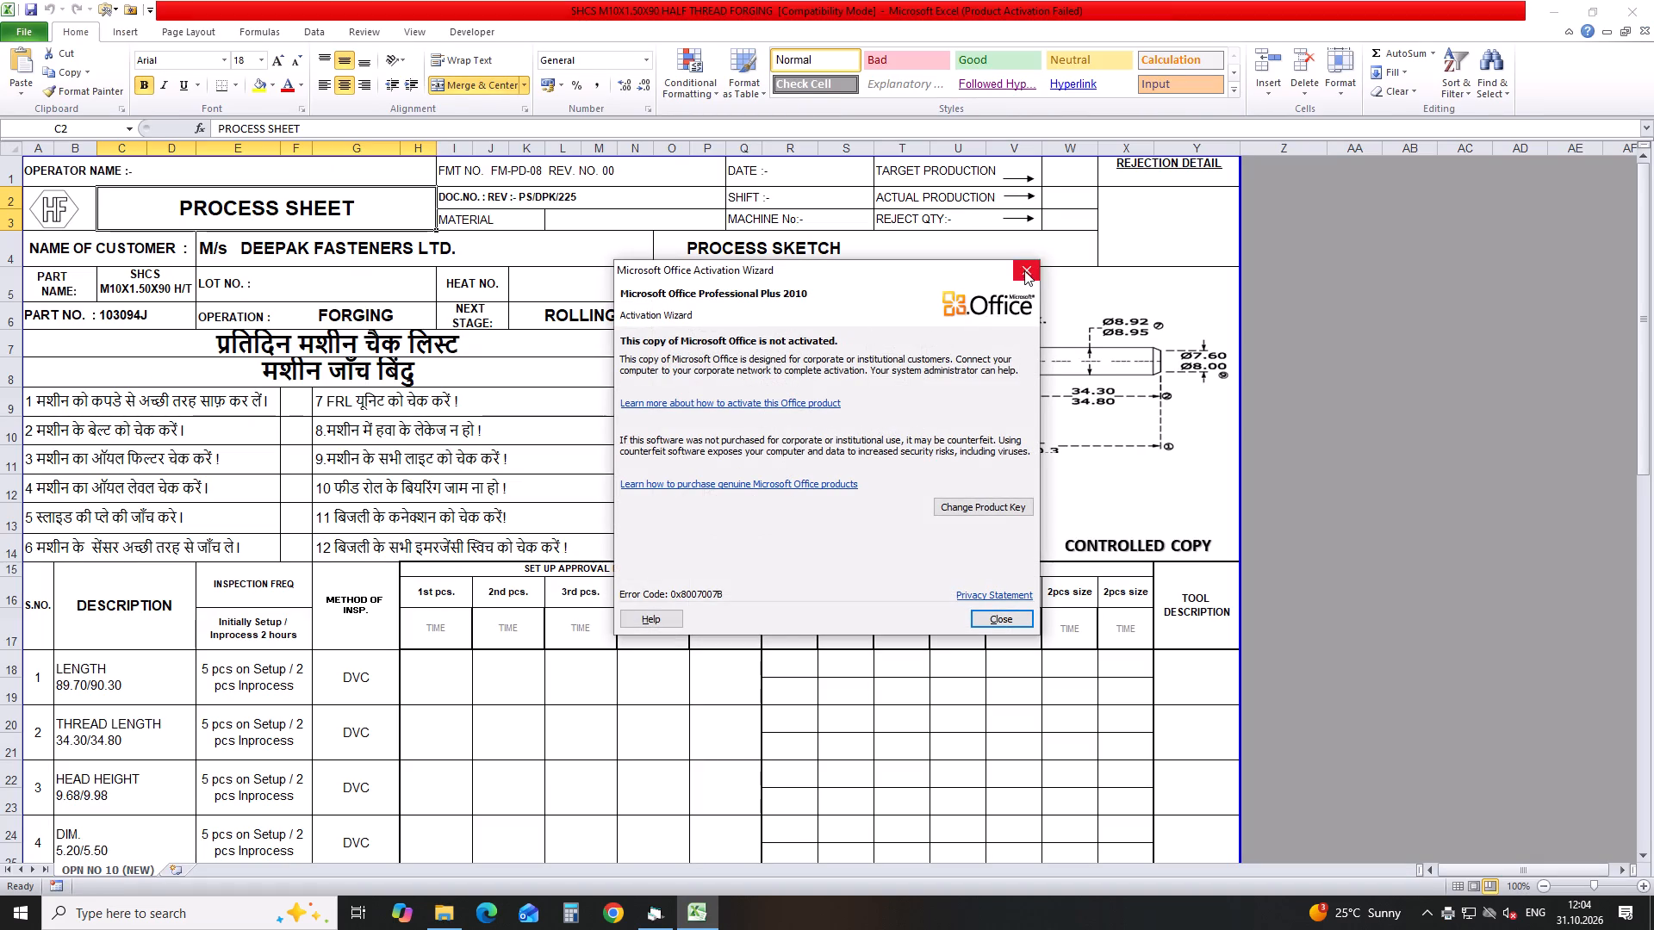
left_click(1024, 270)
key("ctrl+p")
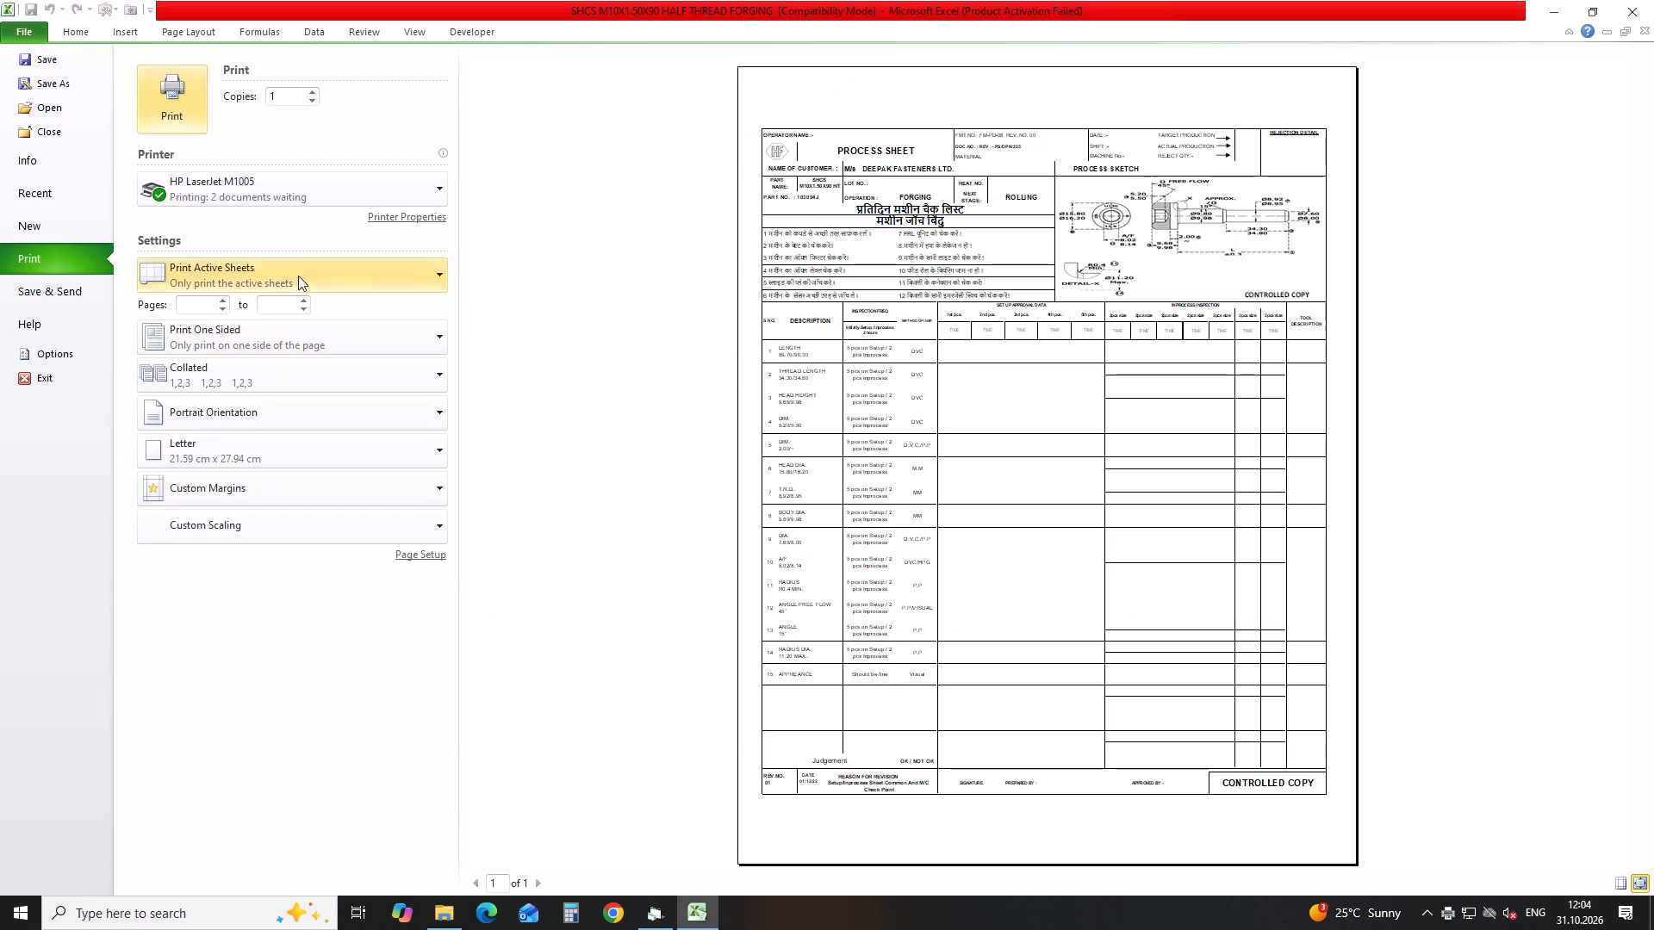
left_click(310, 92)
double_click(310, 92)
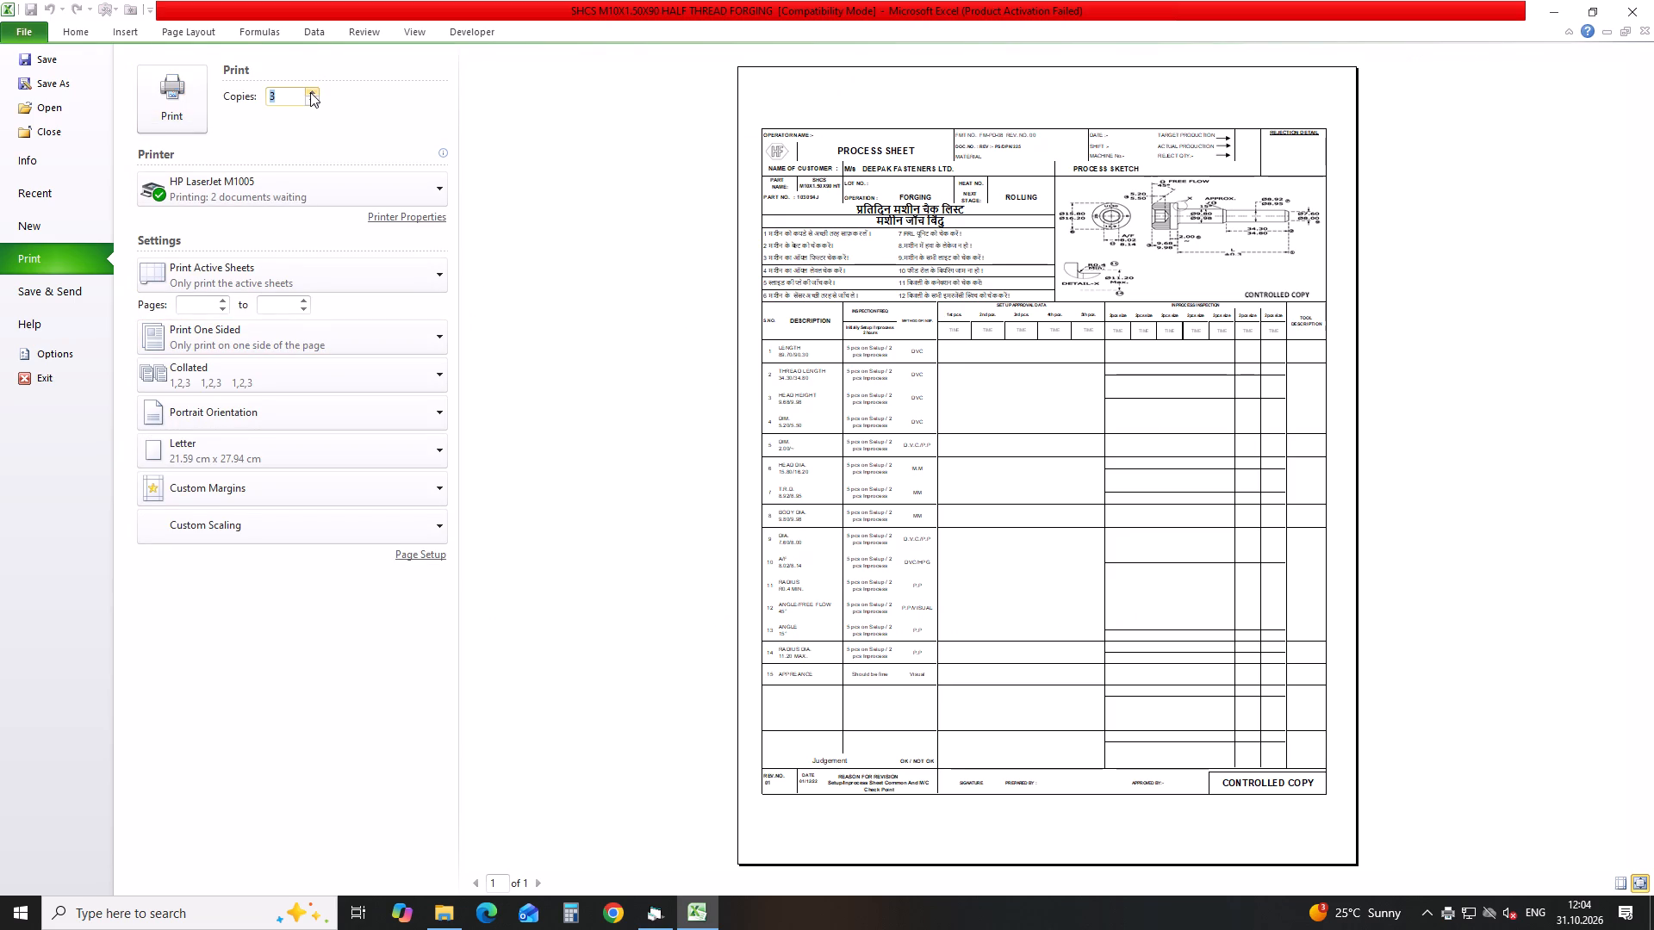
left_click(316, 88)
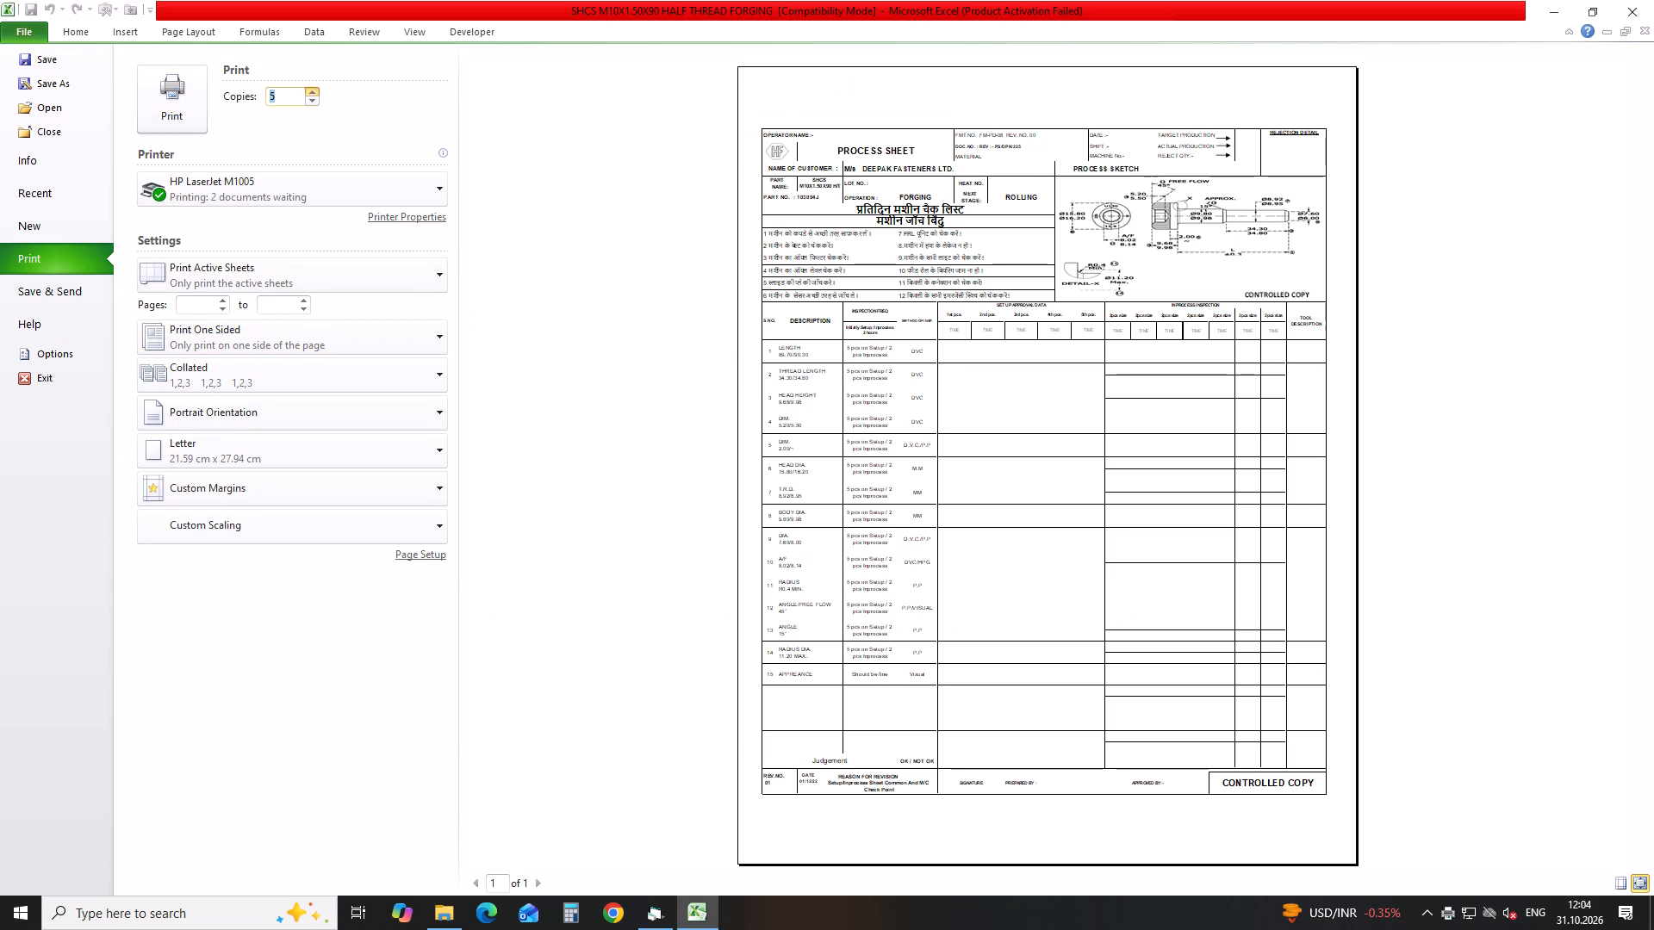
left_click(183, 102)
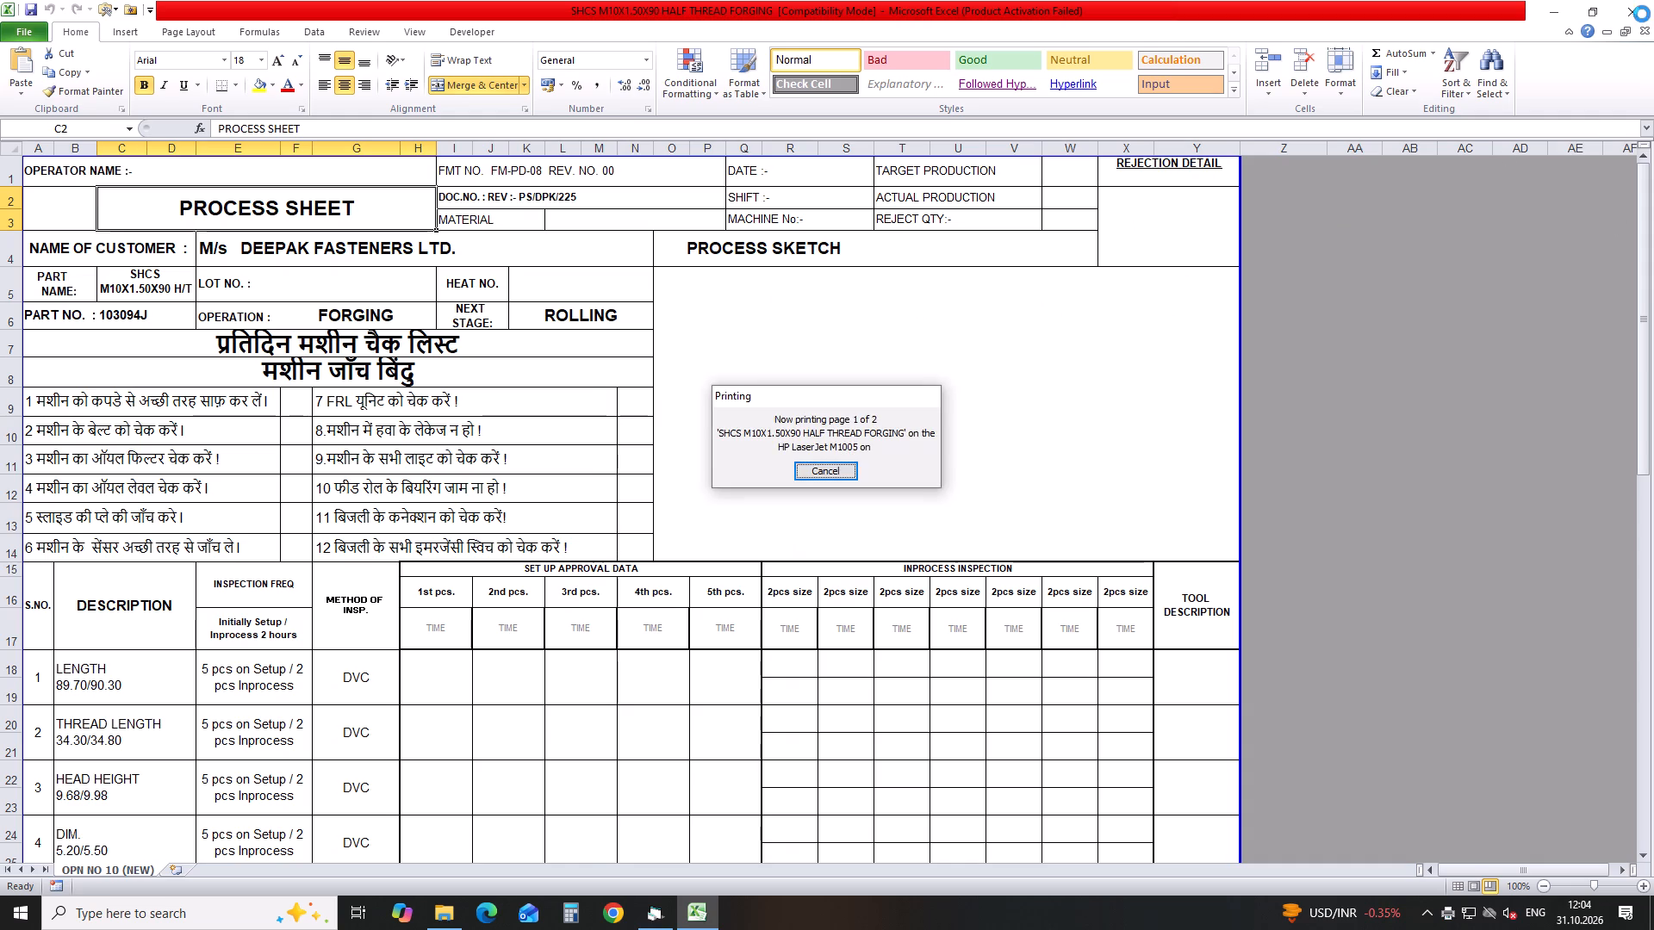
left_click(1640, 9)
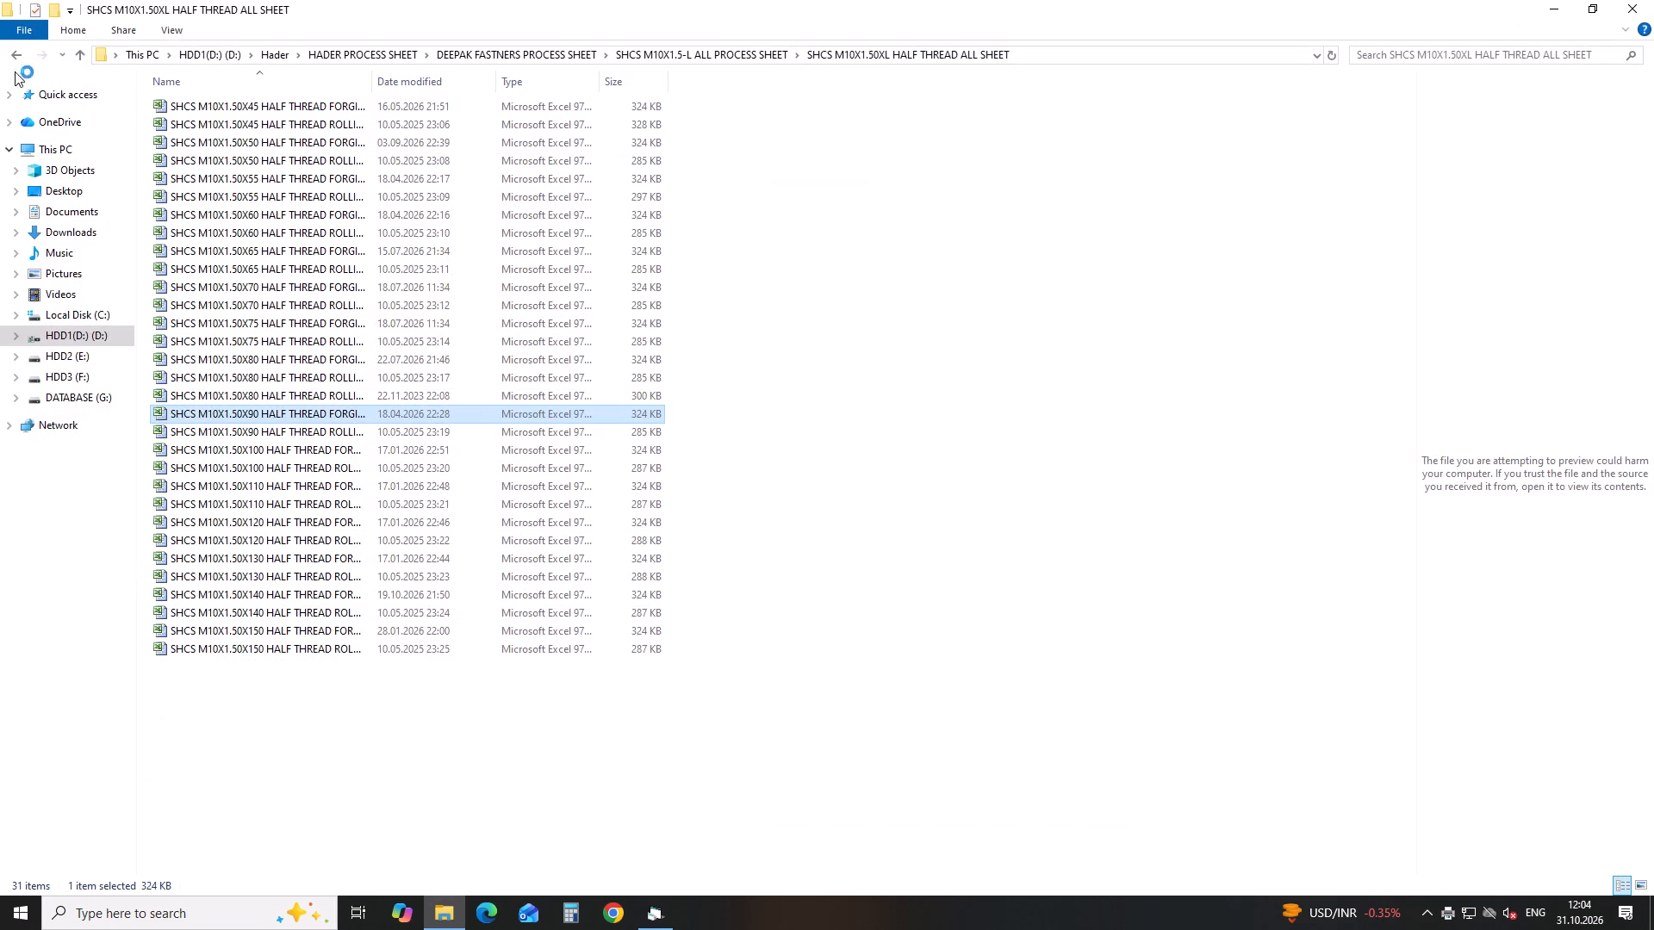
Open the SHCS M8X1.25X20 FULL THREAD FORGING workbook from the SHCS M08X1.25-L process sheet folder.
left_click(24, 58)
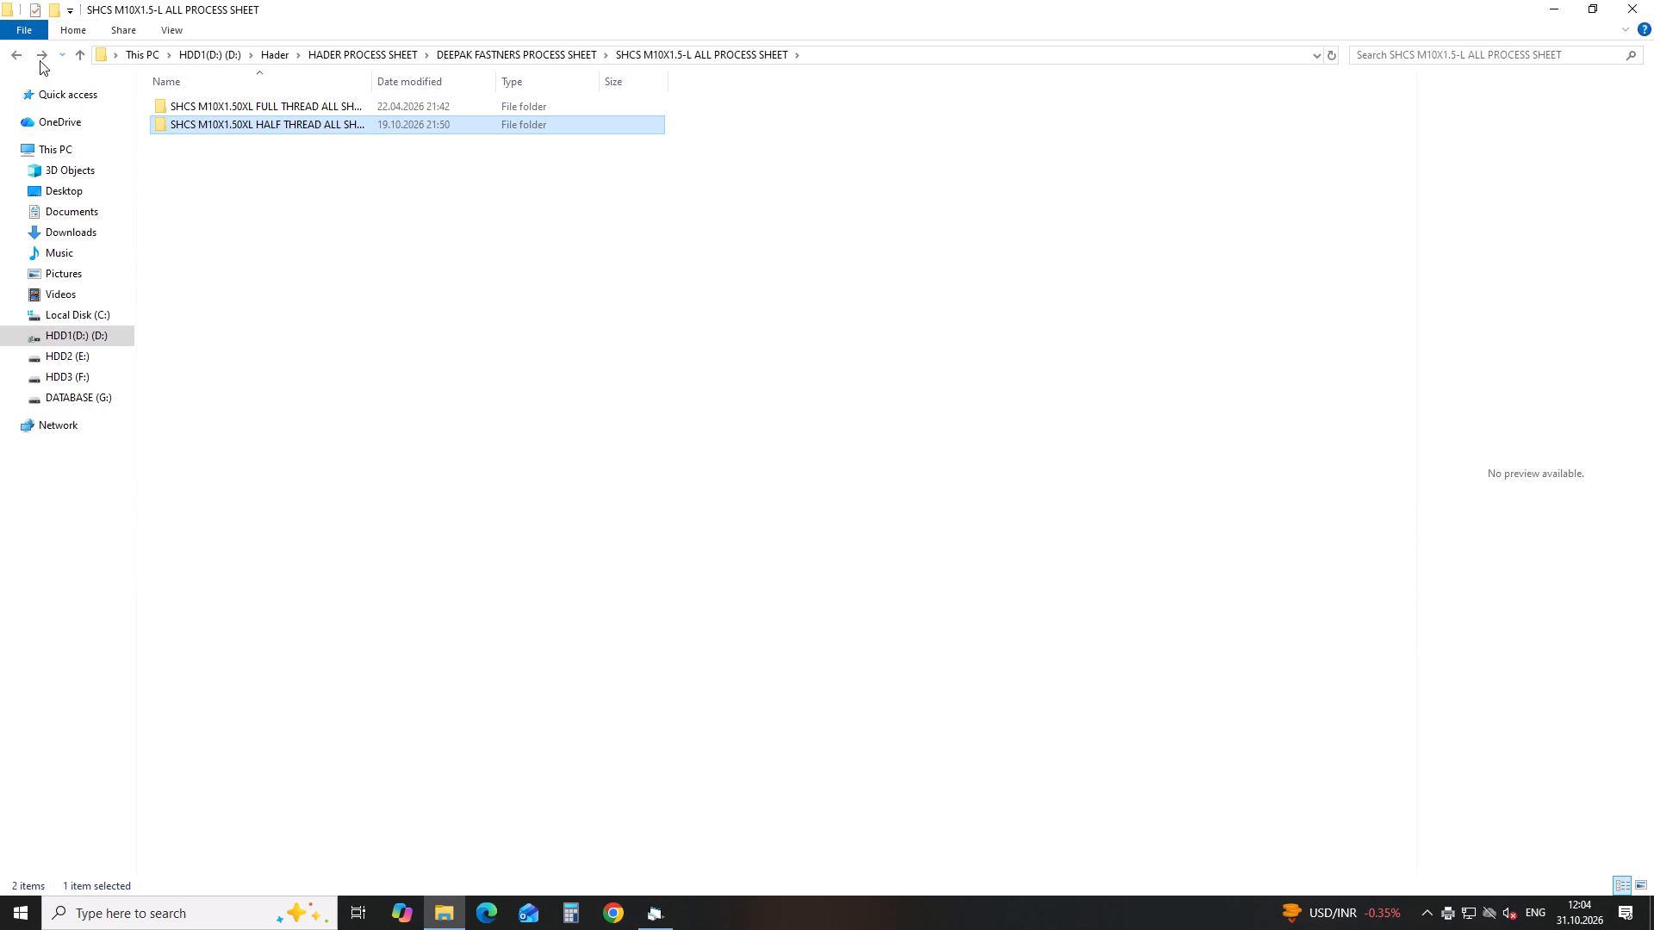
left_click(17, 60)
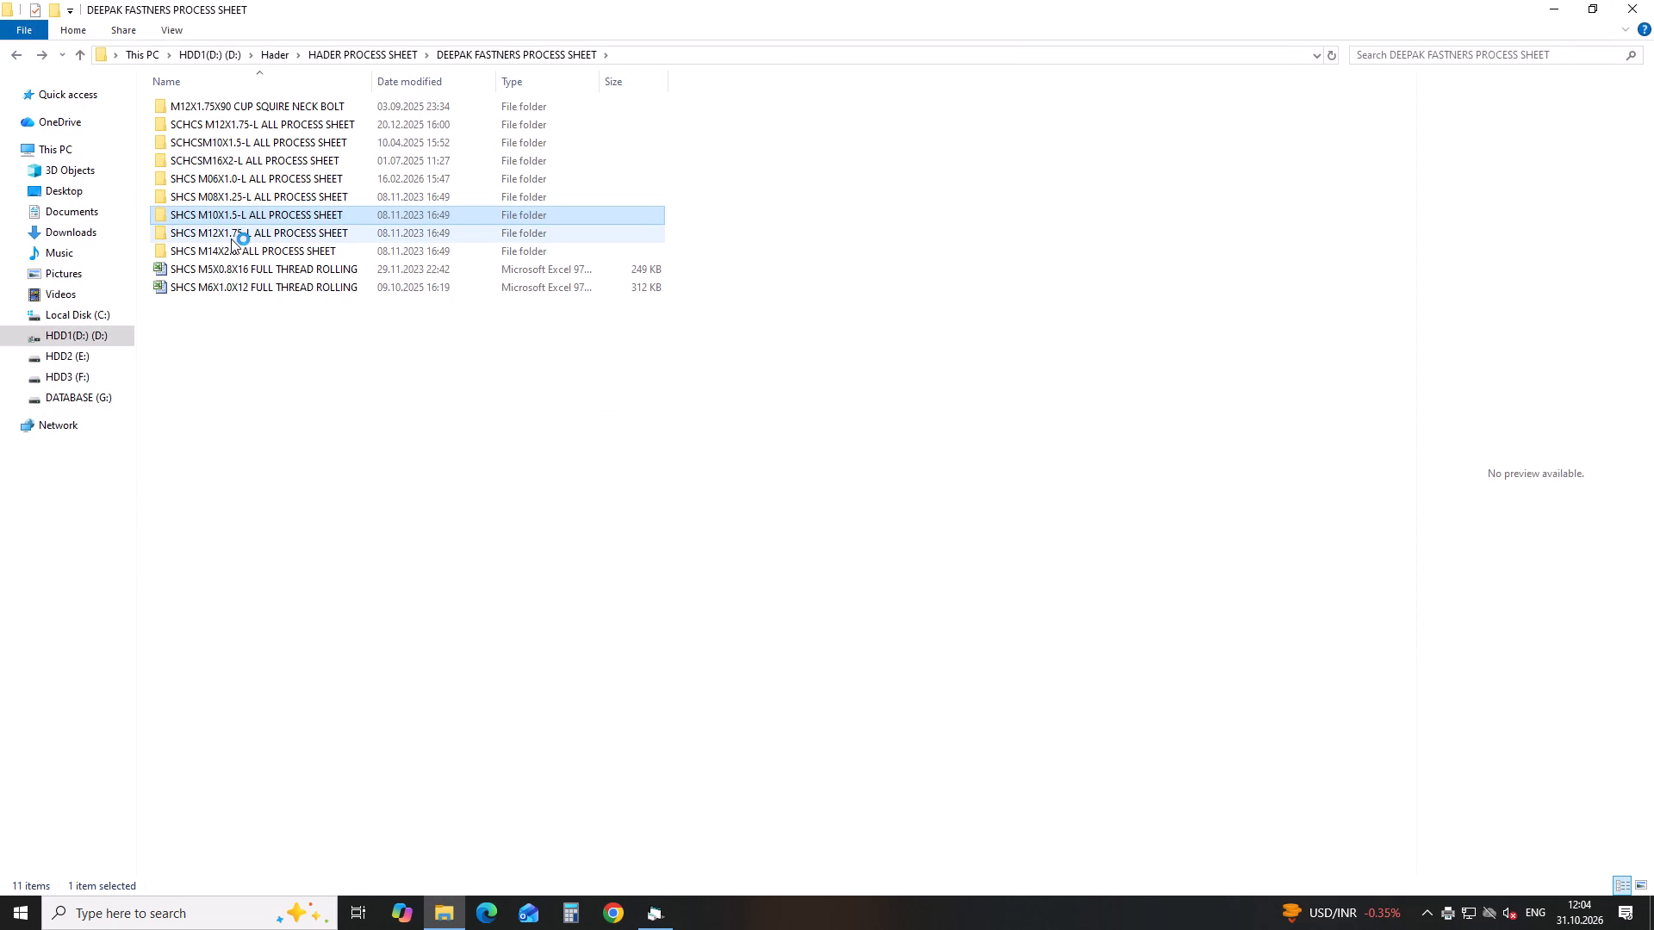
double_click(241, 196)
double_click(234, 102)
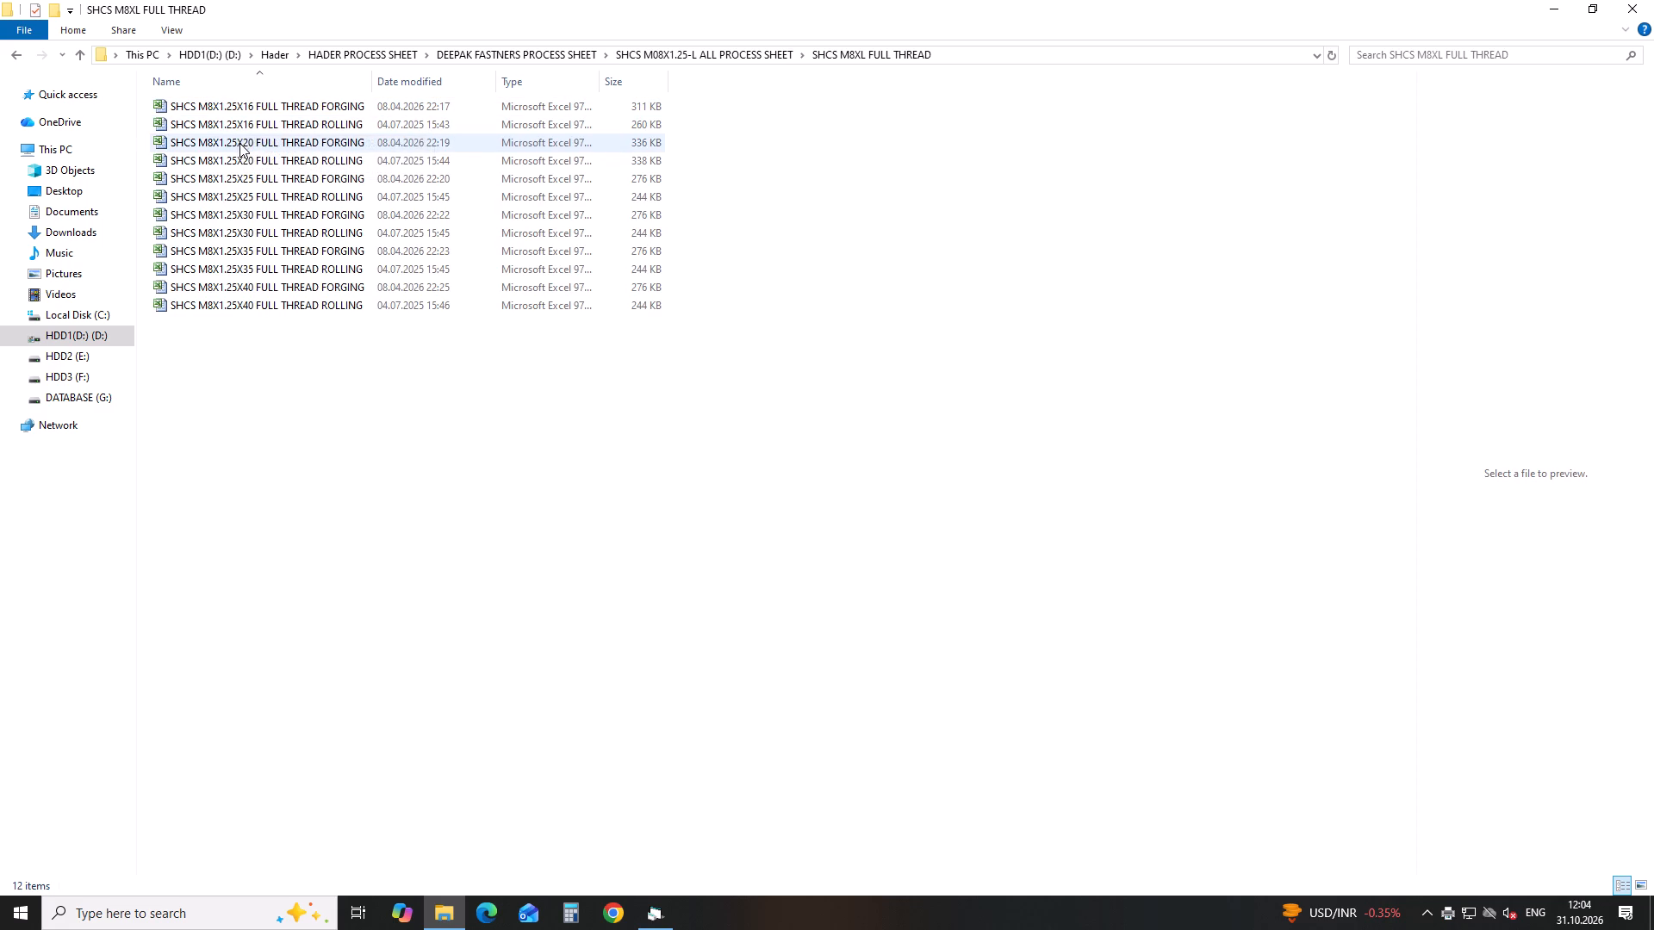
double_click(239, 143)
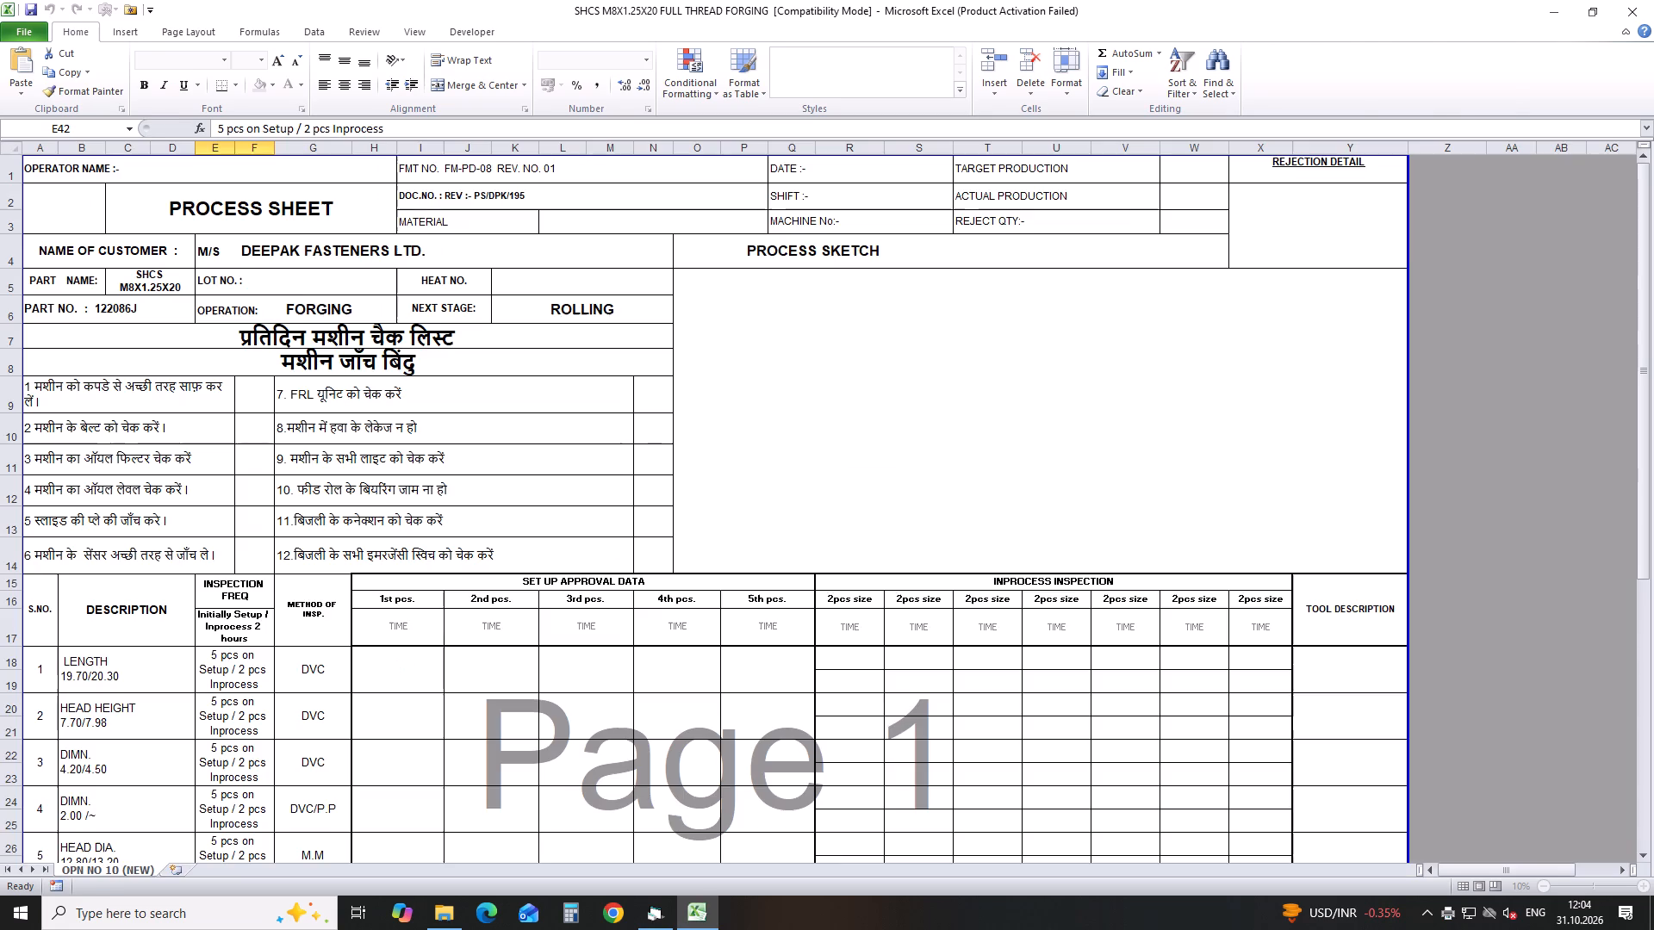
left_click(1032, 272)
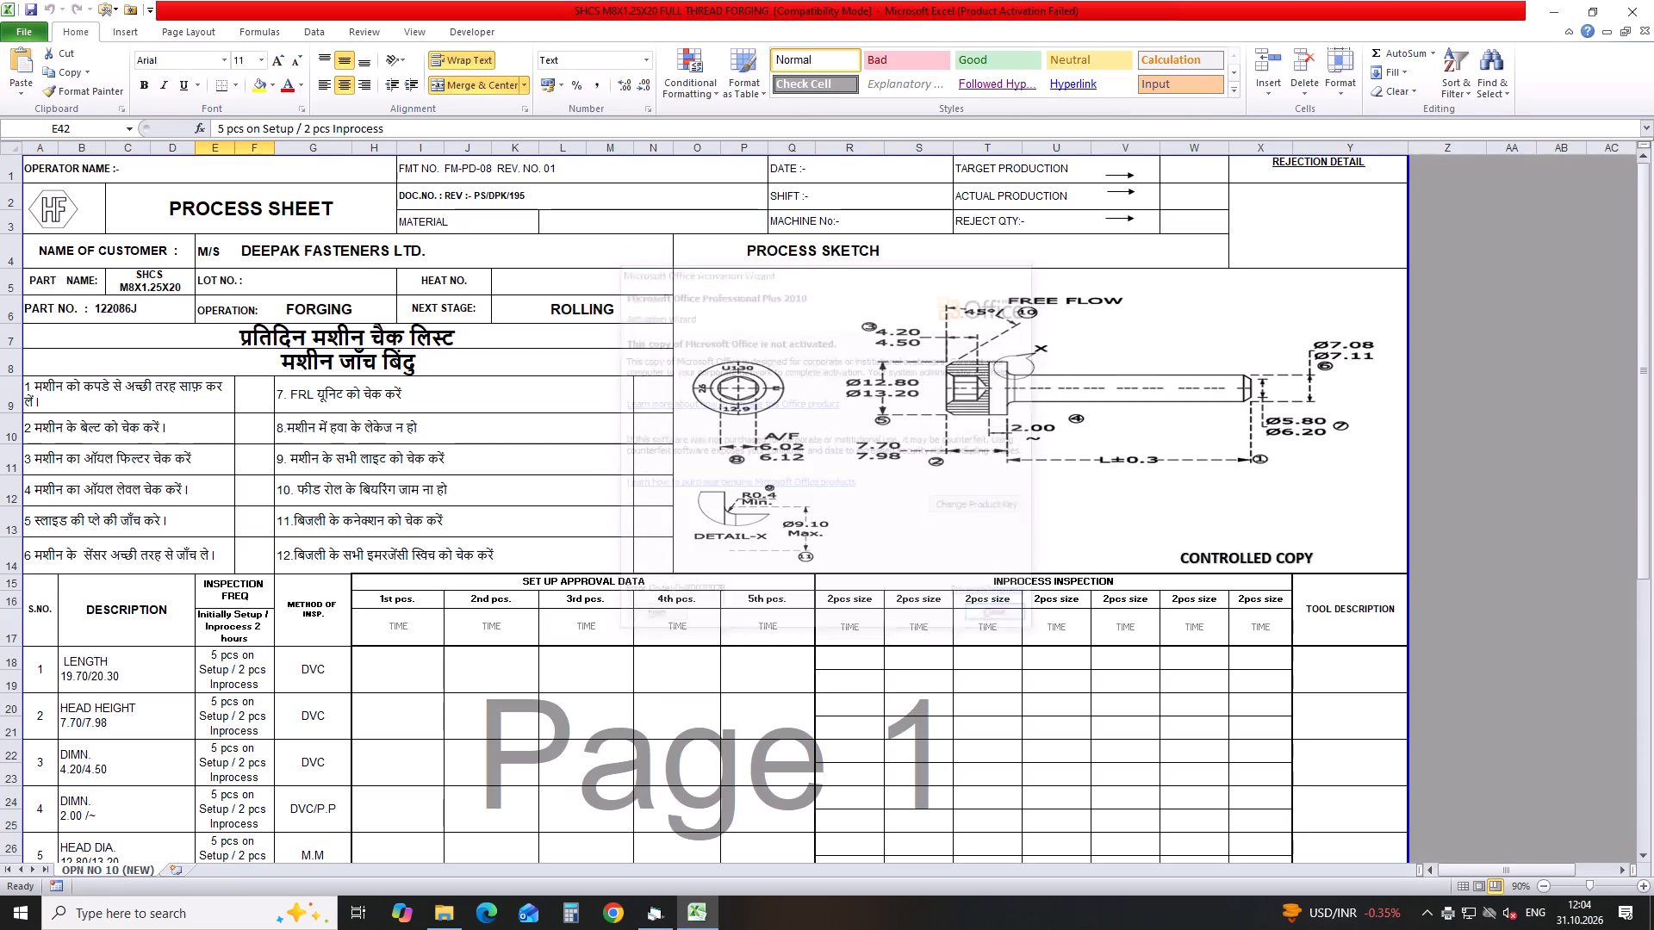
Print 7 copies of the SHCS M8X1.25X20 full thread forging process sheet.
key("ctrl+p")
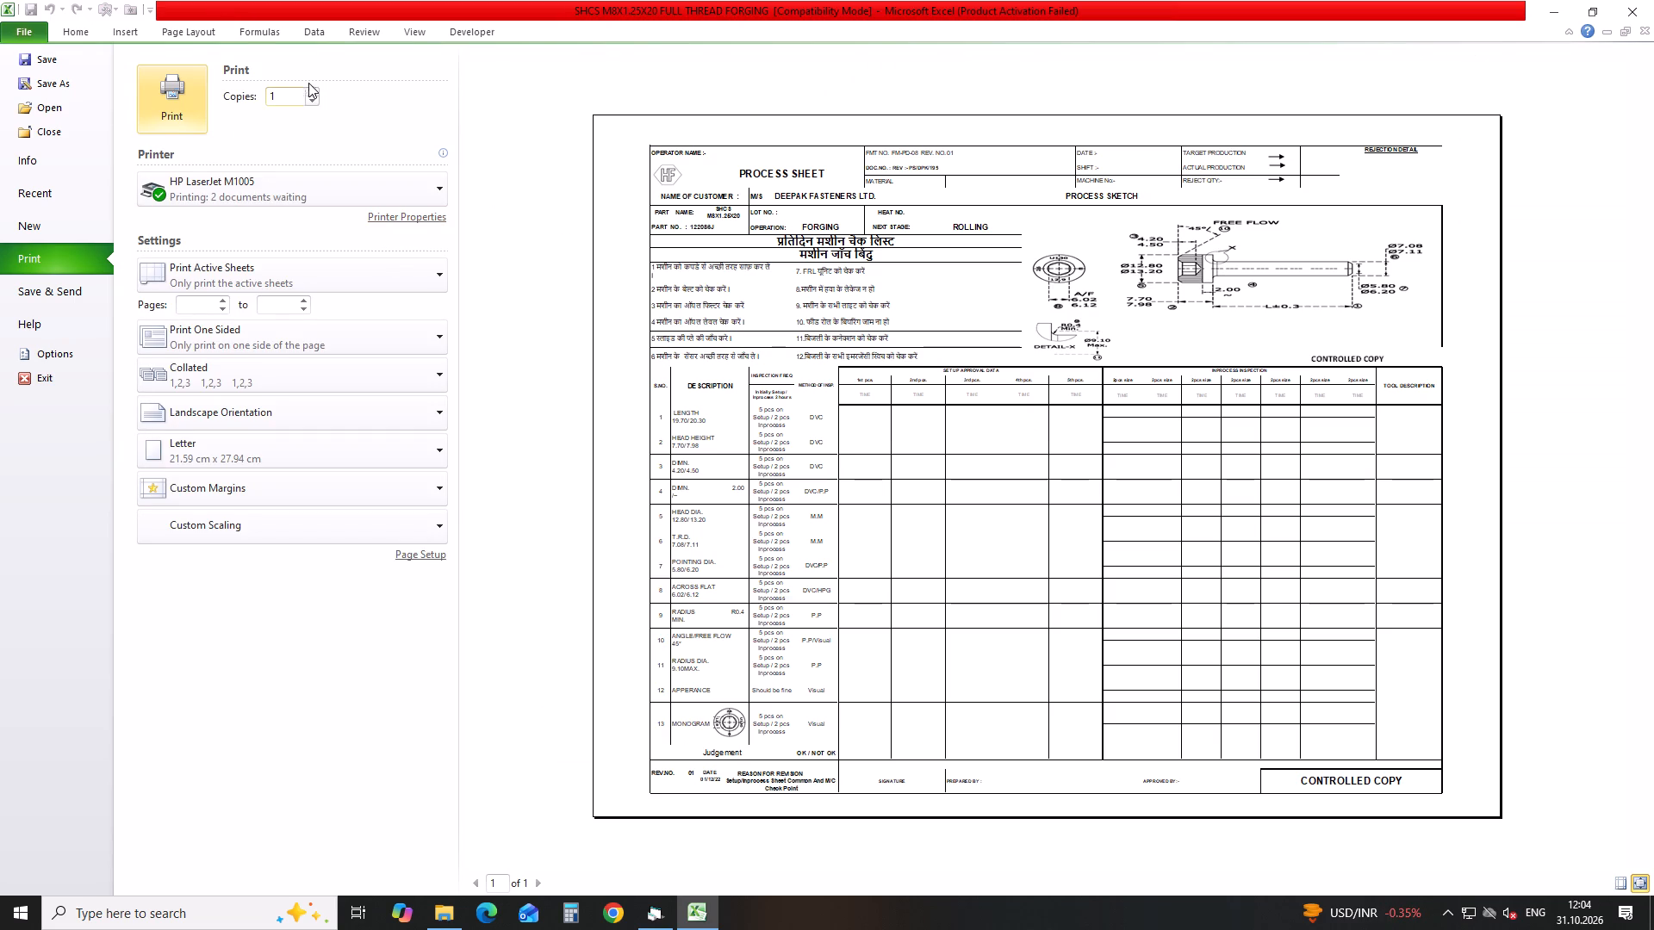
triple_click(313, 97)
double_click(313, 97)
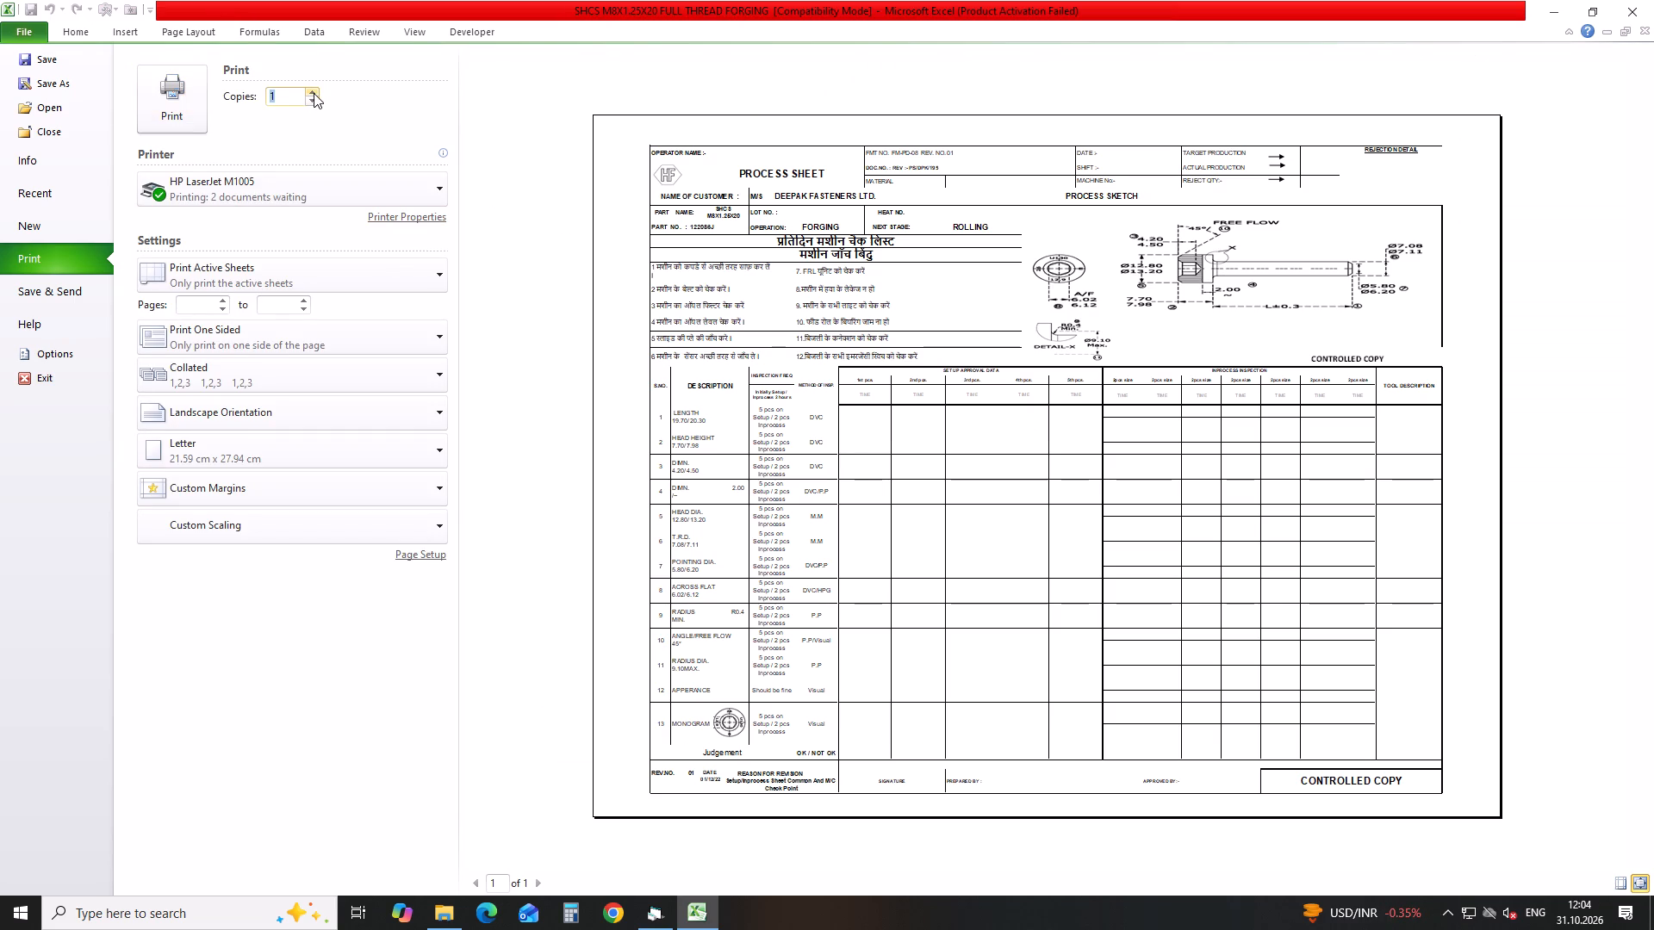
triple_click(314, 92)
double_click(314, 92)
left_click(314, 92)
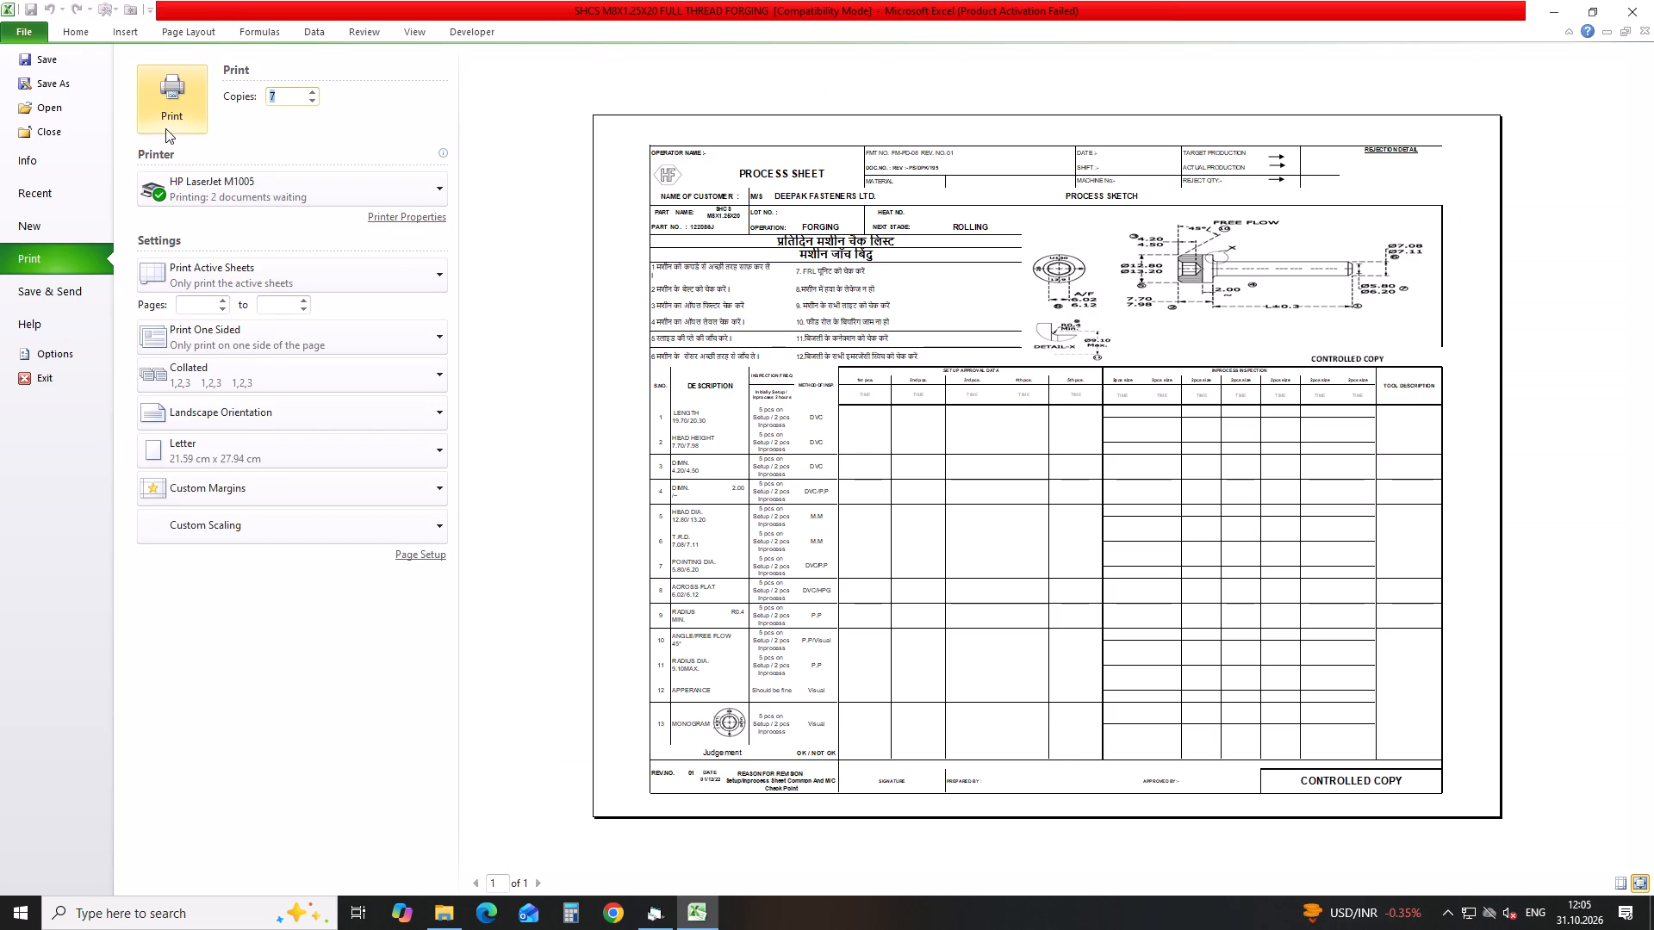
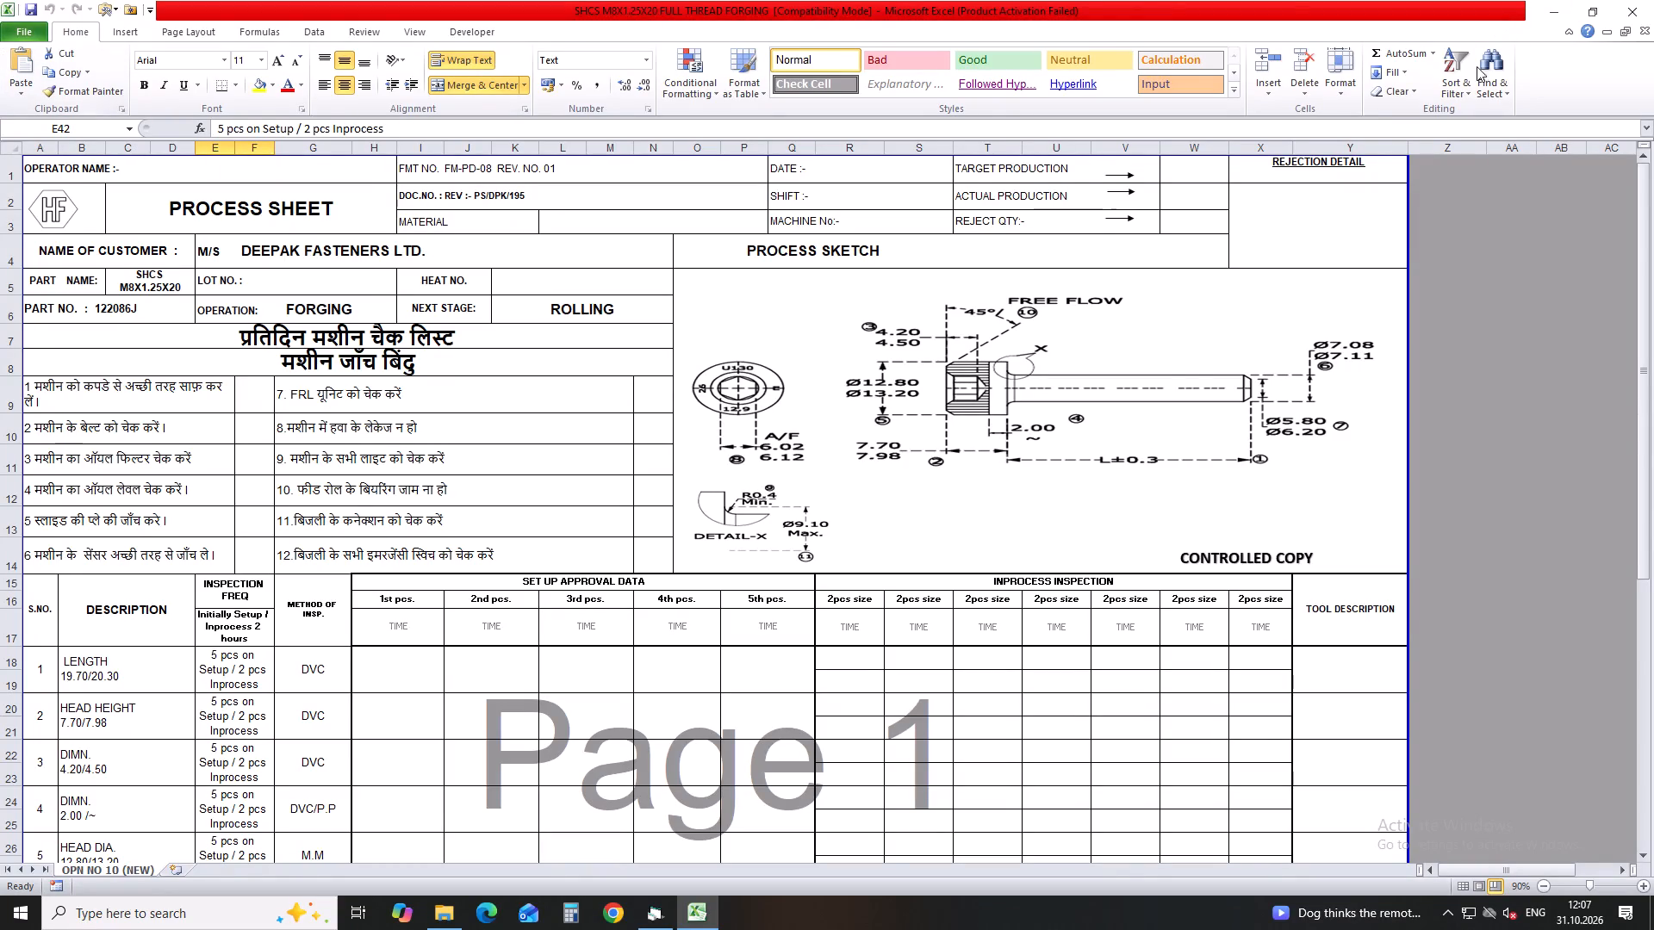
Close the SHCS M8X1.25X20 FULL THREAD FORGING workbook.
left_click(1645, 14)
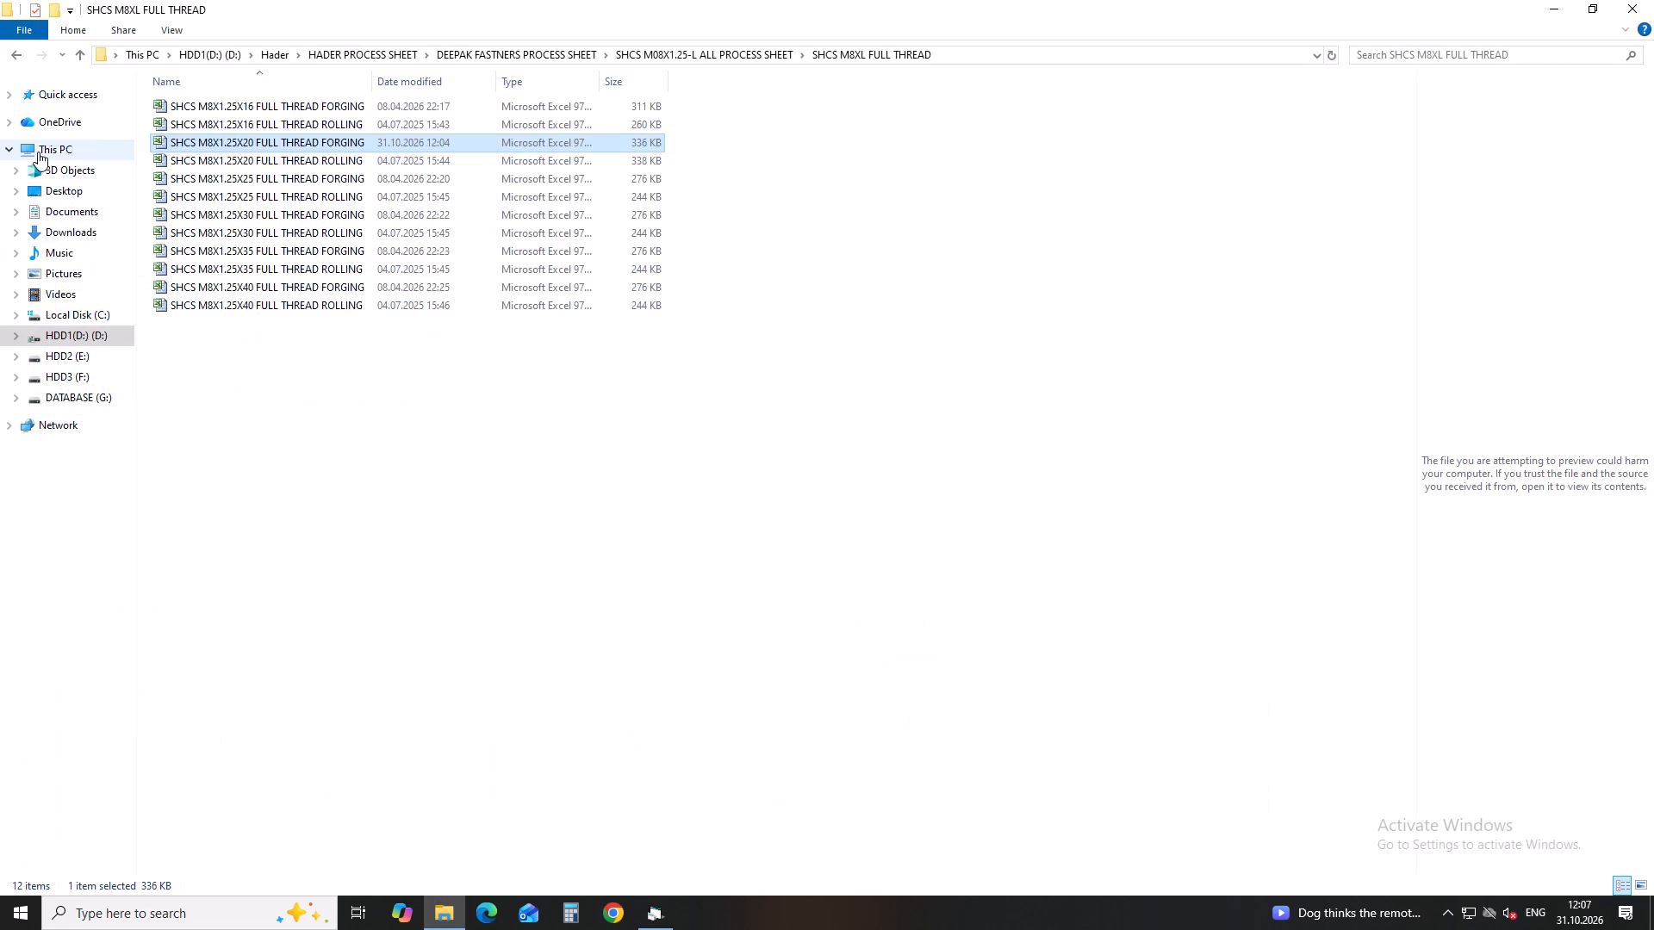
Open the SHCS M6X1.0X25 FULL THREAD FORGING workbook from the SHCS M6XL FULL THREAD folder under SHCS M06X1.0-L ALL PROCESS SHEET.
left_click(16, 50)
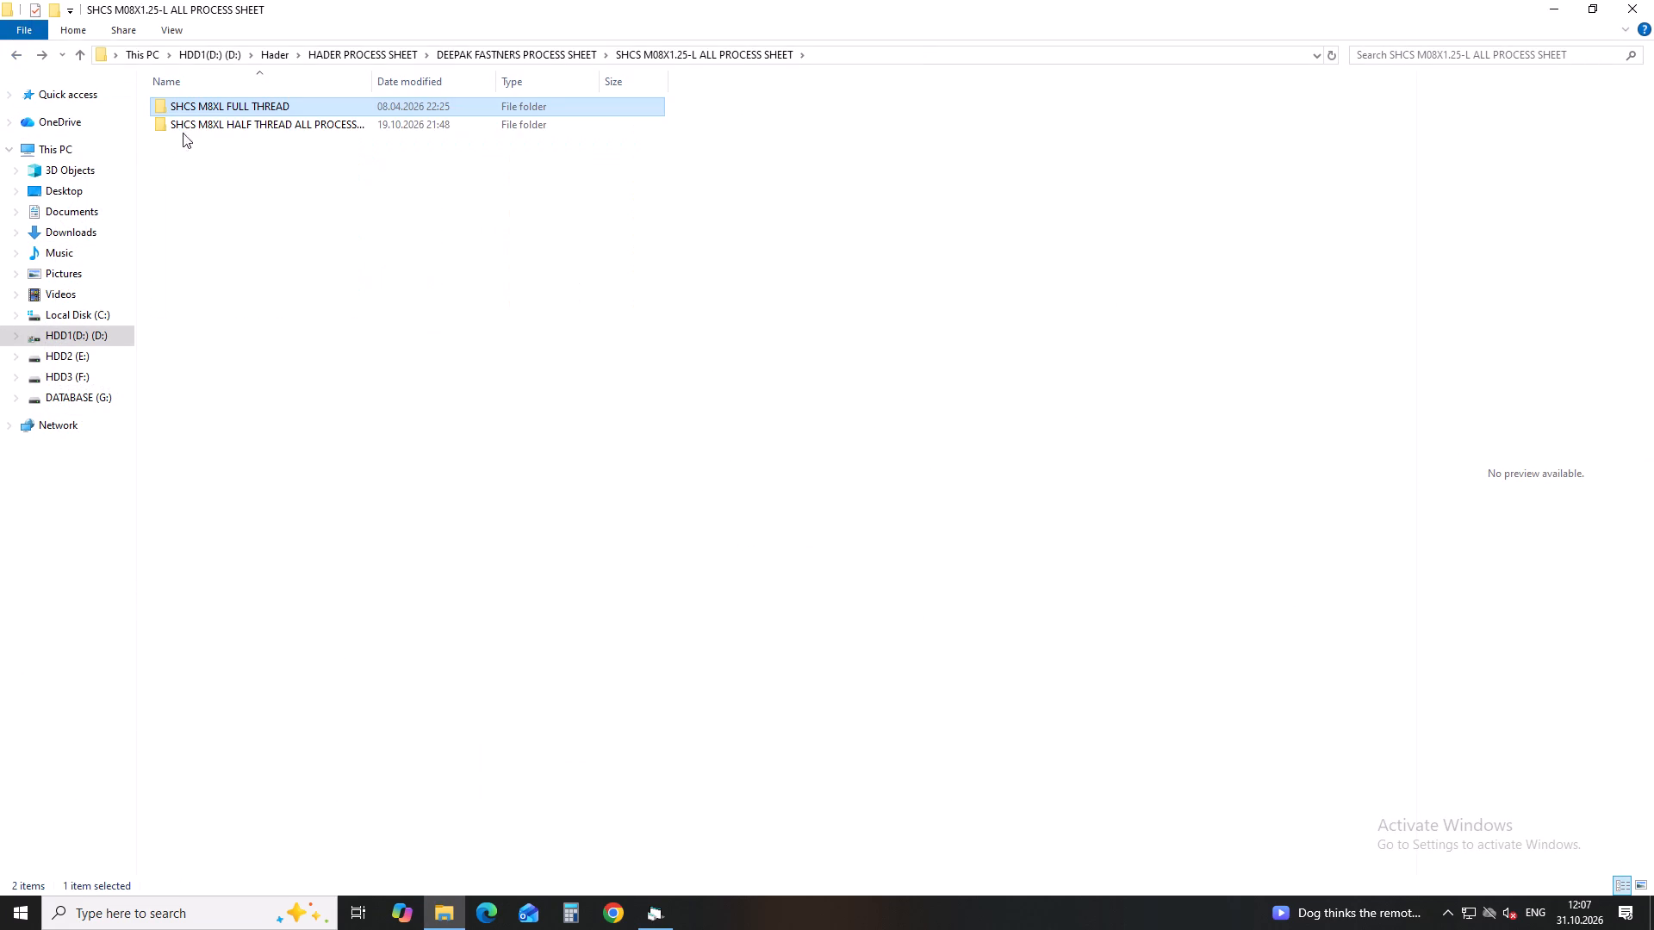
left_click(16, 56)
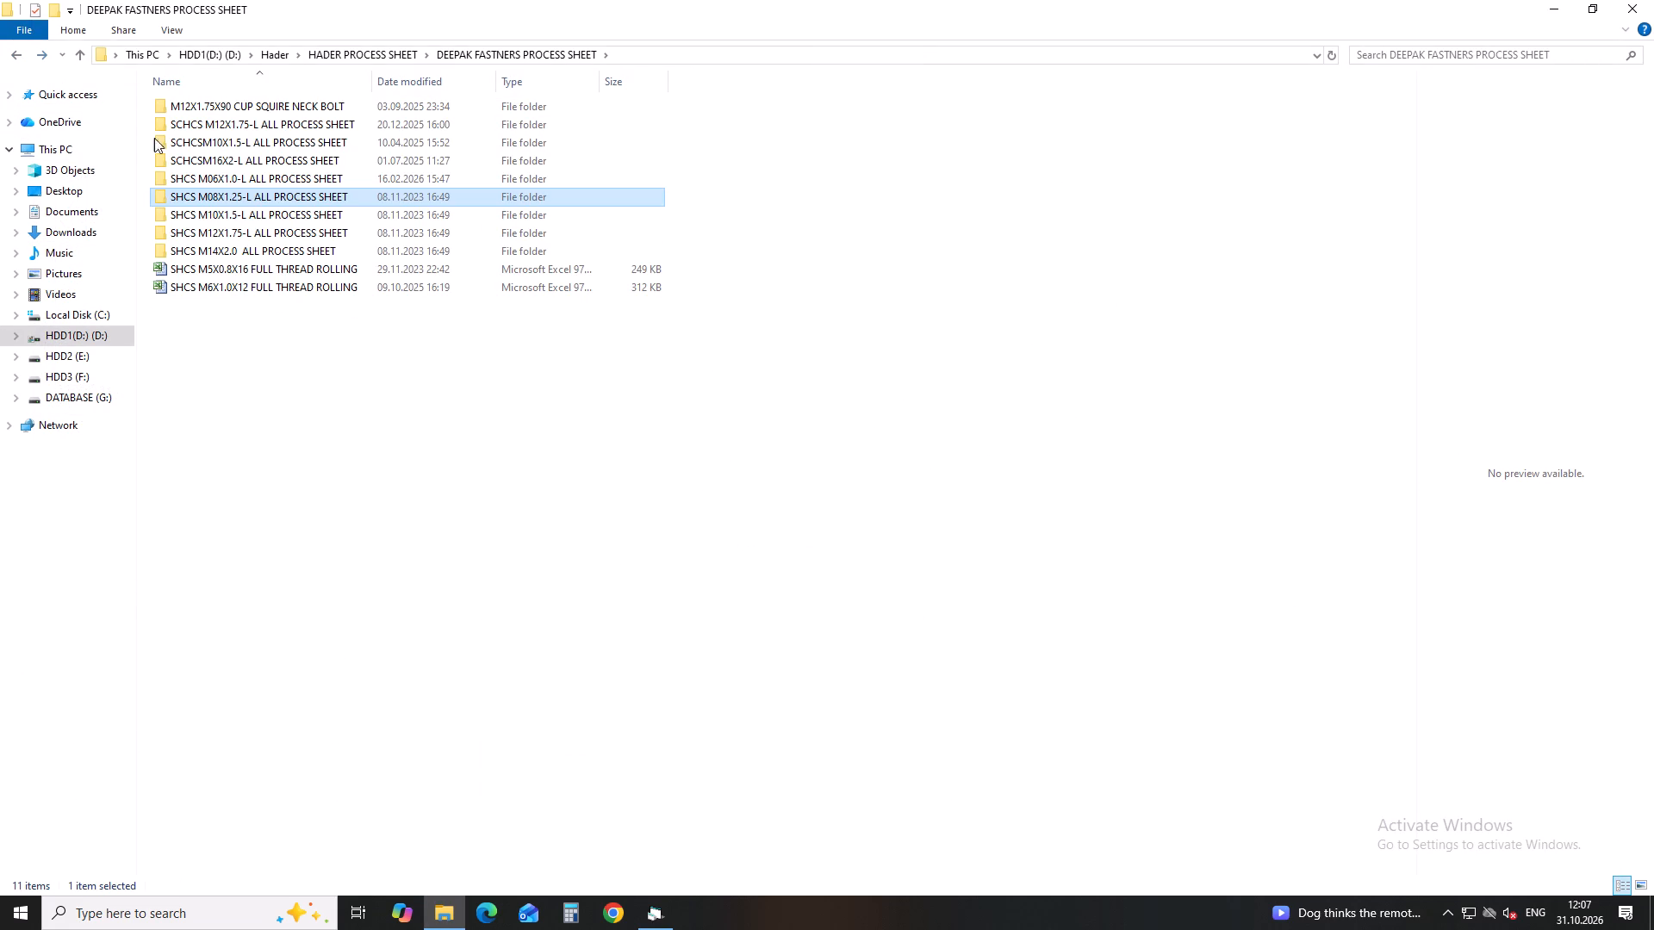
double_click(215, 183)
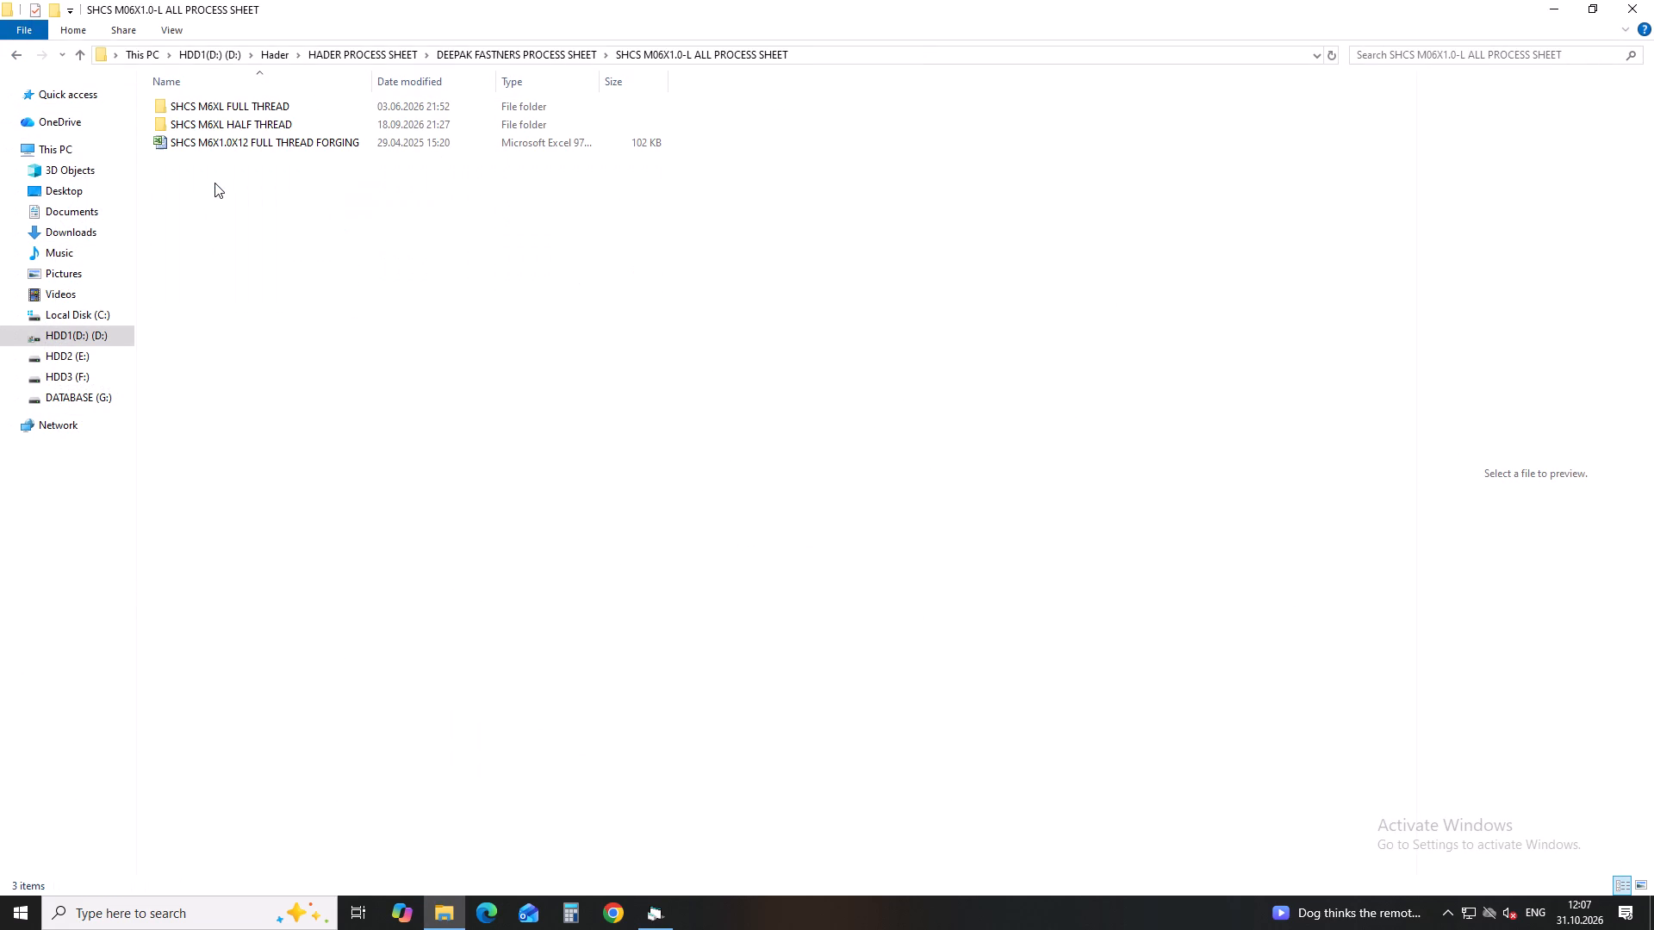
double_click(221, 102)
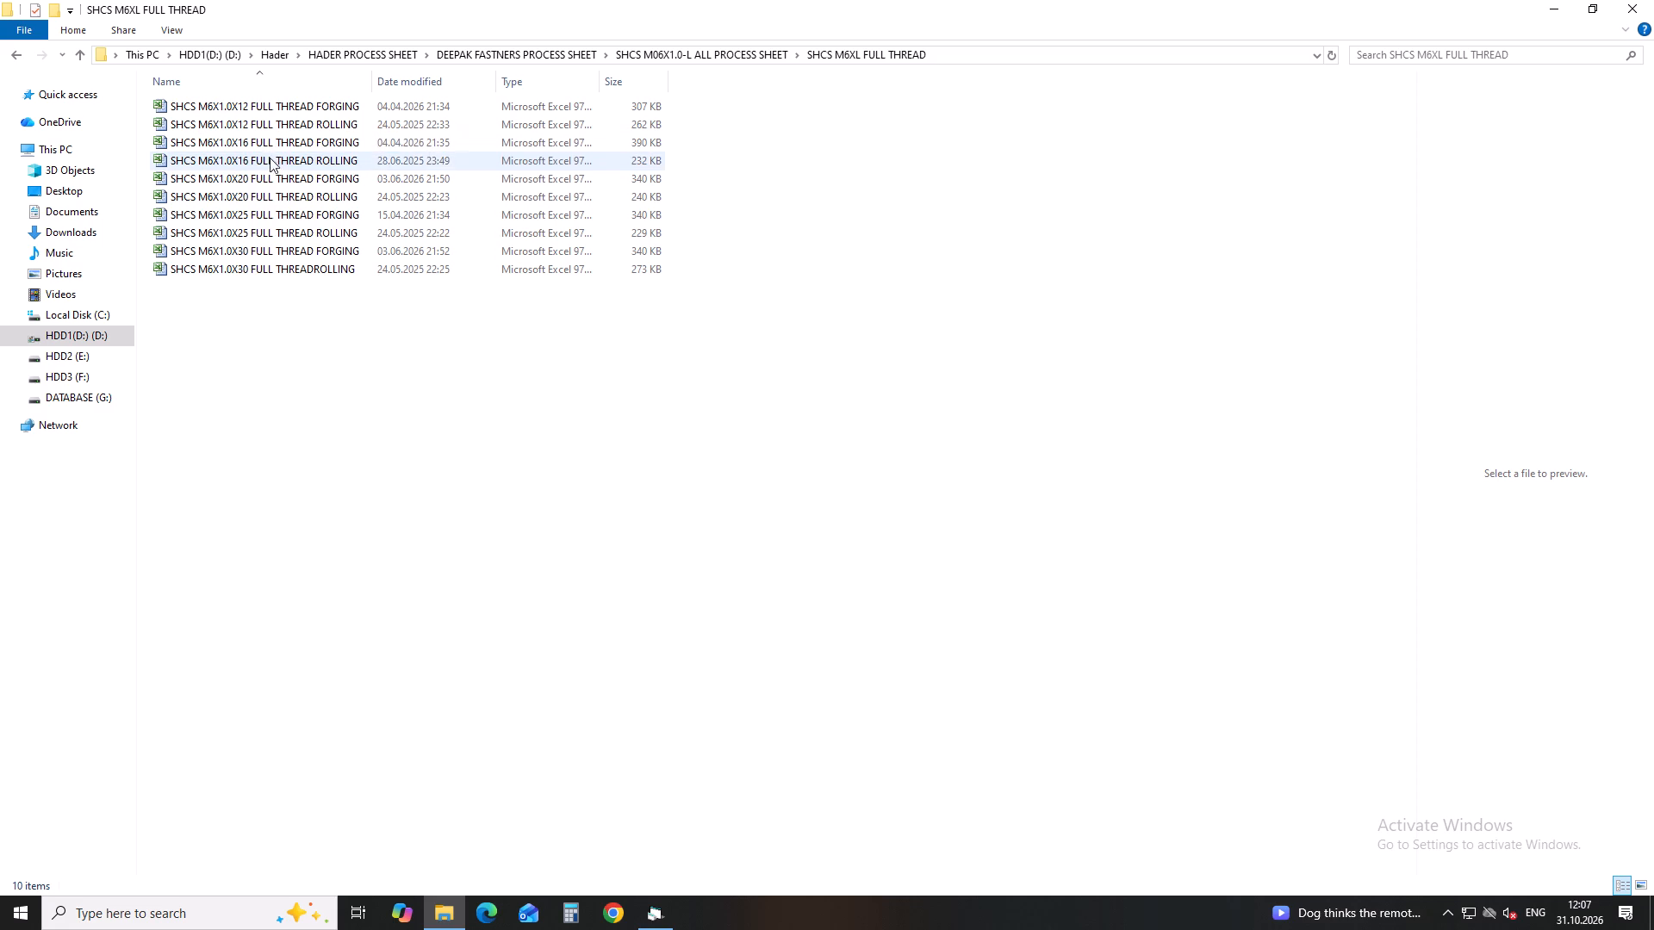
double_click(291, 219)
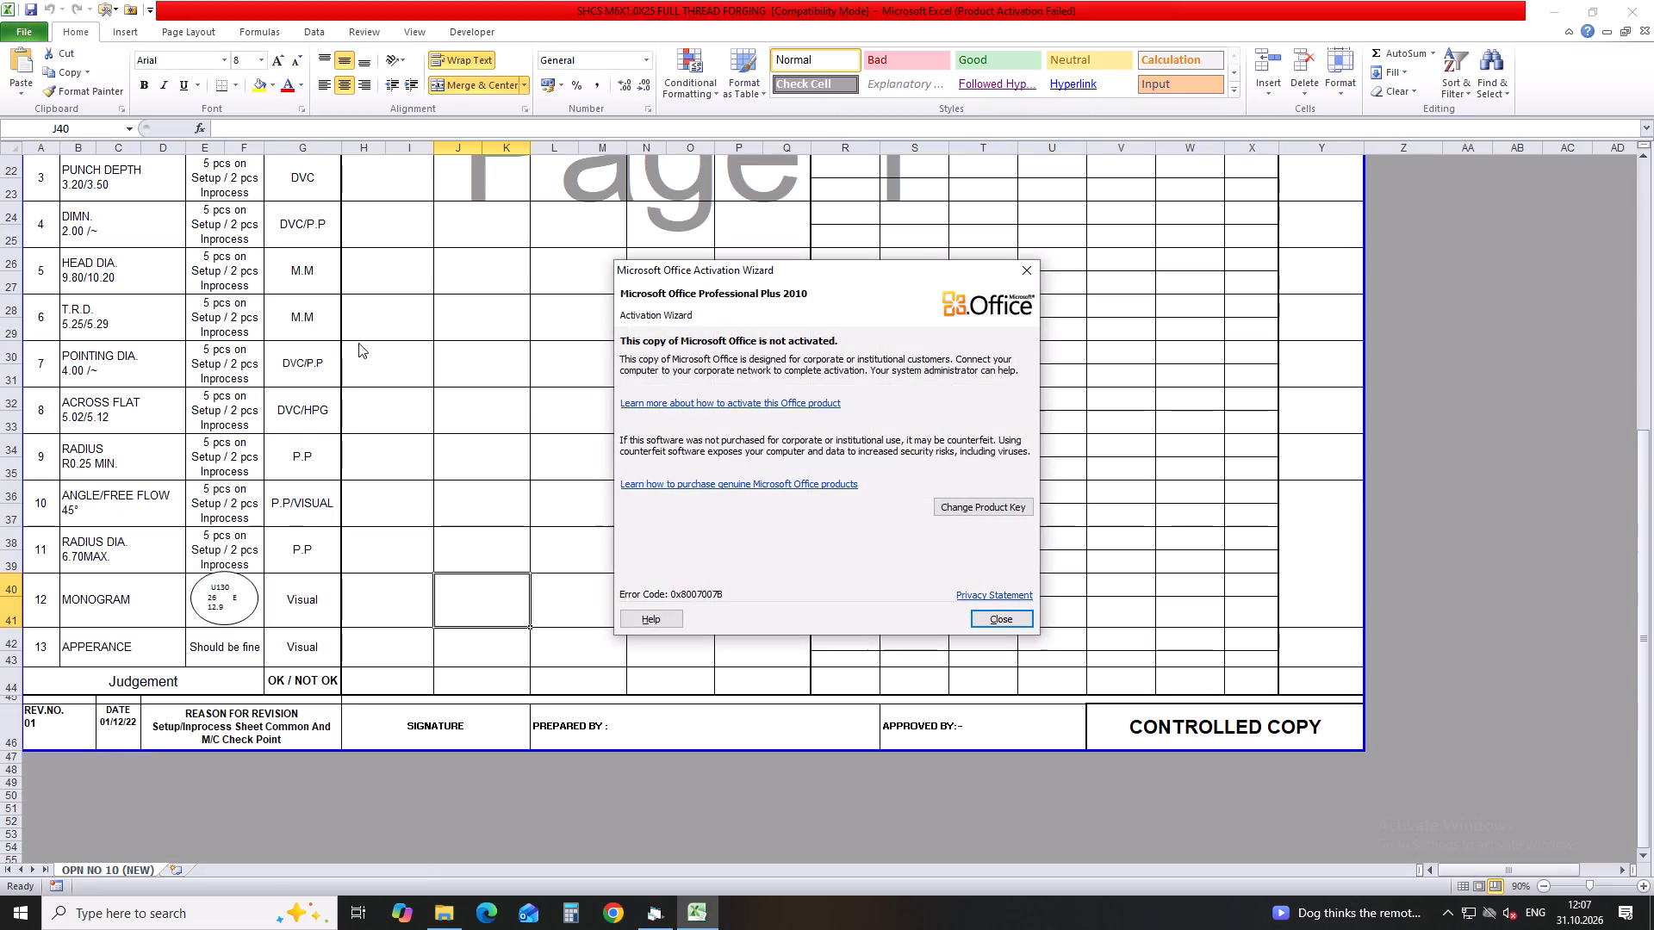
left_click(1036, 276)
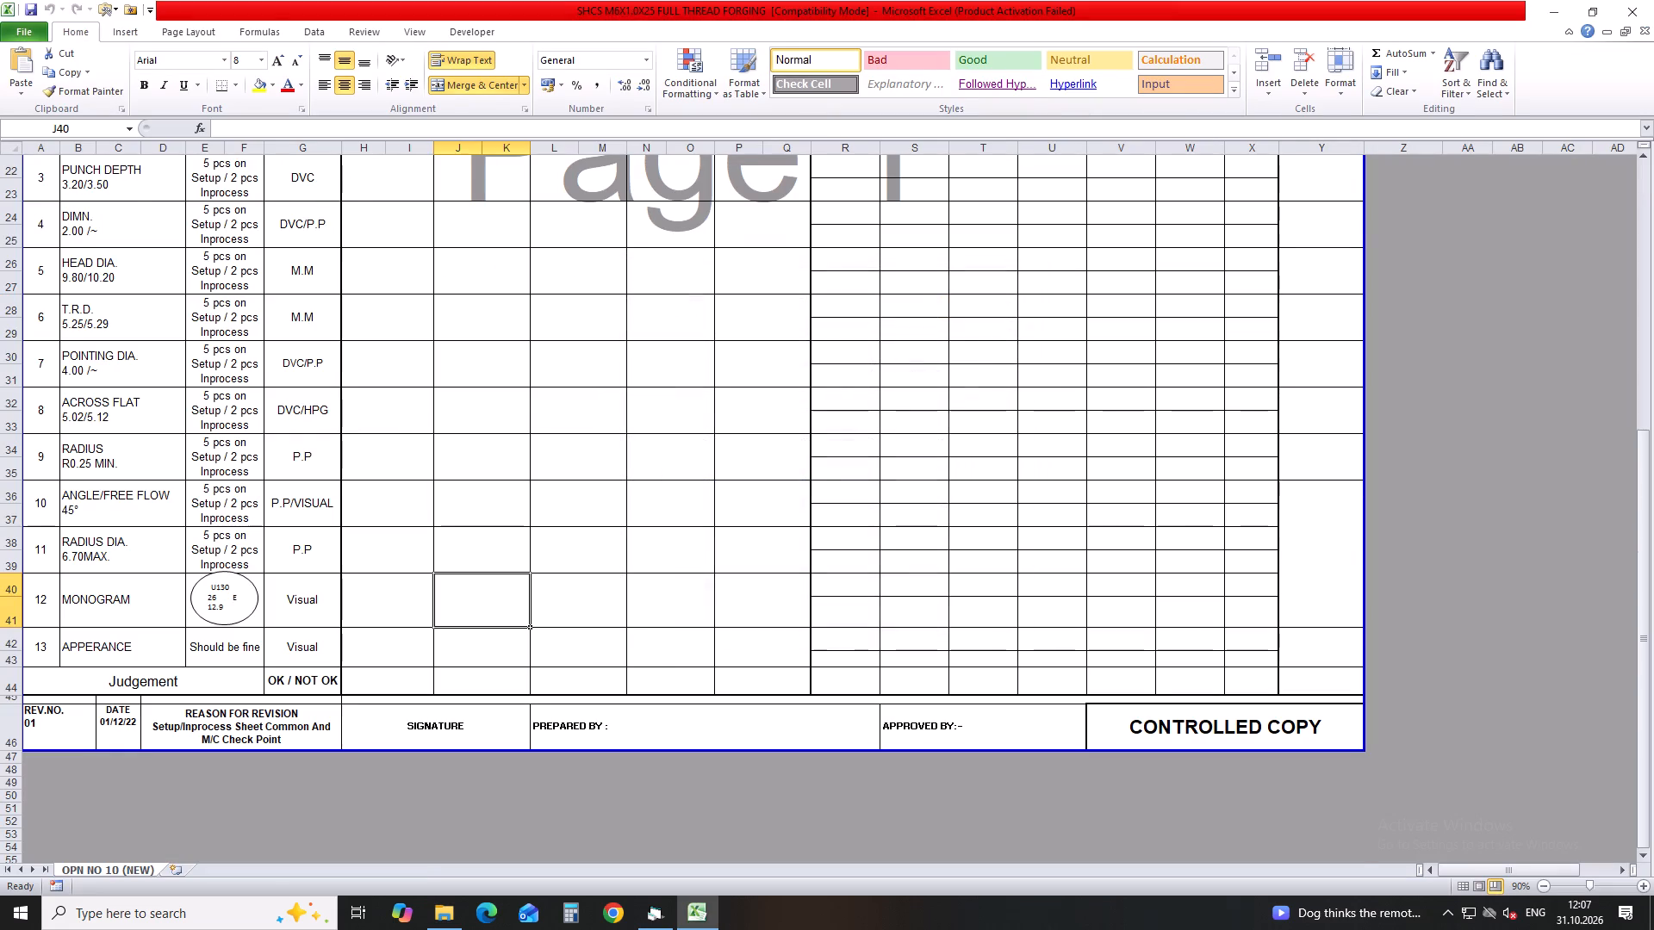
Print 9 copies of the SHCS M6X1.0X25 full thread forging process sheet.
scroll(451, 360, "up", 18)
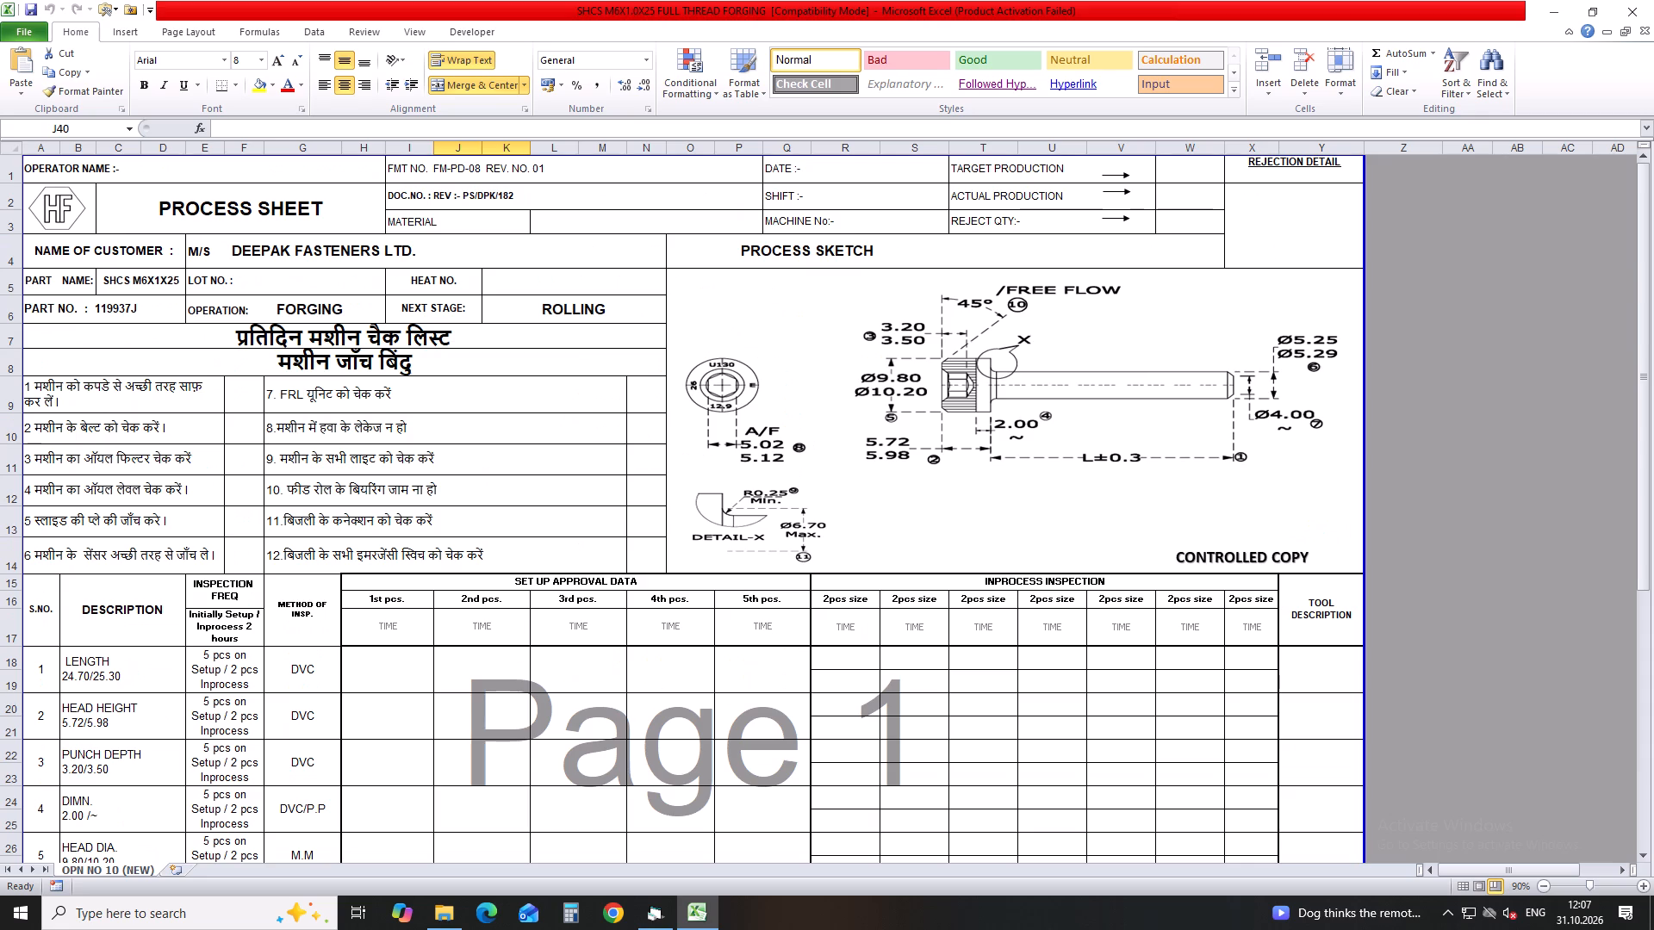
key("ctrl+p")
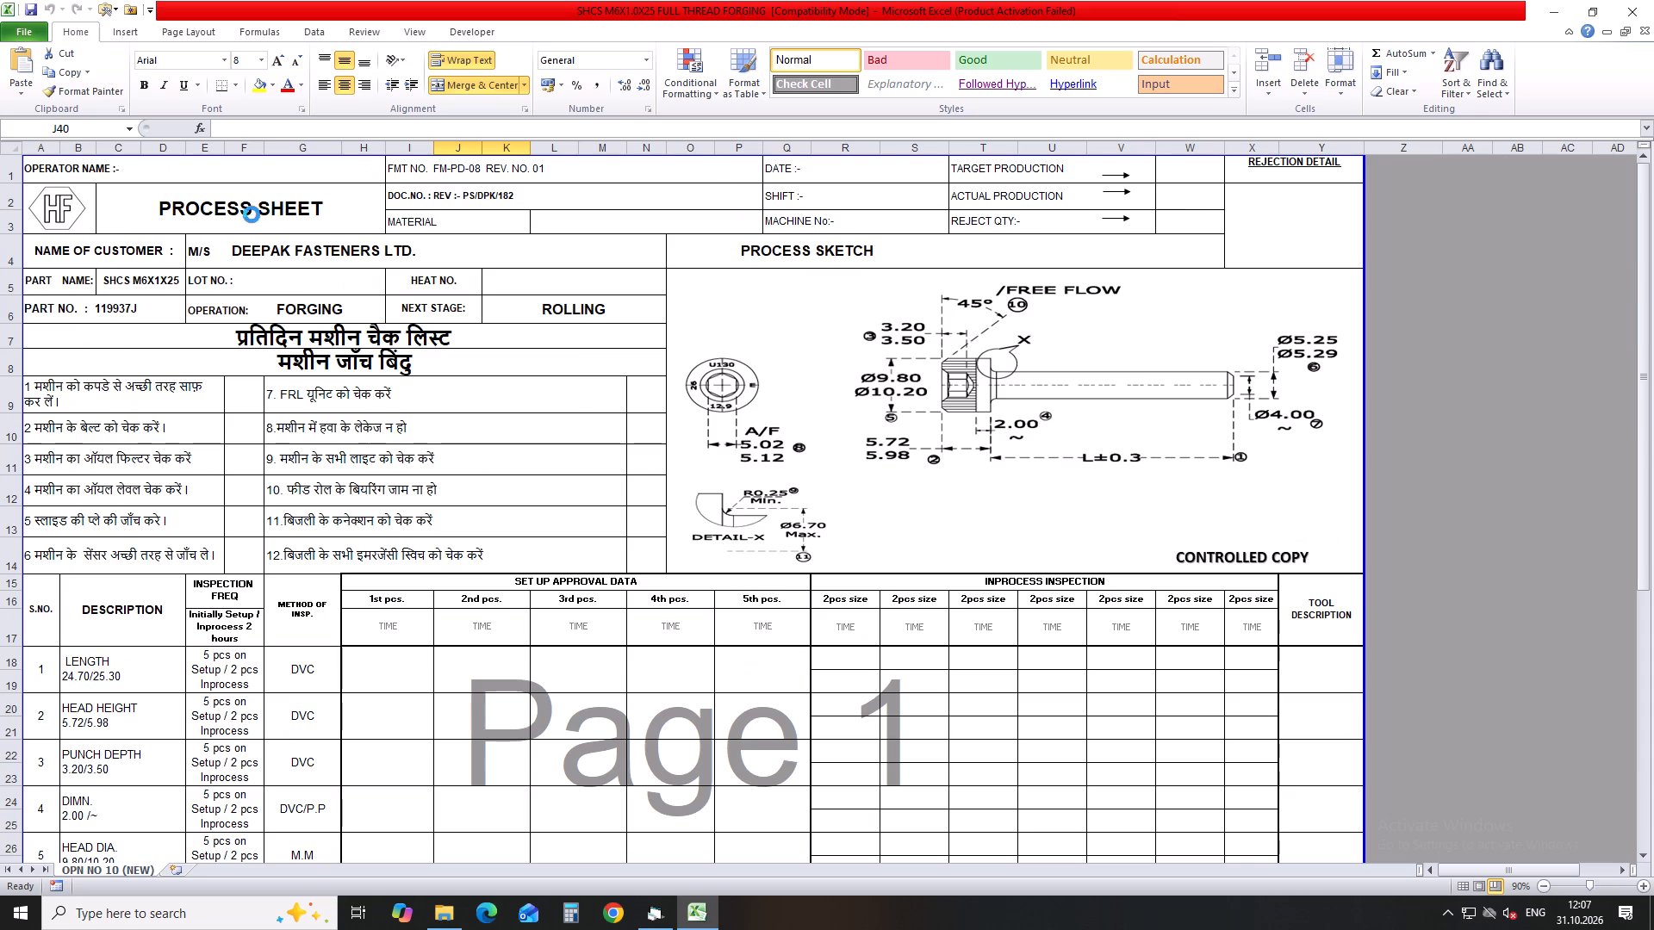
triple_click(308, 93)
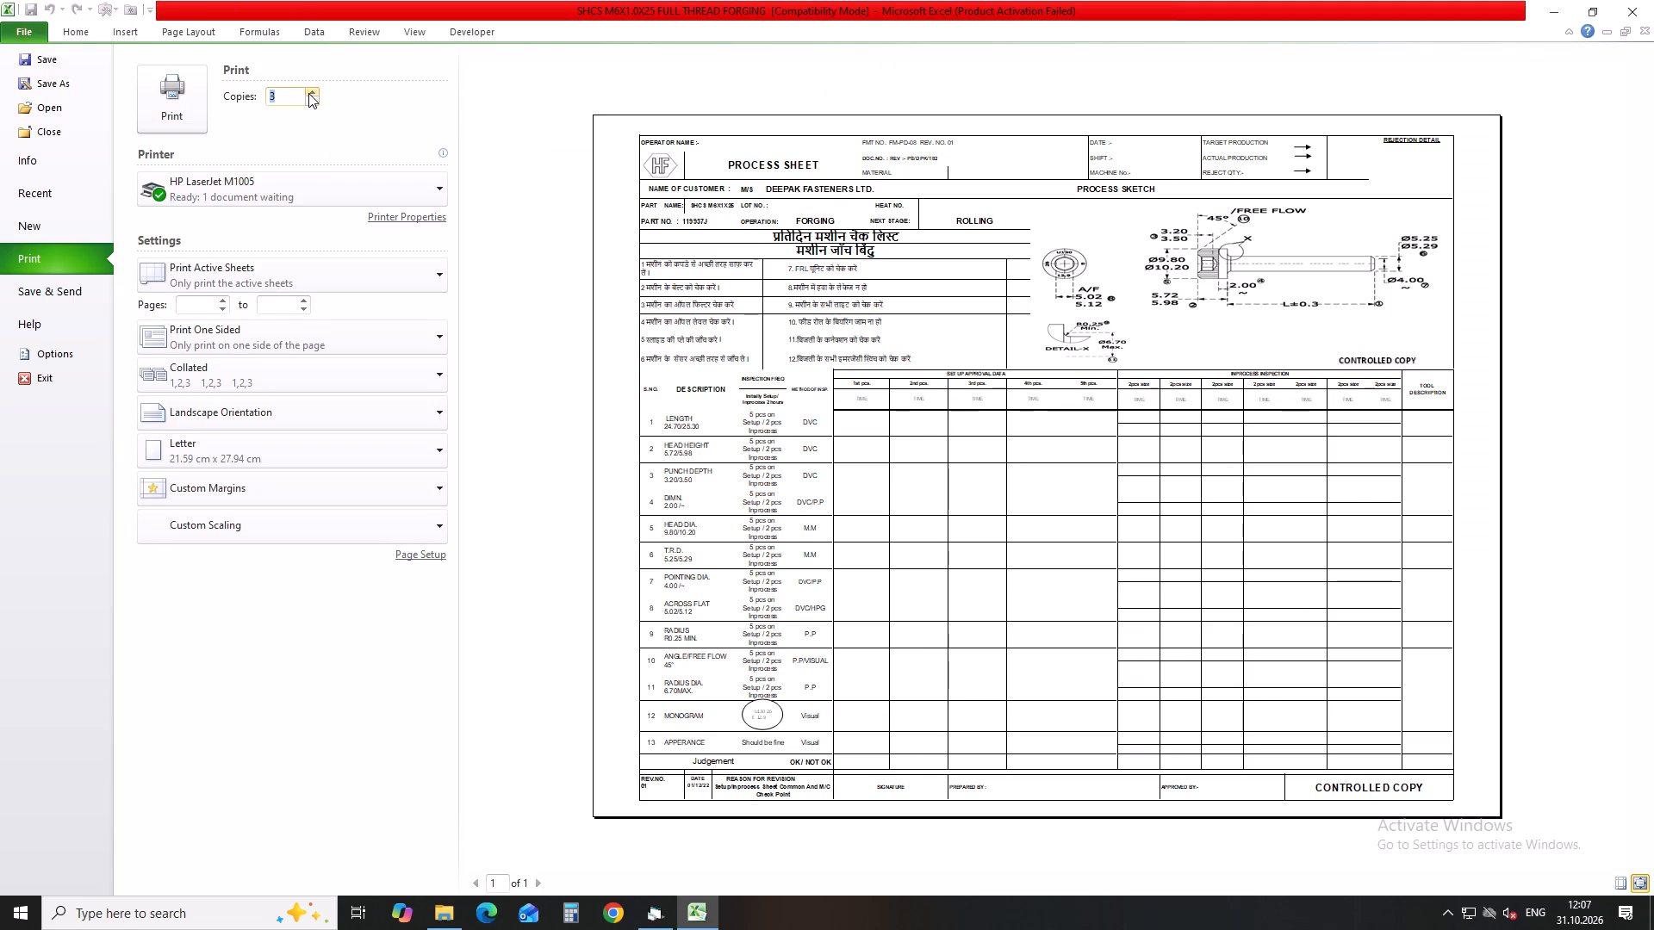
double_click(308, 93)
left_click(308, 93)
left_click(308, 93)
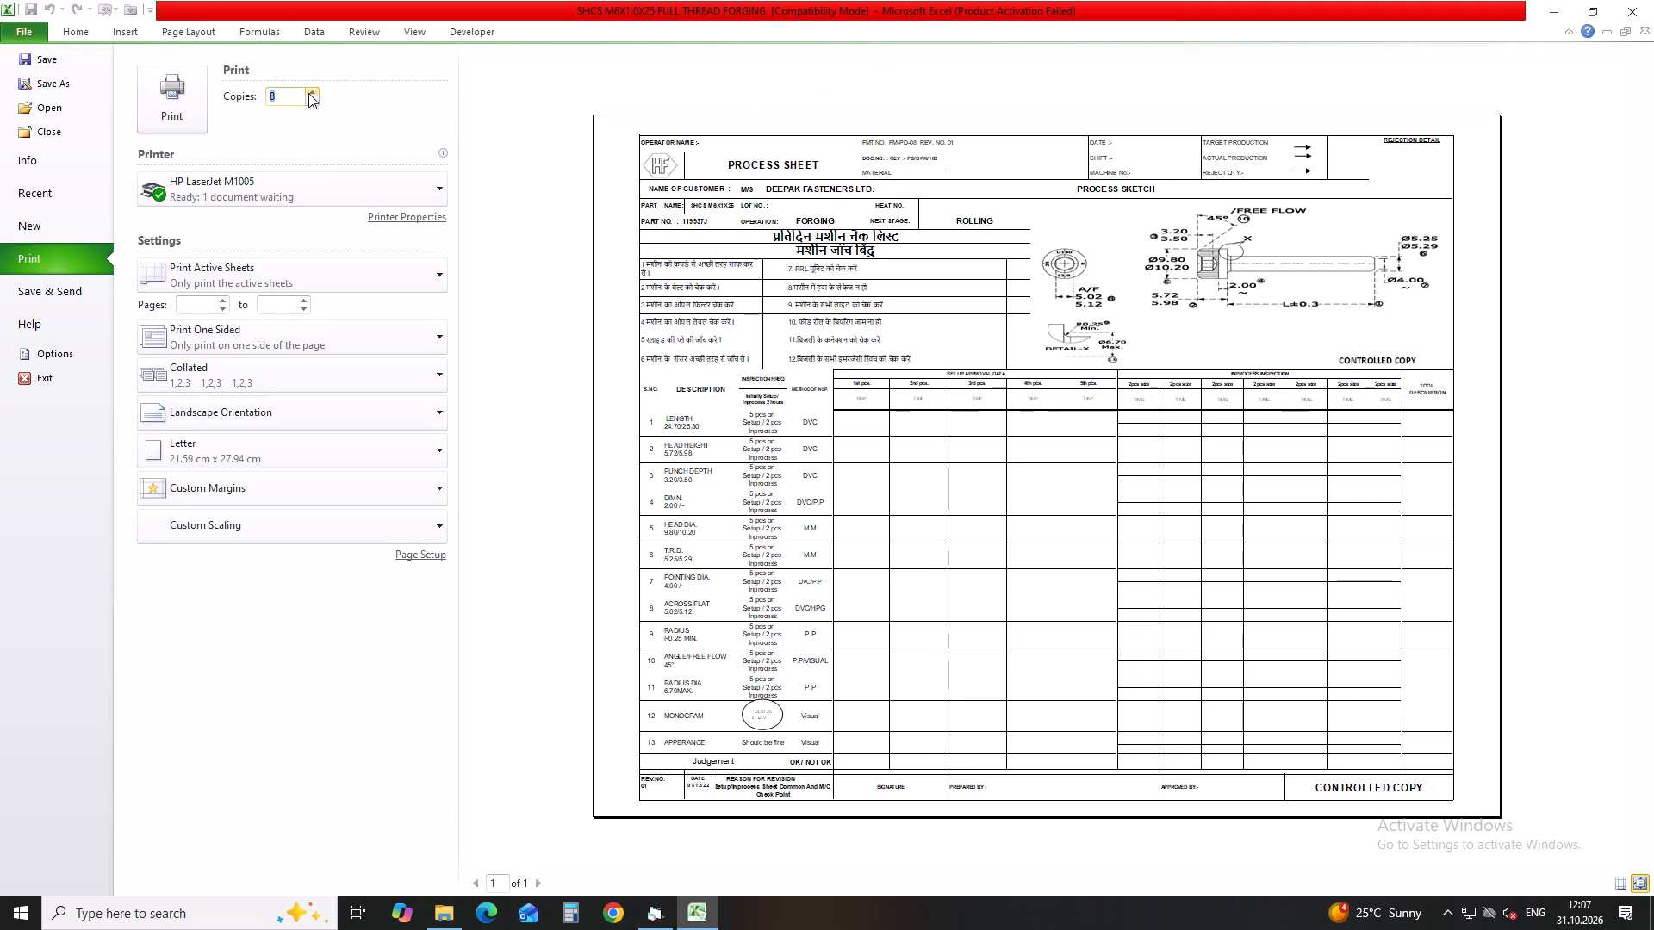
left_click(308, 93)
left_click(156, 116)
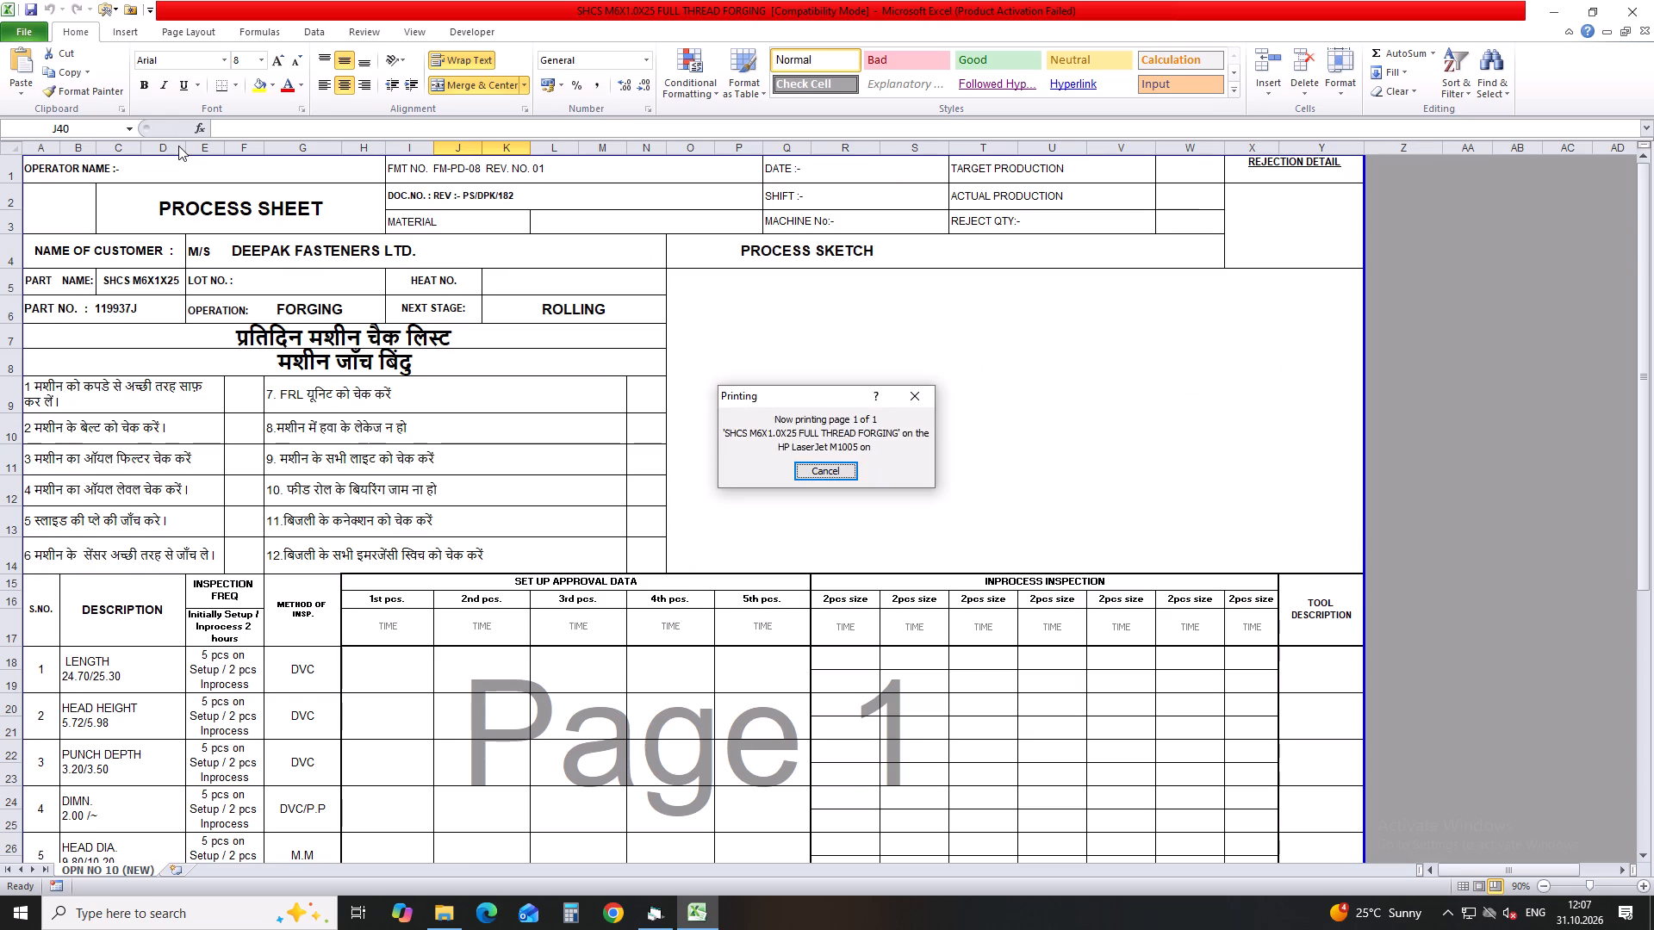
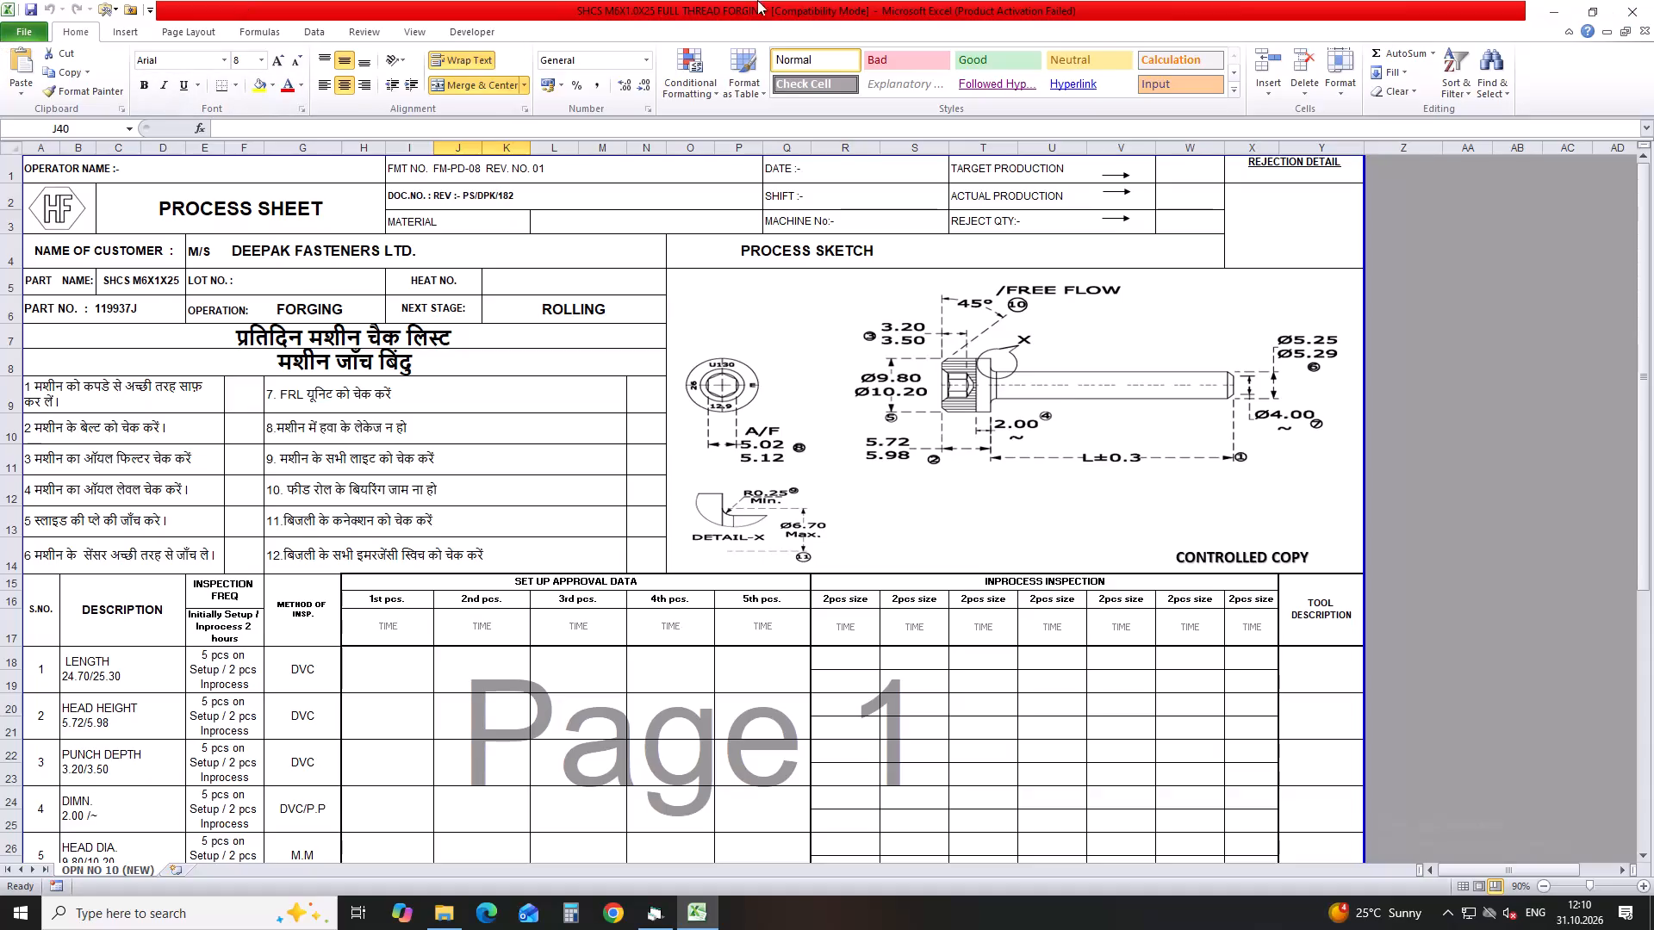
Close the SHCS M6X1.0X25 FULL THREAD FORGING workbook and the SHCS M6XL FULL THREAD folder window.
left_click(1648, 0)
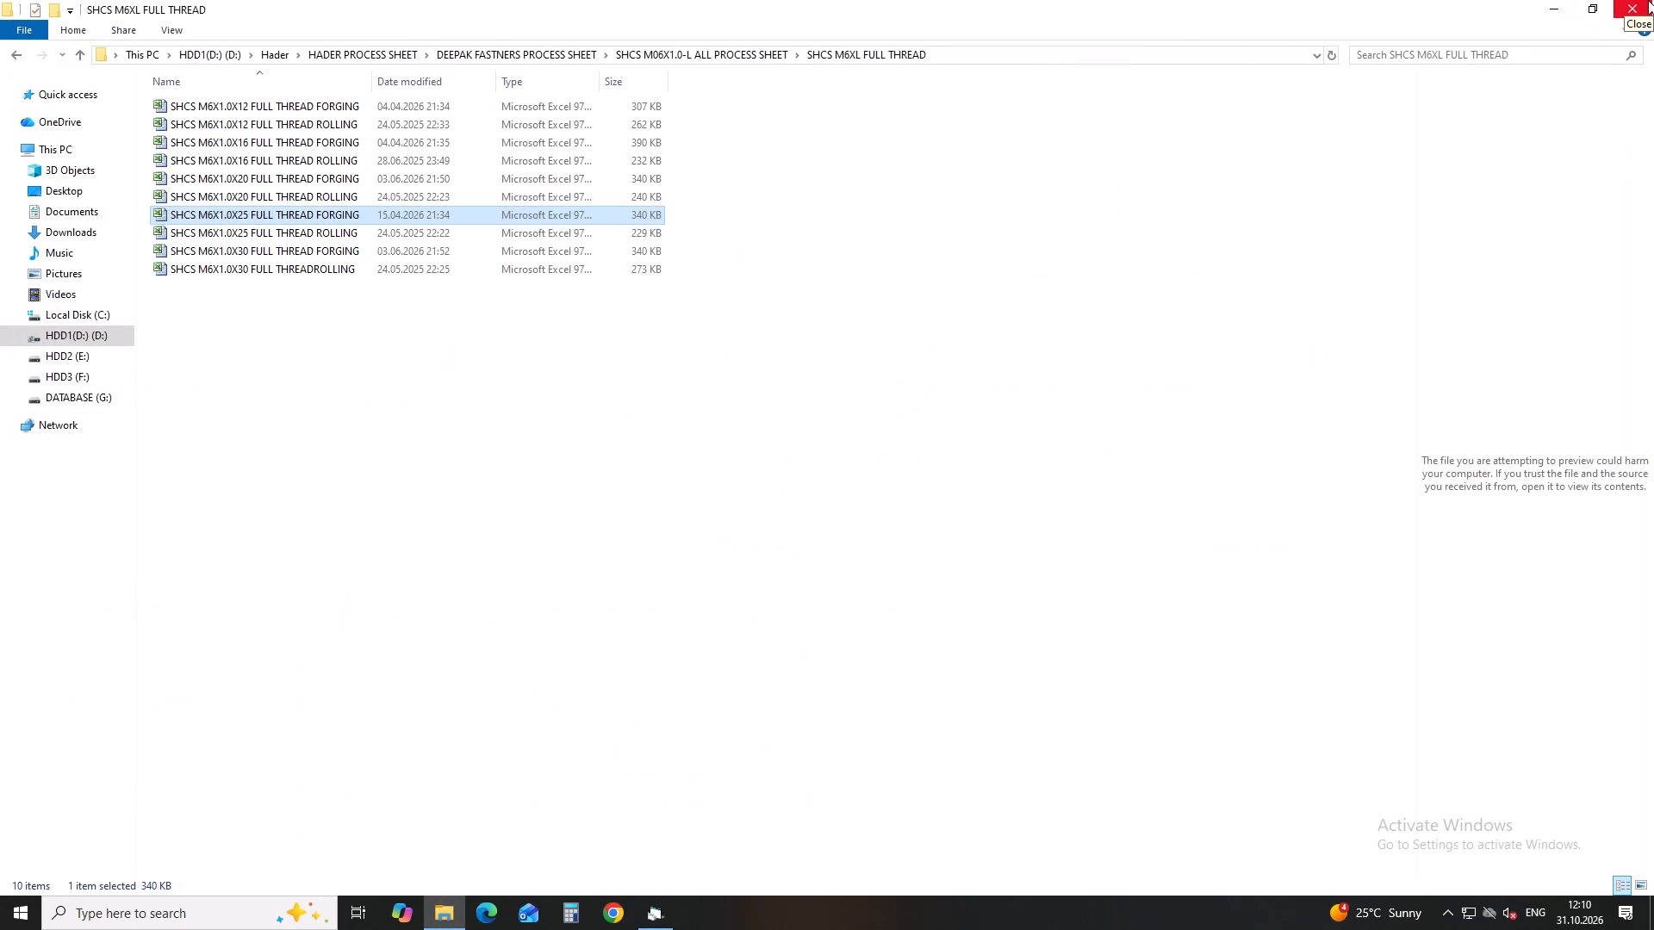
left_click(1648, 0)
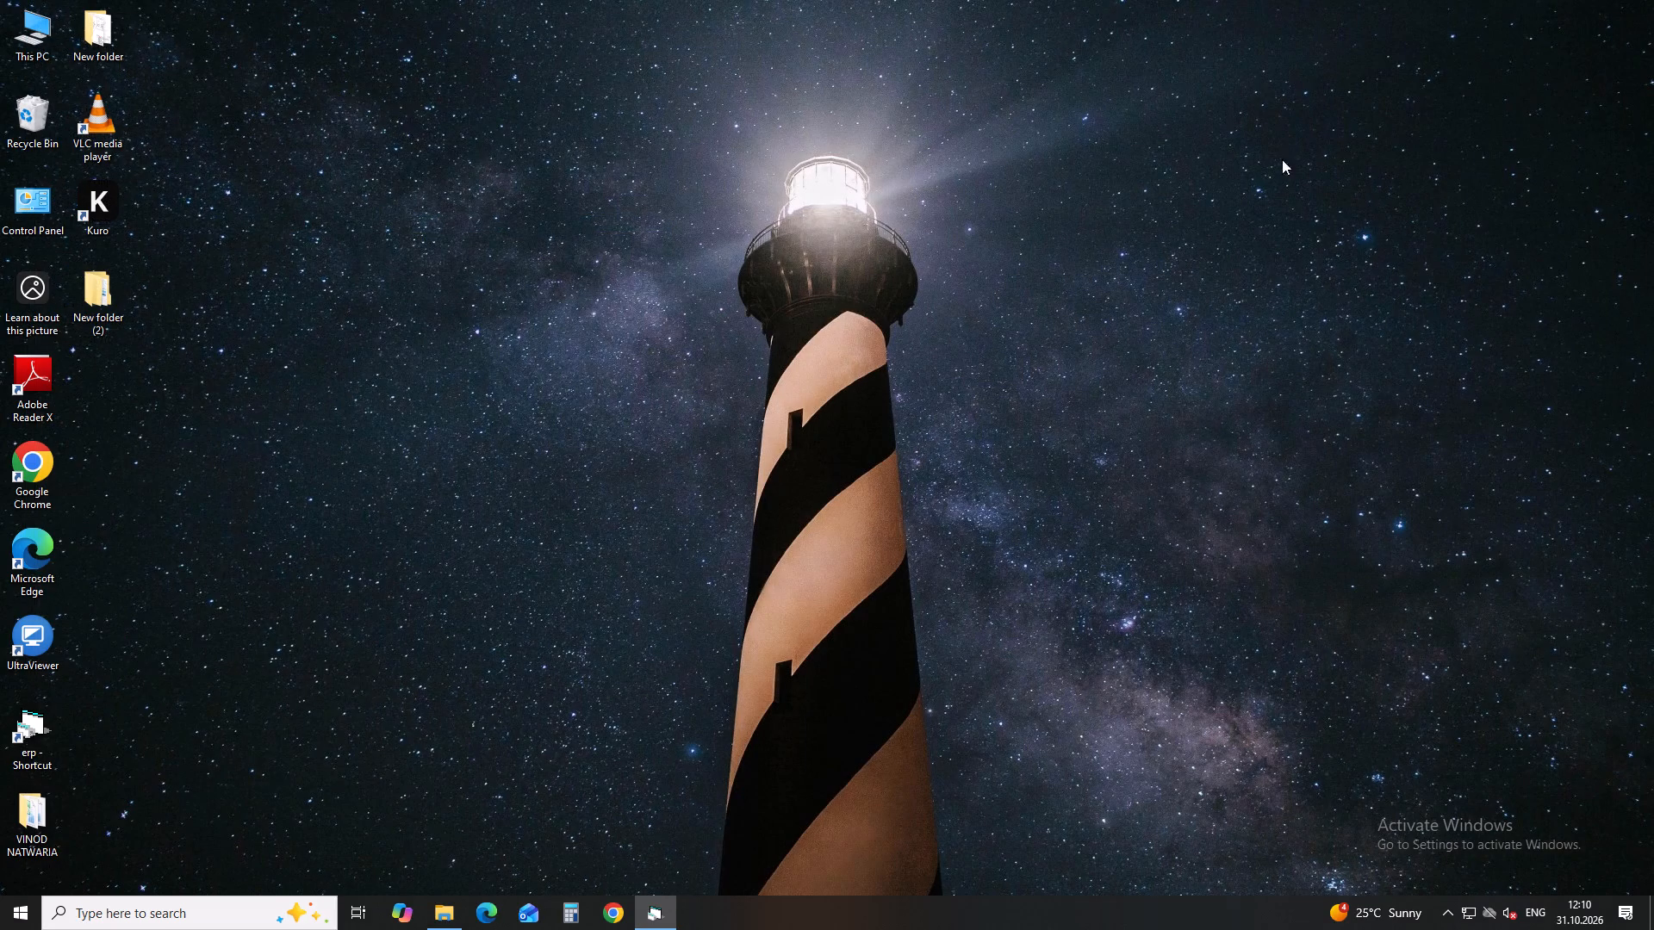
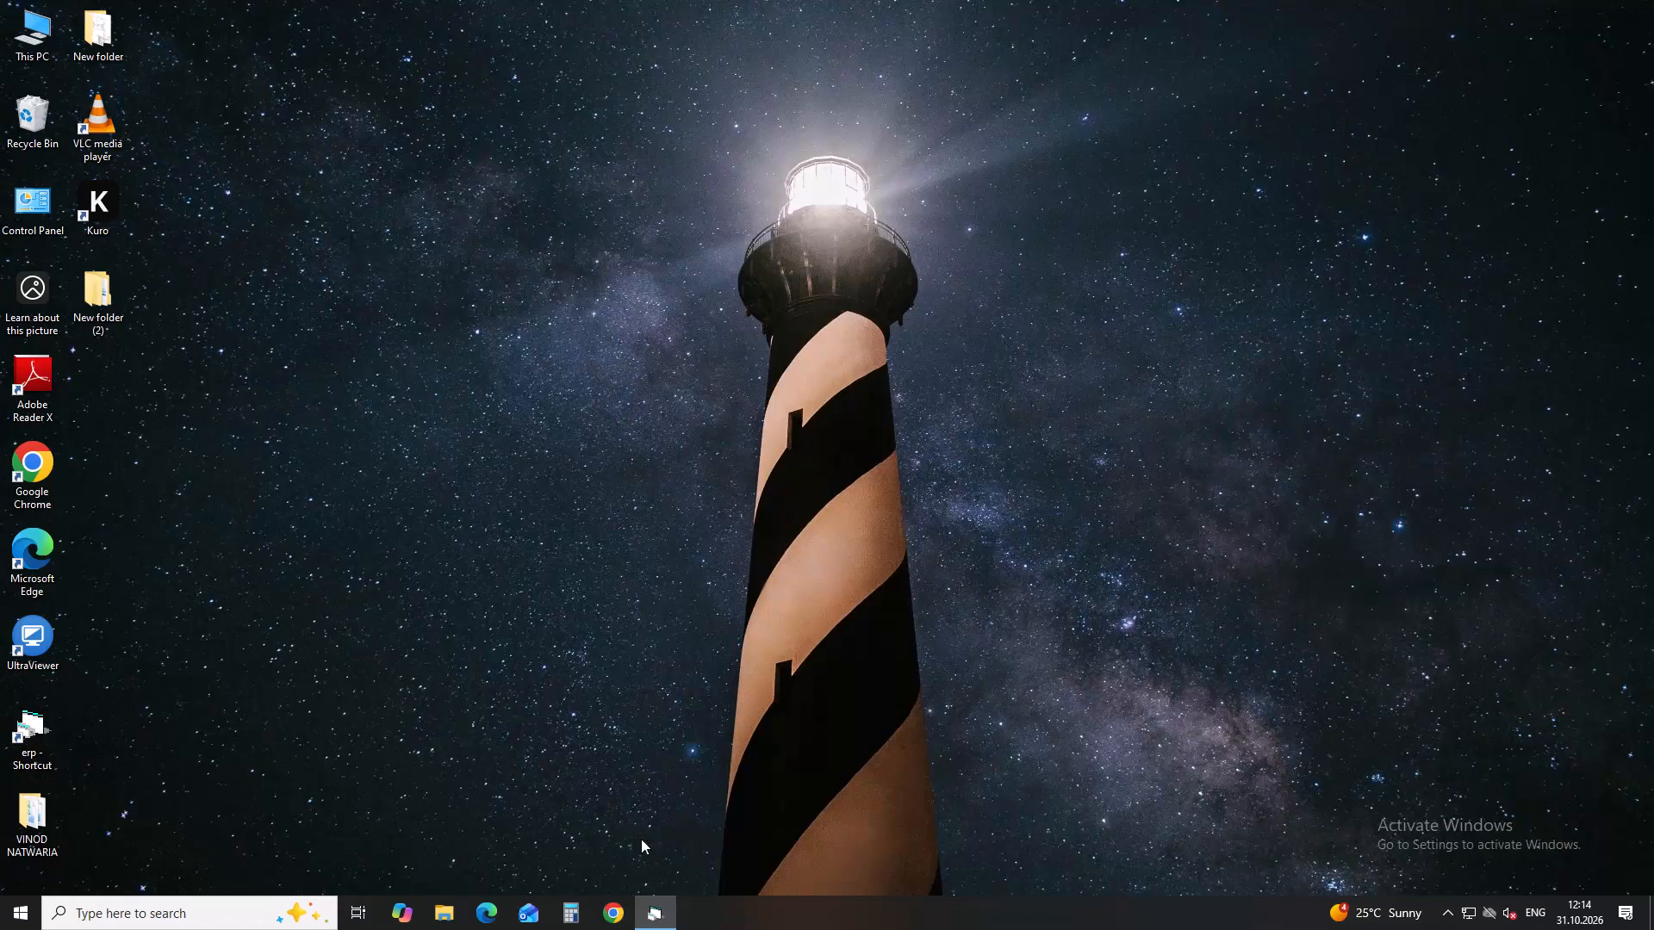
Switch to AutoFast@ERP, leave Production Management, and open the Job Work System's second-operation job card form against batch number.
left_click(666, 921)
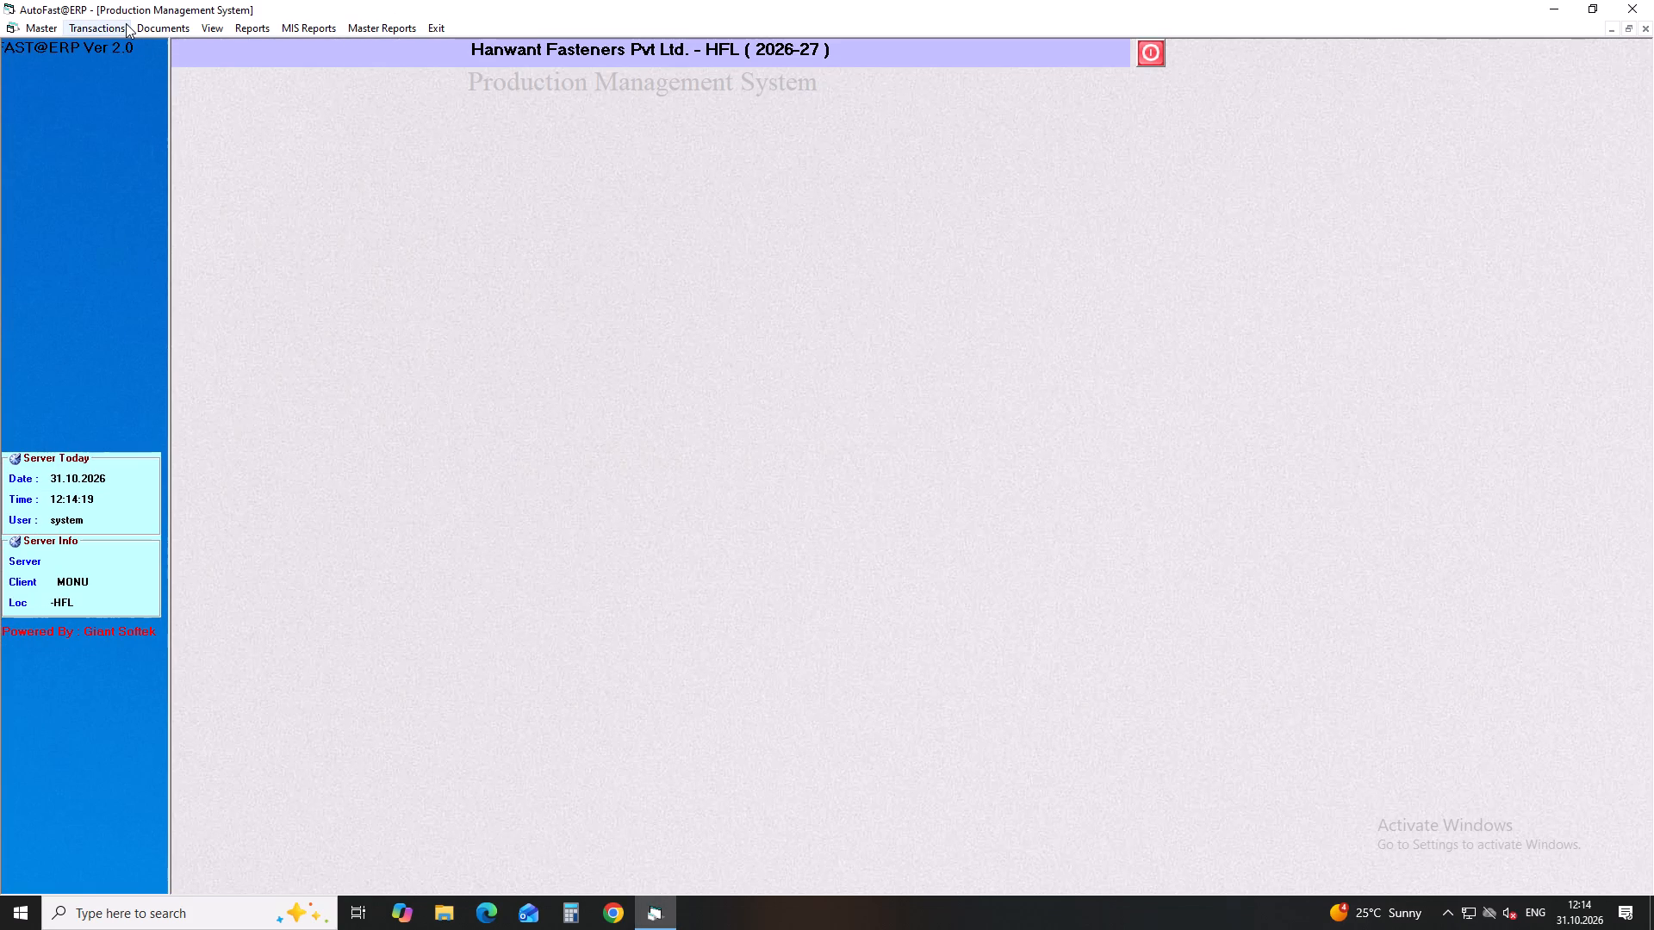
left_click(109, 28)
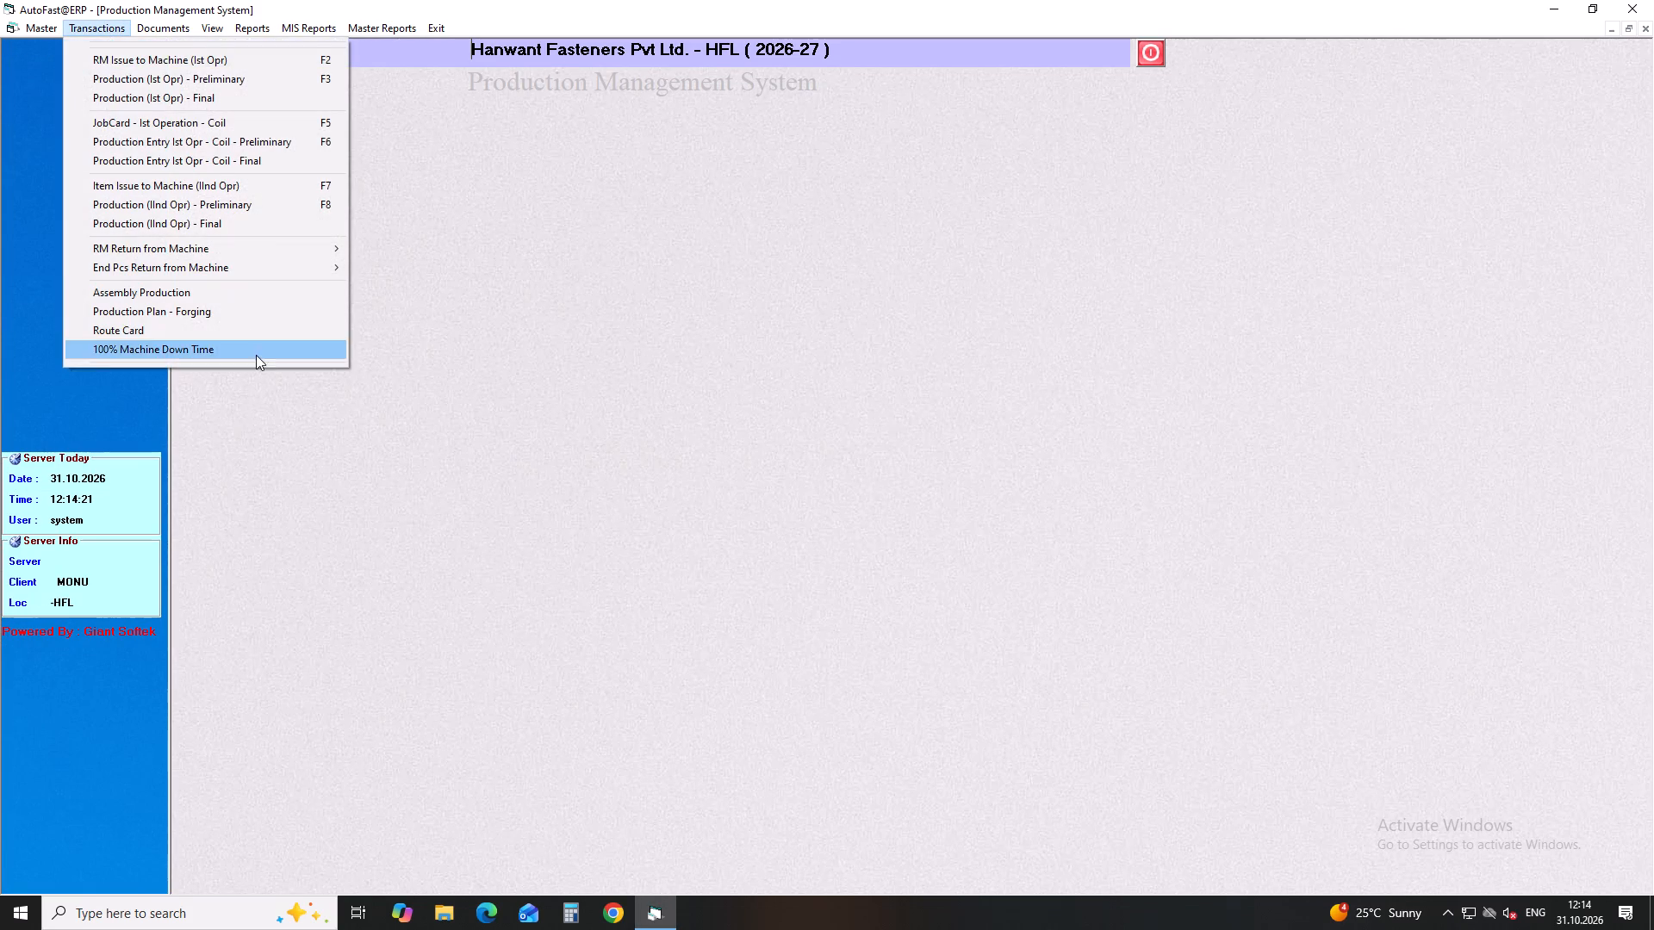
left_click(434, 31)
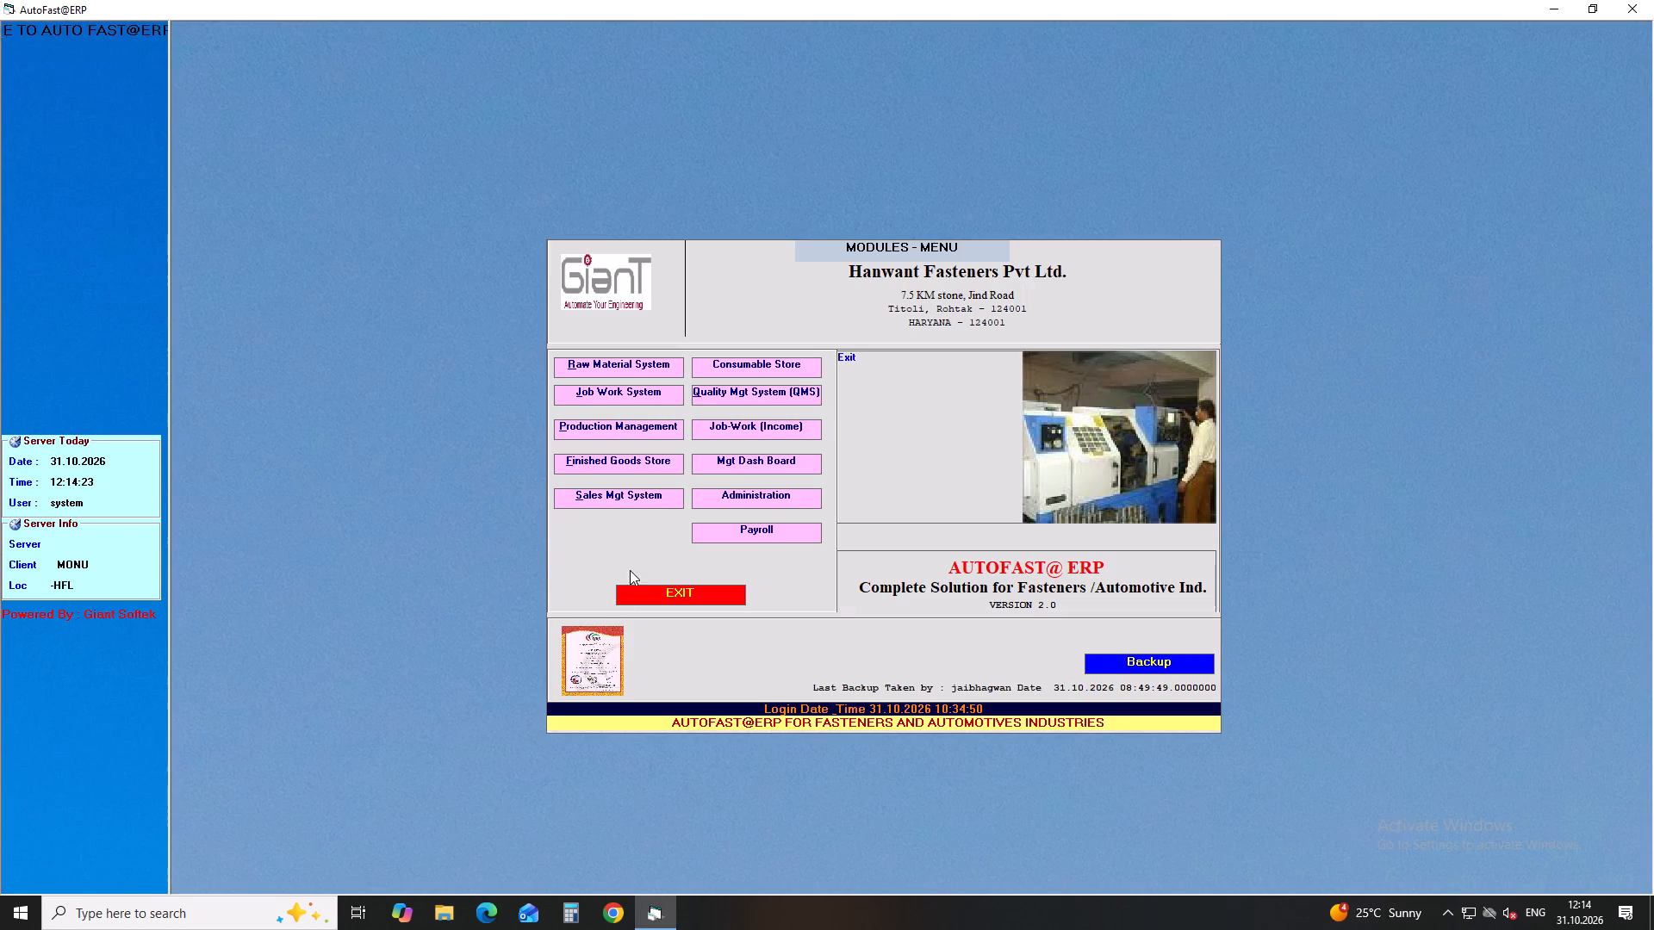
left_click(600, 397)
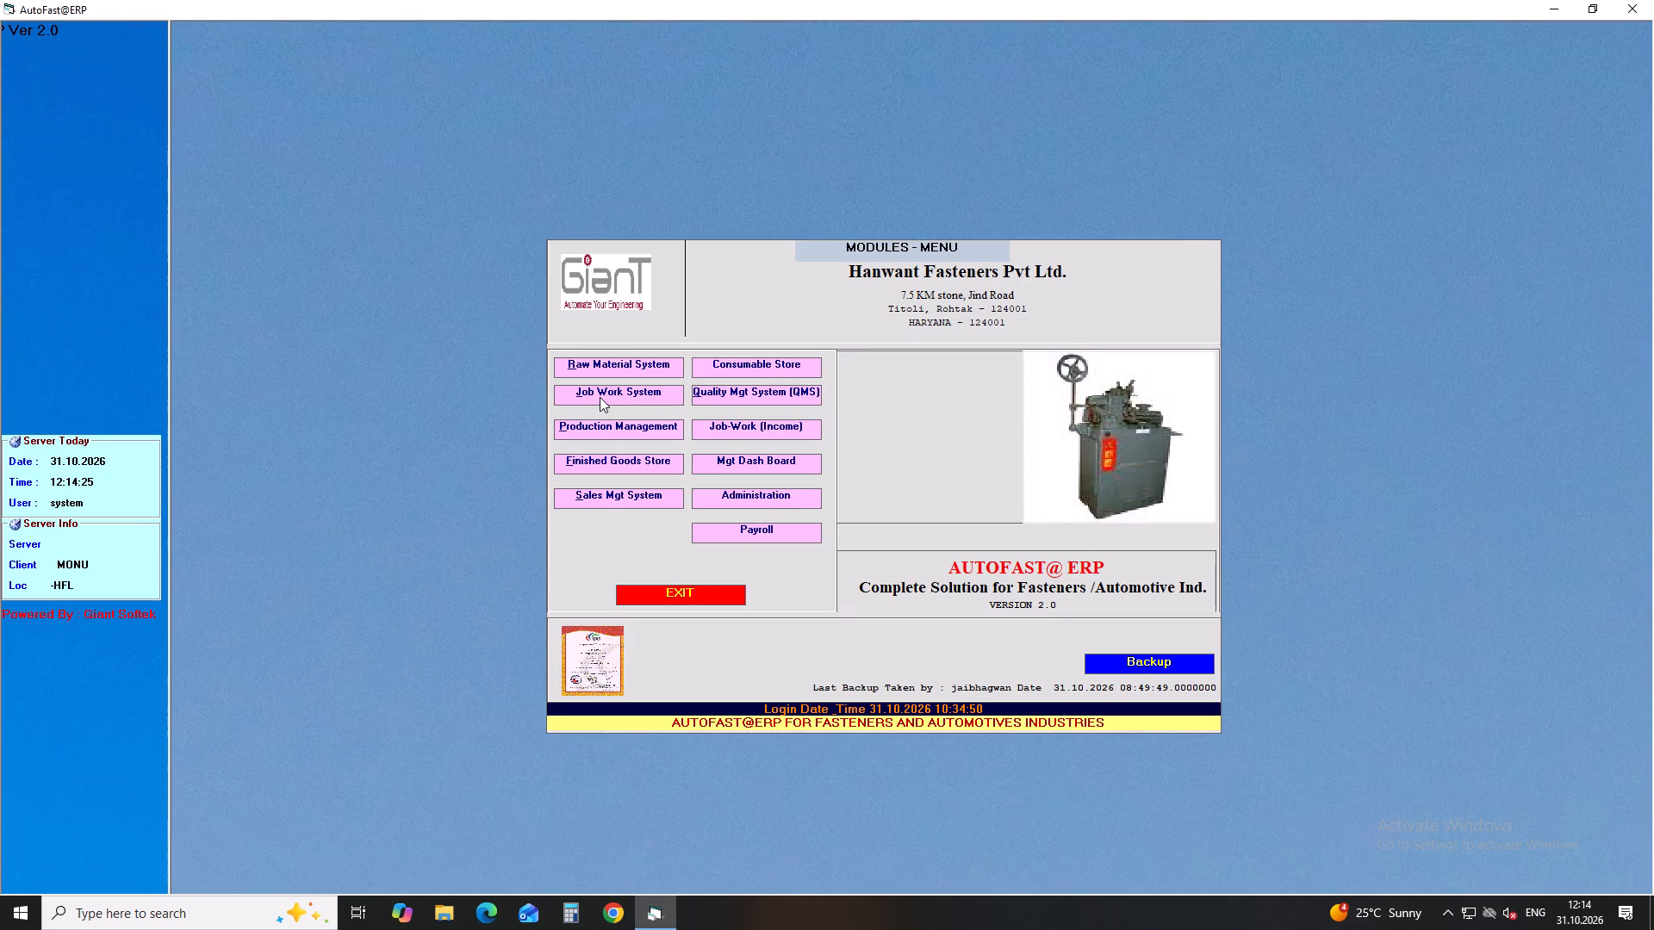
left_click(94, 30)
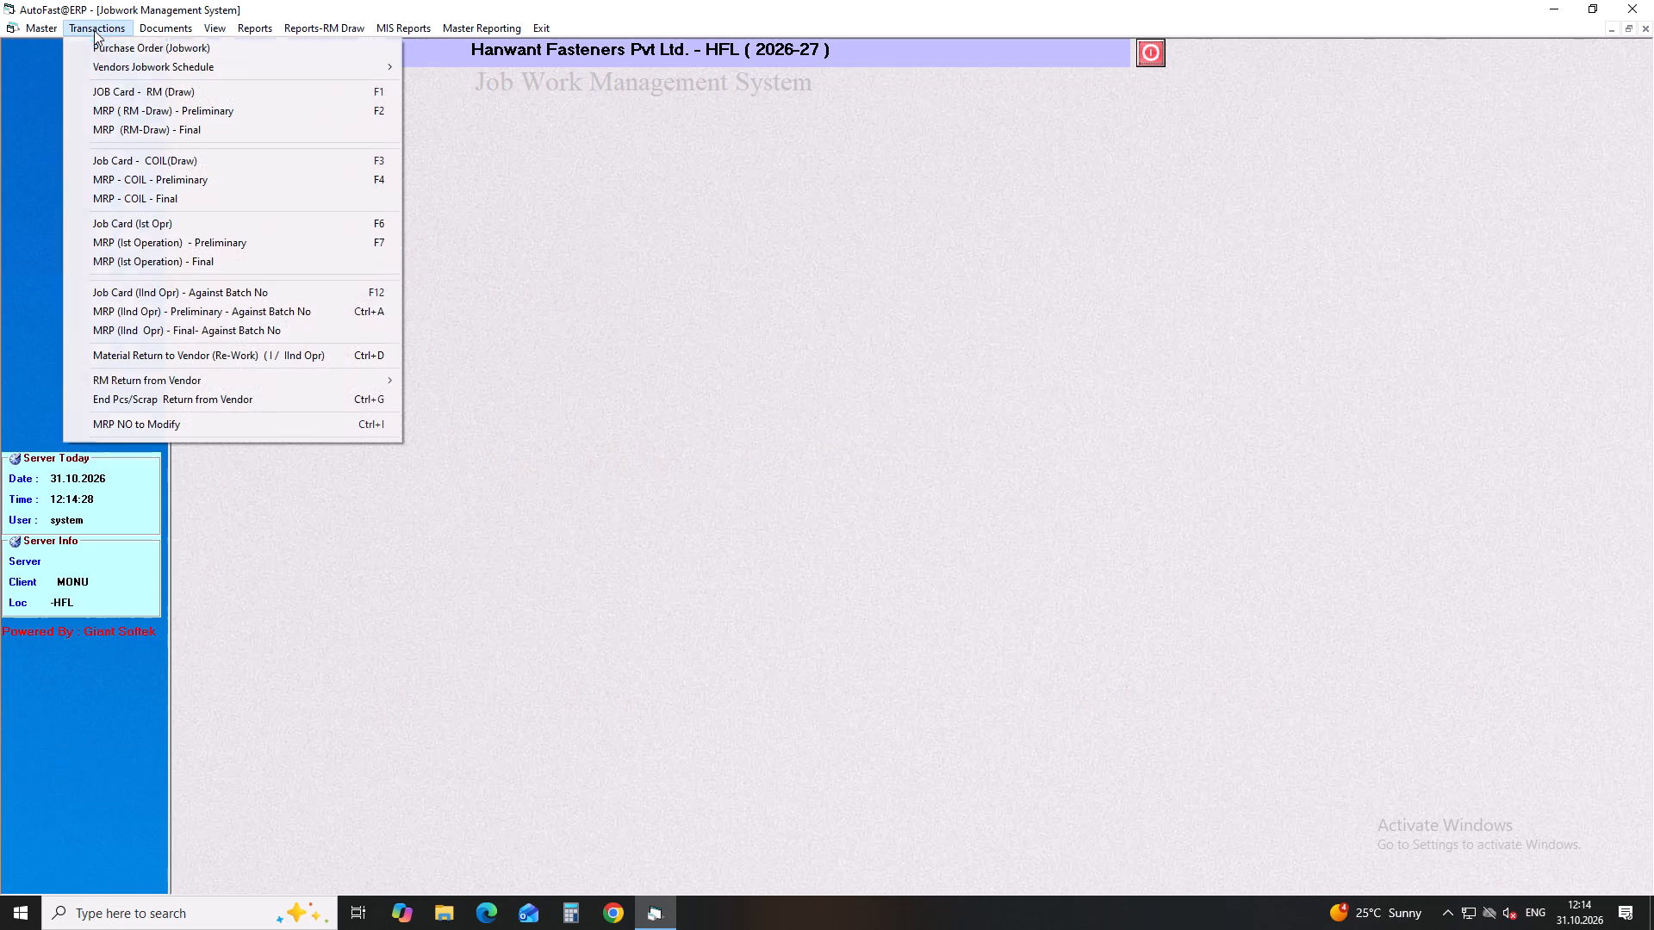
left_click(328, 295)
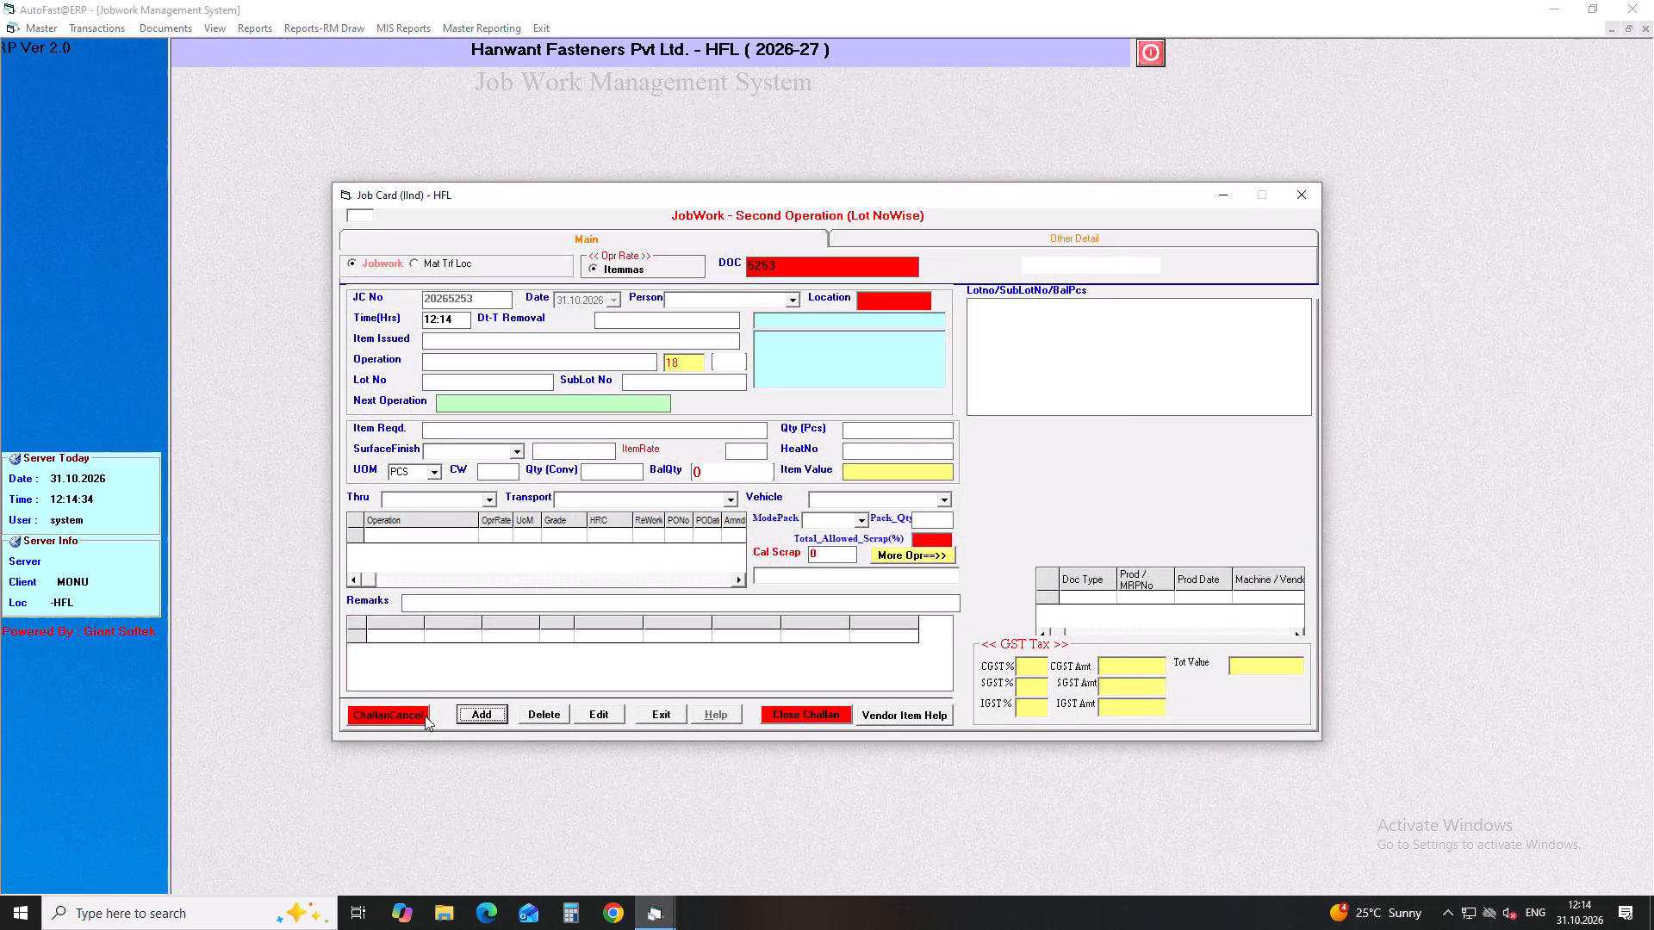
Cancel the jobwork challan with JC No 20265250 and close the job card form.
left_click(409, 715)
left_click(473, 300)
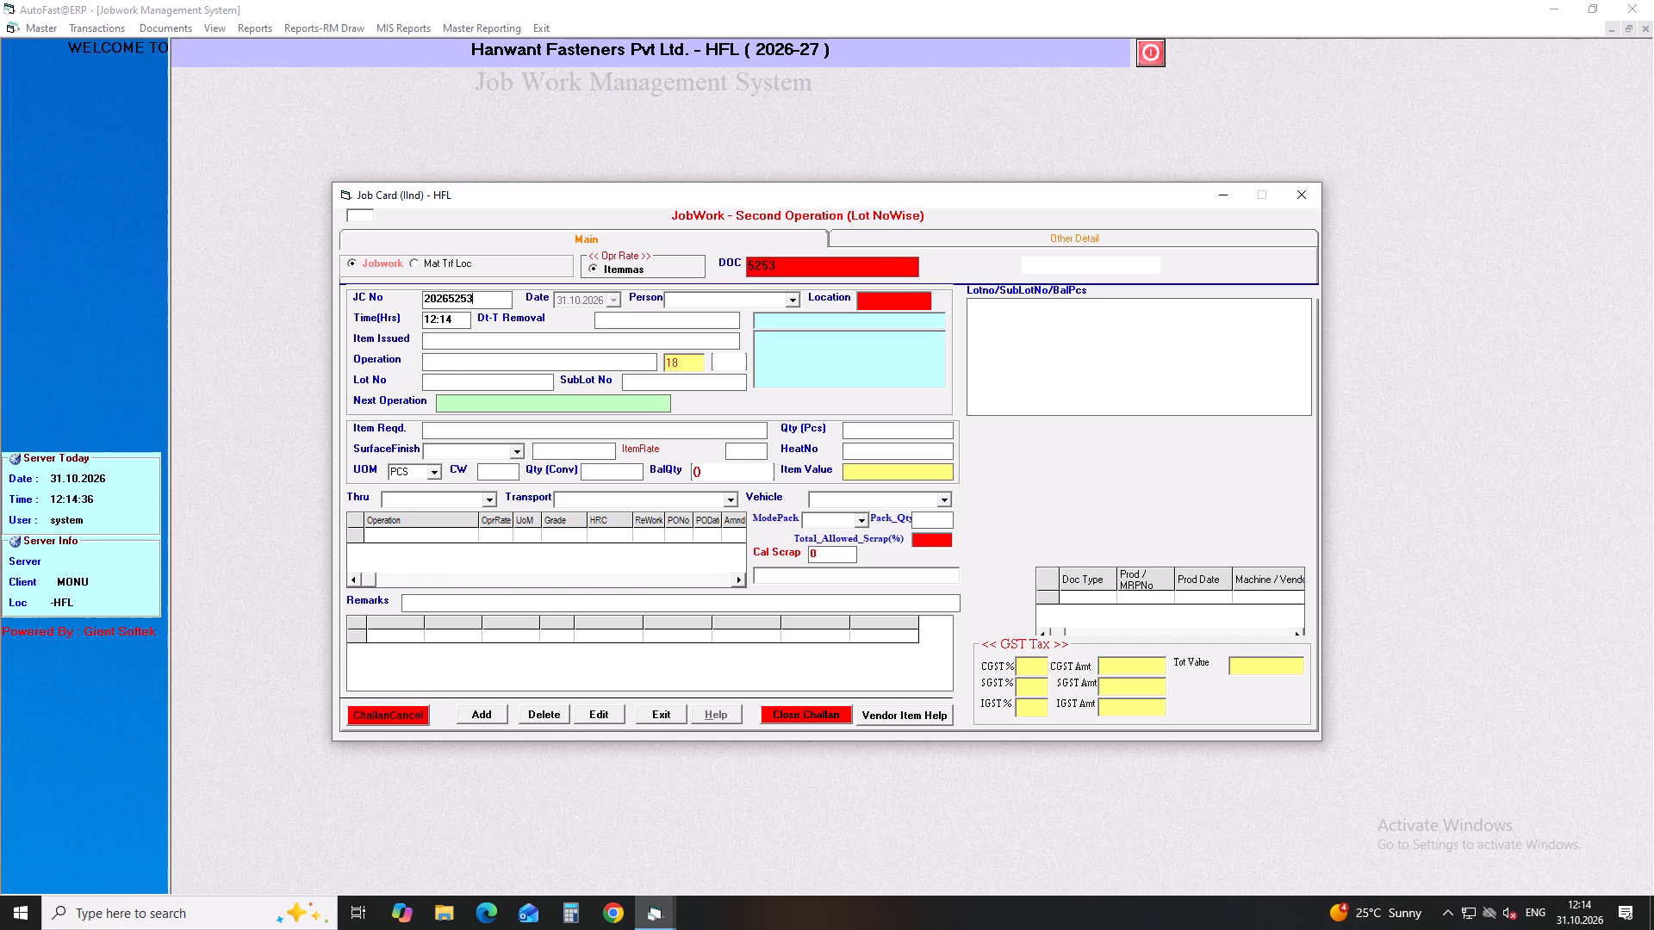
type("\\\\")
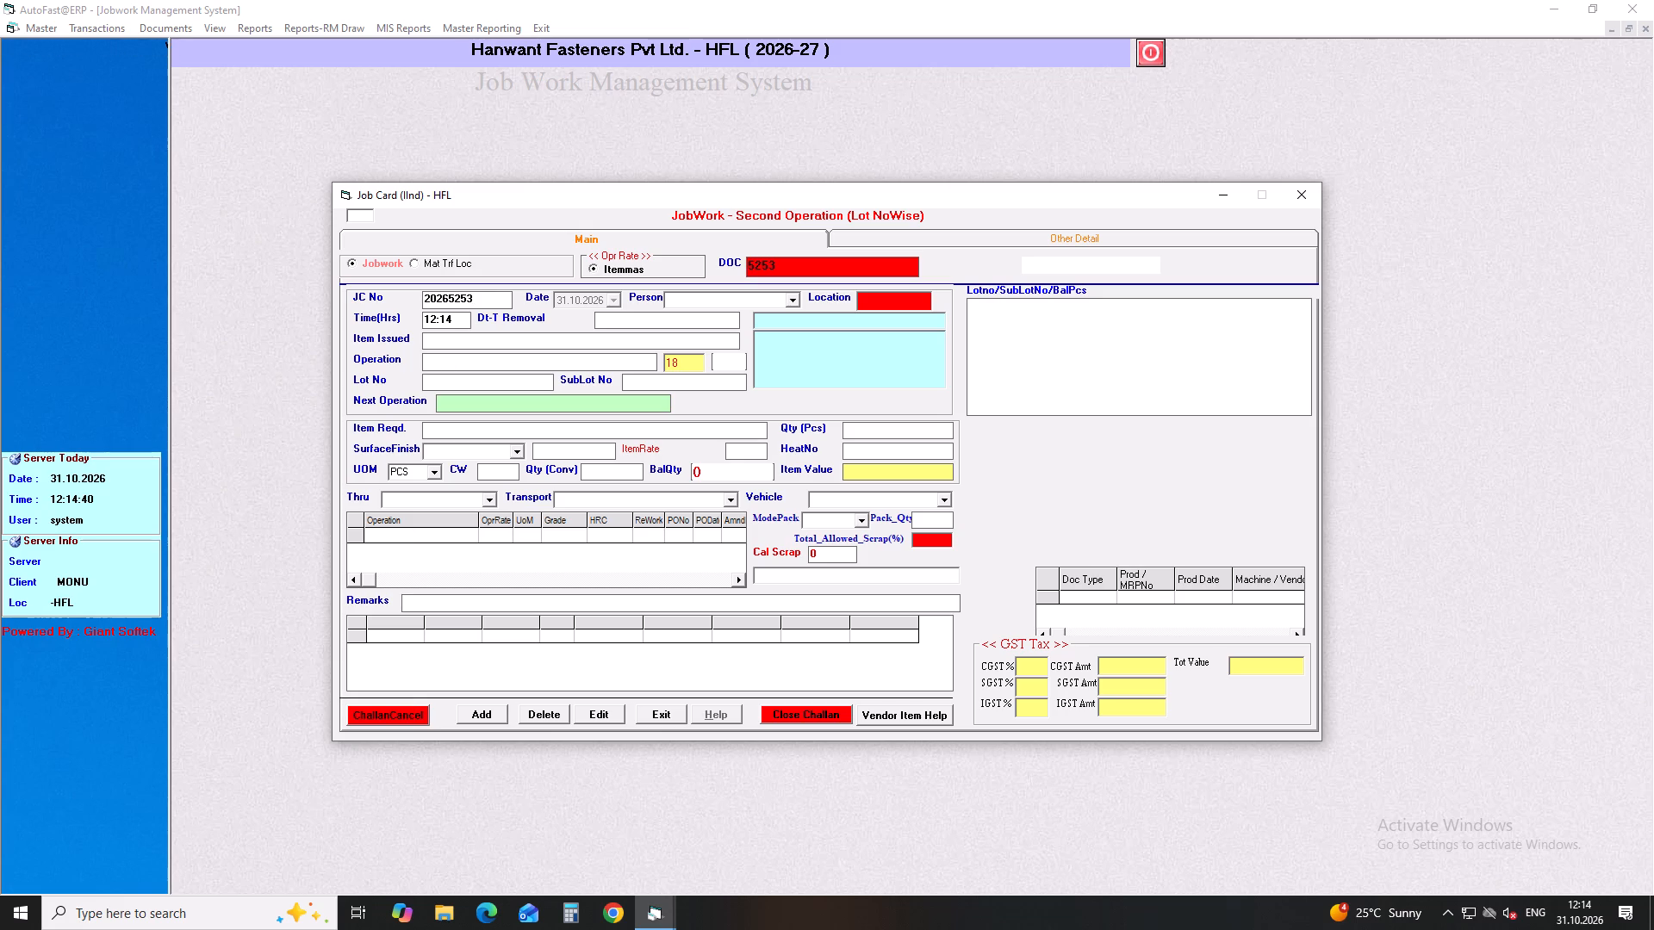
key("BackSpace")
type("250")
key("BackSpace")
key("BackSpace")
key("BackSpace")
key("BackSpace")
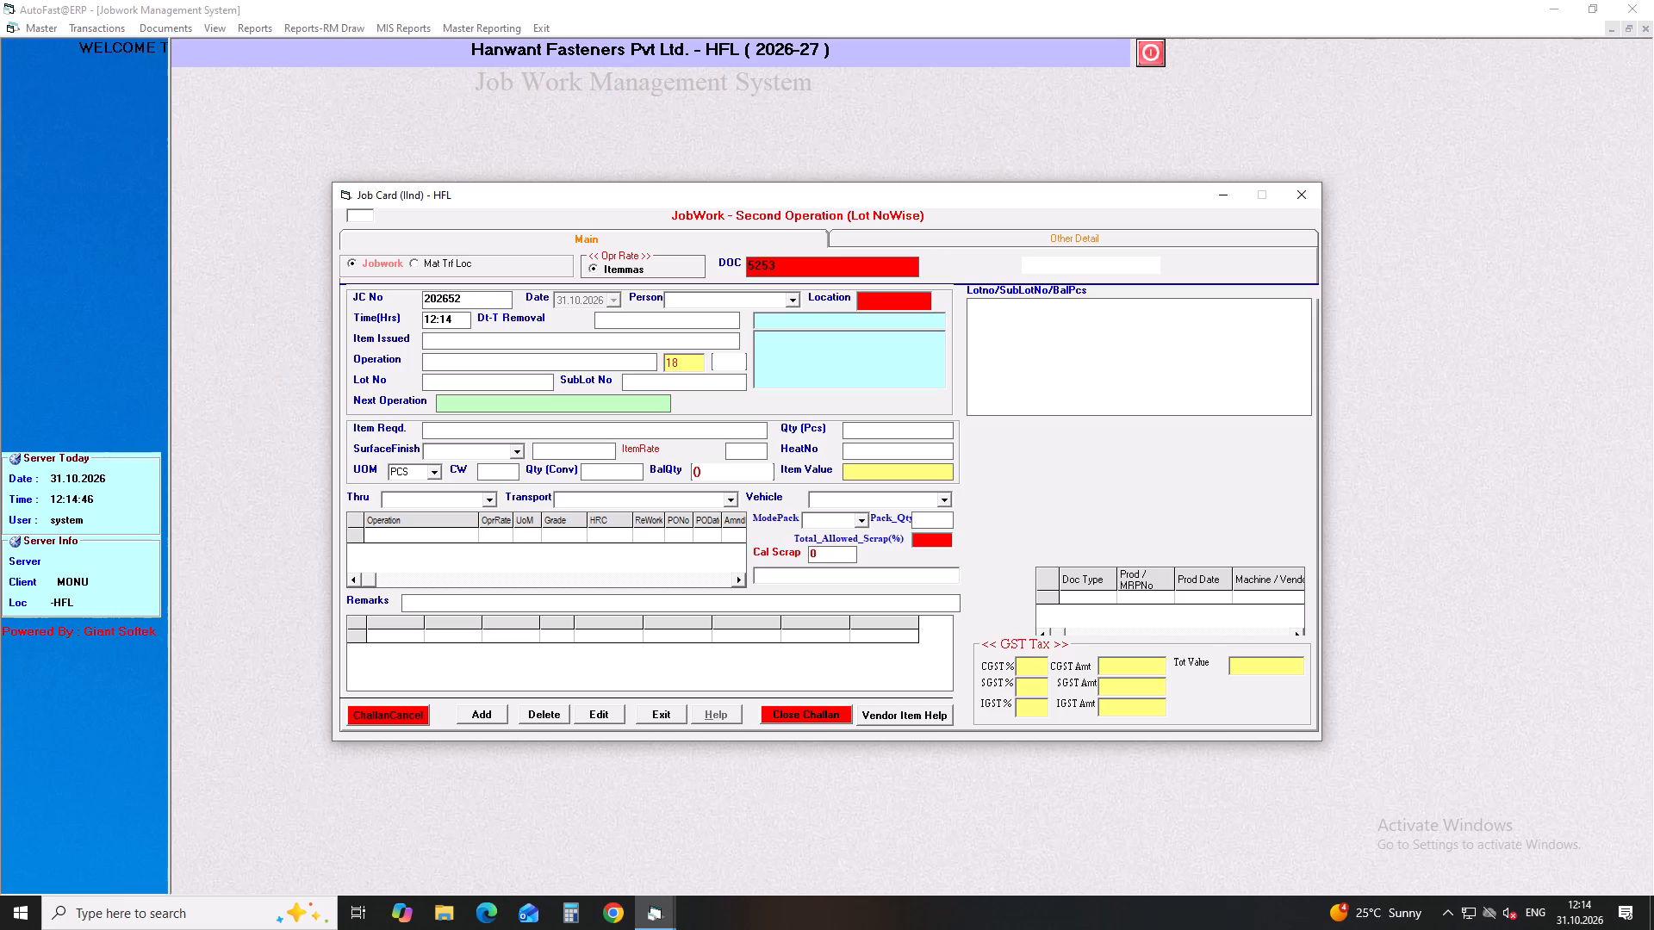
type("50")
key("Return")
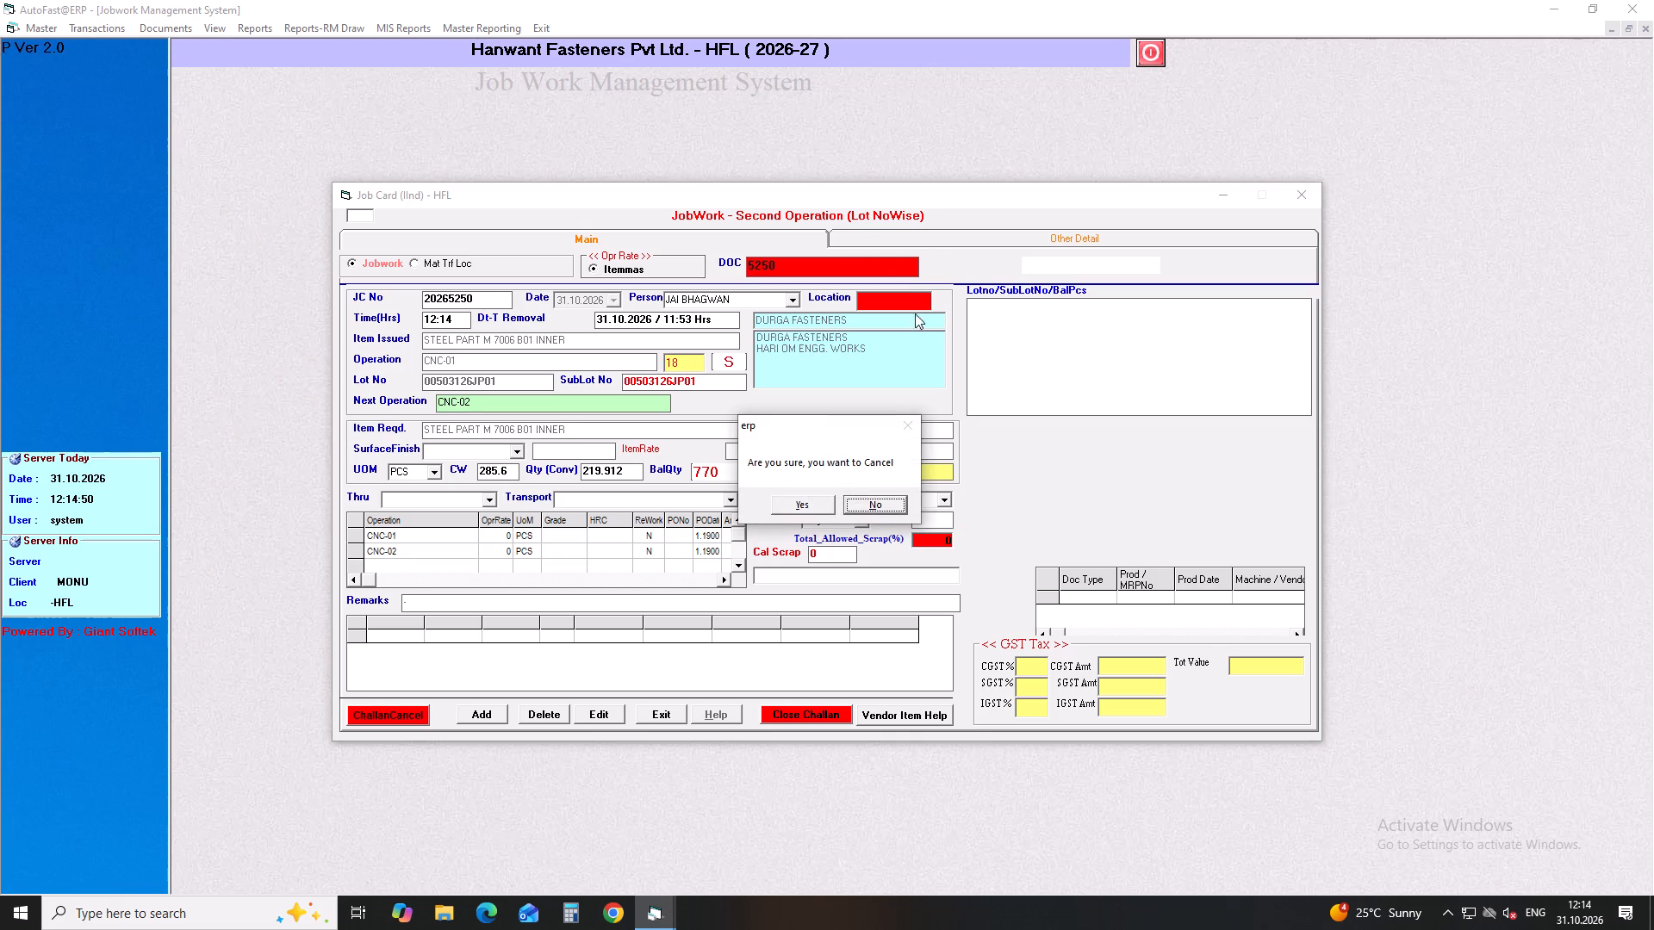
left_click(808, 502)
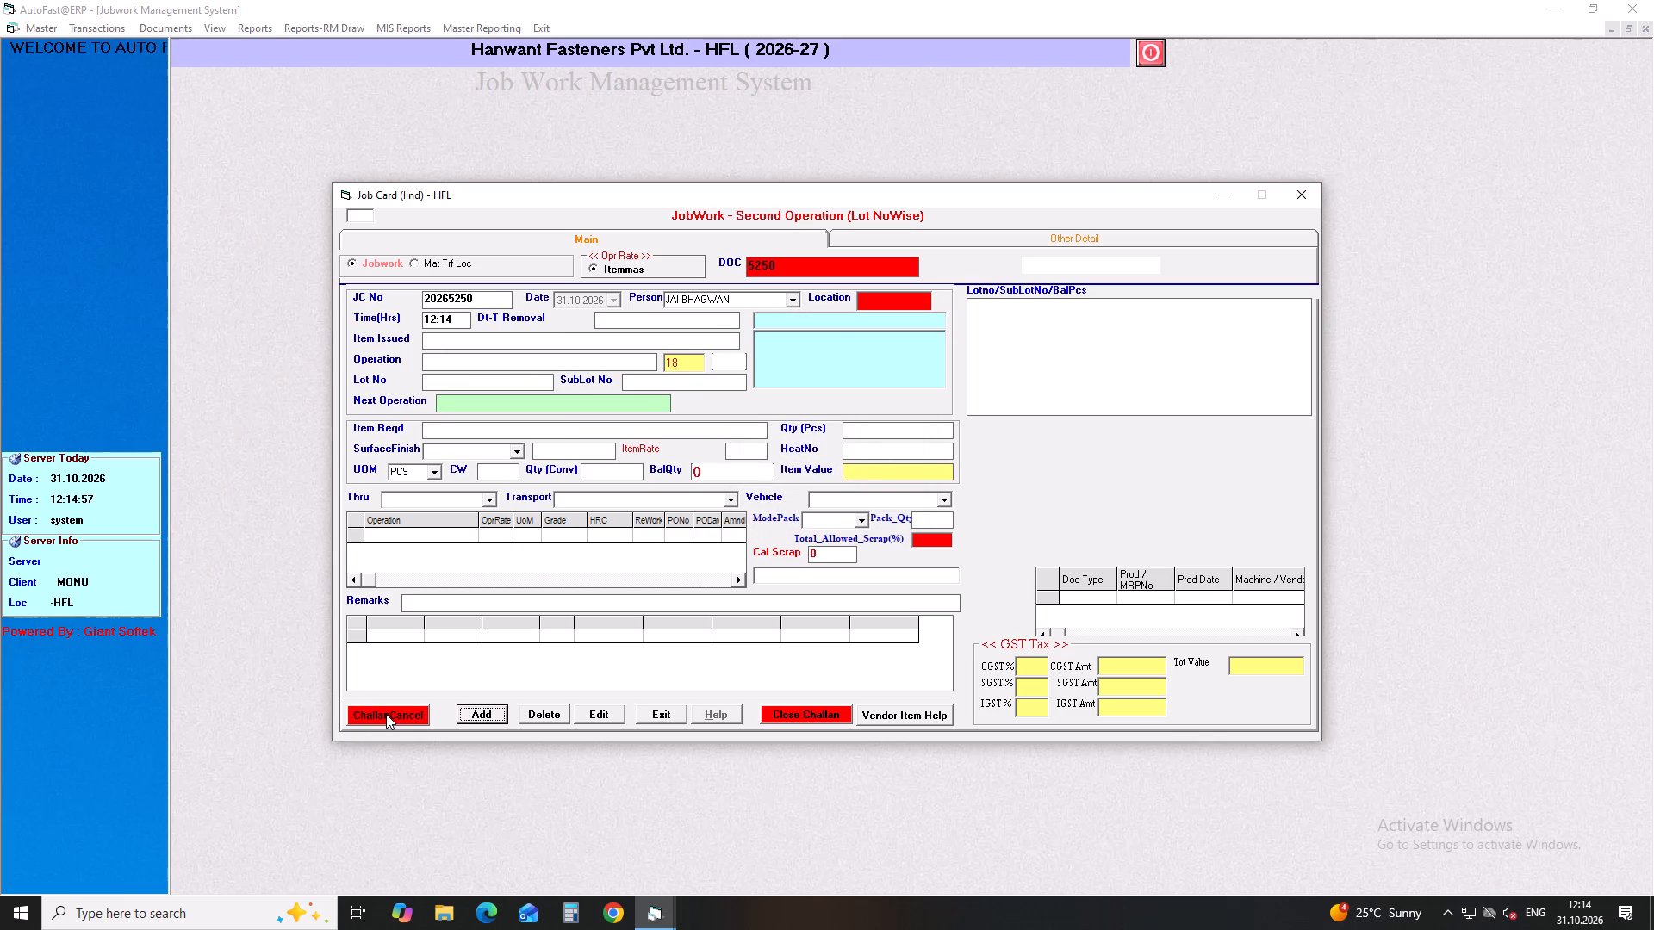
left_click(1308, 195)
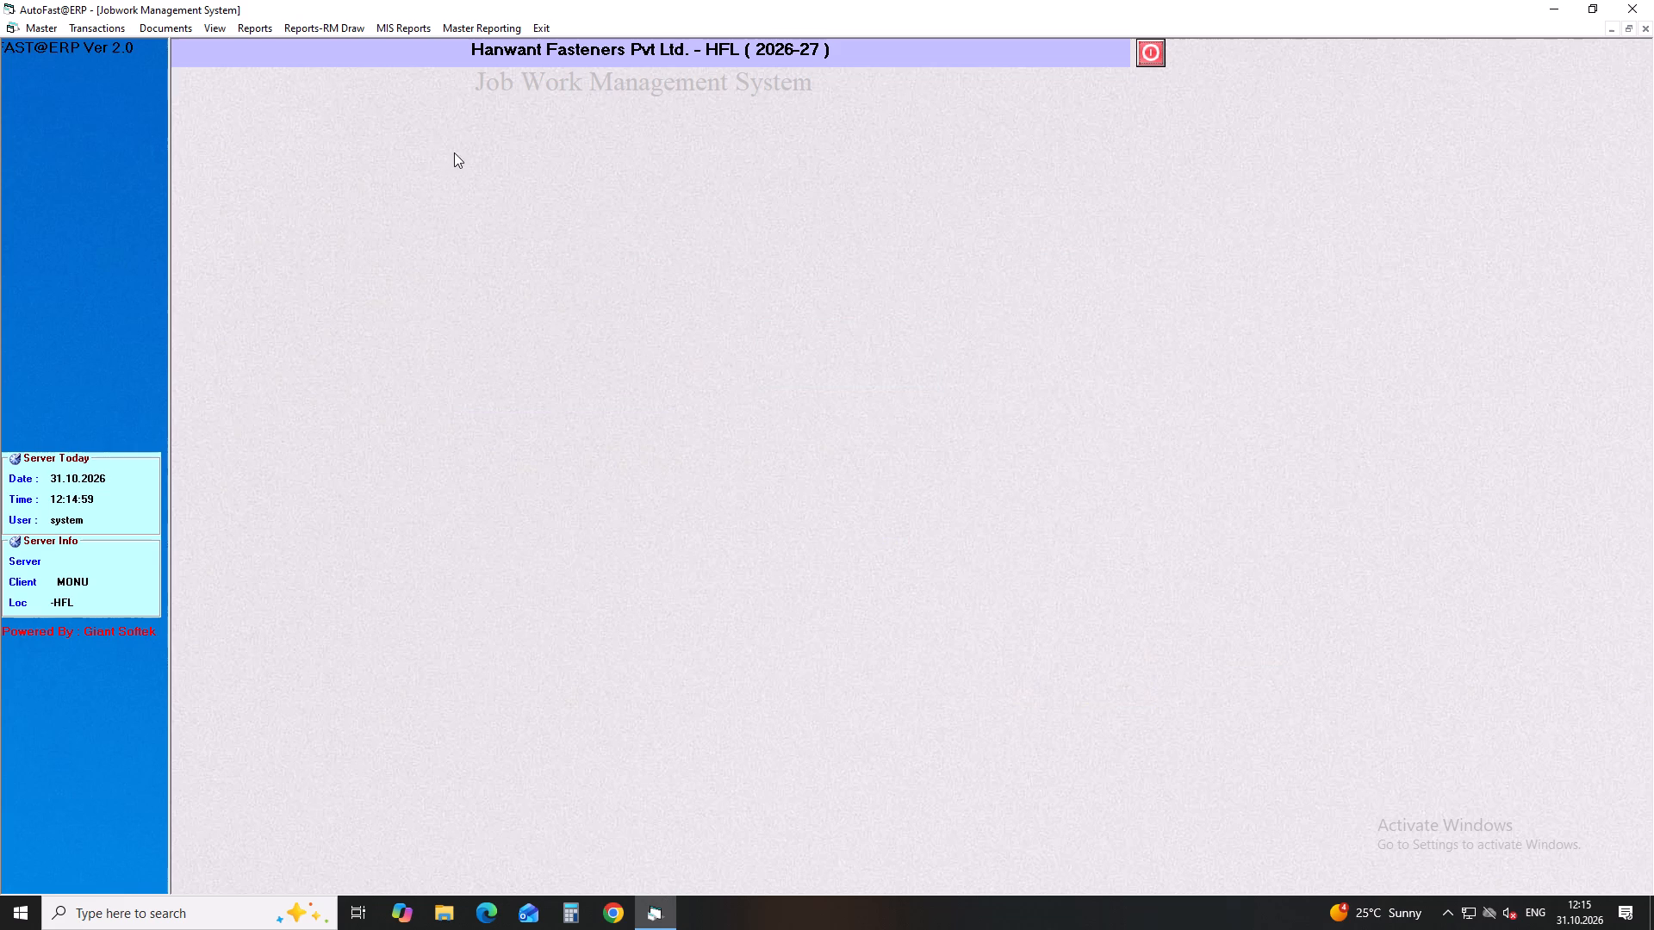
Reopen the second-operation job card form, recall JC No 20265250 for challan cancellation to check its status, and close the form.
left_click(98, 32)
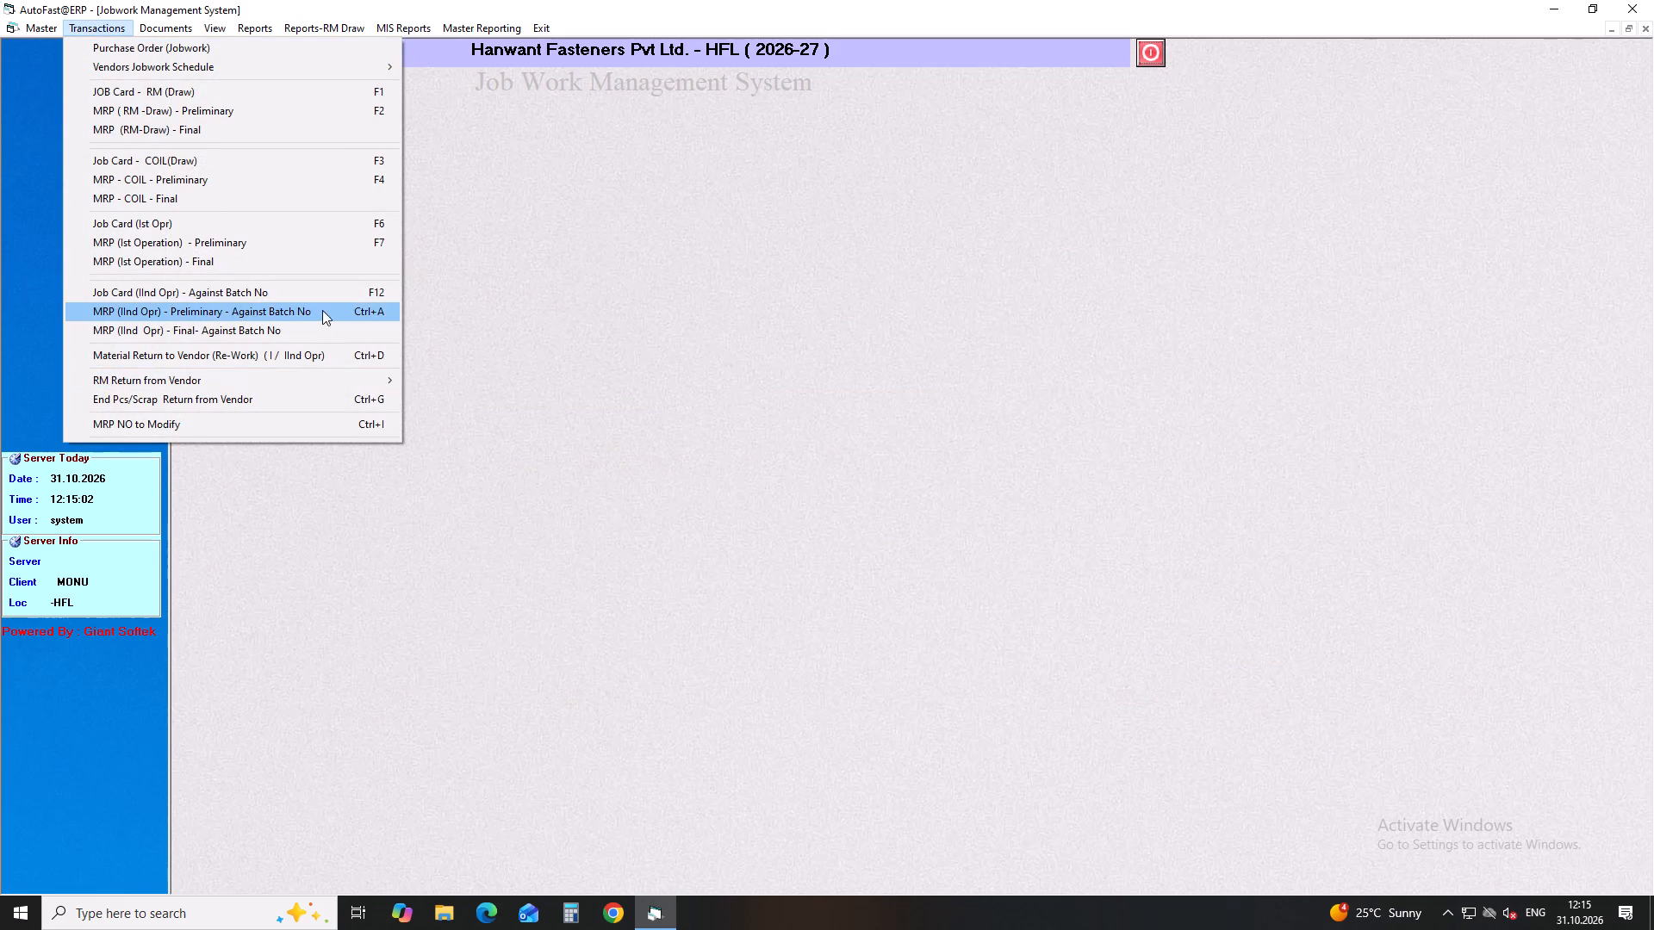
left_click(332, 297)
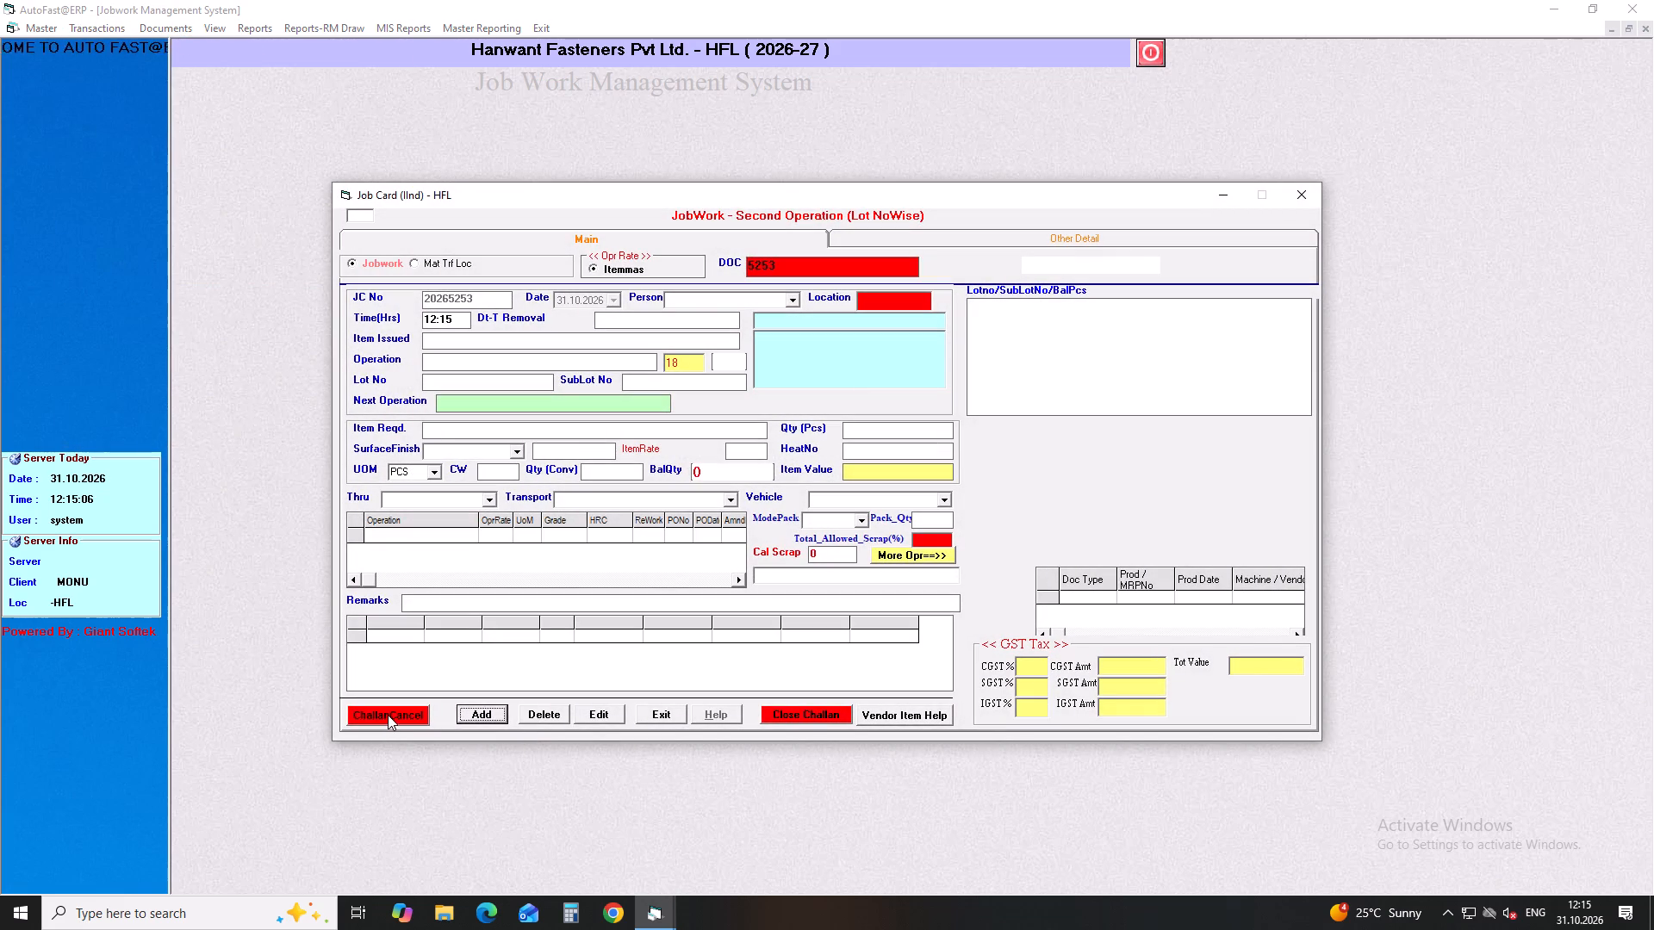
left_click(388, 715)
left_click(474, 291)
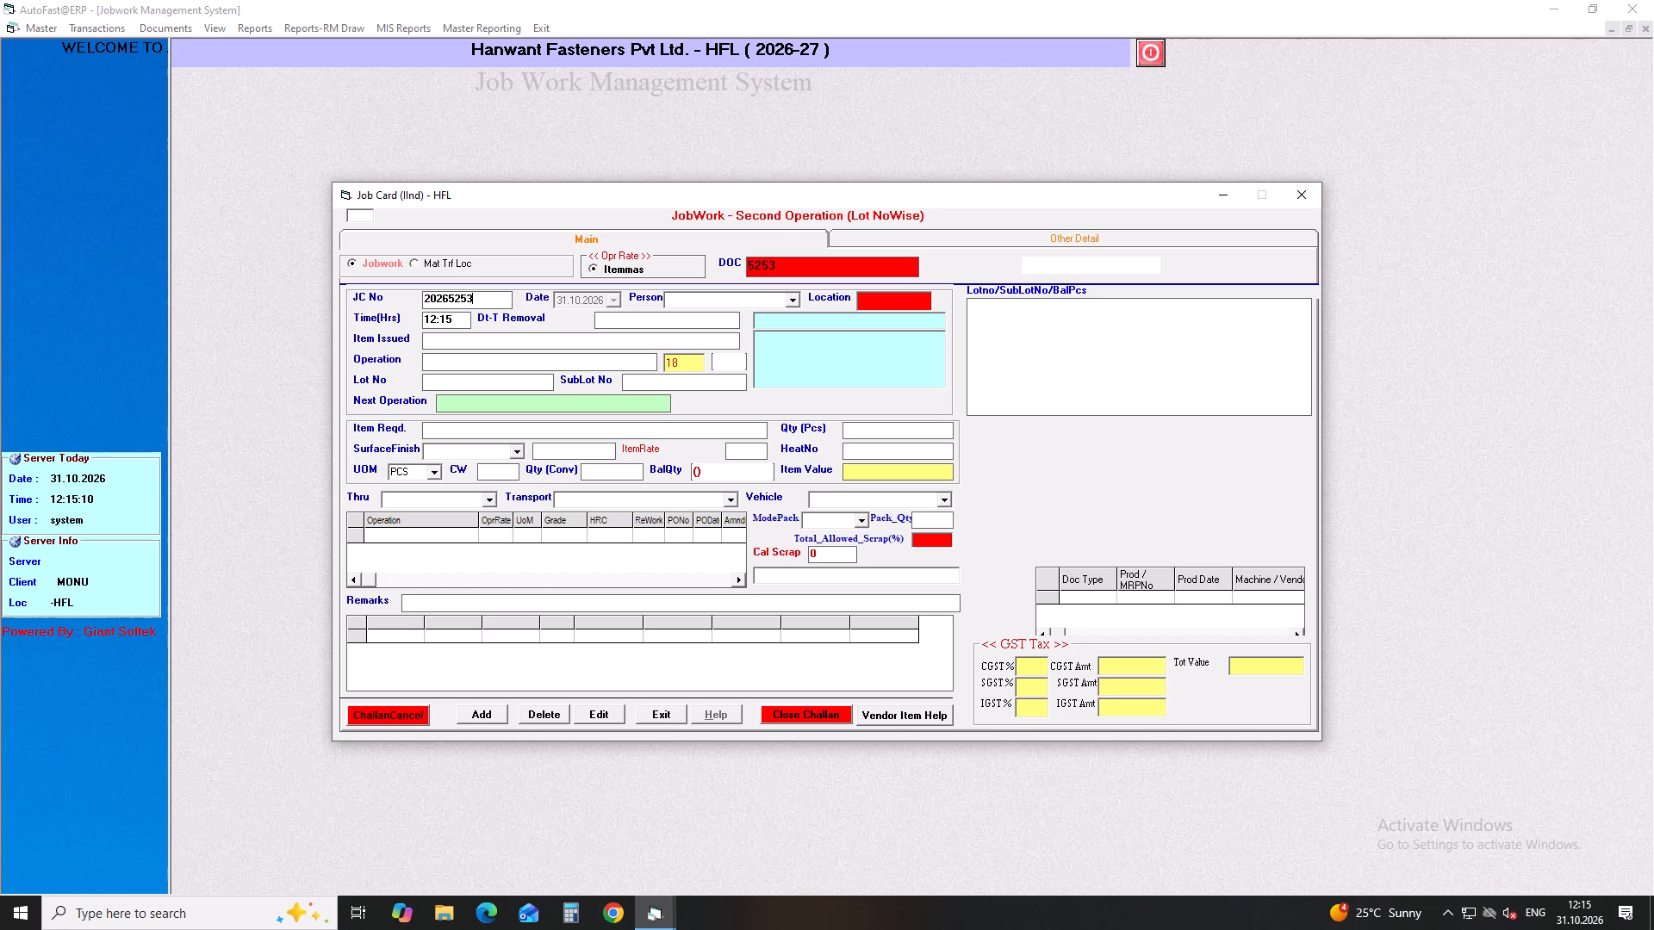
key("BackSpace")
key("BackSpace")
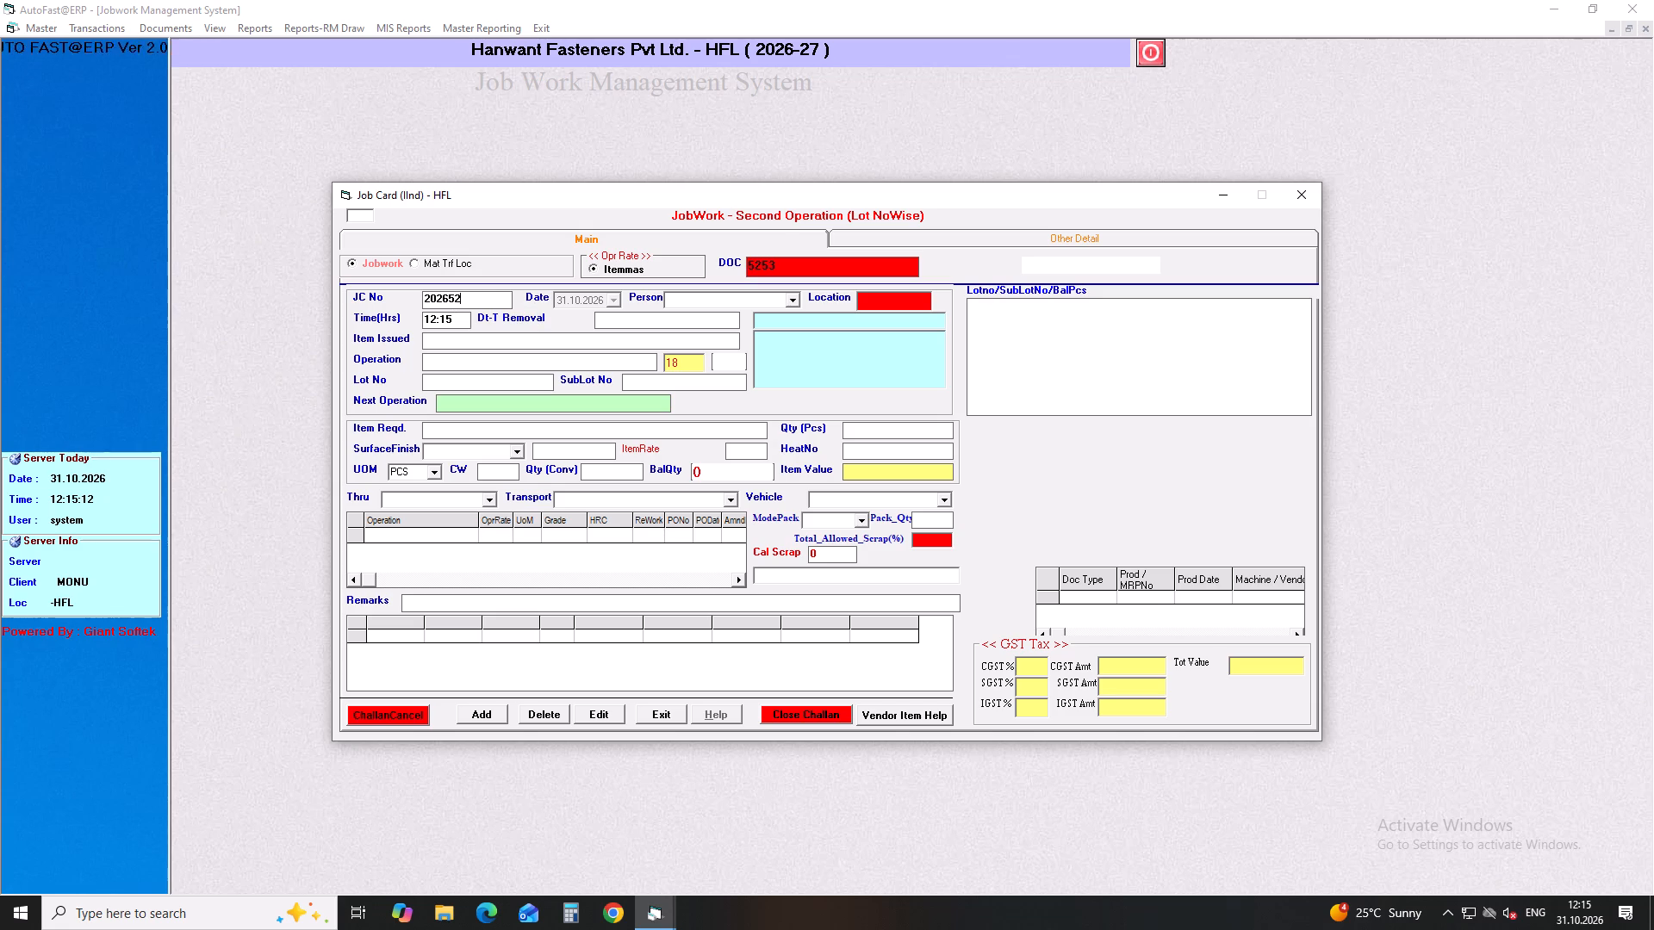
type("50")
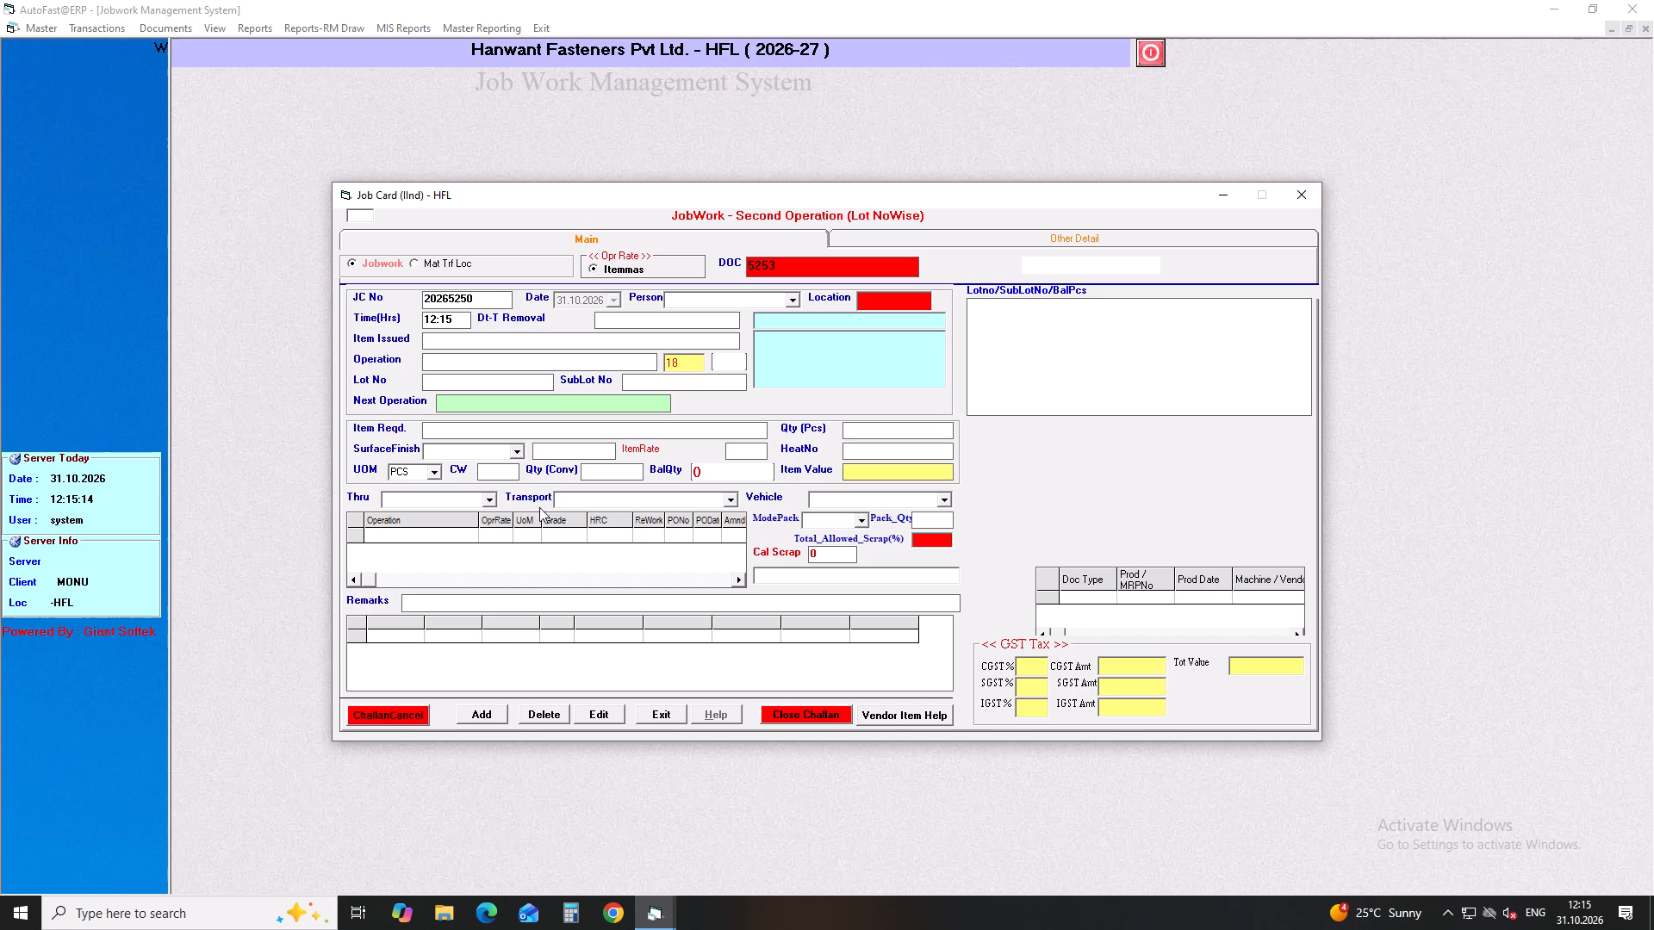
left_click(400, 716)
left_click(402, 710)
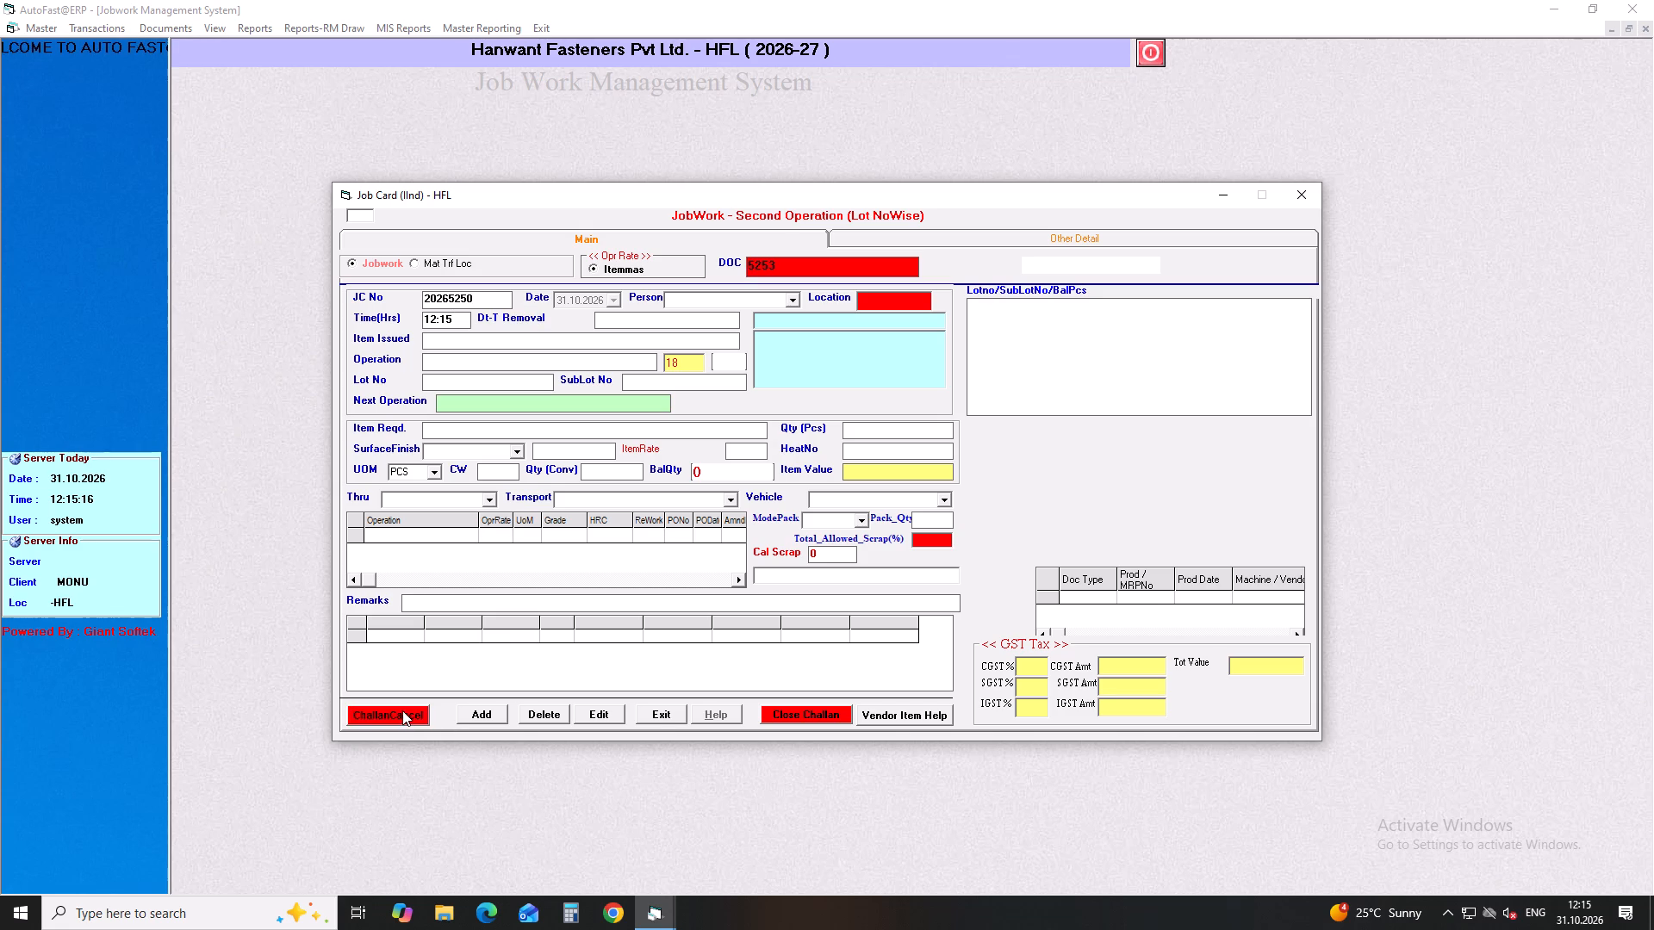
triple_click(402, 710)
left_click(402, 710)
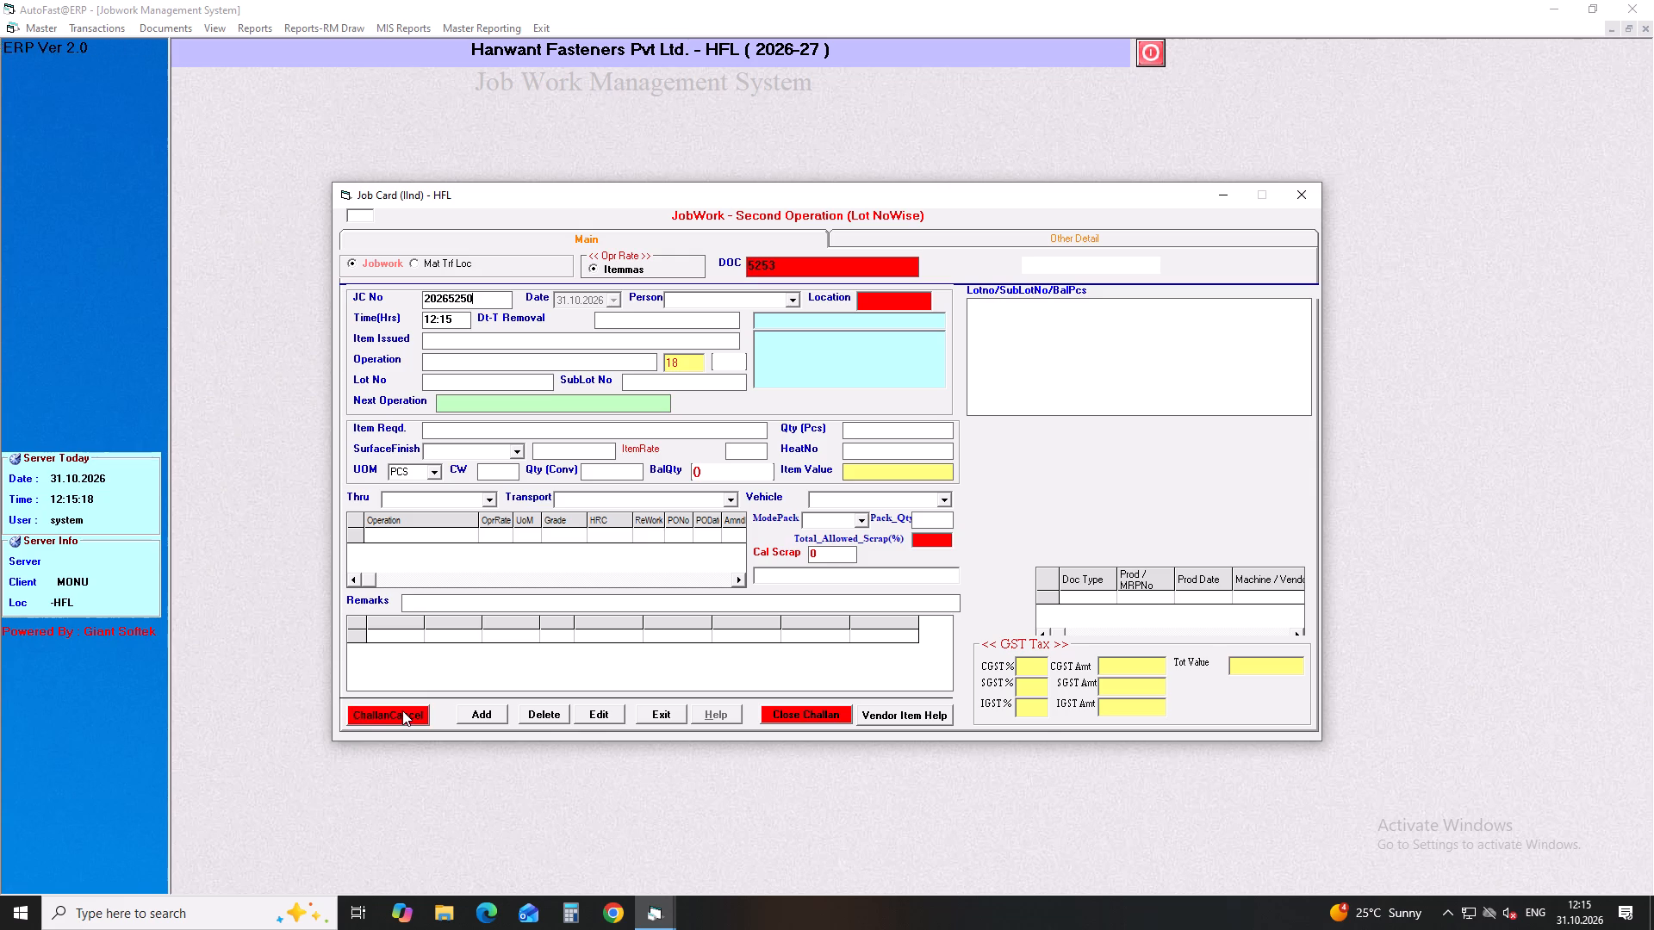
key("Return")
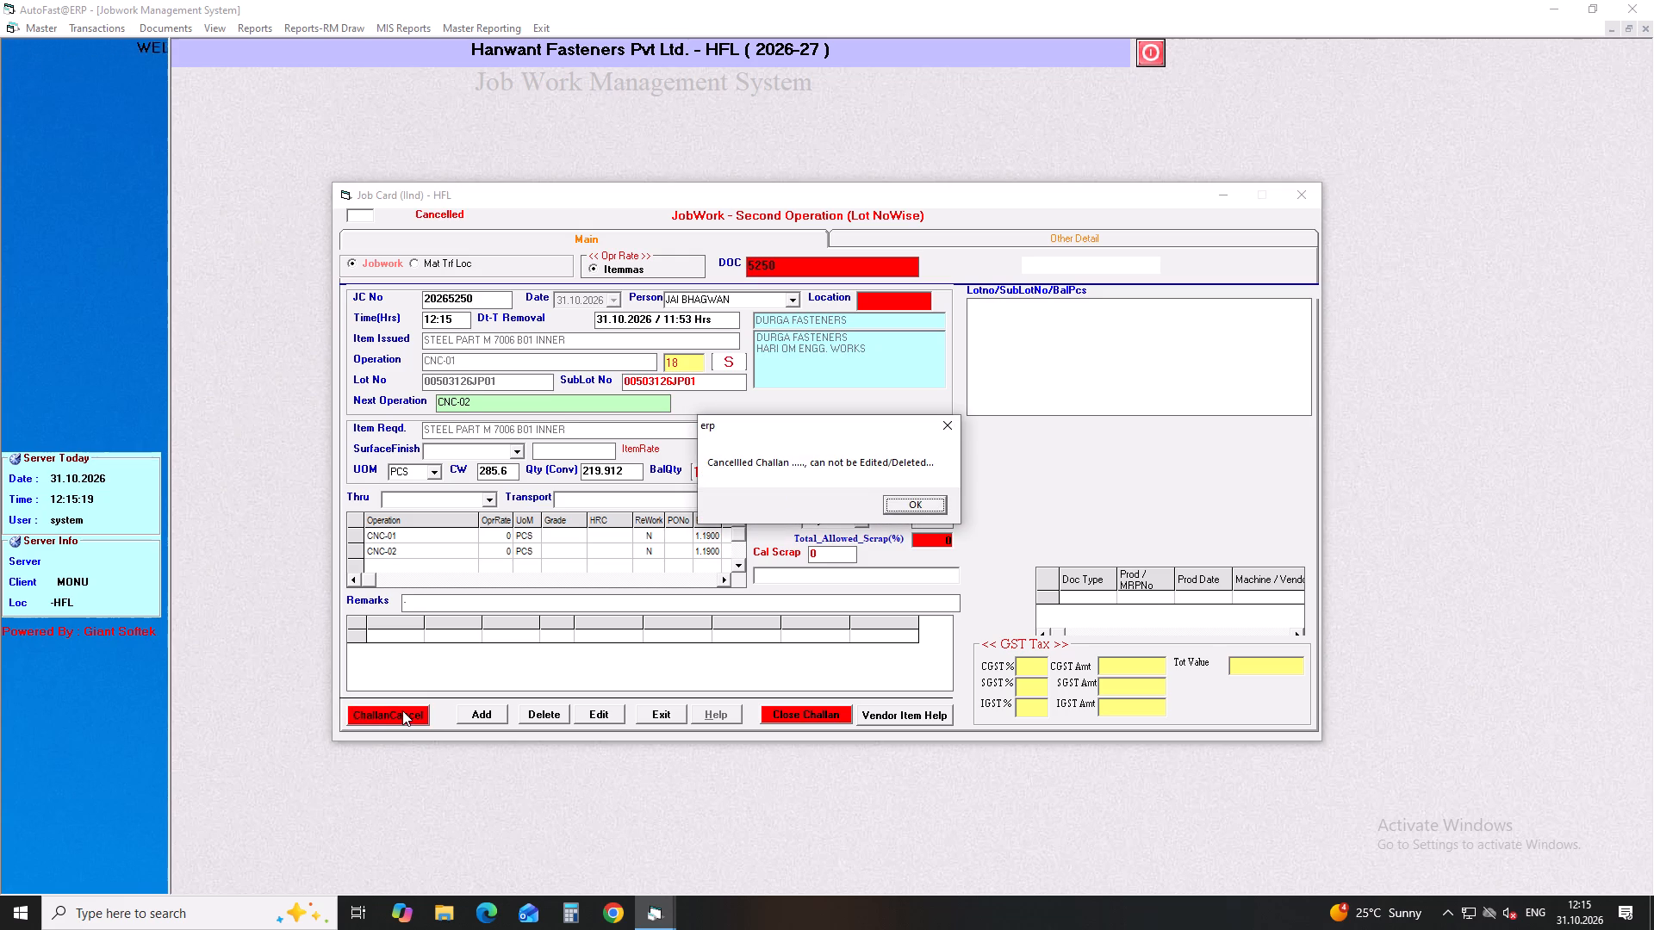
left_click(956, 423)
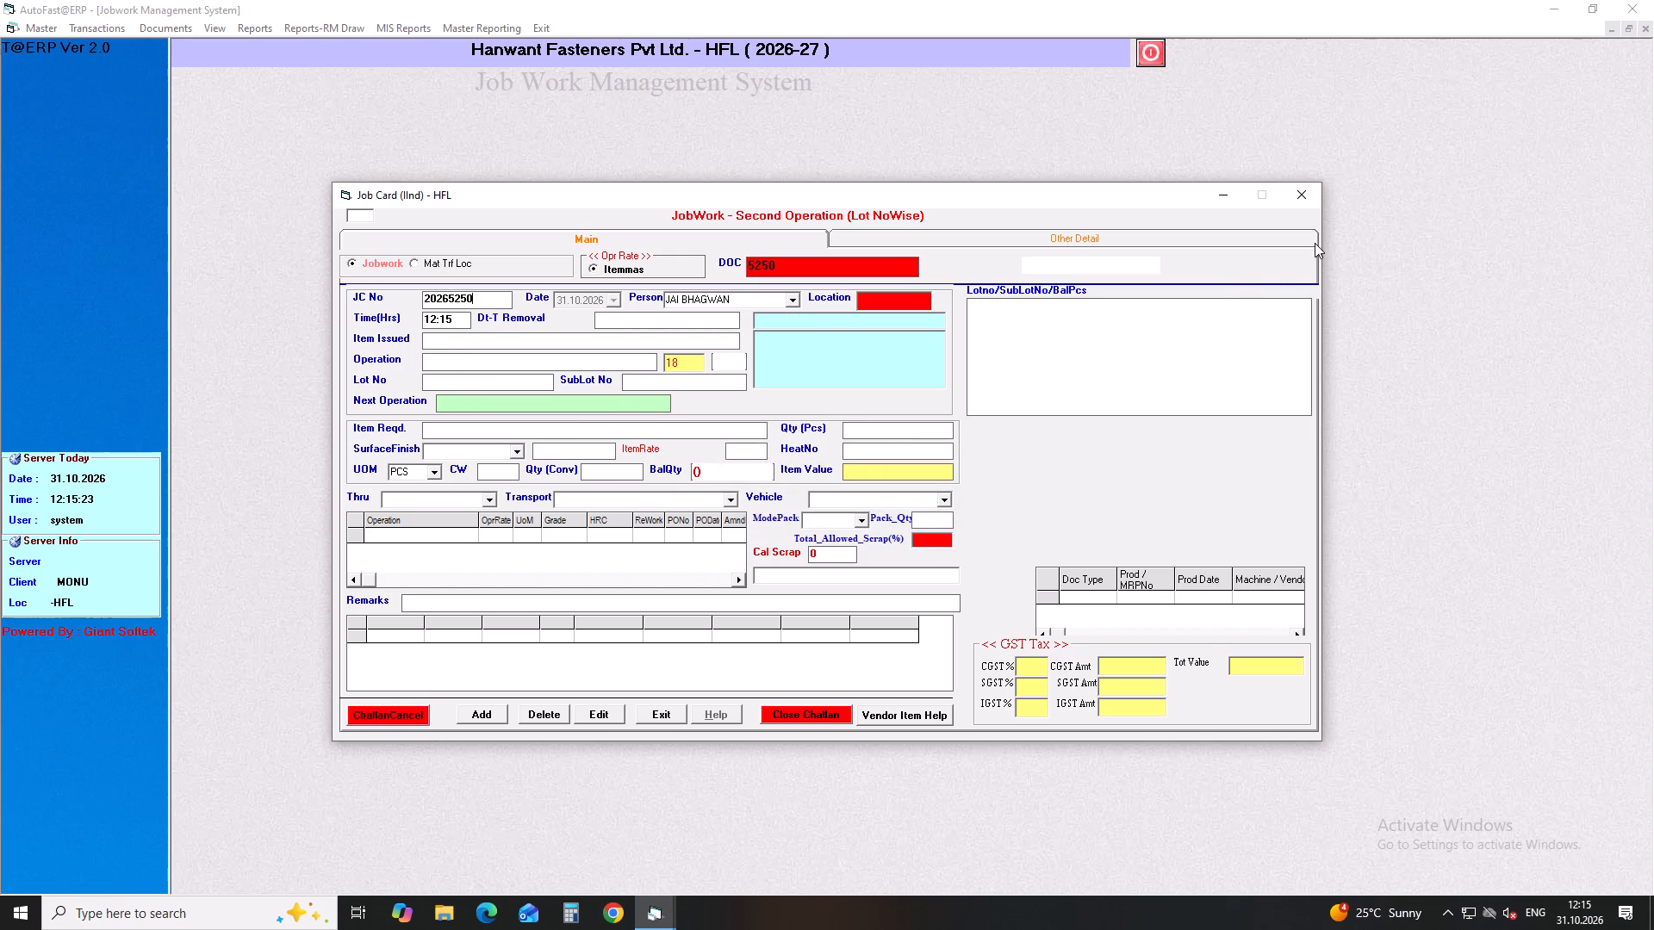
left_click(1314, 194)
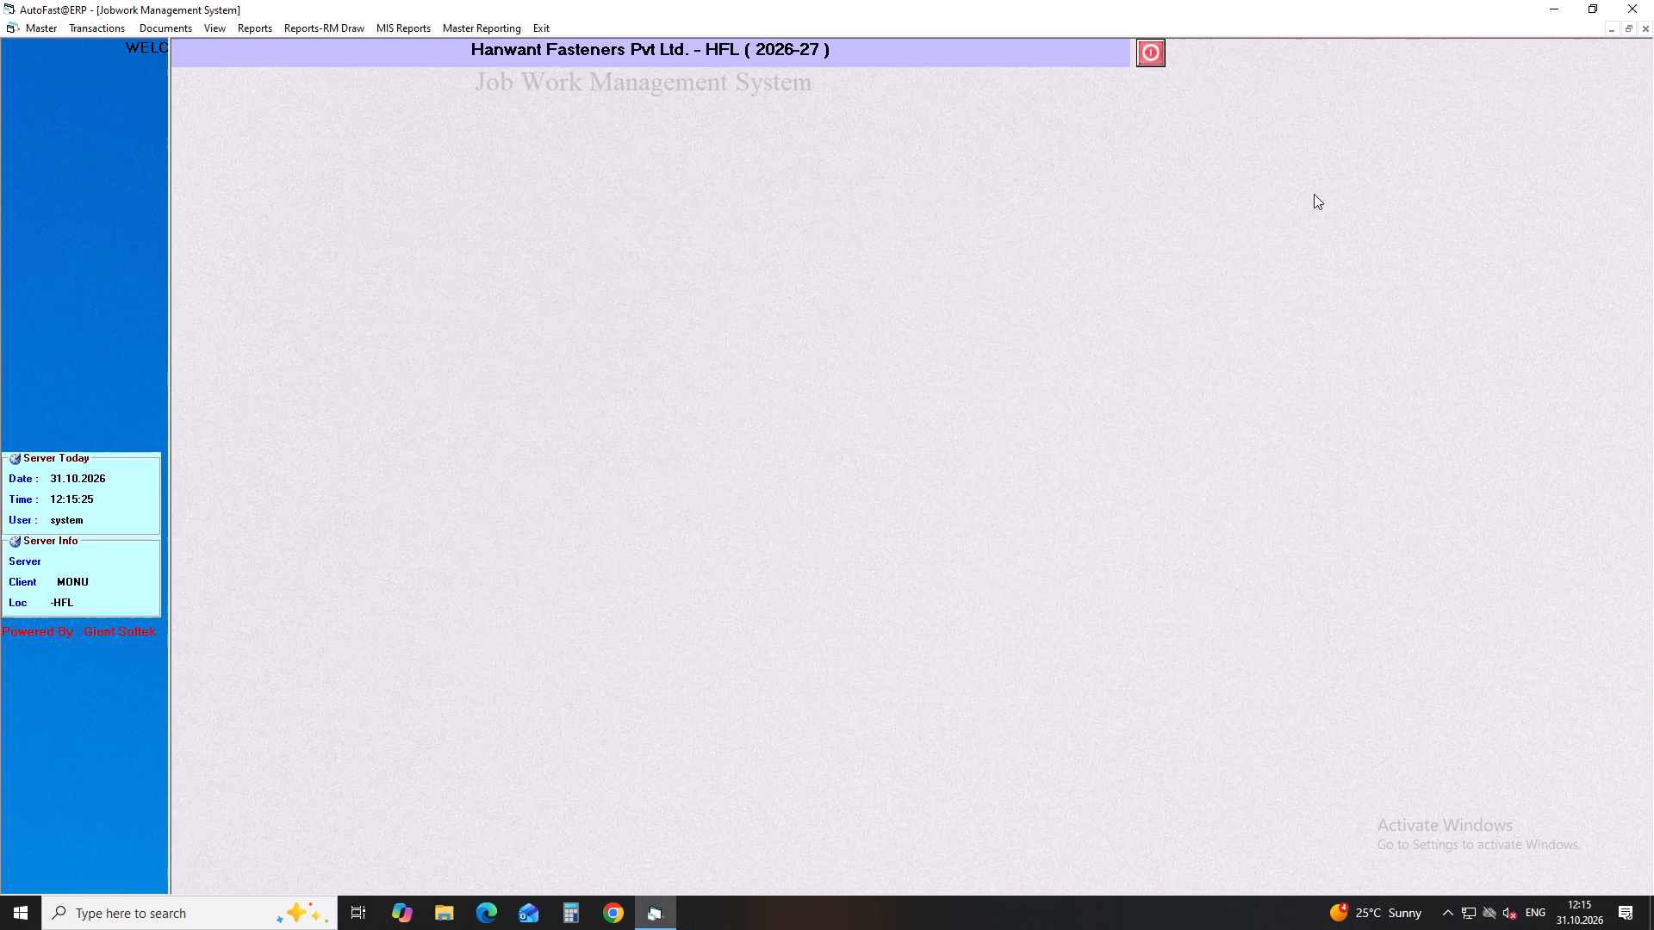
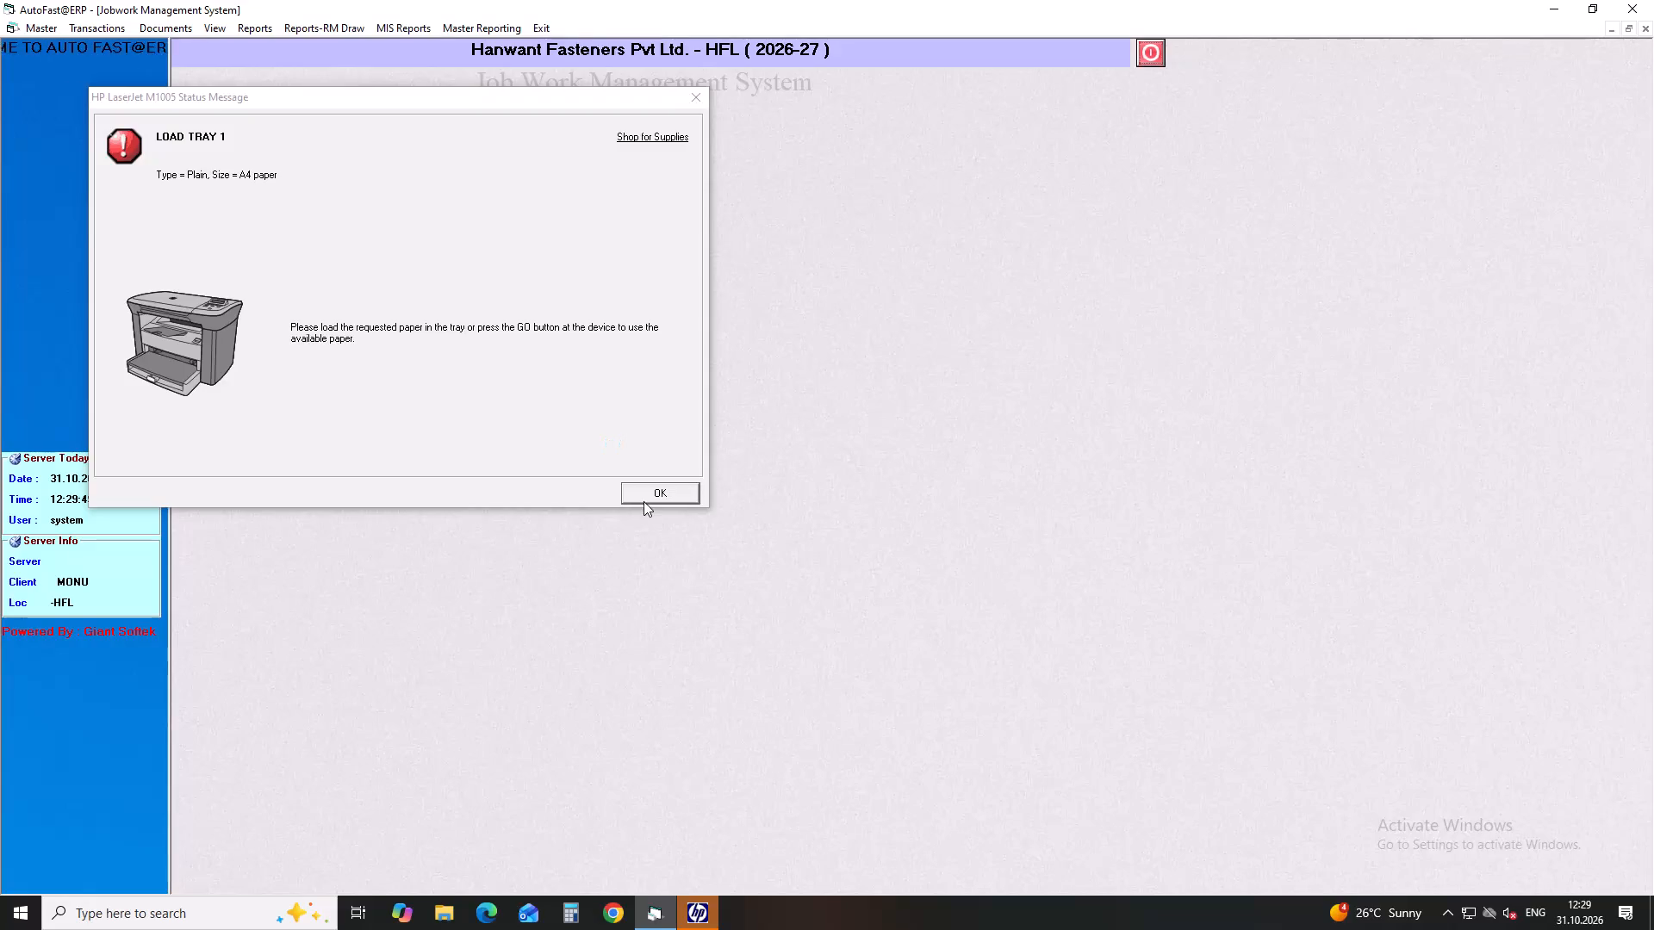
Dismiss the HP LaserJet M1005 status message about loading paper.
left_click(644, 501)
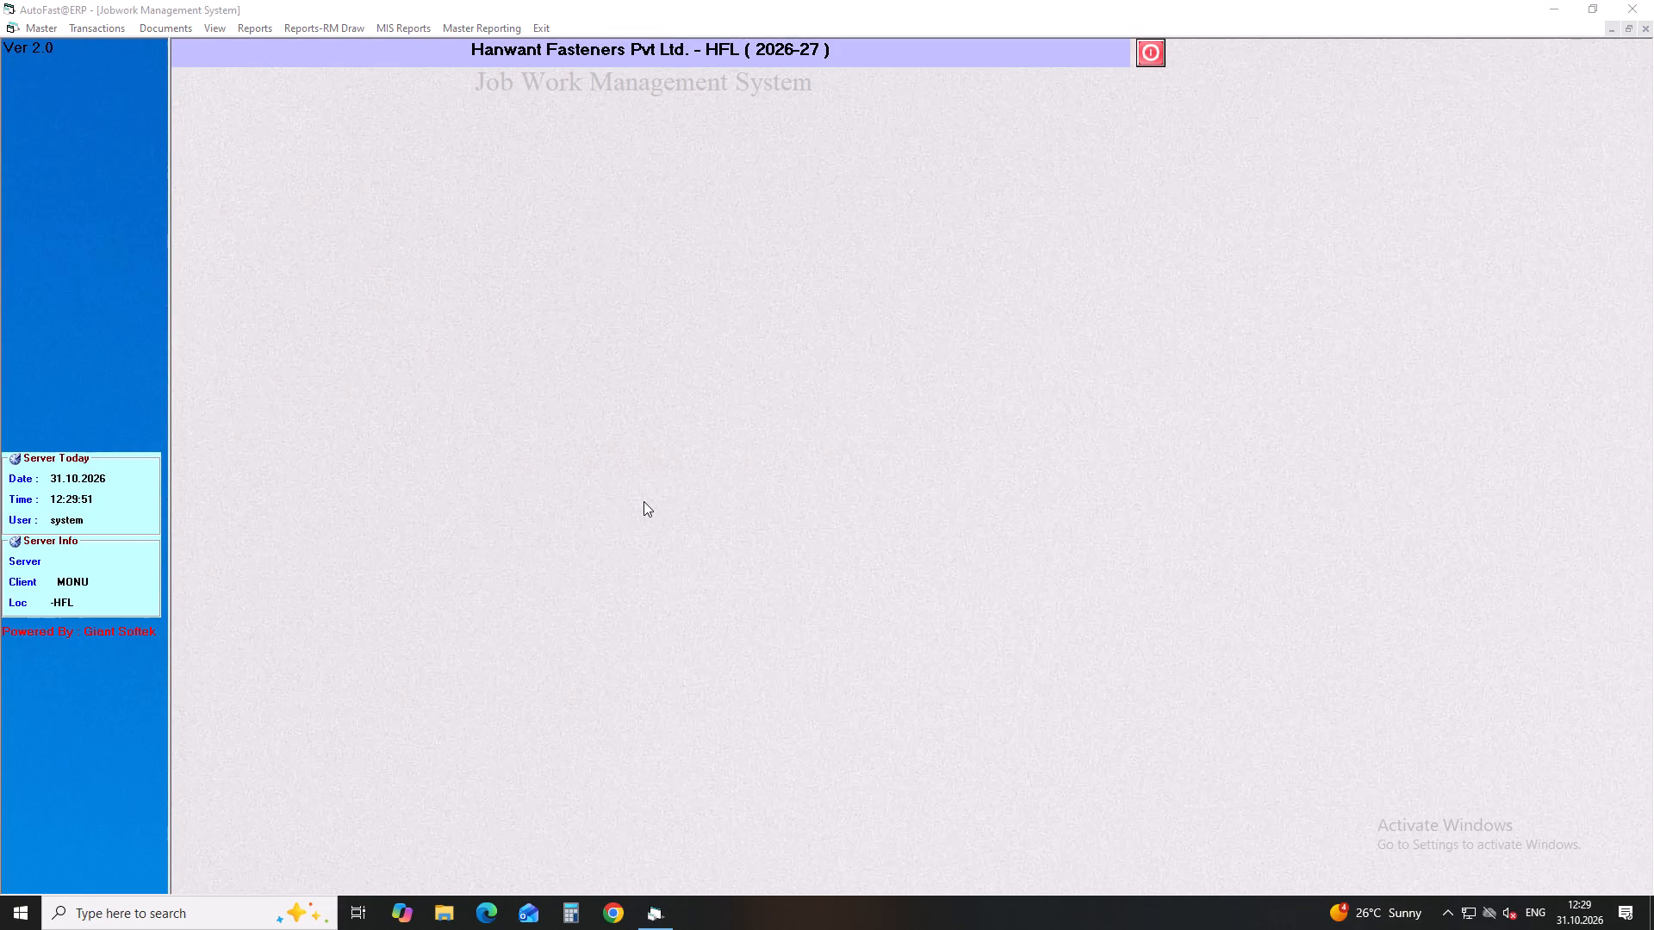
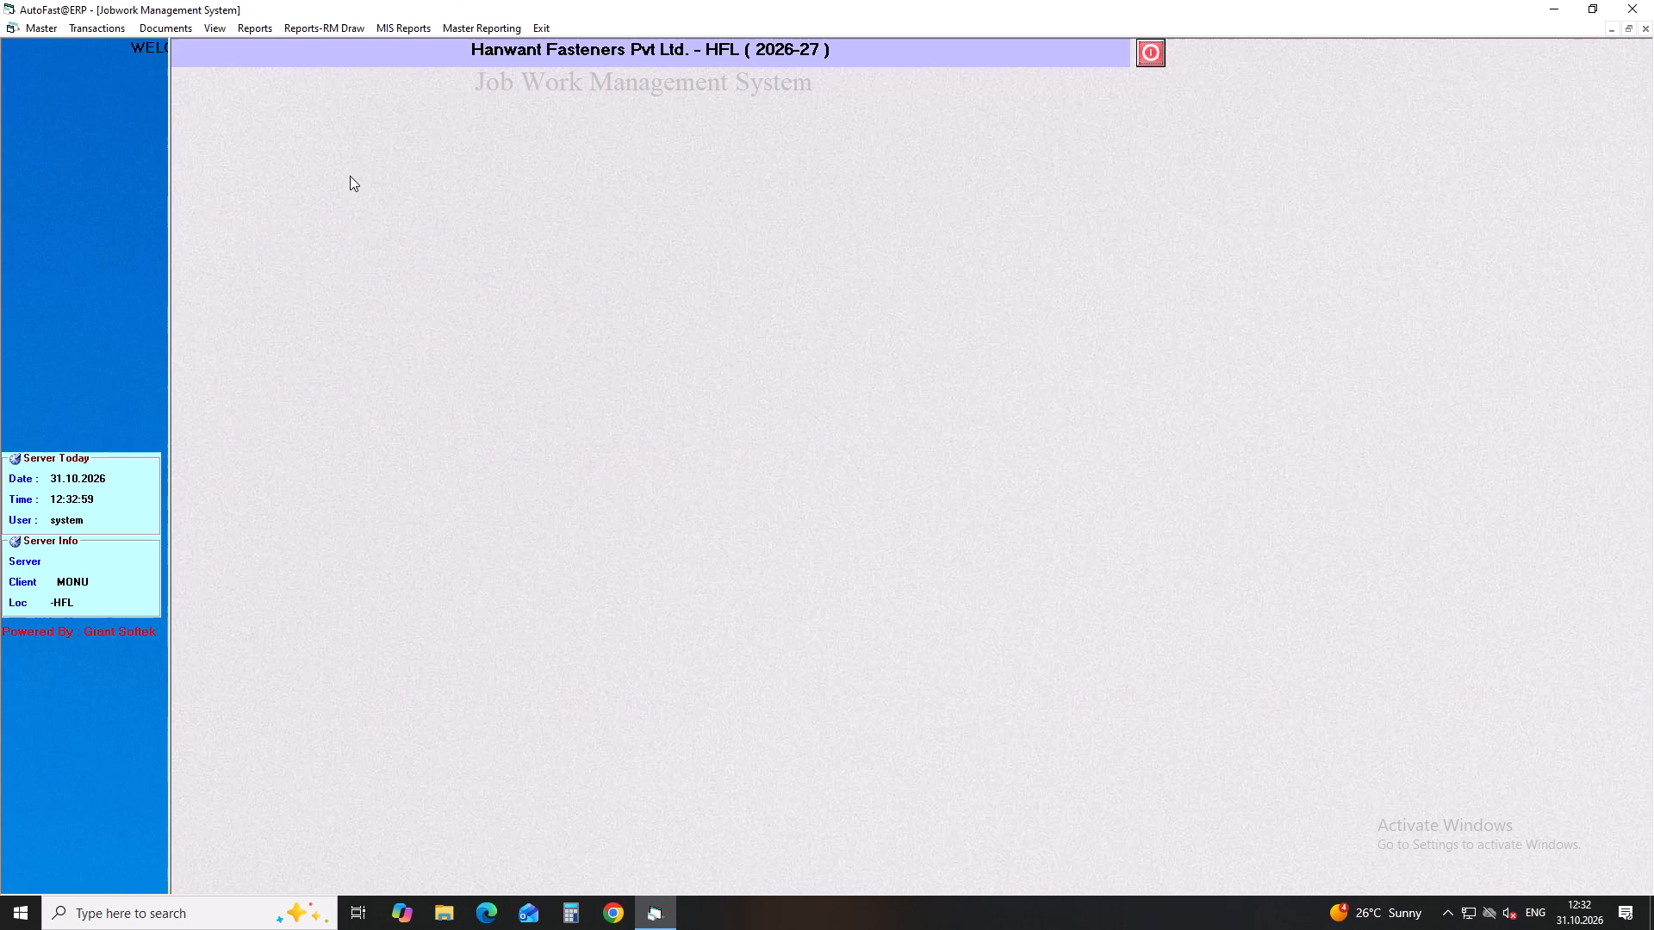
Leave the Job Work module and open the Raw Material System module.
left_click(545, 22)
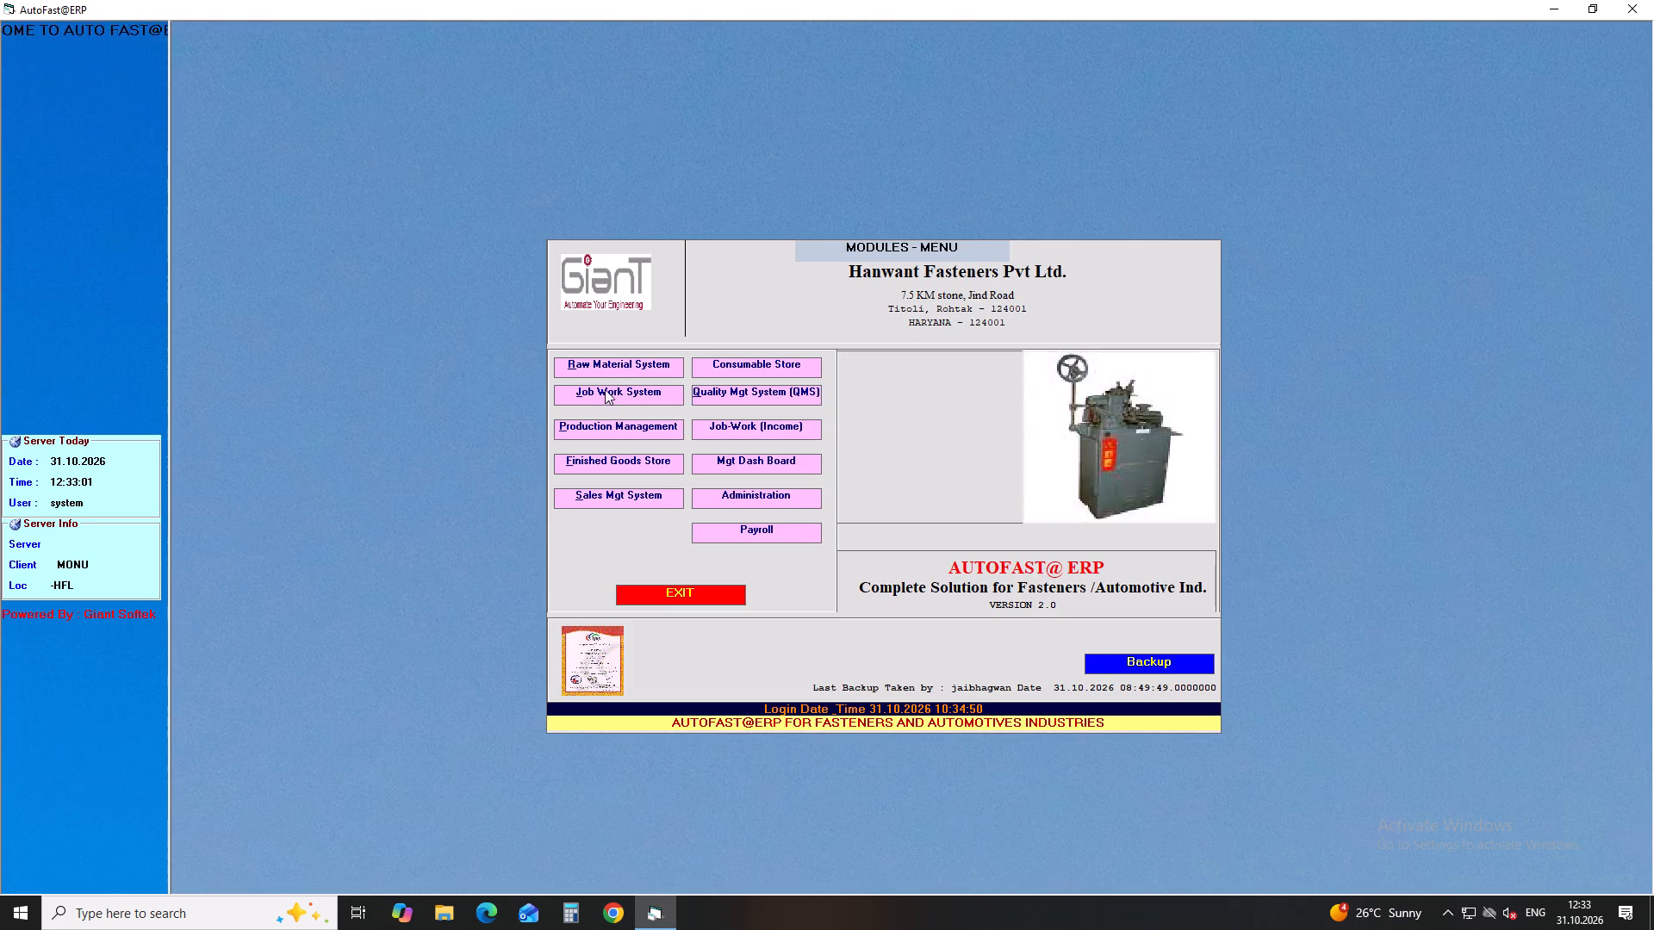
left_click(605, 366)
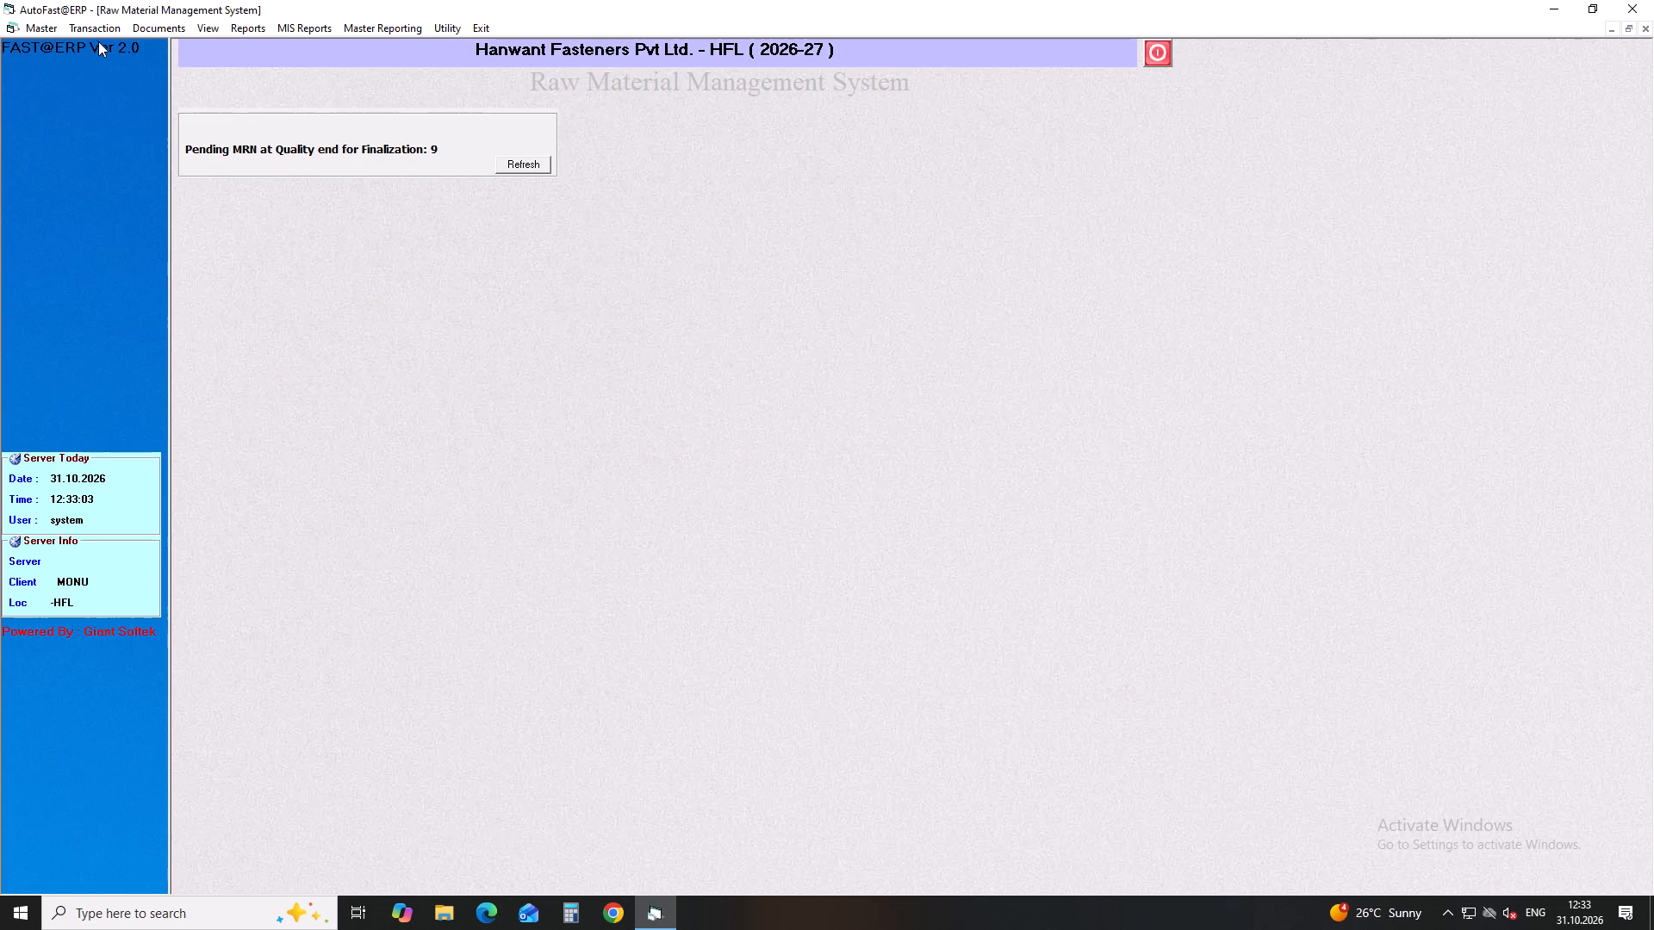
Look up the items of PO 24250777 in a new preliminary RM receipt, and close the receipt without saving.
left_click(99, 29)
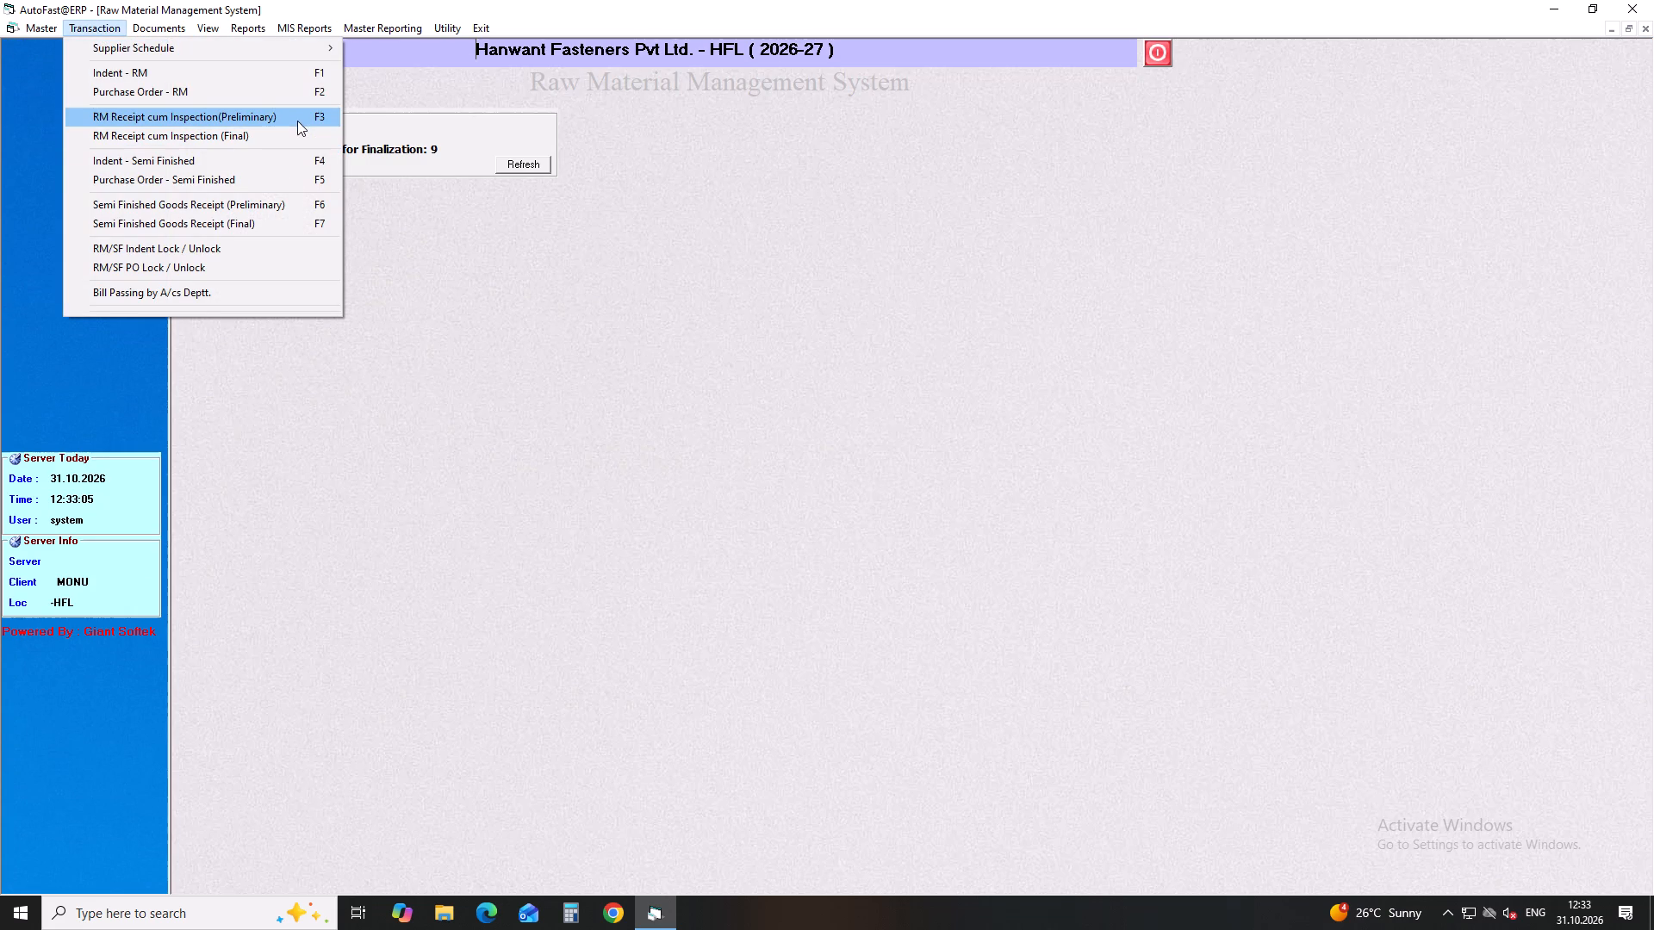
left_click(297, 121)
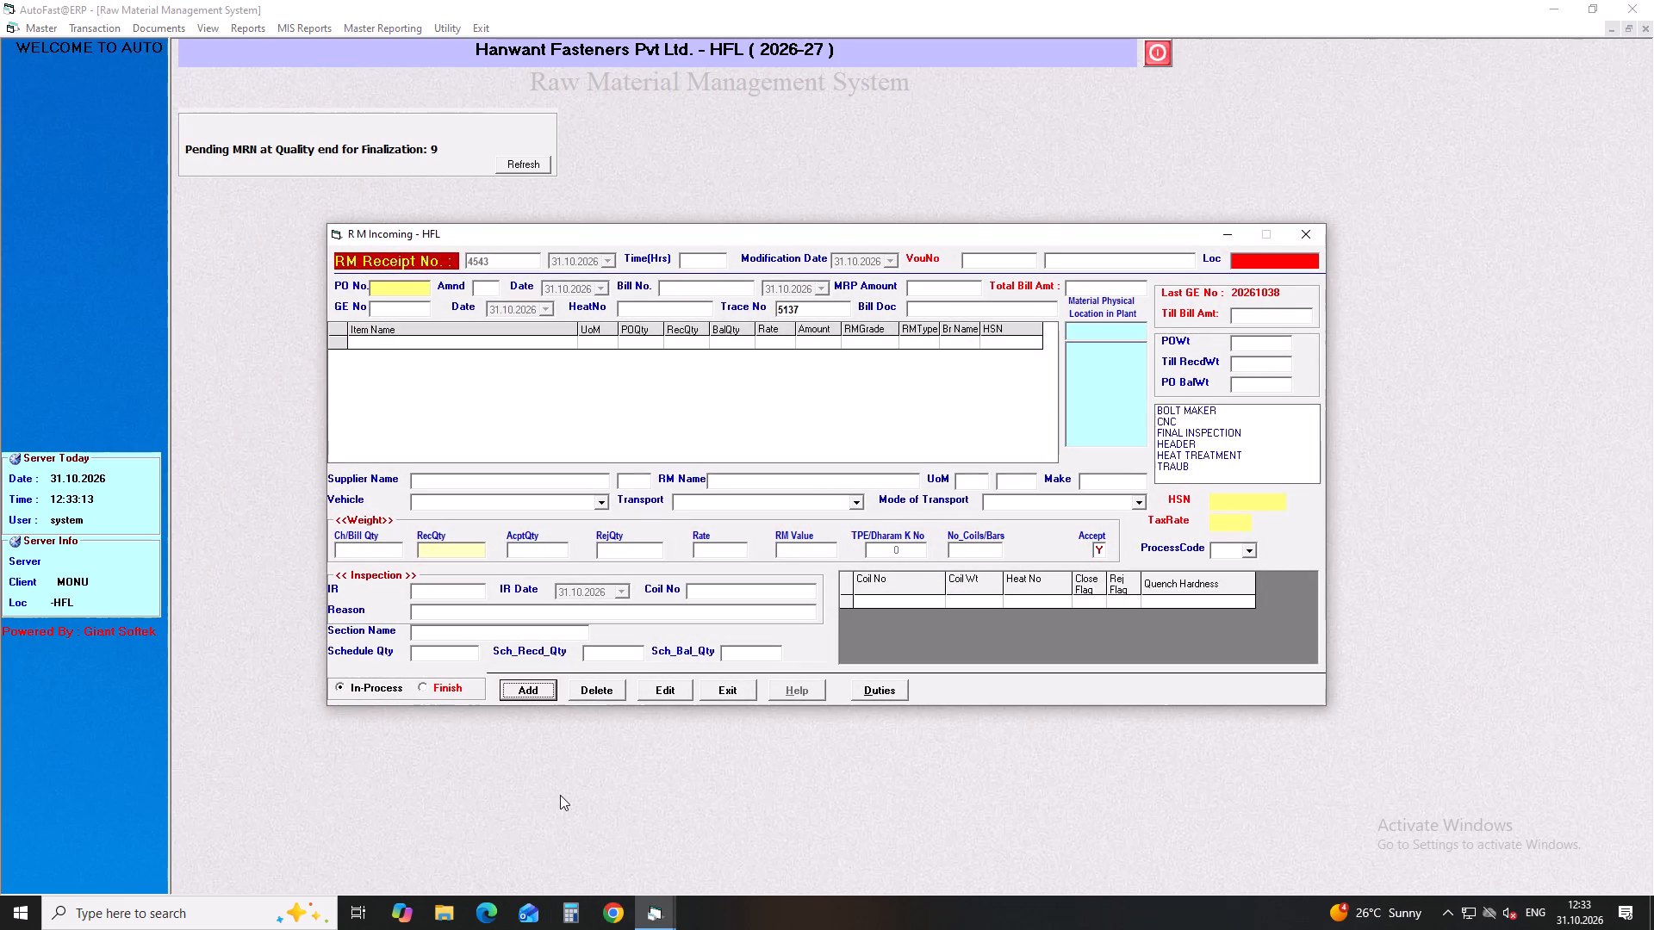
key("Return")
key("Return")
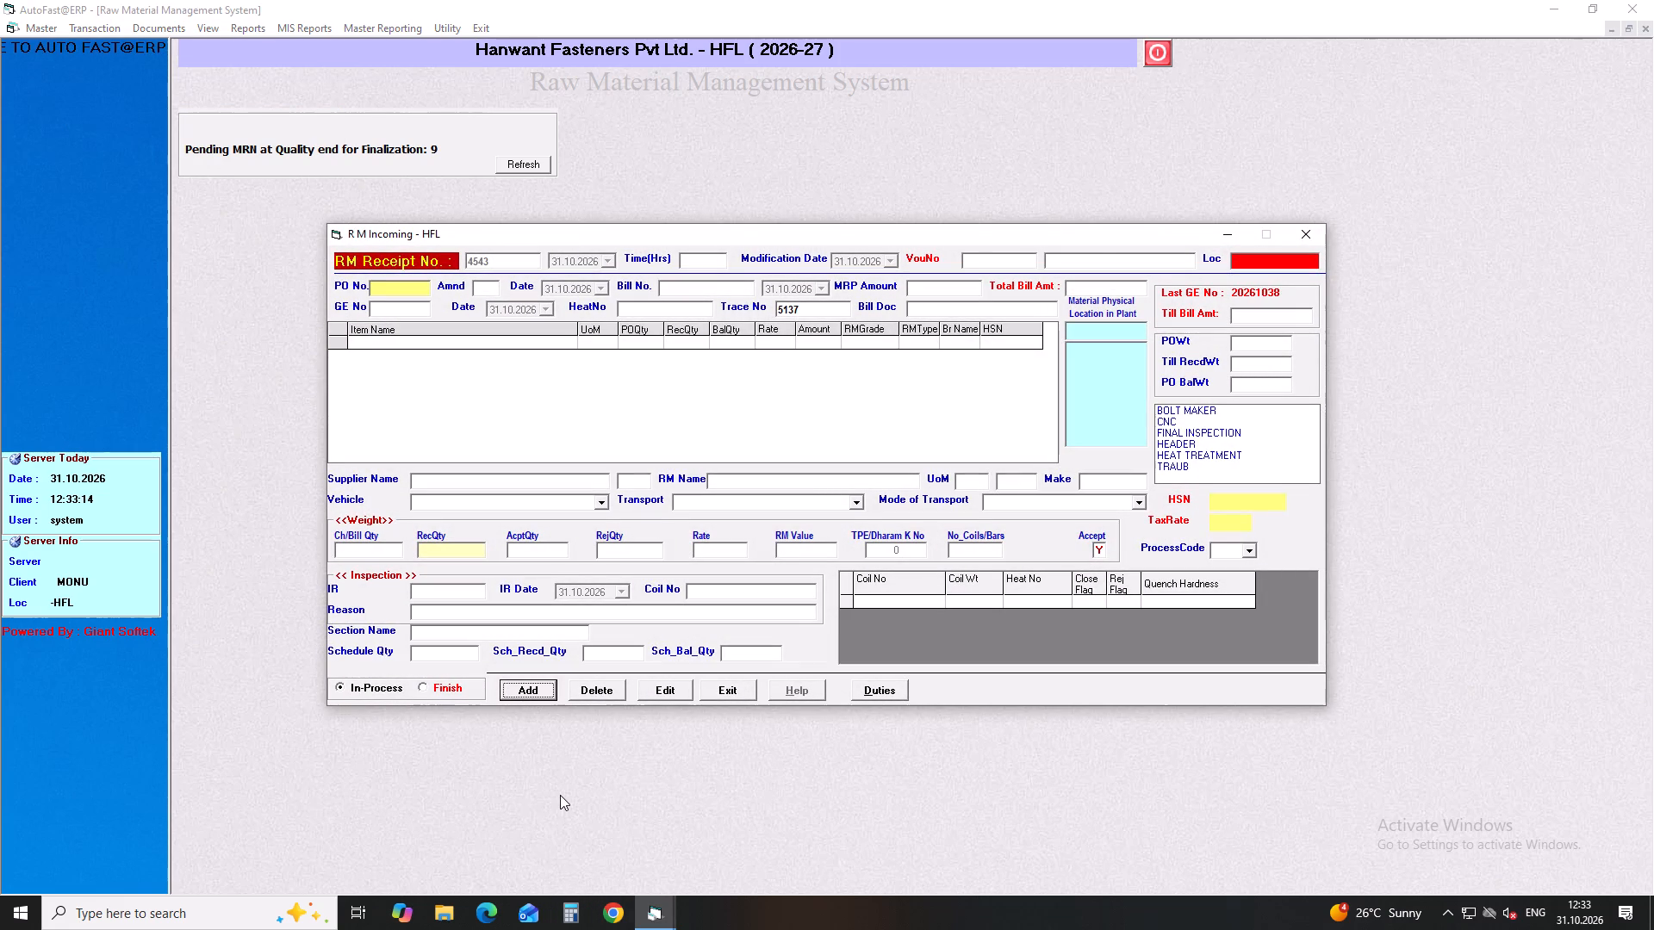
key("Return")
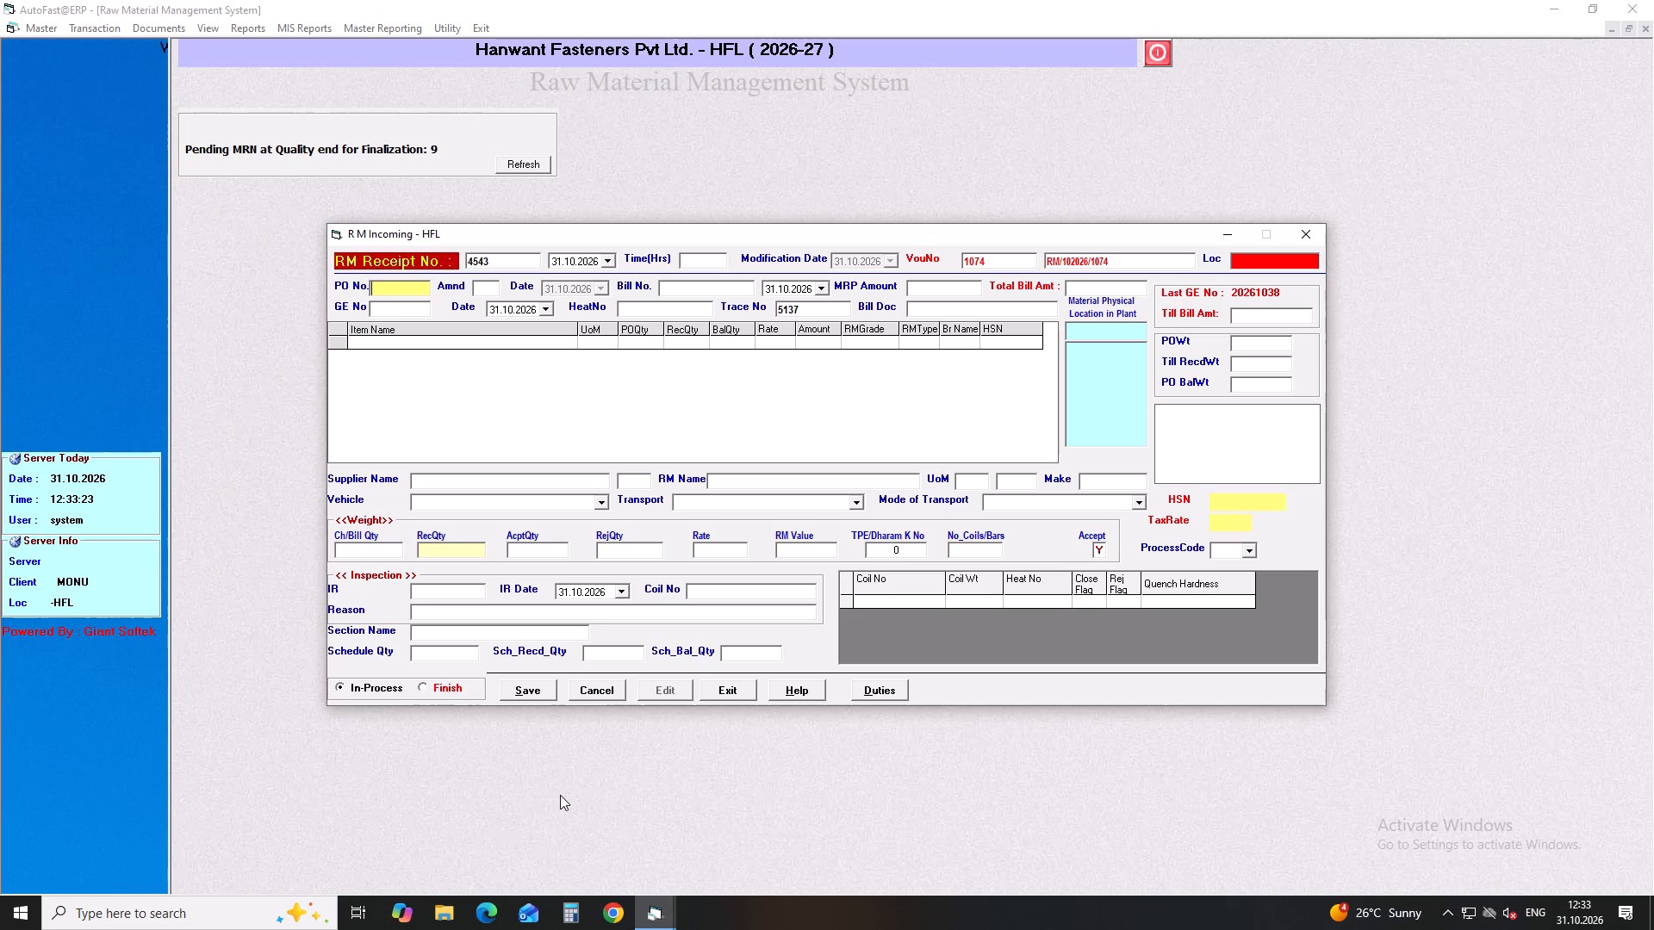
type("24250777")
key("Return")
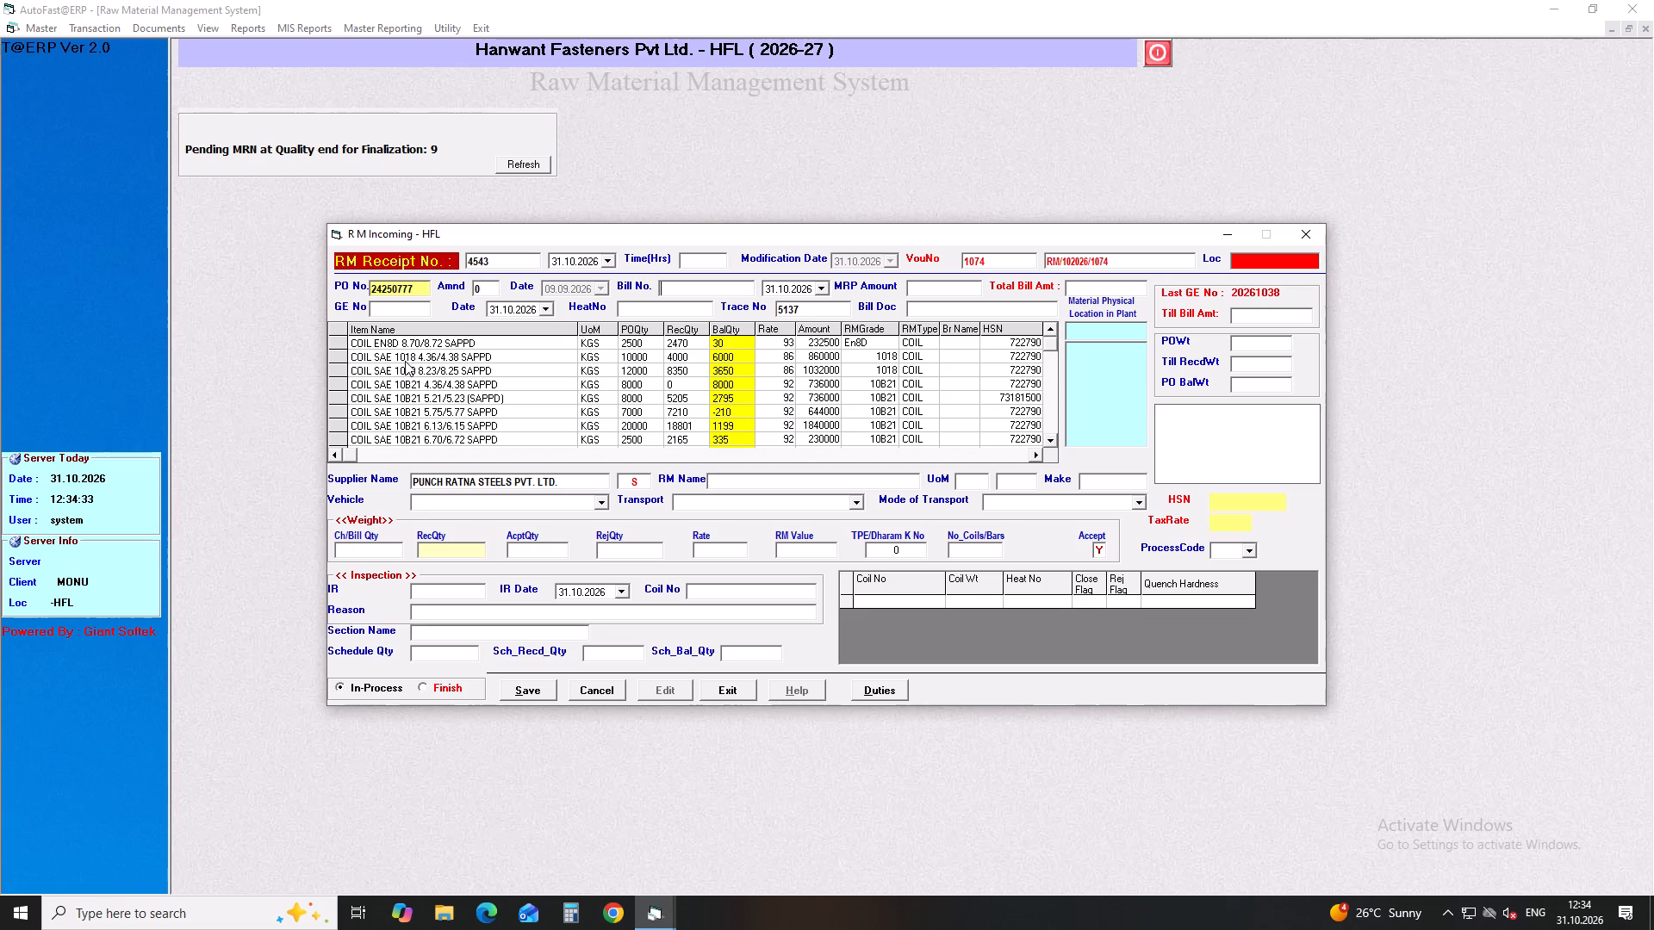
left_click(1304, 228)
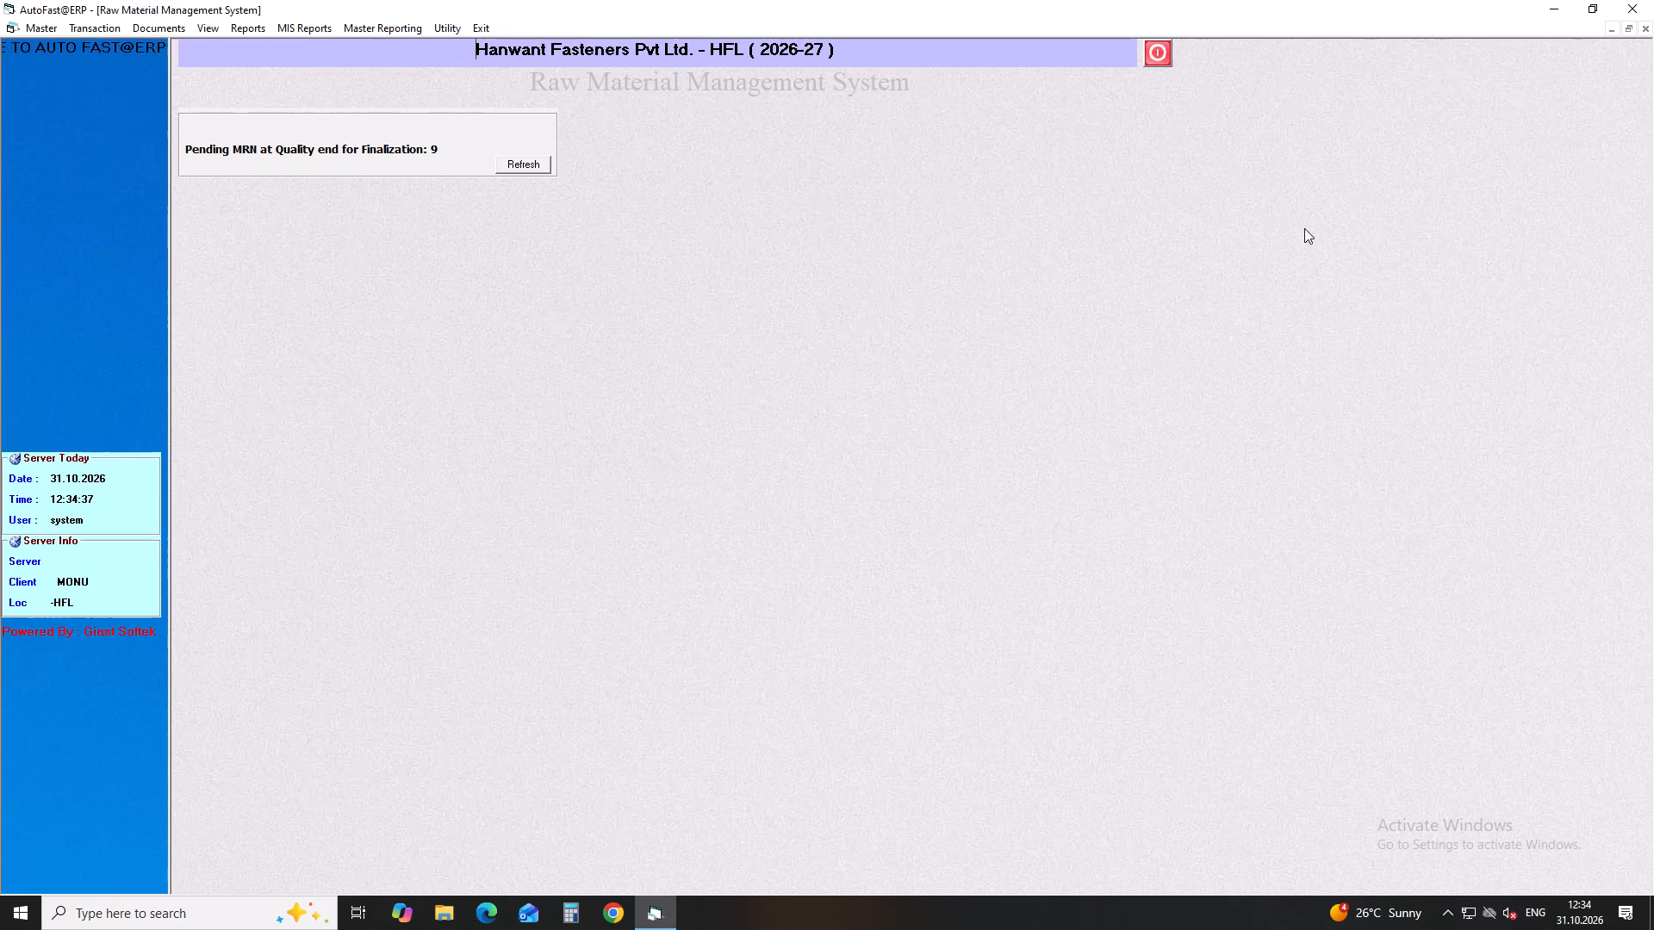
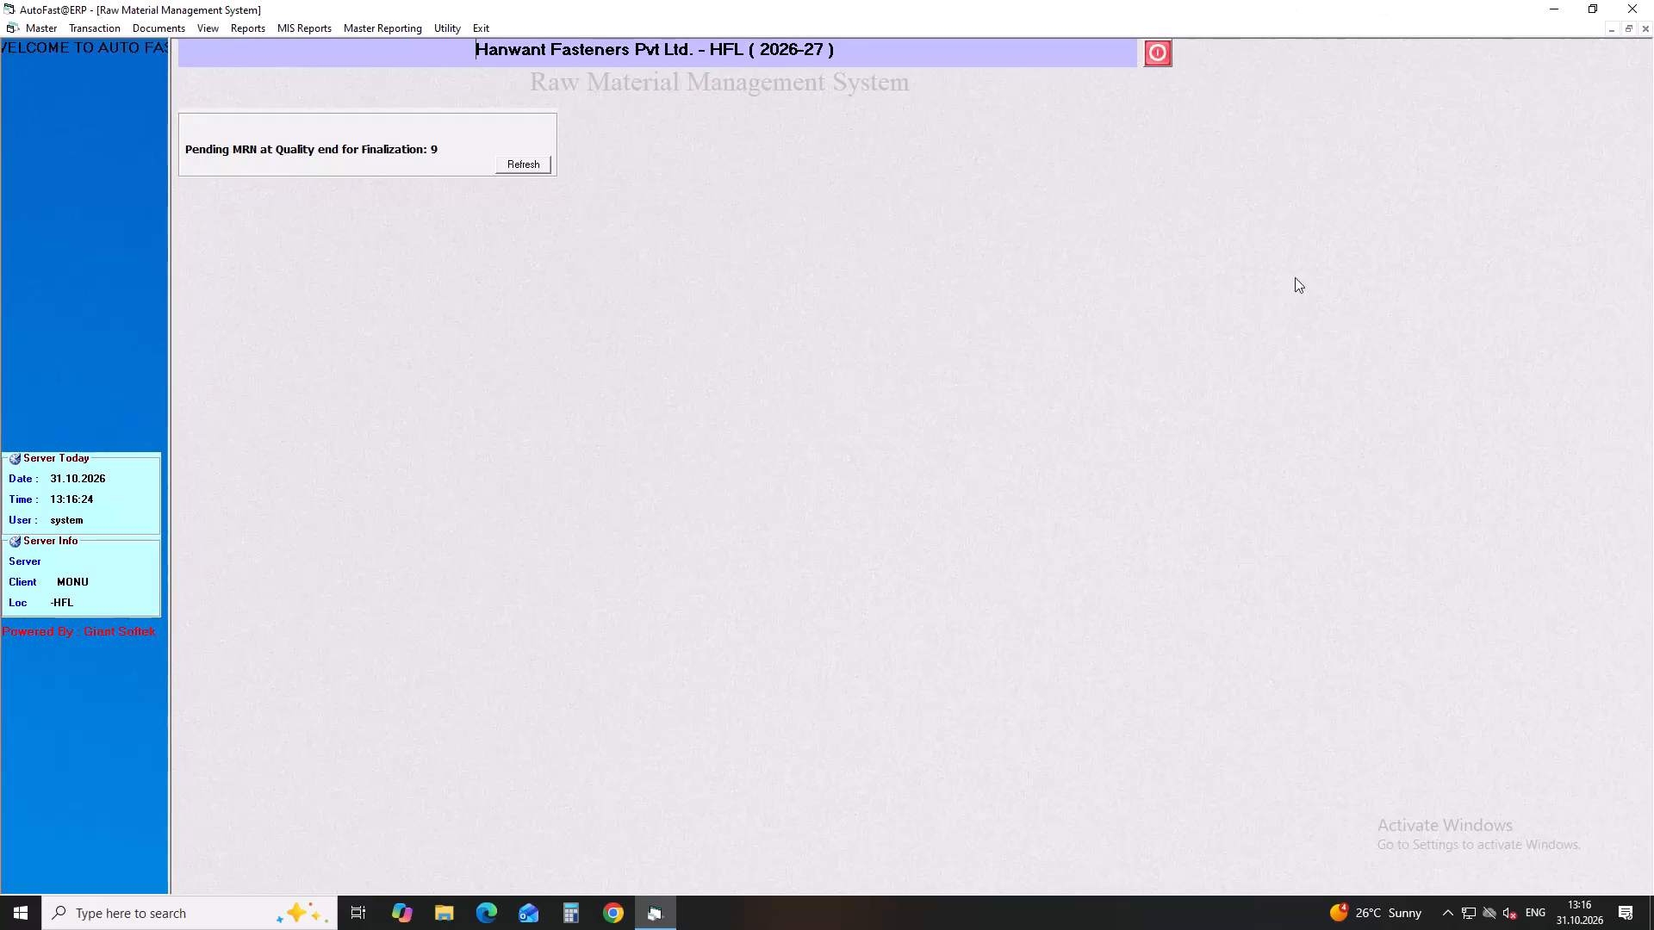
Minimize the ERP window and launch the Kuro application from the desktop.
left_click_drag(1651, 3, 1645, 5)
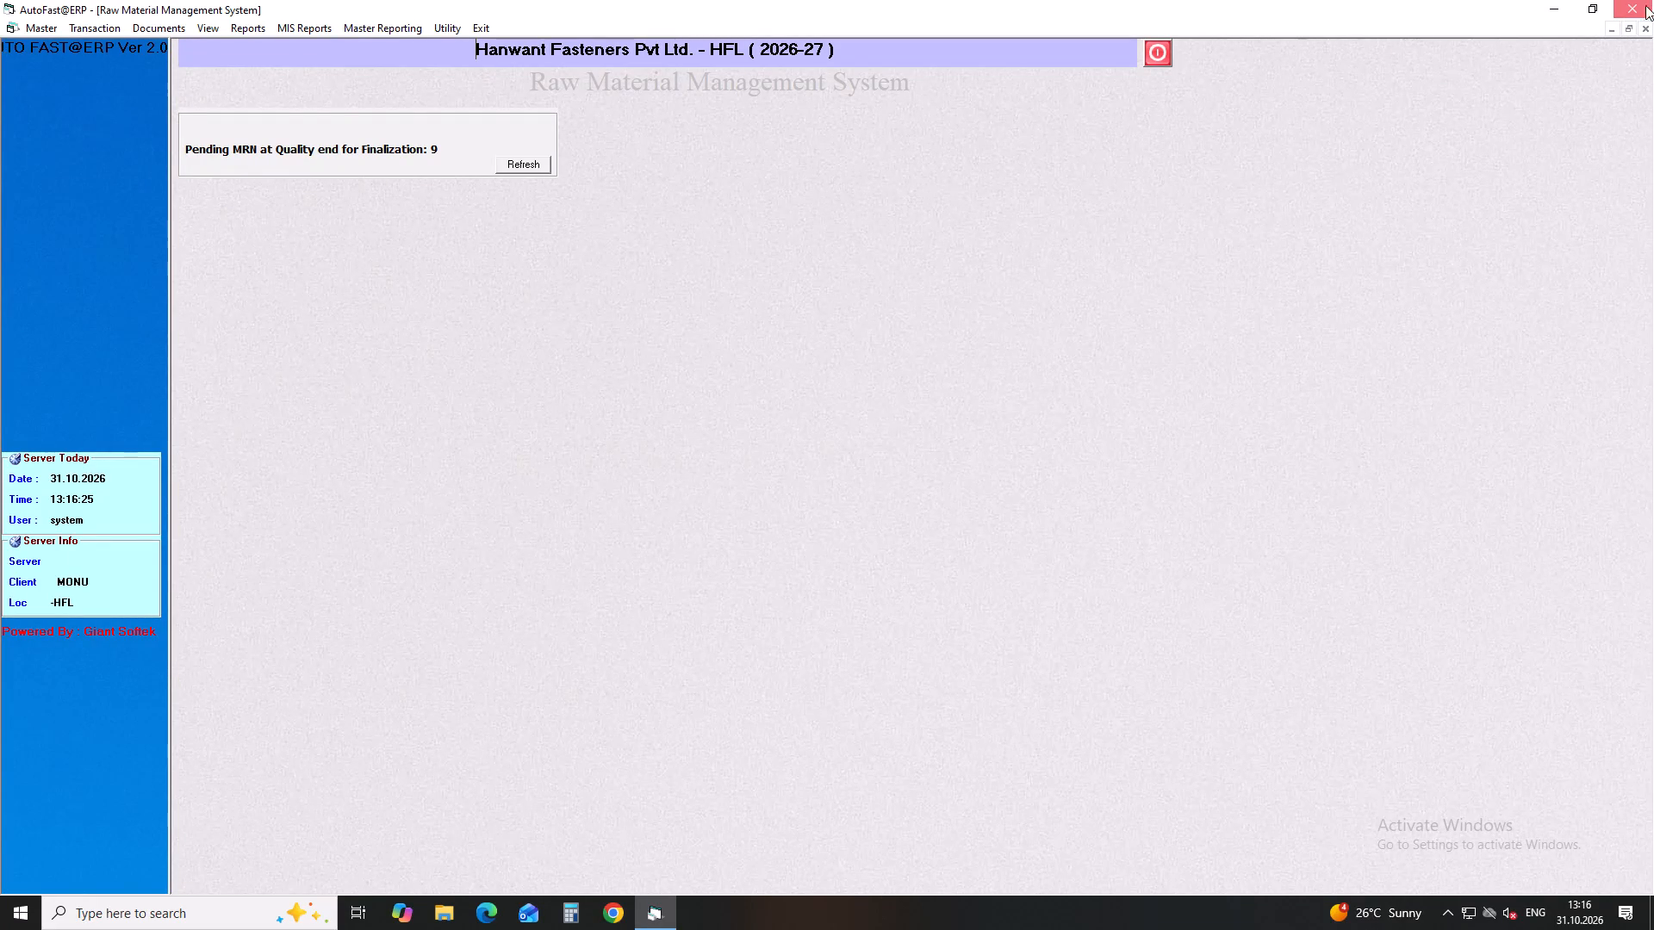
left_click_drag(1645, 5, 1570, 16)
left_click(1564, 3)
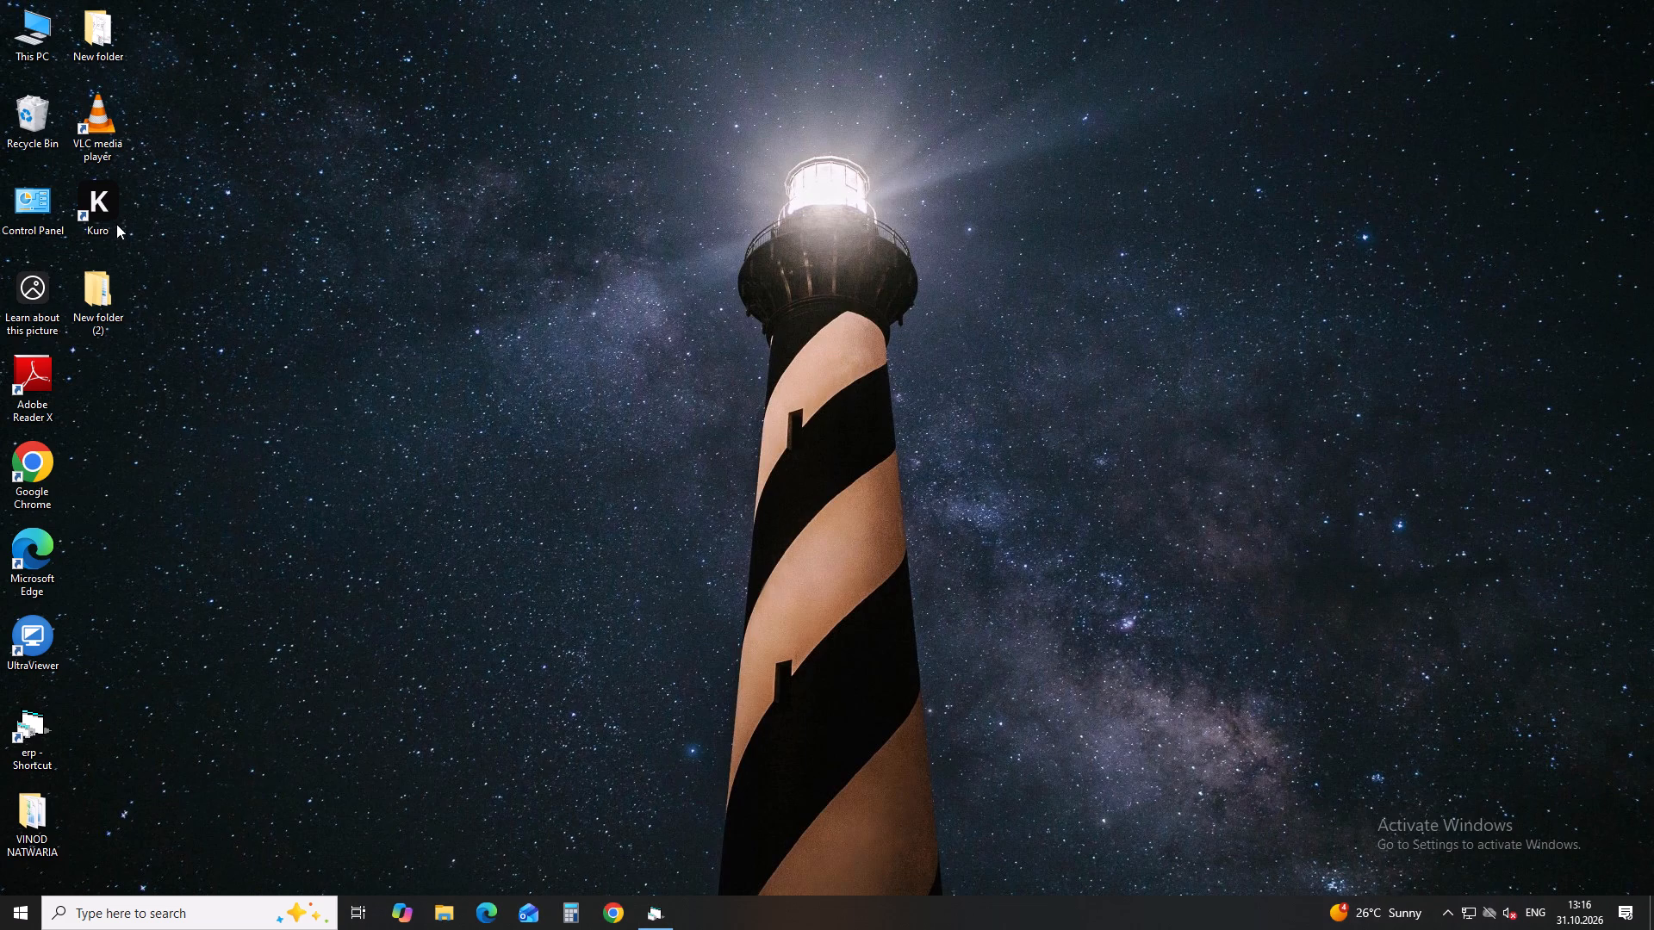
double_click(116, 219)
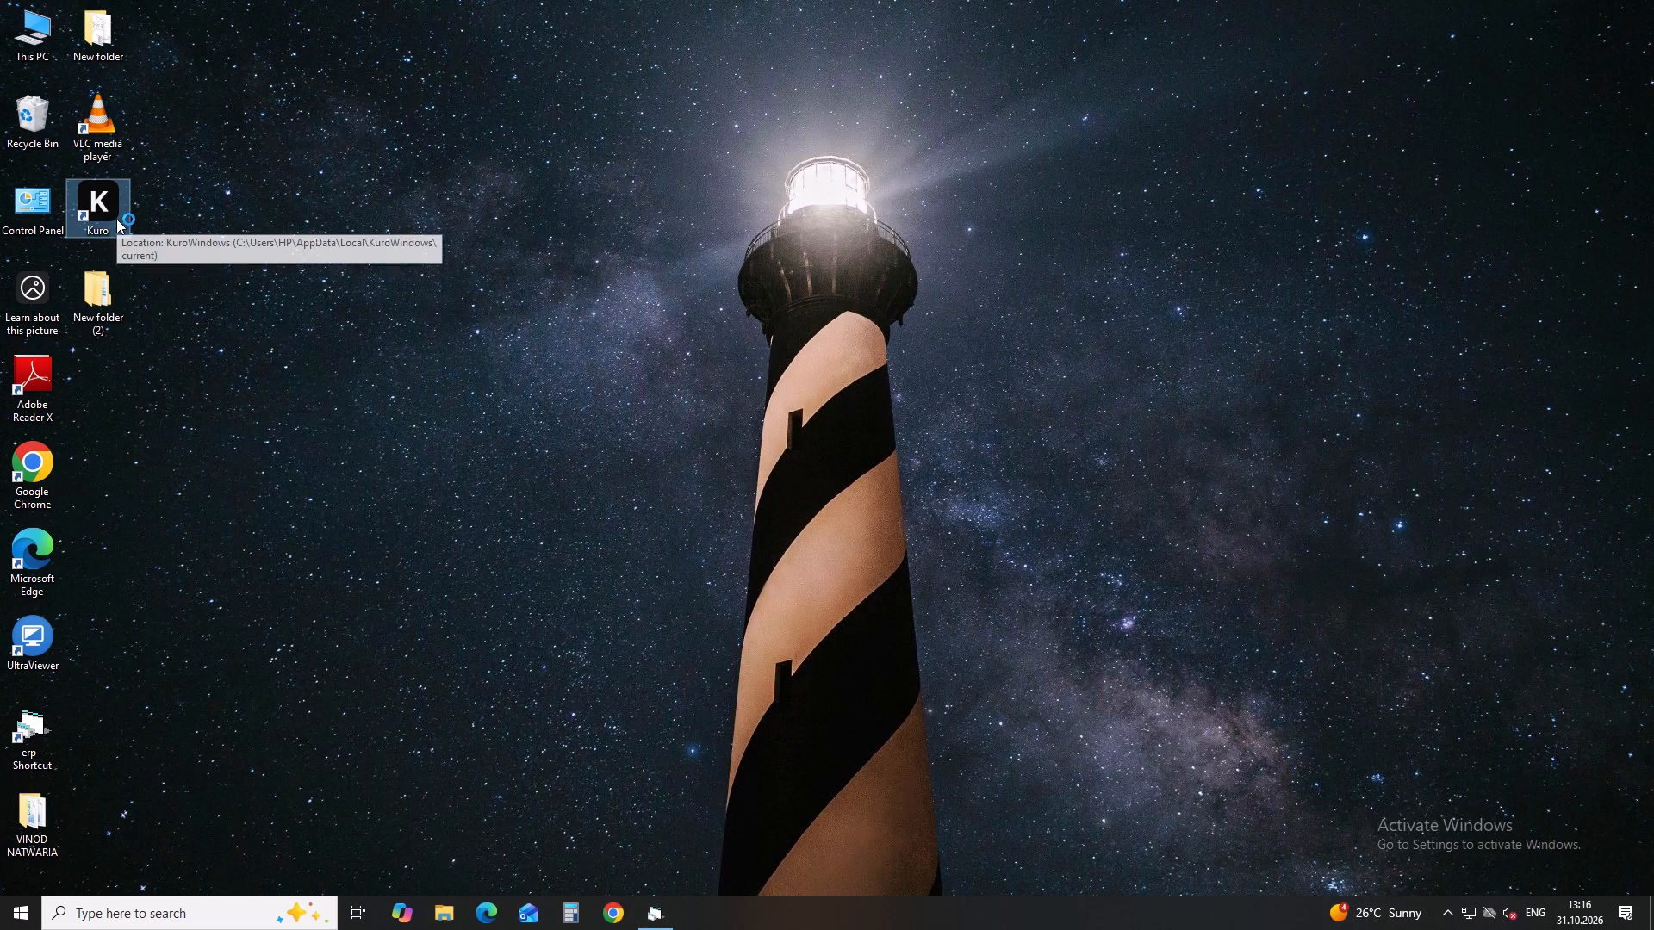